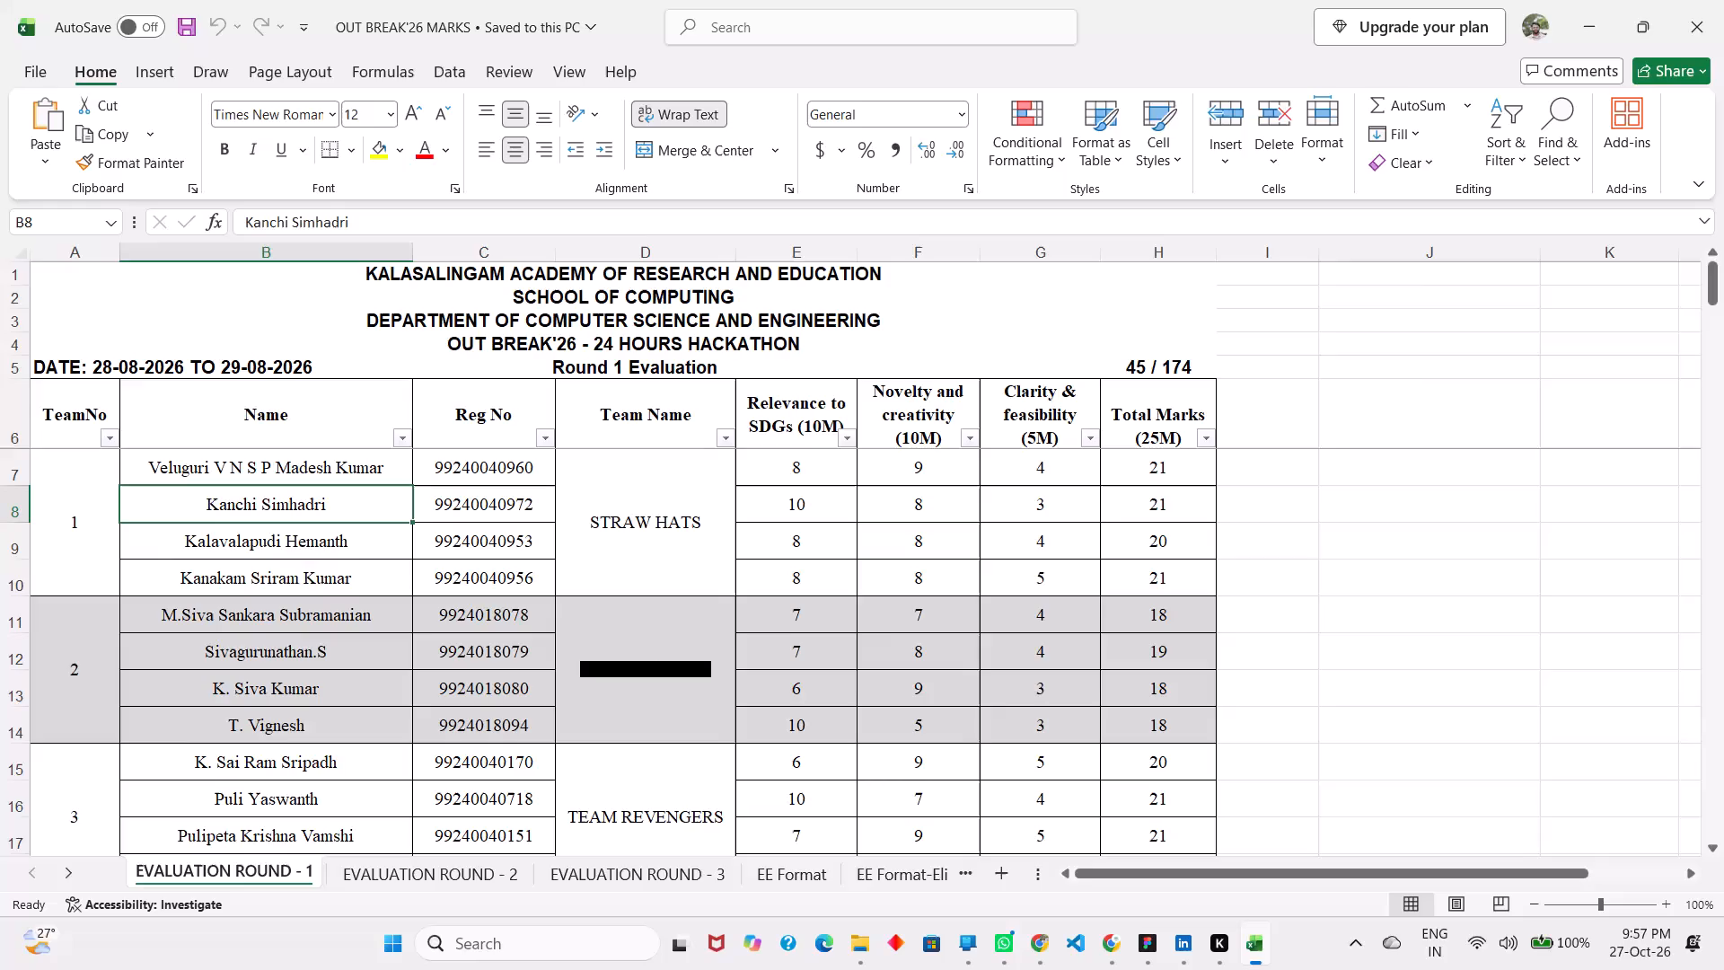
# On the EE Format-Eligible sheet, select the entire mark statement from the heading rows through the signature row, A1:J187.
pyautogui.click(901, 883)
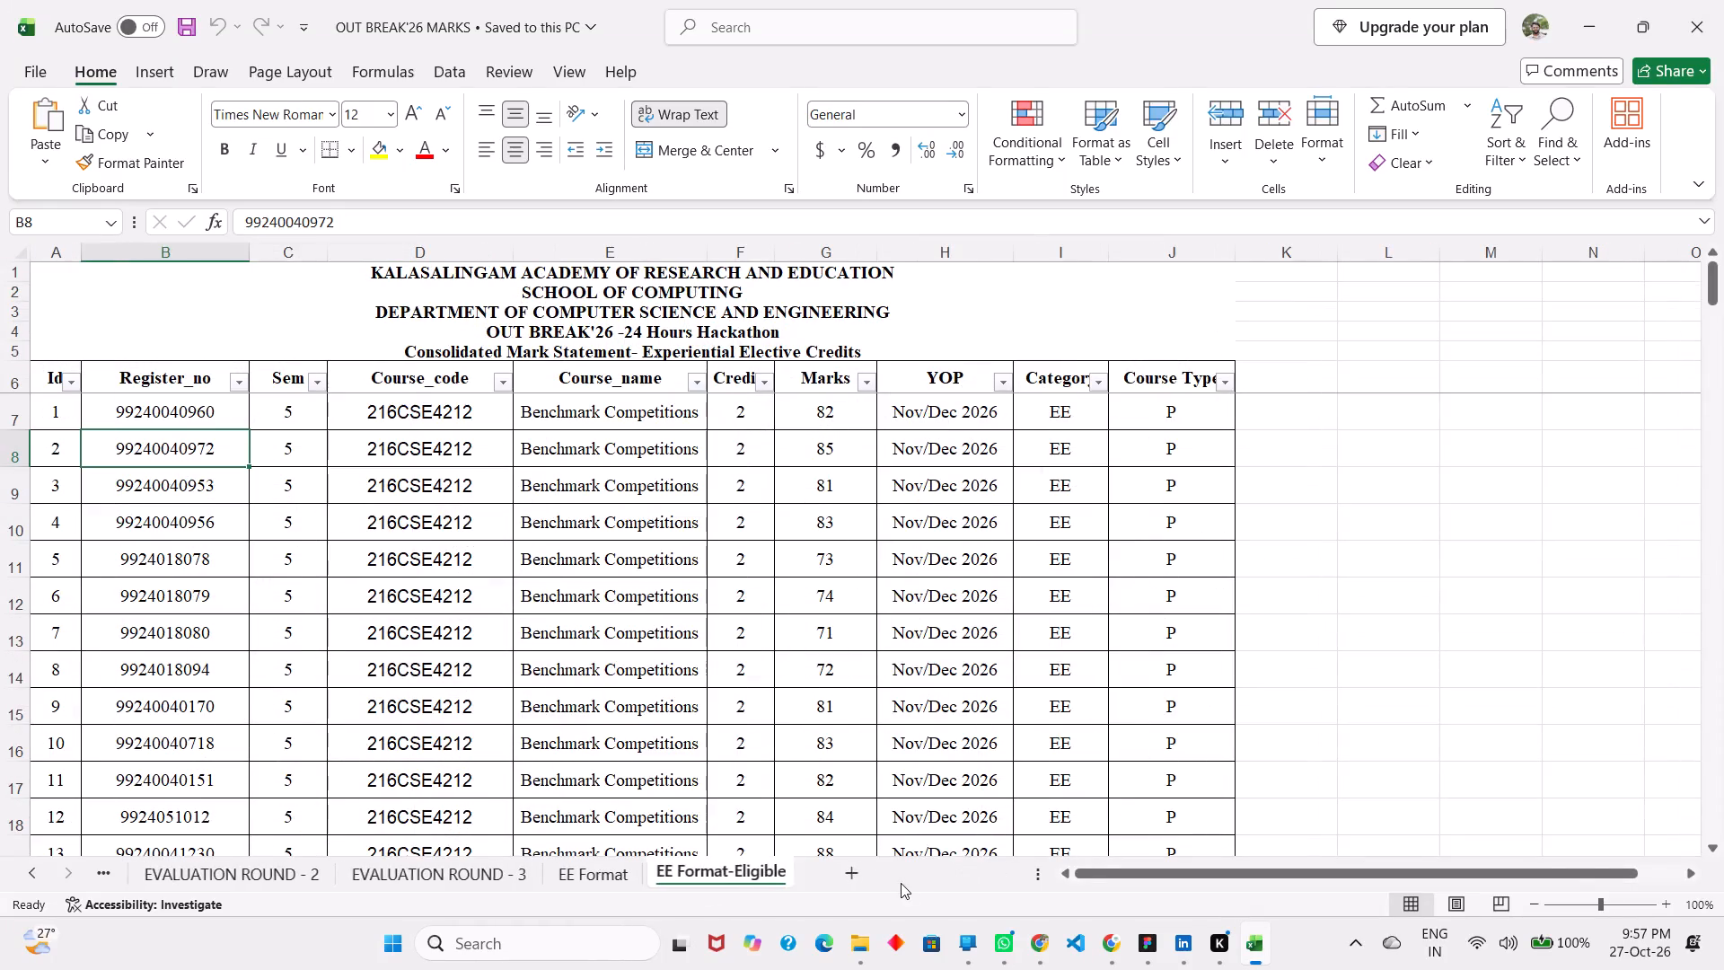
pyautogui.hscroll(1, 547, 556)
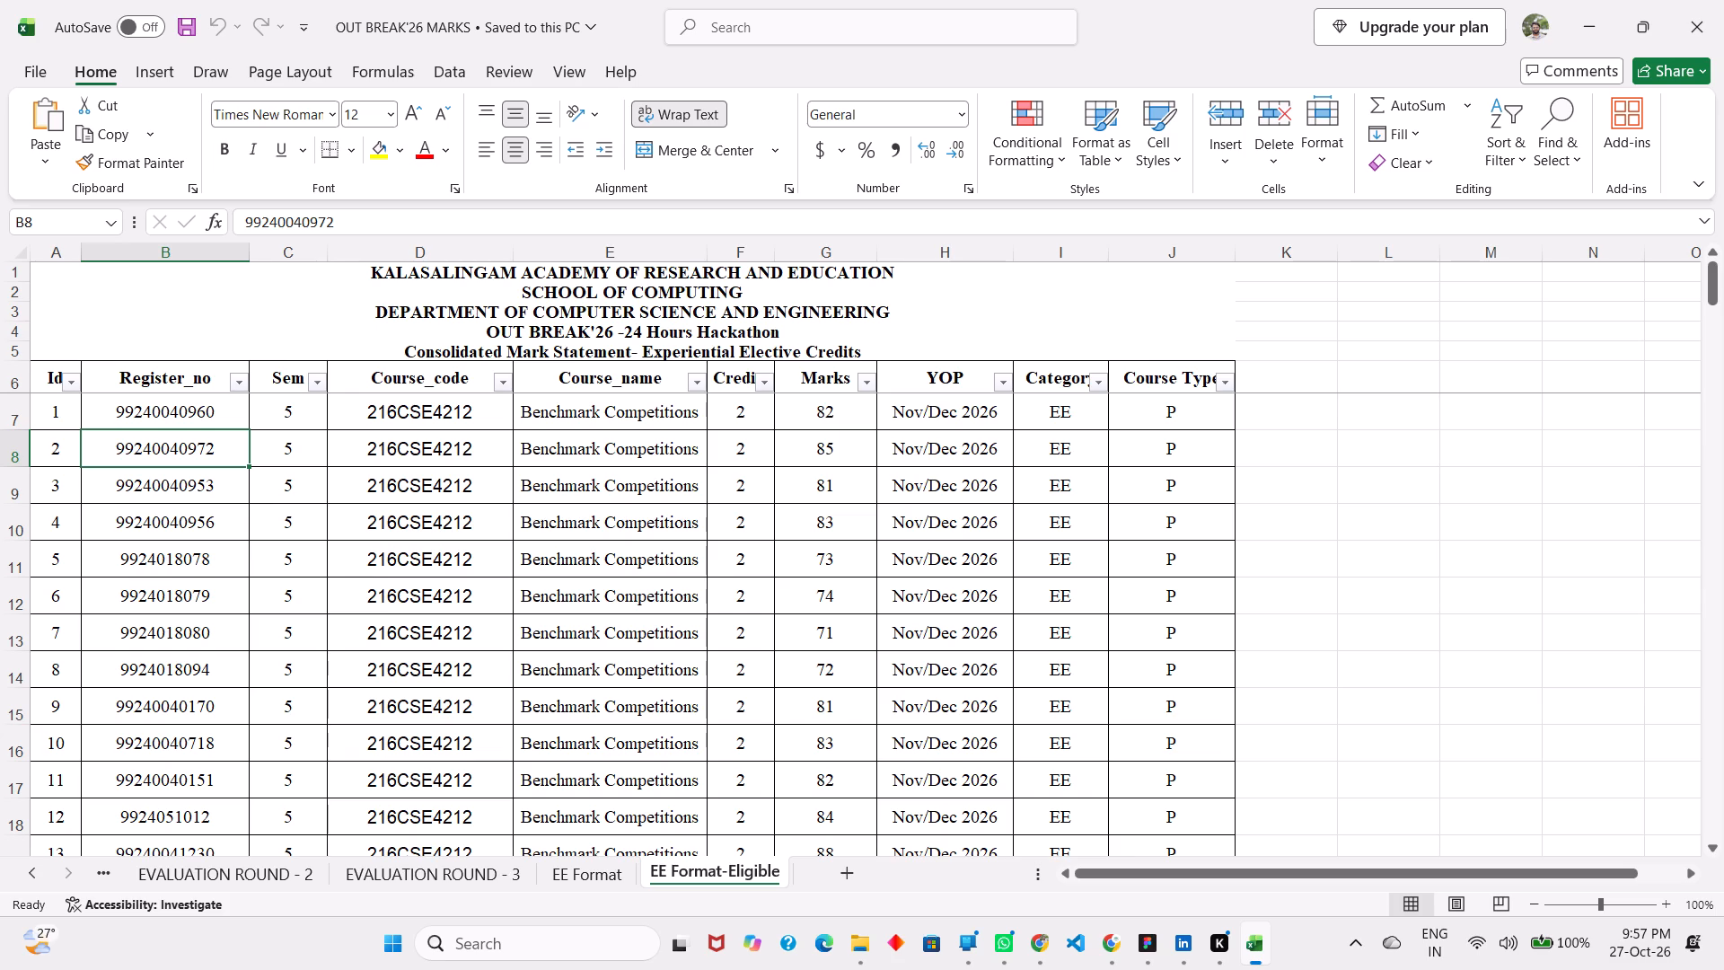
pyautogui.scroll(3, 514, 399)
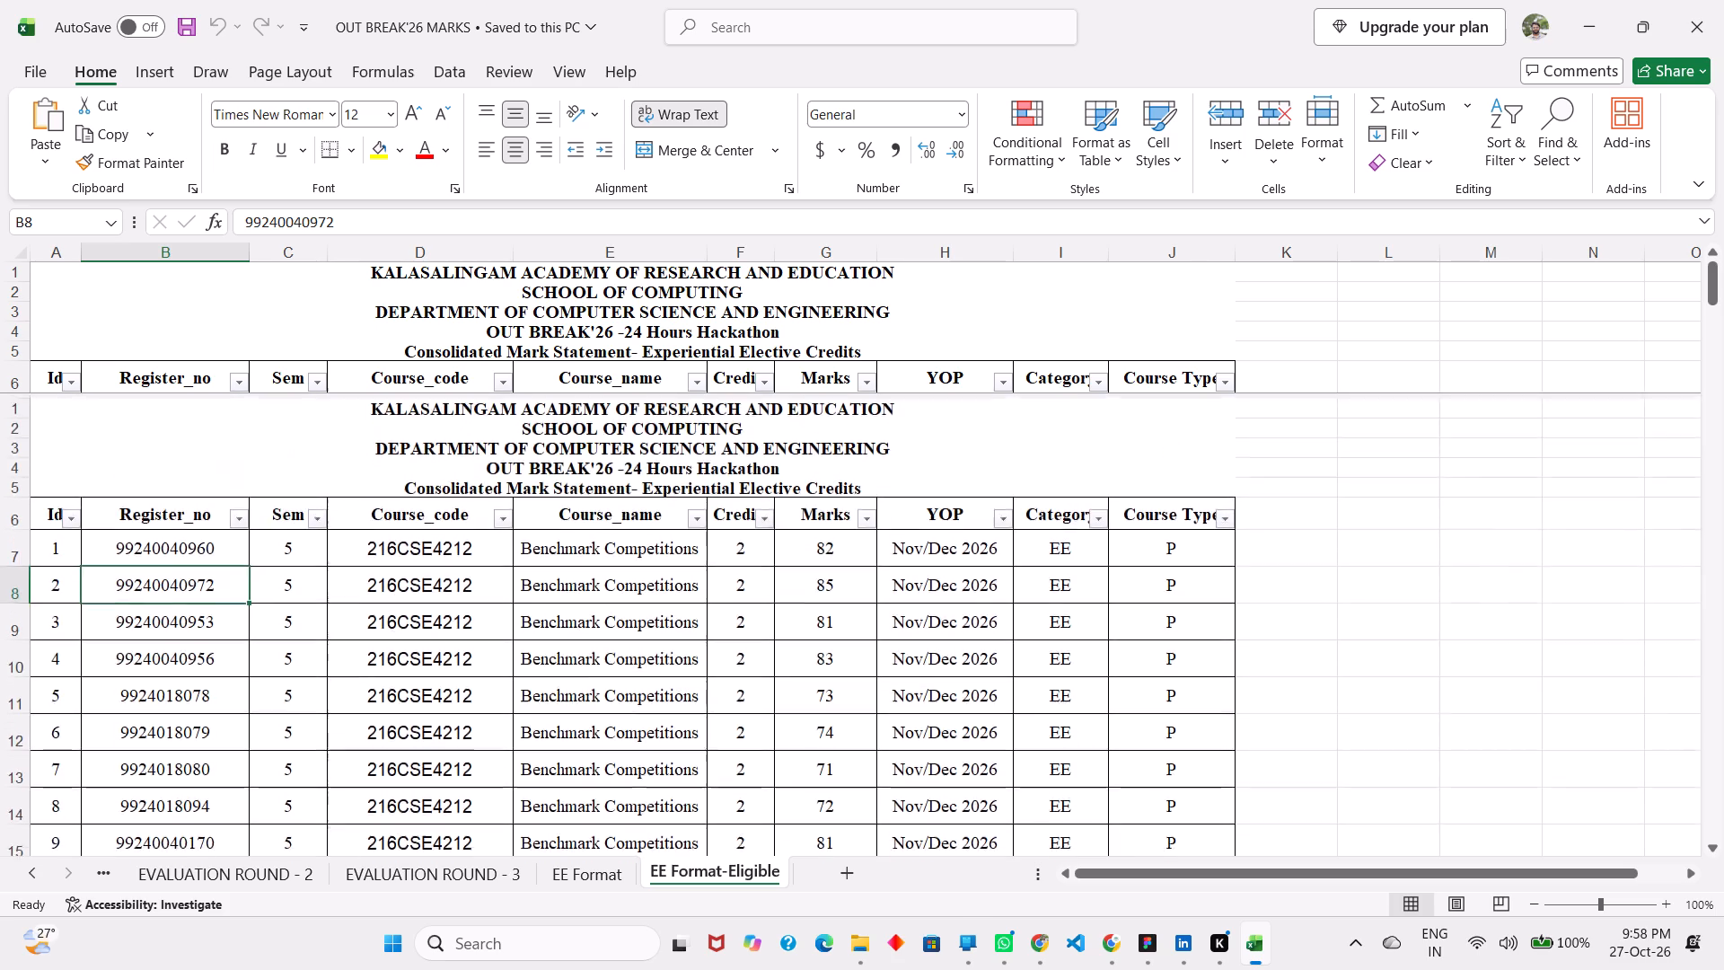
pyautogui.scroll(1, 514, 399)
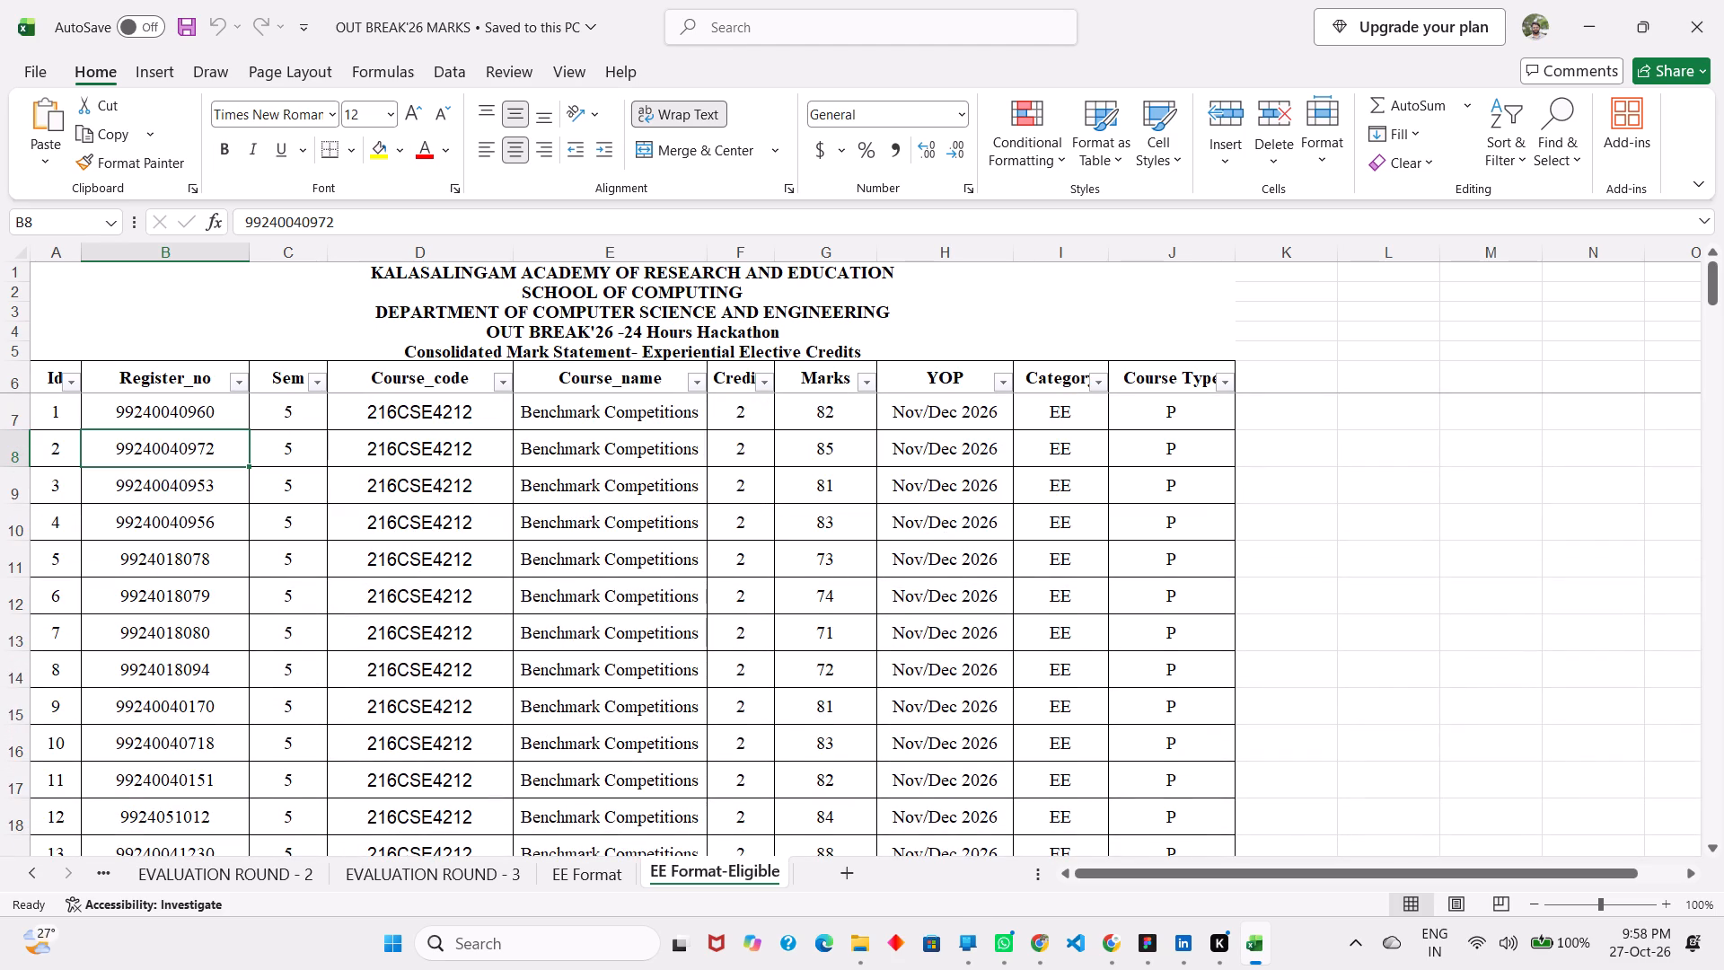
pyautogui.moveTo(225, 270); pyautogui.dragTo(319, 928)
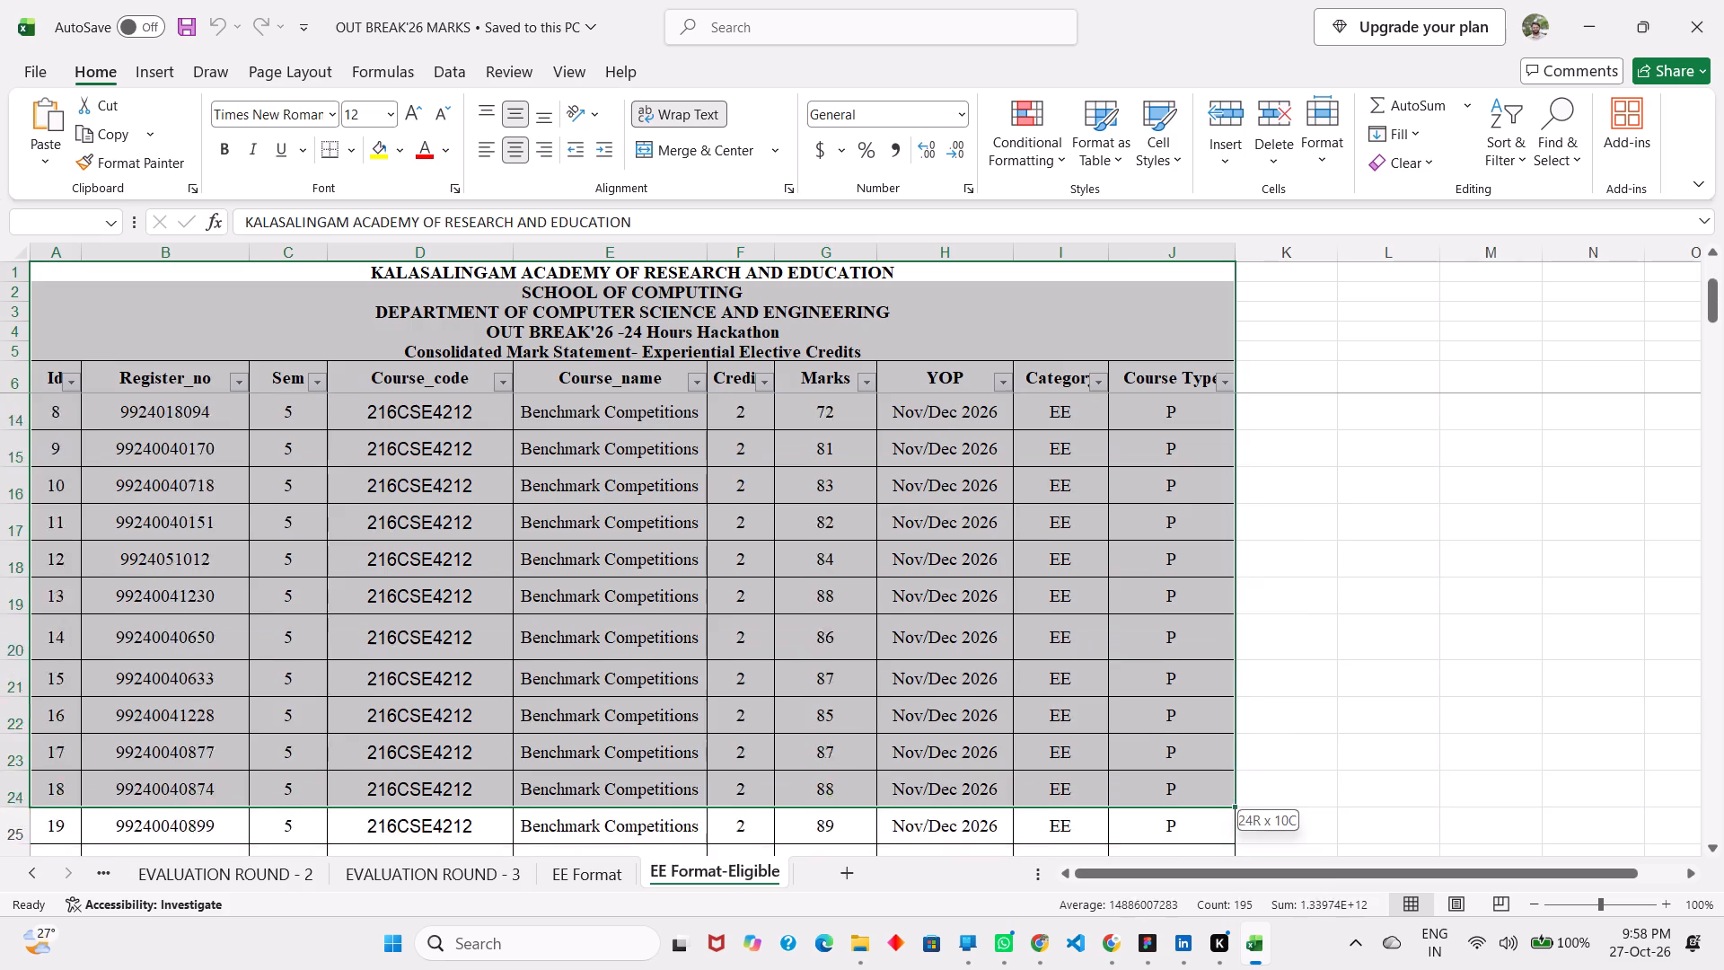
pyautogui.moveTo(319, 928); pyautogui.dragTo(319, 930)
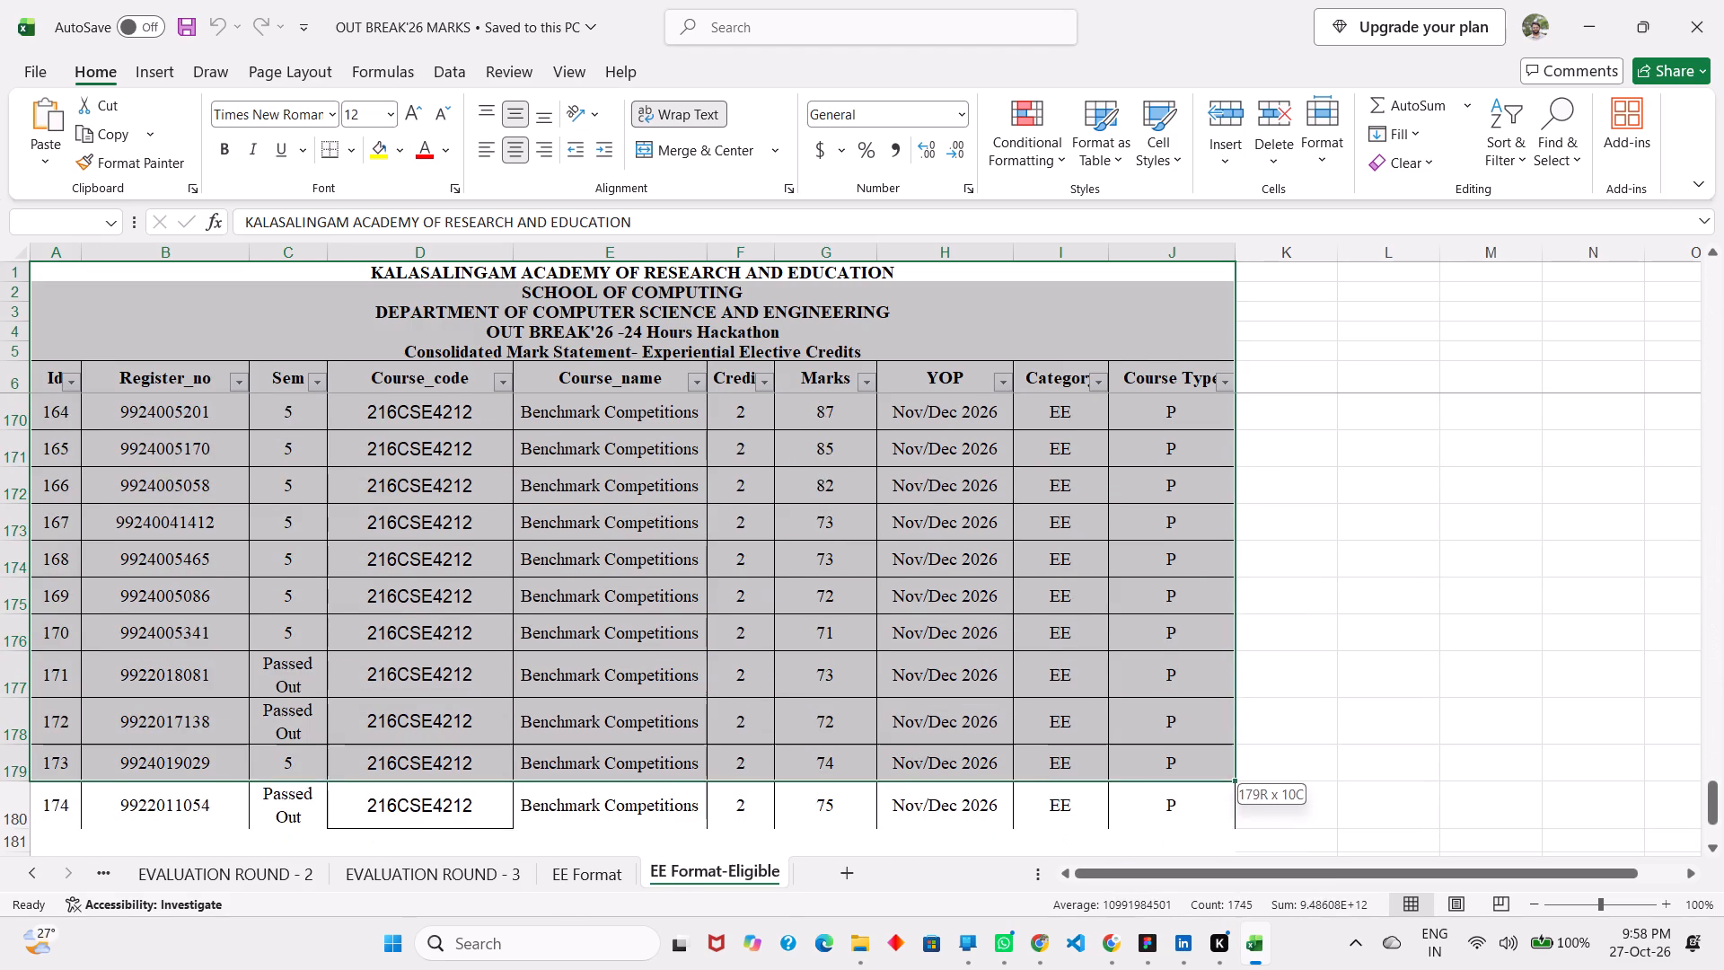
pyautogui.moveTo(319, 930); pyautogui.dragTo(316, 936)
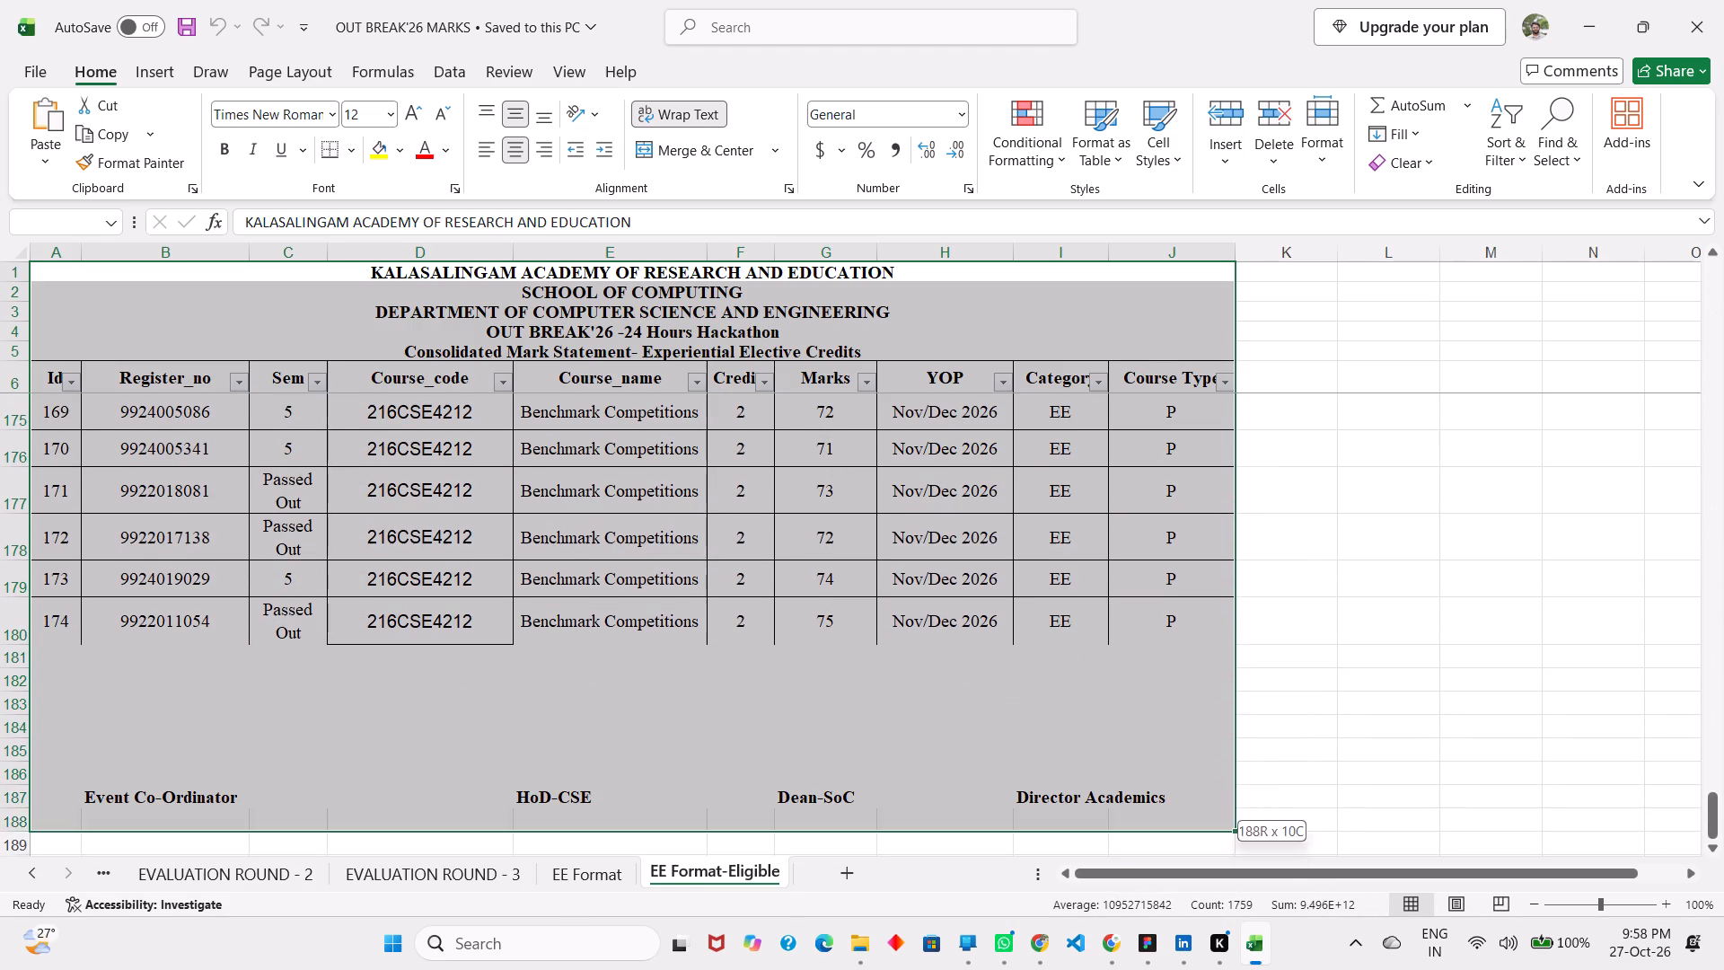
pyautogui.moveTo(316, 936); pyautogui.dragTo(346, 237)
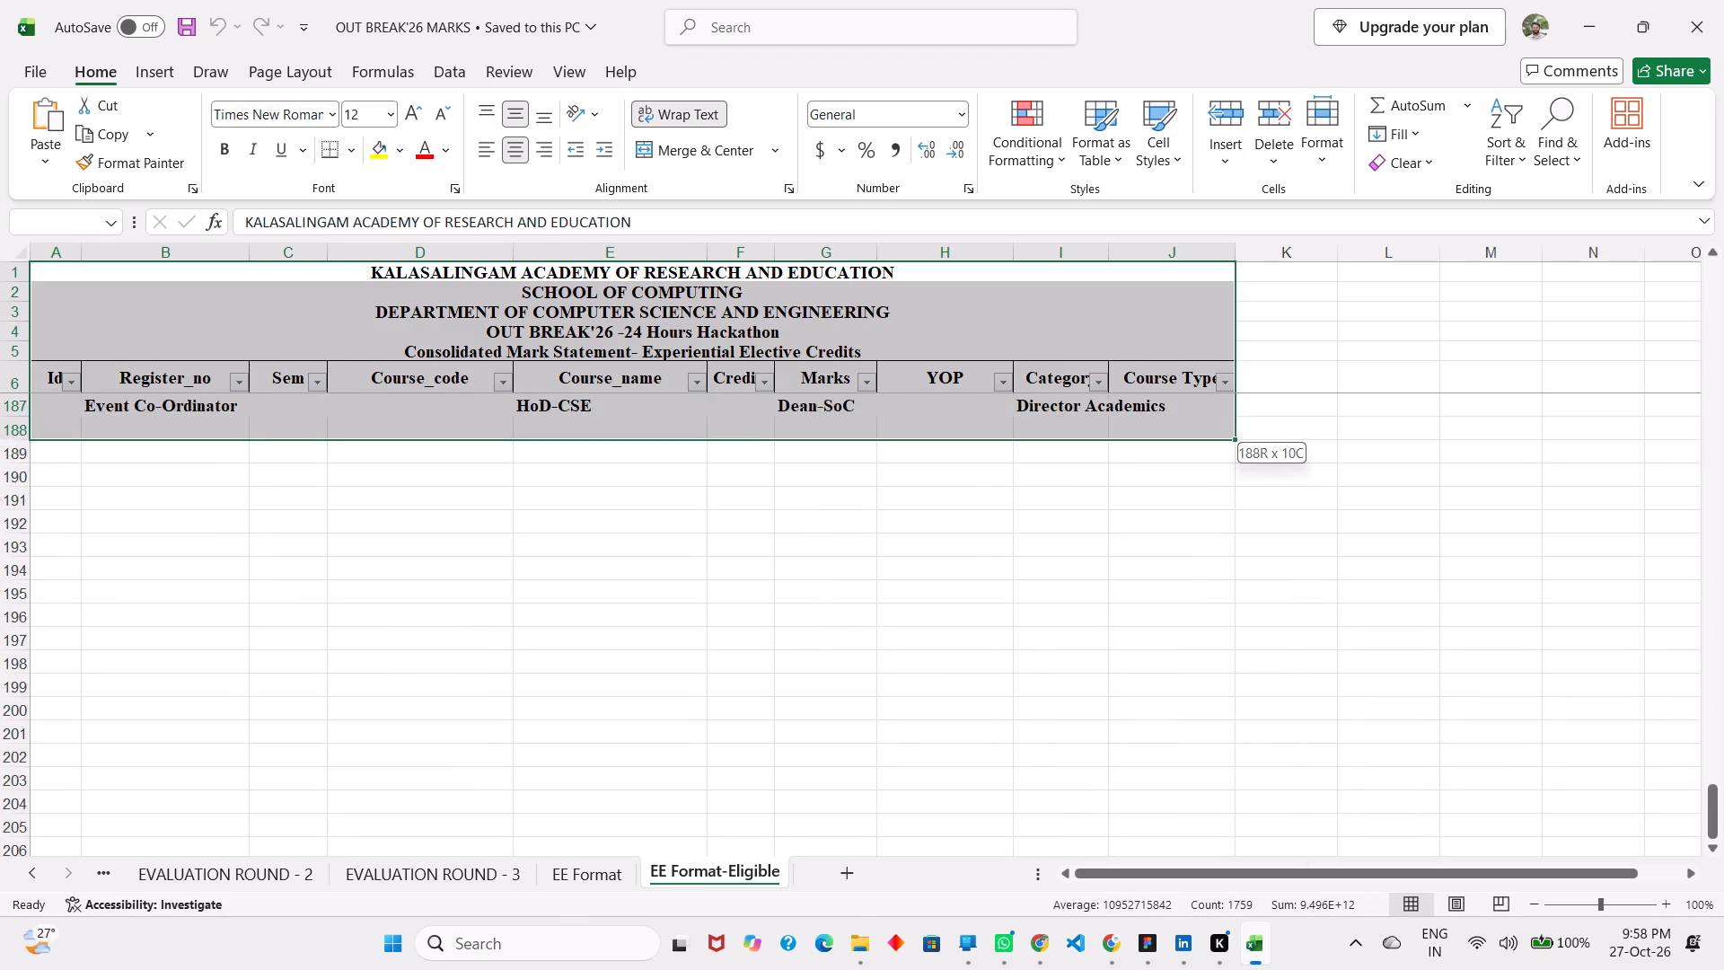
pyautogui.moveTo(346, 237); pyautogui.dragTo(335, 569)
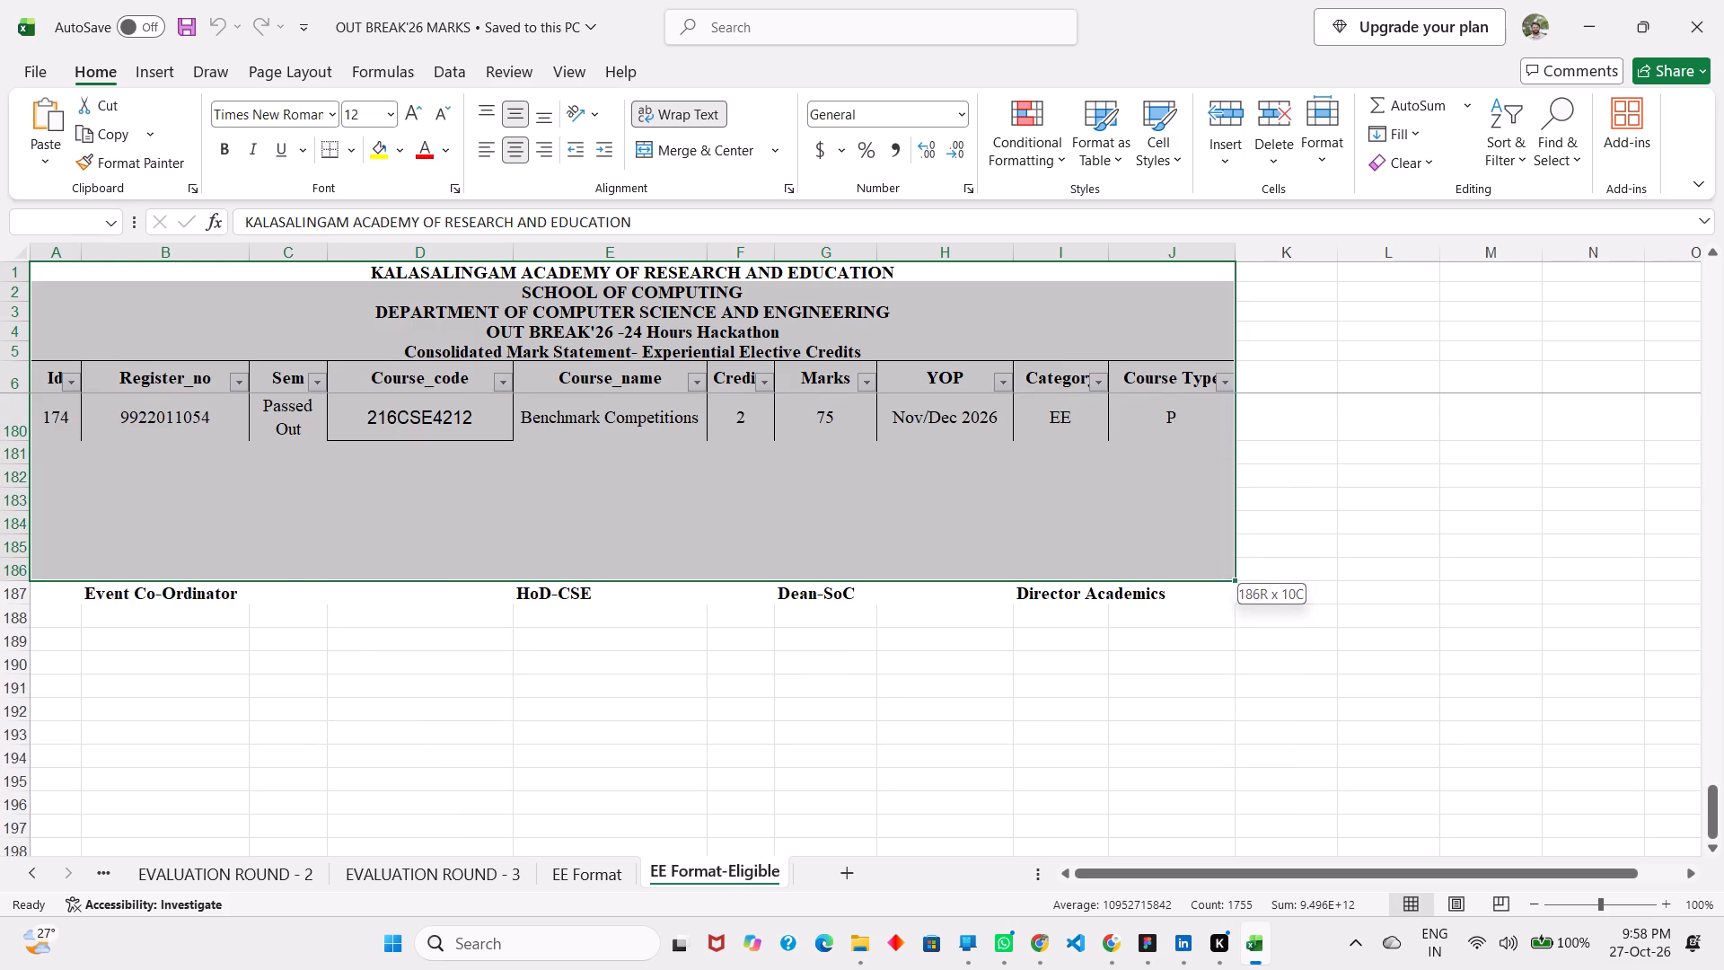
pyautogui.moveTo(335, 569); pyautogui.dragTo(332, 579)
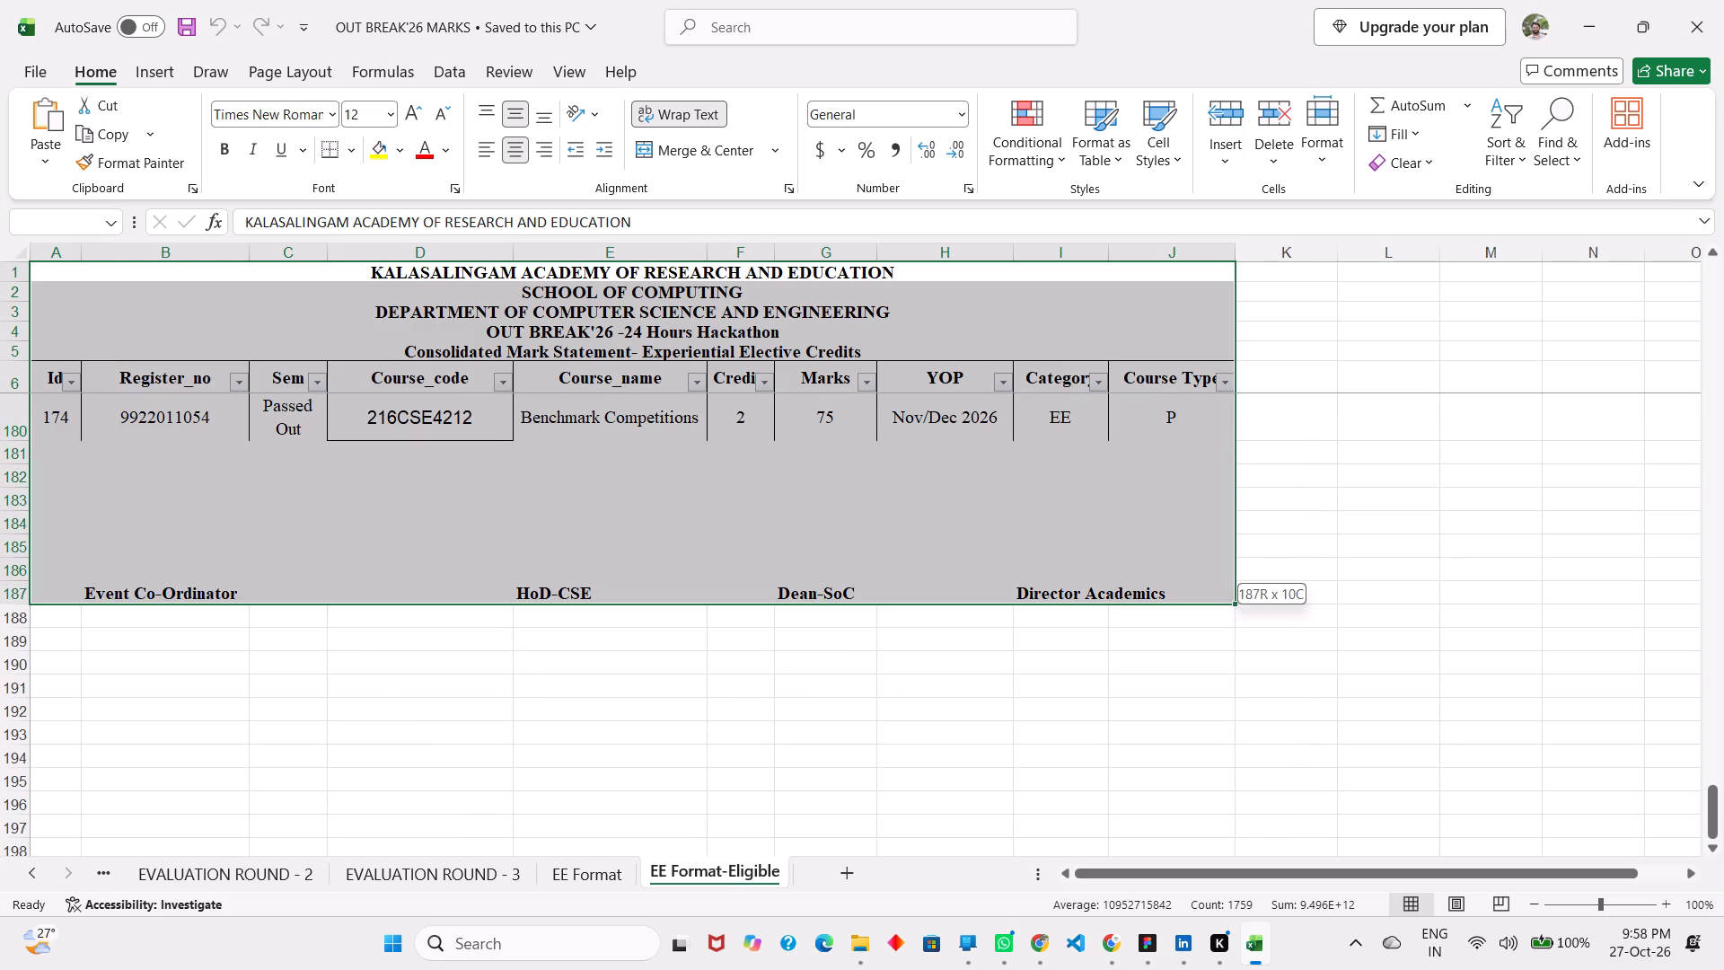
pyautogui.moveTo(332, 579); pyautogui.dragTo(330, 585)
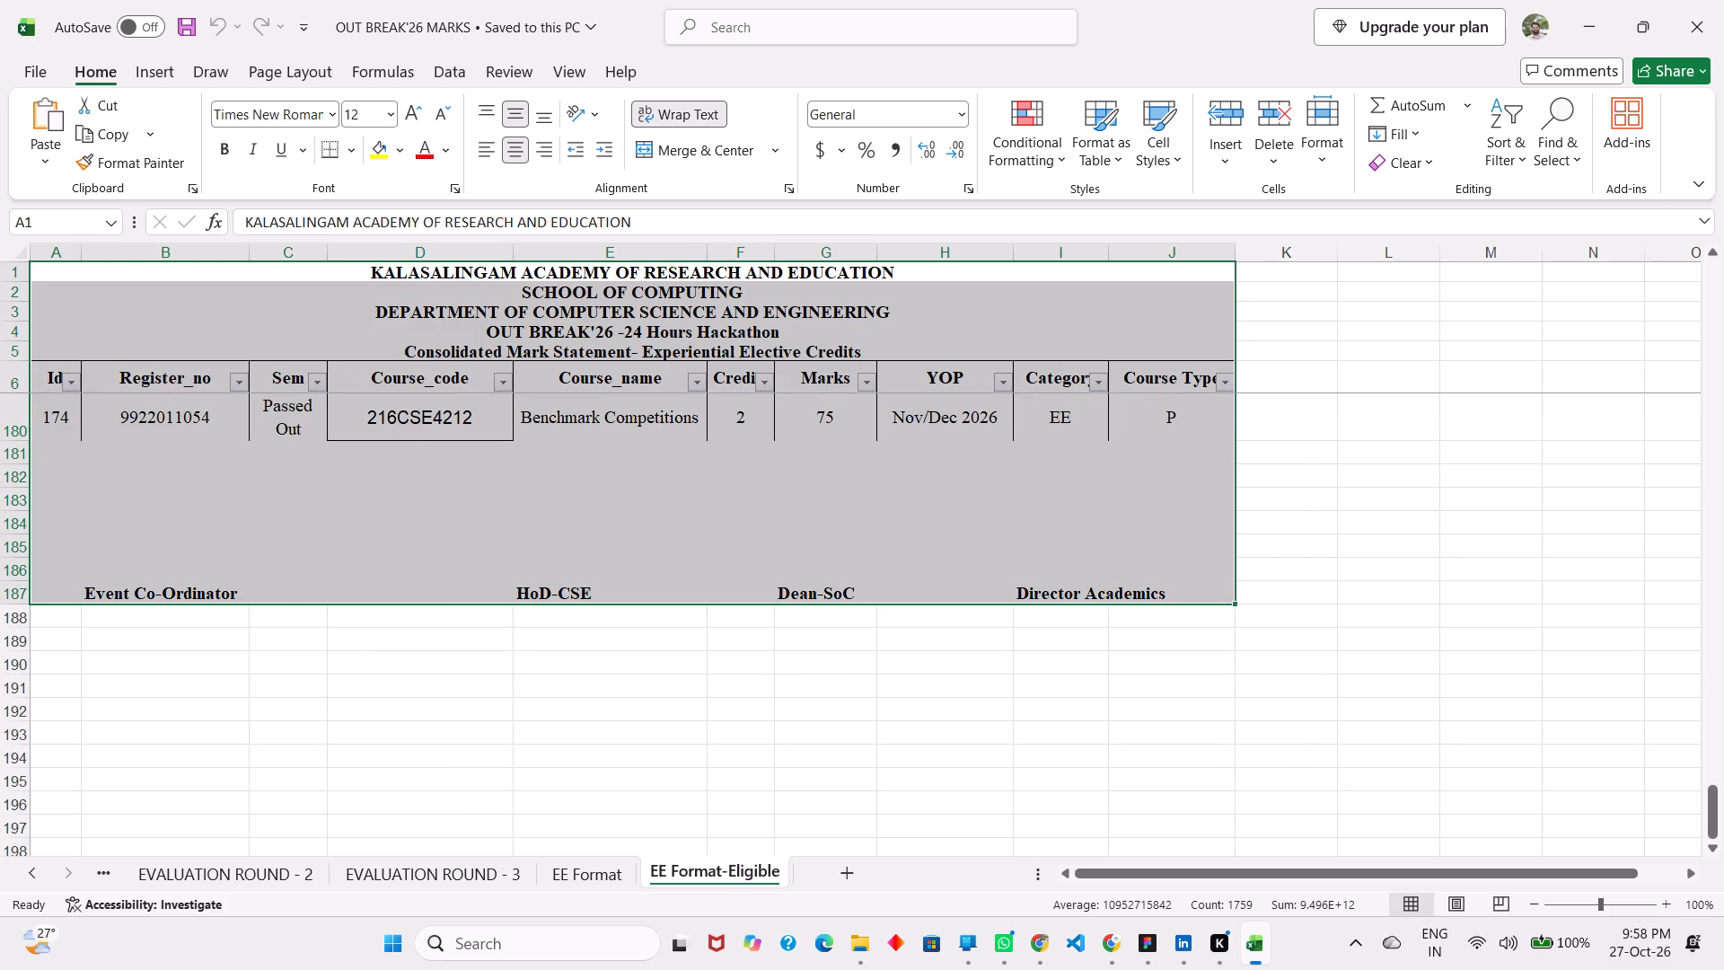
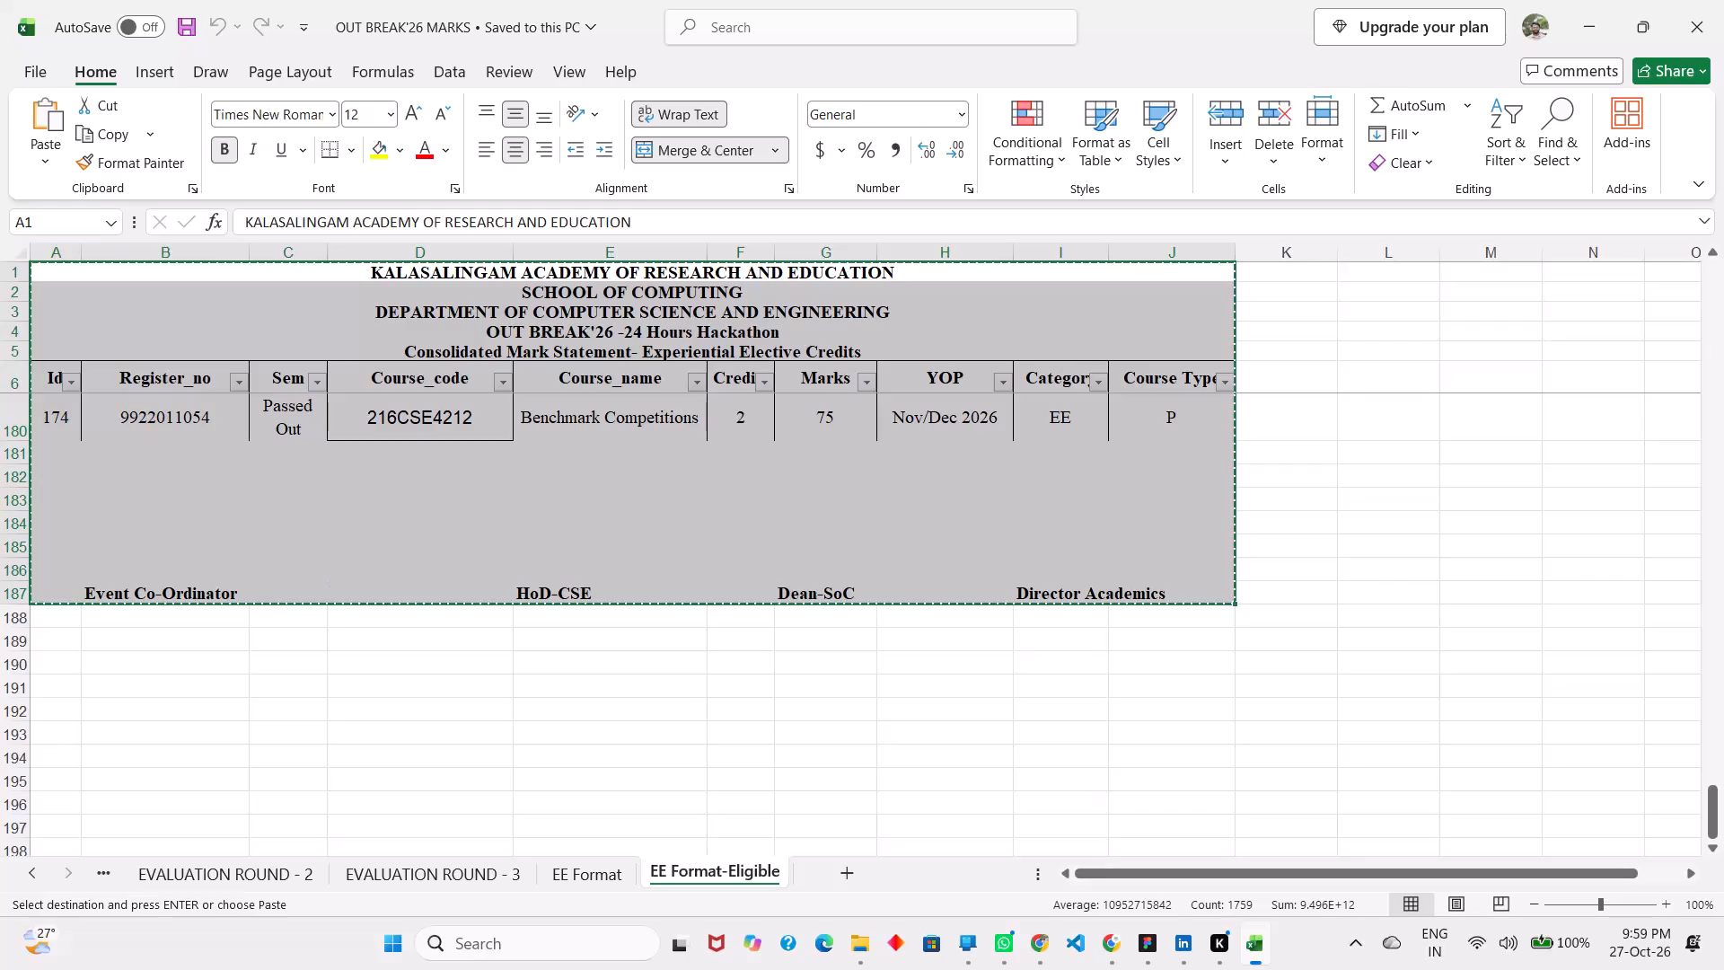
# Copy the selected mark statement into a new sheet after FinalCredits in the OUTBREAK'26 Google Sheets spreadsheet, starting at cell A1.
pyautogui.hotkey('ctrl', 'c')
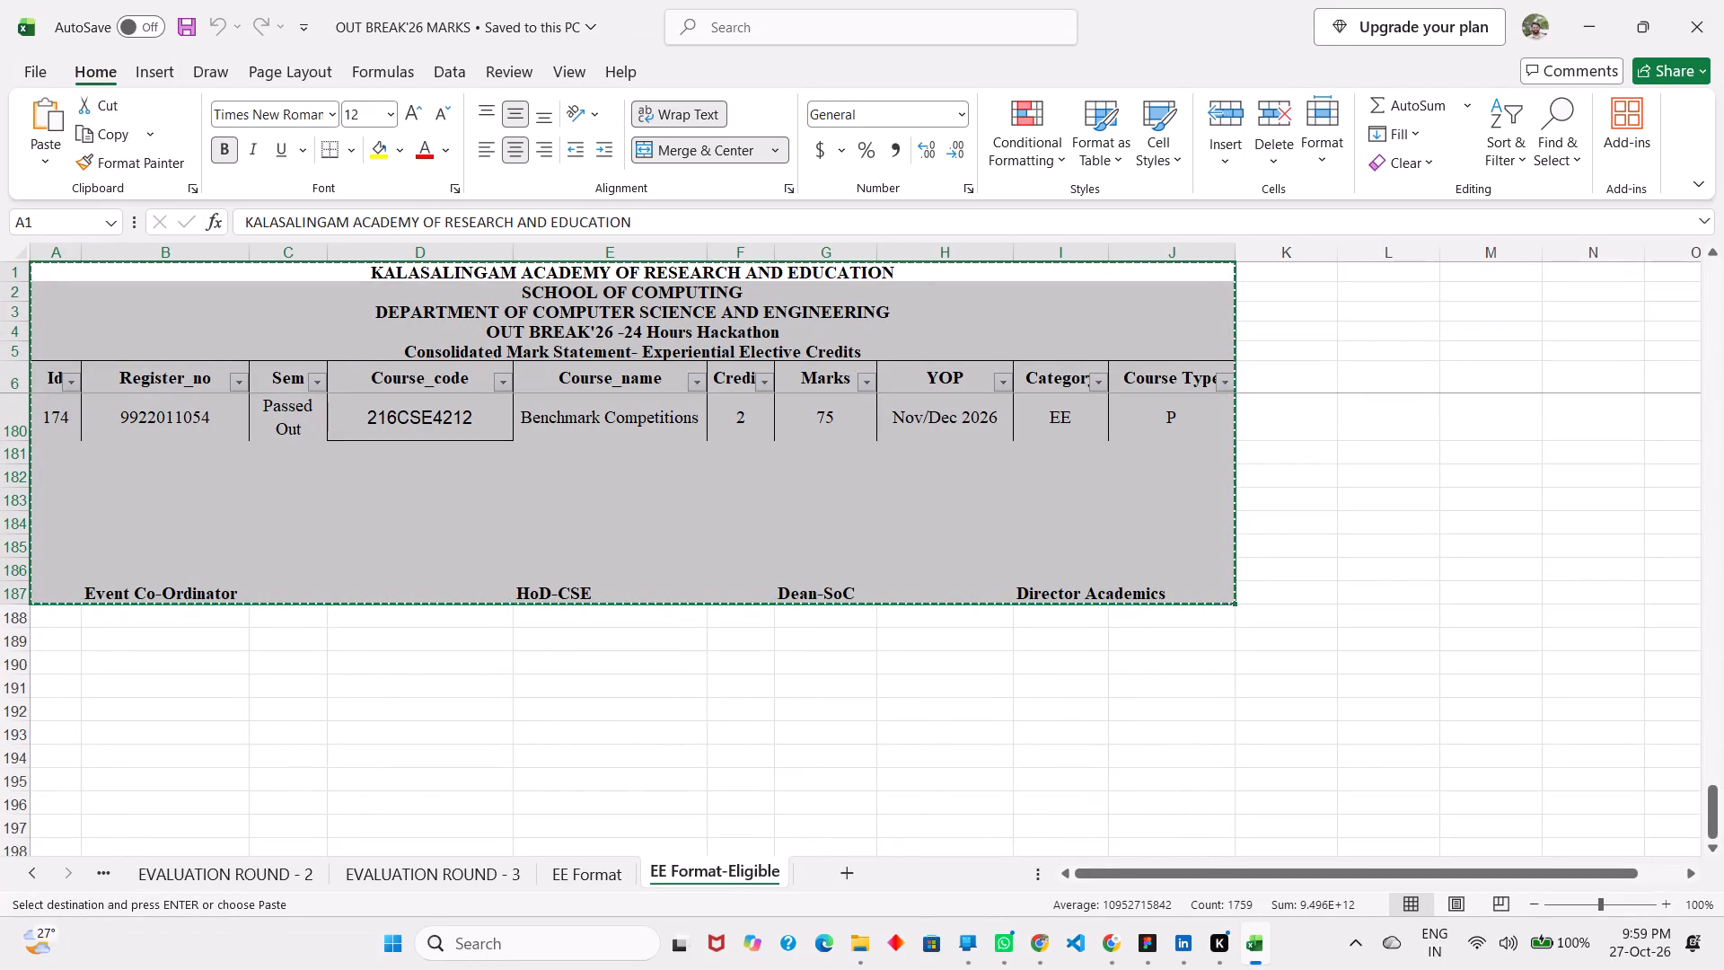
pyautogui.click(1105, 947)
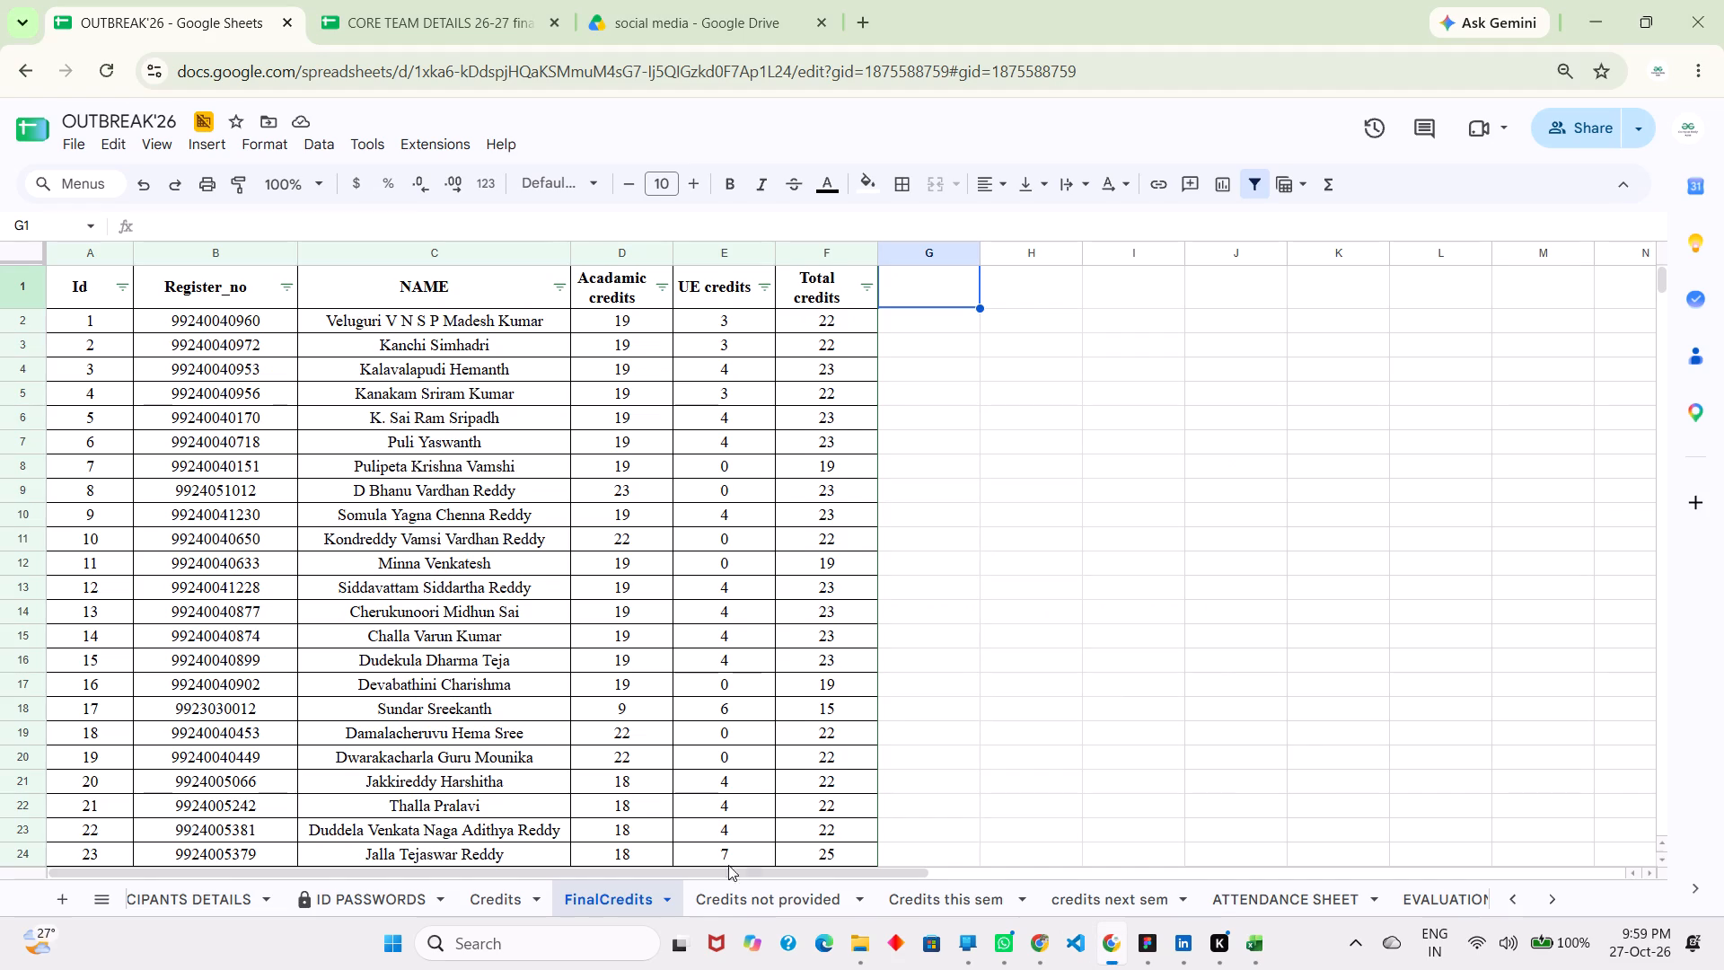
pyautogui.hscroll(2, 1012, 876)
pyautogui.hscroll(-8, 980, 897)
pyautogui.hscroll(10, 980, 897)
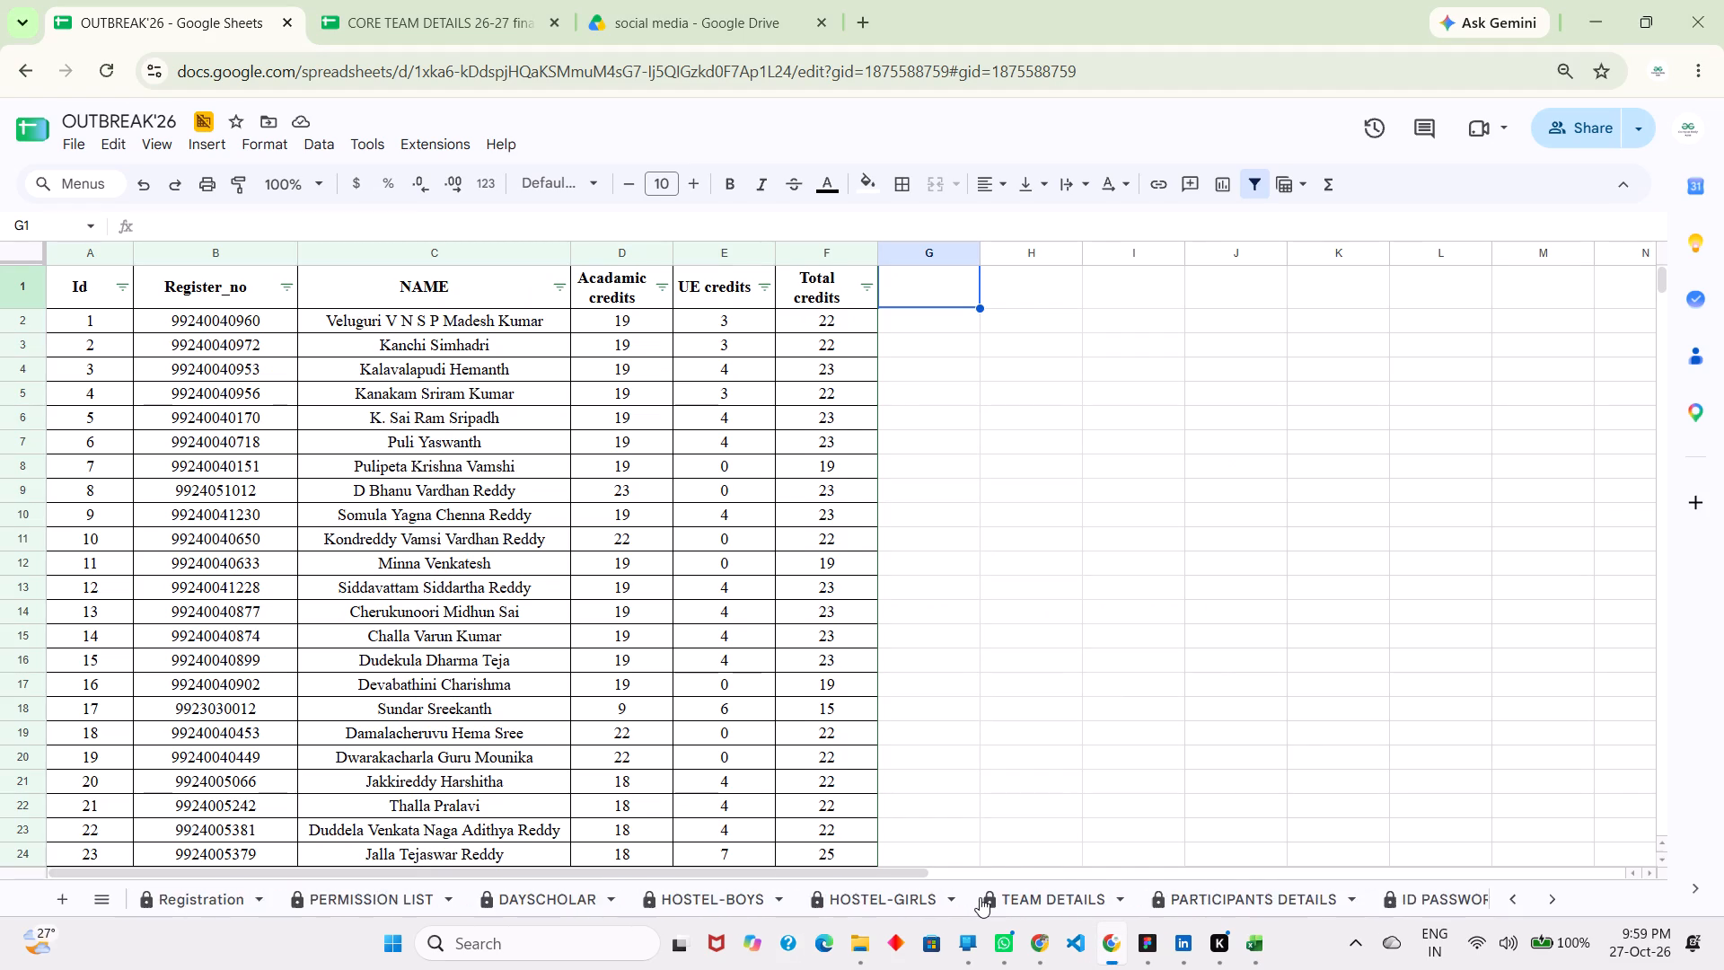
pyautogui.hscroll(-5, 980, 897)
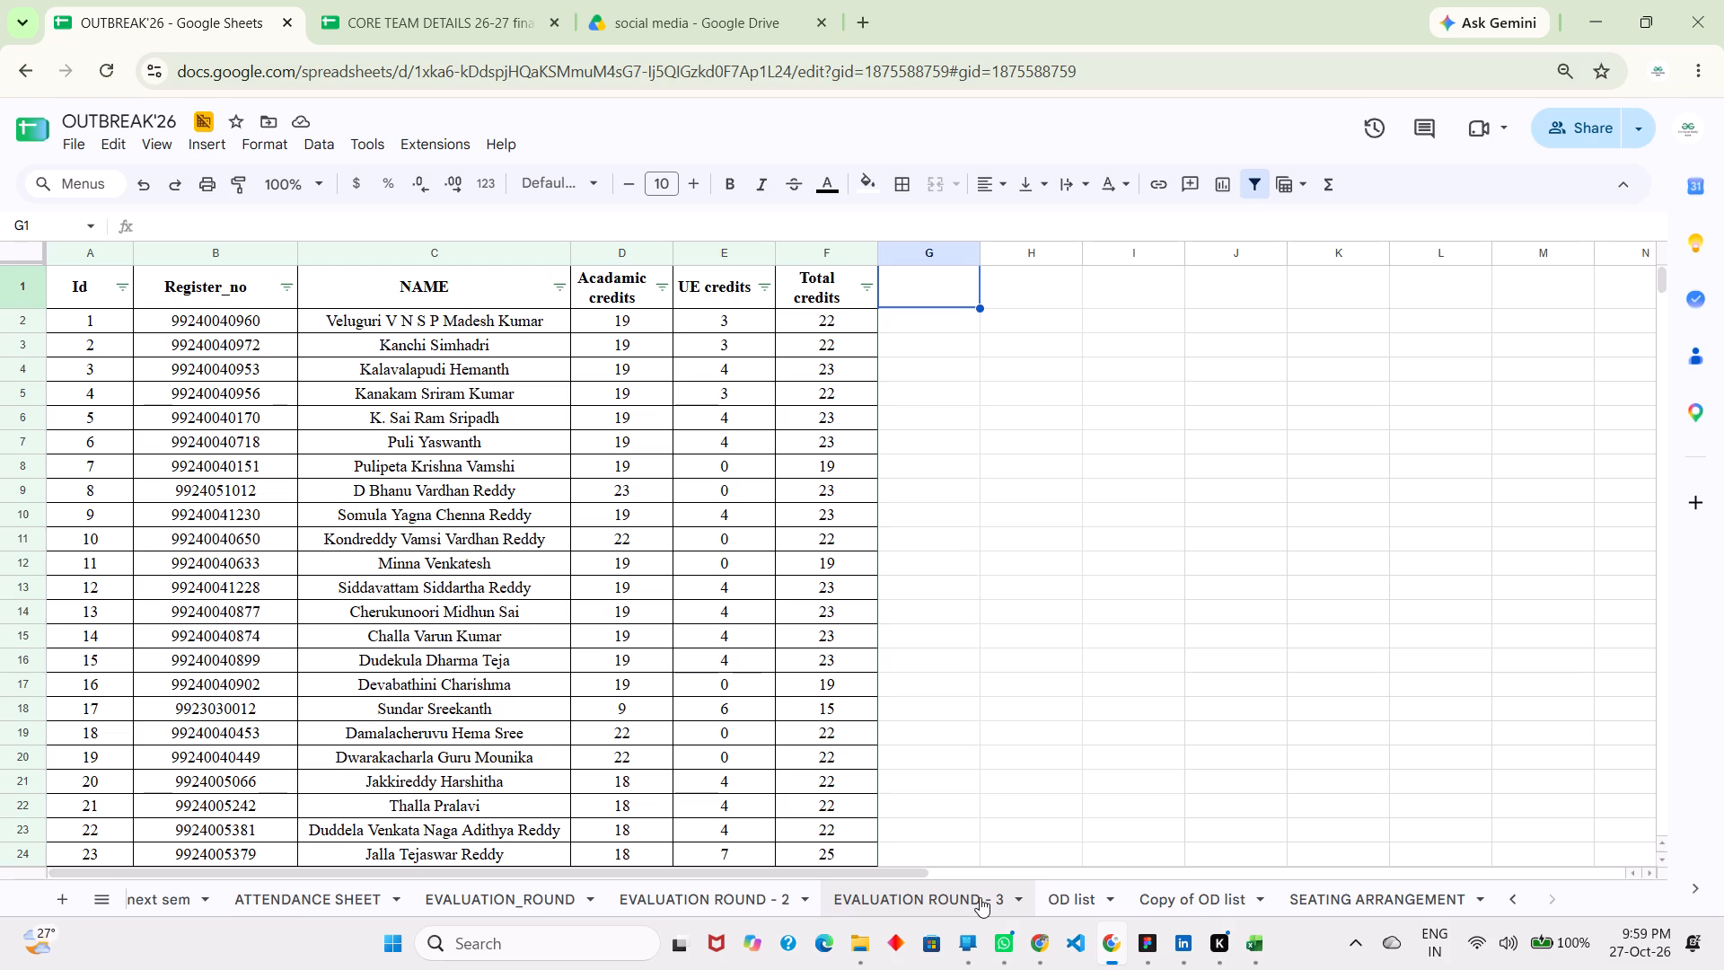
pyautogui.click(63, 897)
pyautogui.hotkey('ctrl', 'v')
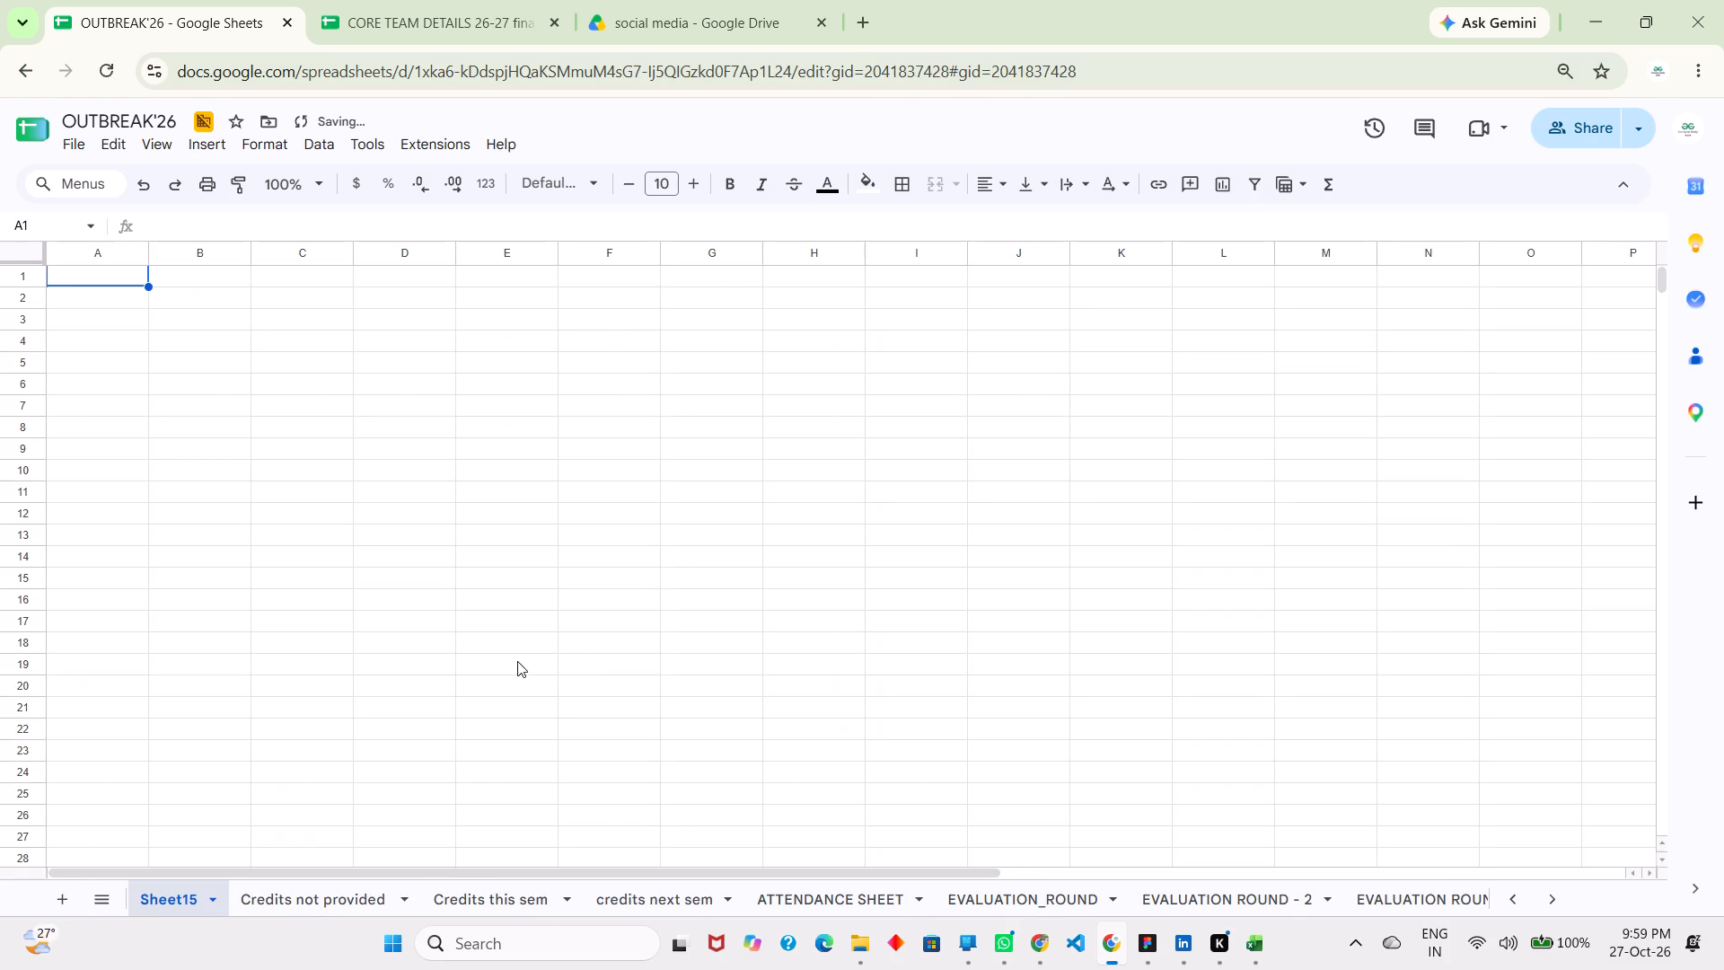
pyautogui.scroll(-11, 610, 616)
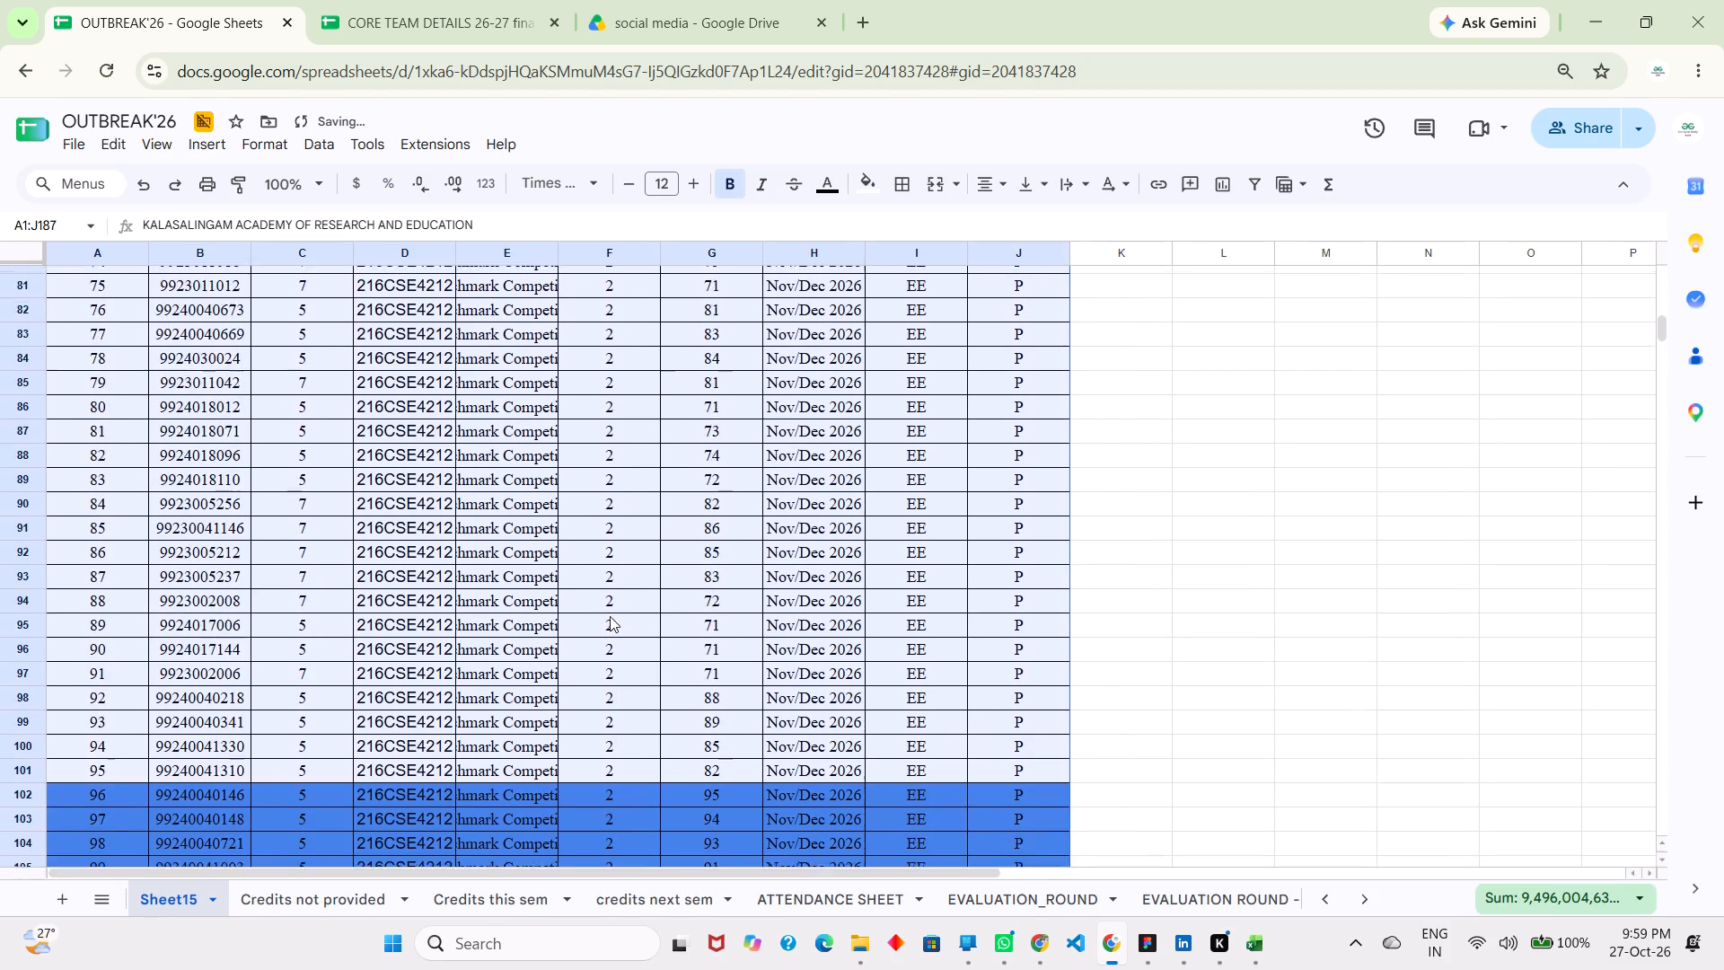
pyautogui.scroll(-1, 637, 548)
pyautogui.scroll(18, 637, 548)
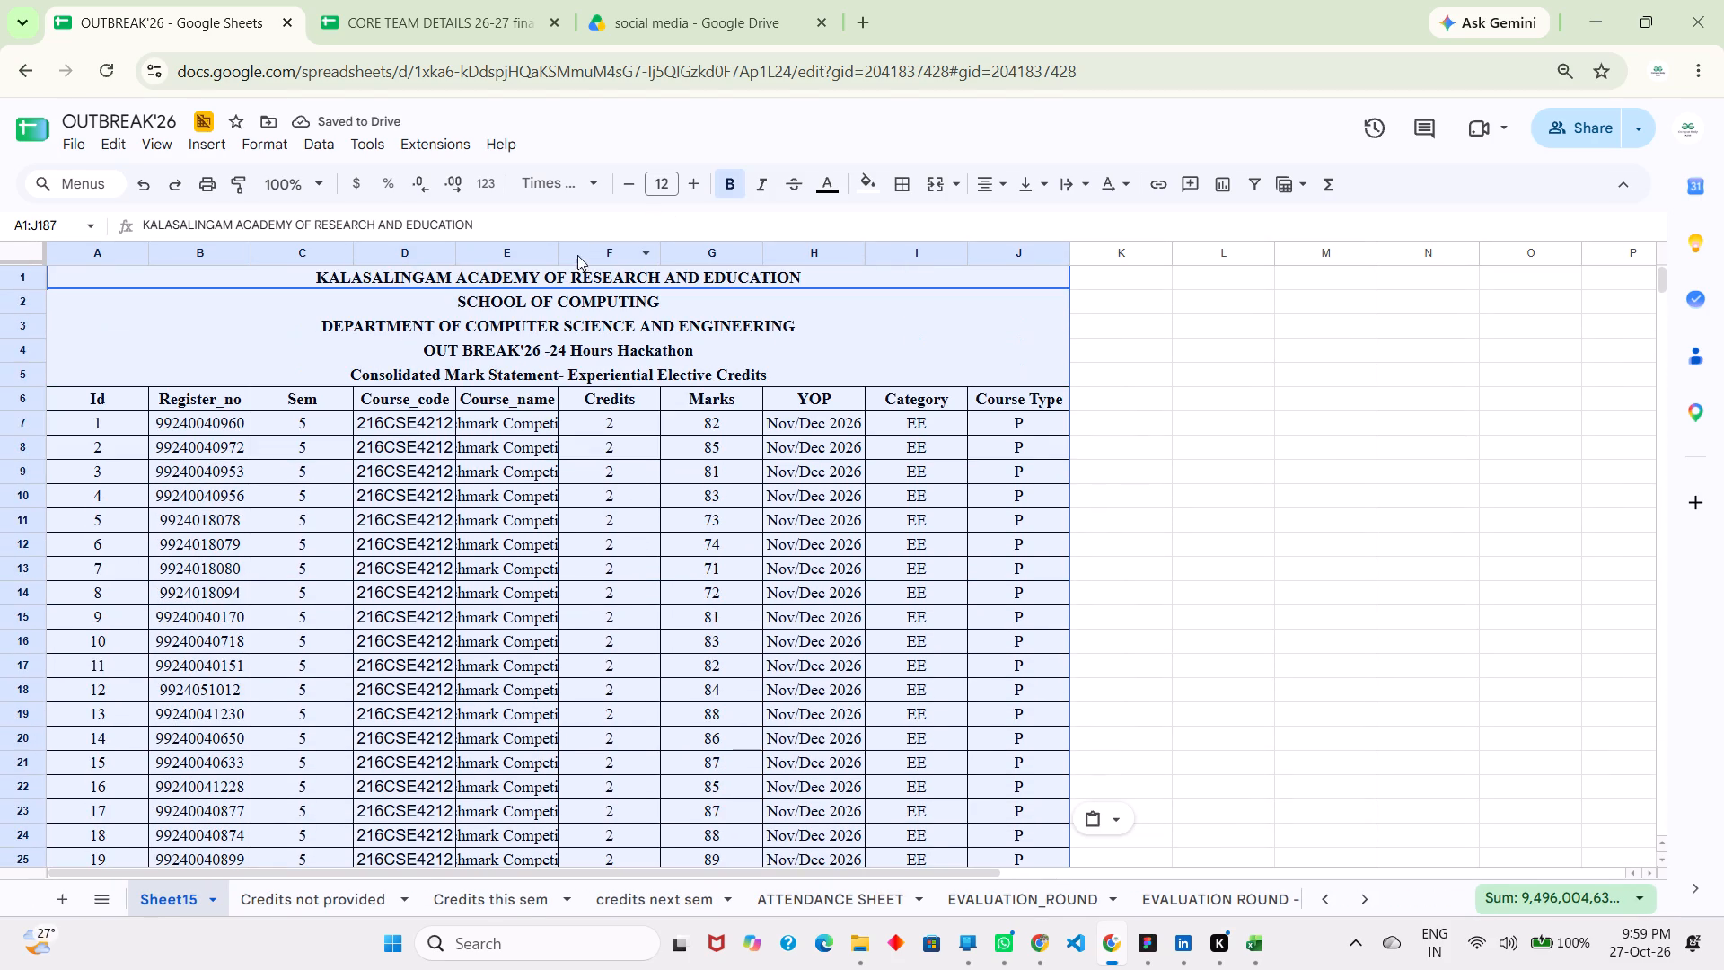
# Auto-fit the widths of the Course_name, Course_code and YOP columns to their contents.
pyautogui.doubleClick(559, 249)
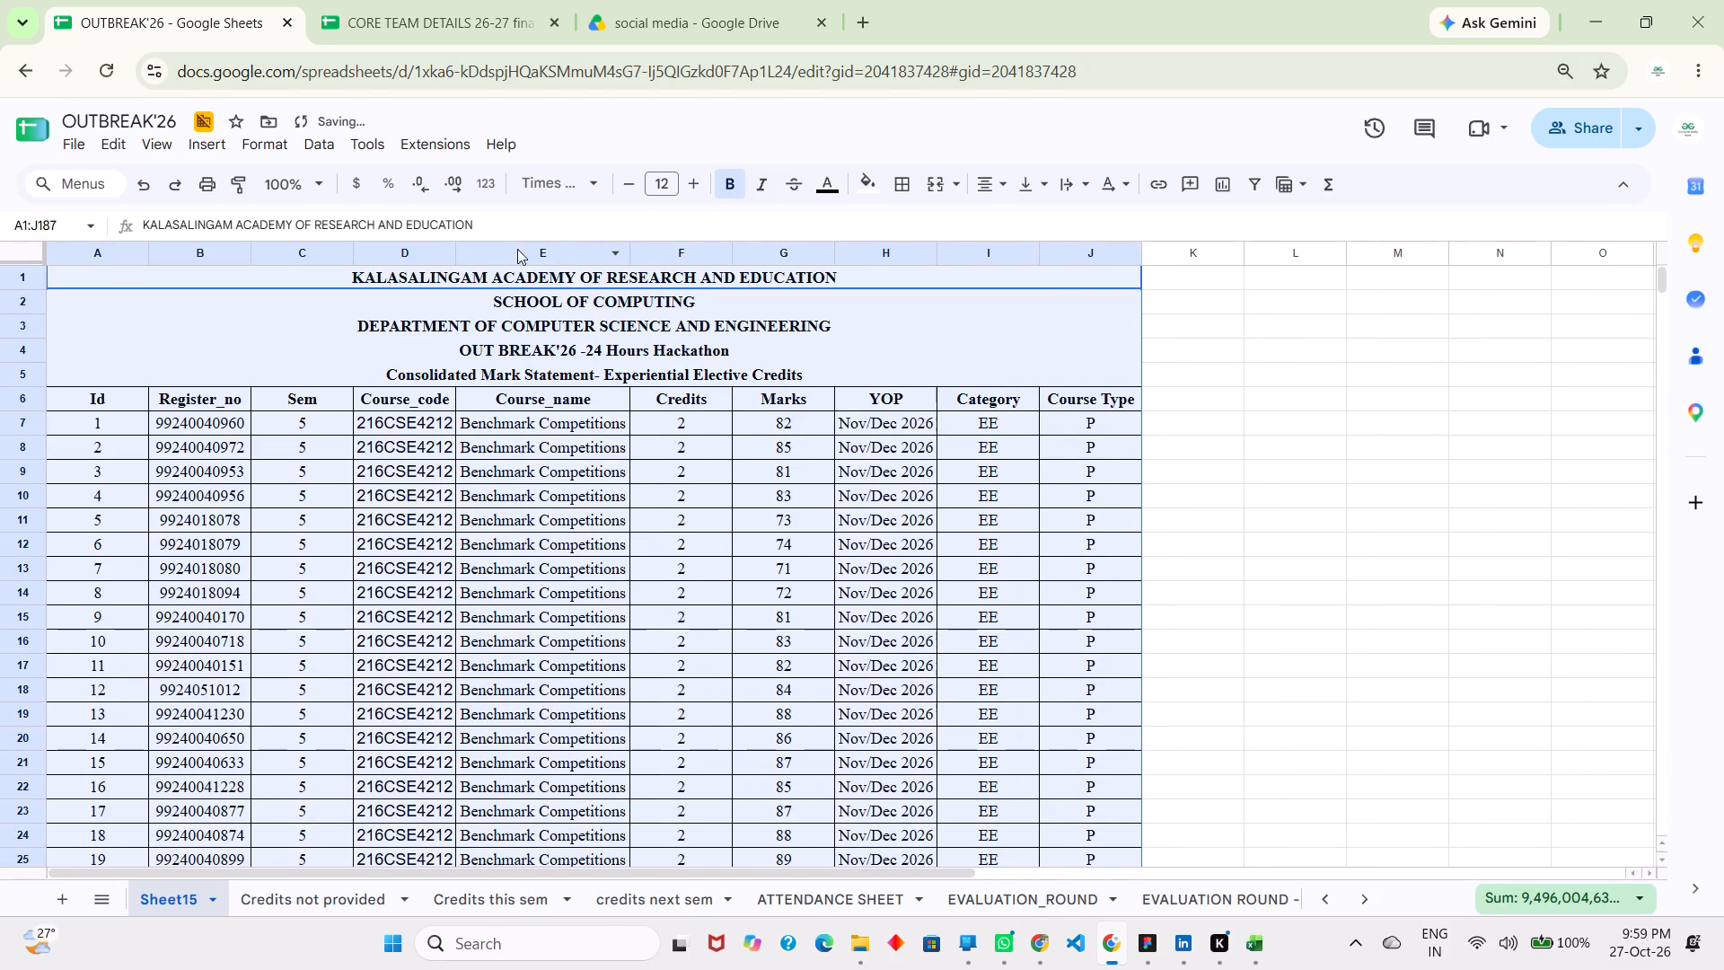
pyautogui.doubleClick(459, 251)
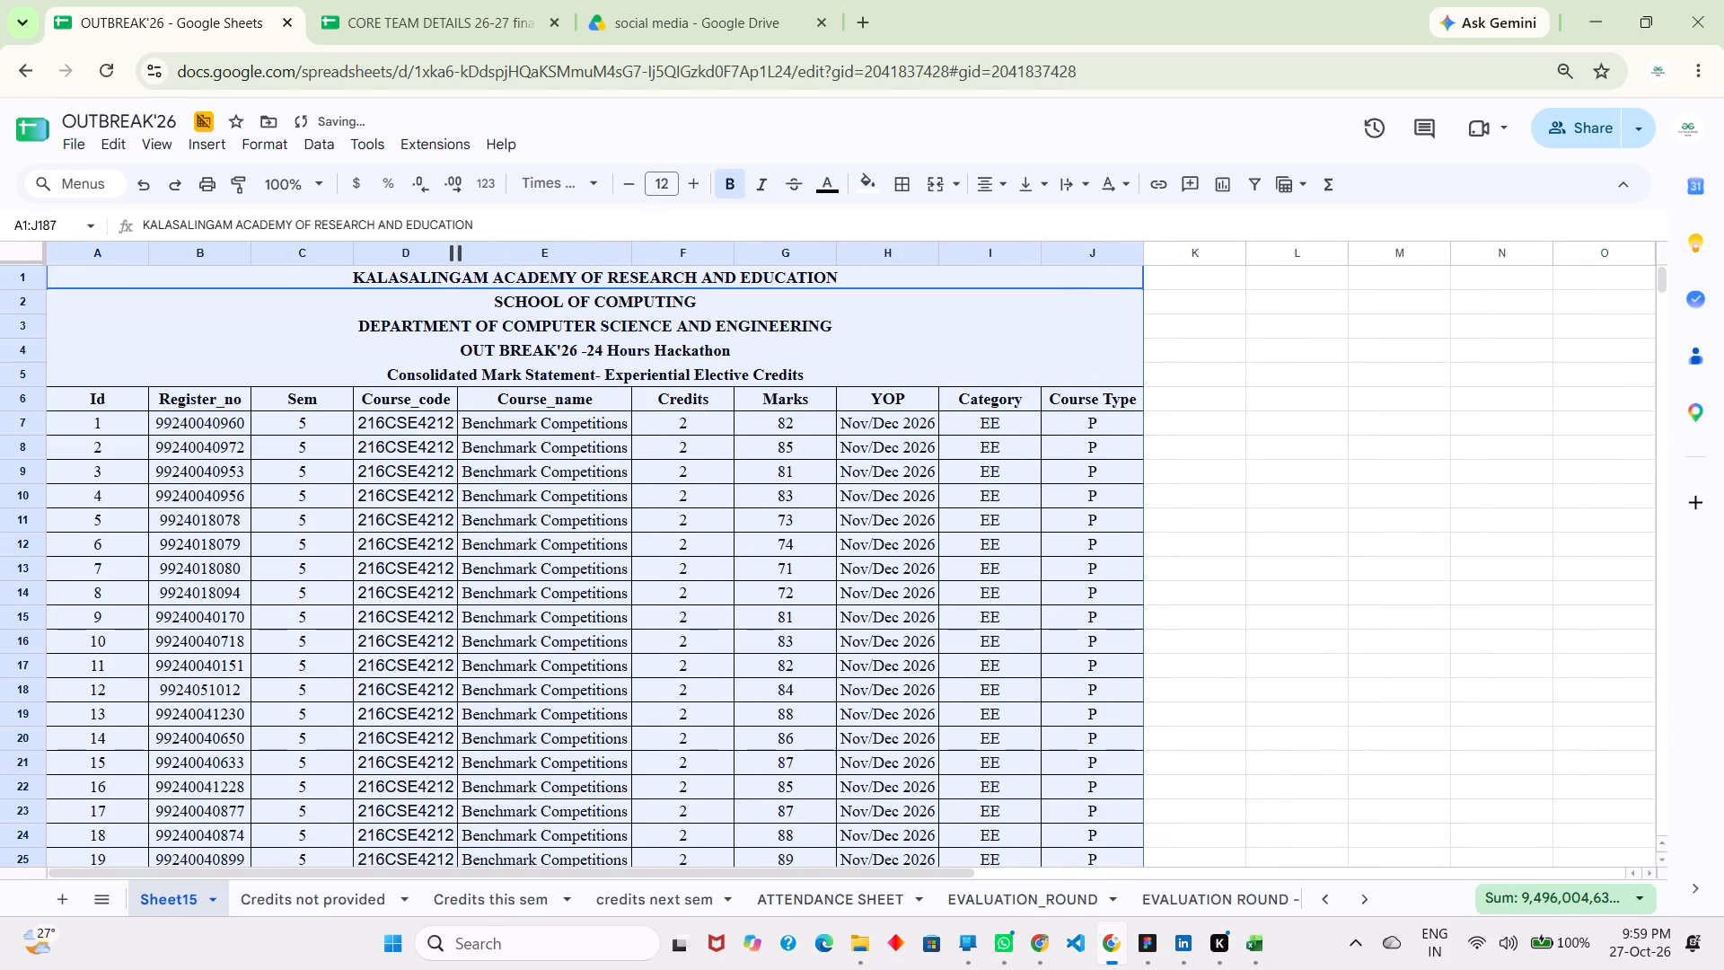
pyautogui.doubleClick(941, 251)
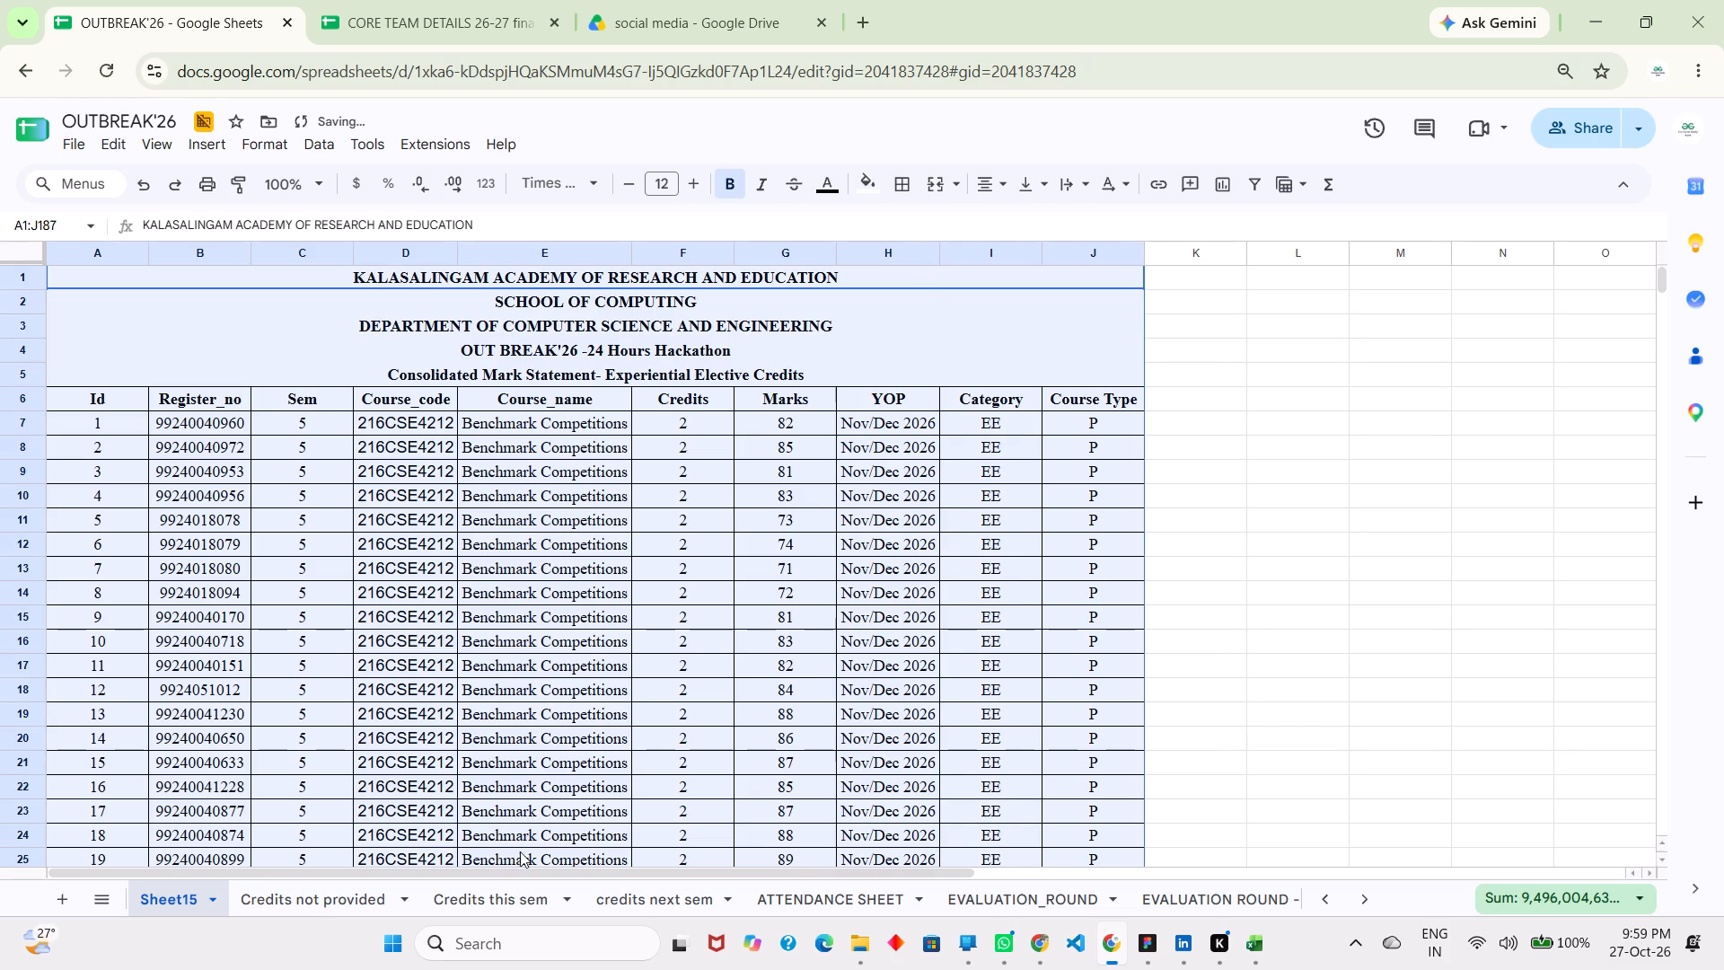
# Rename the new Google Sheets sheet EE Format-Eligible, copying the name from the matching sheet in the Excel workbook.
pyautogui.hscroll(2, 476, 895)
pyautogui.hotkey('alt', 'Tab')
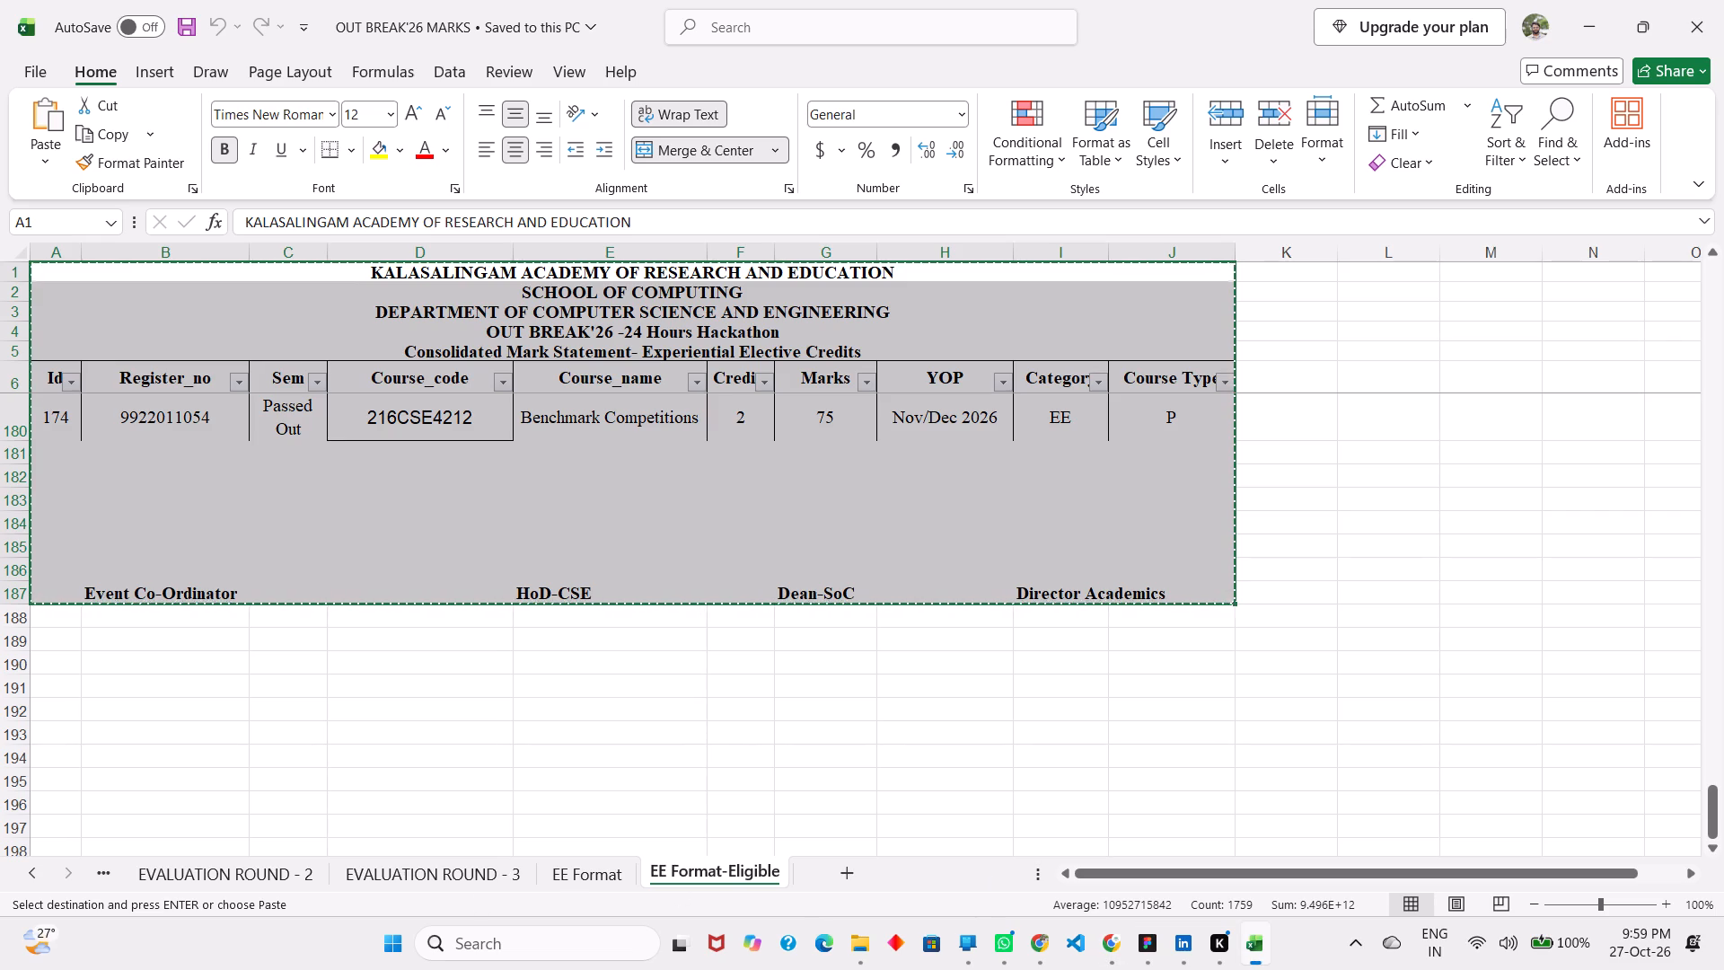
pyautogui.tripleClick(734, 862)
pyautogui.click(734, 862)
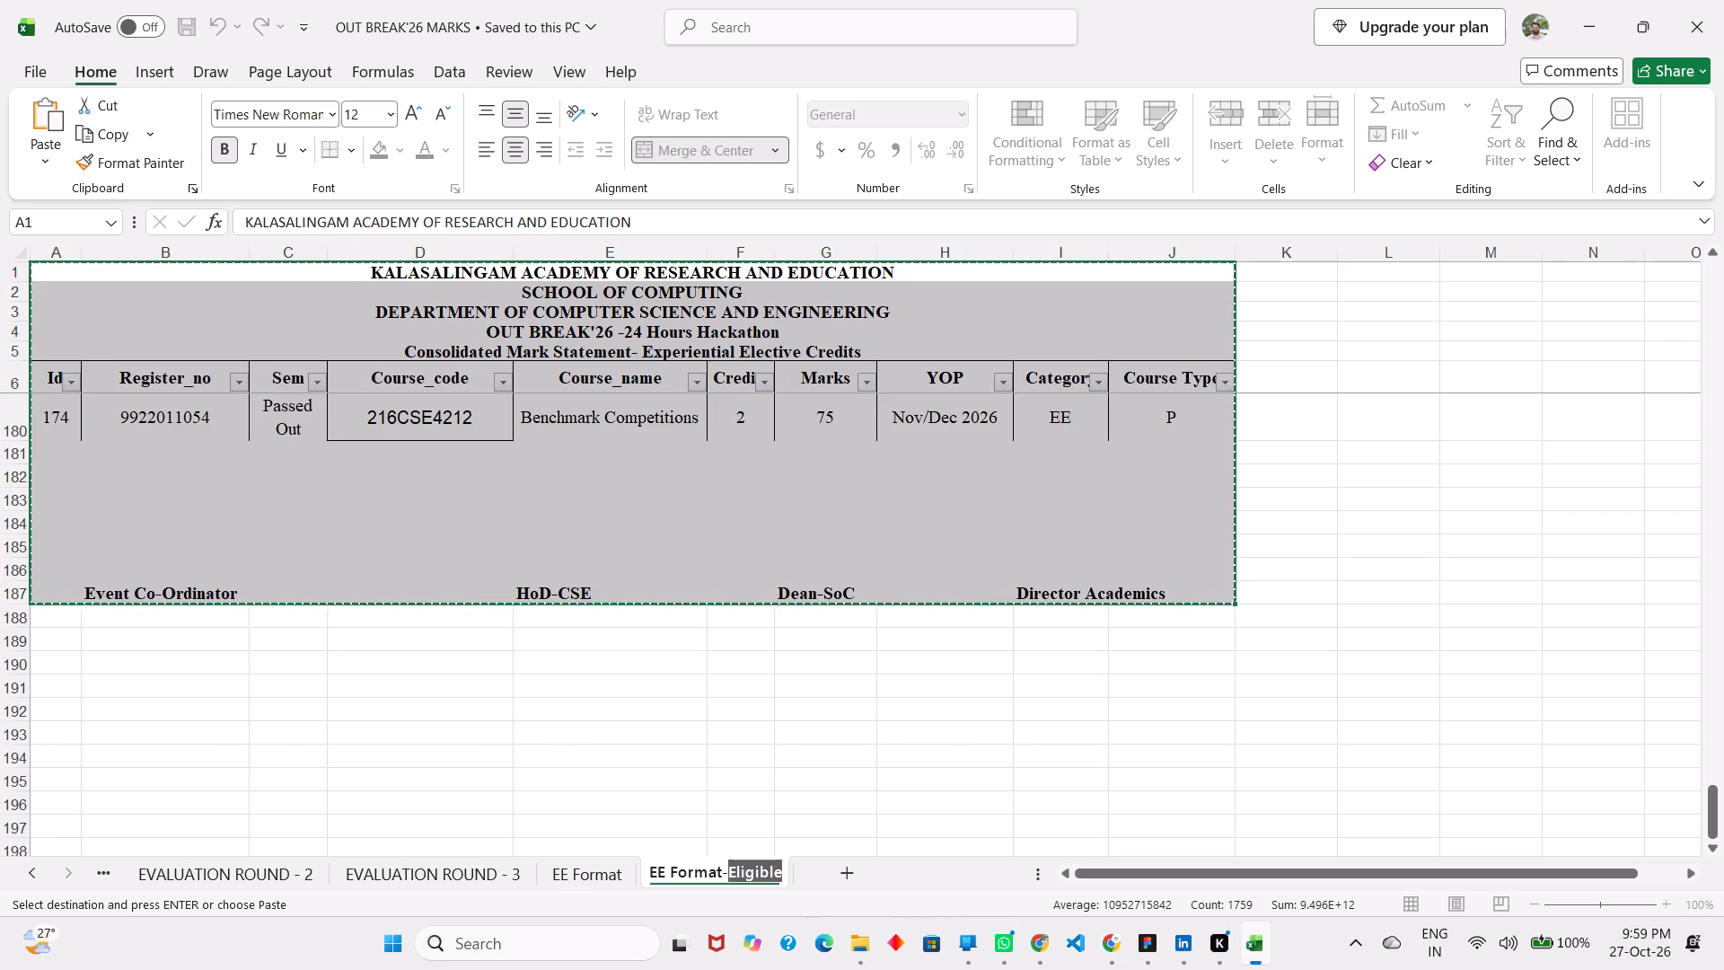
pyautogui.click(734, 862)
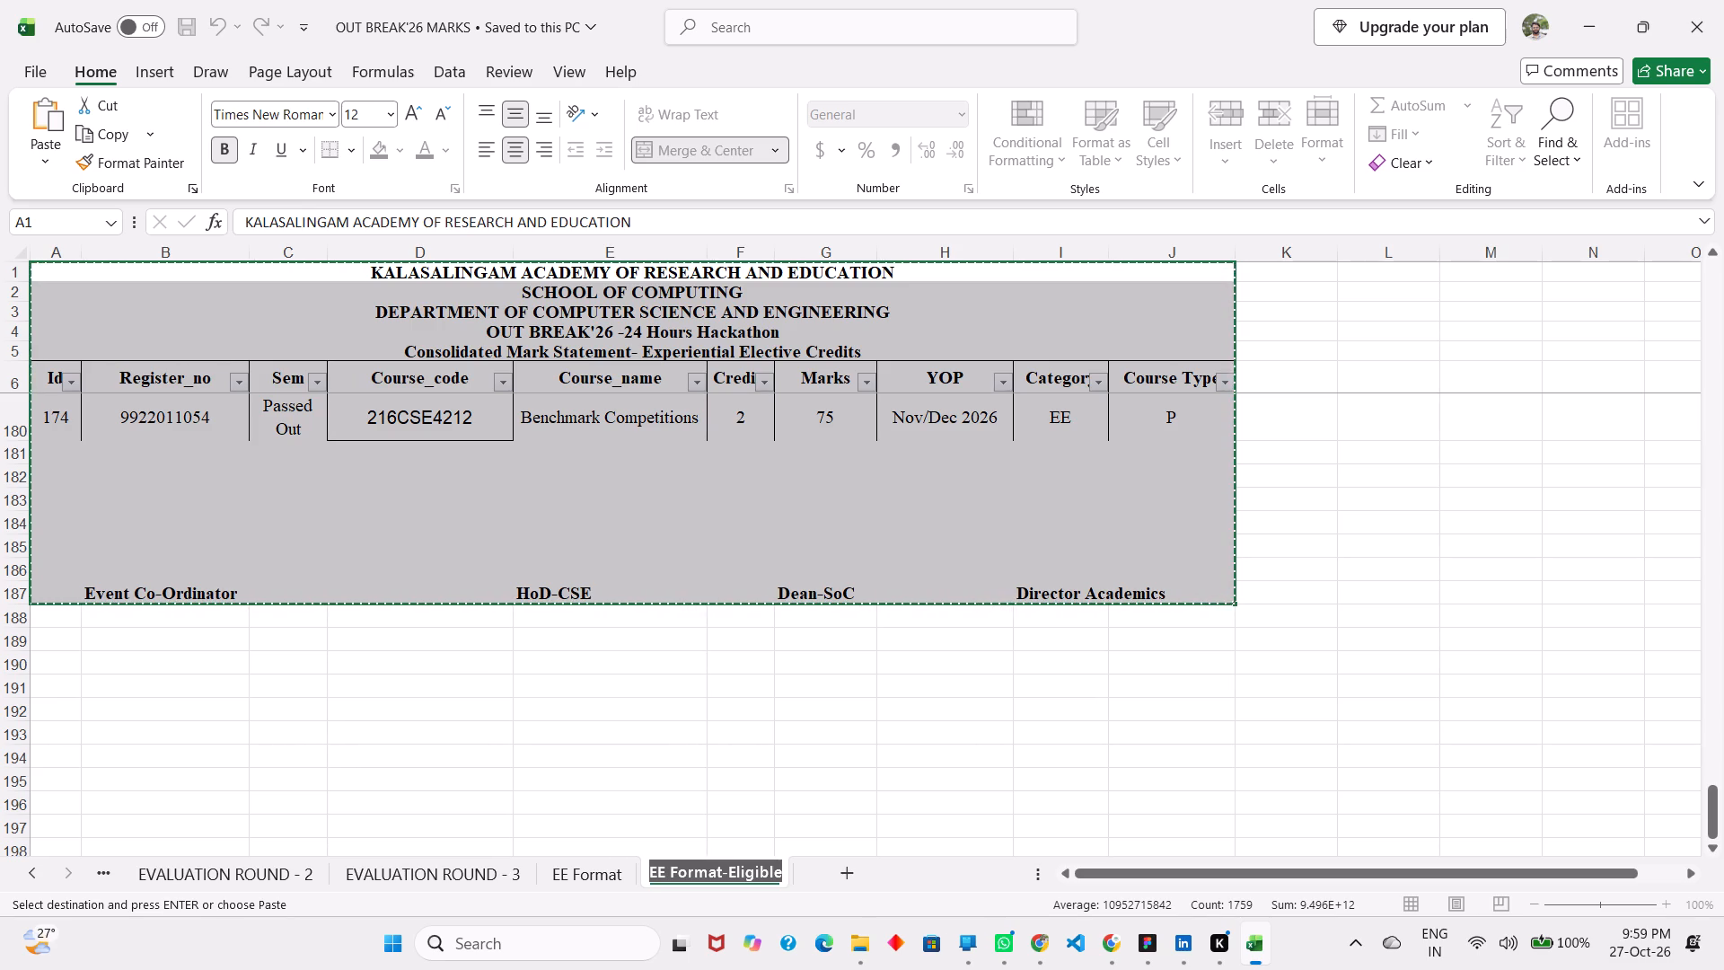
pyautogui.hotkey('ctrl', 'c')
pyautogui.hotkey('alt', 'Tab')
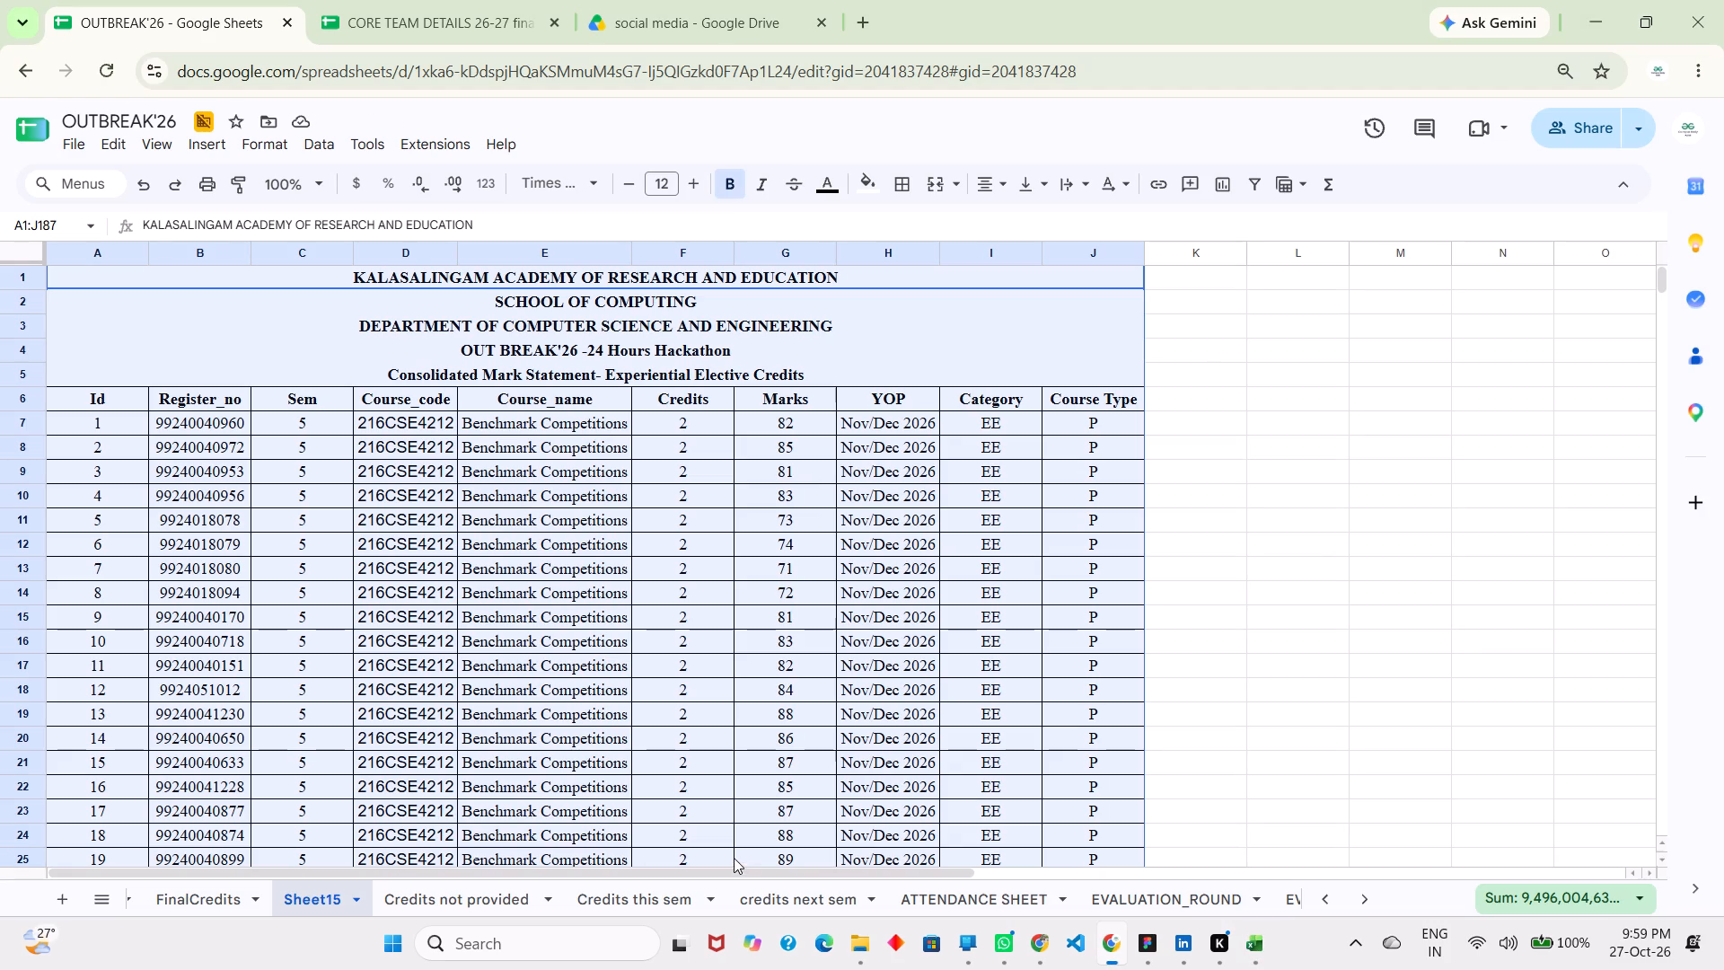
pyautogui.doubleClick(329, 895)
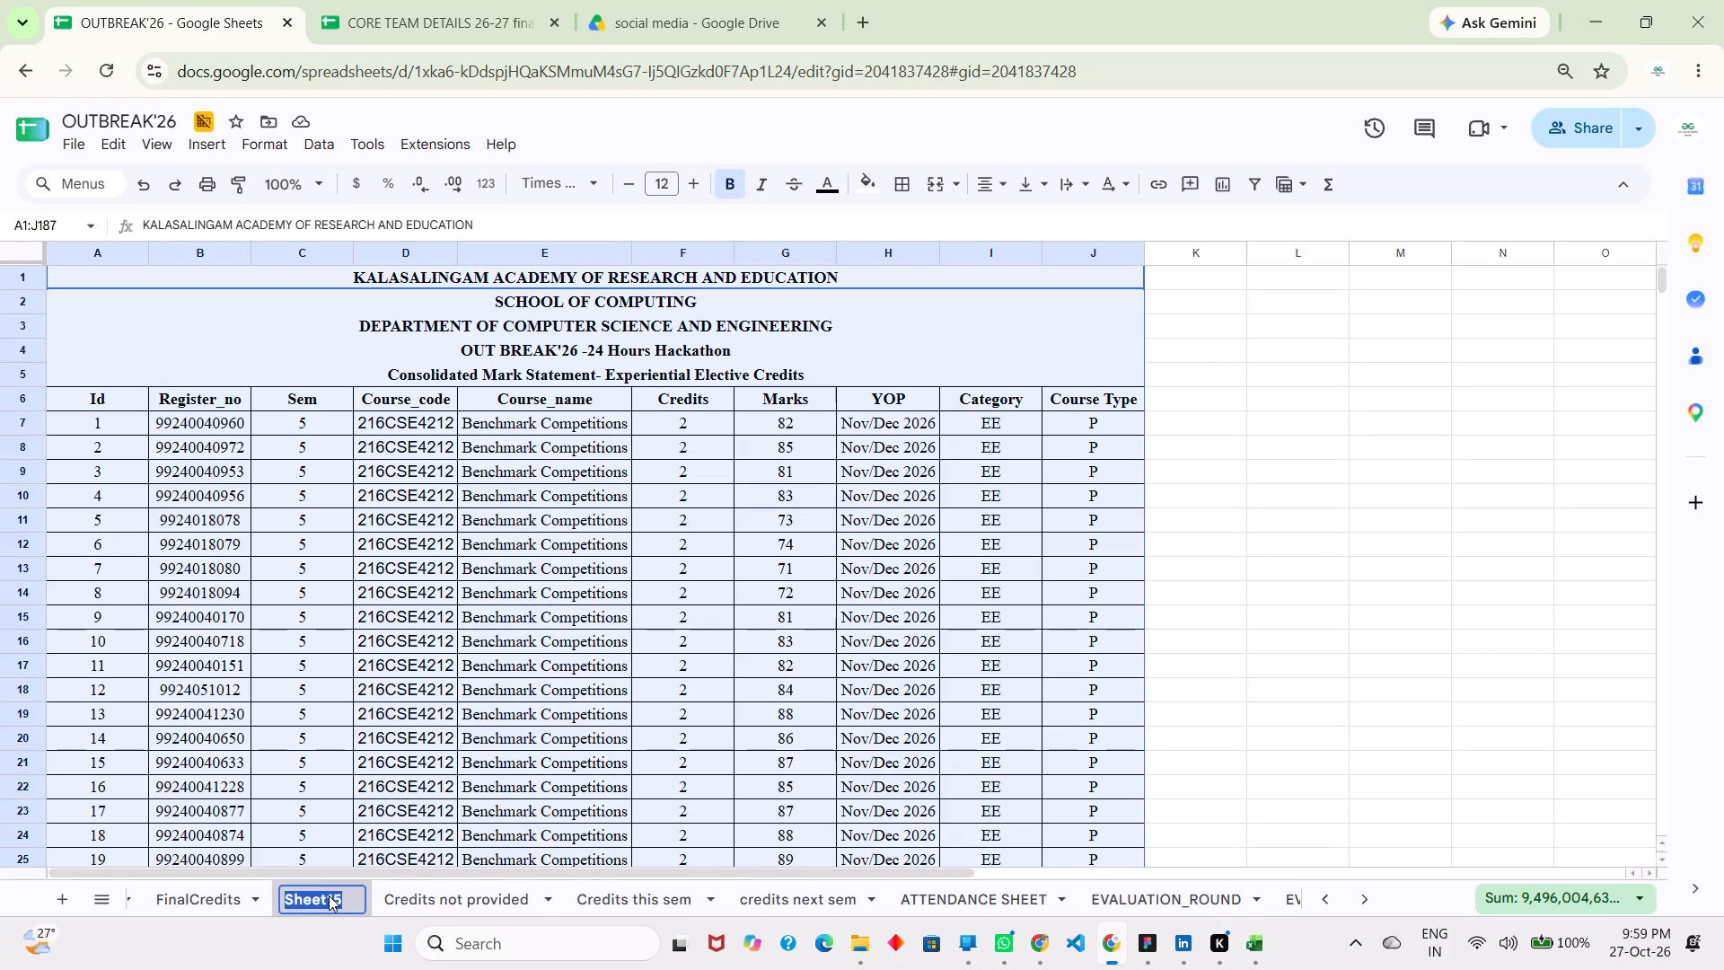
pyautogui.hotkey('ctrl', 'v')
# Add another sheet after EE Format-Eligible in Google Sheets and name it EE Format, copying the name from the Excel workbook.
pyautogui.hotkey('alt', 'Tab')
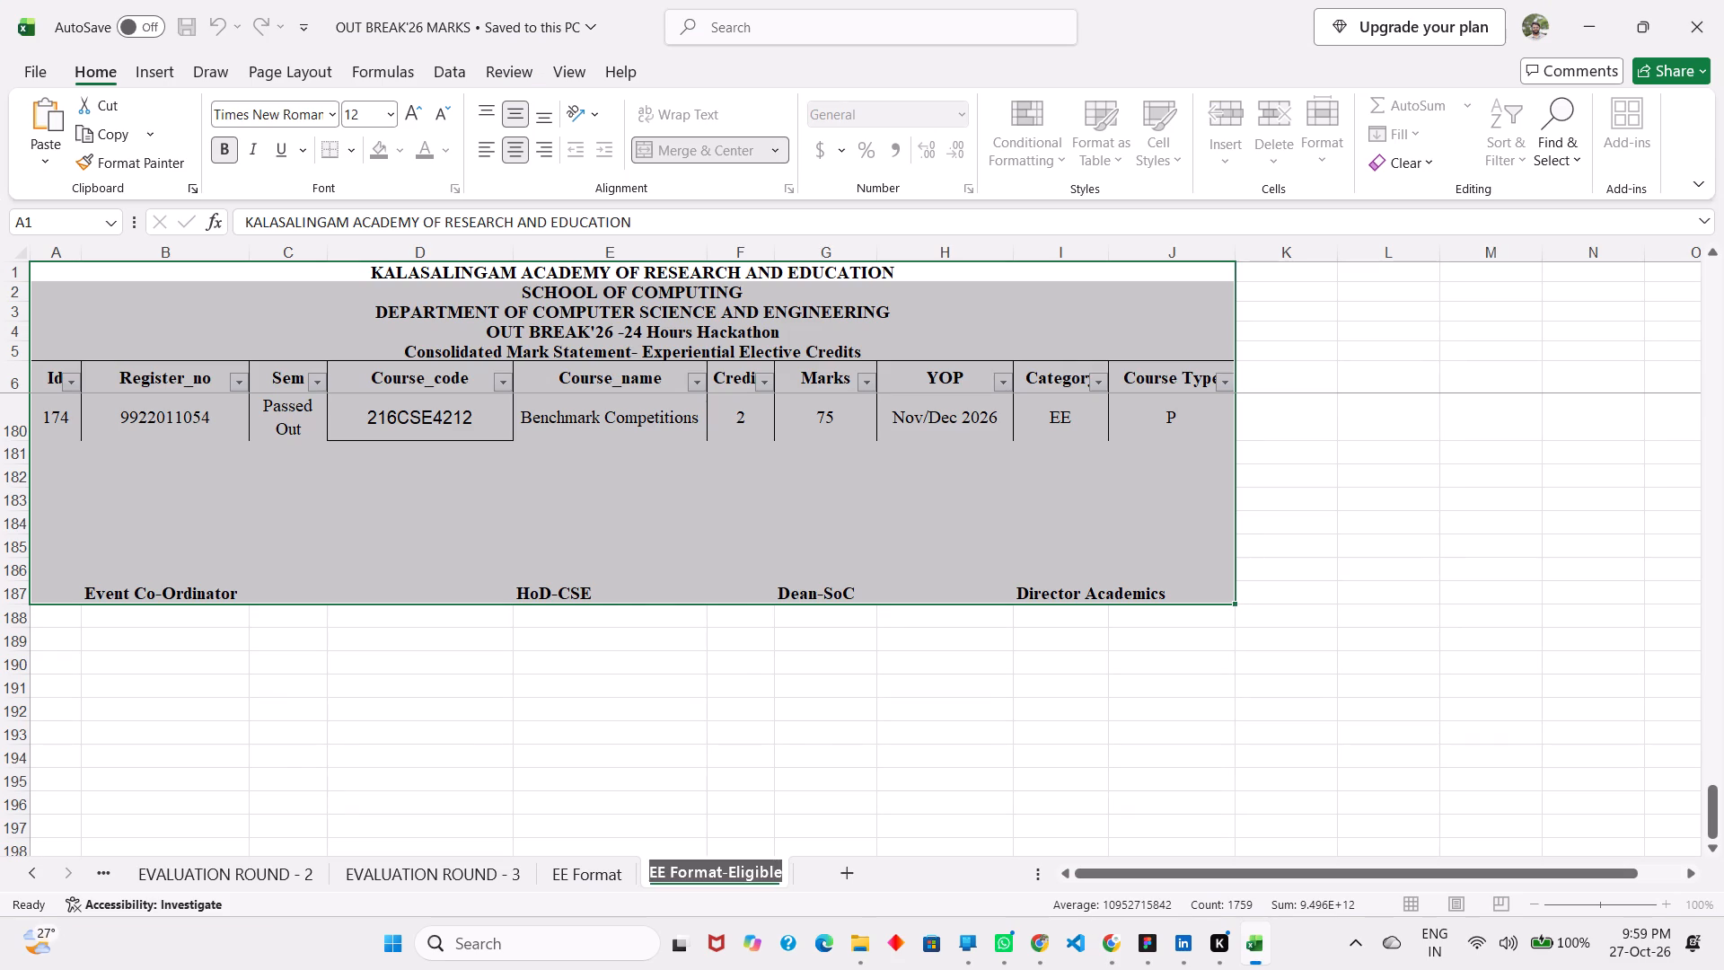
pyautogui.doubleClick(592, 874)
pyautogui.hotkey('ctrl', 'c')
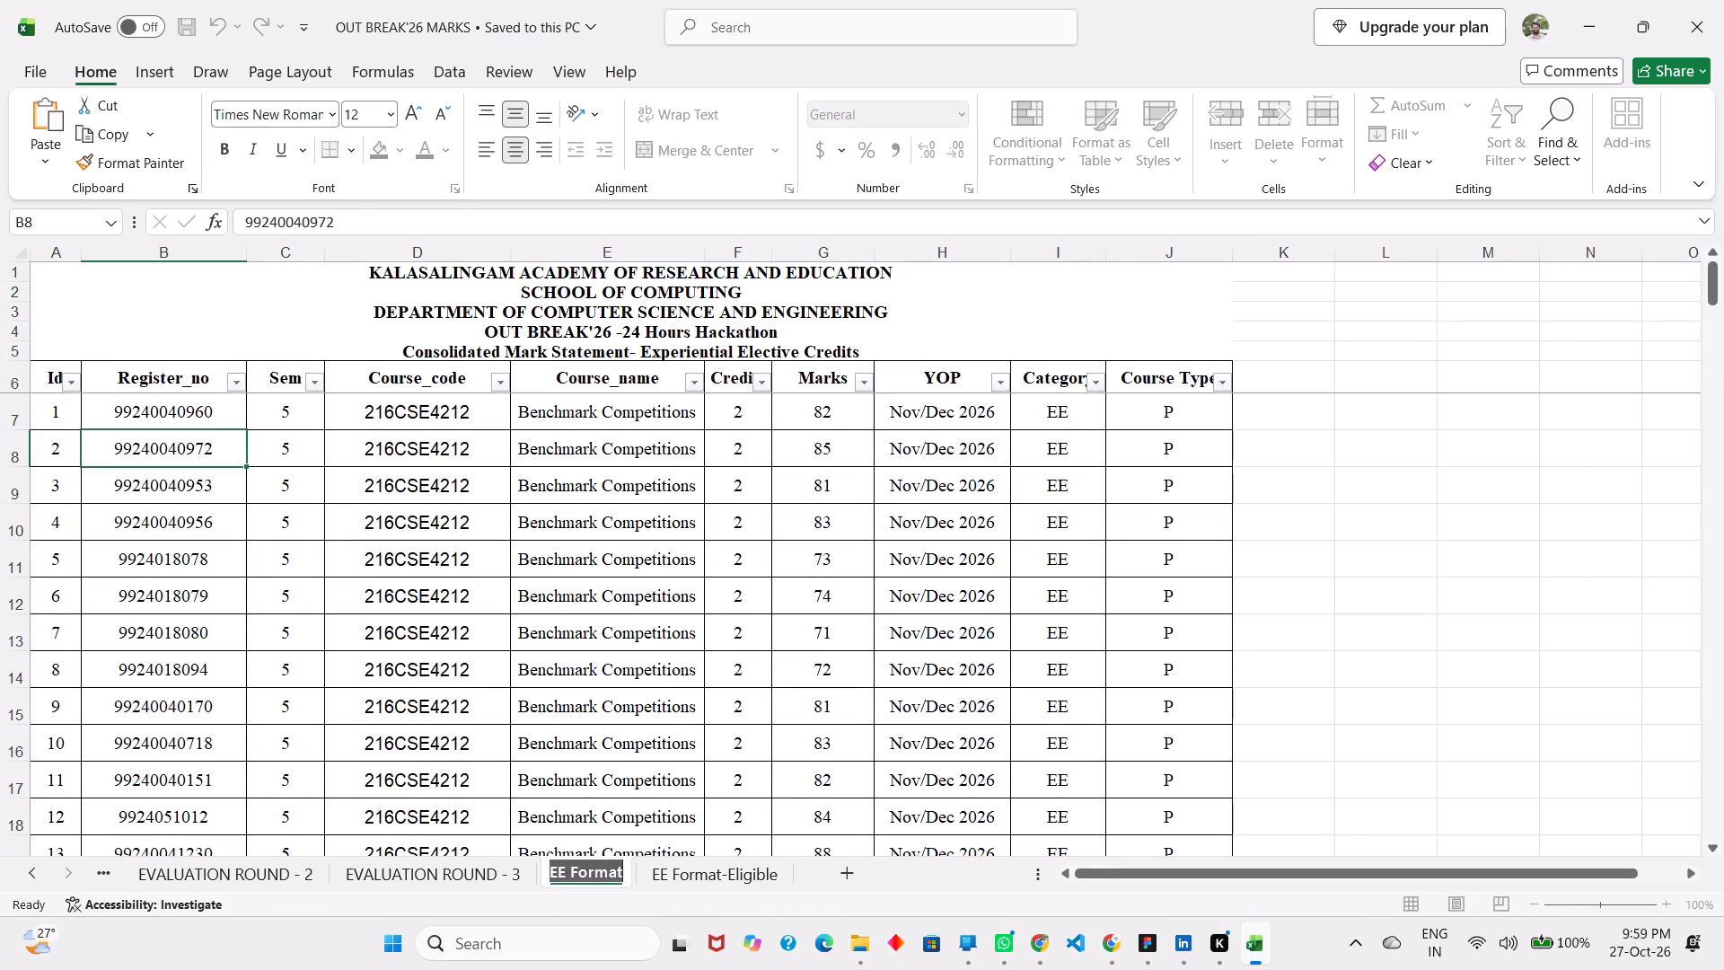
pyautogui.hotkey('alt', 'Tab')
pyautogui.click(68, 894)
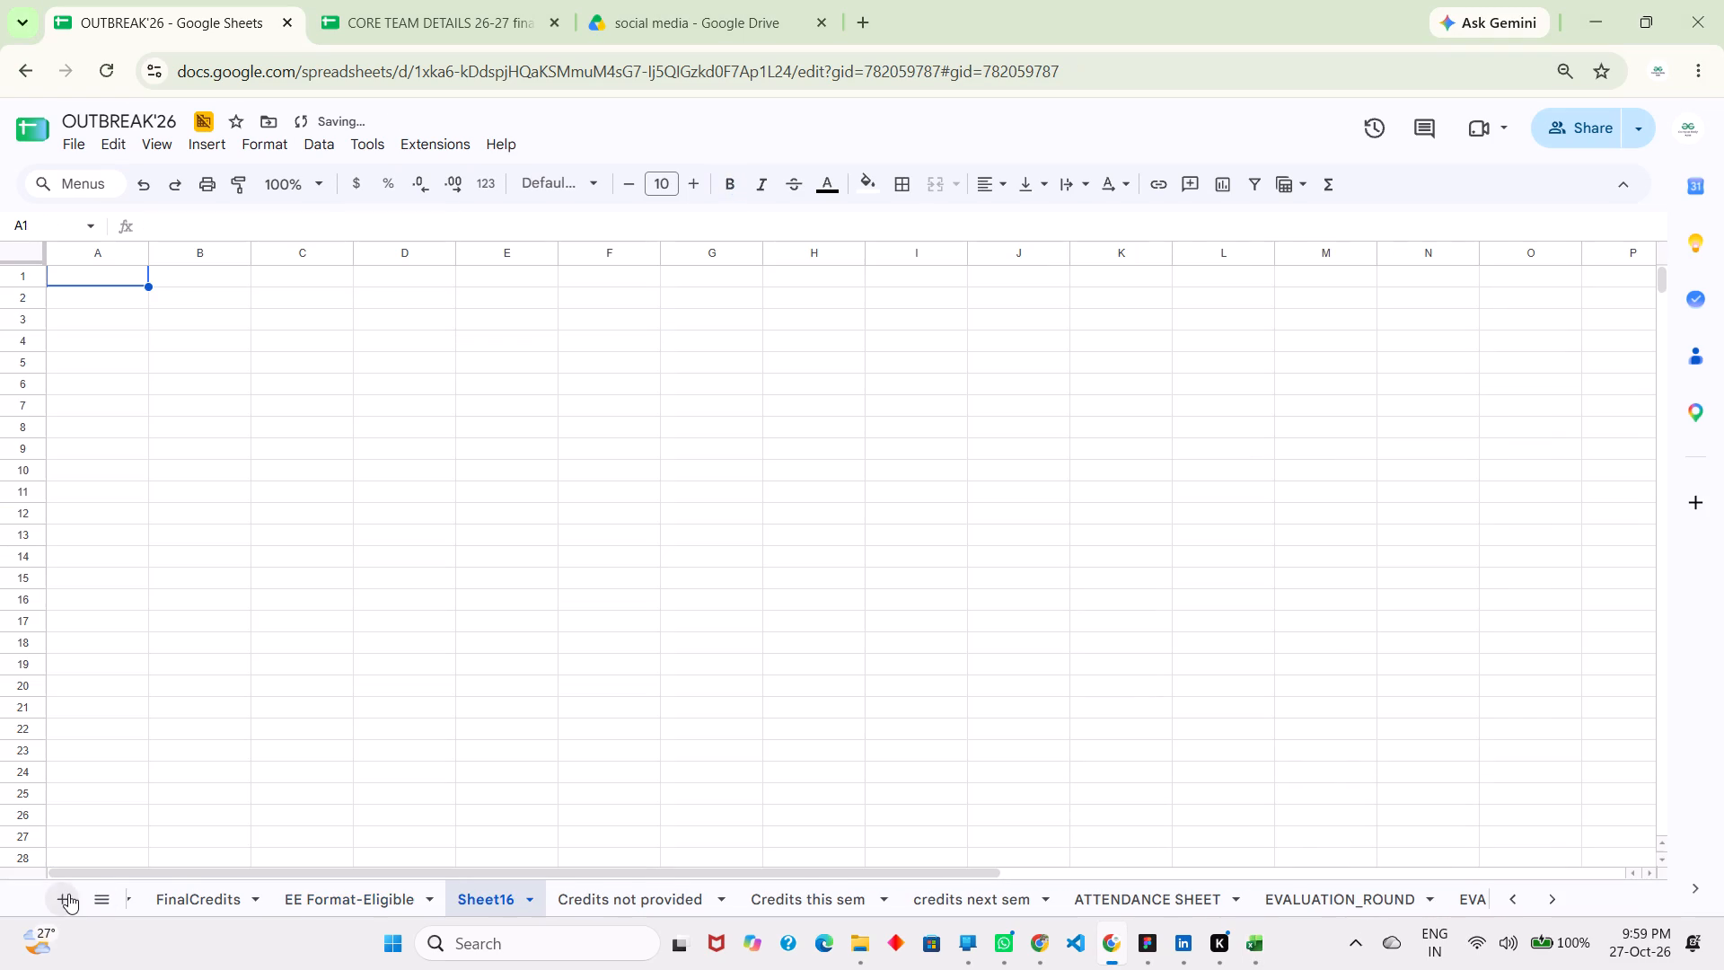
pyautogui.doubleClick(472, 880)
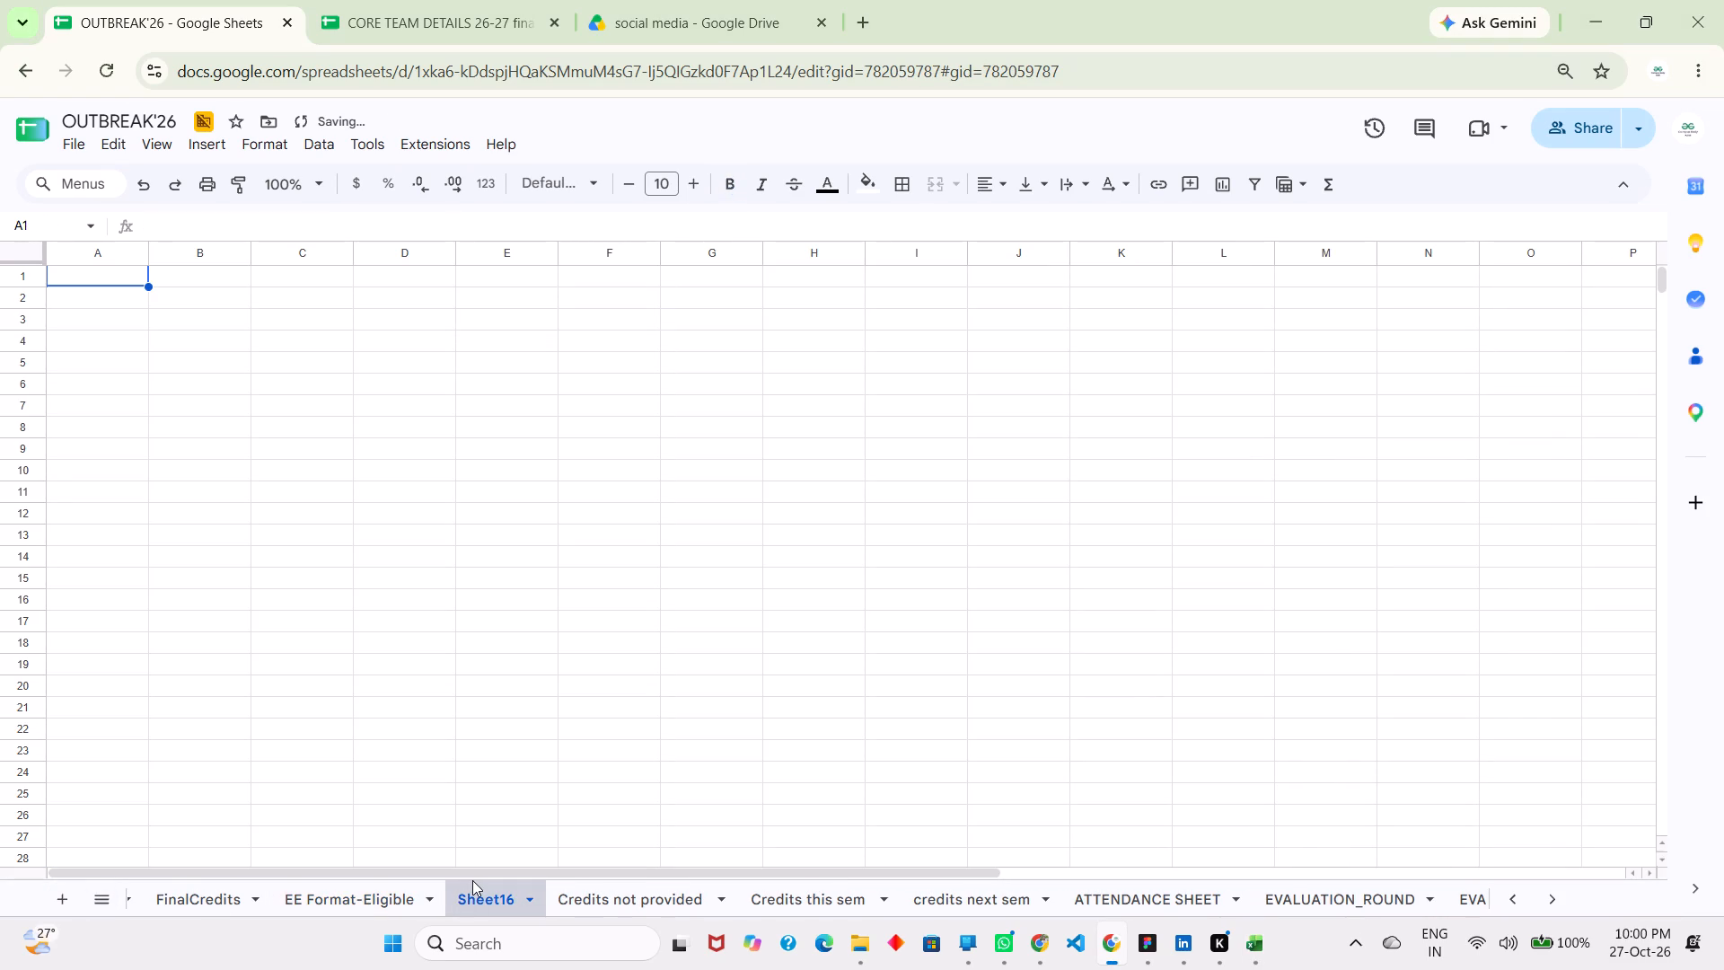
pyautogui.tripleClick(472, 894)
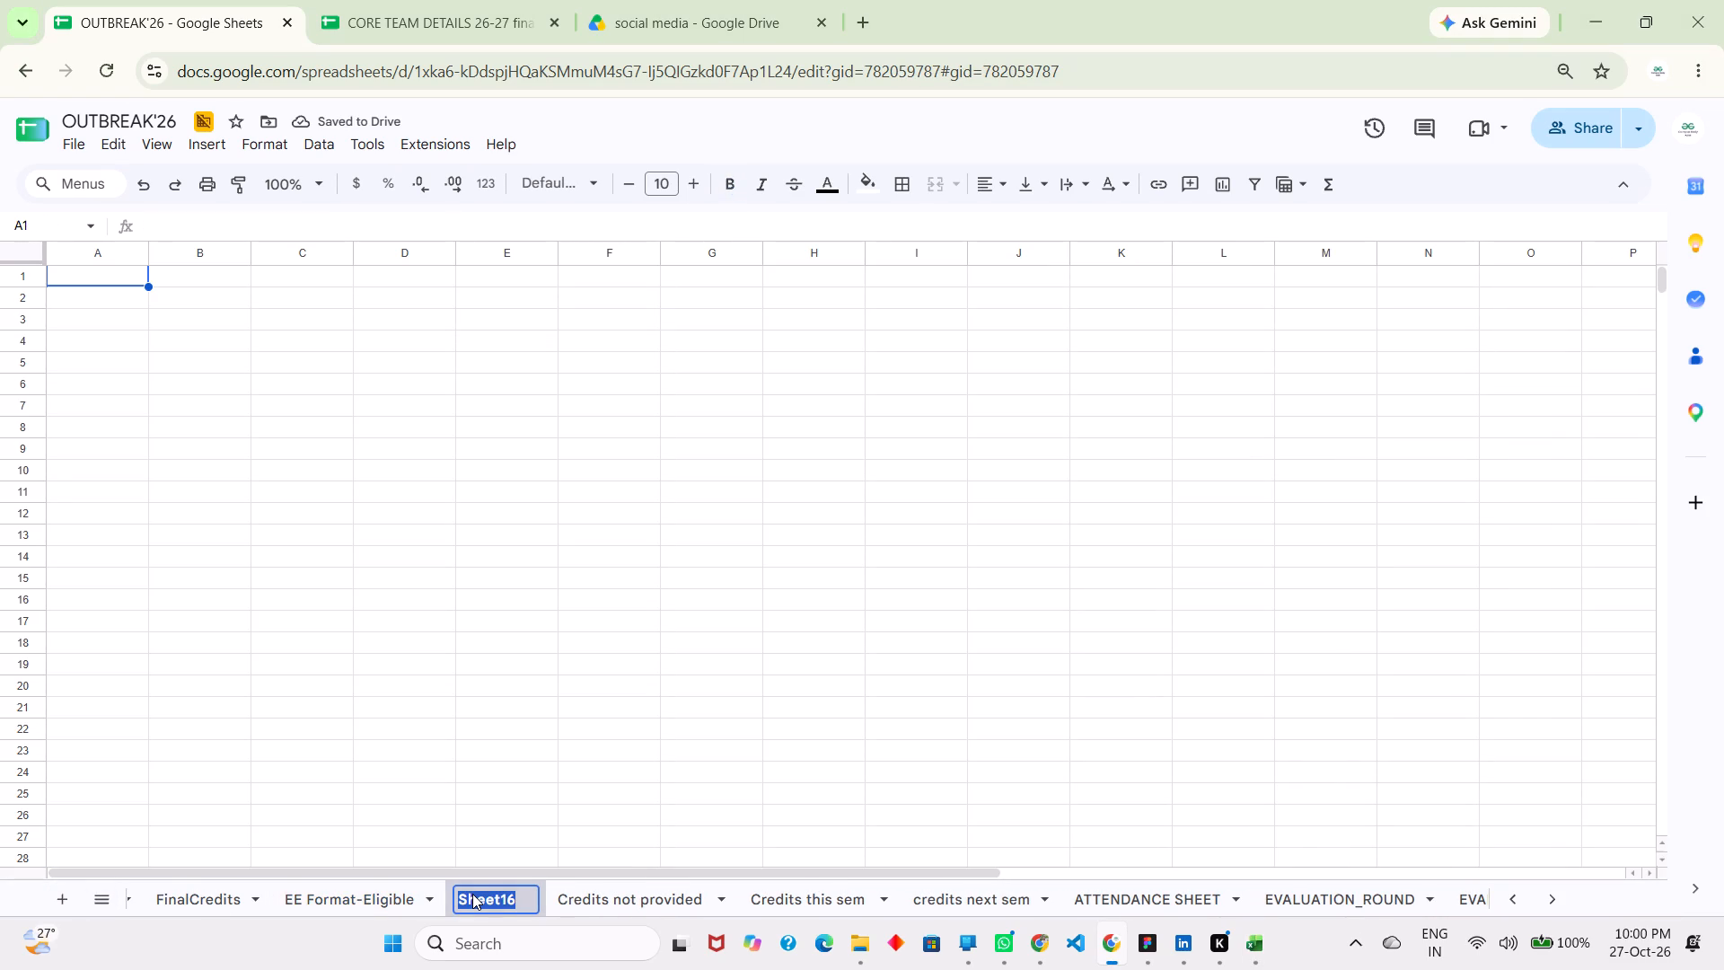
pyautogui.hotkey('ctrl', 'v')
pyautogui.click(605, 860)
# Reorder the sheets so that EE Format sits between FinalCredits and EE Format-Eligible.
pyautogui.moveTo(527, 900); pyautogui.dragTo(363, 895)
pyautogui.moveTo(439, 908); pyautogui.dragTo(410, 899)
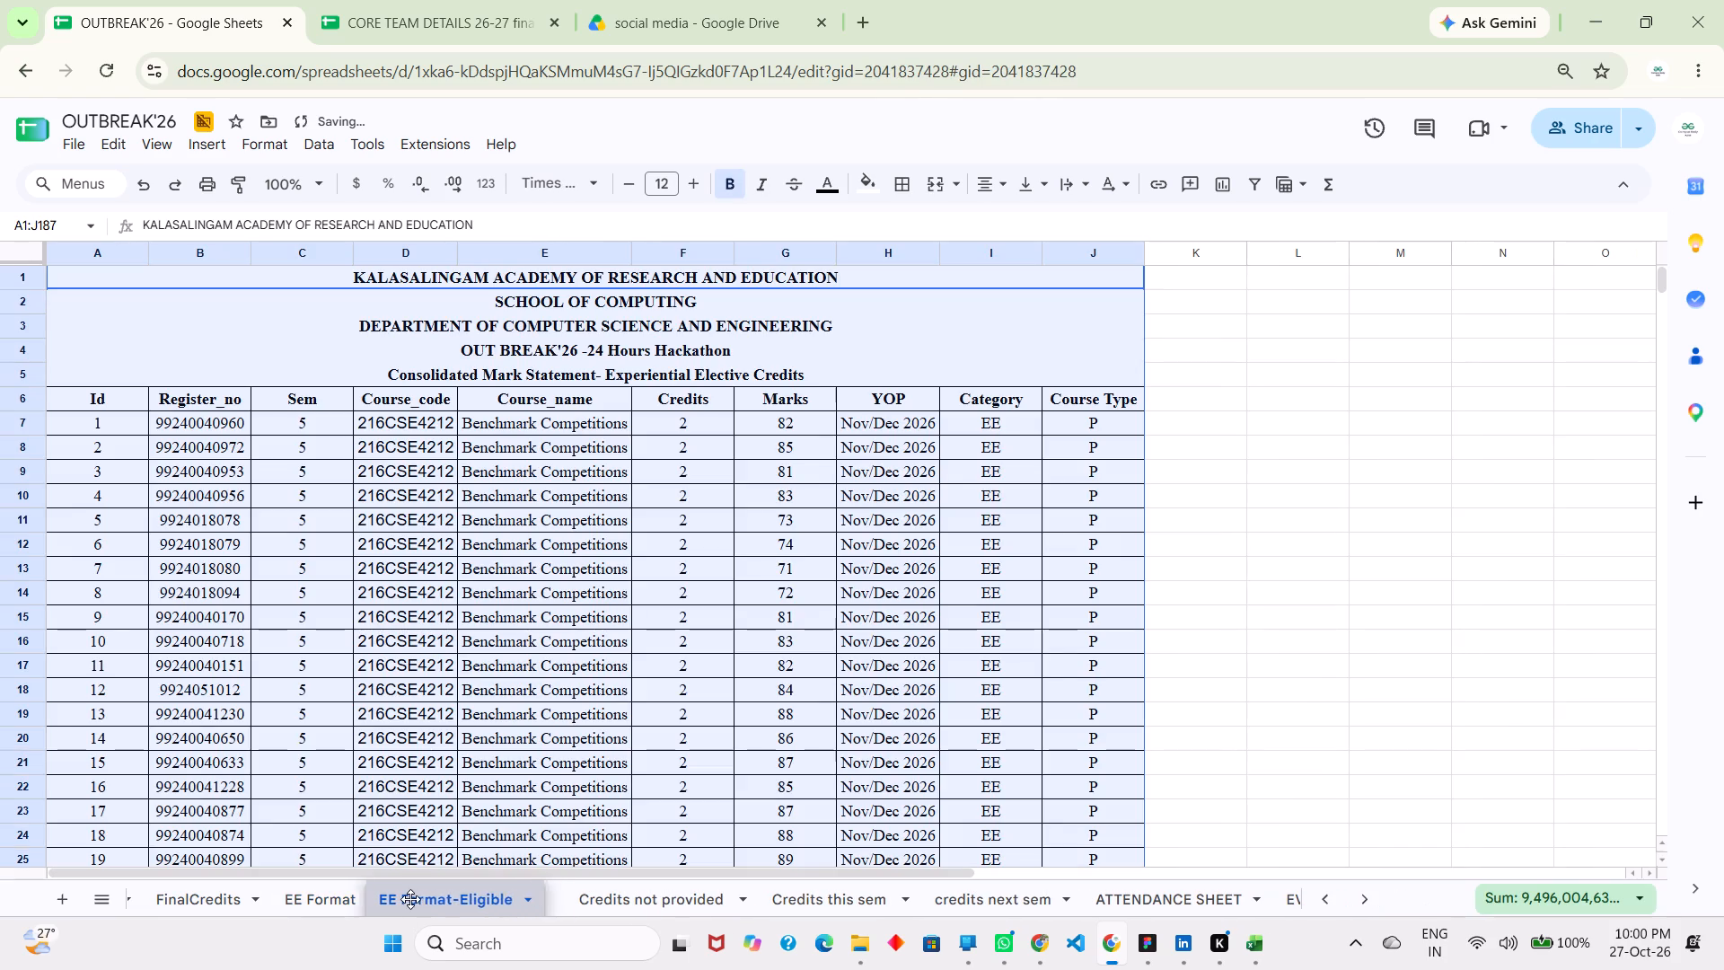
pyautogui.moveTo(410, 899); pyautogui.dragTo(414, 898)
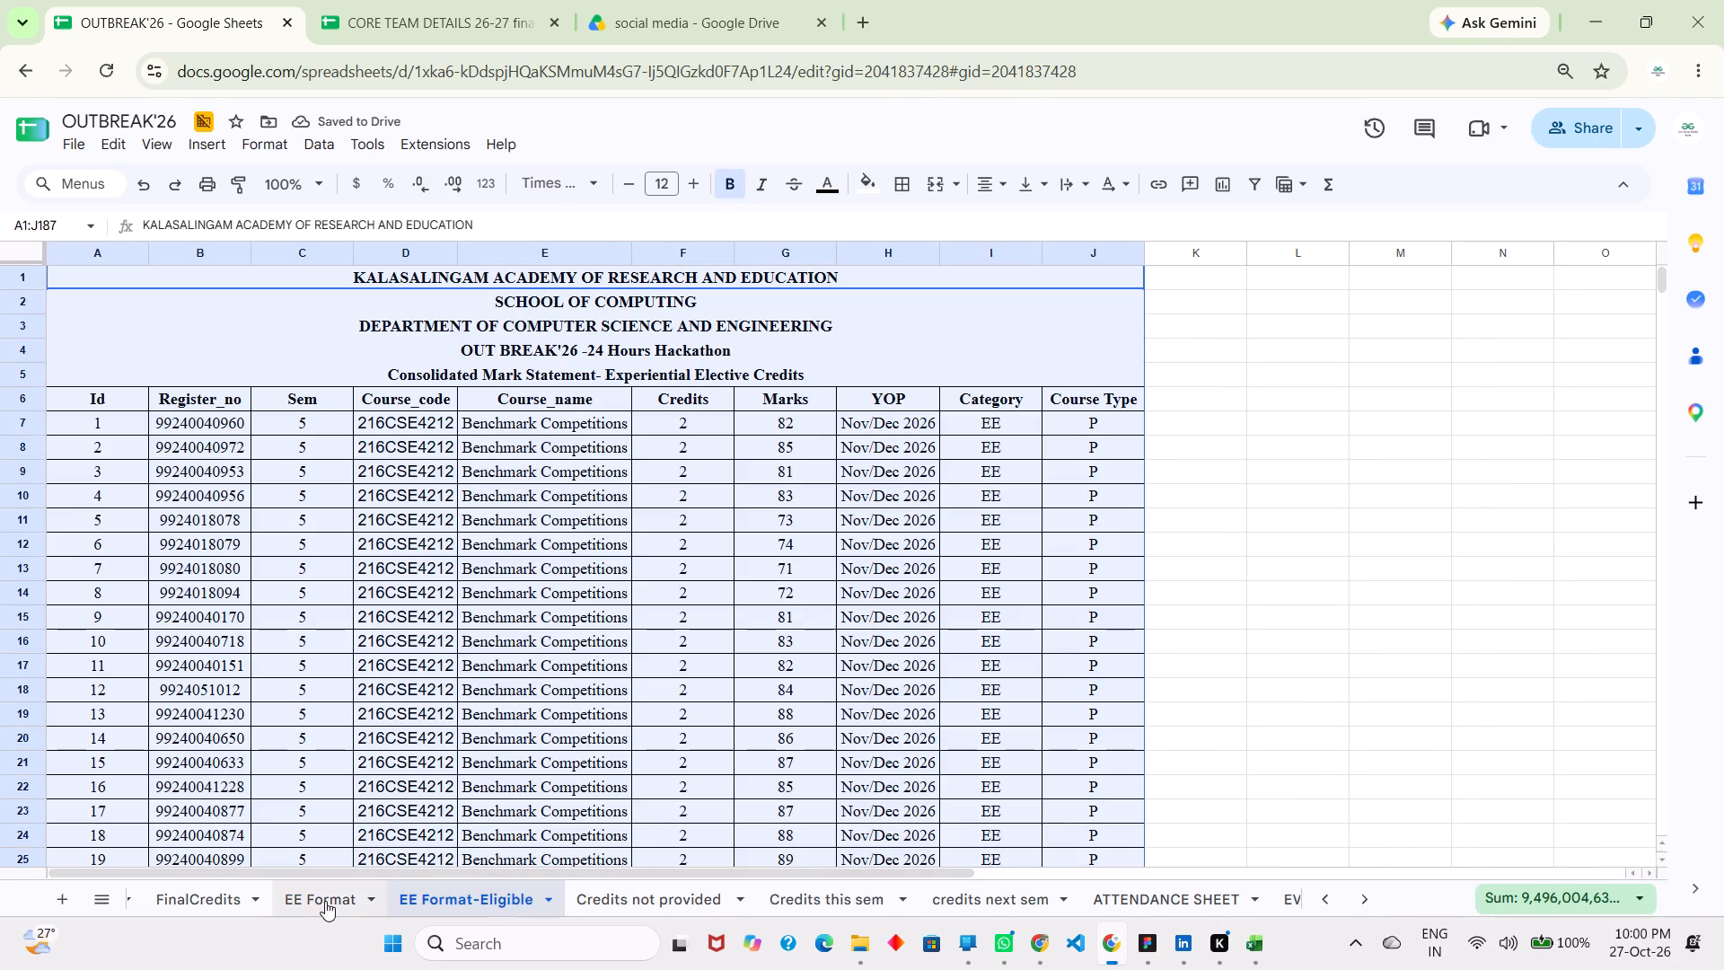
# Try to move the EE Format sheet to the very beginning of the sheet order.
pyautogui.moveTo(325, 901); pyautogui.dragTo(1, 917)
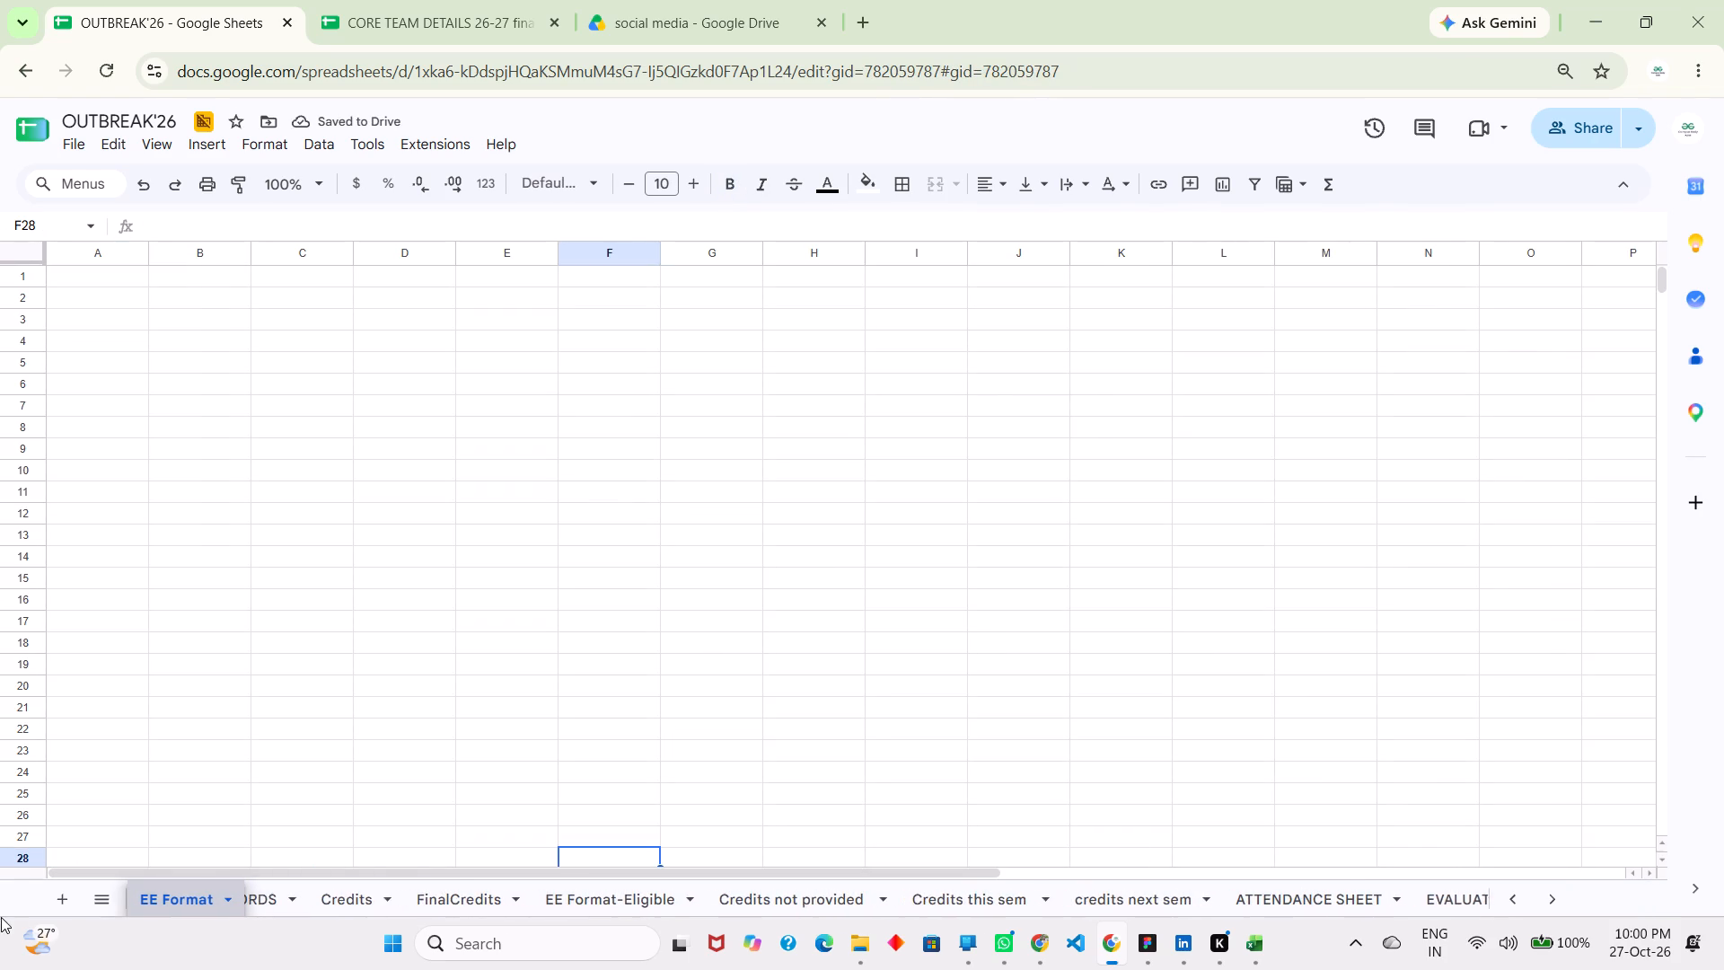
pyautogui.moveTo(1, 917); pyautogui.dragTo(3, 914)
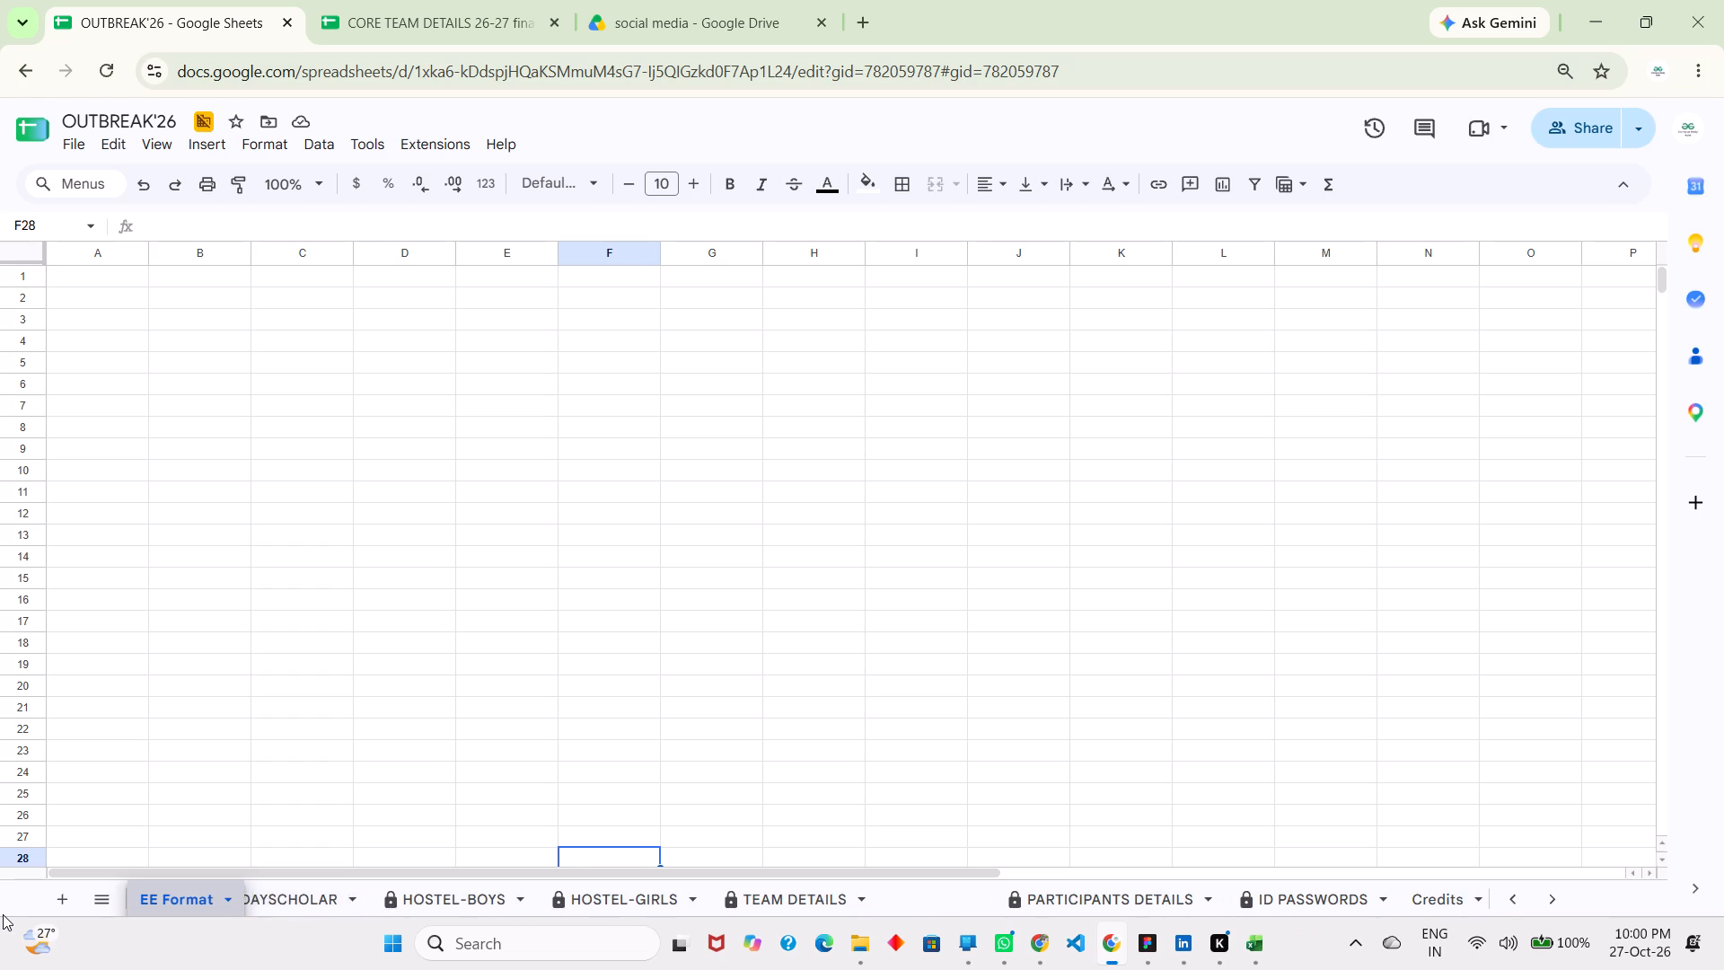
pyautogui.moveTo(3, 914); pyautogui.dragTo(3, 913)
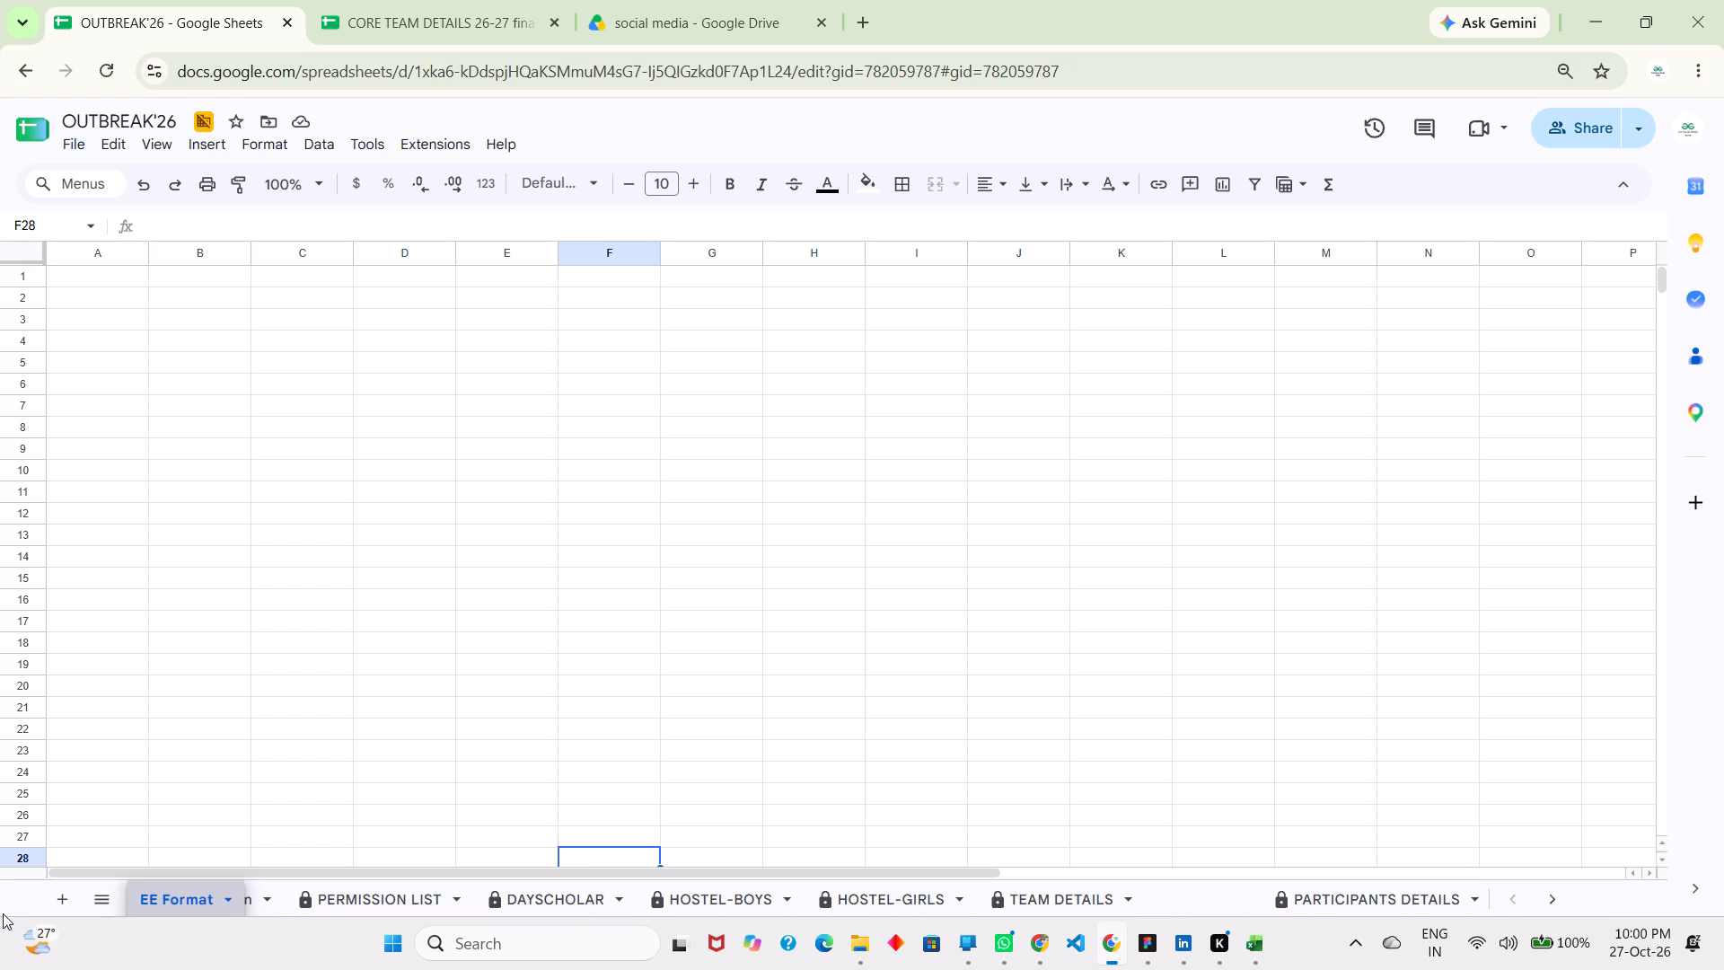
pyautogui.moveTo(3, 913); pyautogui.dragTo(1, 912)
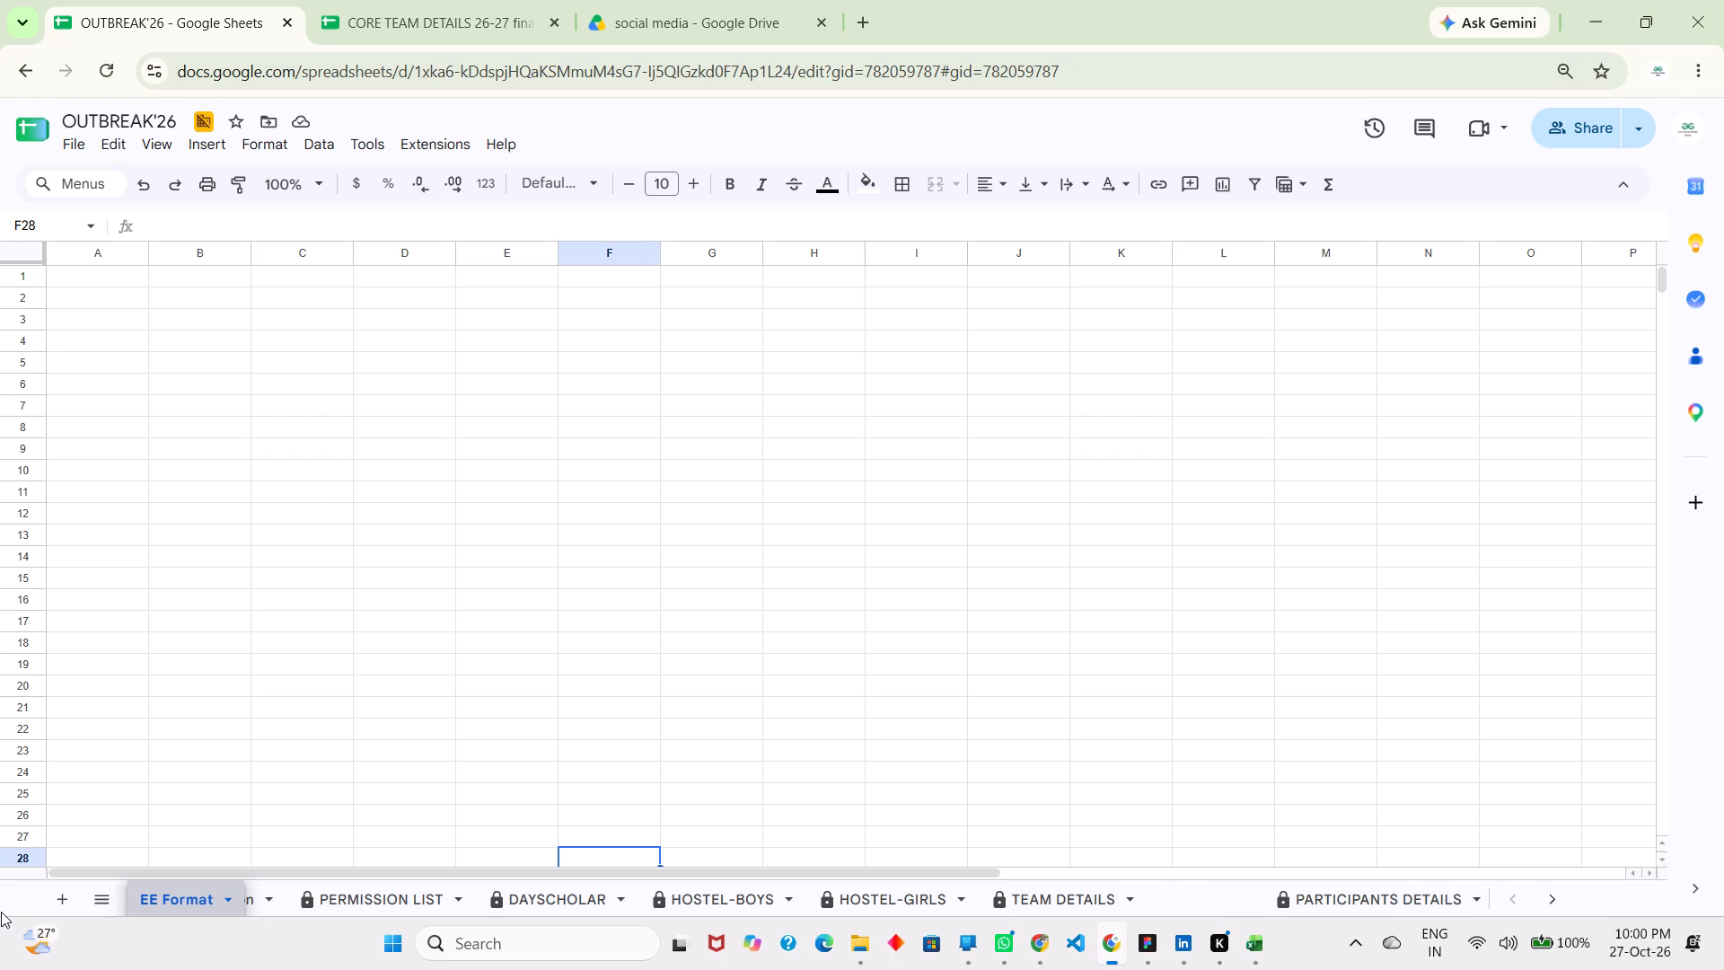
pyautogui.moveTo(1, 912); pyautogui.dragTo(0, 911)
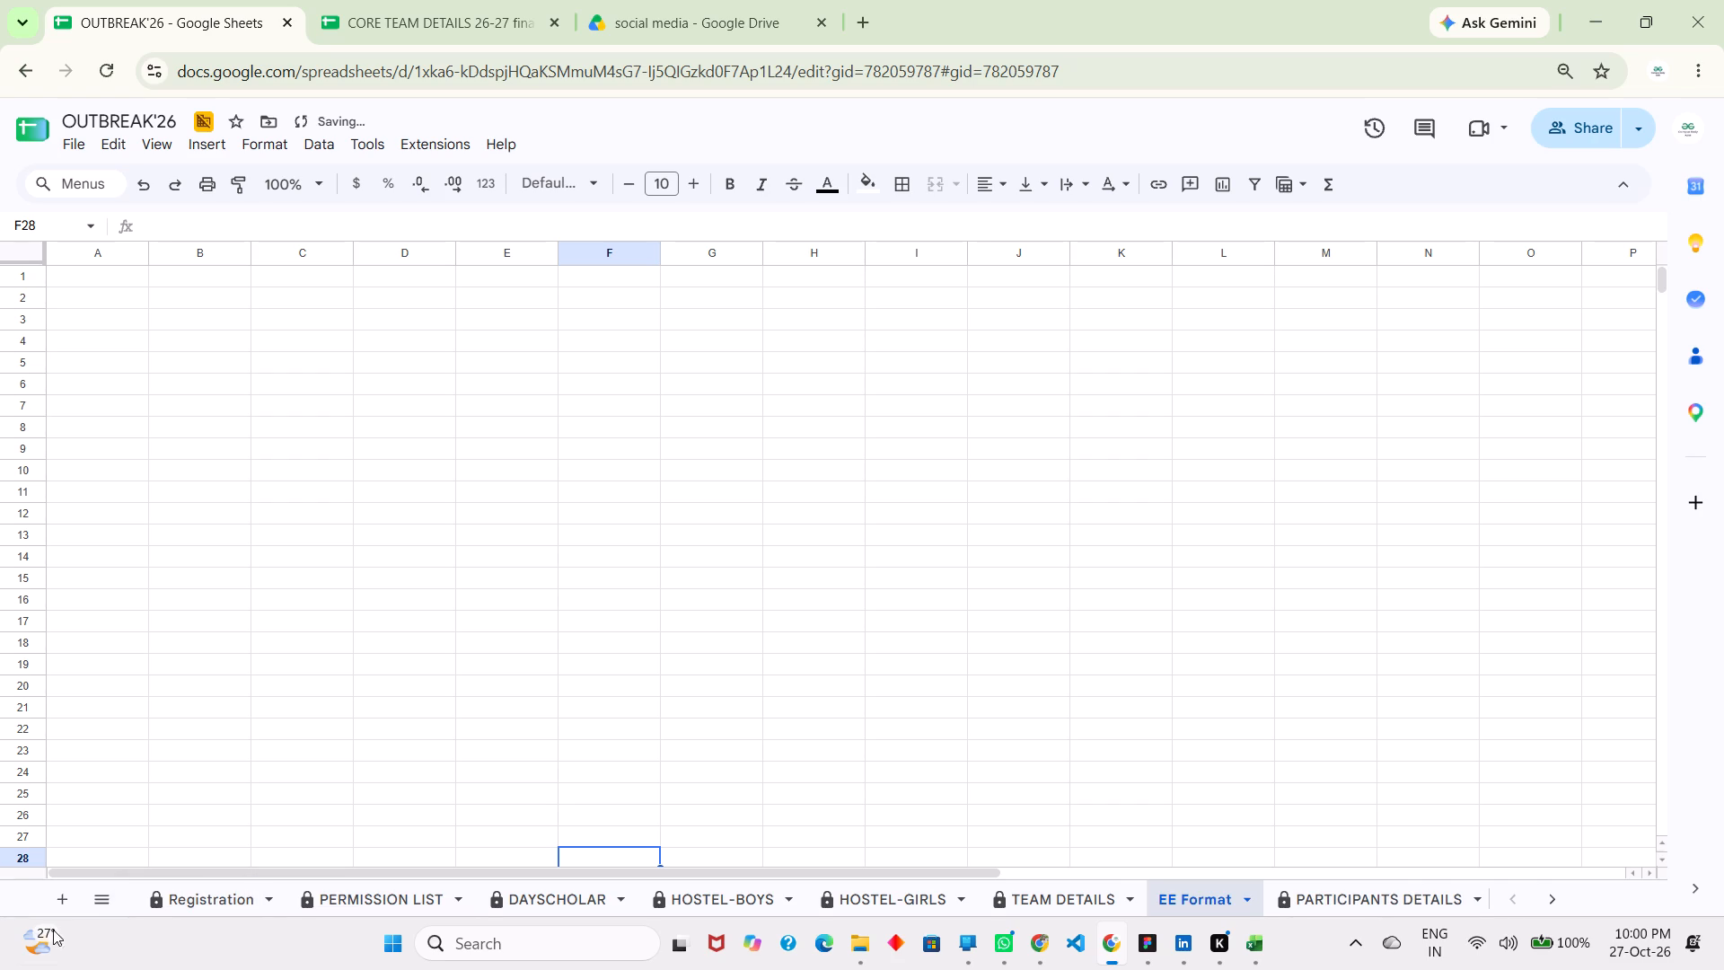
# Move the EE Format sheet to the first position in the spreadsheet, before Registration.
pyautogui.hscroll(5, 327, 892)
pyautogui.hscroll(-7, 327, 892)
pyautogui.hscroll(2, 327, 892)
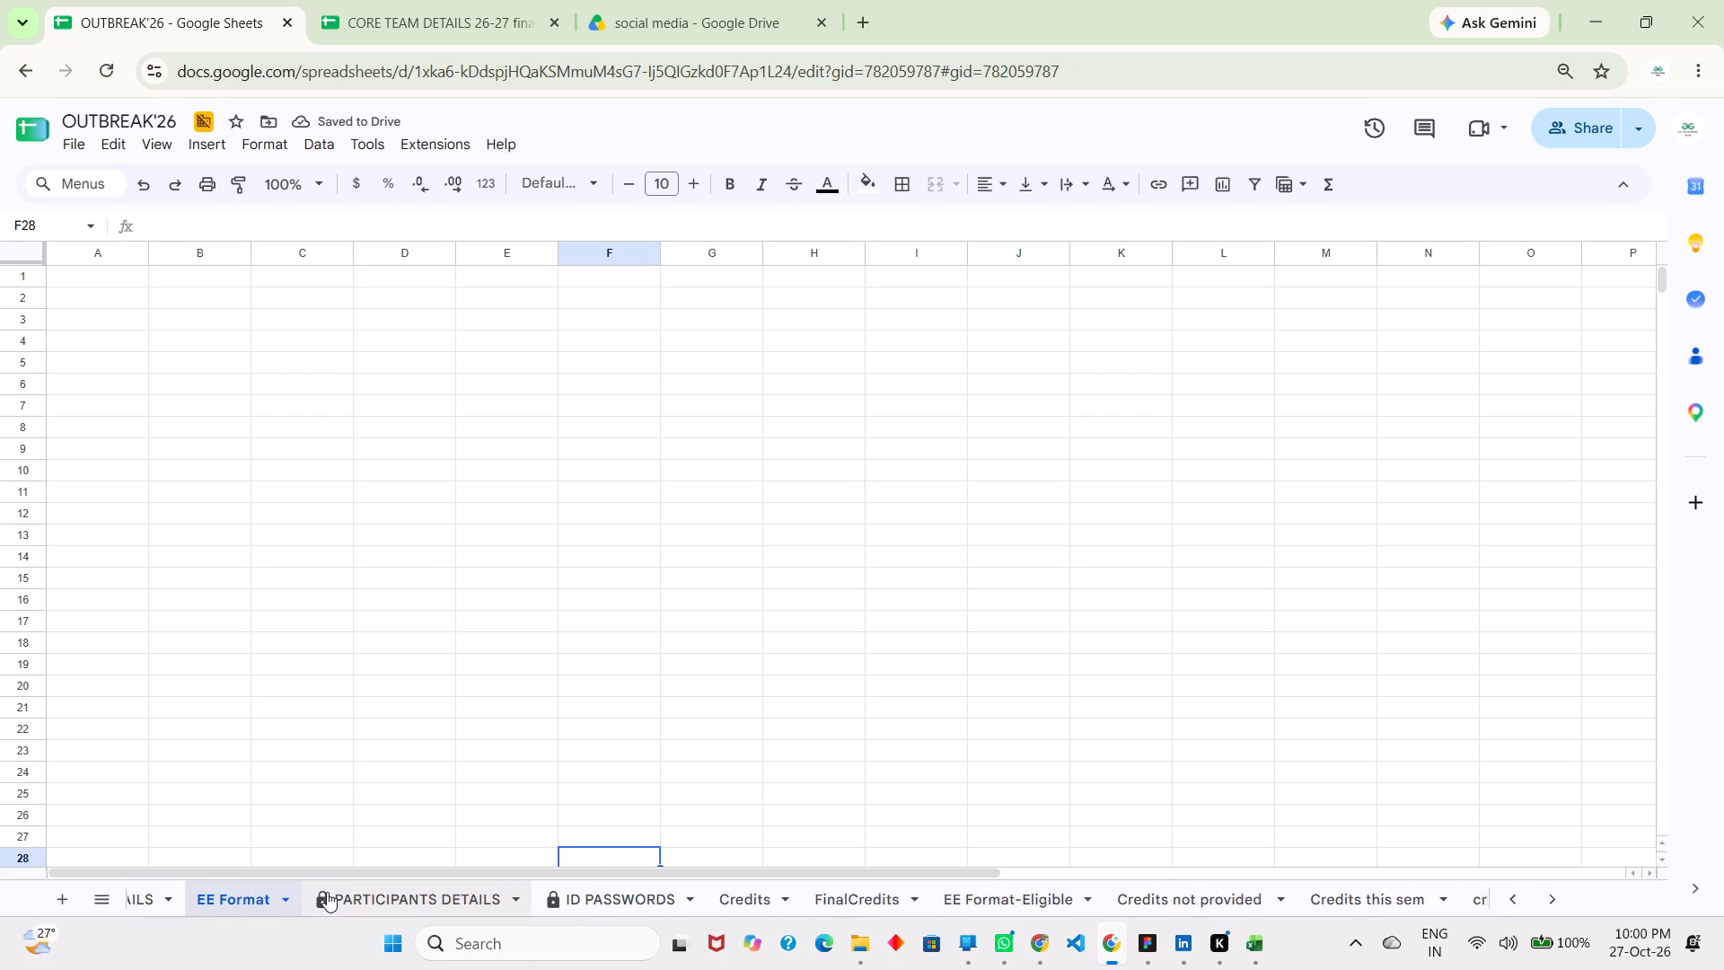
pyautogui.hscroll(3, 327, 892)
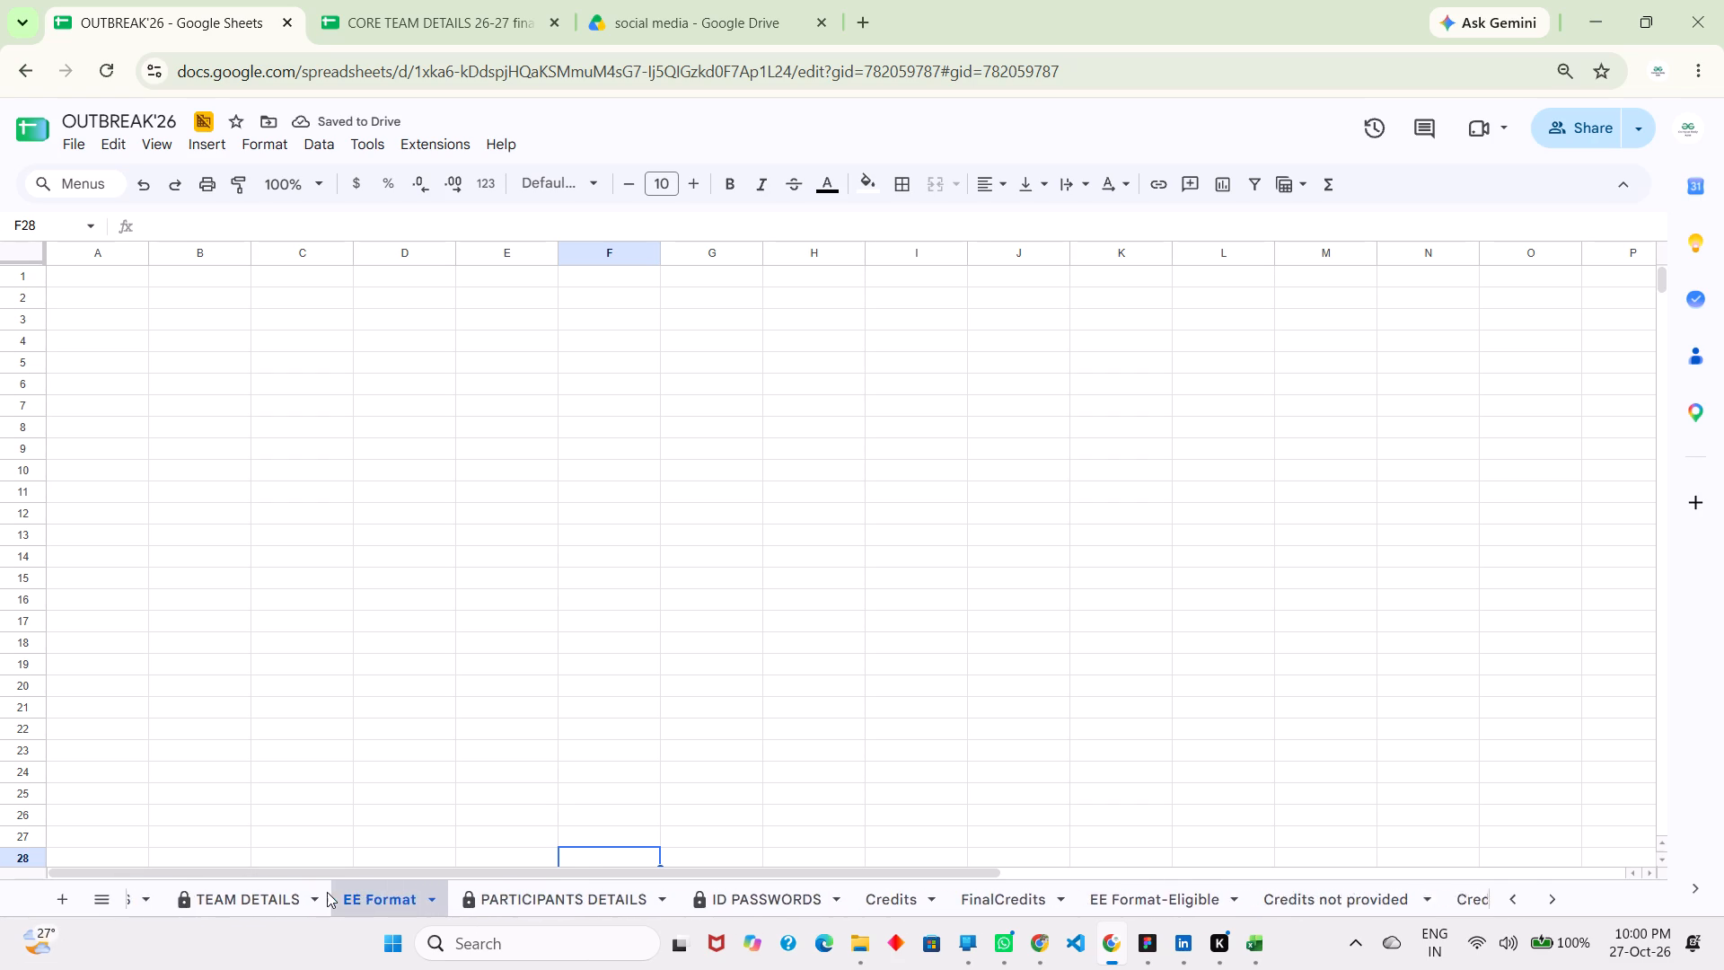
pyautogui.hscroll(4, 327, 892)
pyautogui.hscroll(-1, 327, 892)
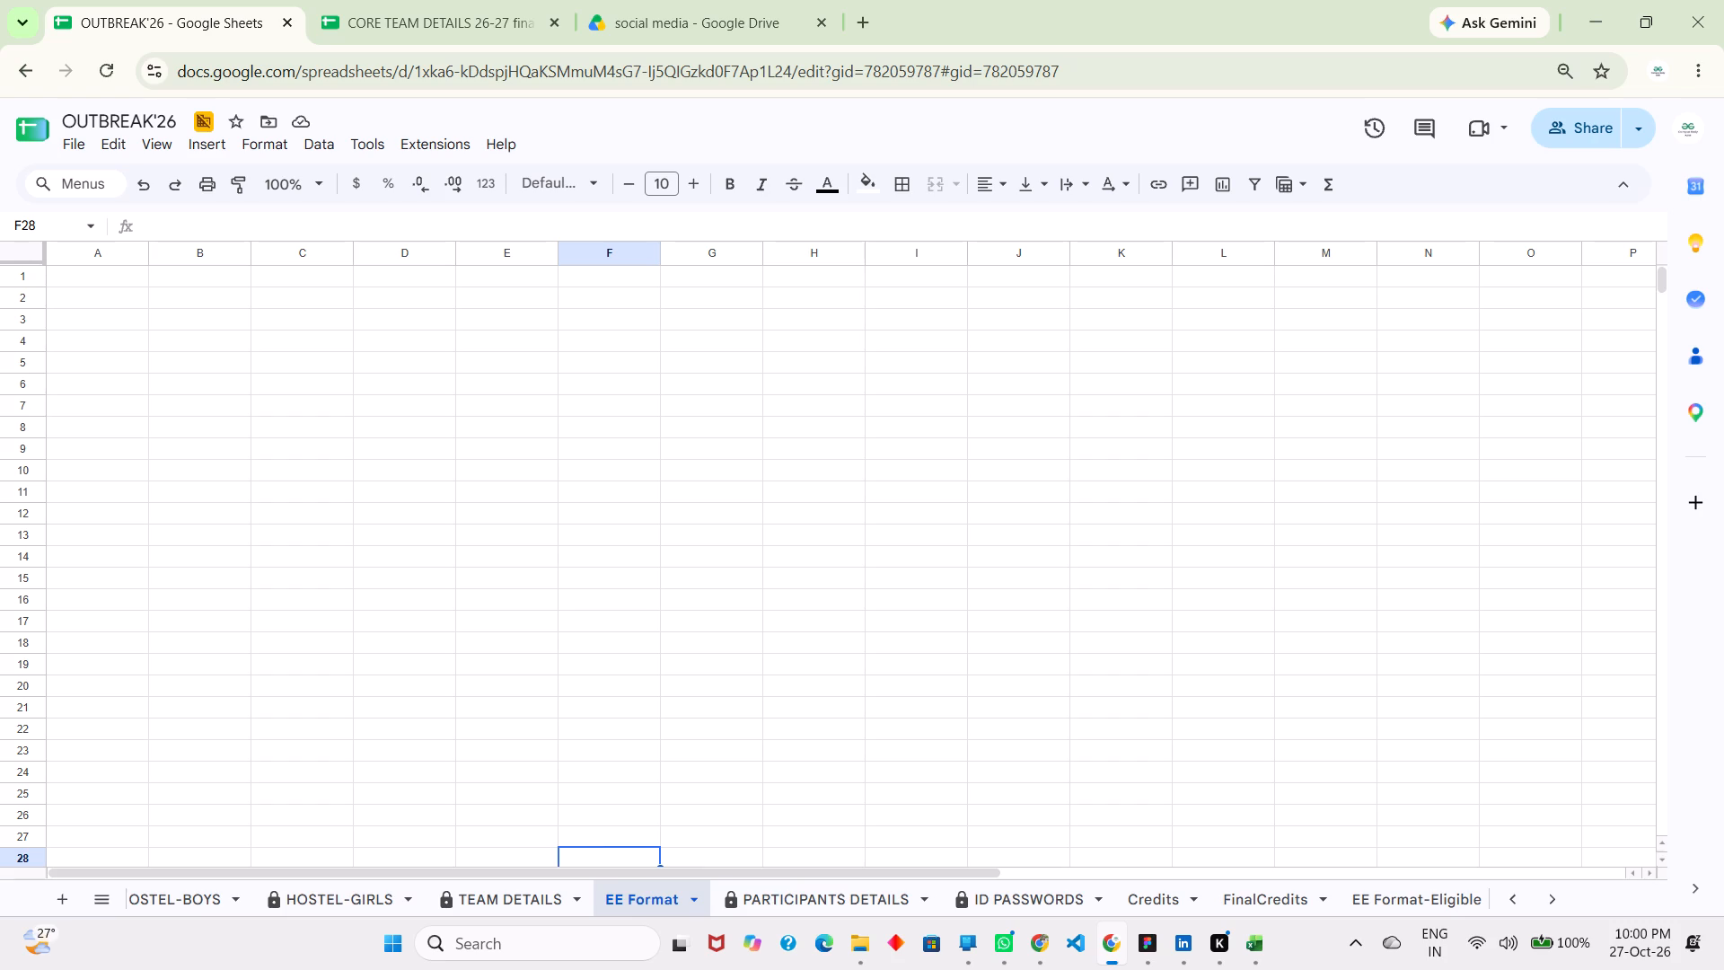
pyautogui.moveTo(626, 895); pyautogui.dragTo(103, 895)
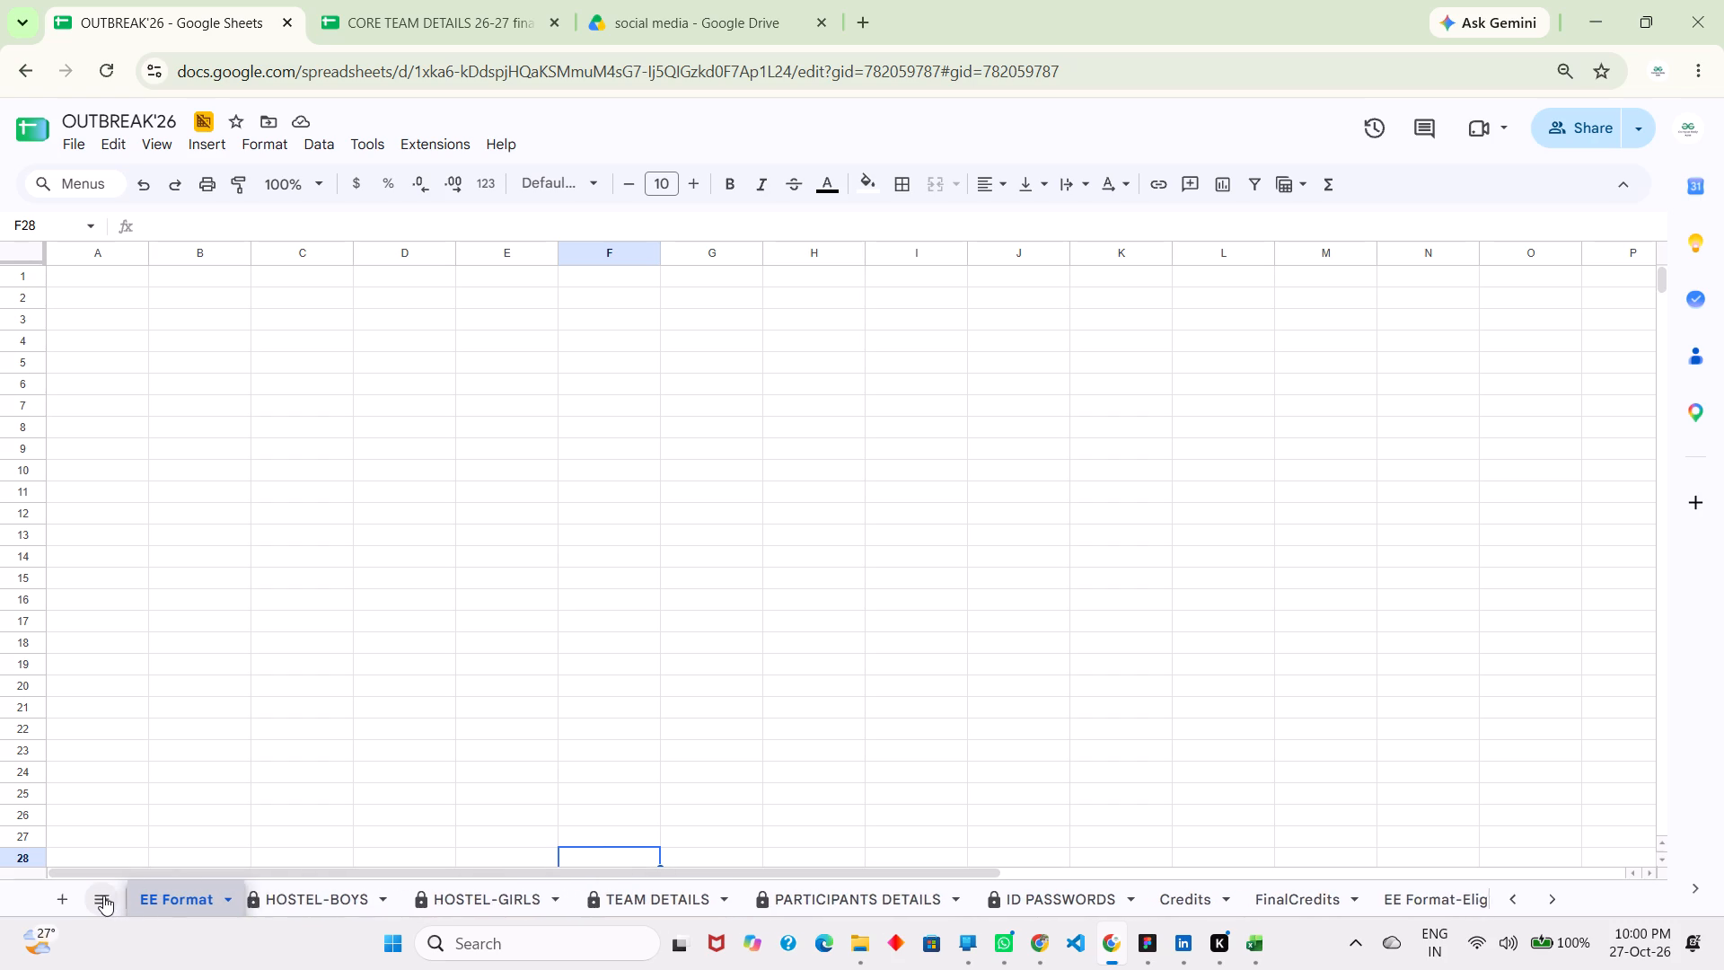
pyautogui.moveTo(103, 895); pyautogui.dragTo(105, 897)
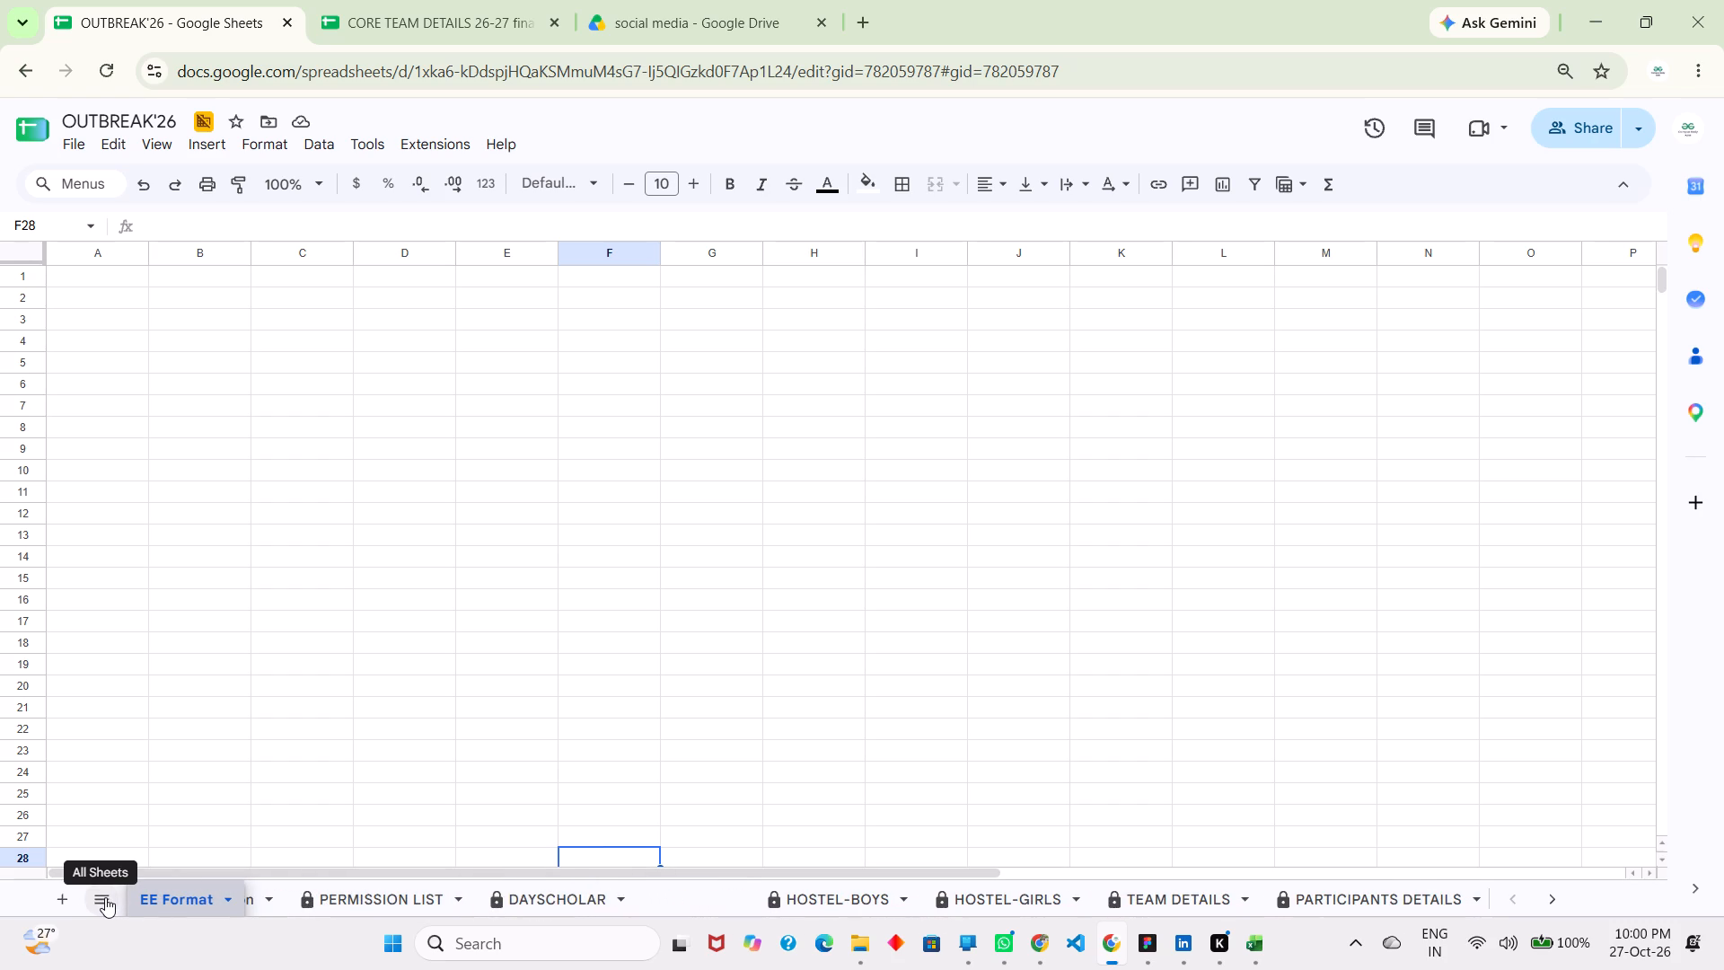
pyautogui.moveTo(105, 897); pyautogui.dragTo(201, 895)
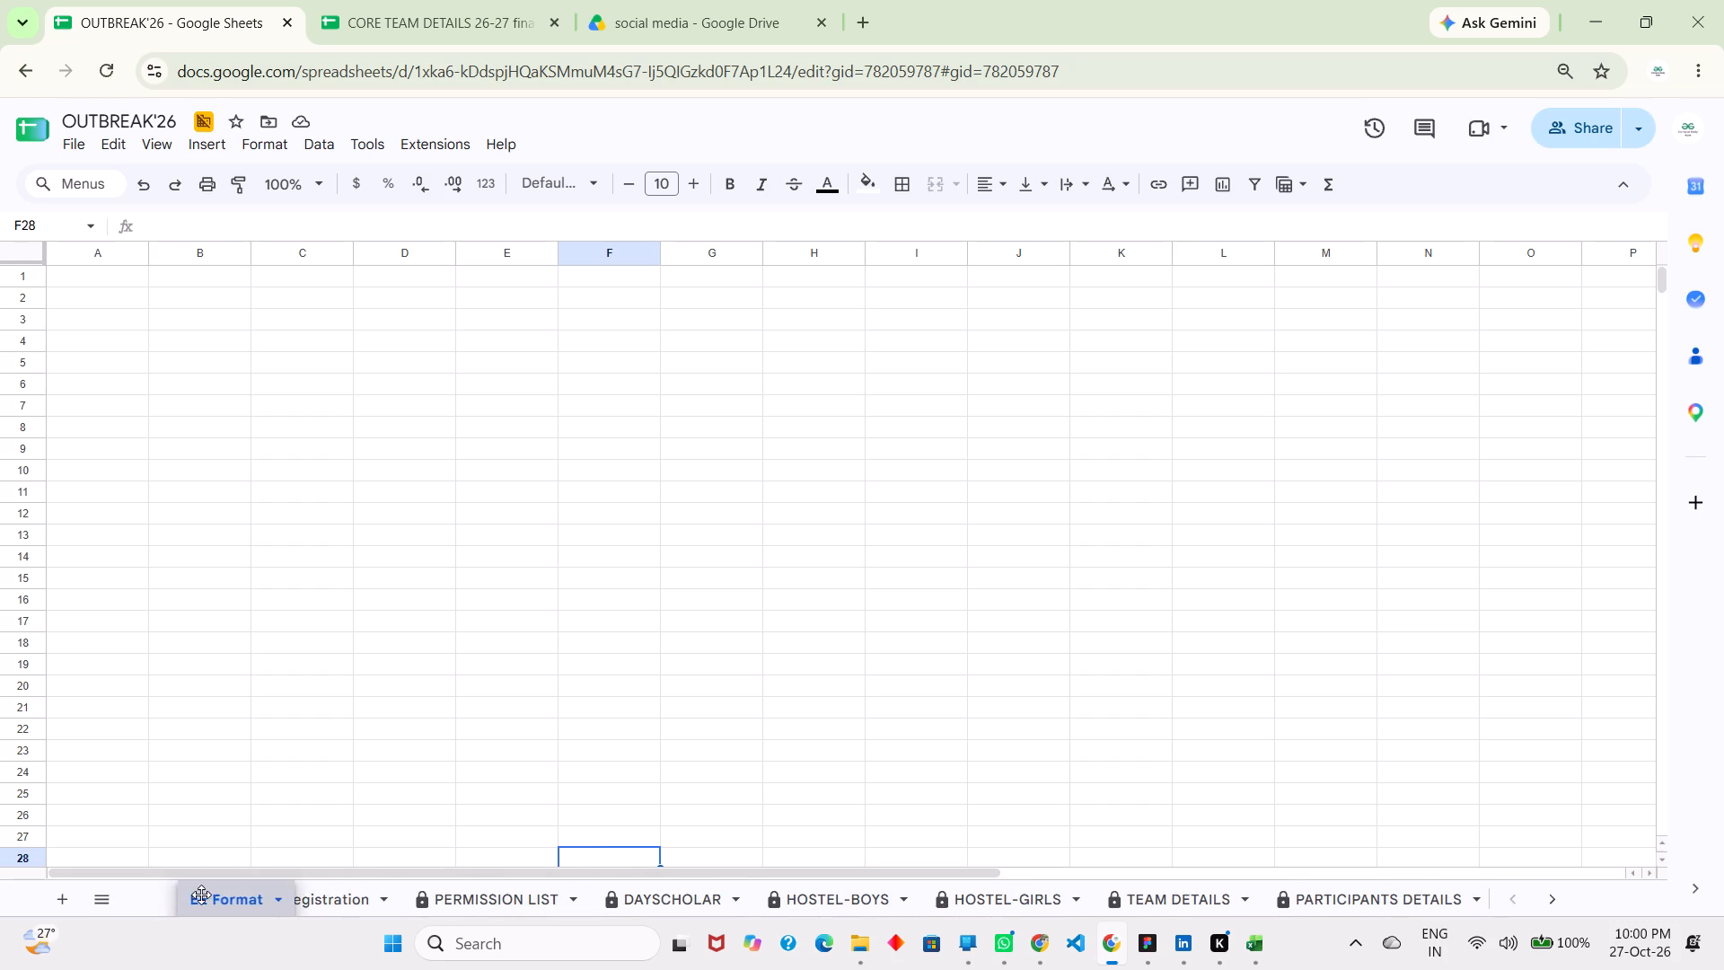
pyautogui.moveTo(201, 895); pyautogui.dragTo(203, 888)
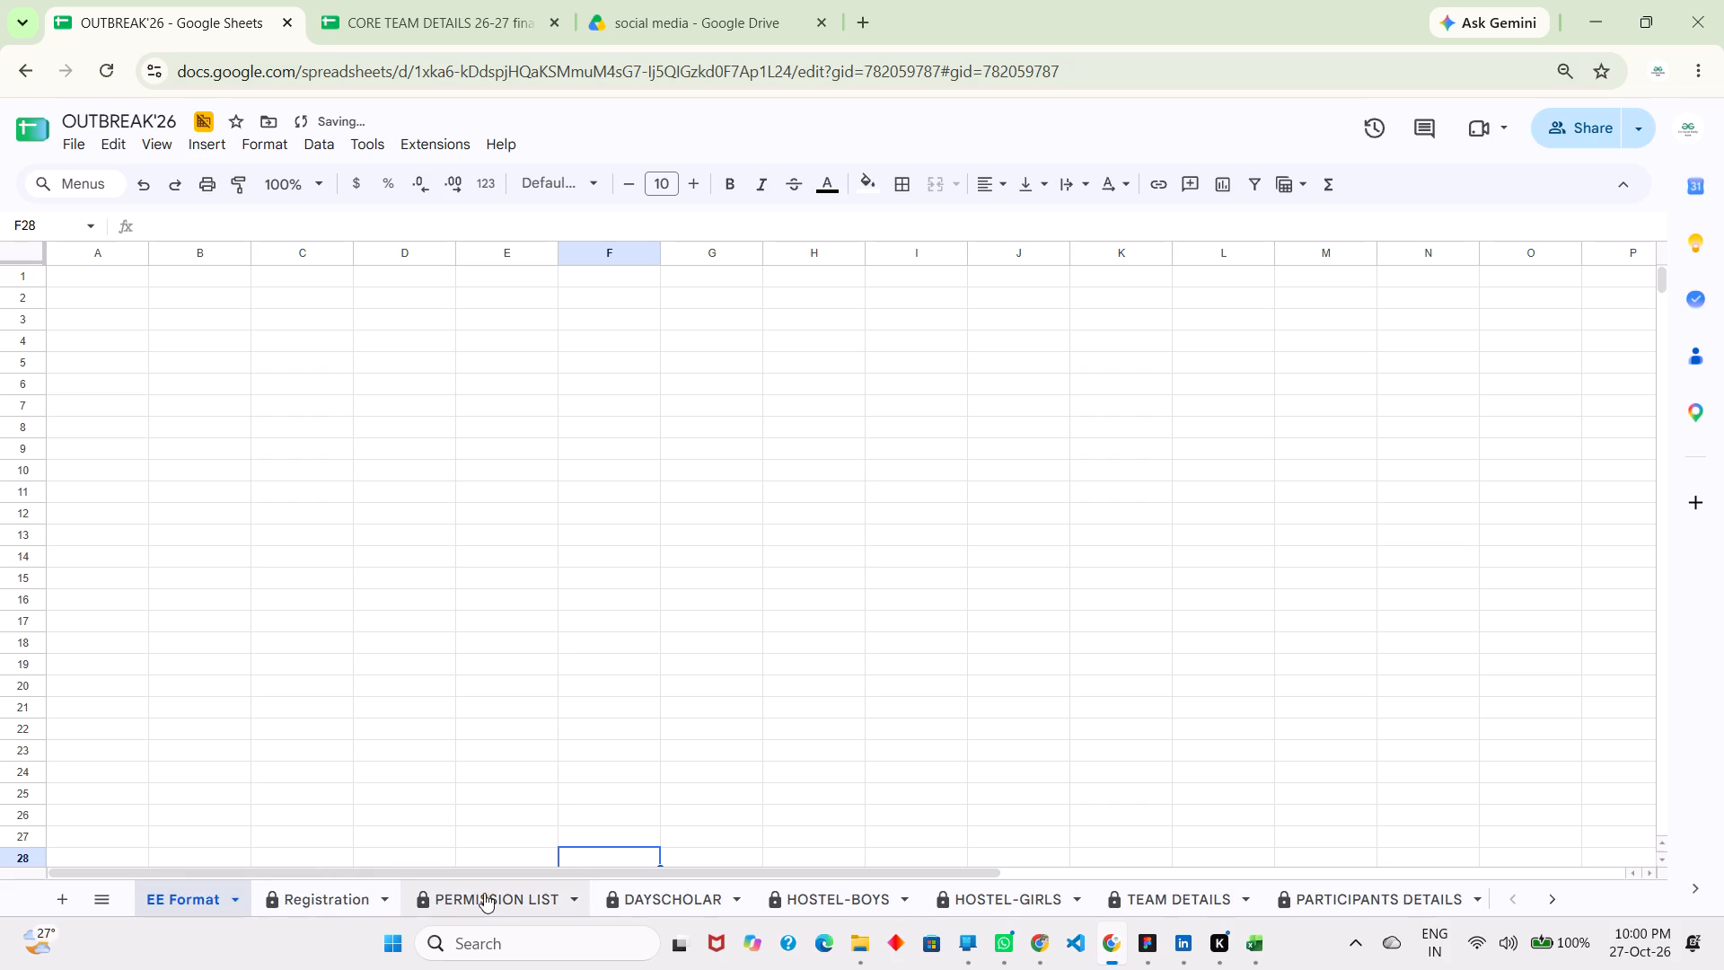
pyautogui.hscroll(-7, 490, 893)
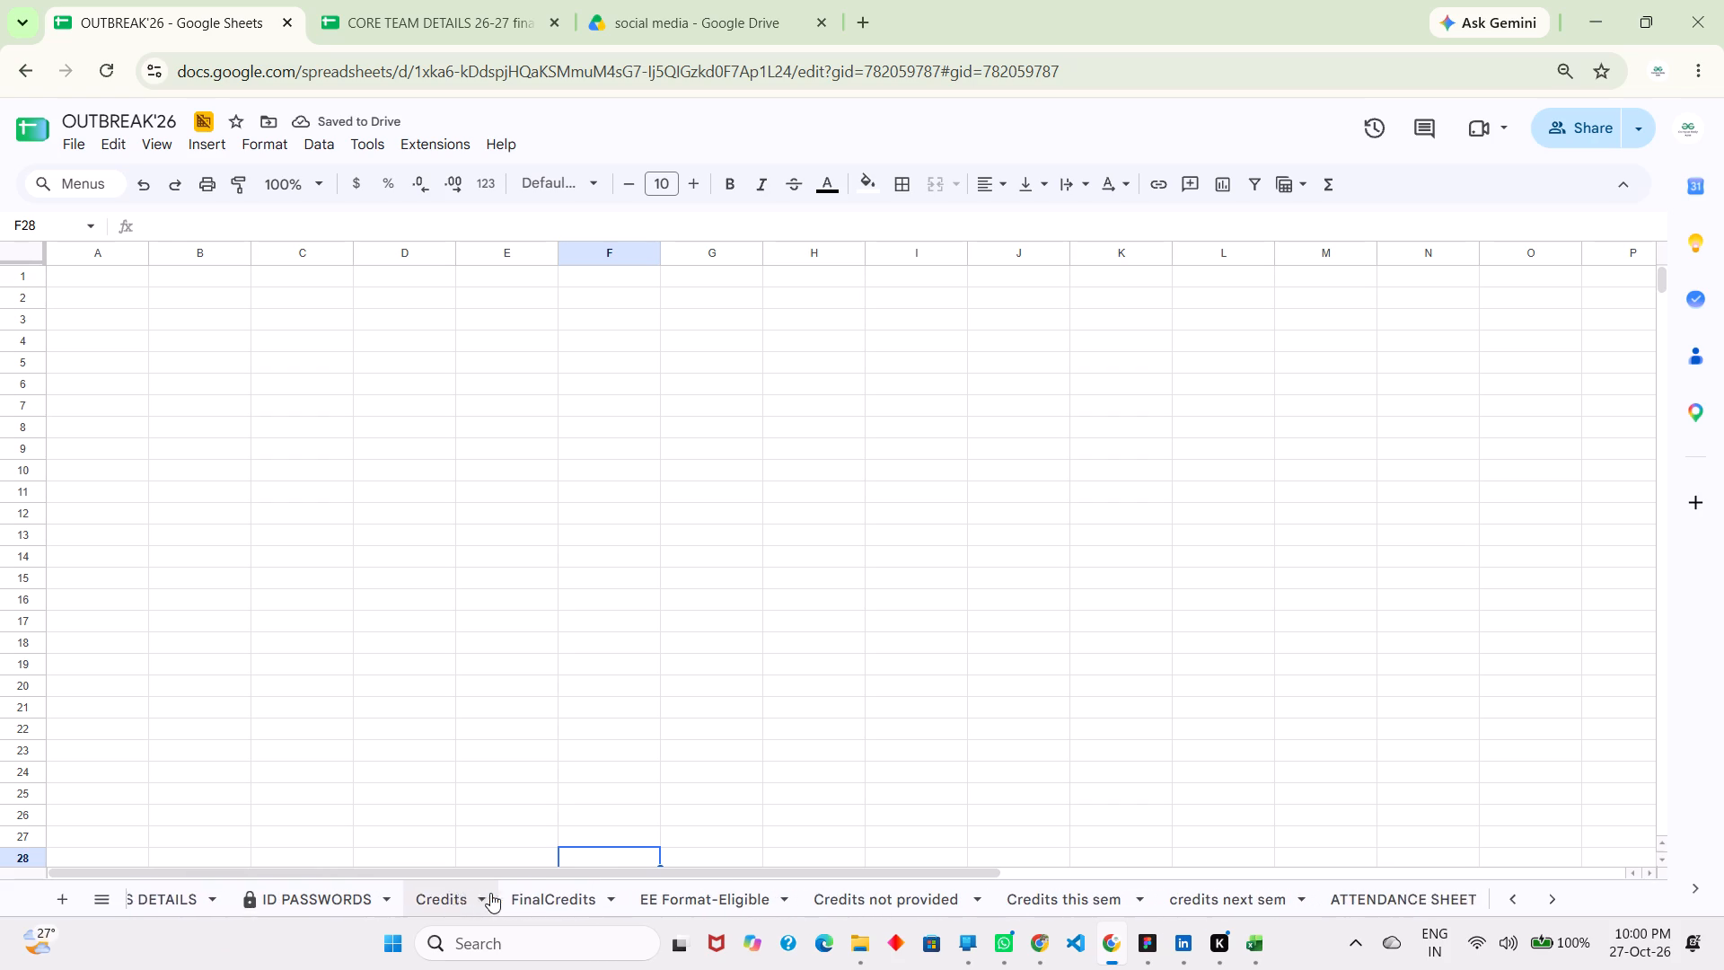
# Move the EE Format-Eligible sheet to the second position, between EE Format and Registration.
pyautogui.hscroll(-2, 490, 893)
pyautogui.hscroll(2, 490, 893)
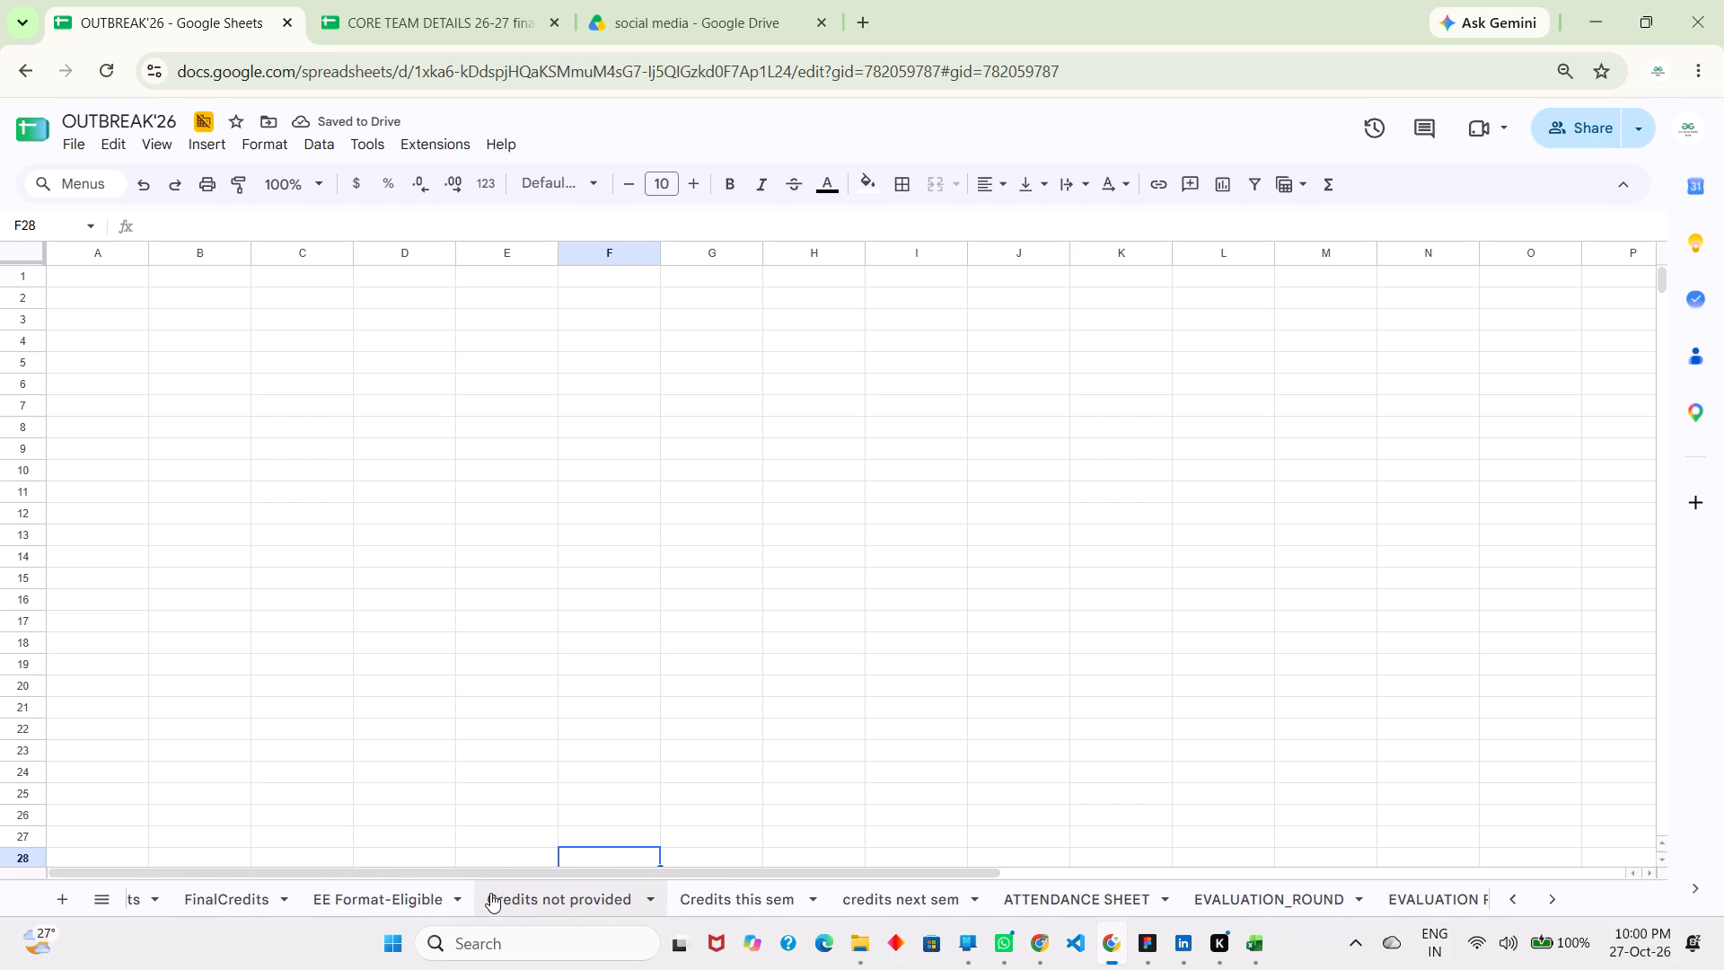
pyautogui.hscroll(1, 490, 893)
pyautogui.click(401, 893)
pyautogui.moveTo(401, 893); pyautogui.dragTo(343, 912)
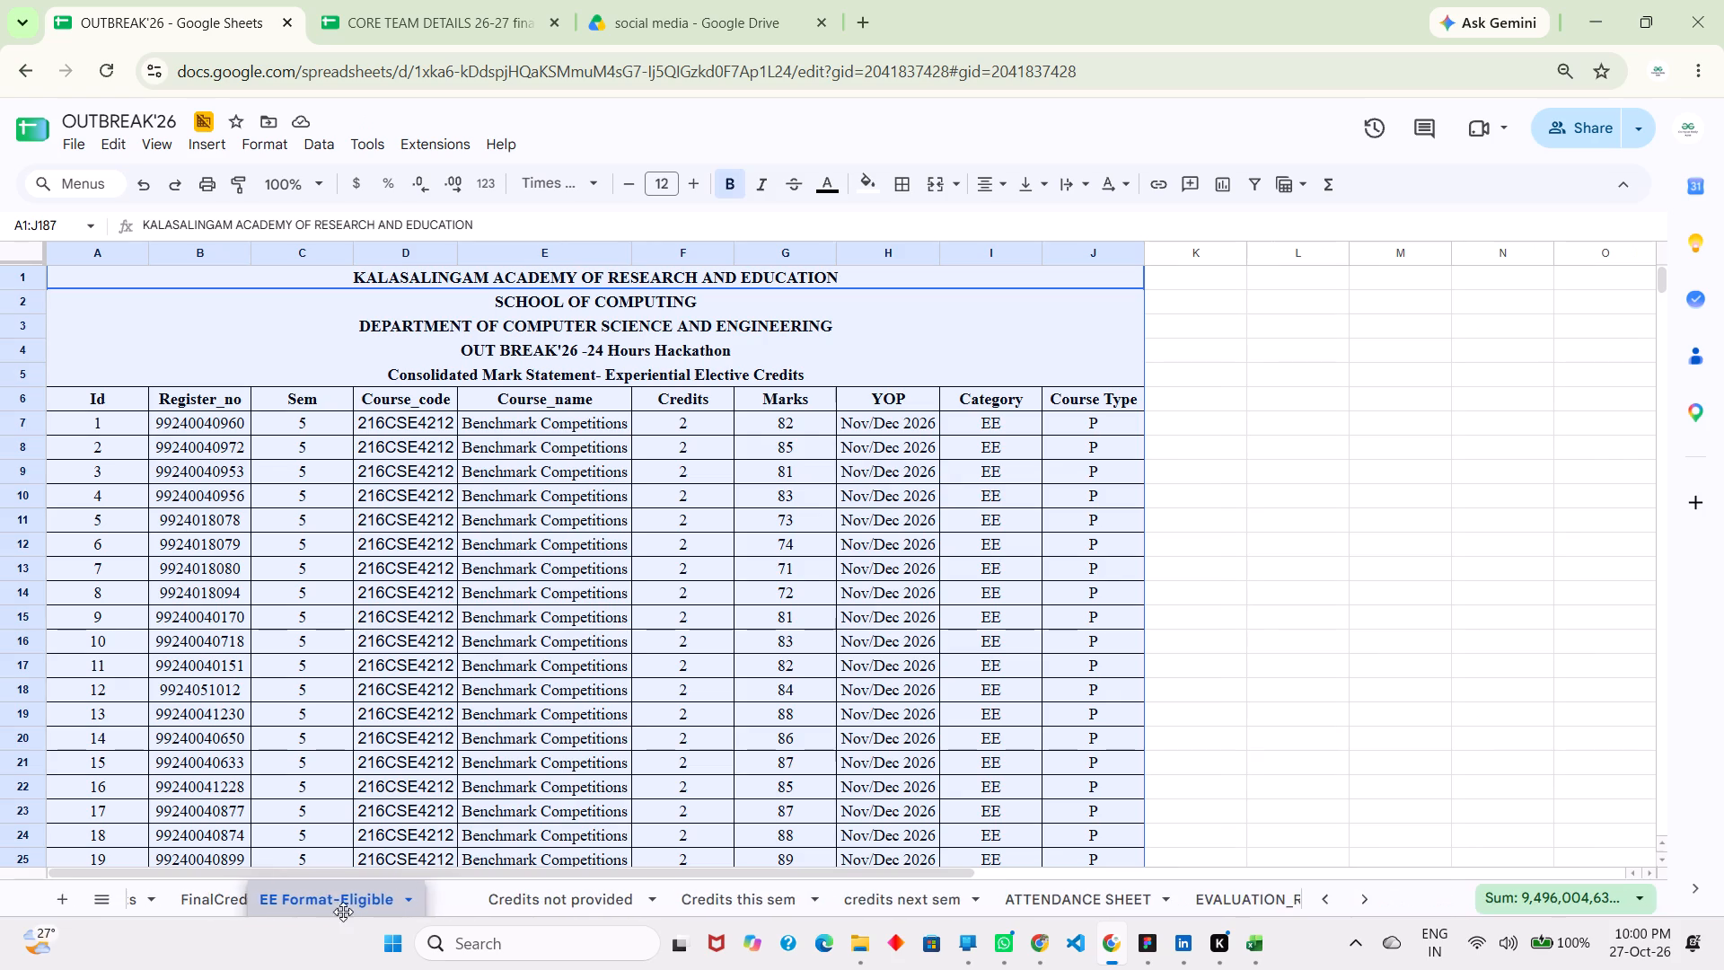
pyautogui.moveTo(343, 912); pyautogui.dragTo(235, 884)
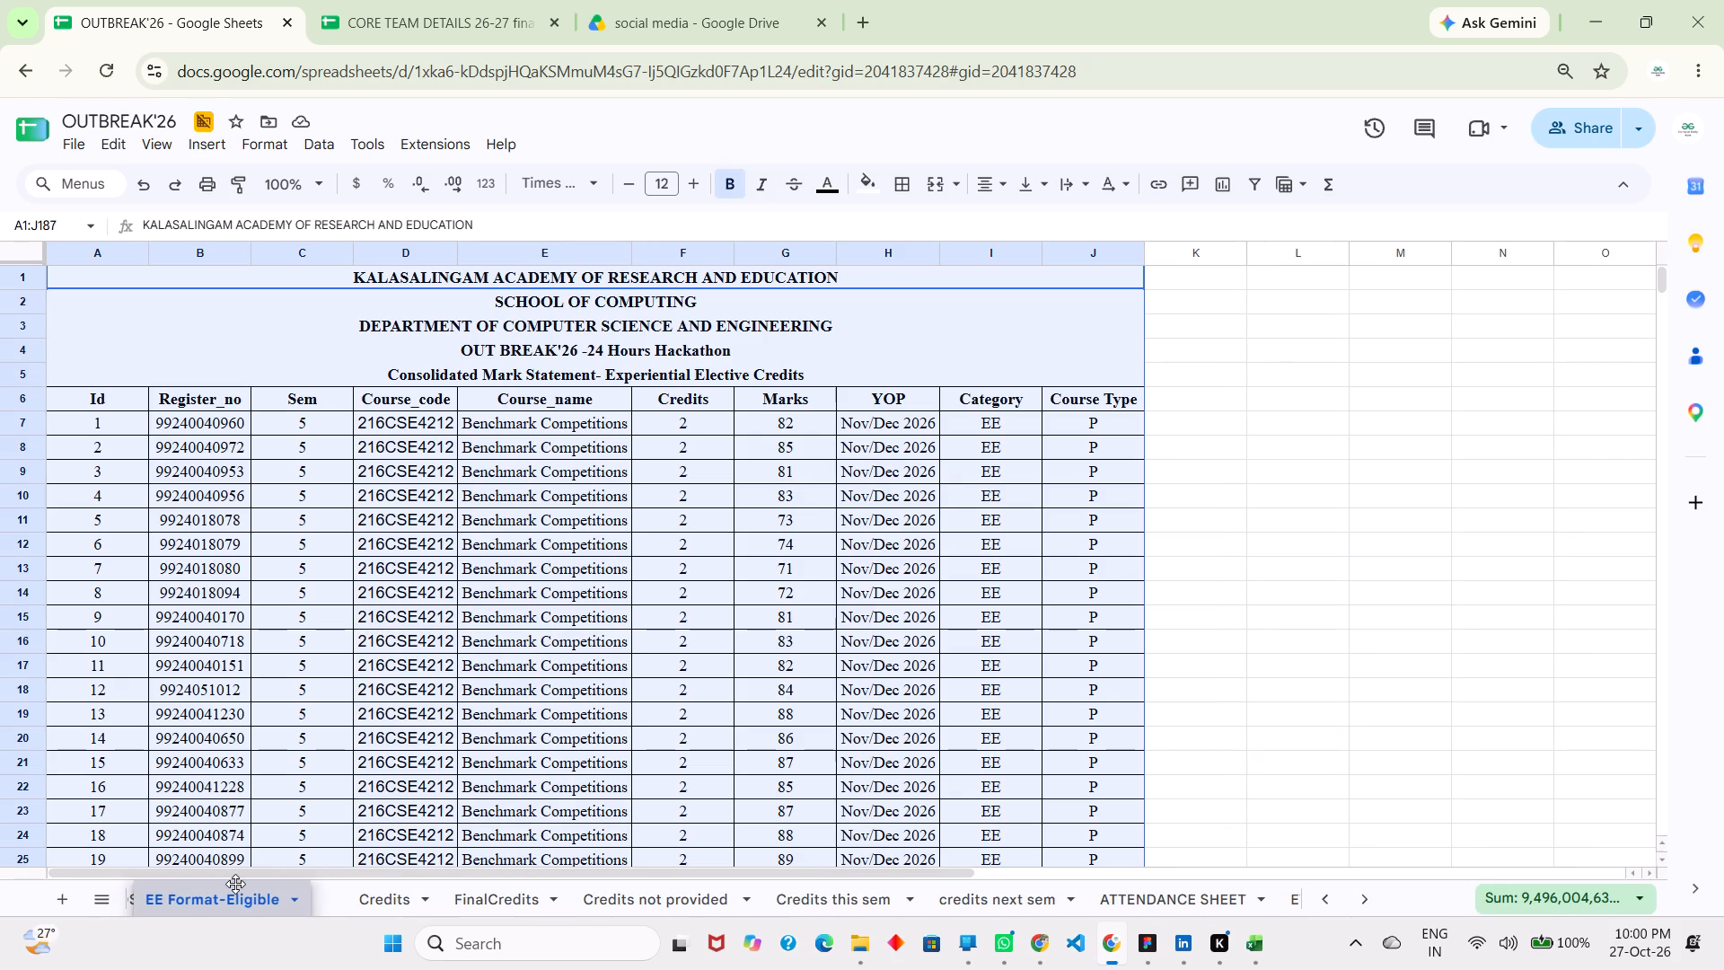
pyautogui.moveTo(235, 884); pyautogui.dragTo(41, 910)
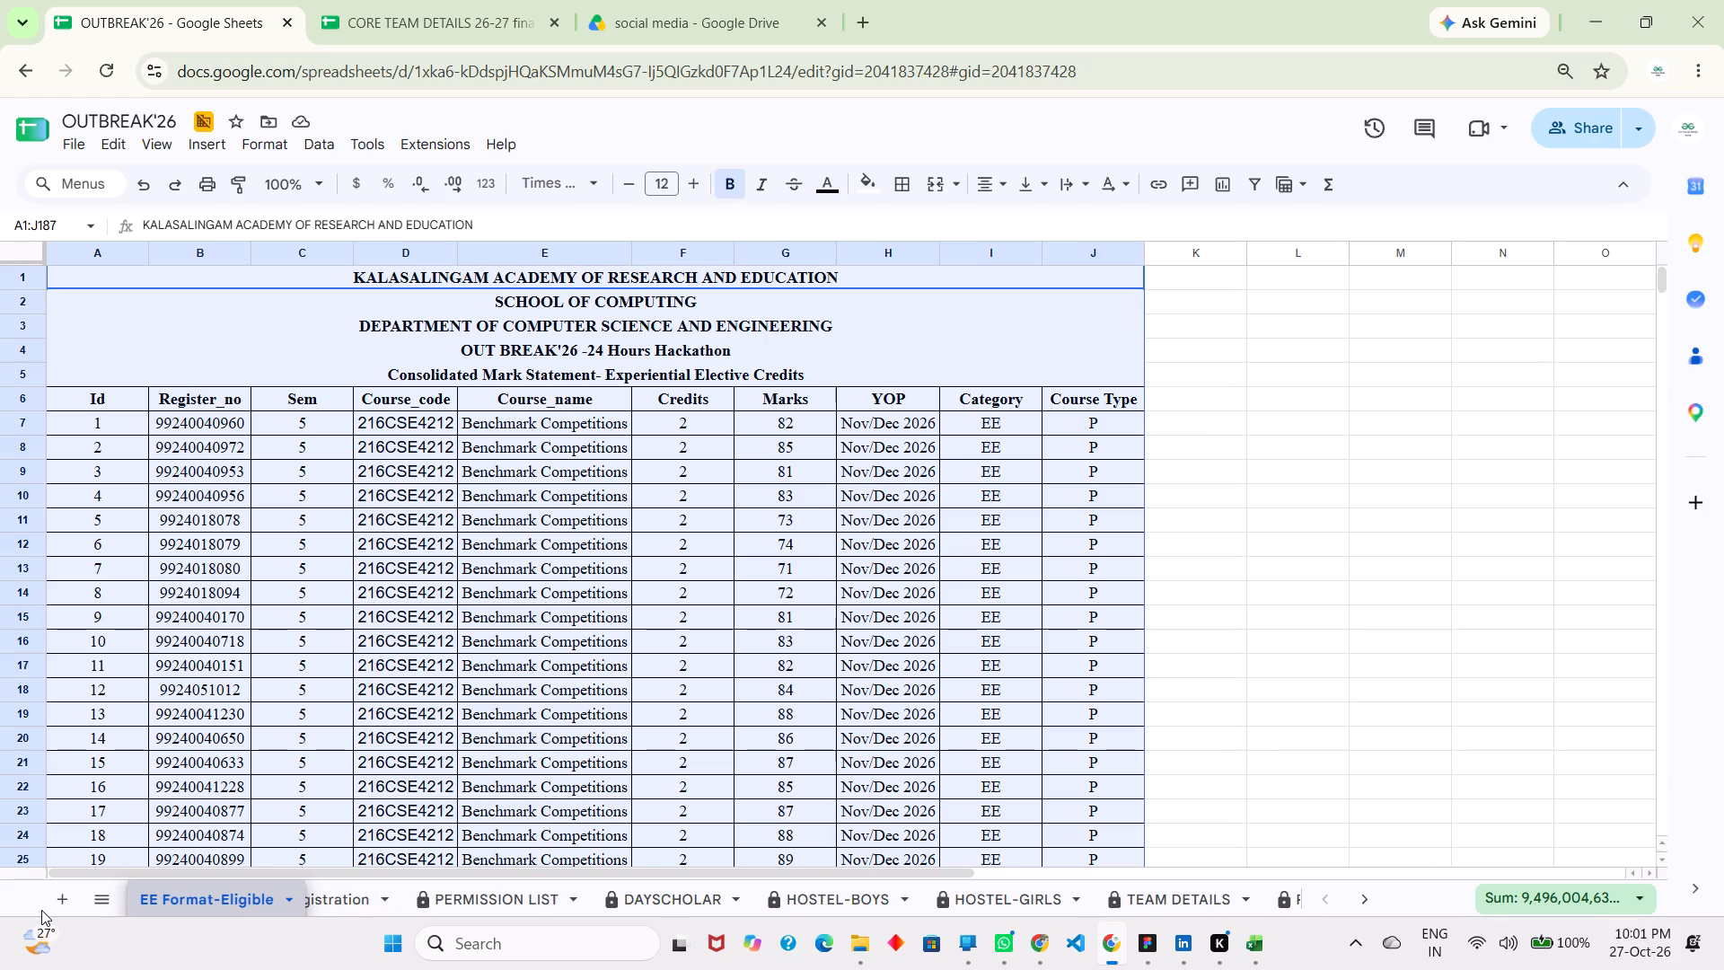
pyautogui.moveTo(41, 910); pyautogui.dragTo(426, 878)
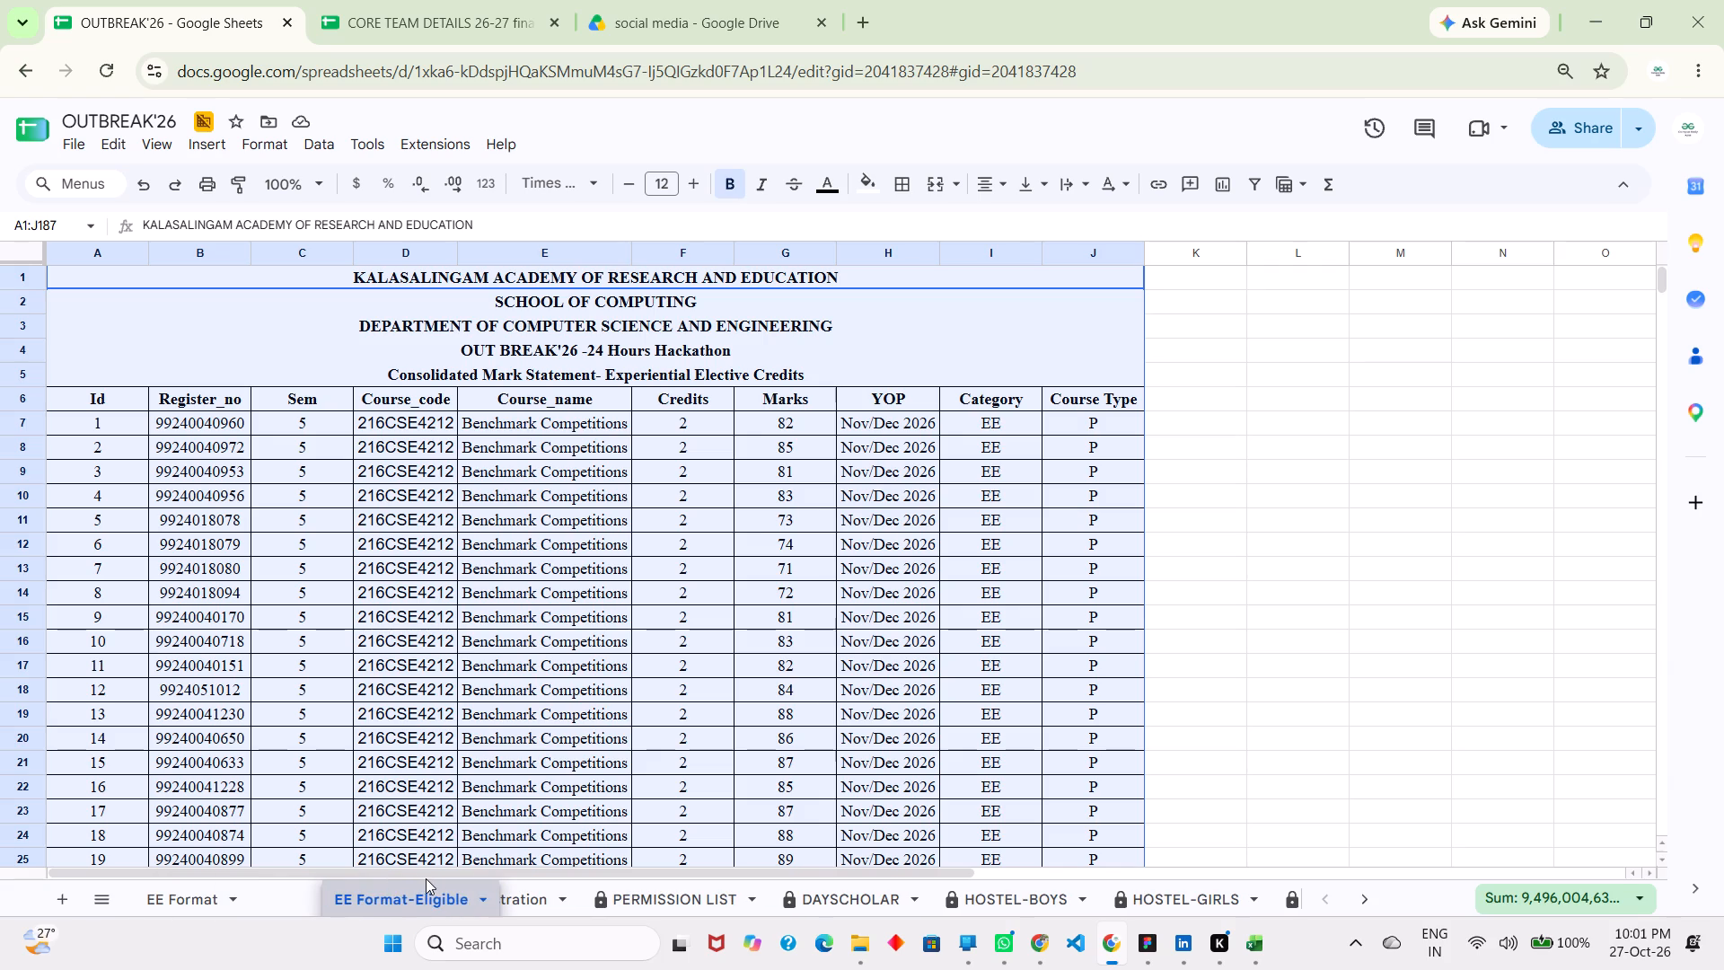
pyautogui.moveTo(426, 878); pyautogui.dragTo(385, 882)
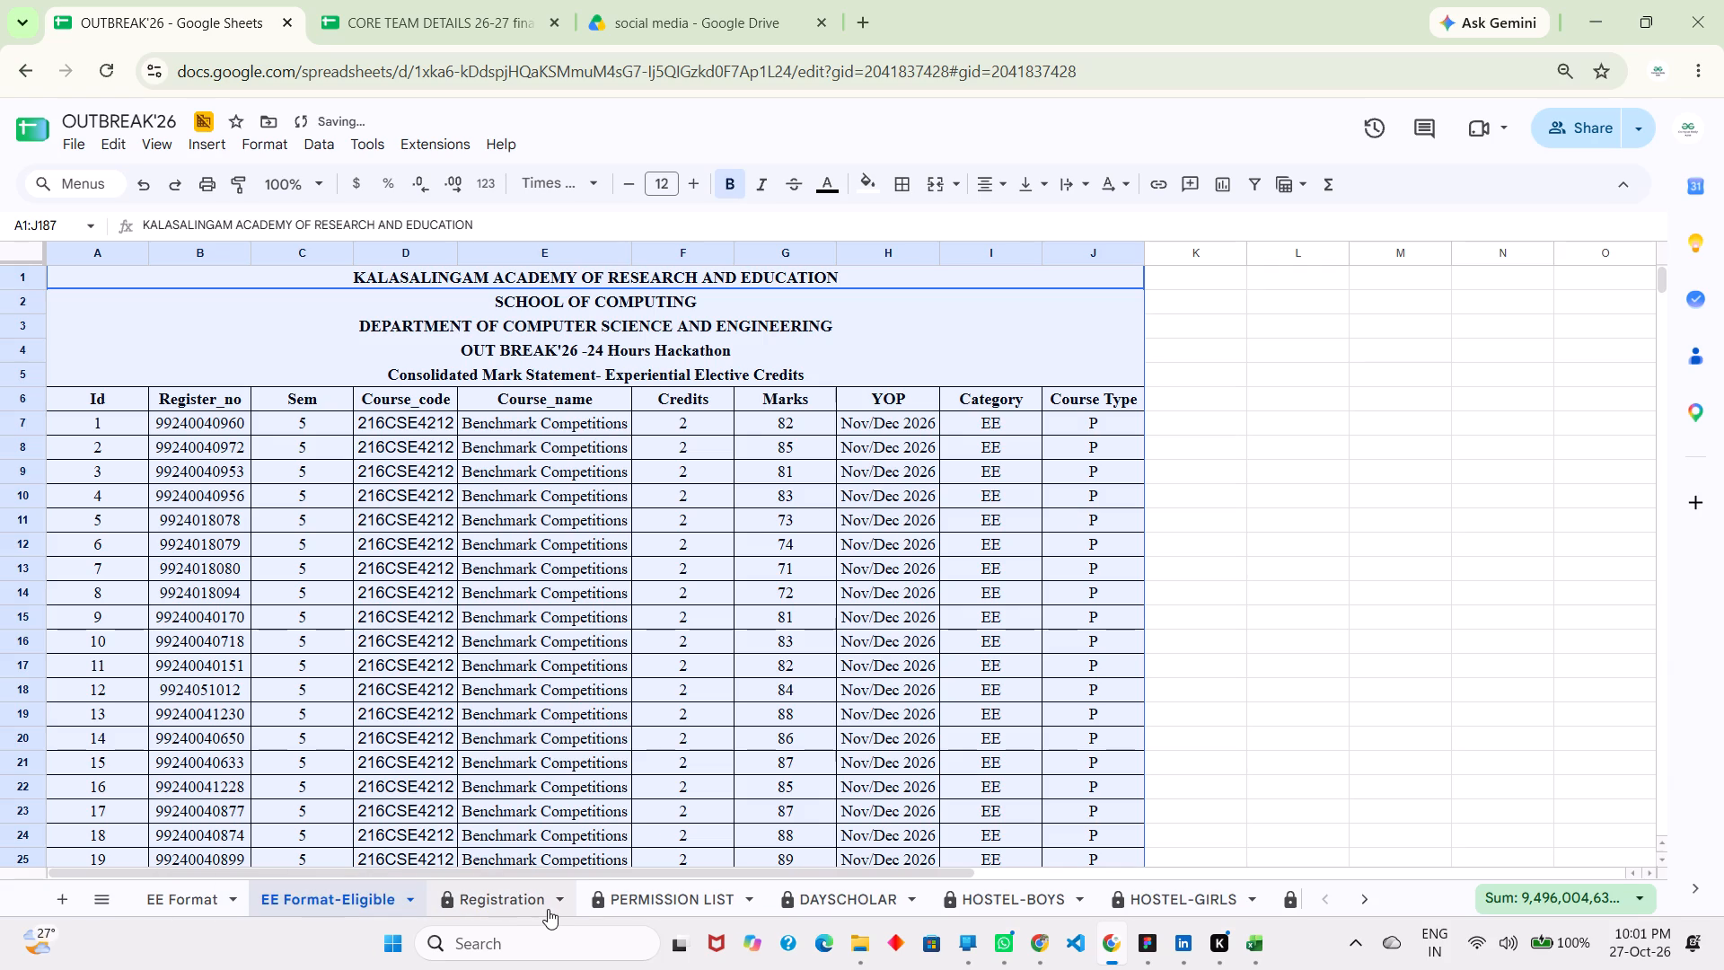
# Copy the whole EE Format mark statement, A1:J187, from the Excel workbook and paste it at A1 of the EE Format sheet in Google Sheets.
pyautogui.hscroll(-8, 551, 912)
pyautogui.hscroll(2, 551, 912)
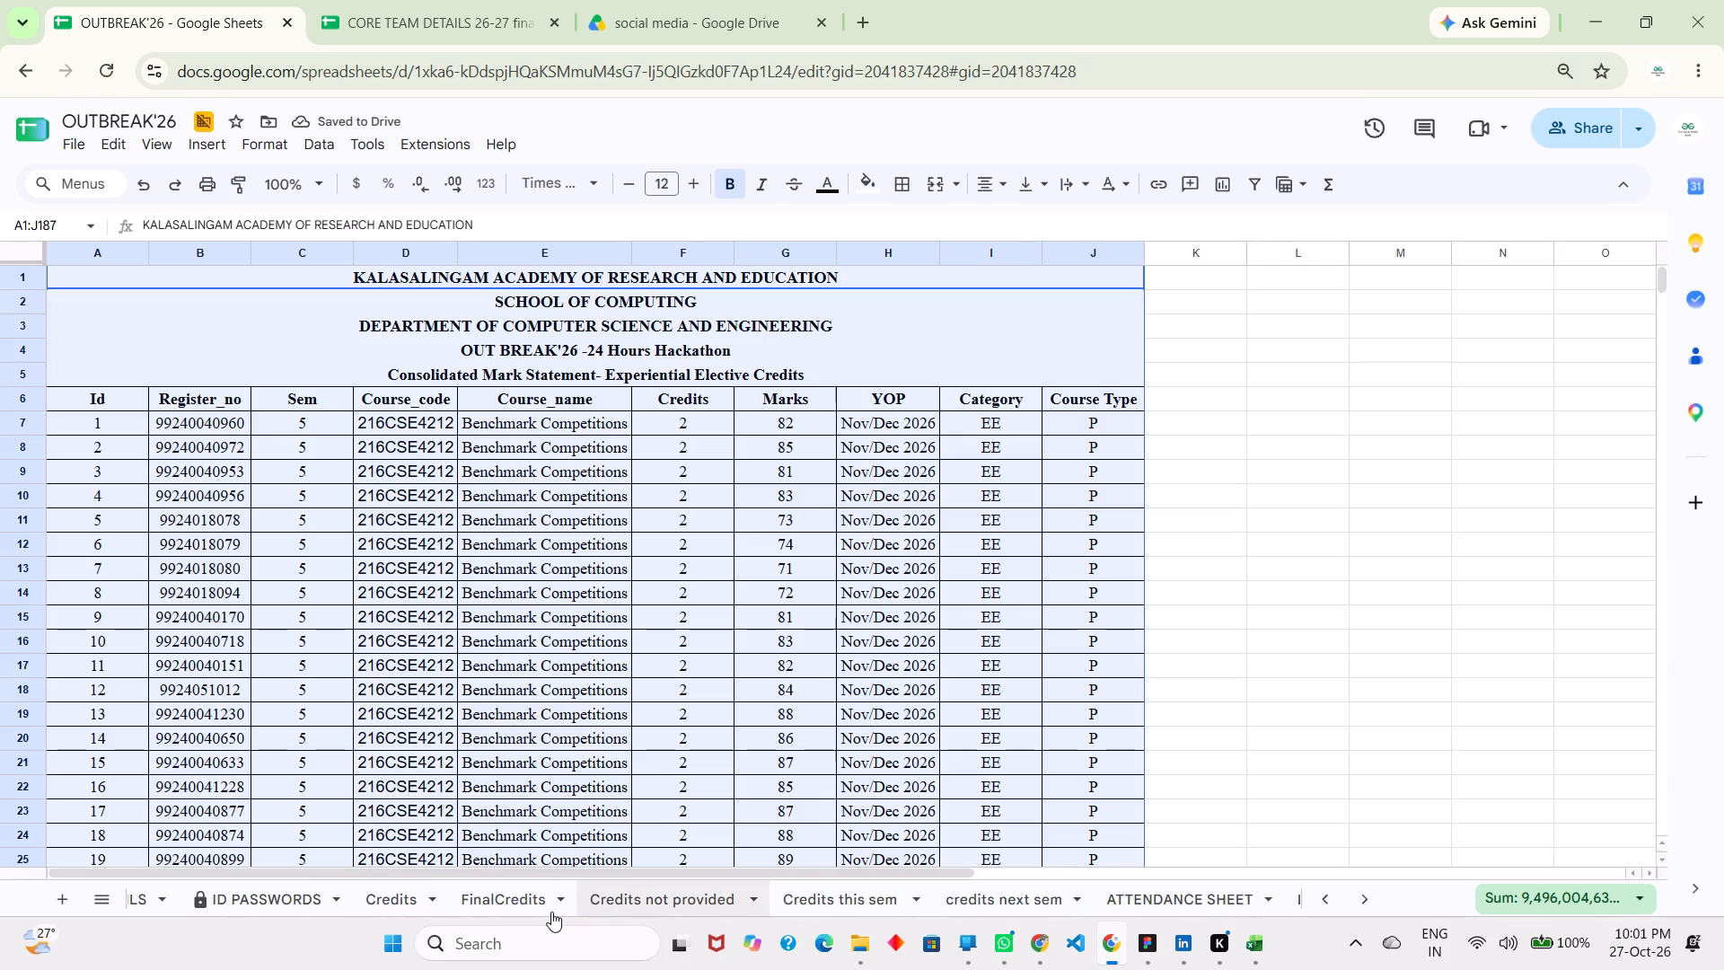
pyautogui.hscroll(10, 551, 912)
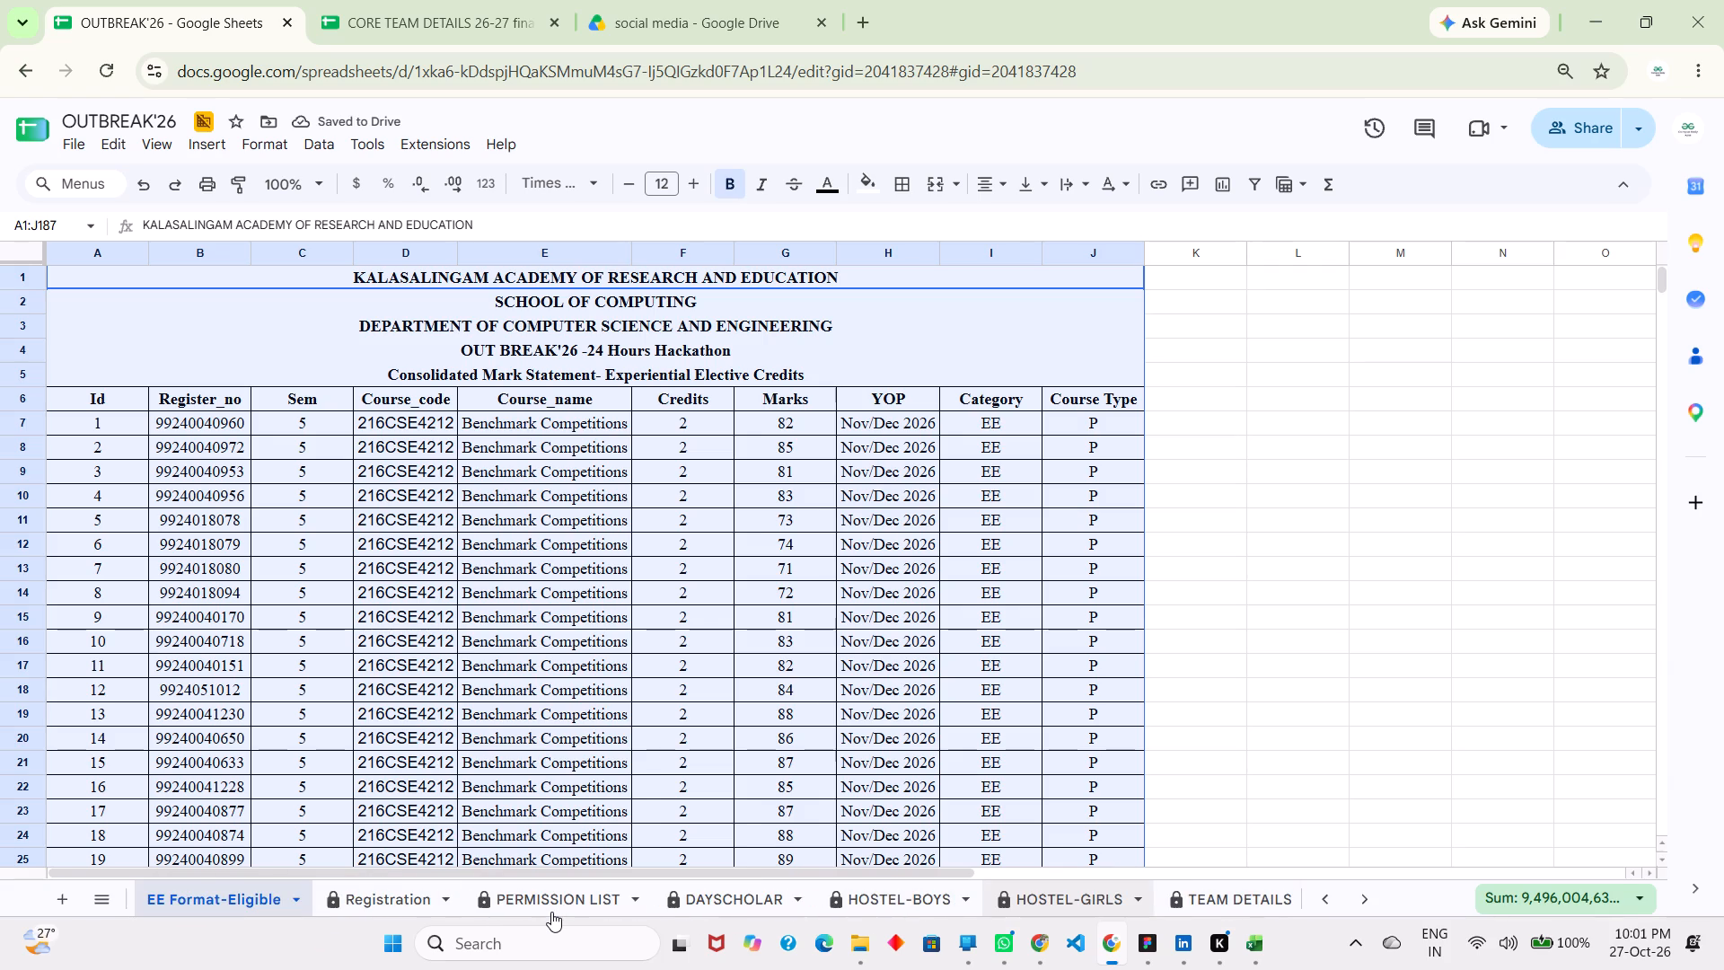
pyautogui.click(209, 901)
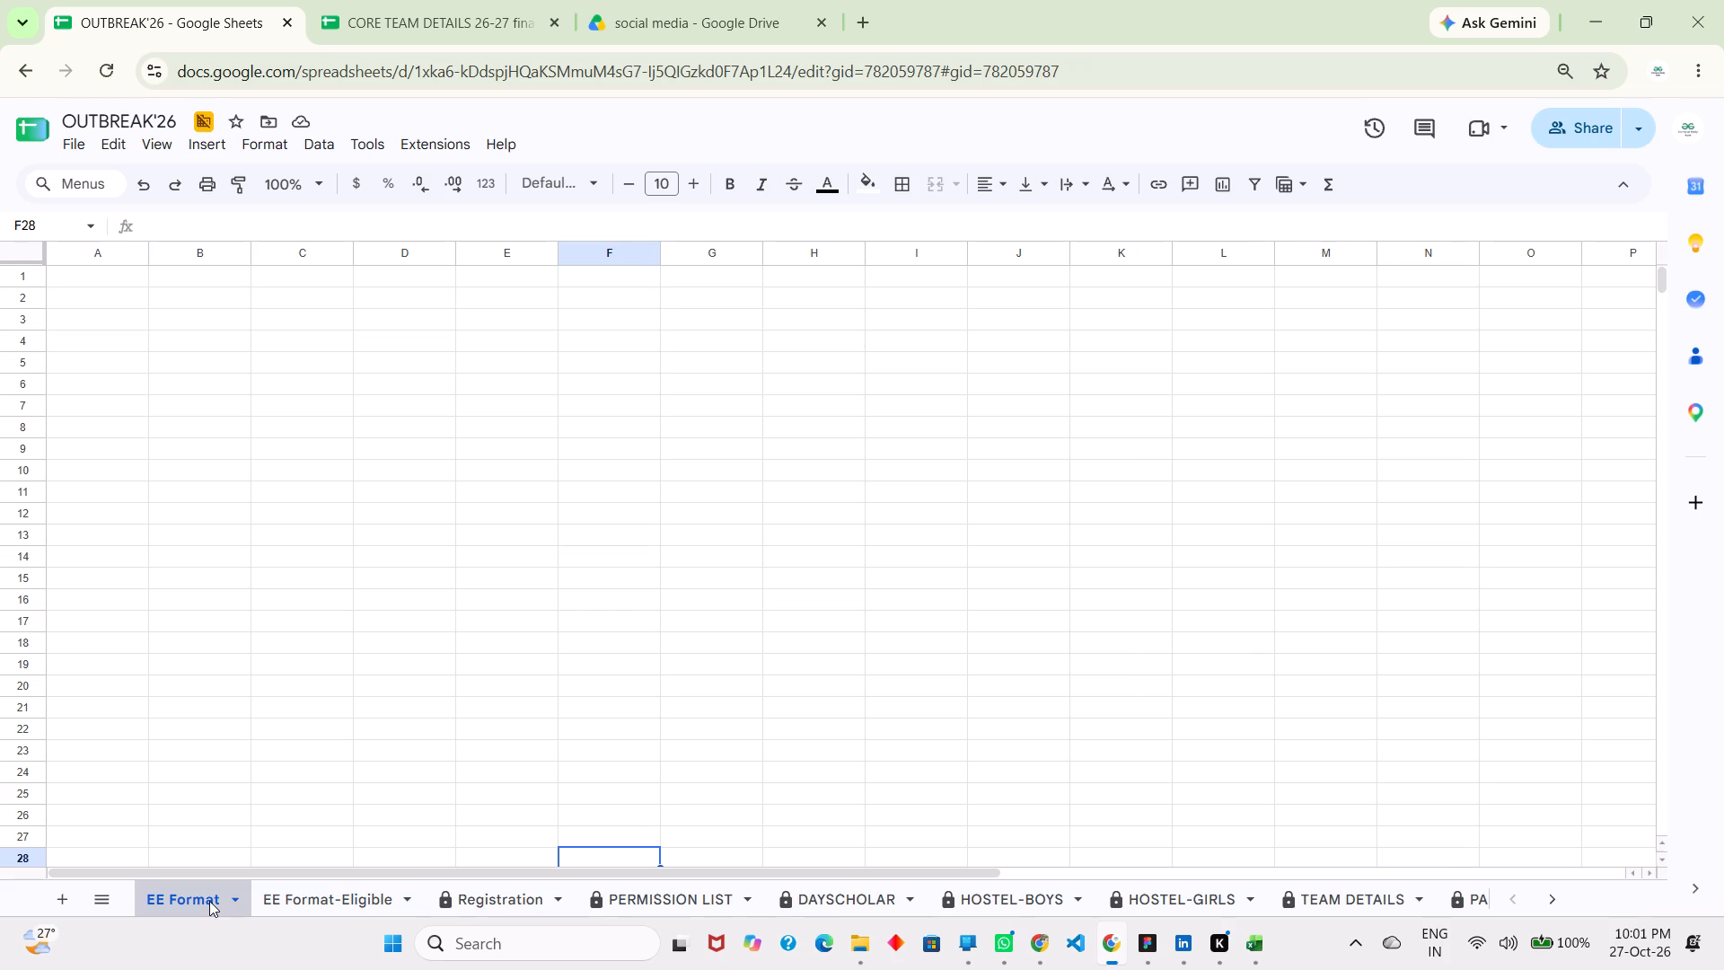
pyautogui.hotkey('alt', 'Tab')
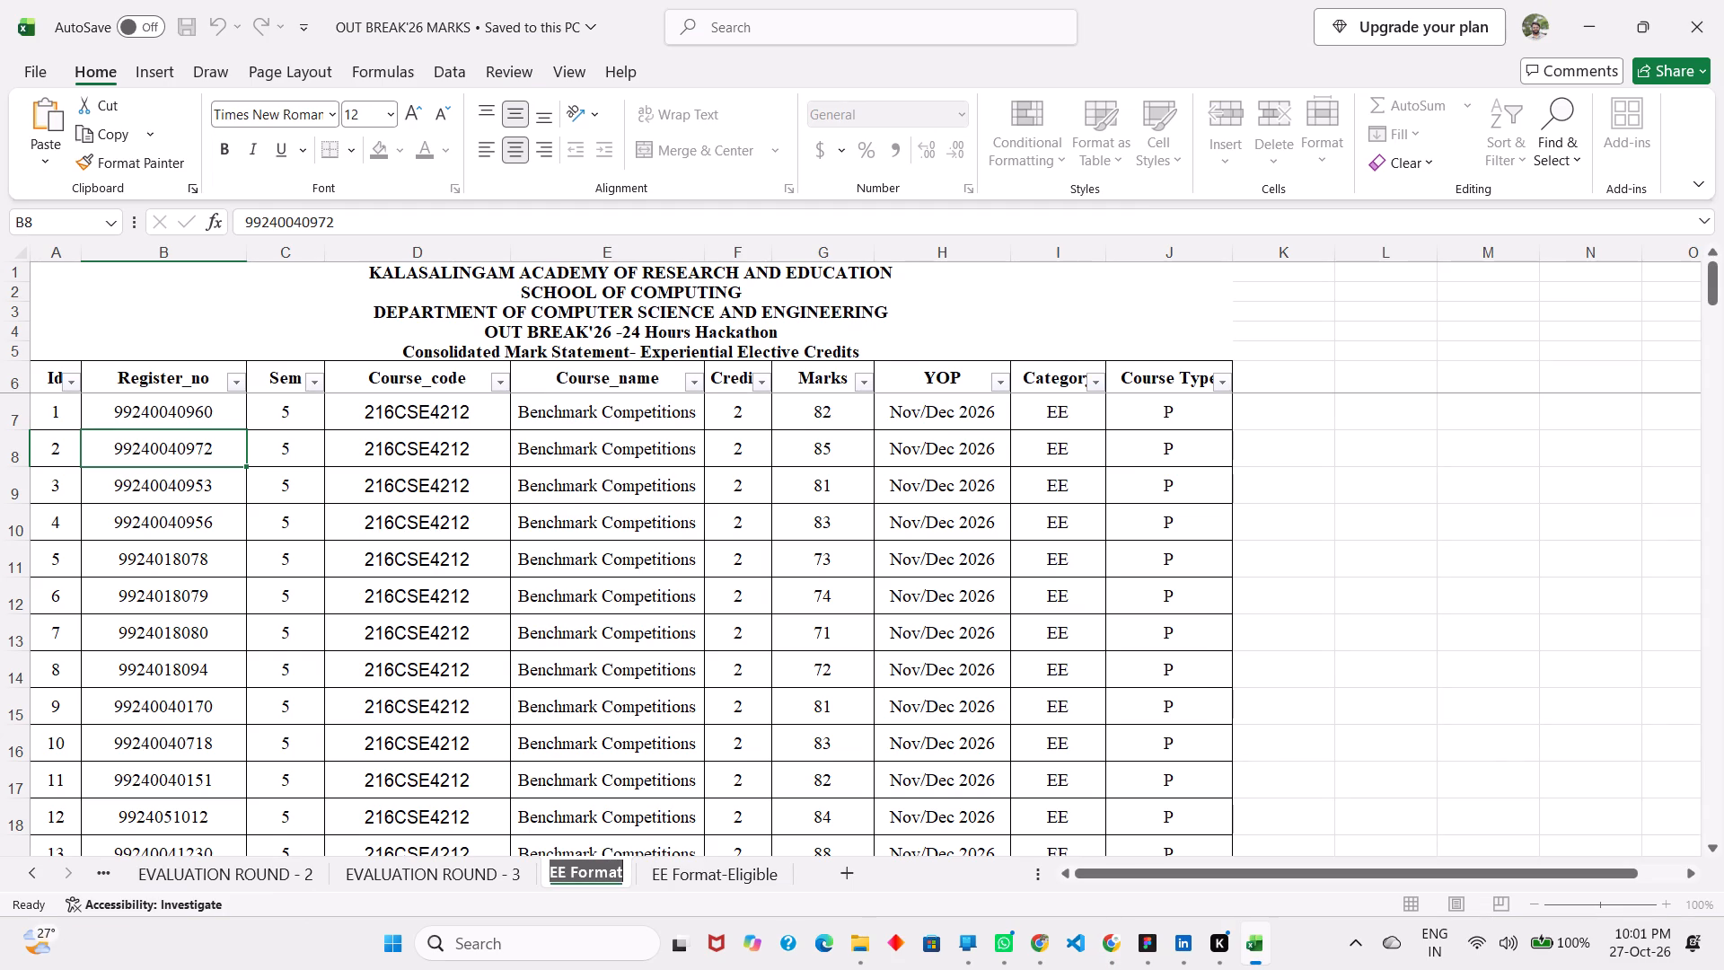
pyautogui.moveTo(343, 271); pyautogui.dragTo(401, 969)
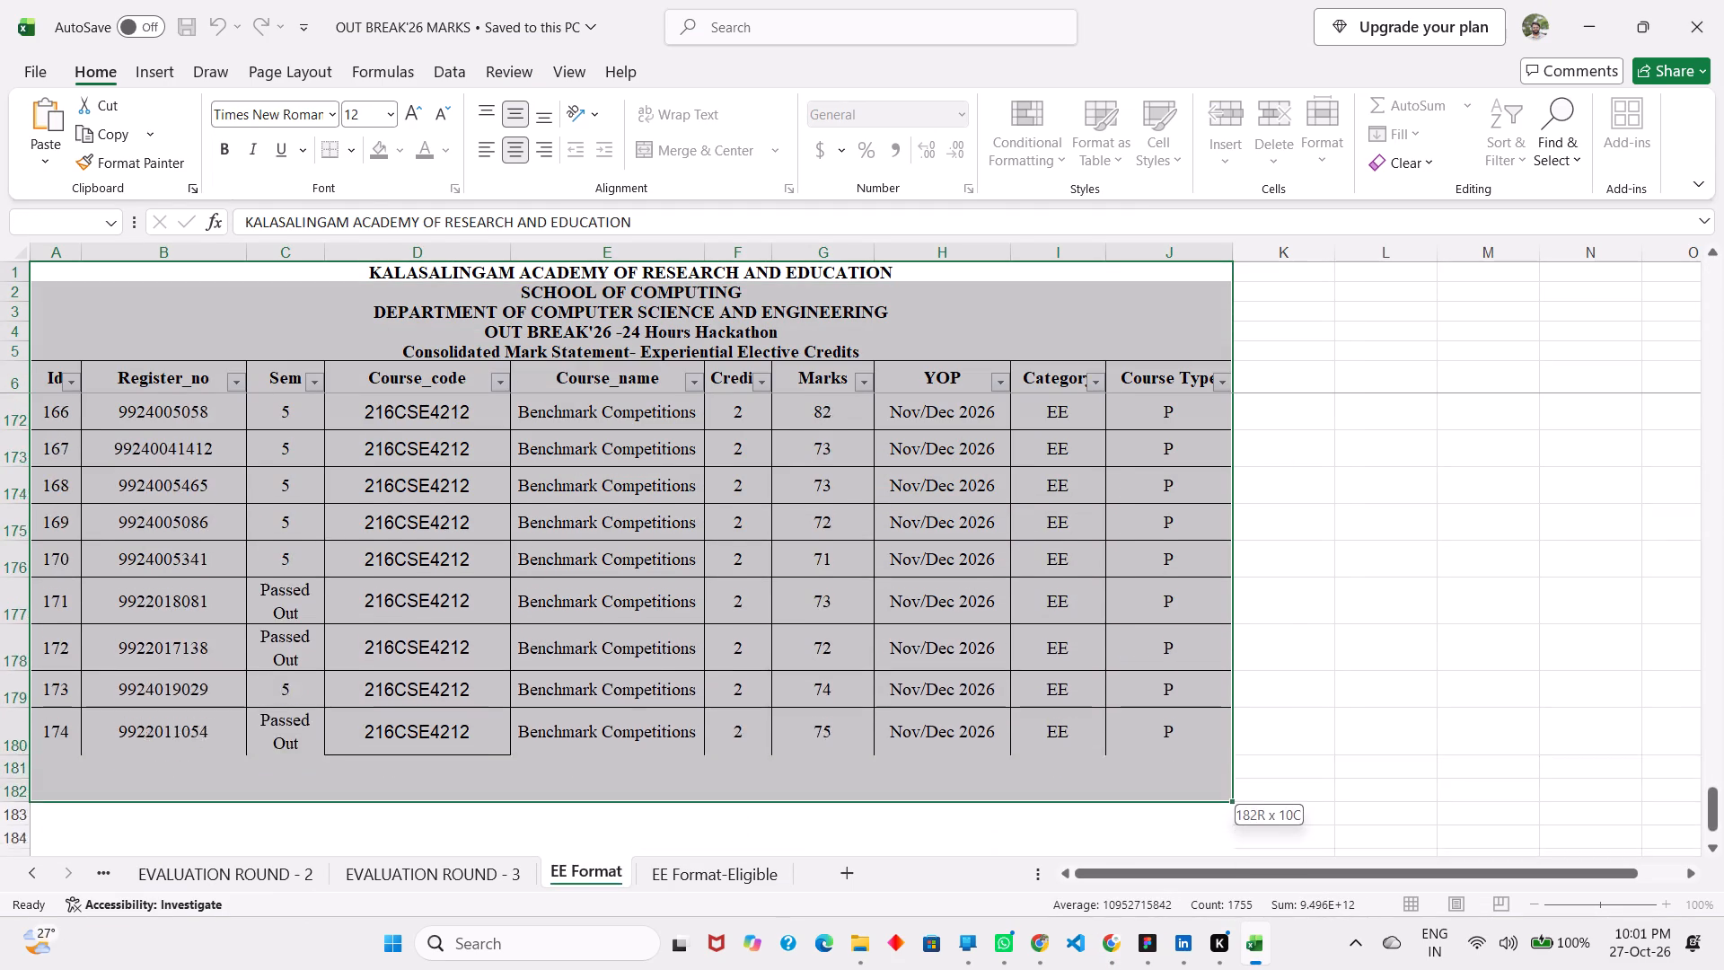
pyautogui.moveTo(401, 969); pyautogui.dragTo(453, 798)
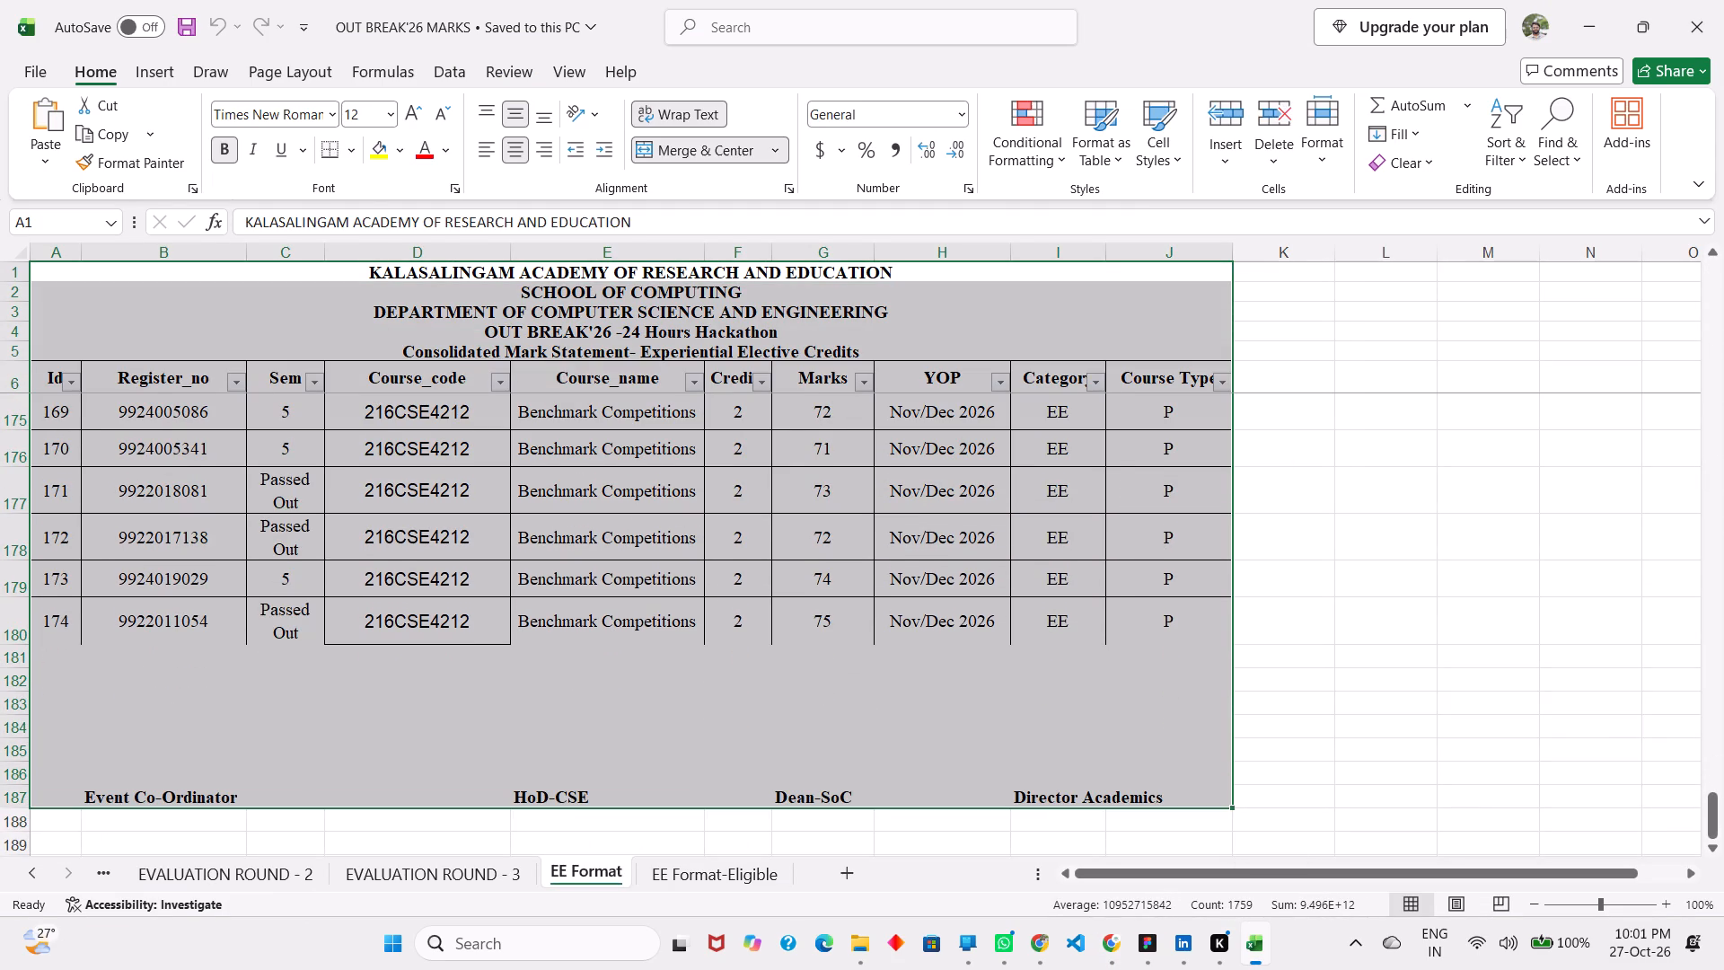
pyautogui.hotkey('ctrl', 'c')
pyautogui.hotkey('ctrl', 'c')
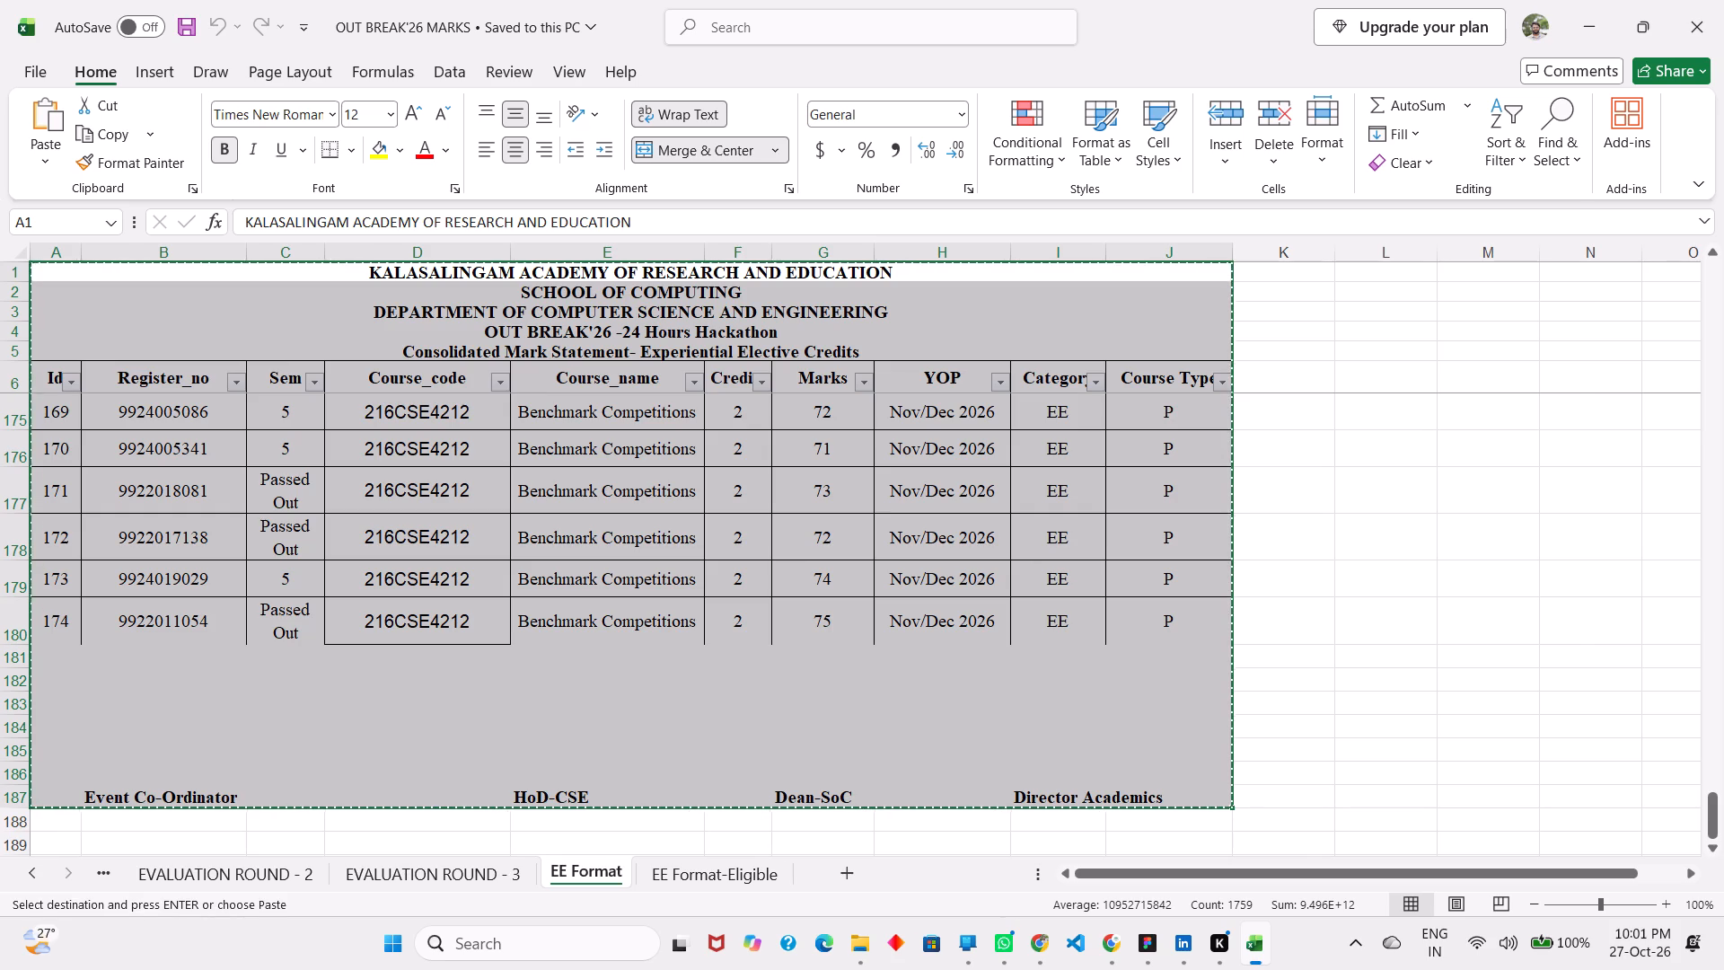
pyautogui.hotkey('alt', 'Tab')
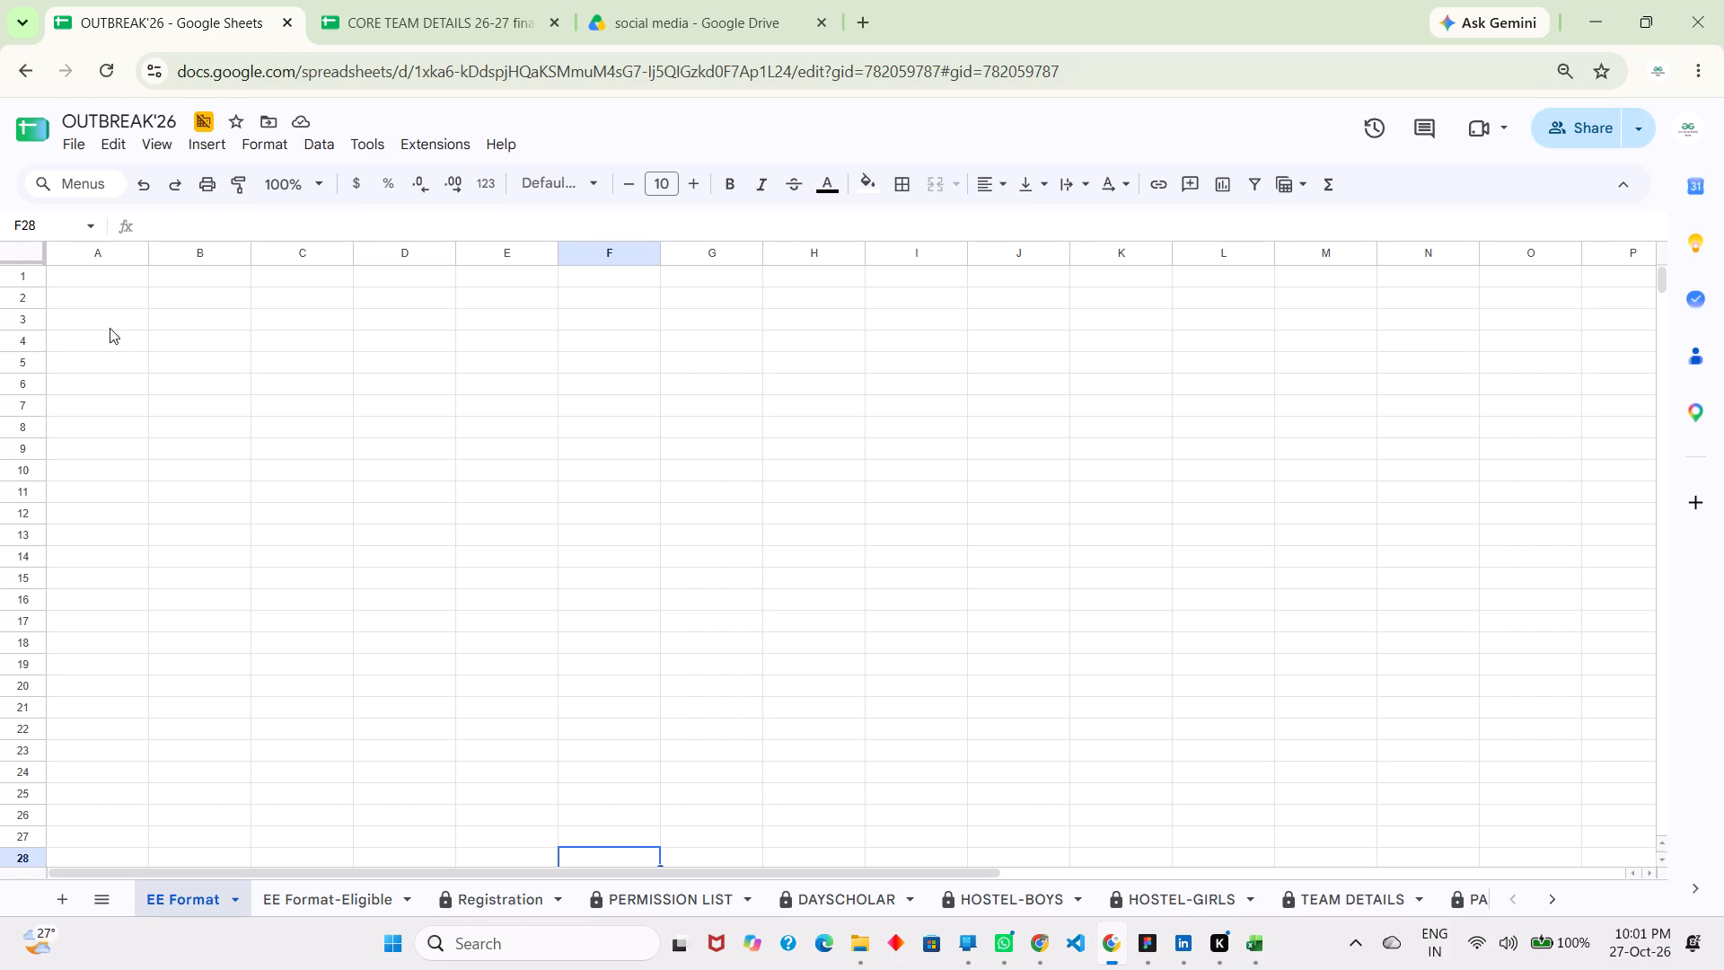
pyautogui.click(100, 284)
pyautogui.hotkey('ctrl', 'v')
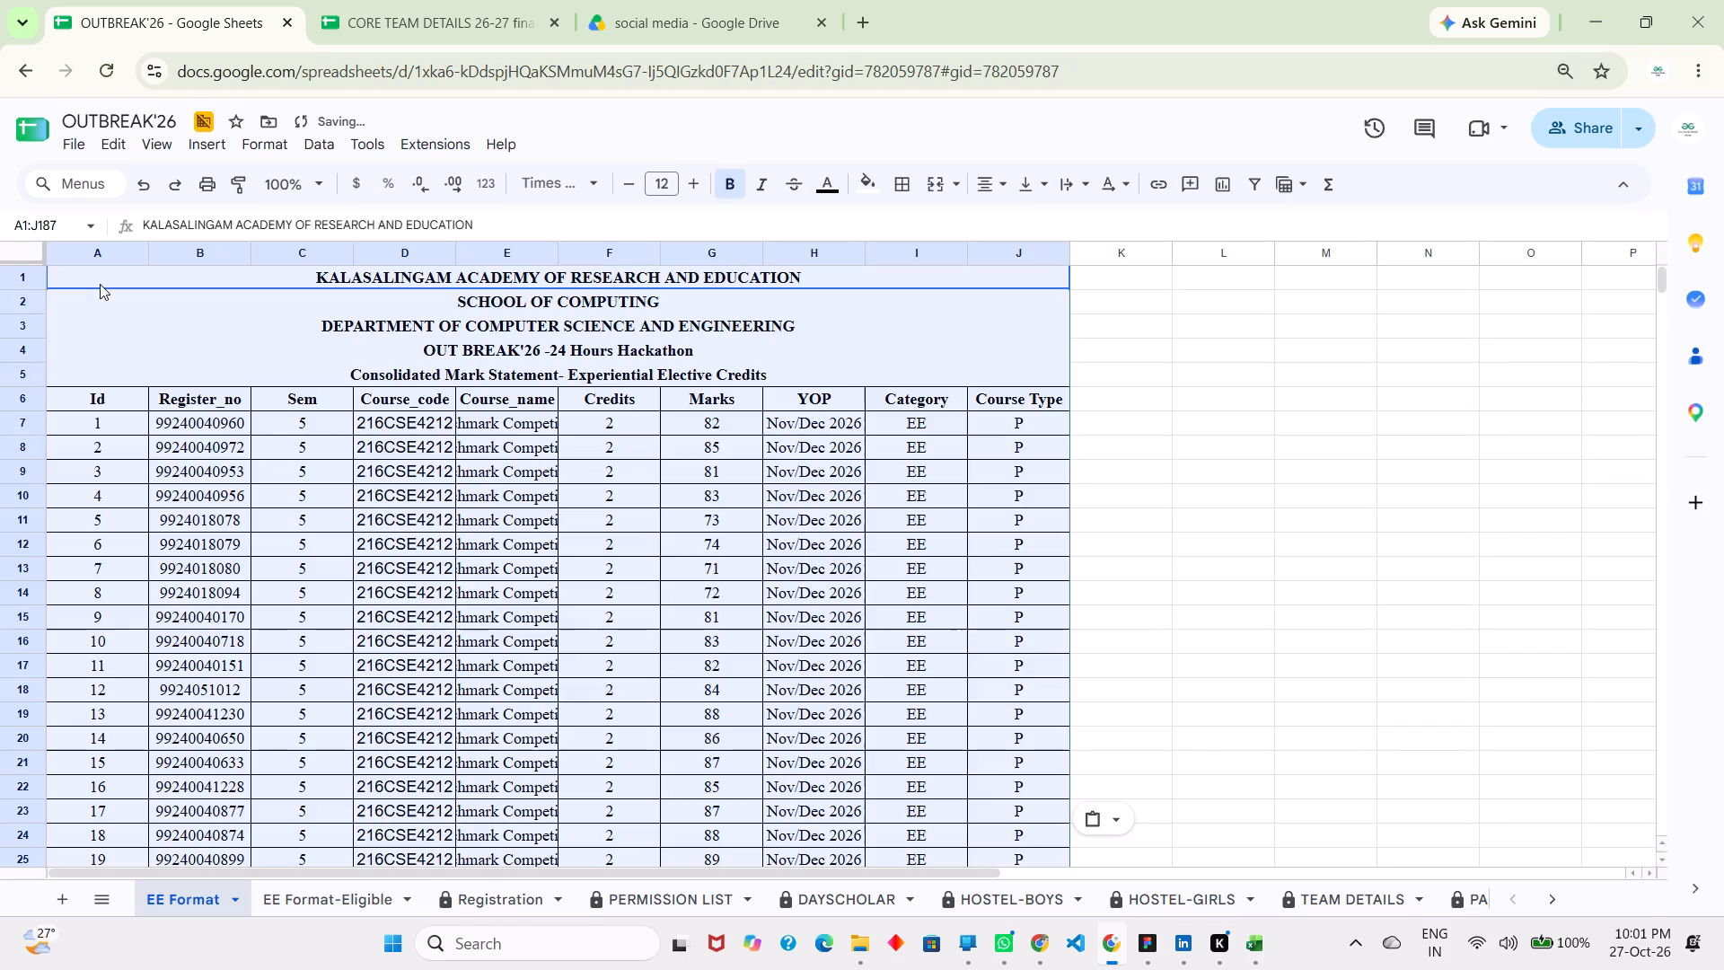
# Fit column E to its course names and slightly widen columns D and B in the EE Format sheet.
pyautogui.doubleClick(552, 249)
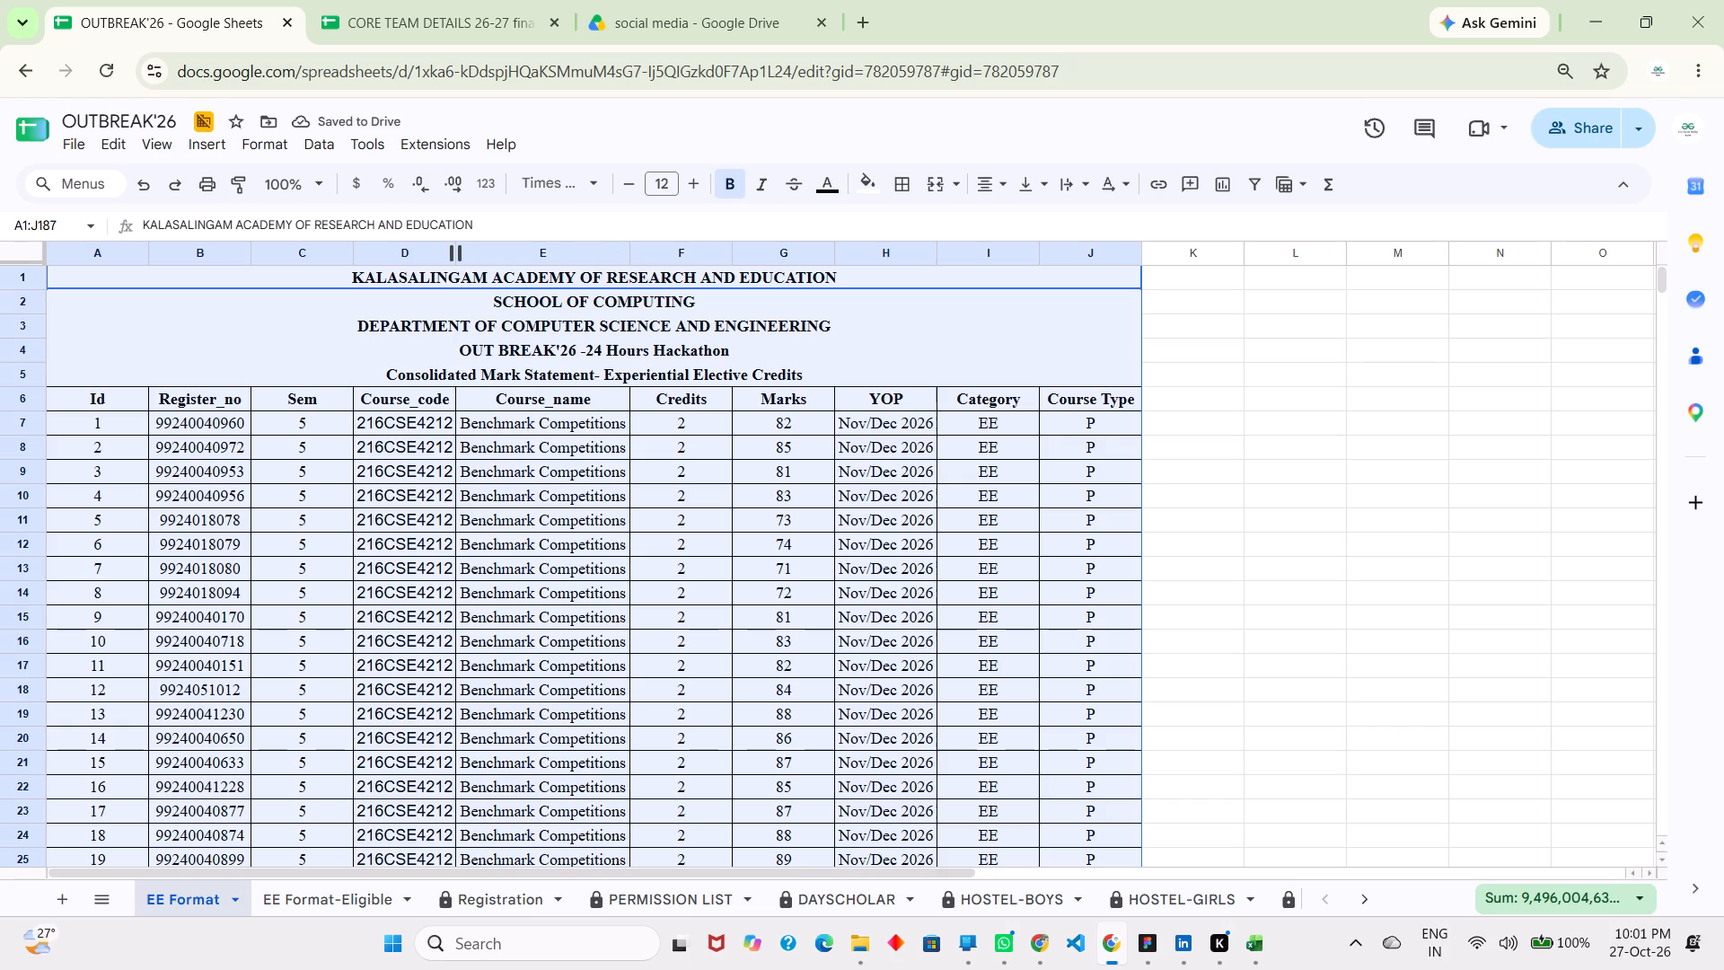
pyautogui.moveTo(457, 252); pyautogui.dragTo(468, 243)
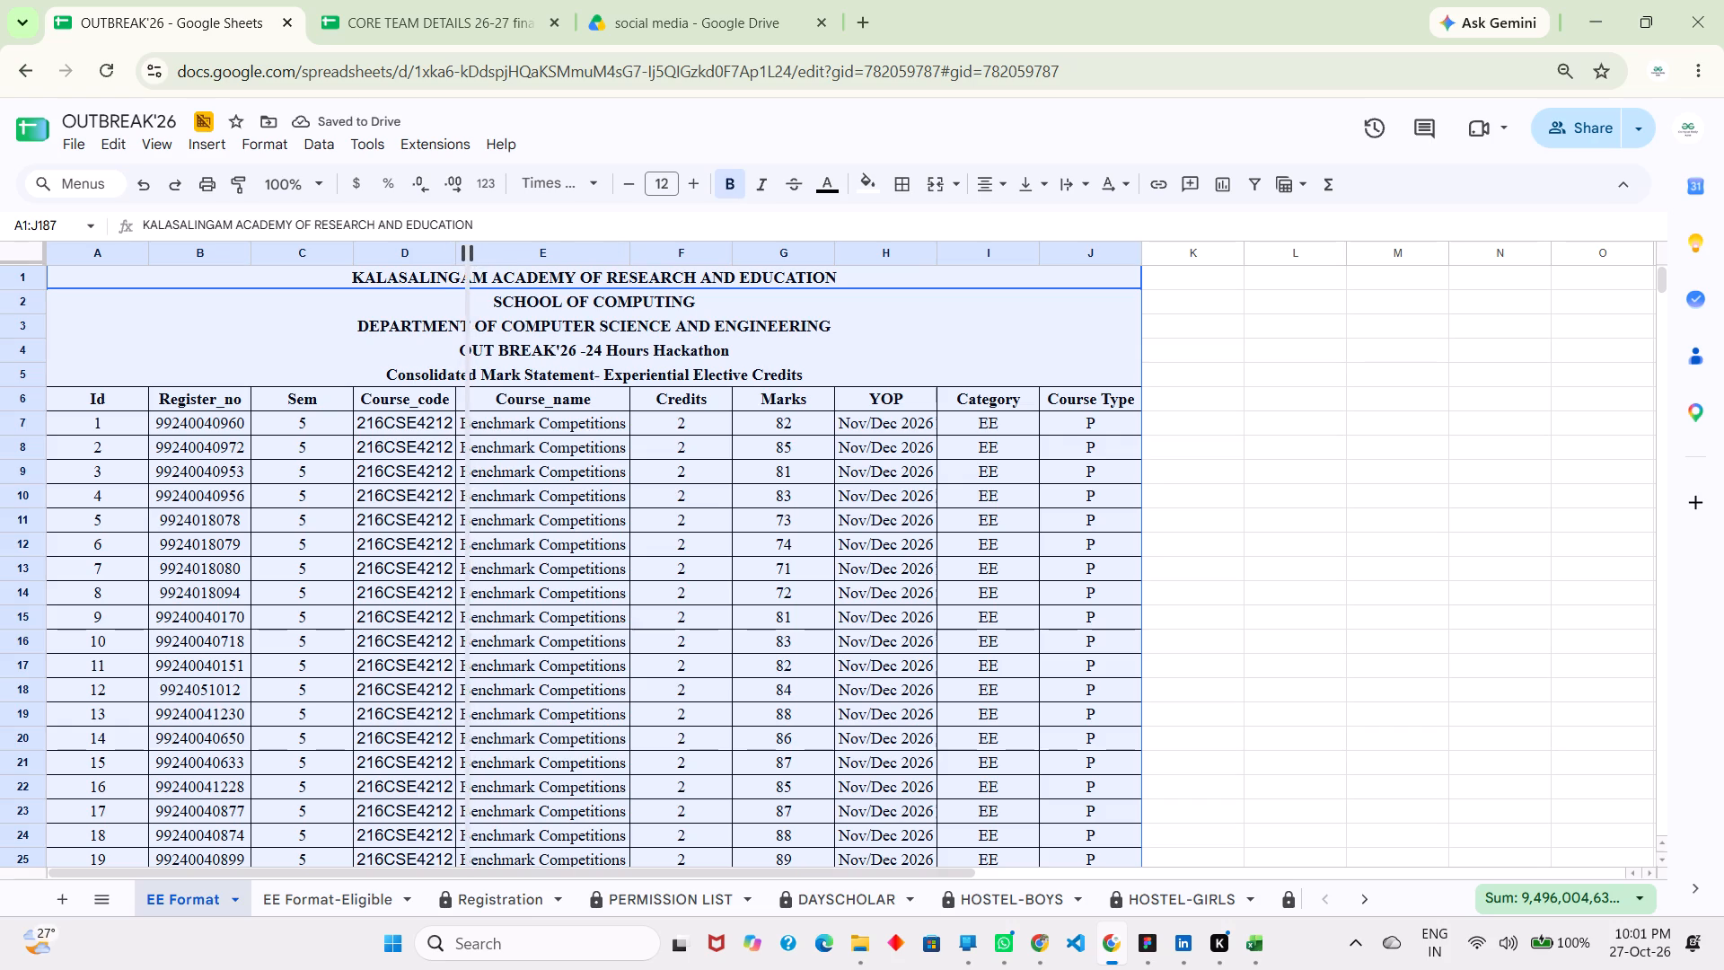
pyautogui.moveTo(468, 243); pyautogui.dragTo(465, 240)
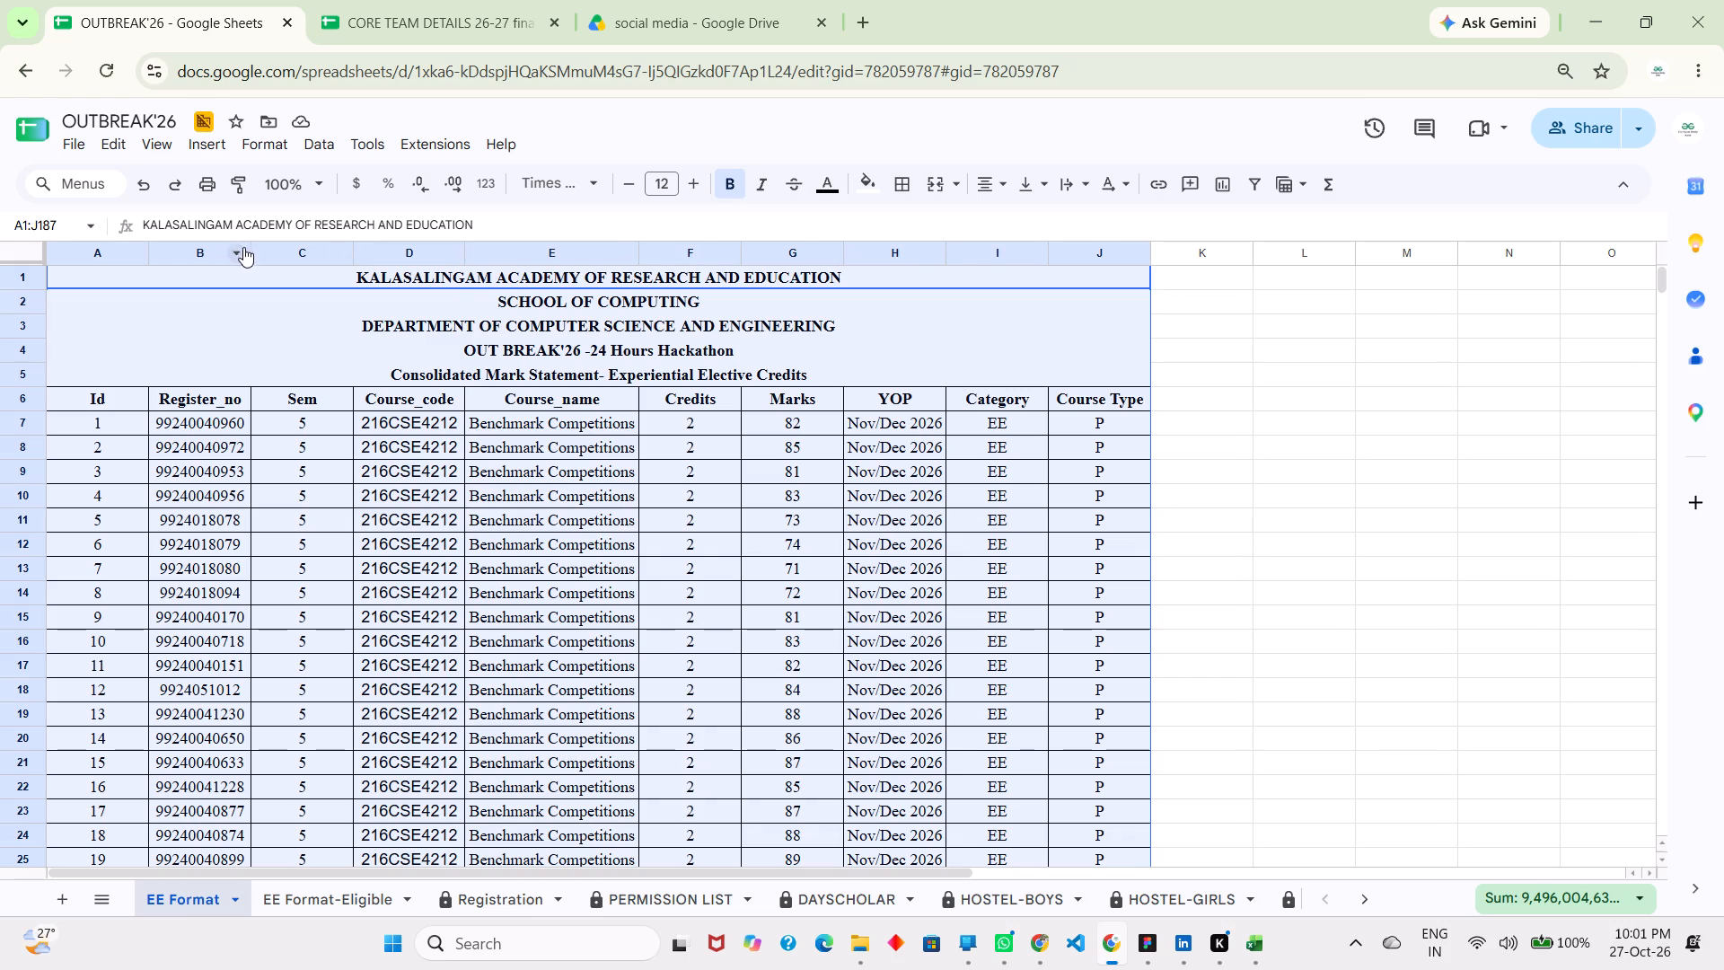
pyautogui.moveTo(250, 249); pyautogui.dragTo(258, 250)
# Apply black borders on all sides of the cells in the last student row, A180:J180, of the EE Format sheet.
pyautogui.scroll(-12, 336, 499)
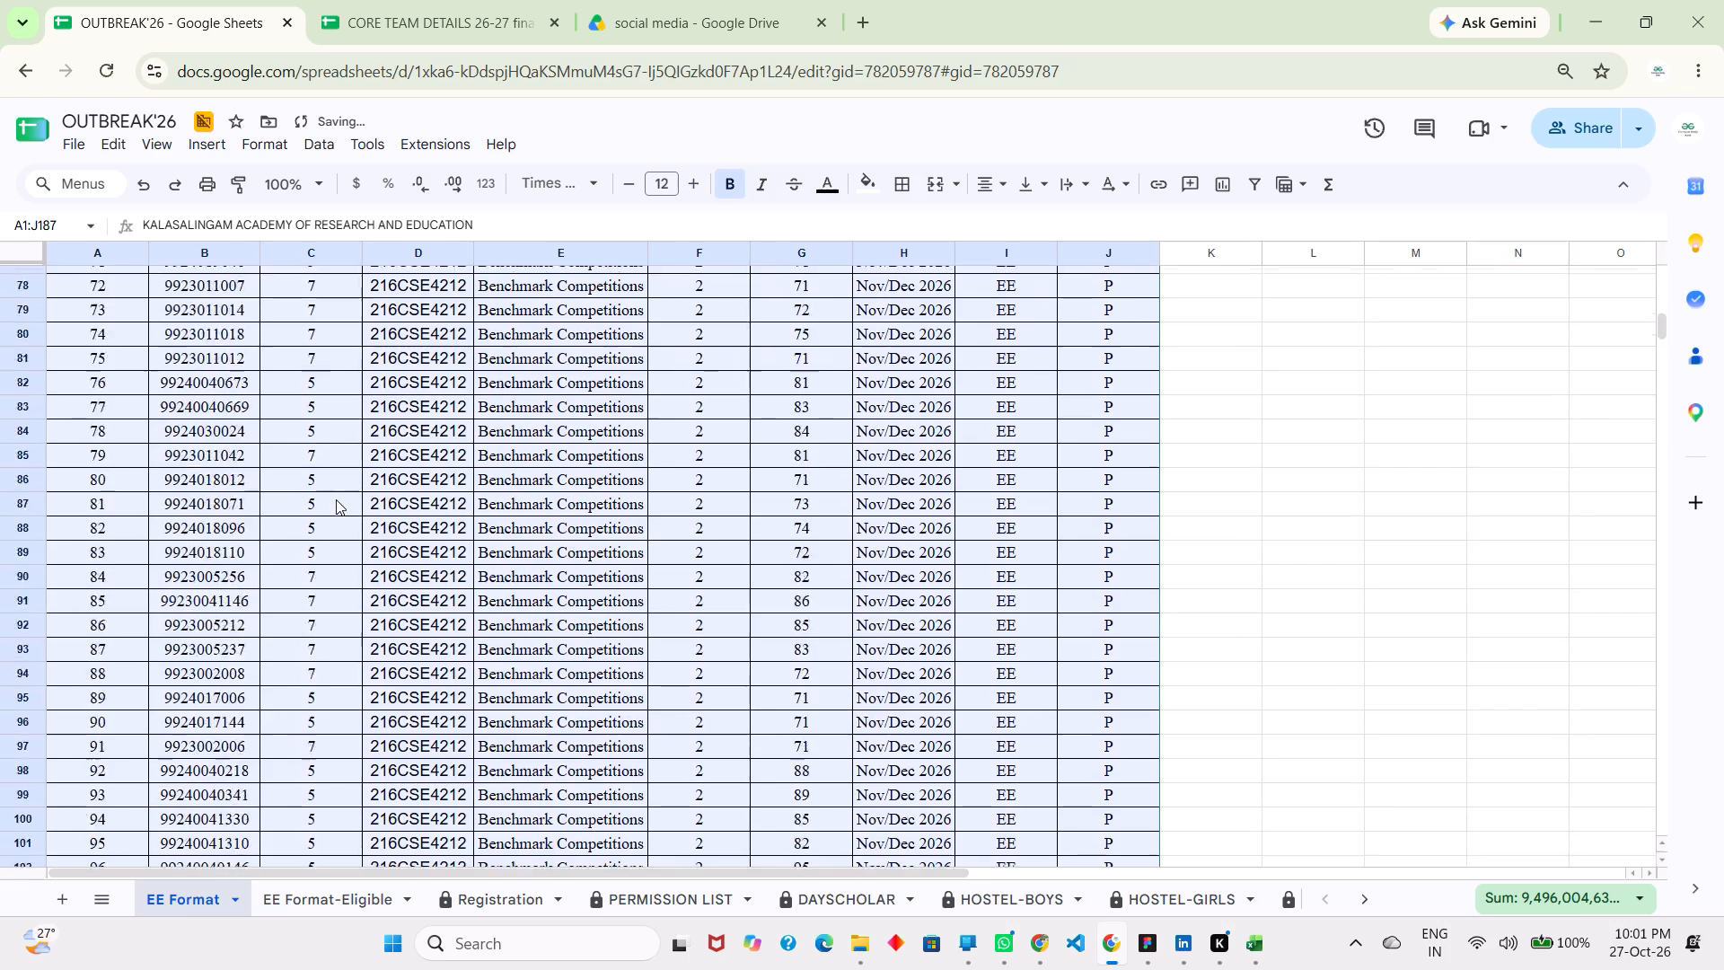
pyautogui.scroll(-6, 336, 499)
pyautogui.scroll(10, 336, 499)
pyautogui.scroll(-7, 336, 499)
pyautogui.scroll(4, 336, 499)
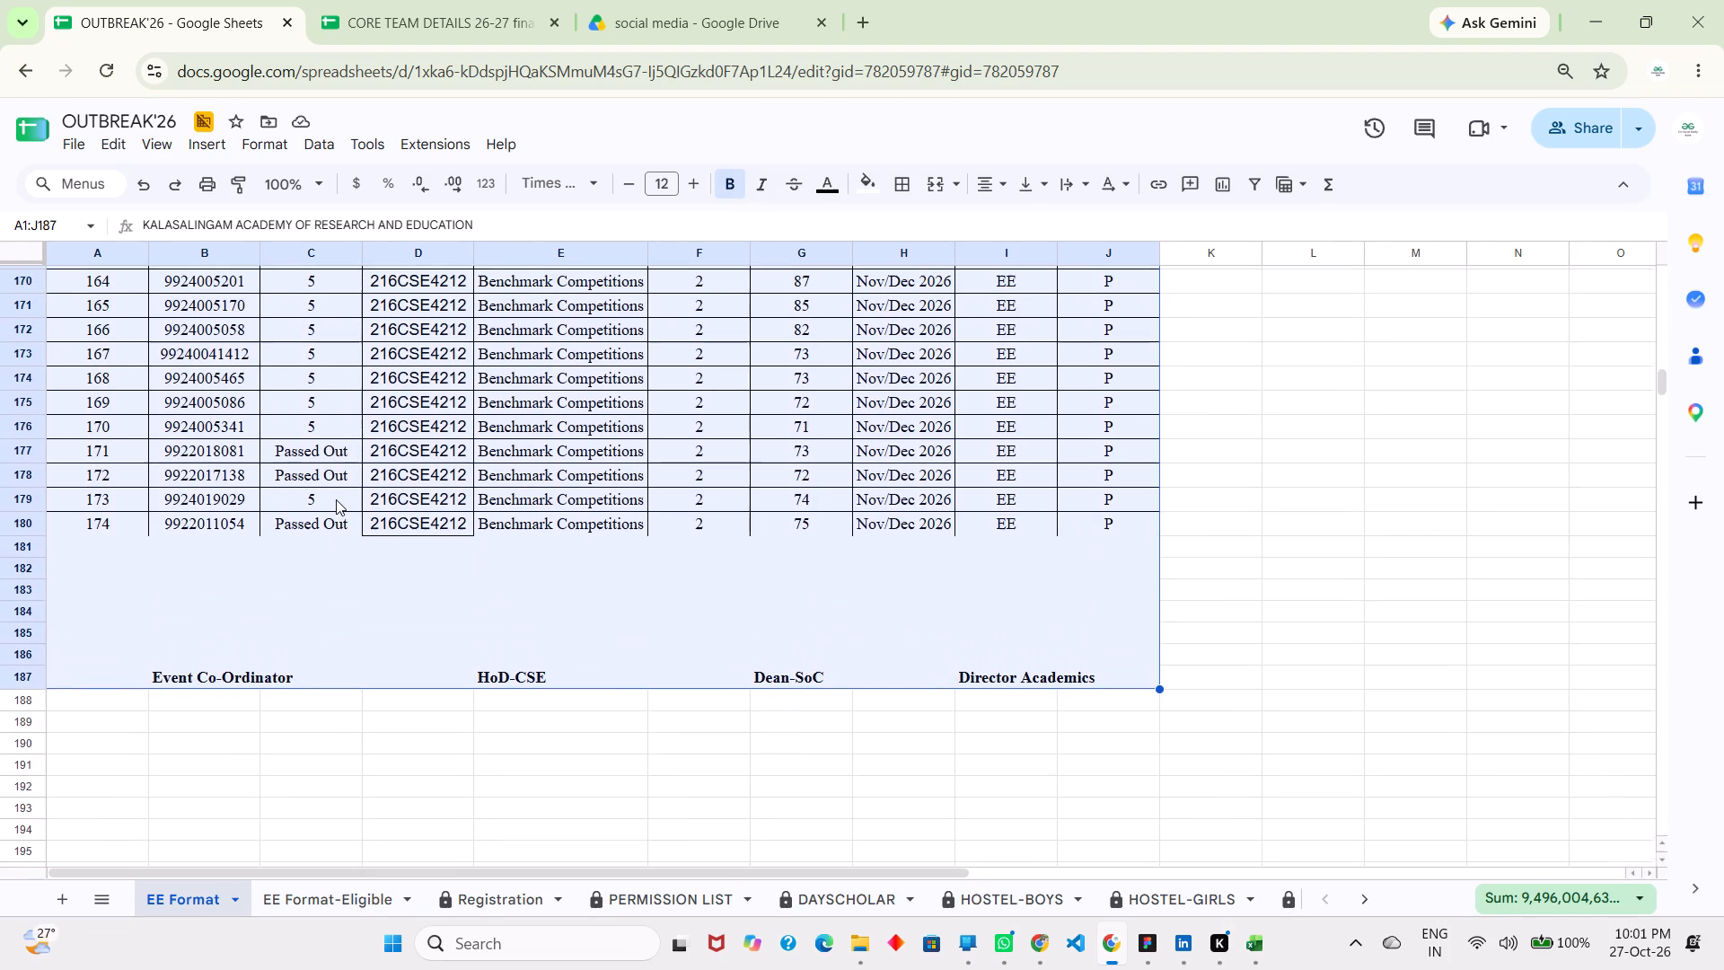
pyautogui.scroll(1, 336, 499)
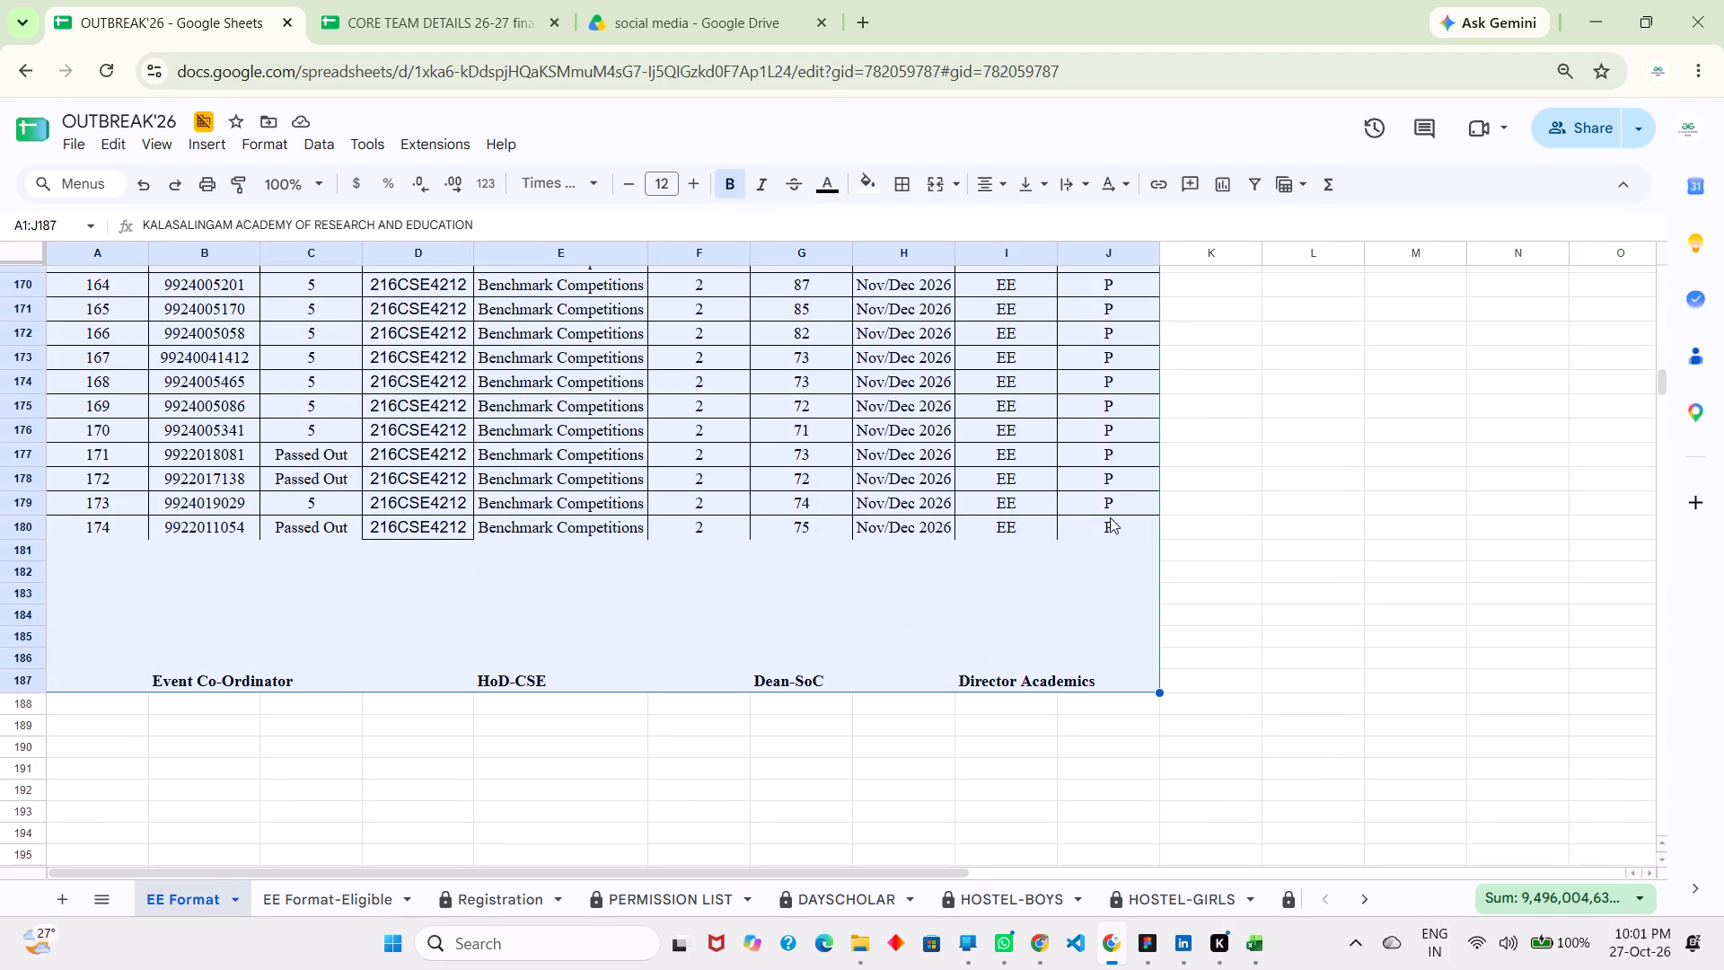
pyautogui.click(1107, 525)
pyautogui.moveTo(1107, 525); pyautogui.dragTo(161, 559)
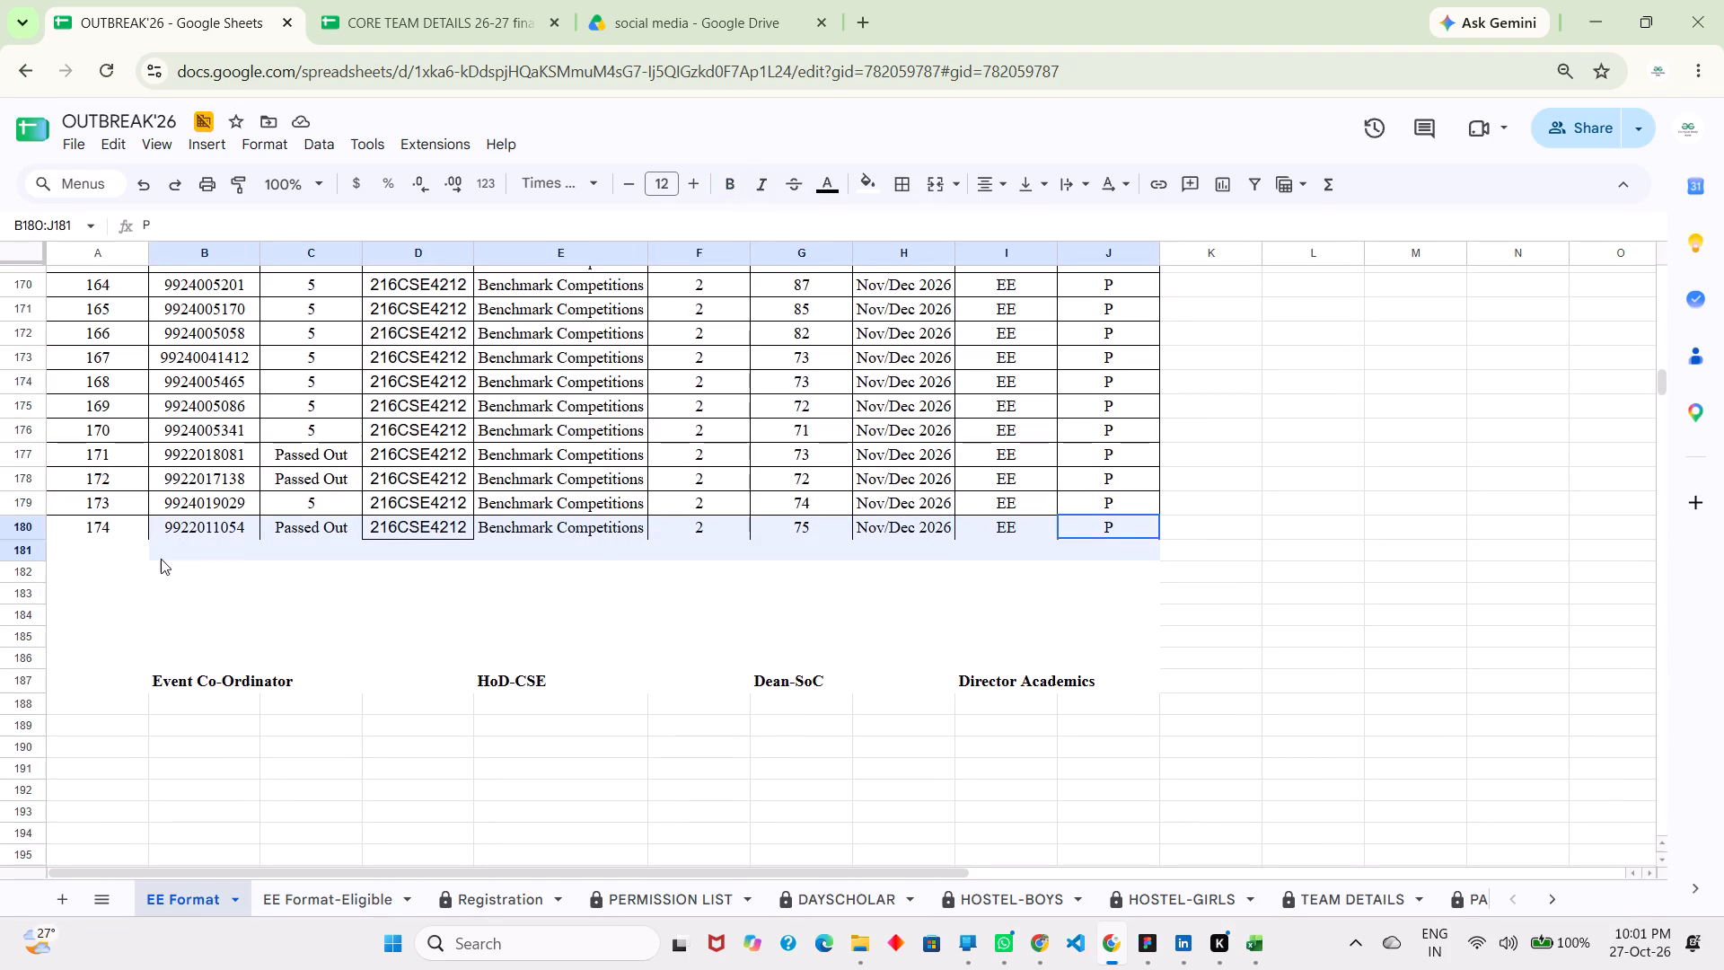
pyautogui.moveTo(161, 559); pyautogui.dragTo(90, 525)
pyautogui.click(884, 196)
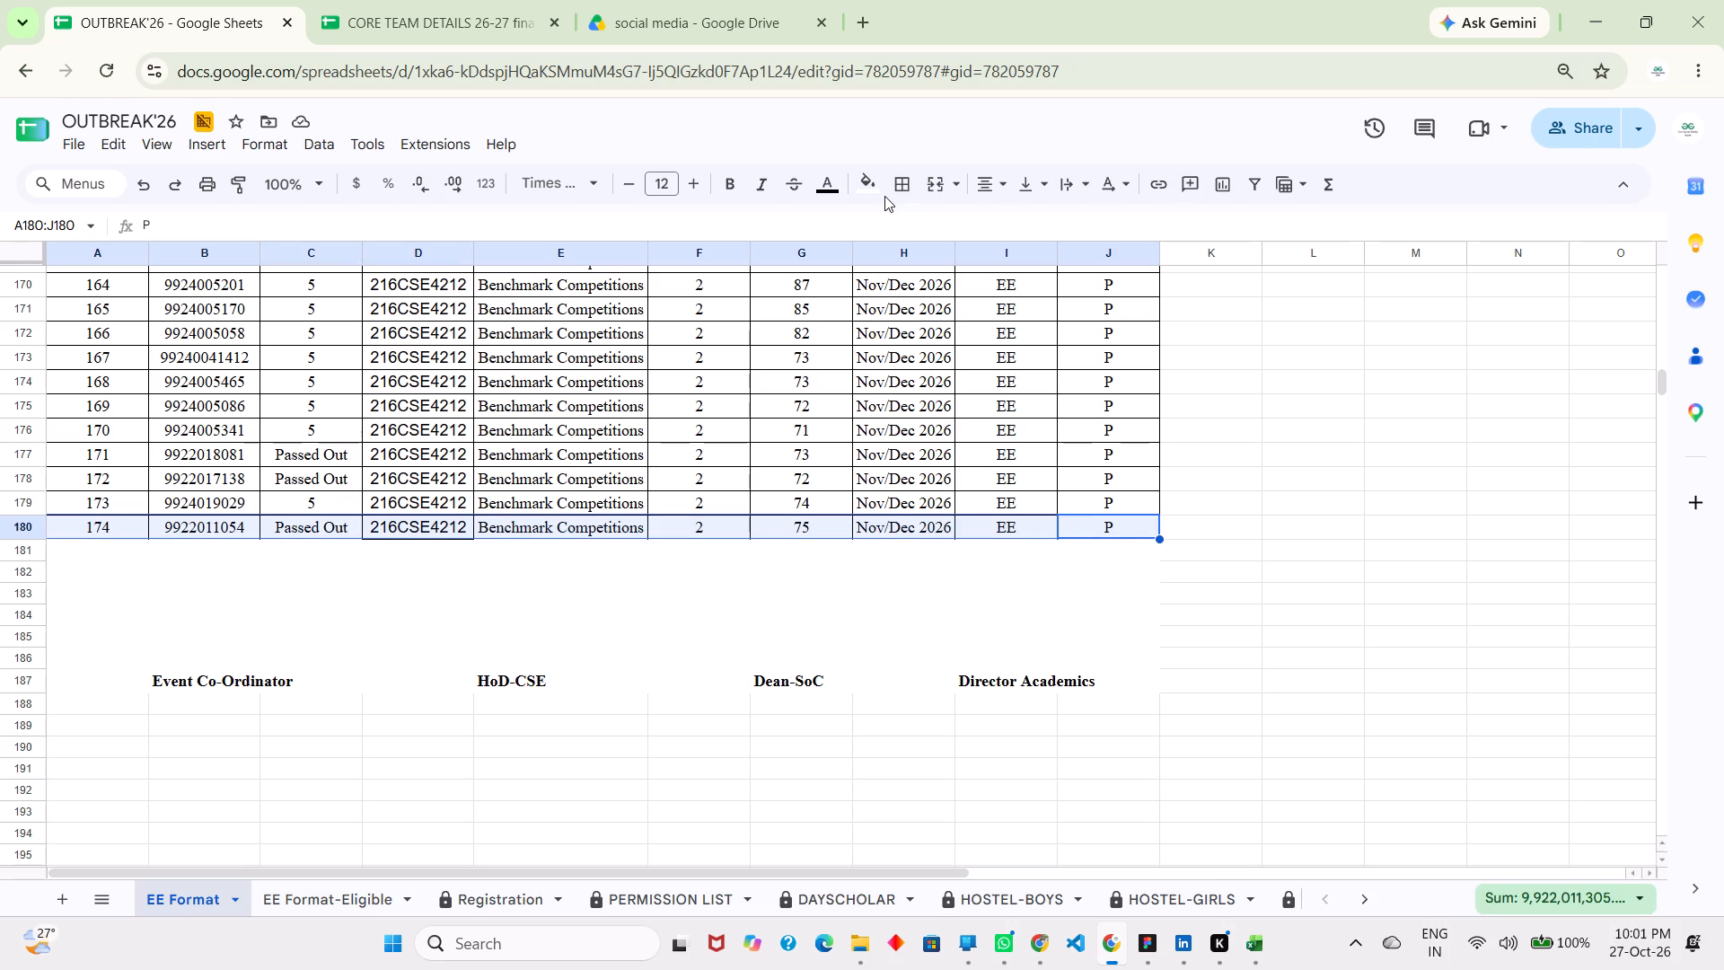
pyautogui.click(895, 190)
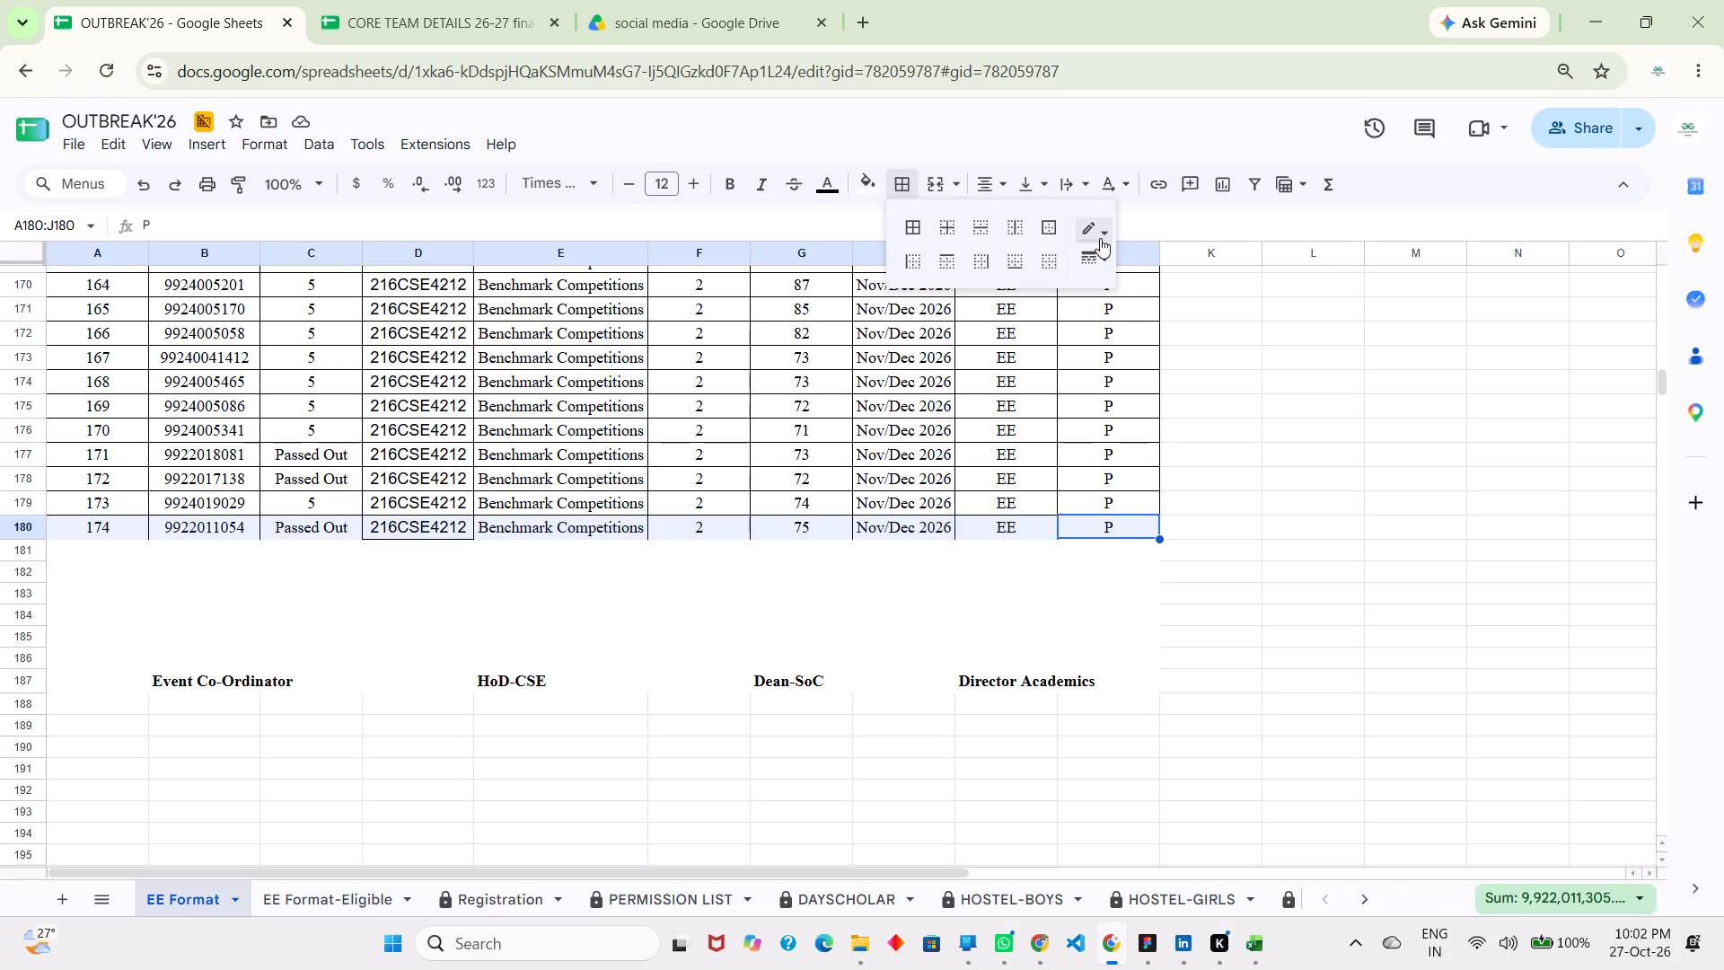
pyautogui.click(1100, 238)
pyautogui.click(1092, 302)
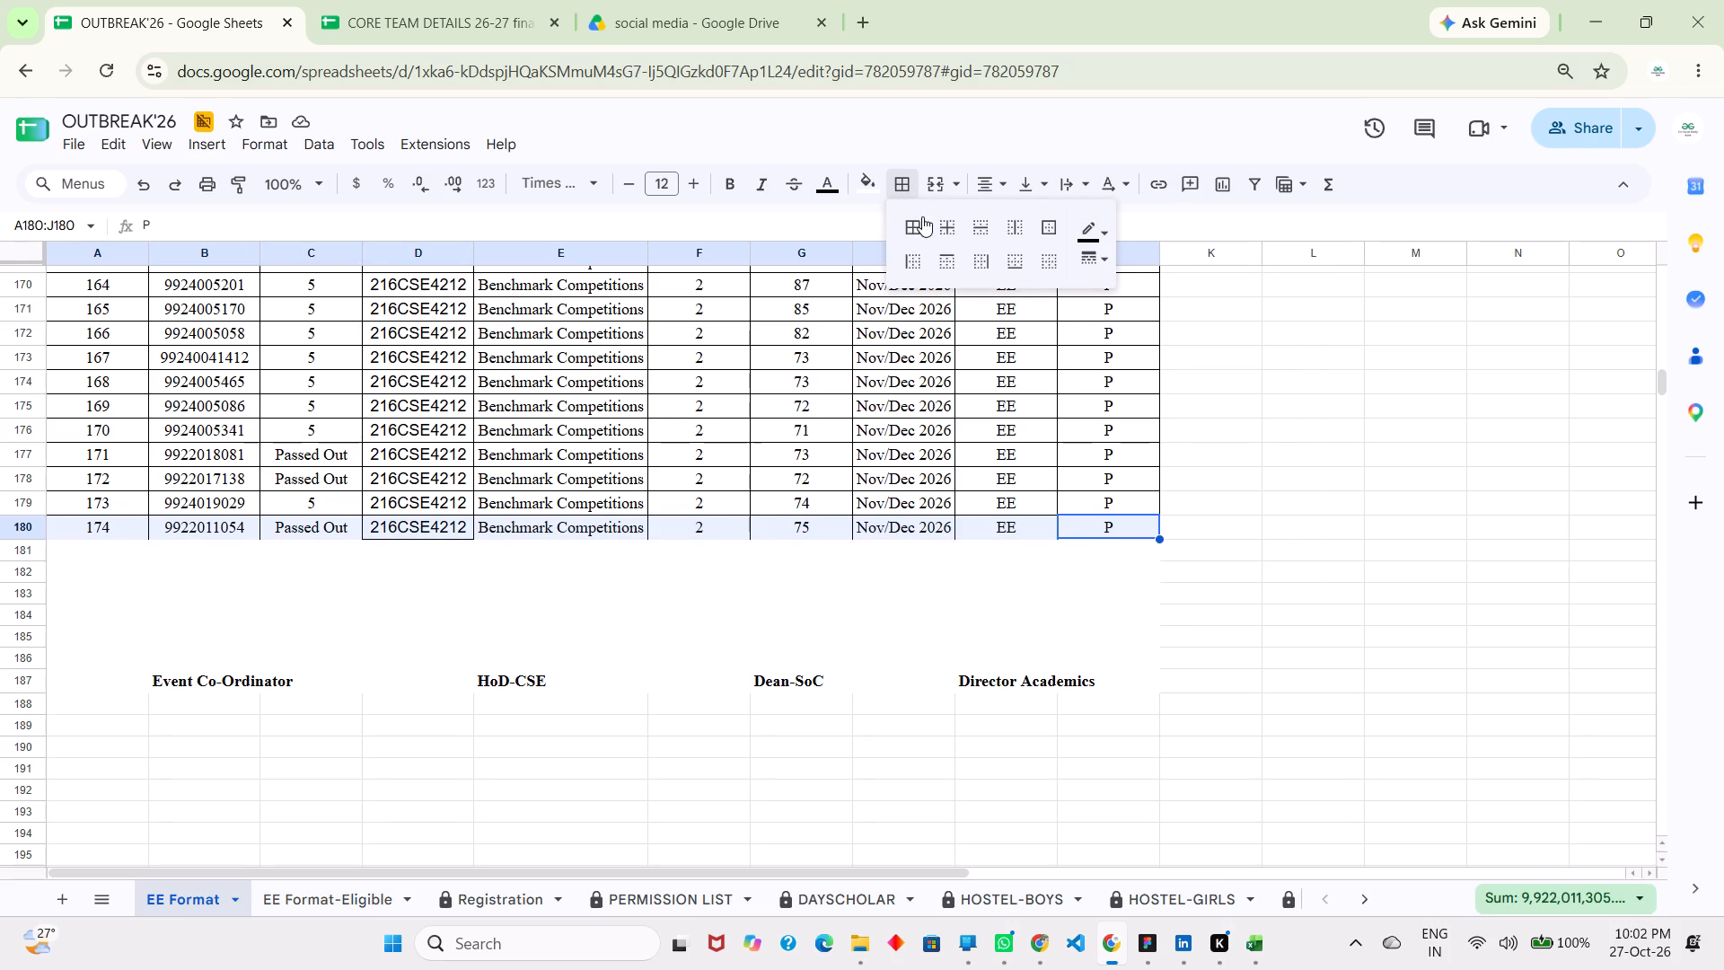
pyautogui.click(913, 219)
pyautogui.click(1282, 571)
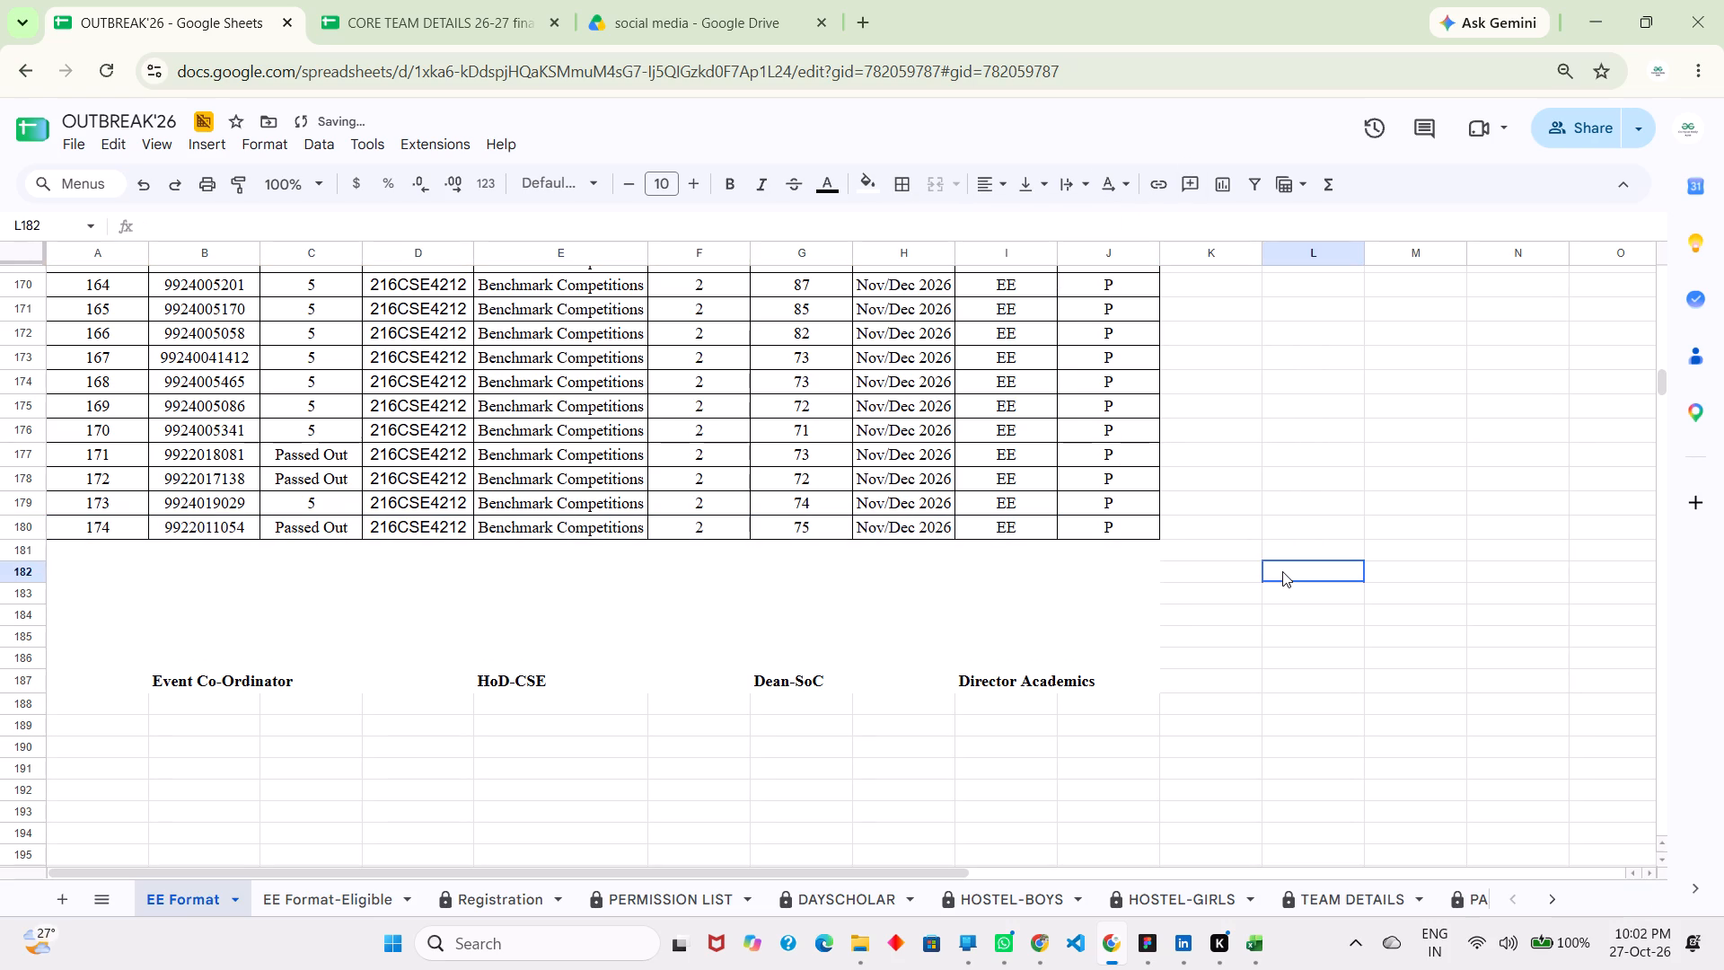
# Apply all borders to the last student row, A180:J180, of the EE Format-Eligible sheet.
pyautogui.scroll(15, 1282, 571)
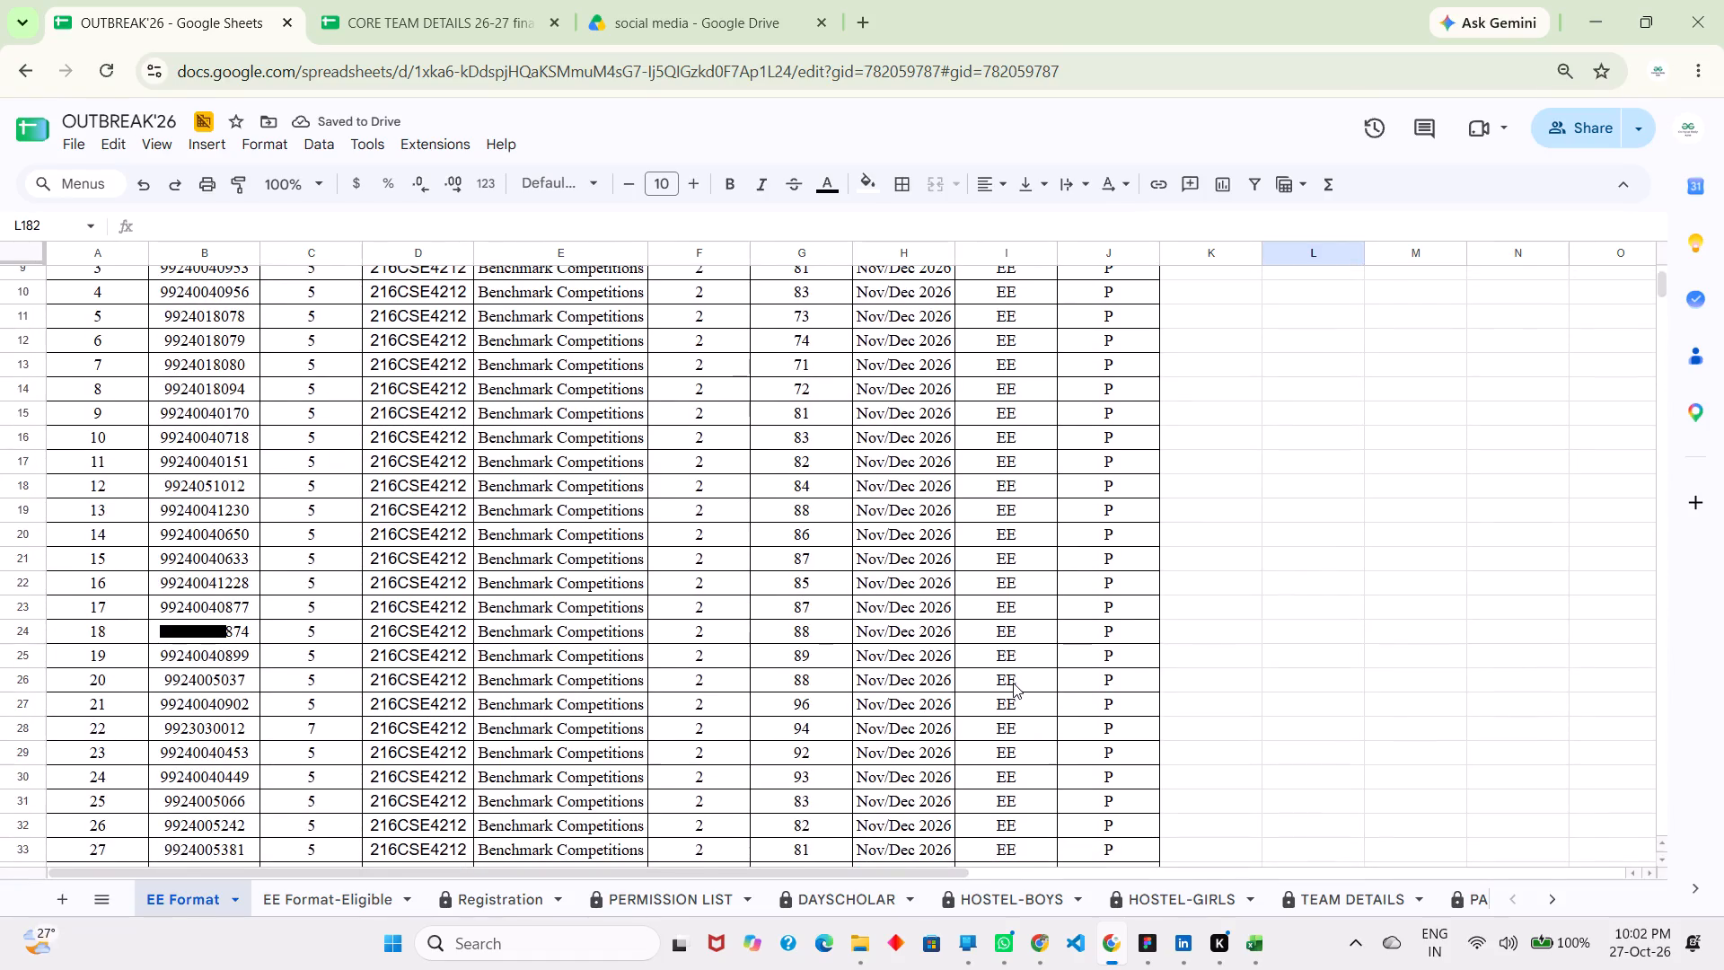
pyautogui.scroll(7, 1013, 683)
pyautogui.click(326, 884)
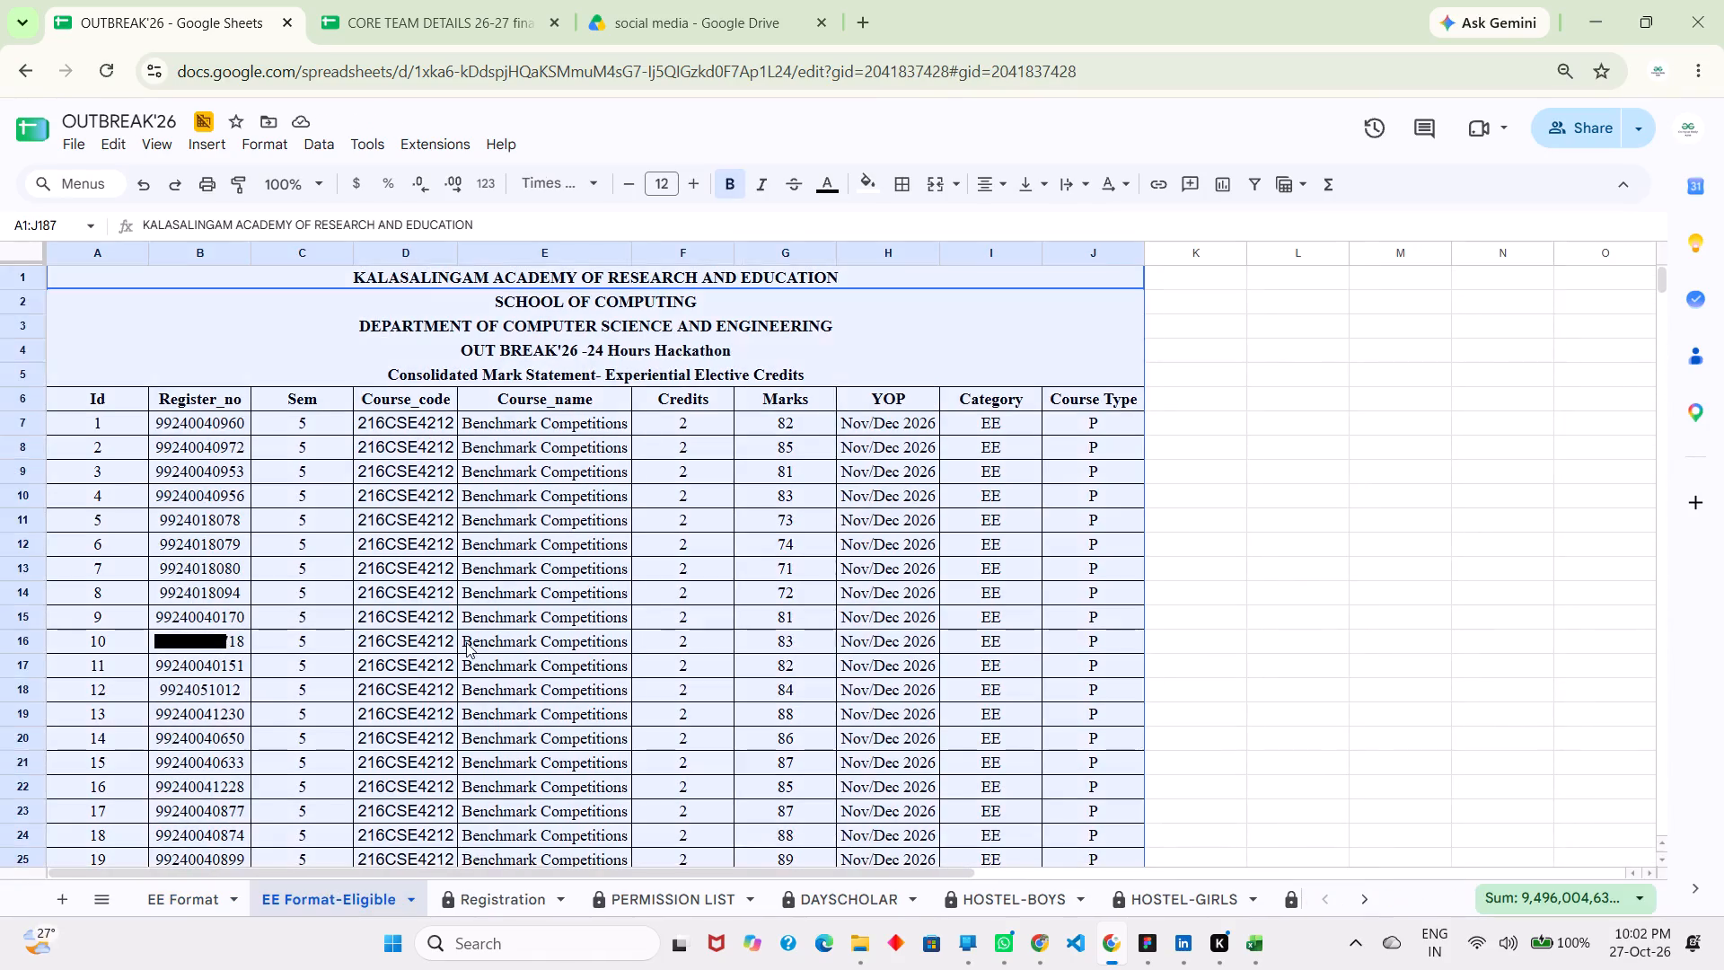
pyautogui.scroll(-16, 466, 642)
pyautogui.scroll(5, 466, 642)
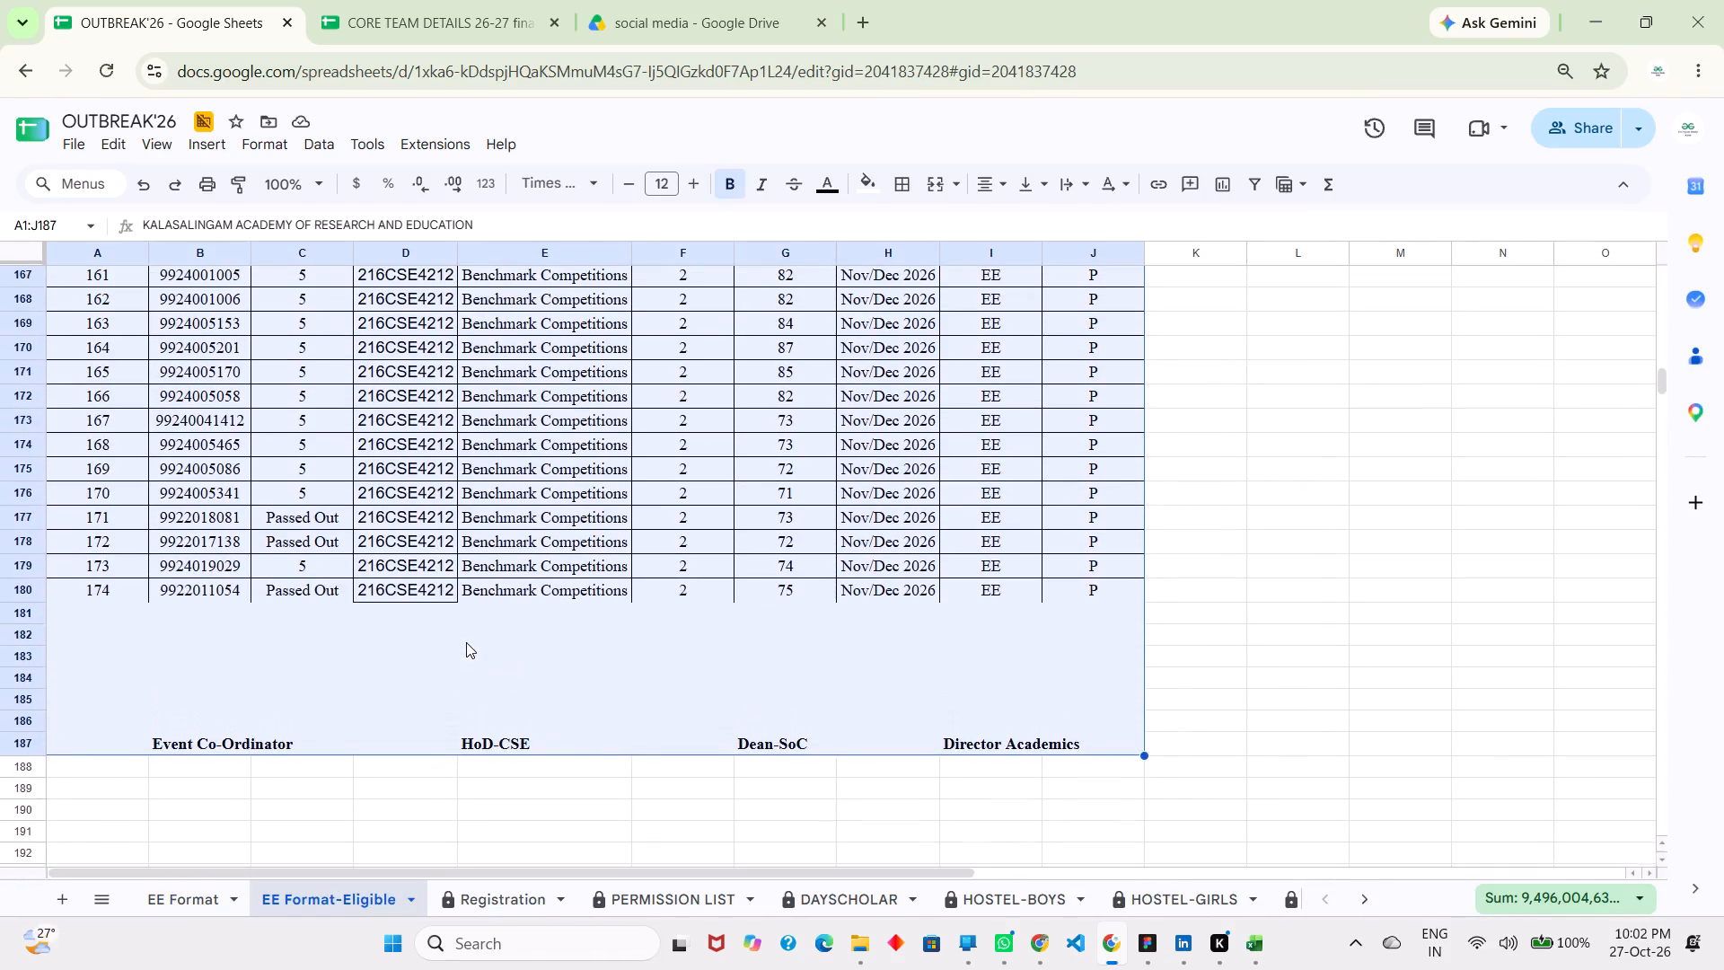
pyautogui.click(466, 642)
pyautogui.moveTo(72, 600); pyautogui.dragTo(788, 548)
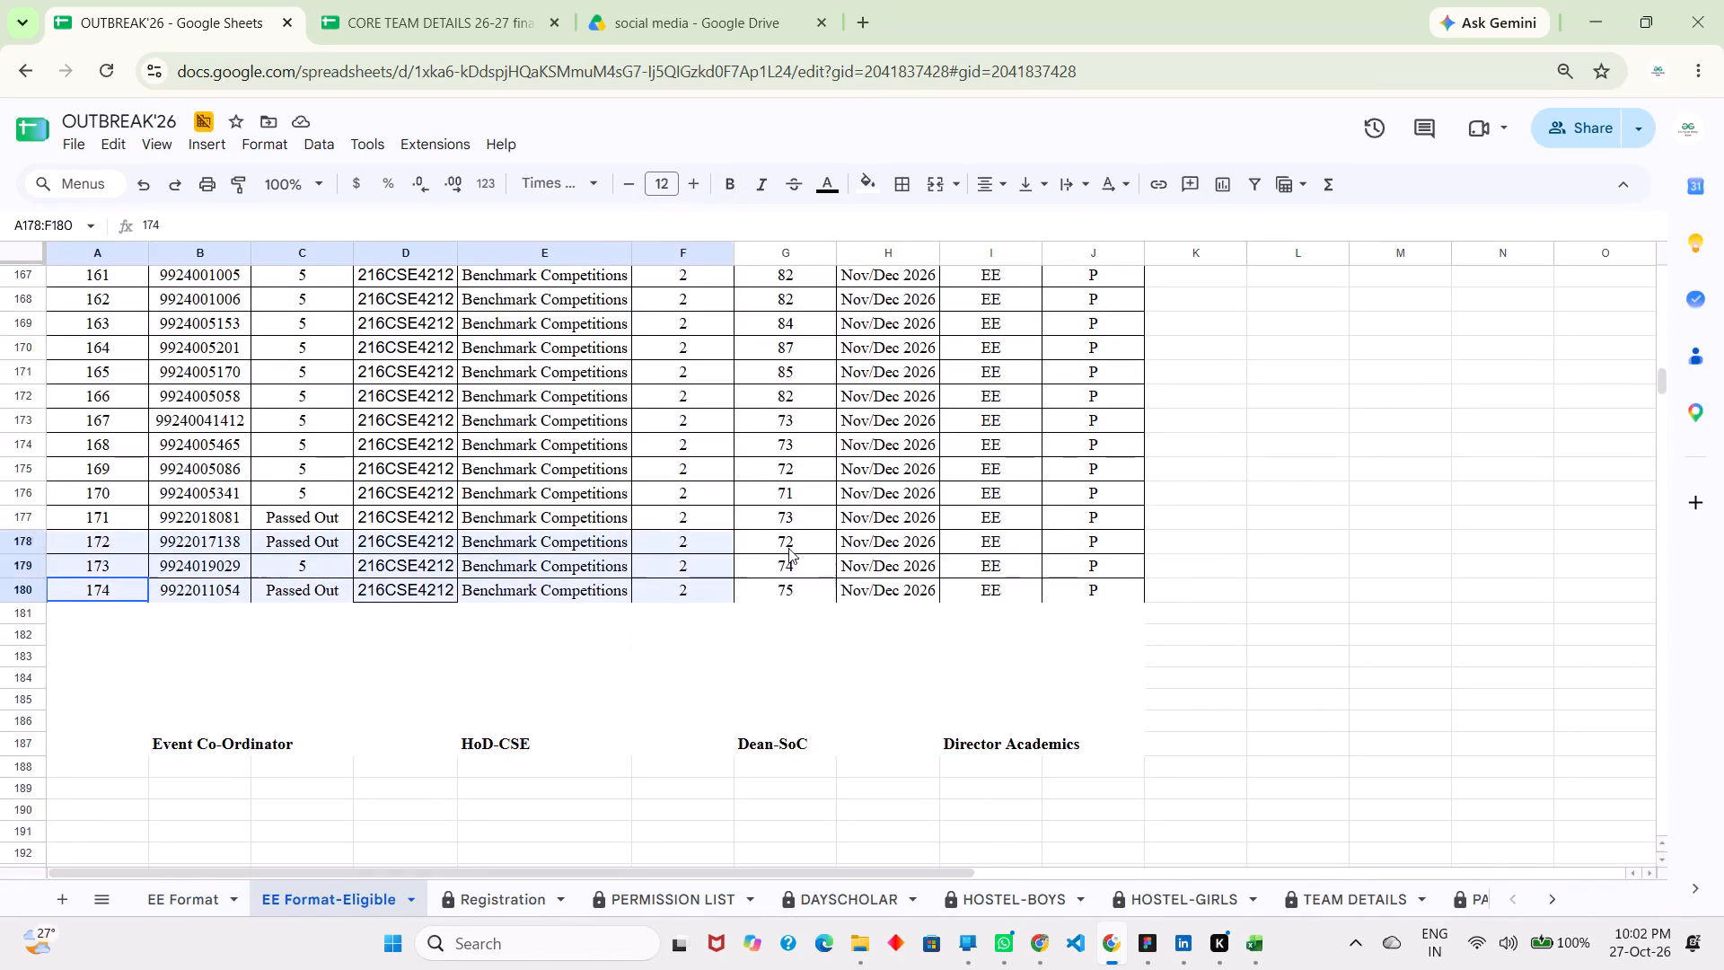
pyautogui.moveTo(788, 548); pyautogui.dragTo(1076, 594)
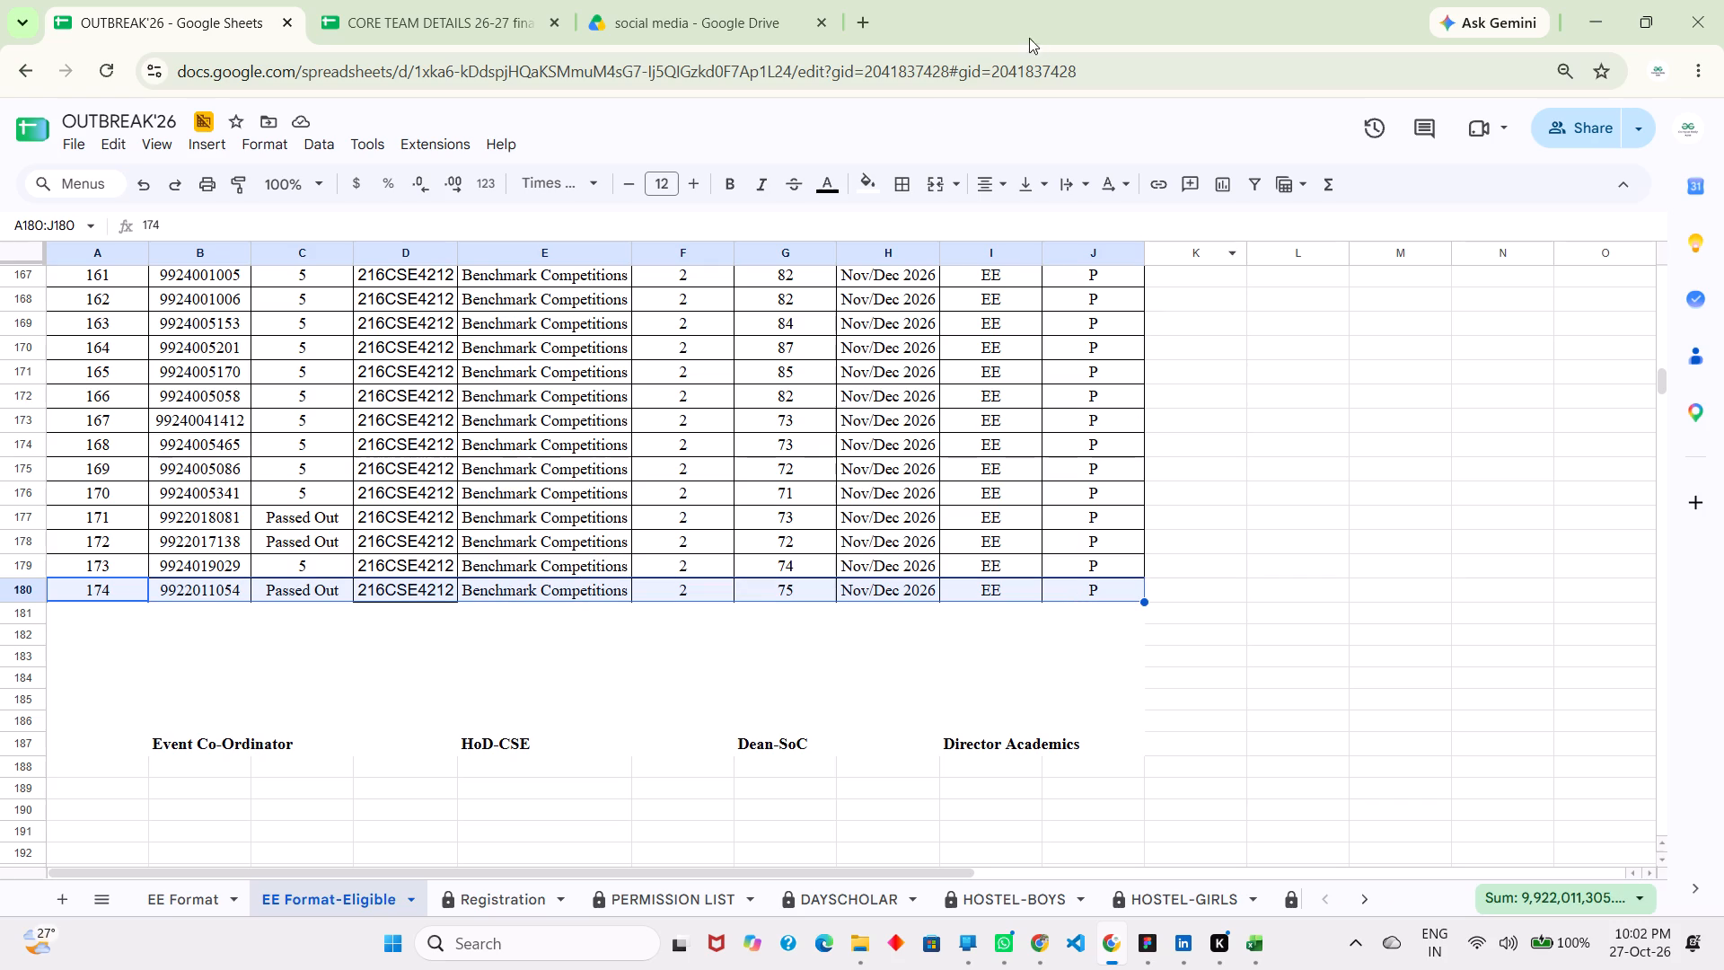
pyautogui.click(910, 173)
pyautogui.click(914, 221)
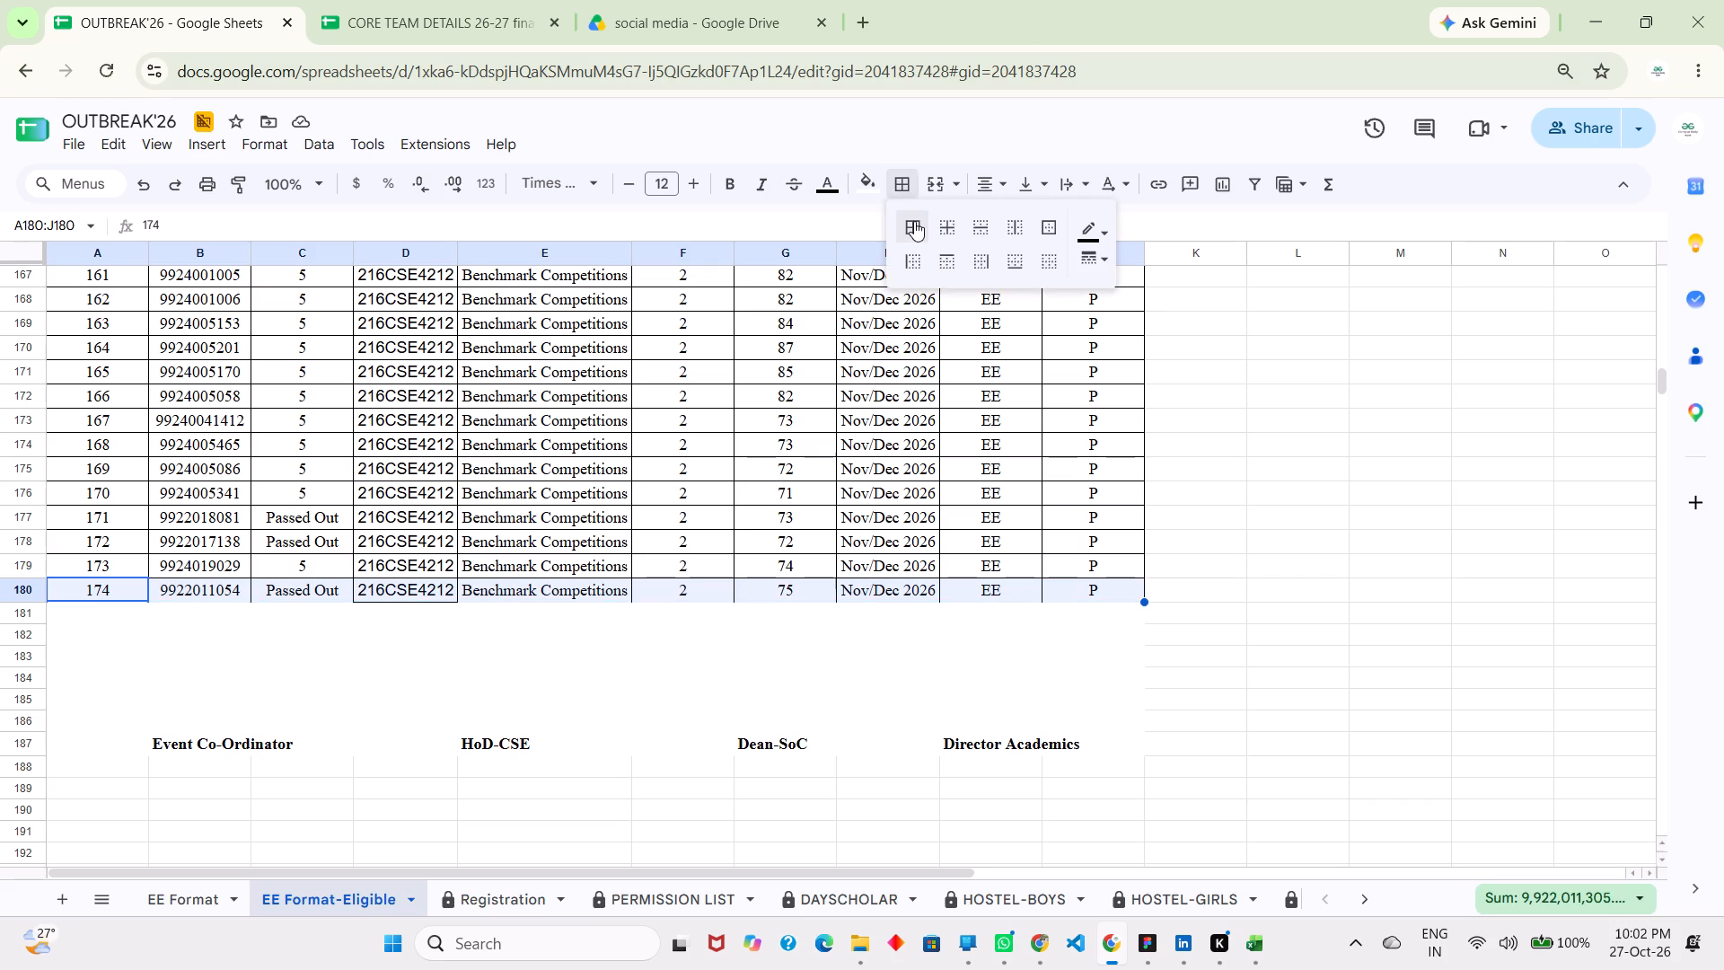
# Look through the workbook's sheets and examine the students' credit list in the FinalCredits sheet.
pyautogui.click(490, 886)
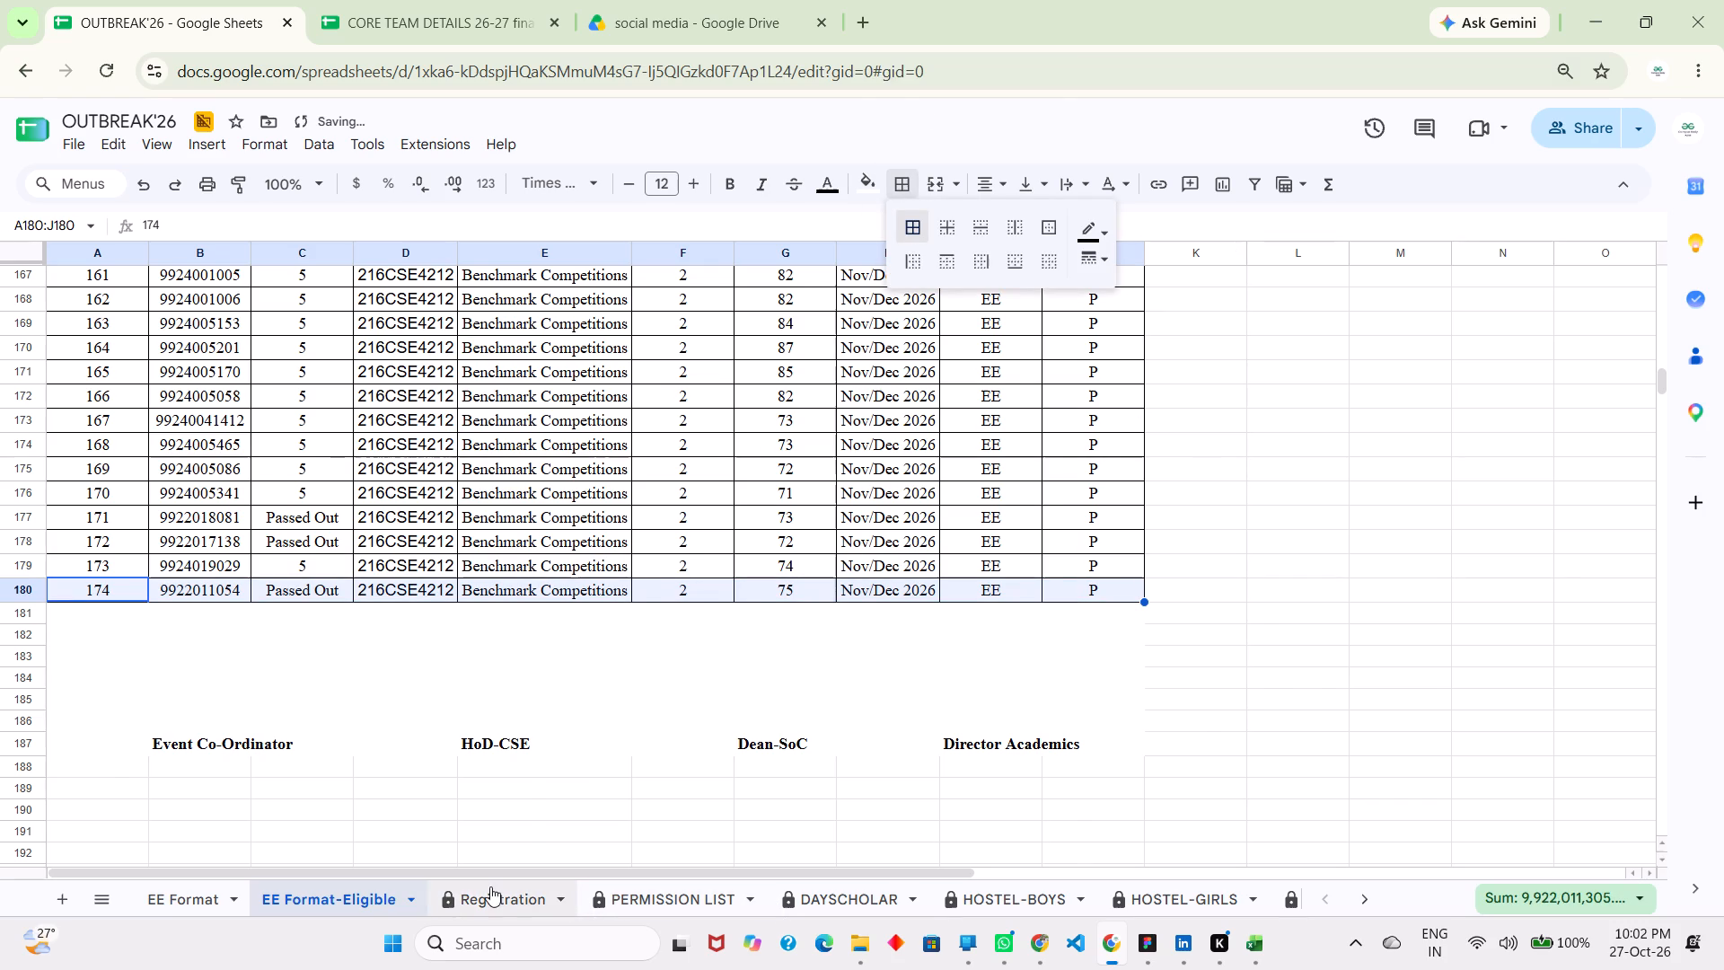
pyautogui.click(662, 900)
pyautogui.hscroll(-3, 585, 888)
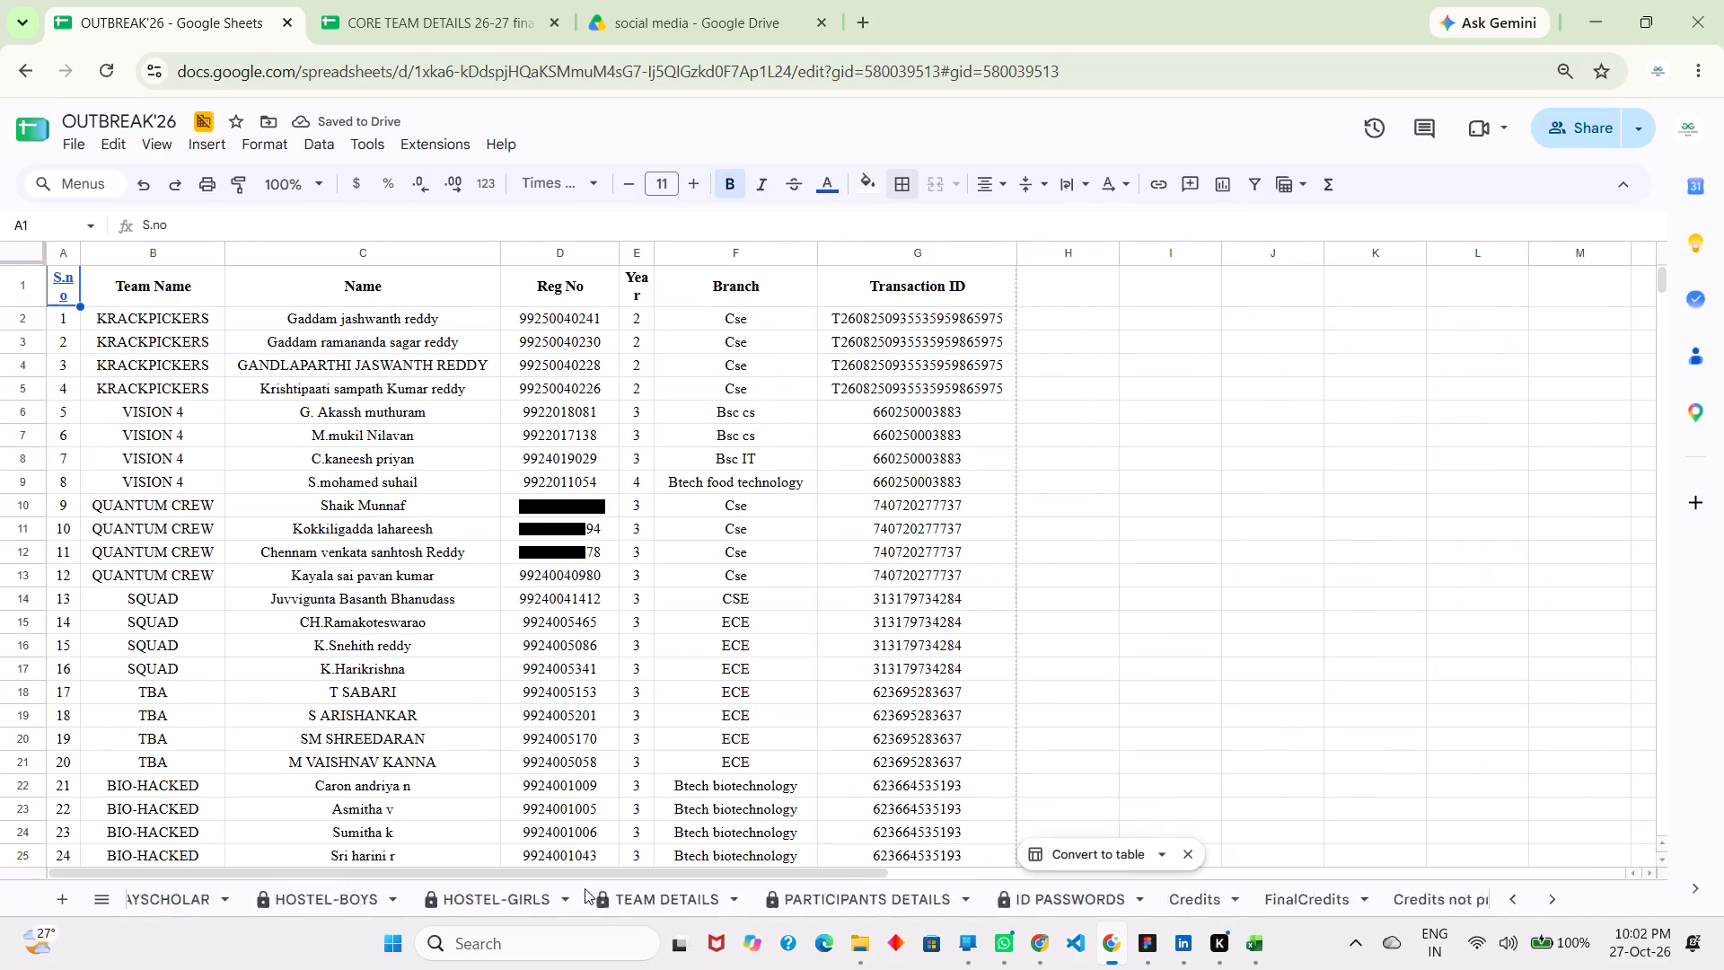
pyautogui.hscroll(-3, 585, 888)
pyautogui.hscroll(3, 584, 888)
pyautogui.hscroll(-1, 584, 888)
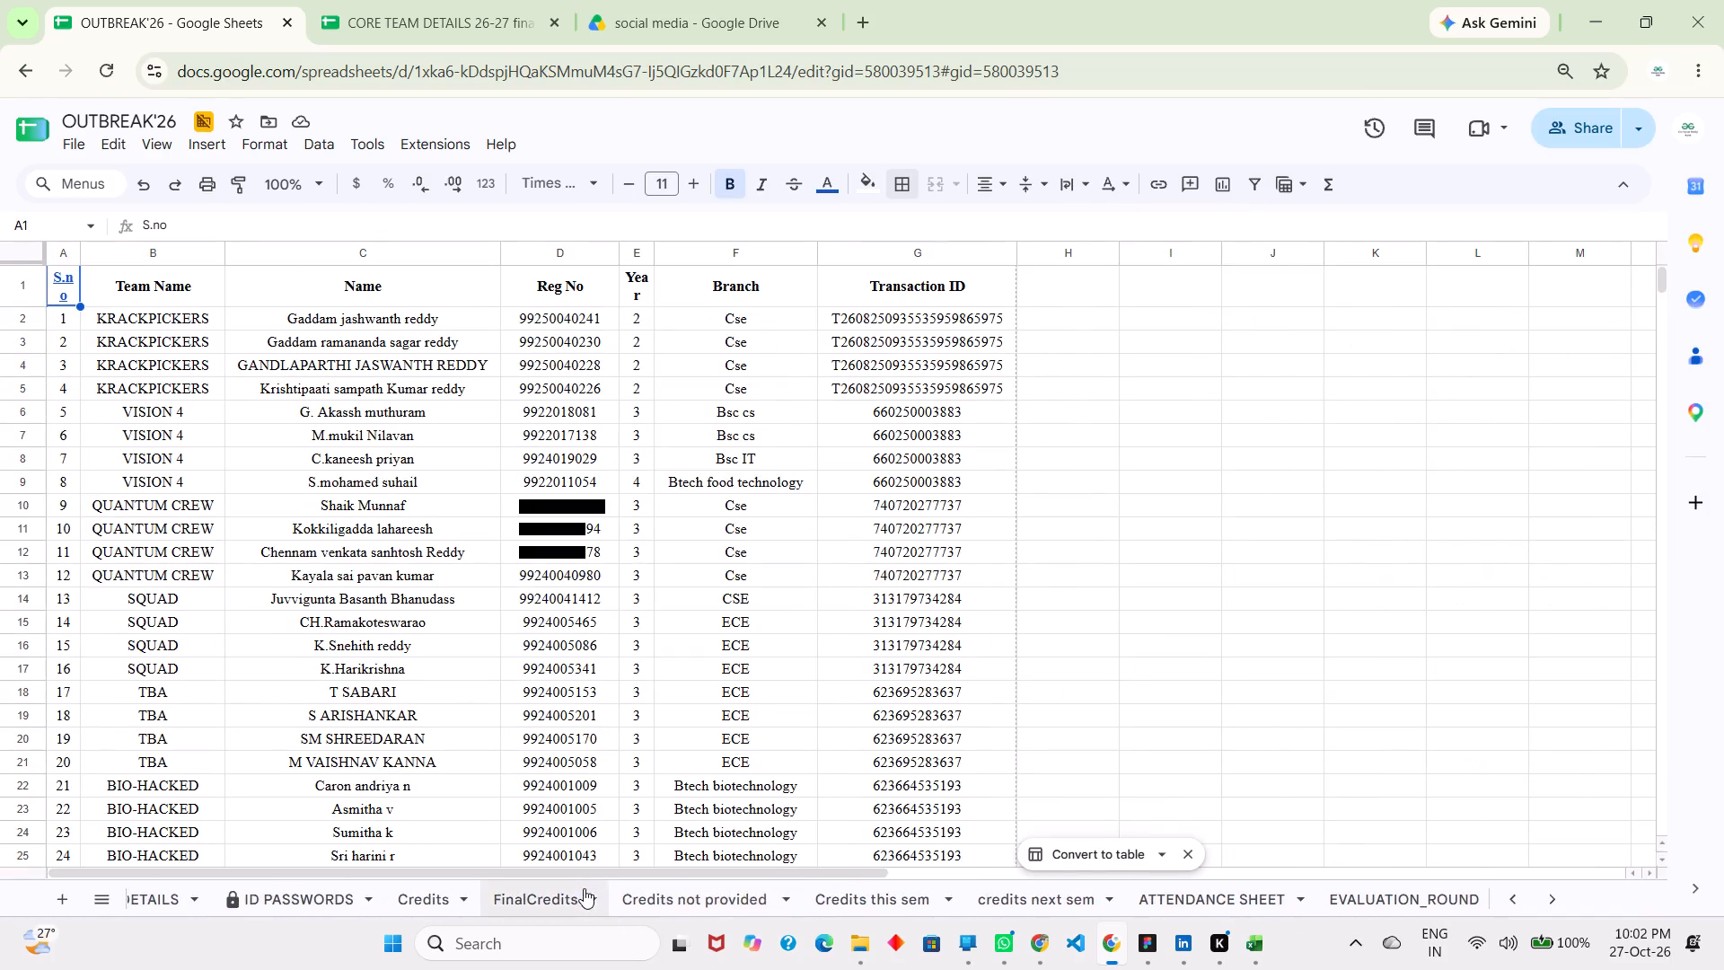
pyautogui.hscroll(-1, 584, 888)
pyautogui.hscroll(1, 584, 888)
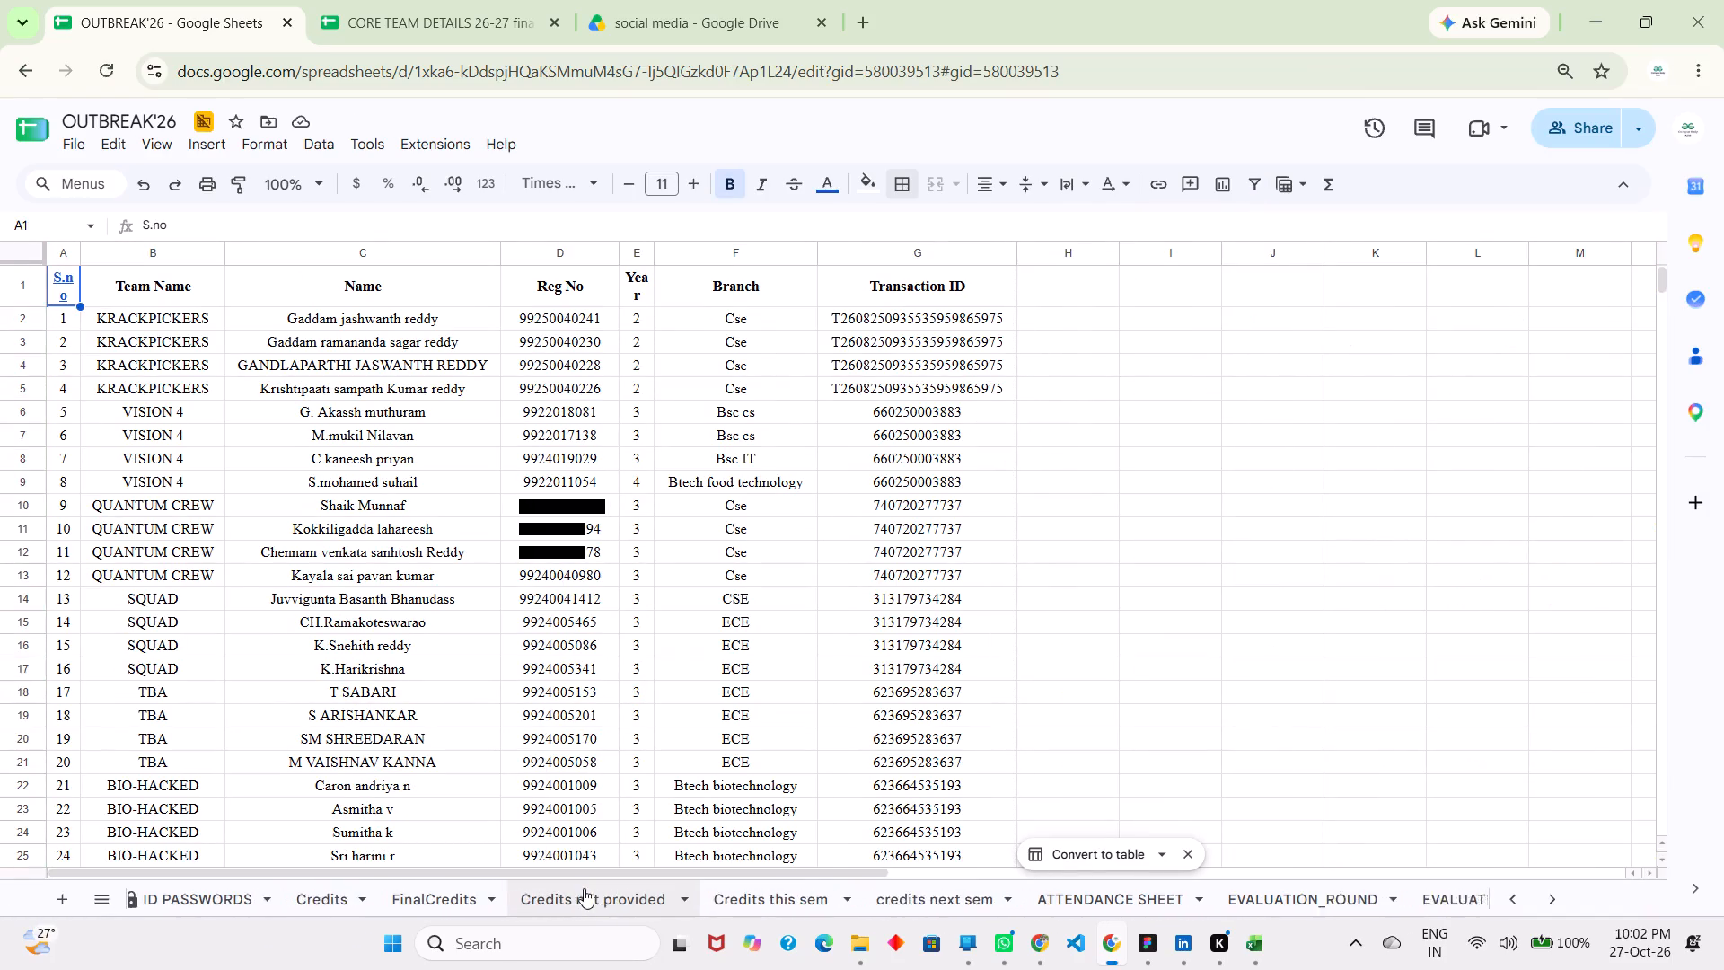
pyautogui.hscroll(2, 584, 888)
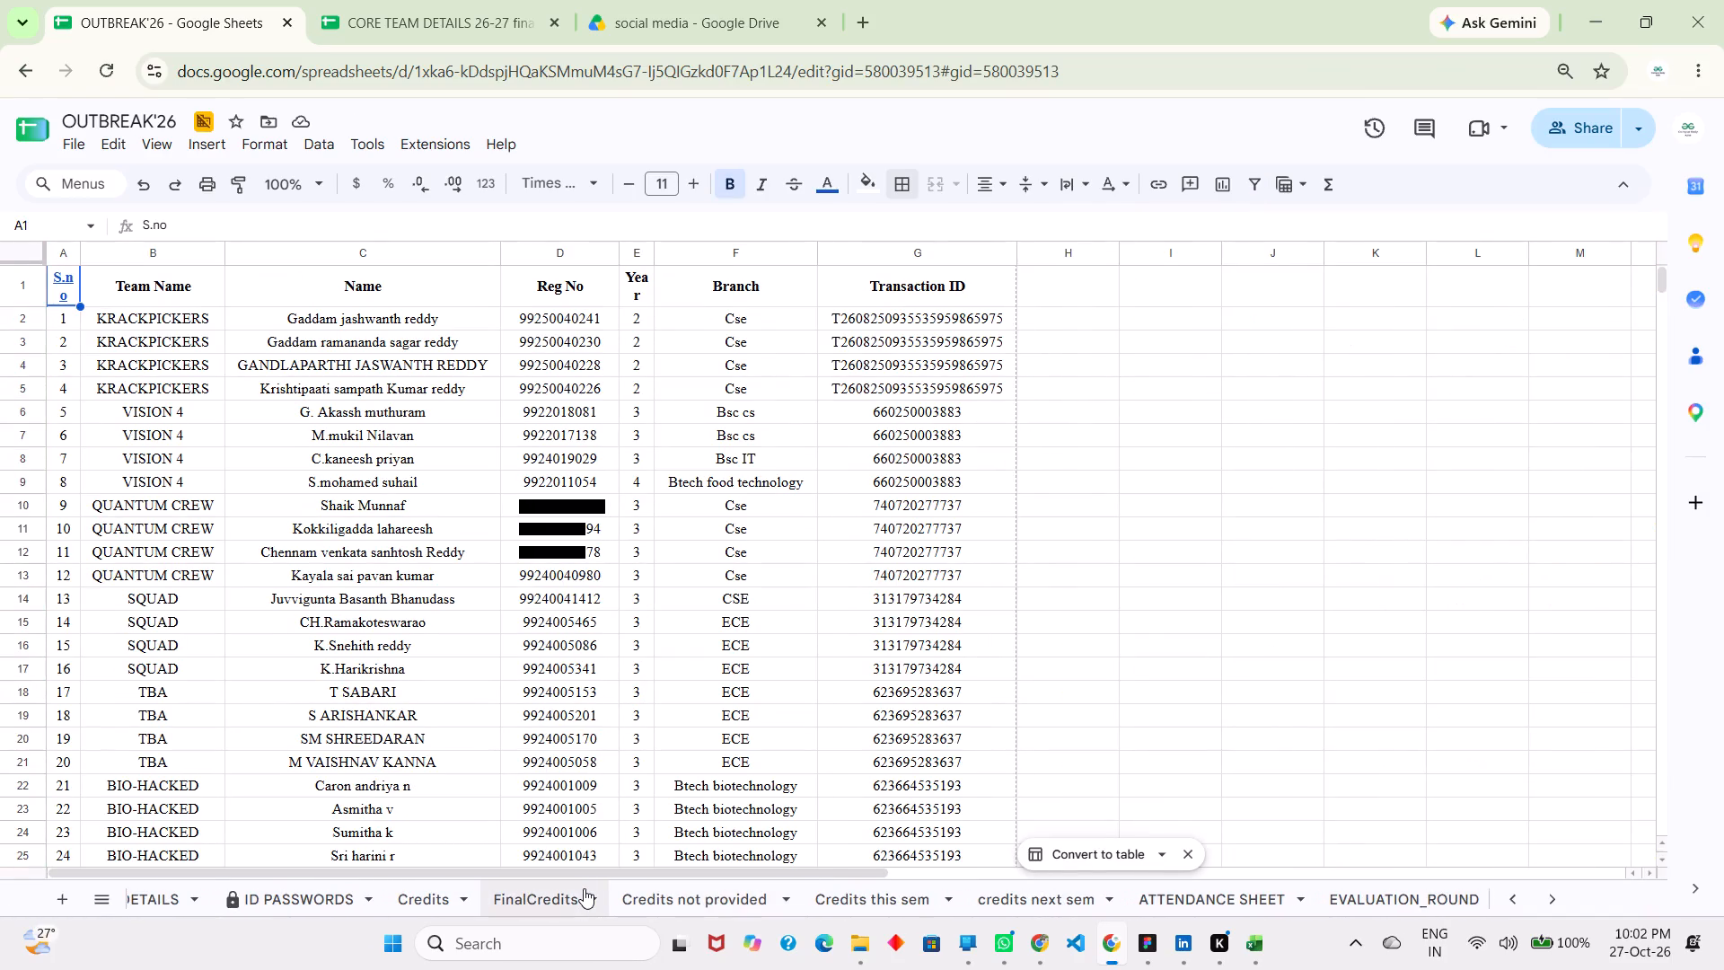
pyautogui.click(550, 901)
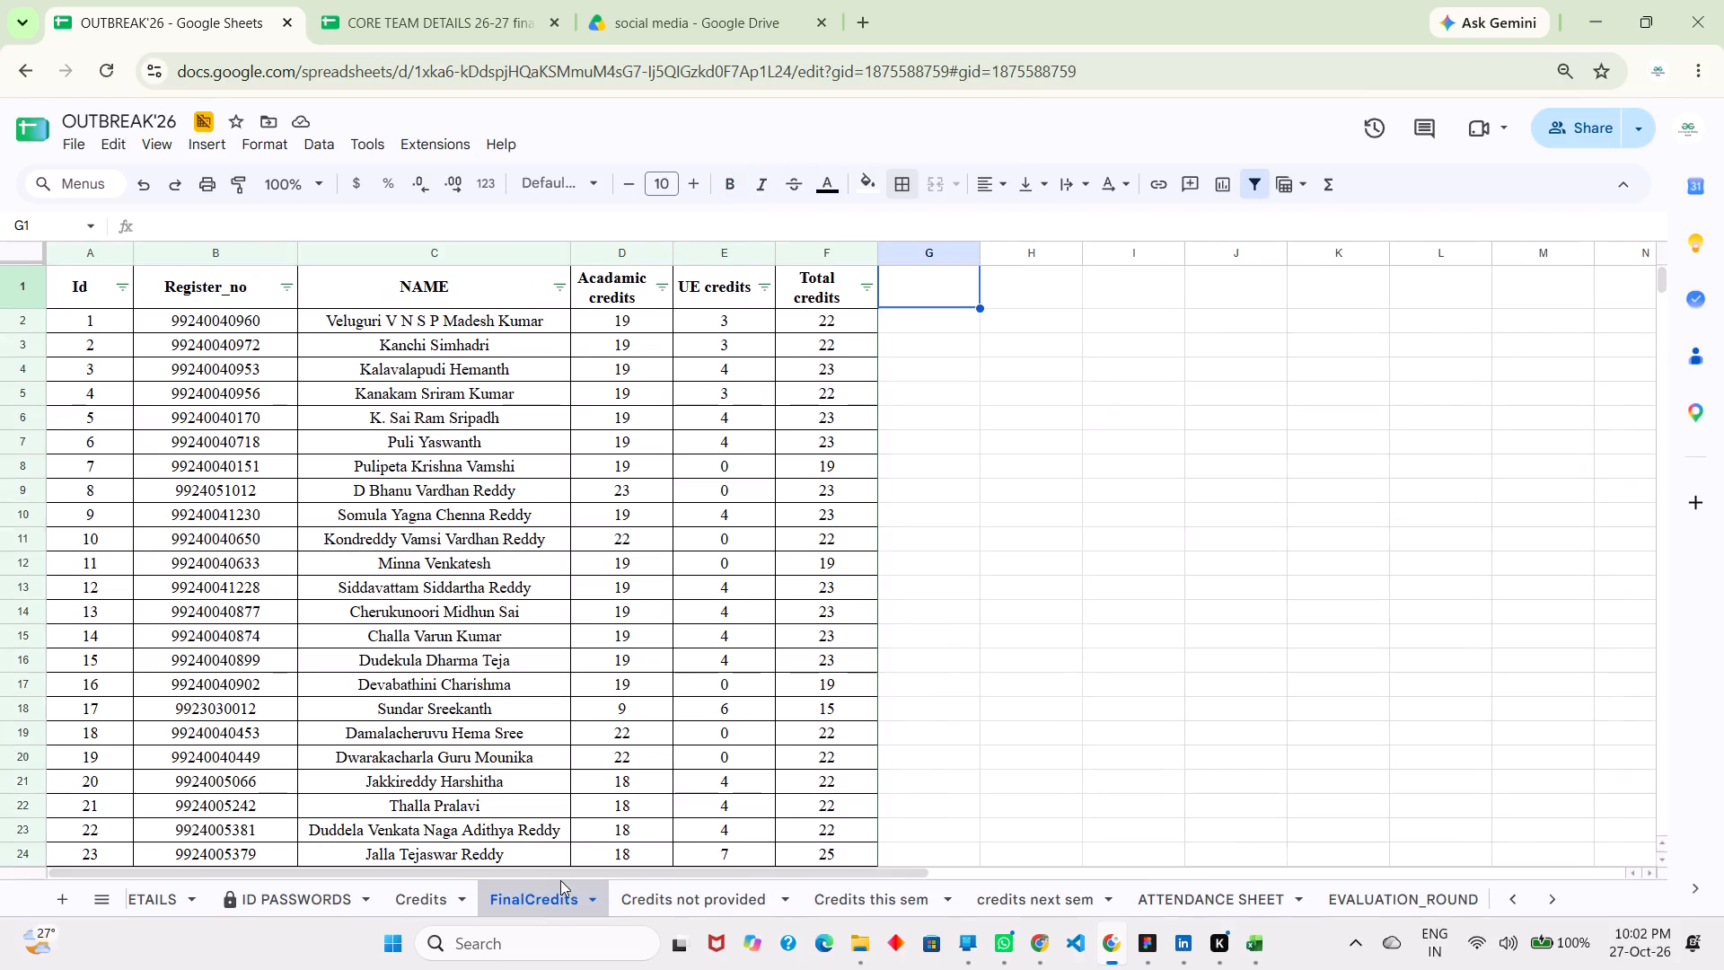
pyautogui.scroll(-10, 590, 809)
pyautogui.scroll(5, 590, 809)
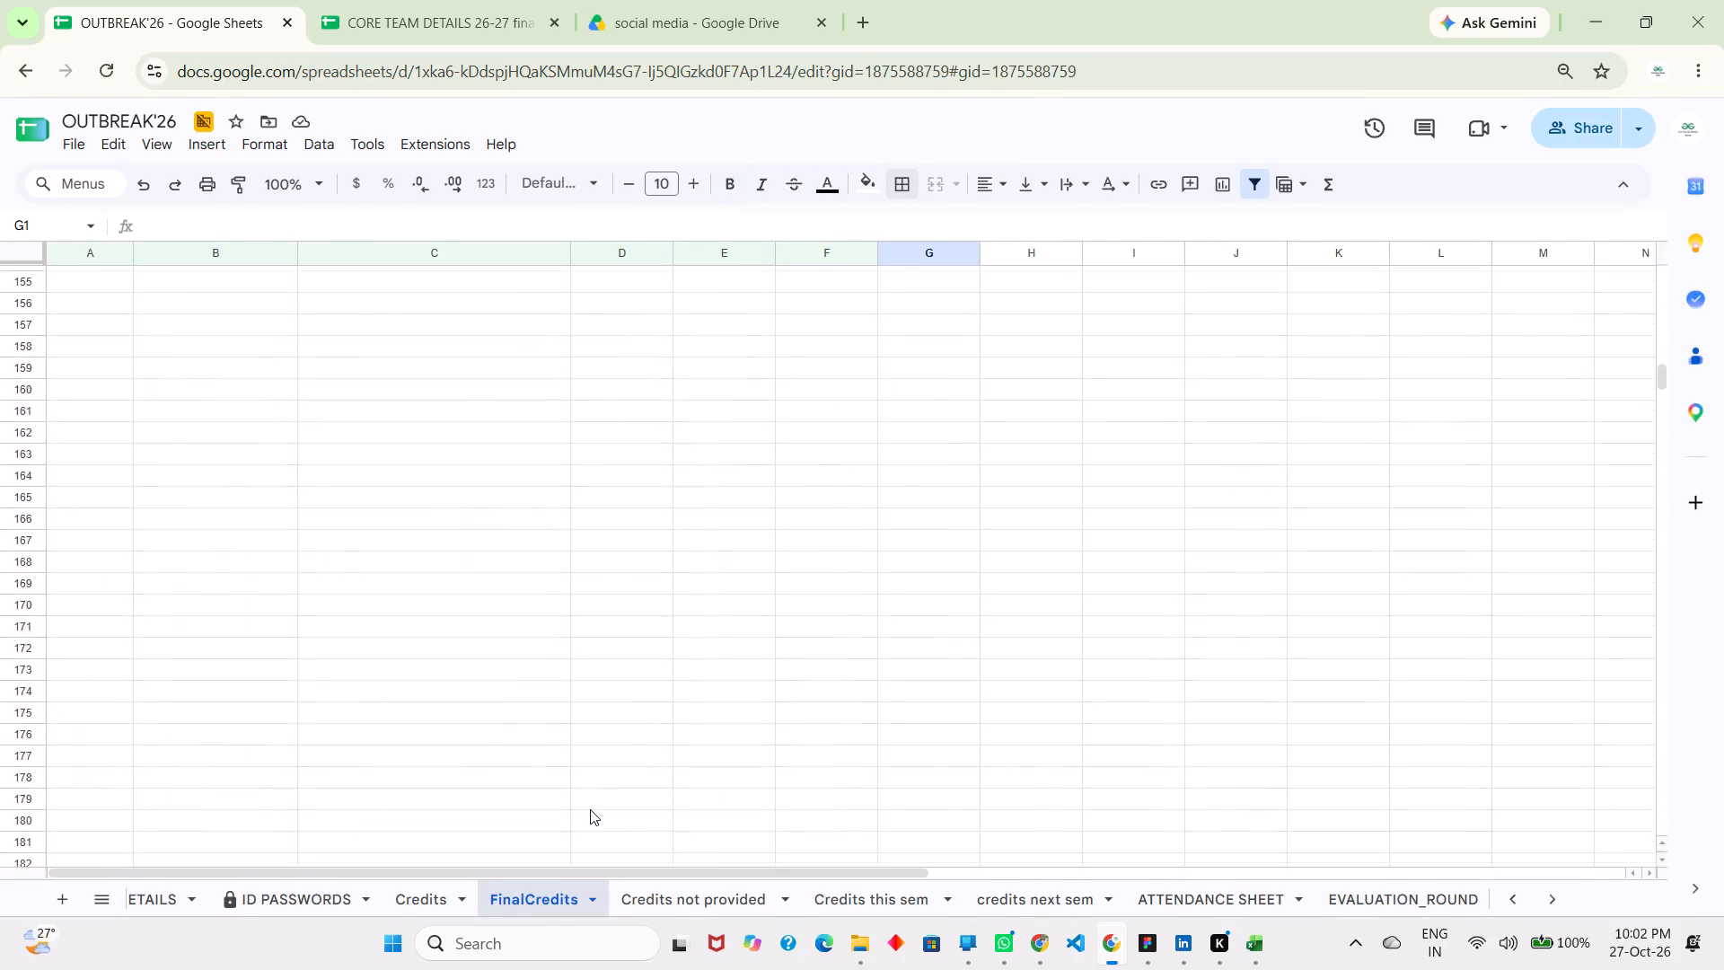
pyautogui.scroll(3, 590, 809)
pyautogui.scroll(-3, 590, 809)
pyautogui.scroll(12, 590, 809)
pyautogui.scroll(-3, 590, 809)
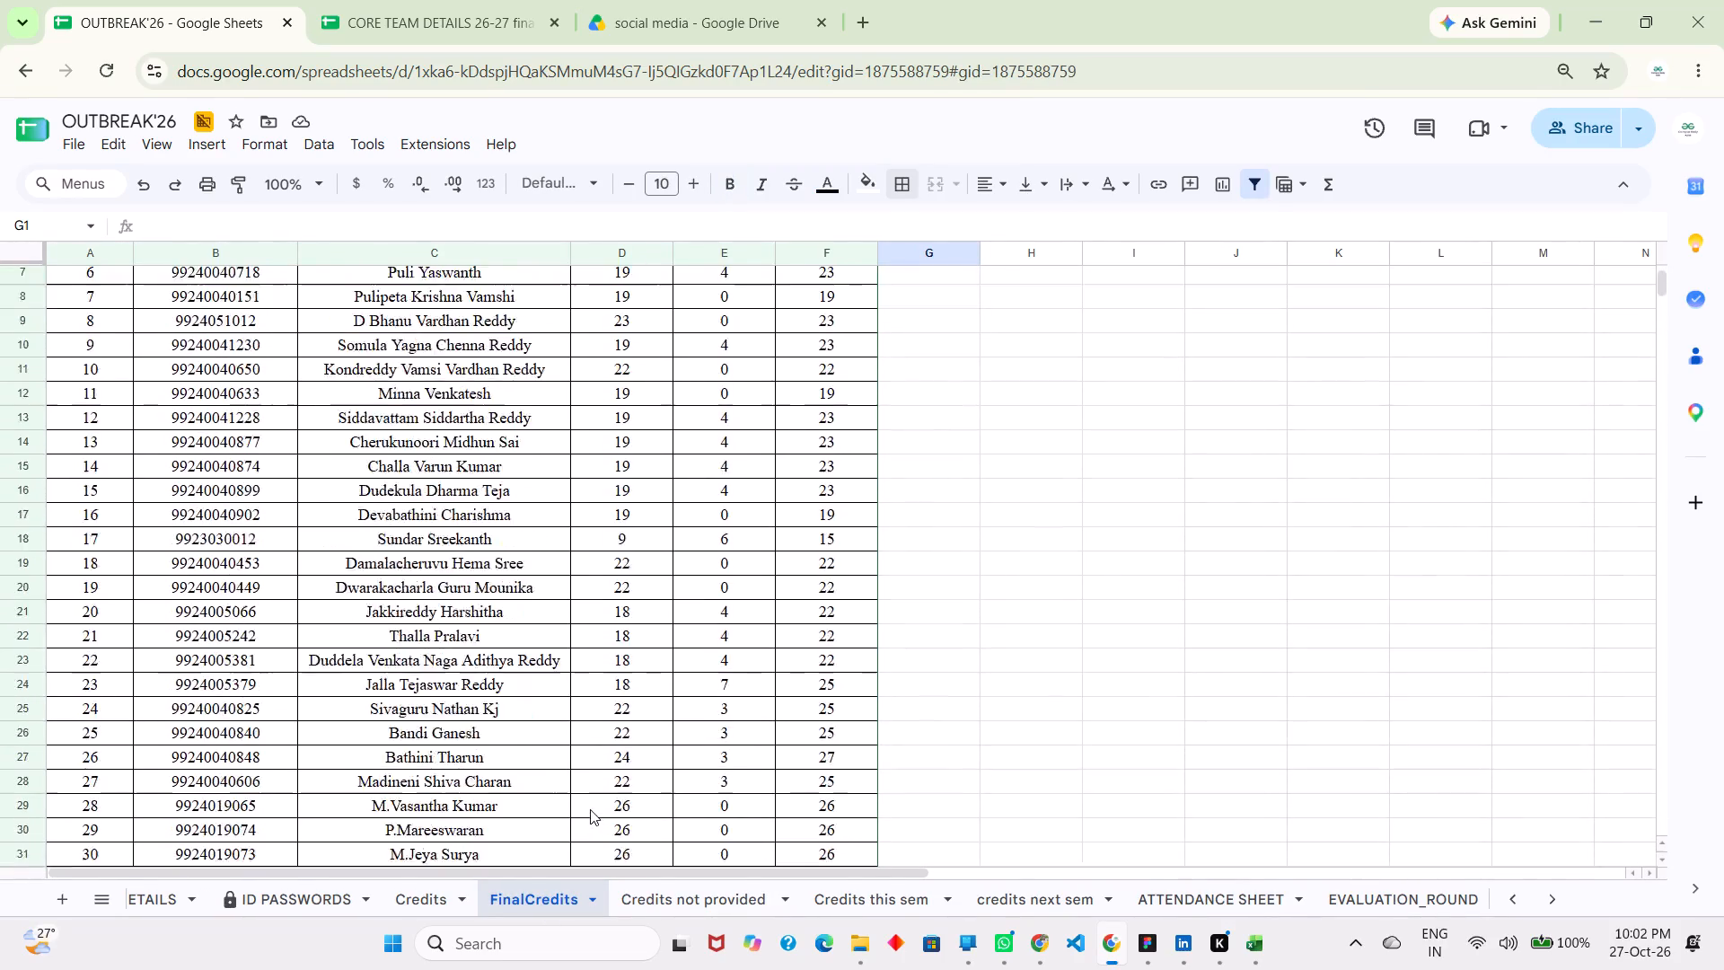
pyautogui.scroll(-1, 590, 809)
pyautogui.scroll(7, 590, 809)
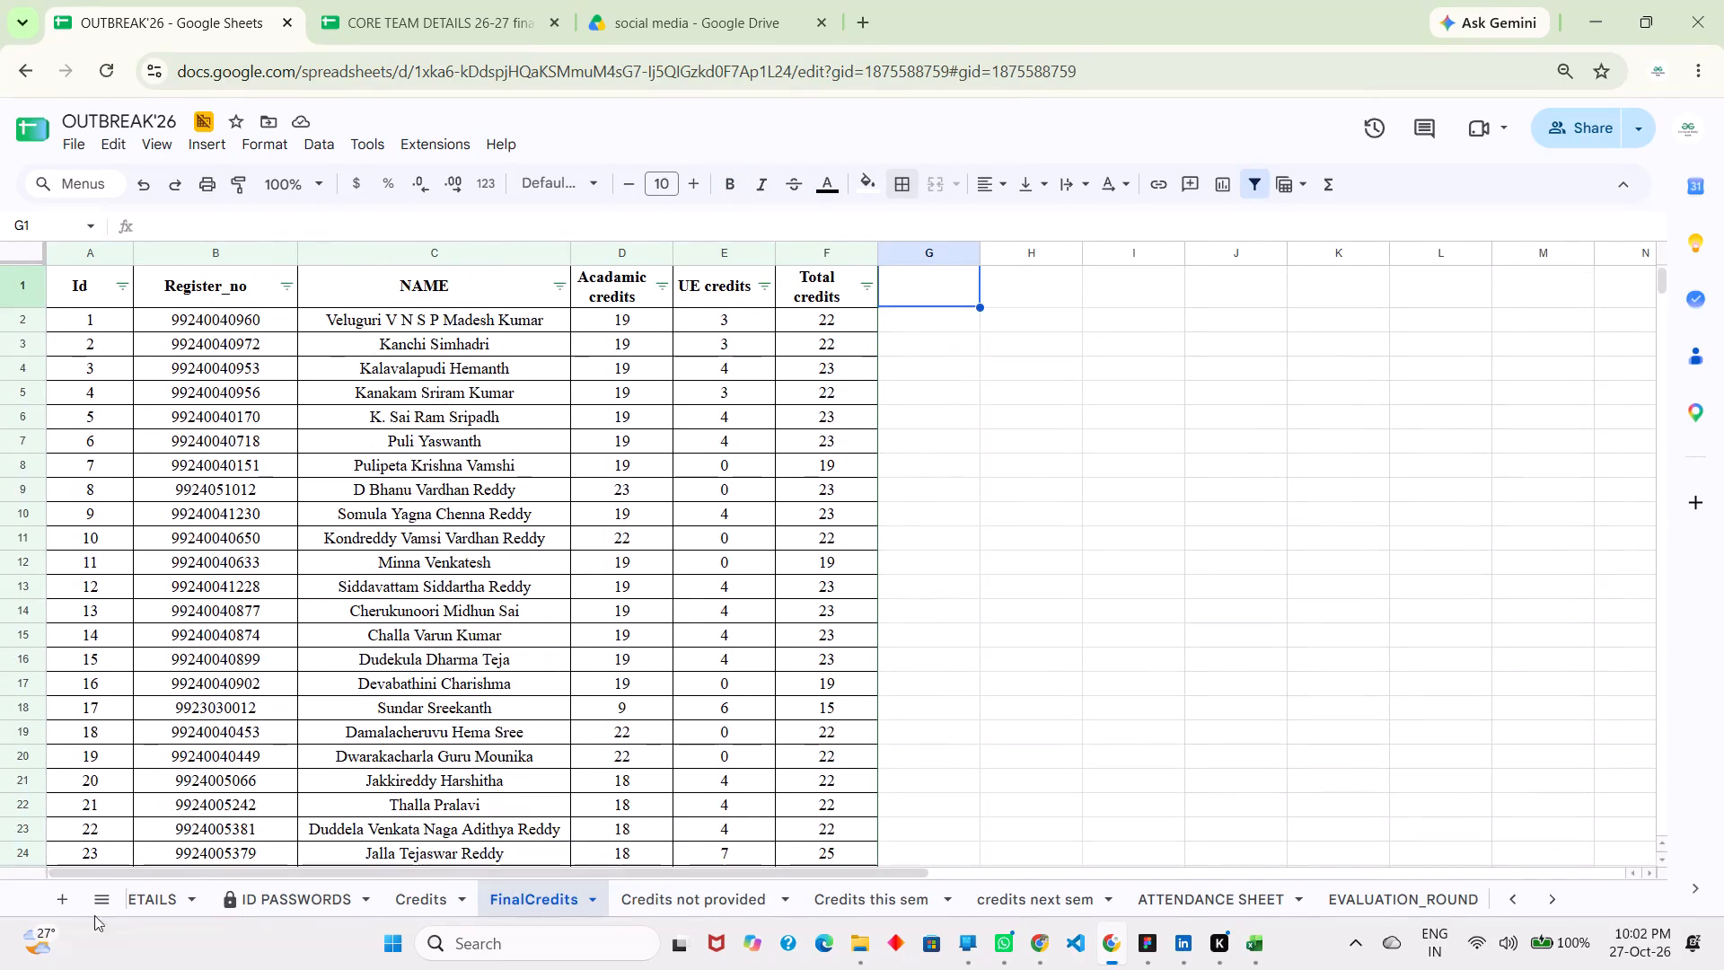
# Add a blank sheet directly after the FinalCredits sheet.
pyautogui.click(55, 892)
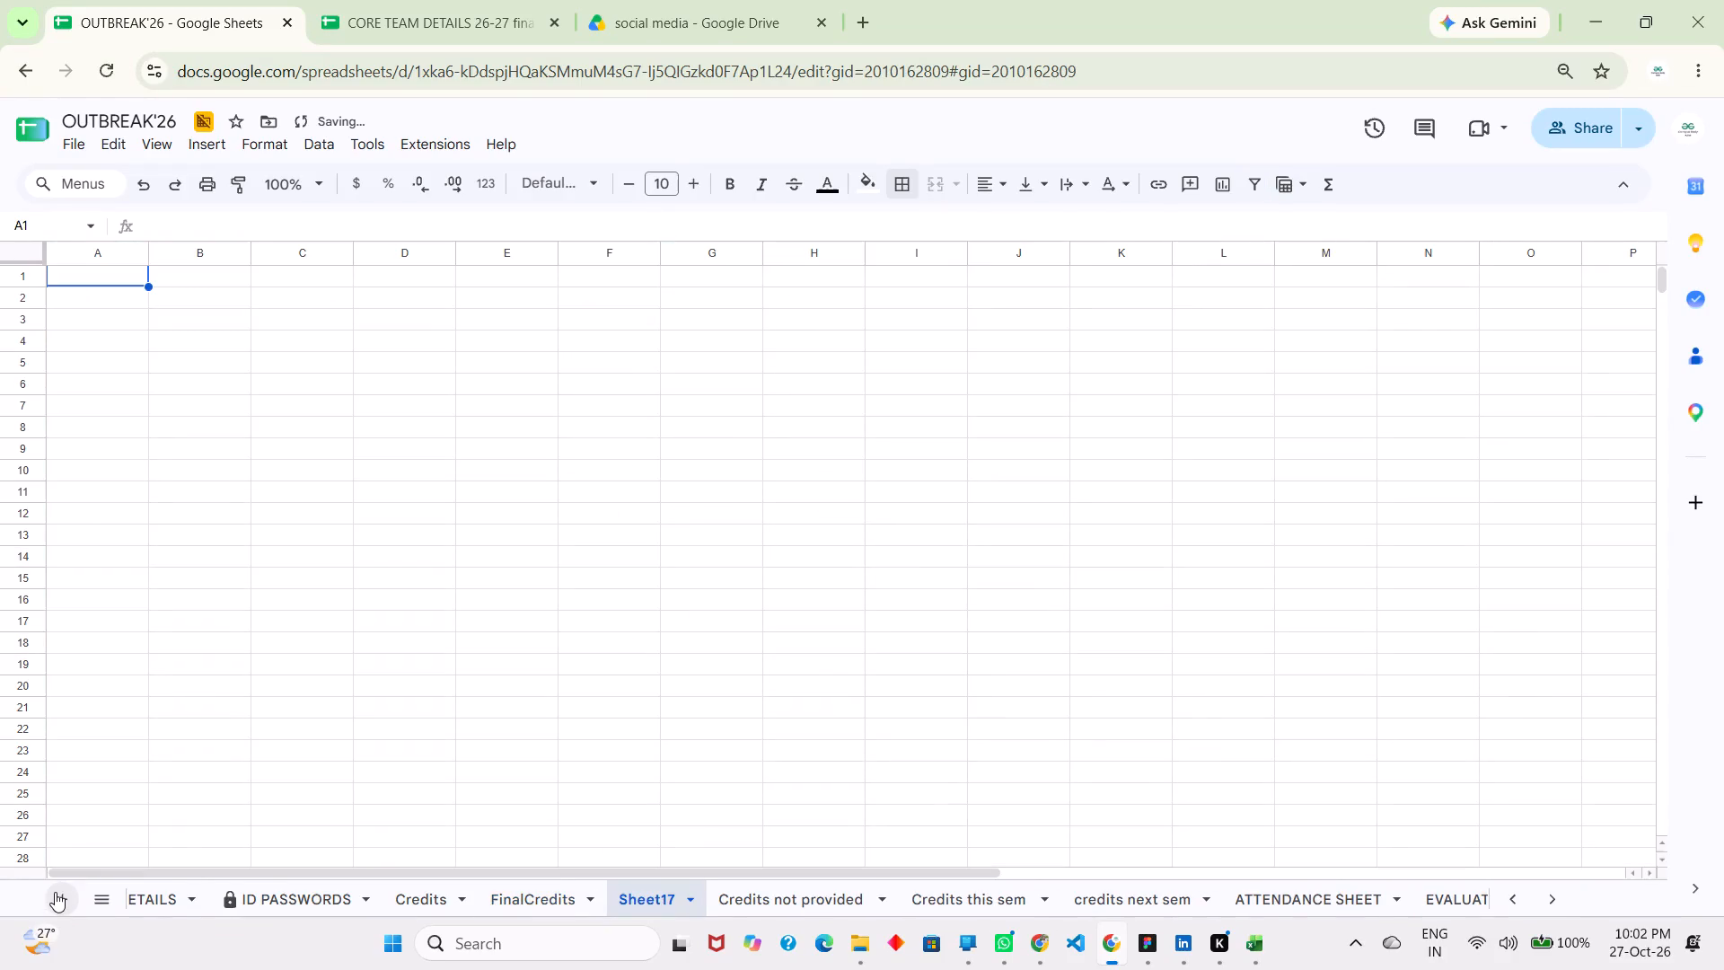
# Examine the mark statements in the EE Format-Eligible and EE Format sheets, from the heading rows to the signature row.
pyautogui.hscroll(13, 198, 886)
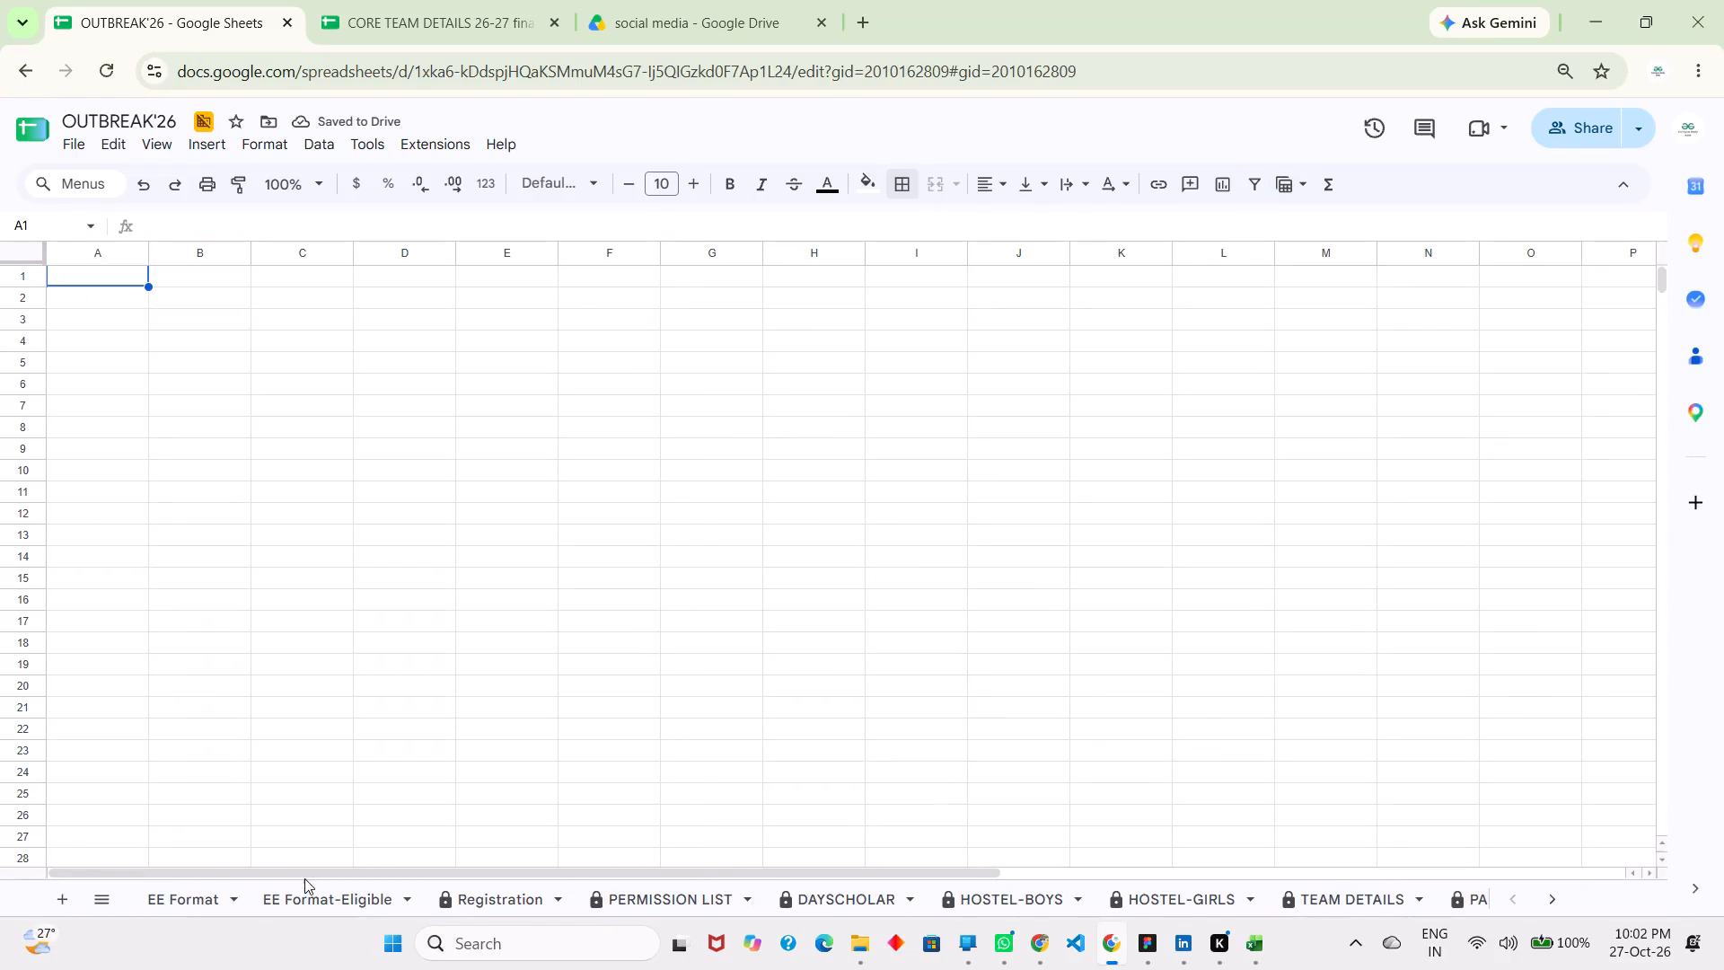
pyautogui.click(298, 899)
pyautogui.scroll(15, 401, 690)
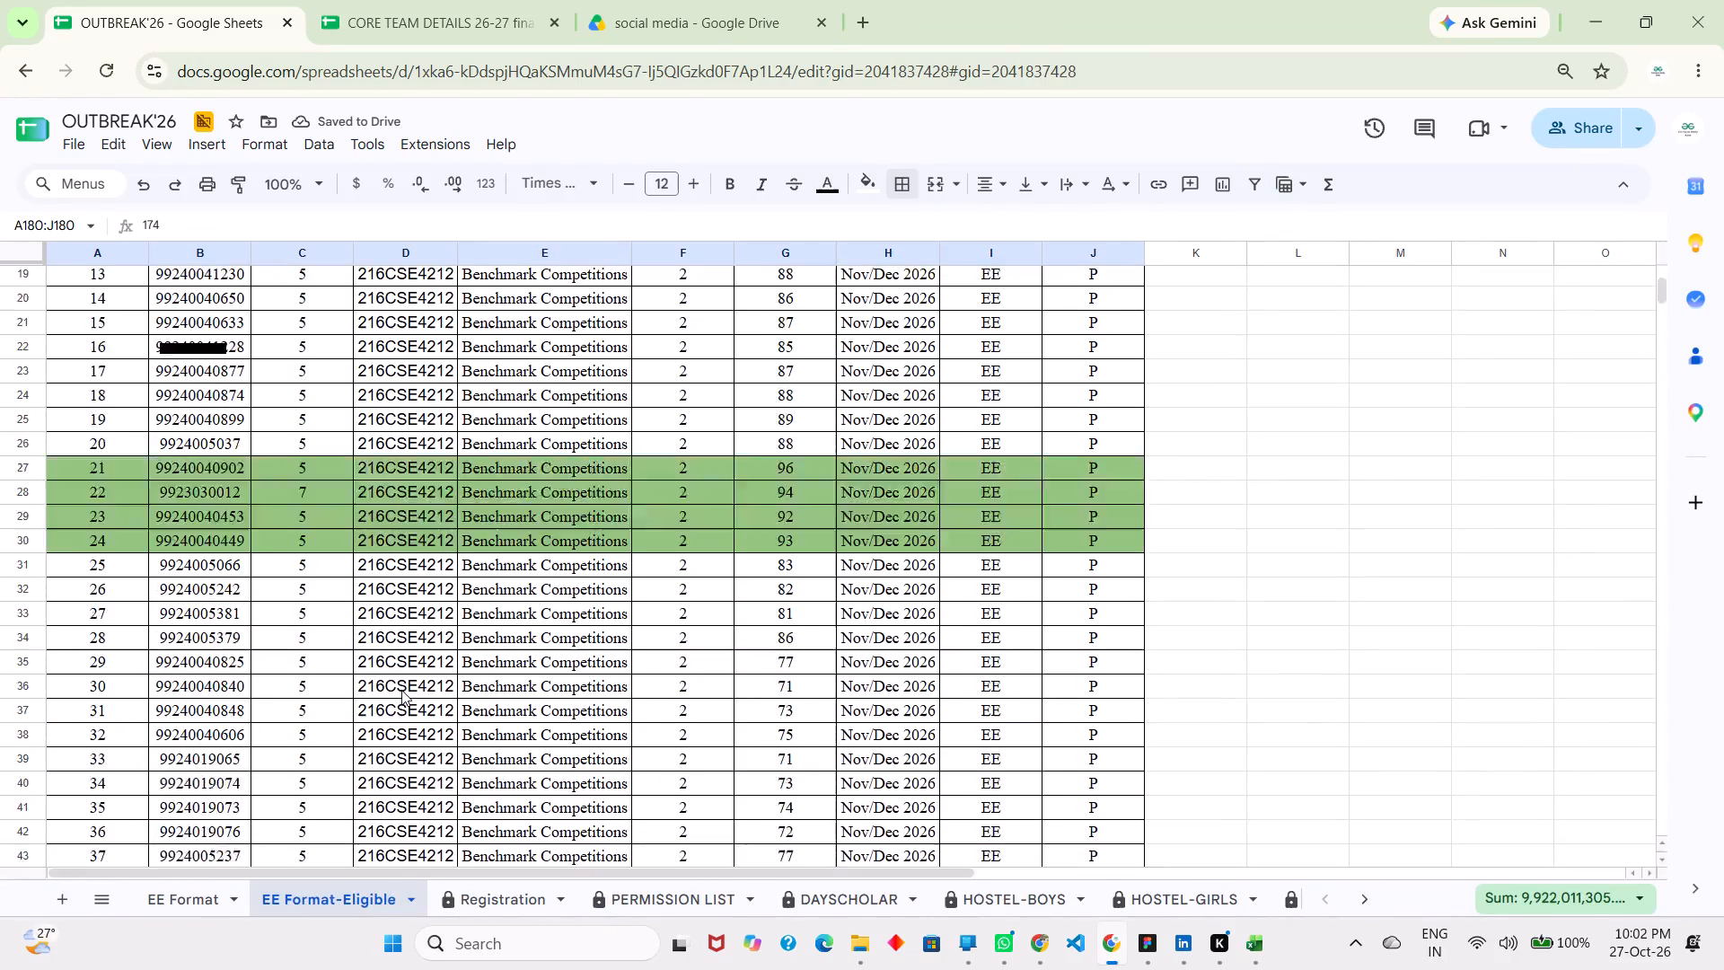
pyautogui.scroll(5, 401, 690)
pyautogui.click(185, 892)
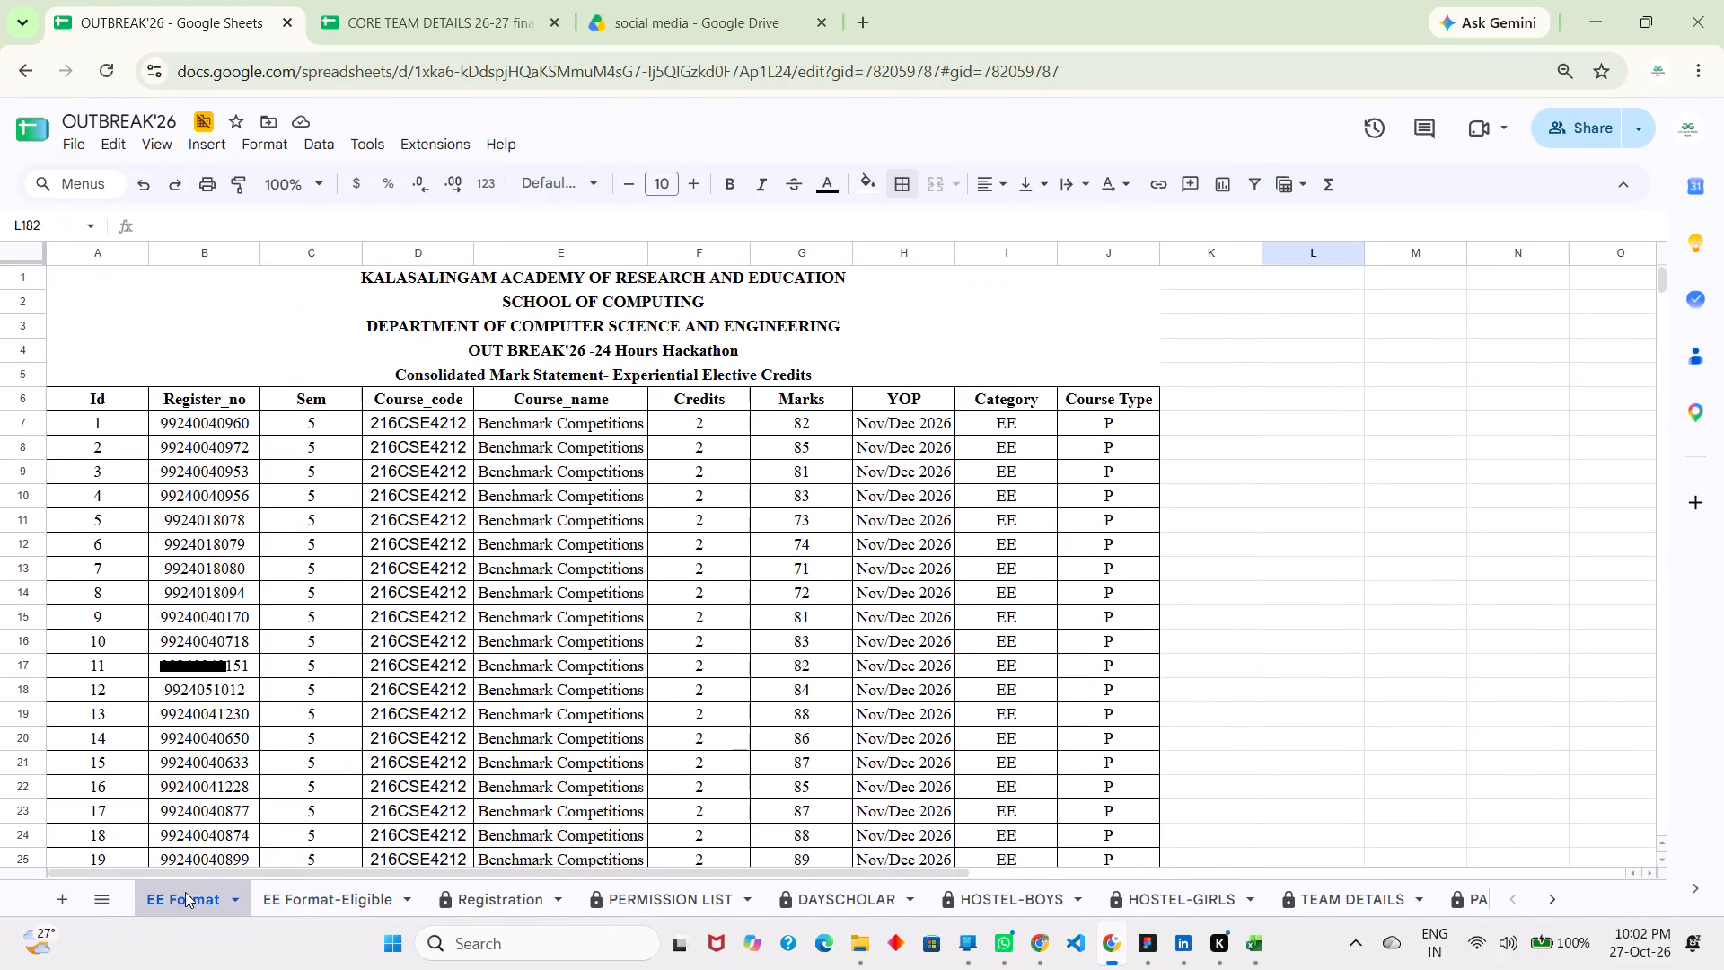
pyautogui.scroll(-7, 390, 701)
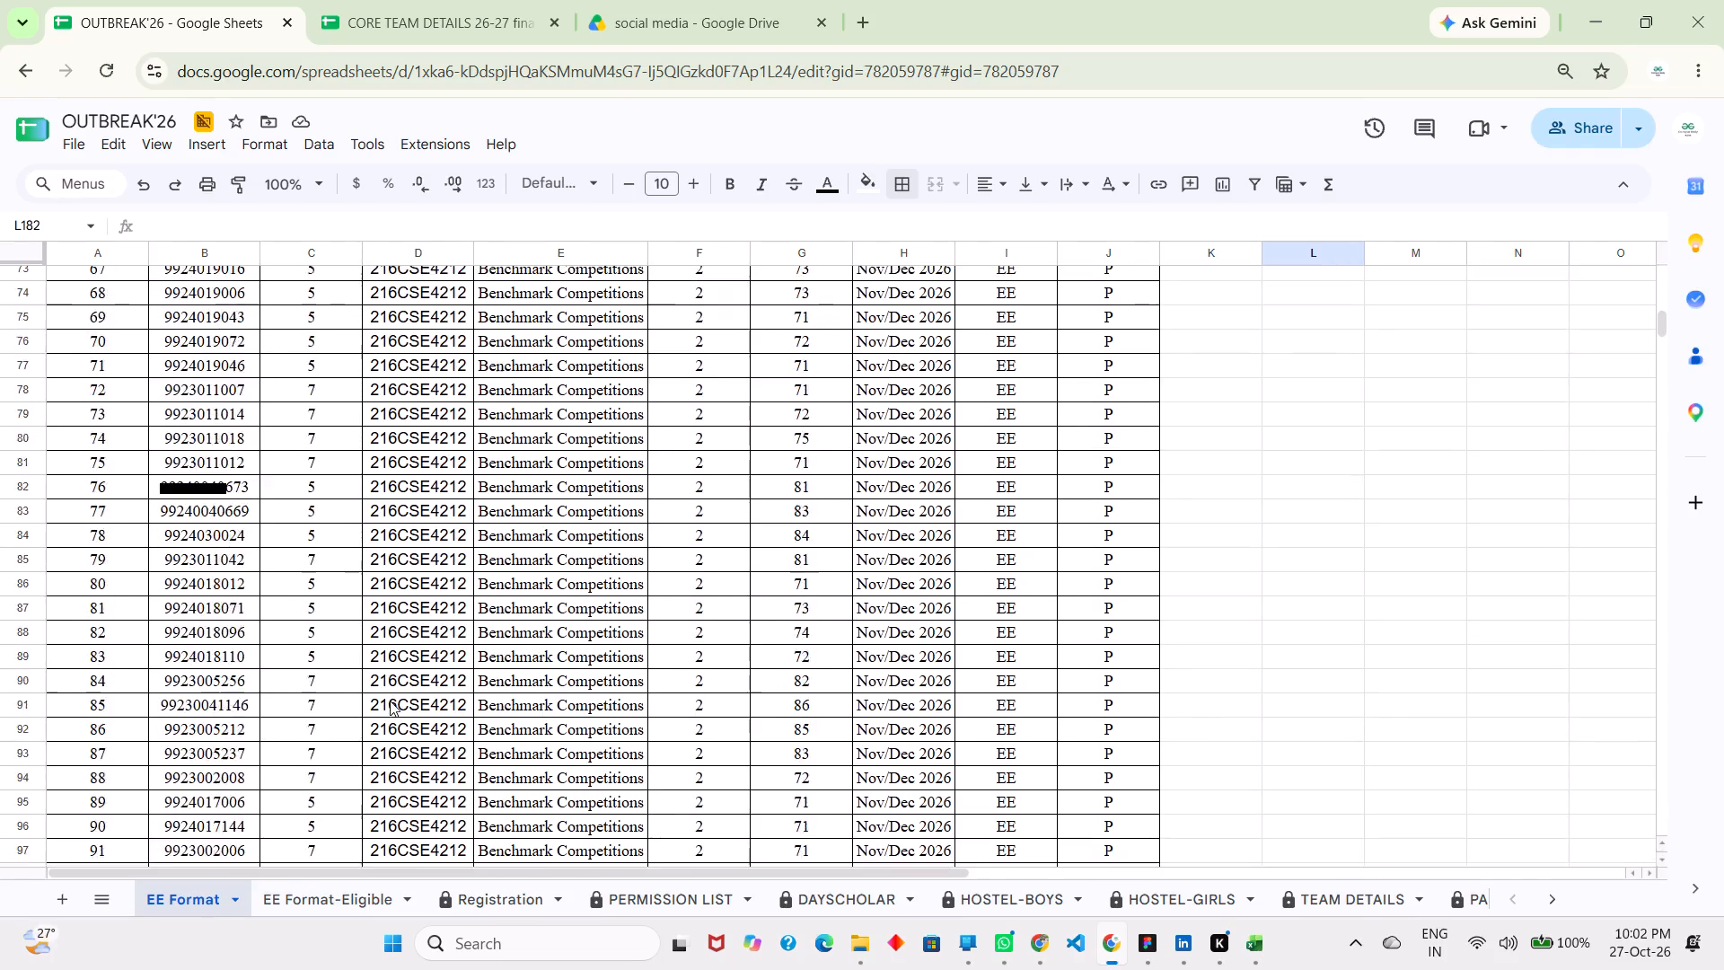
pyautogui.scroll(-8, 390, 701)
pyautogui.scroll(16, 390, 701)
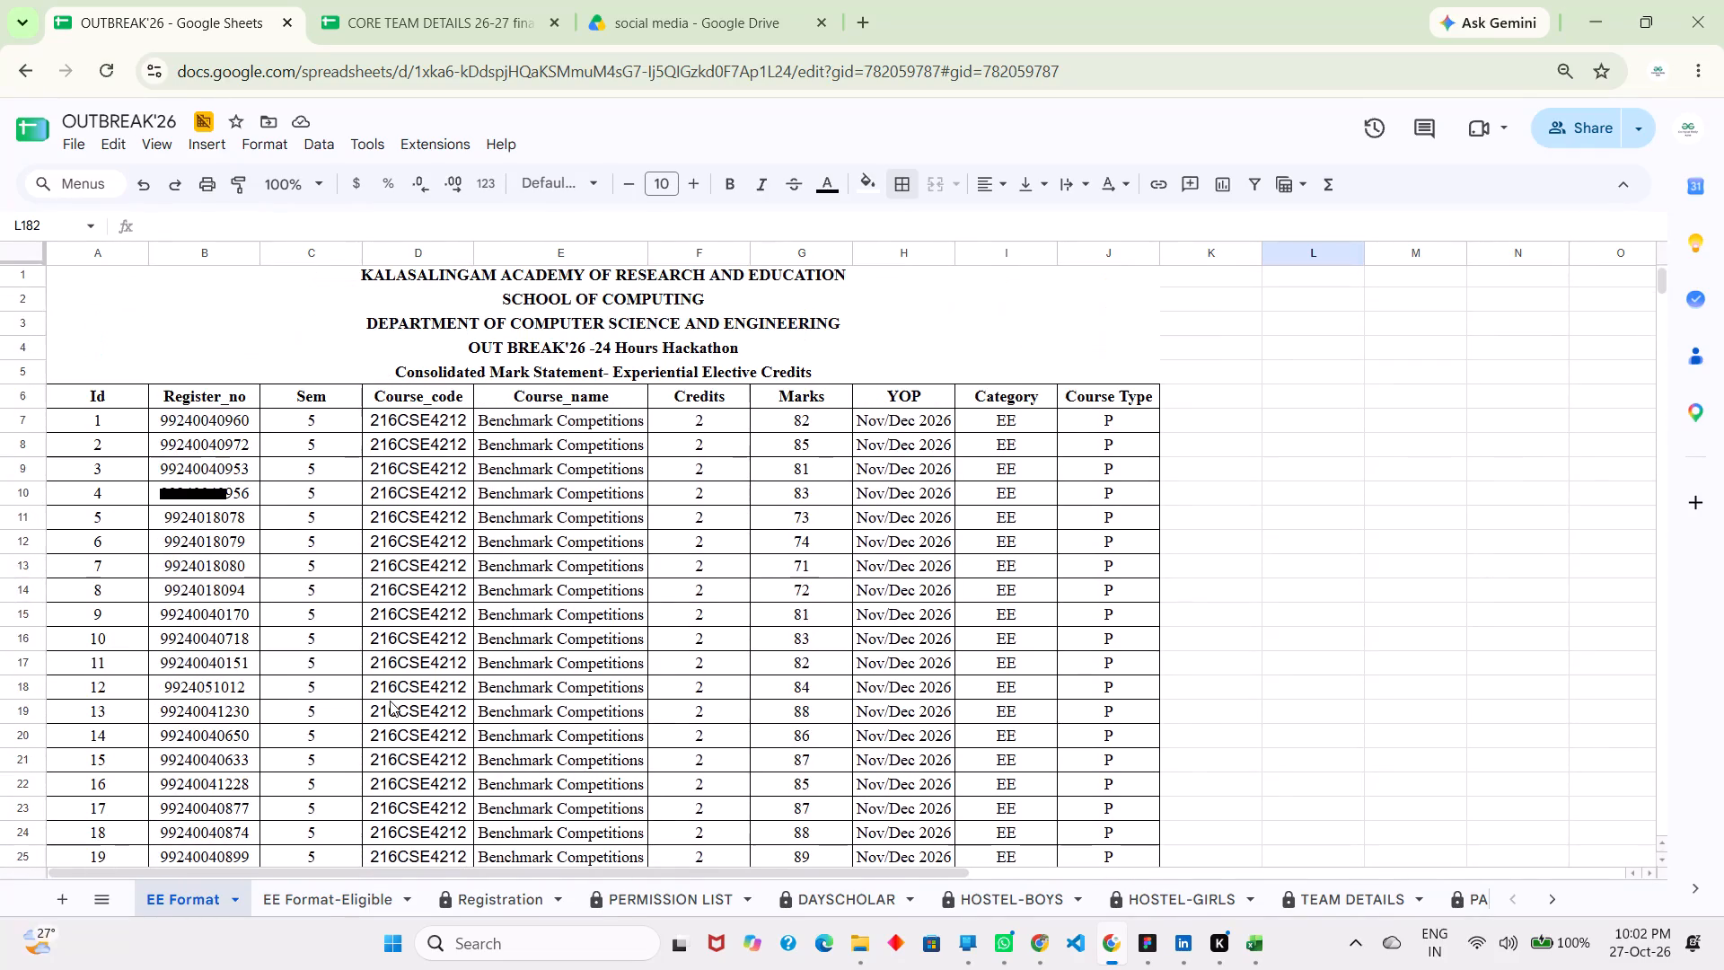
pyautogui.click(310, 887)
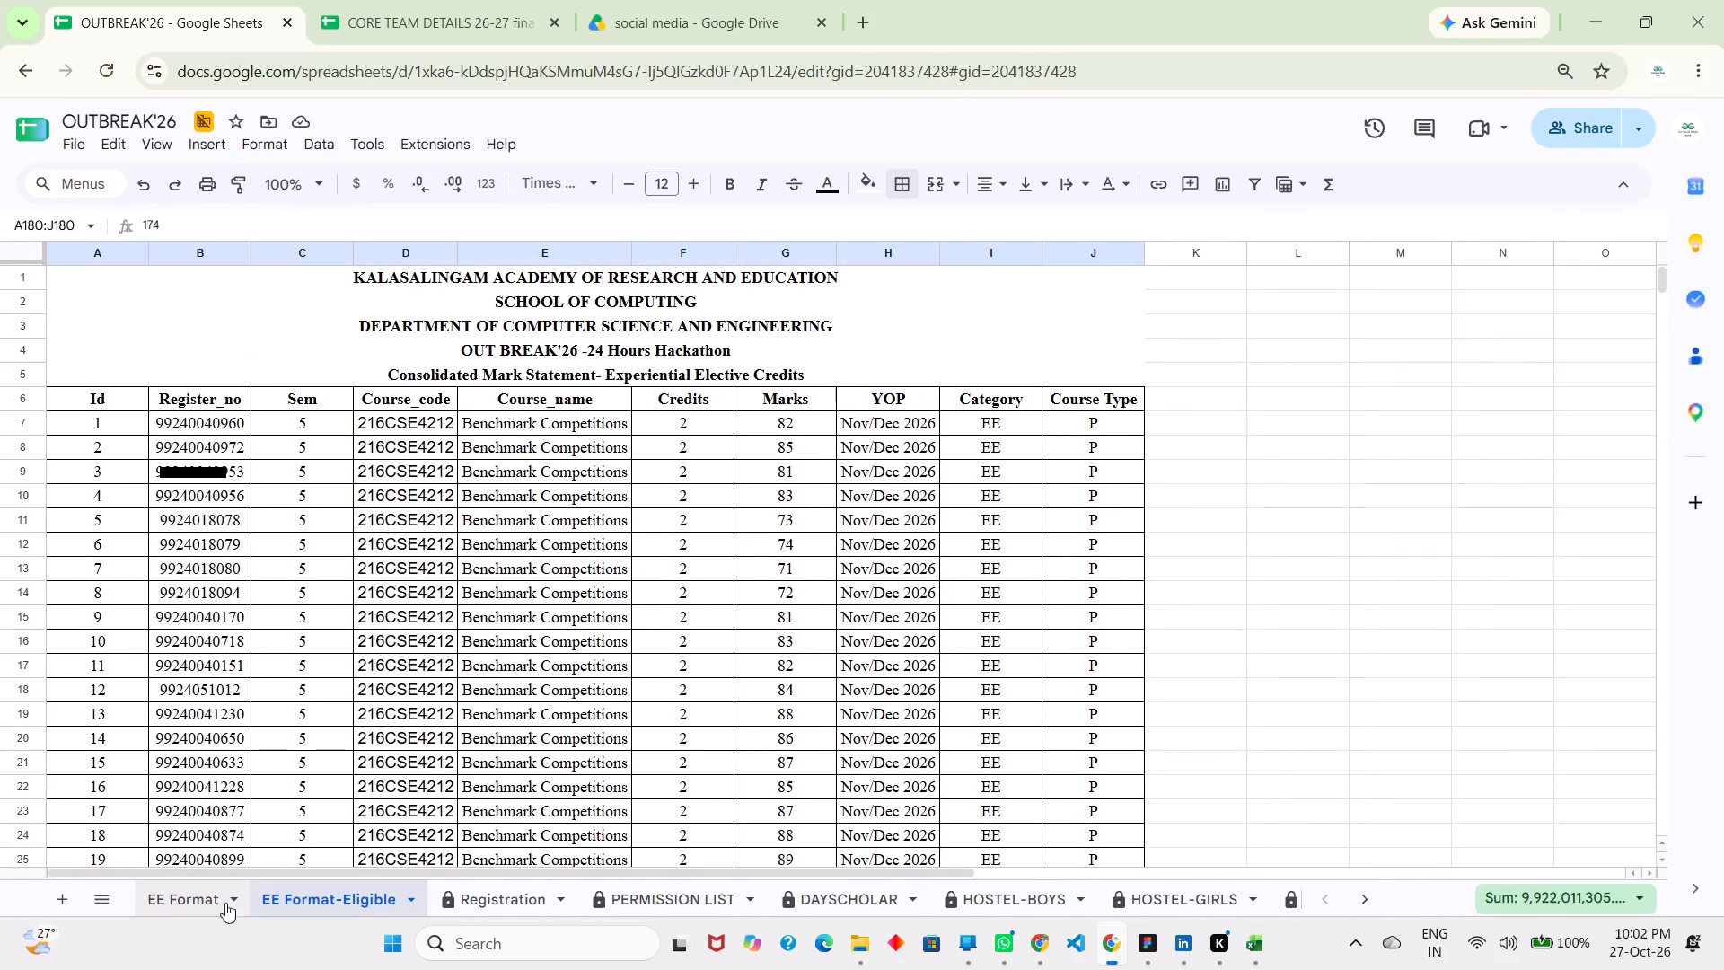
pyautogui.click(180, 905)
pyautogui.scroll(-17, 347, 784)
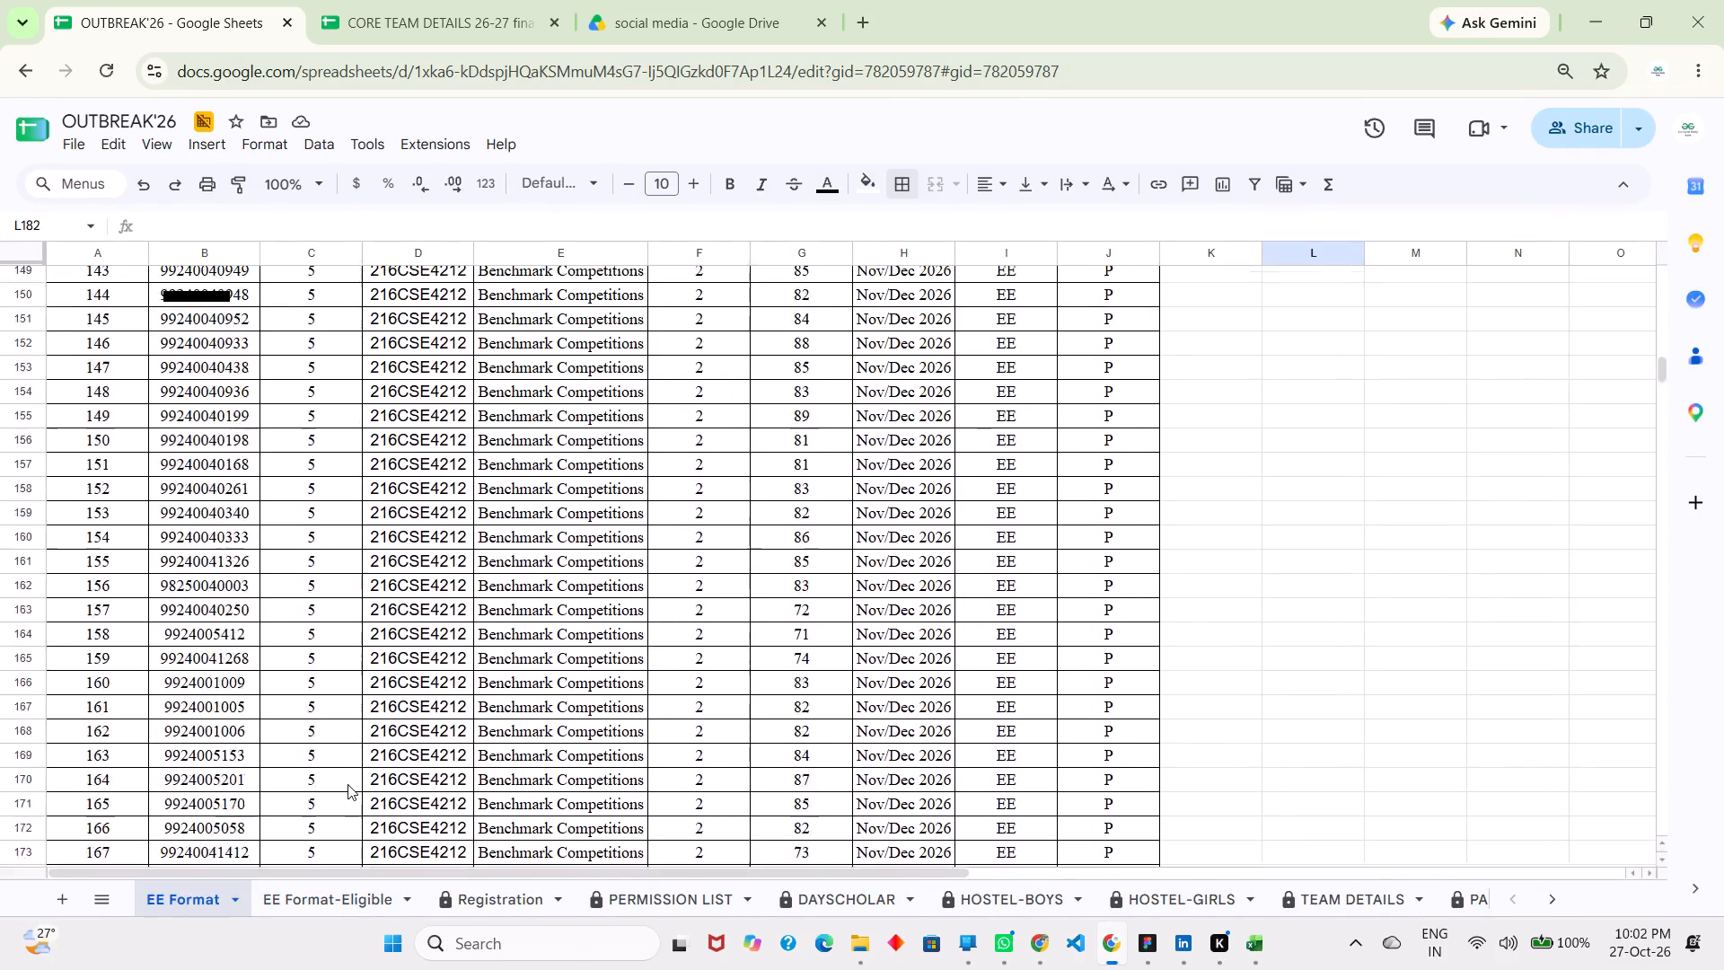
pyautogui.scroll(1, 347, 784)
pyautogui.scroll(-7, 347, 784)
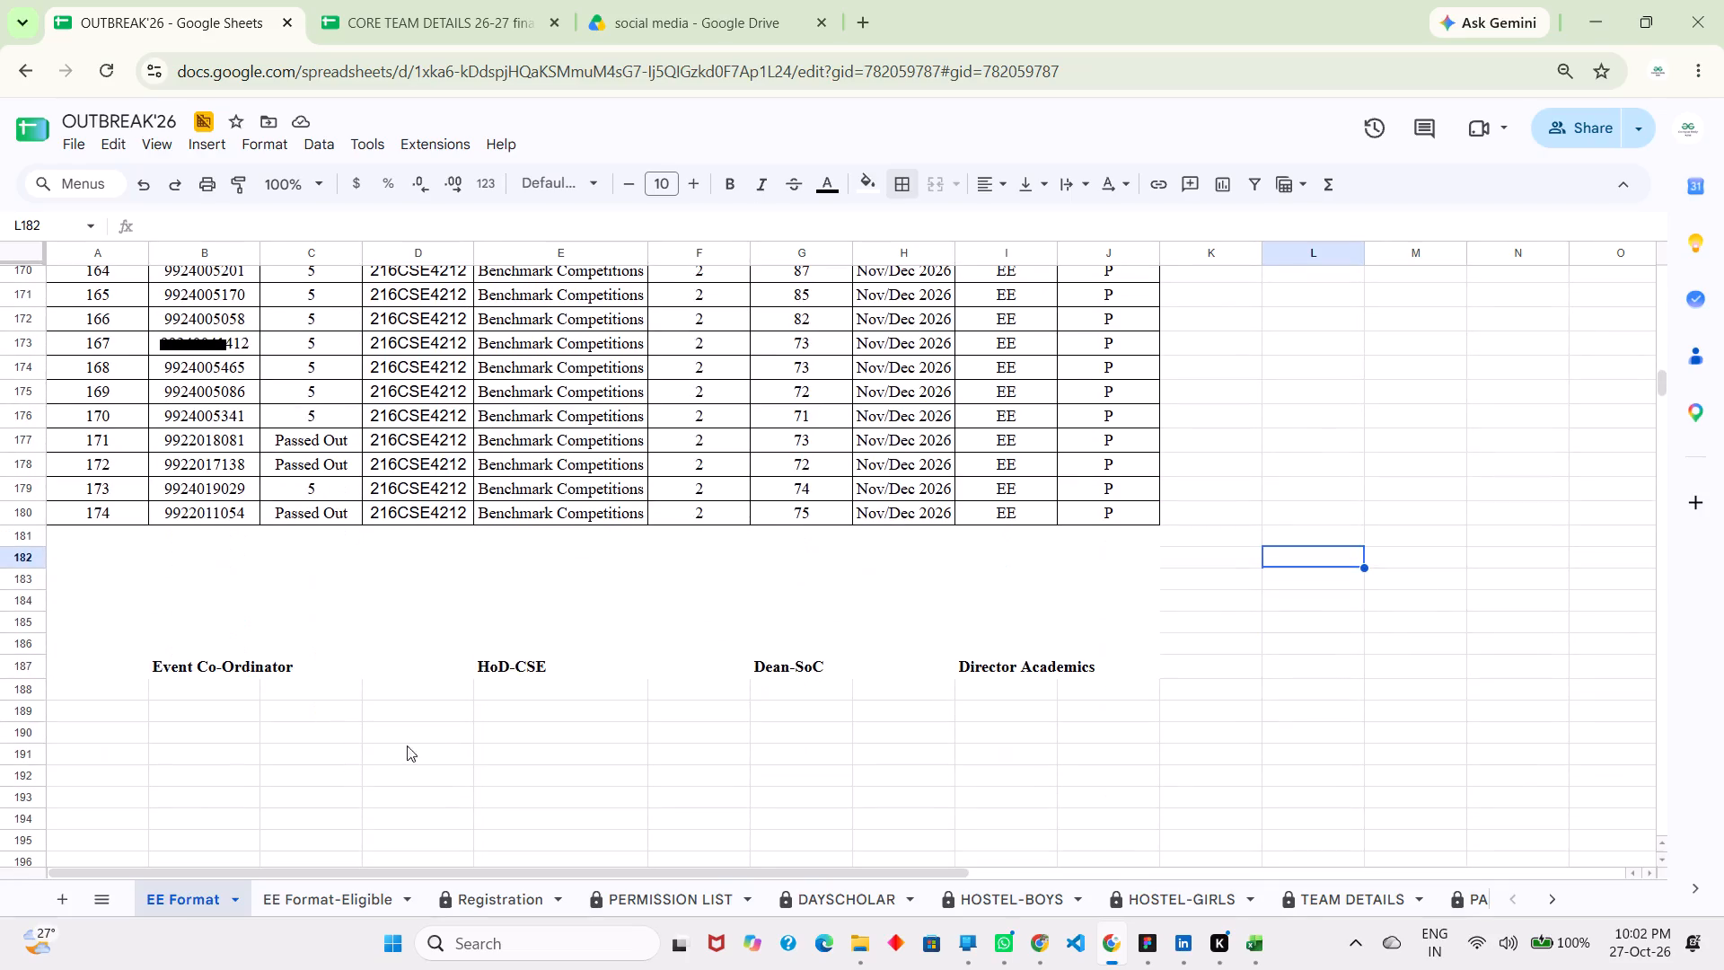
pyautogui.moveTo(1039, 653); pyautogui.dragTo(1038, 661)
pyautogui.scroll(20, 1034, 562)
pyautogui.scroll(5, 1034, 562)
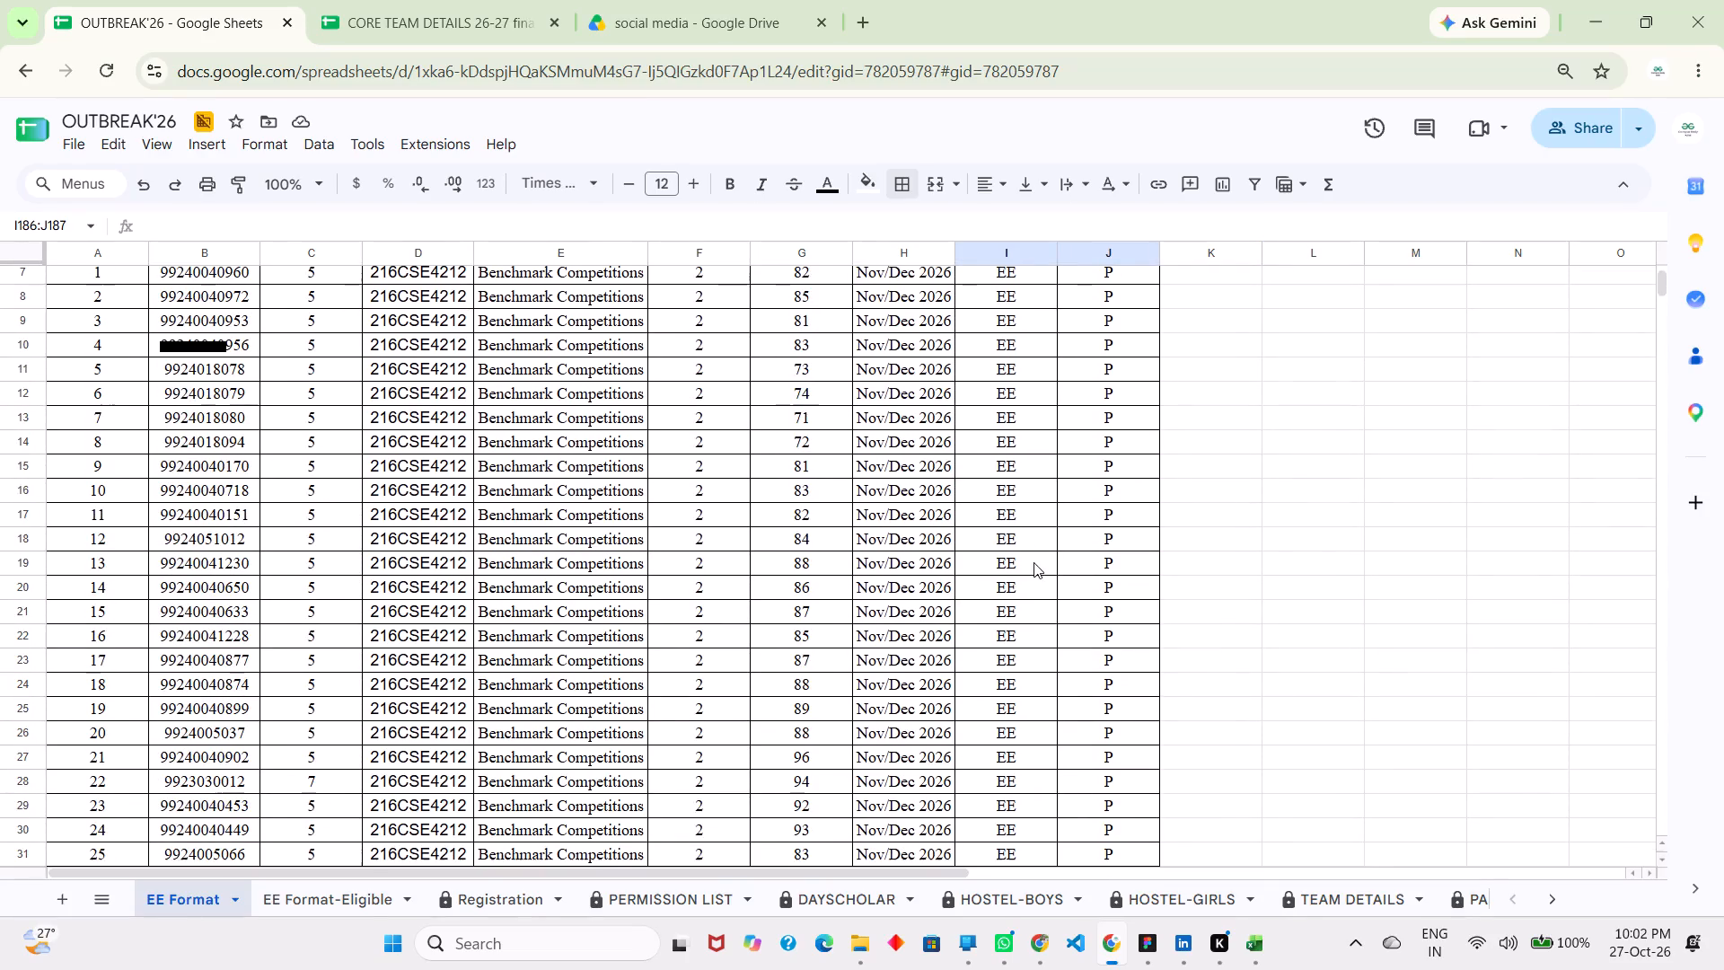
# Copy the whole mark statement, A1:J187, from the EE Format sheet and paste it at A1 of the blank sheet after FinalCredits.
pyautogui.moveTo(857, 273); pyautogui.dragTo(917, 969)
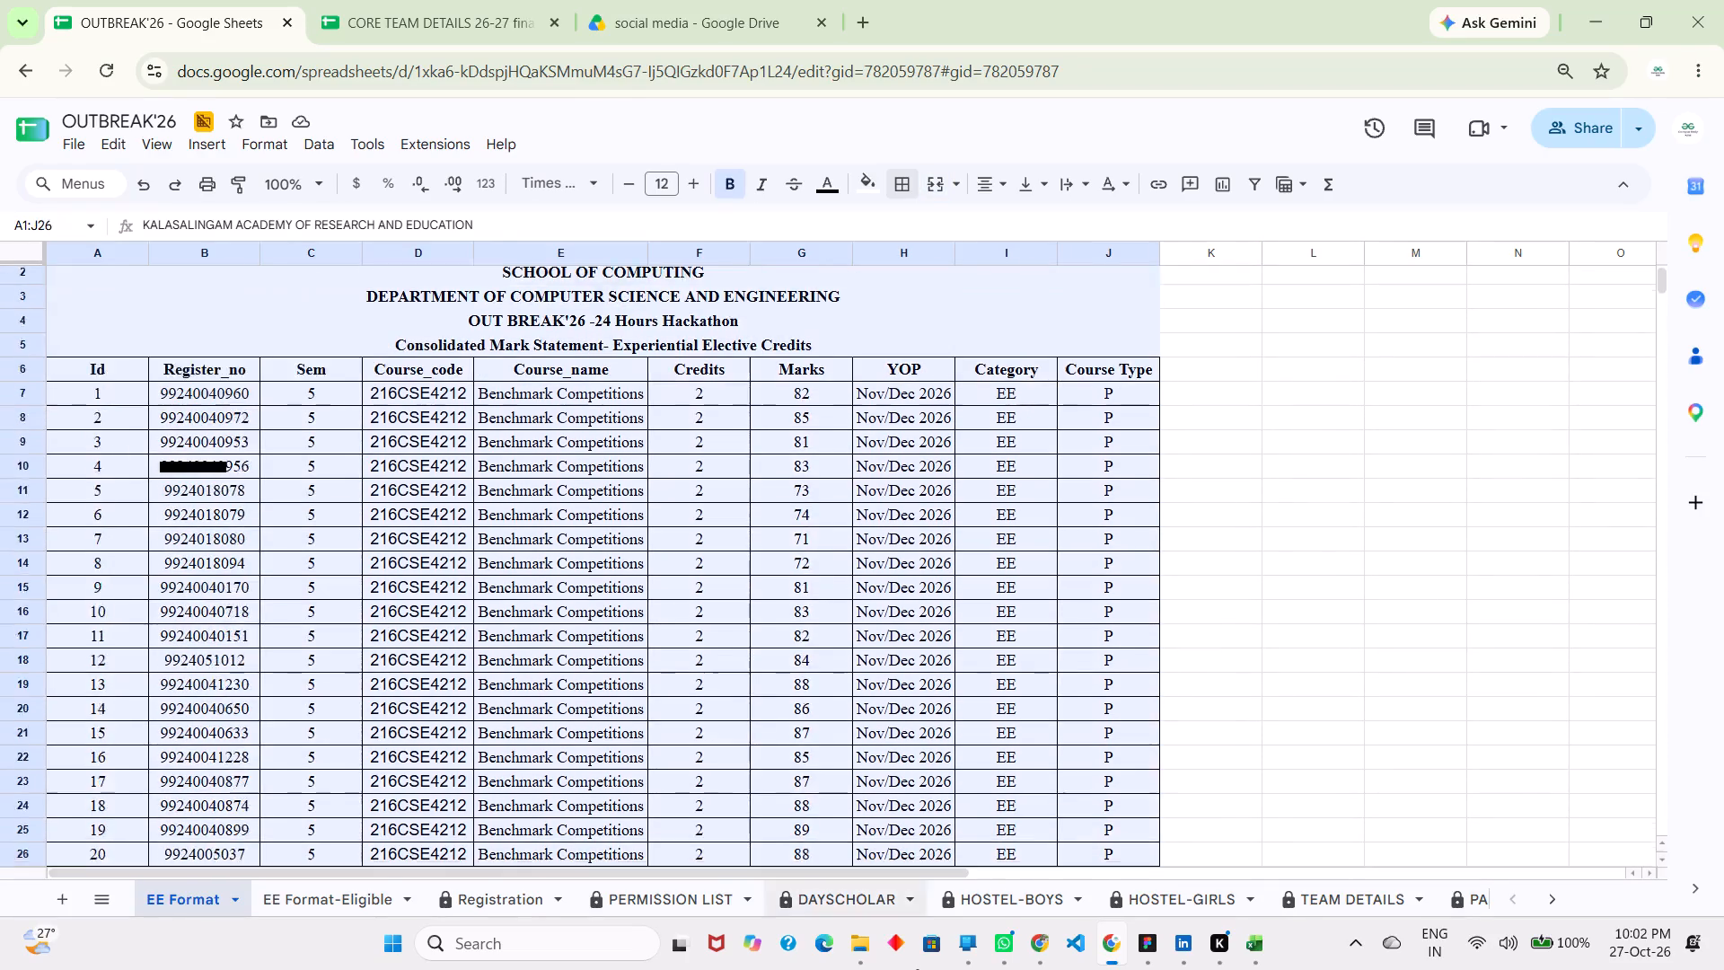
pyautogui.moveTo(917, 969); pyautogui.dragTo(937, 574)
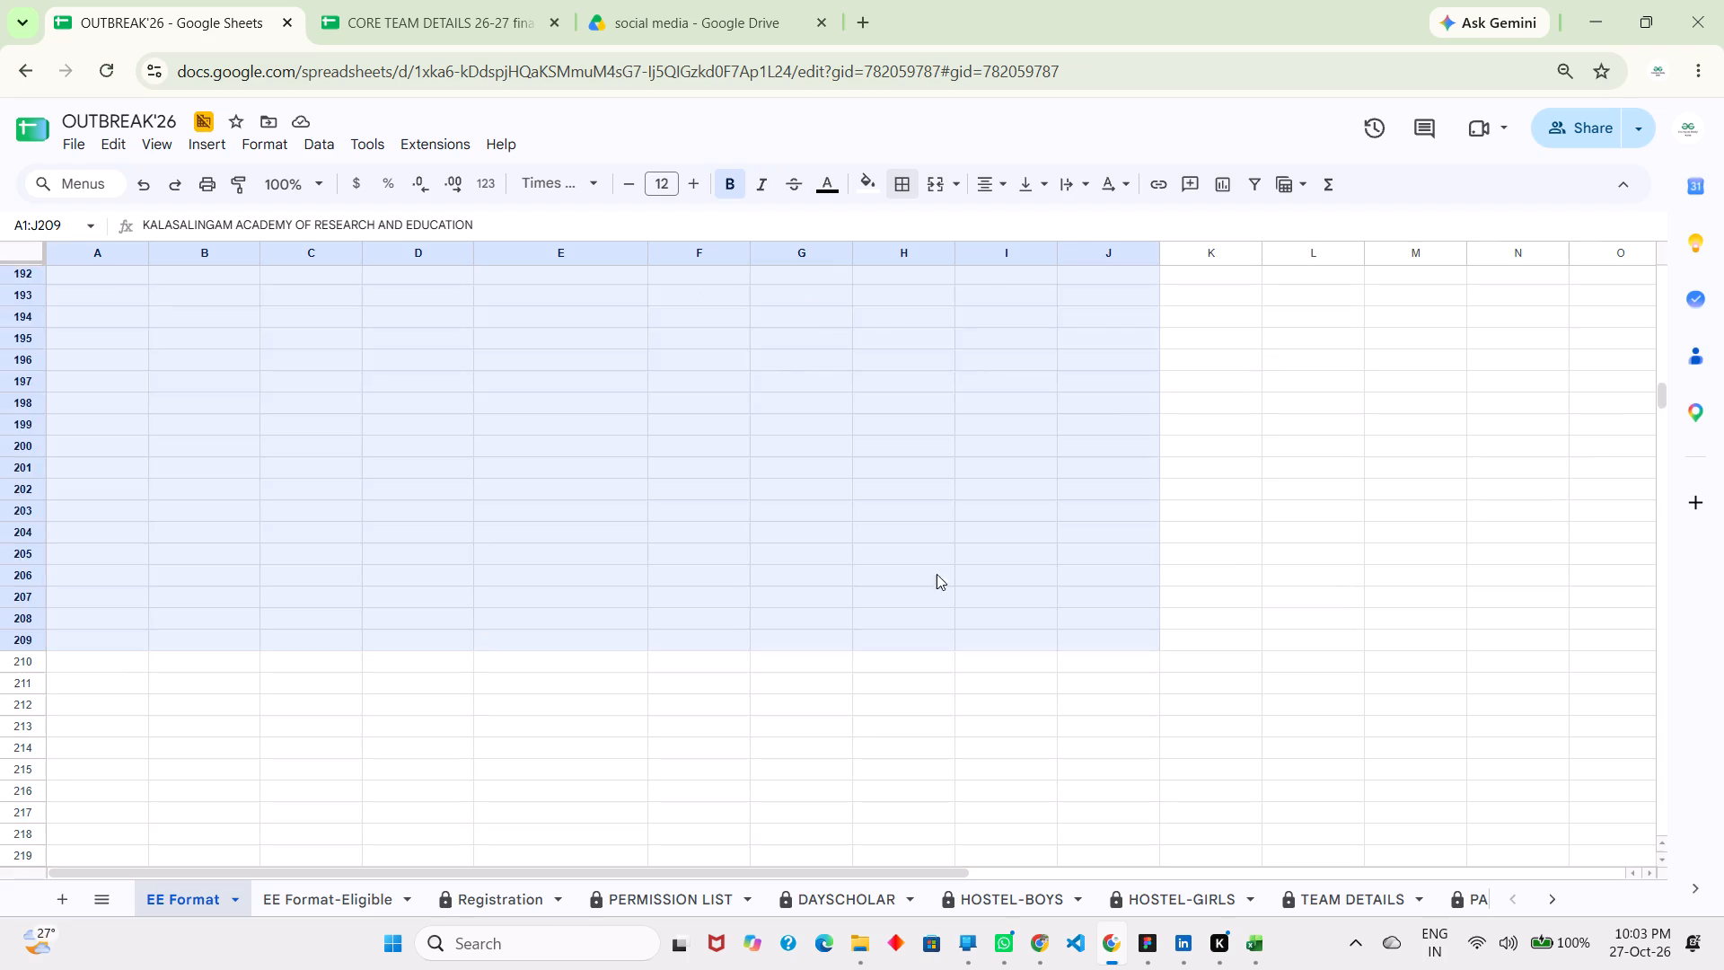
pyautogui.moveTo(937, 574); pyautogui.dragTo(951, 367)
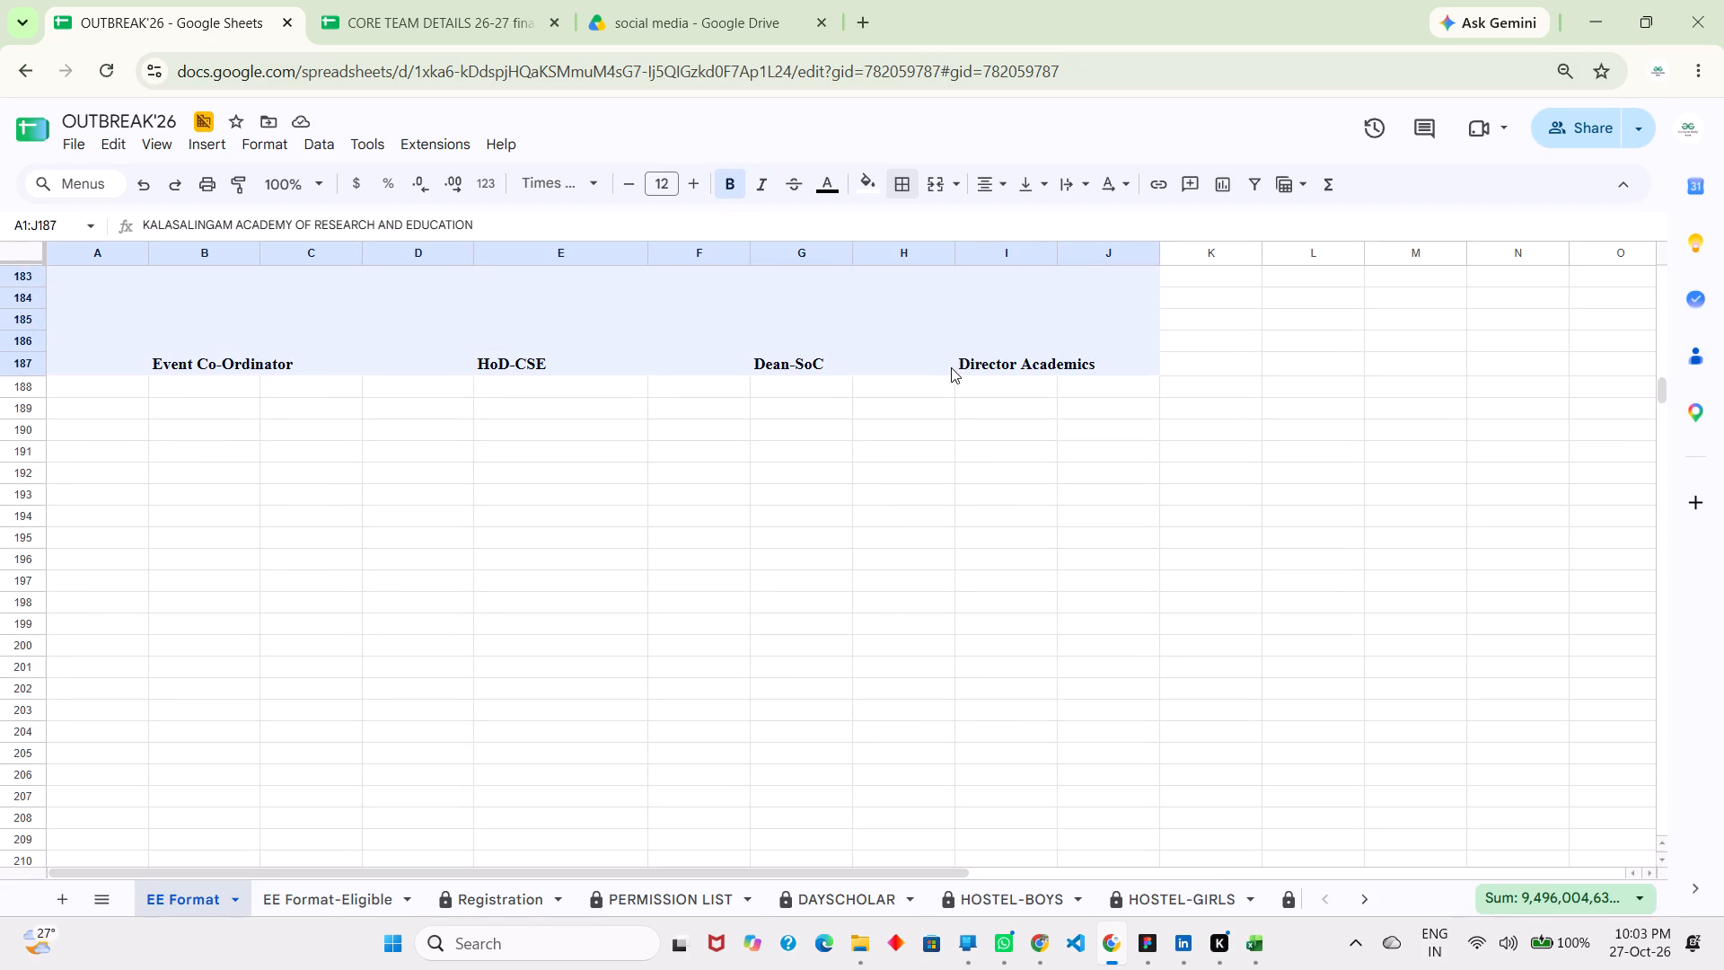
pyautogui.moveTo(951, 367); pyautogui.dragTo(952, 367)
pyautogui.hotkey('ctrl', 'c')
pyautogui.hotkey('ctrl', 'c')
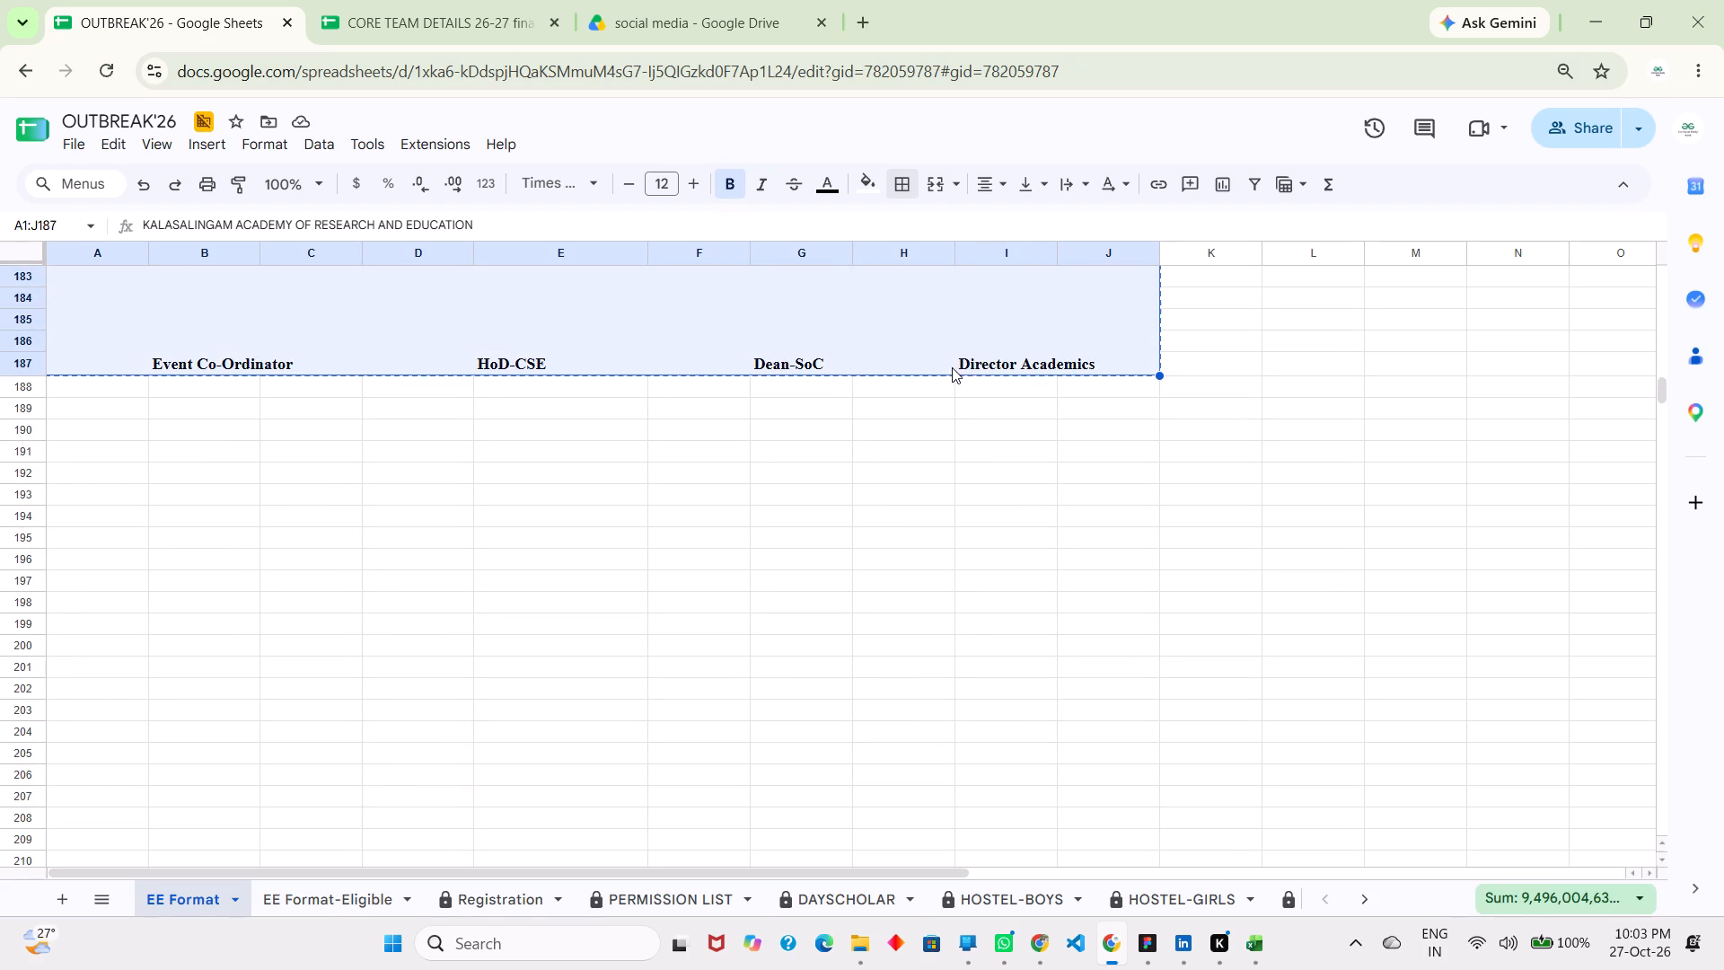
pyautogui.hotkey('ctrl', 'c')
pyautogui.hotkey('ctrl', 'c')
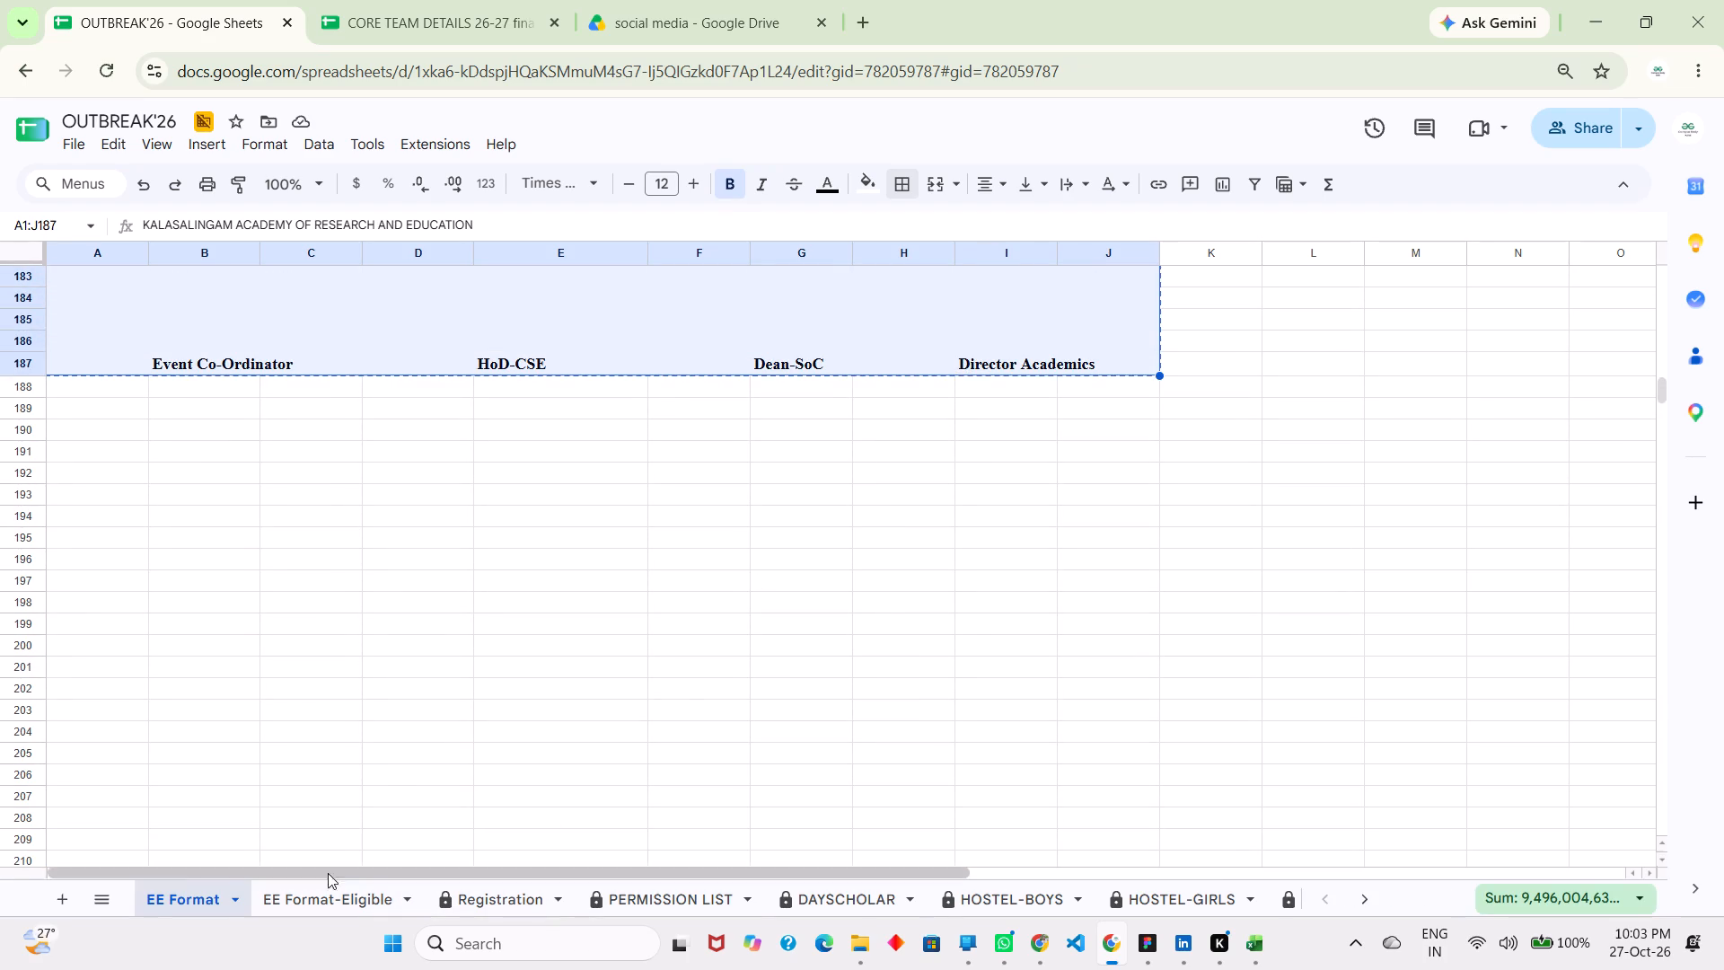
pyautogui.hscroll(-5, 712, 874)
pyautogui.hscroll(6, 712, 874)
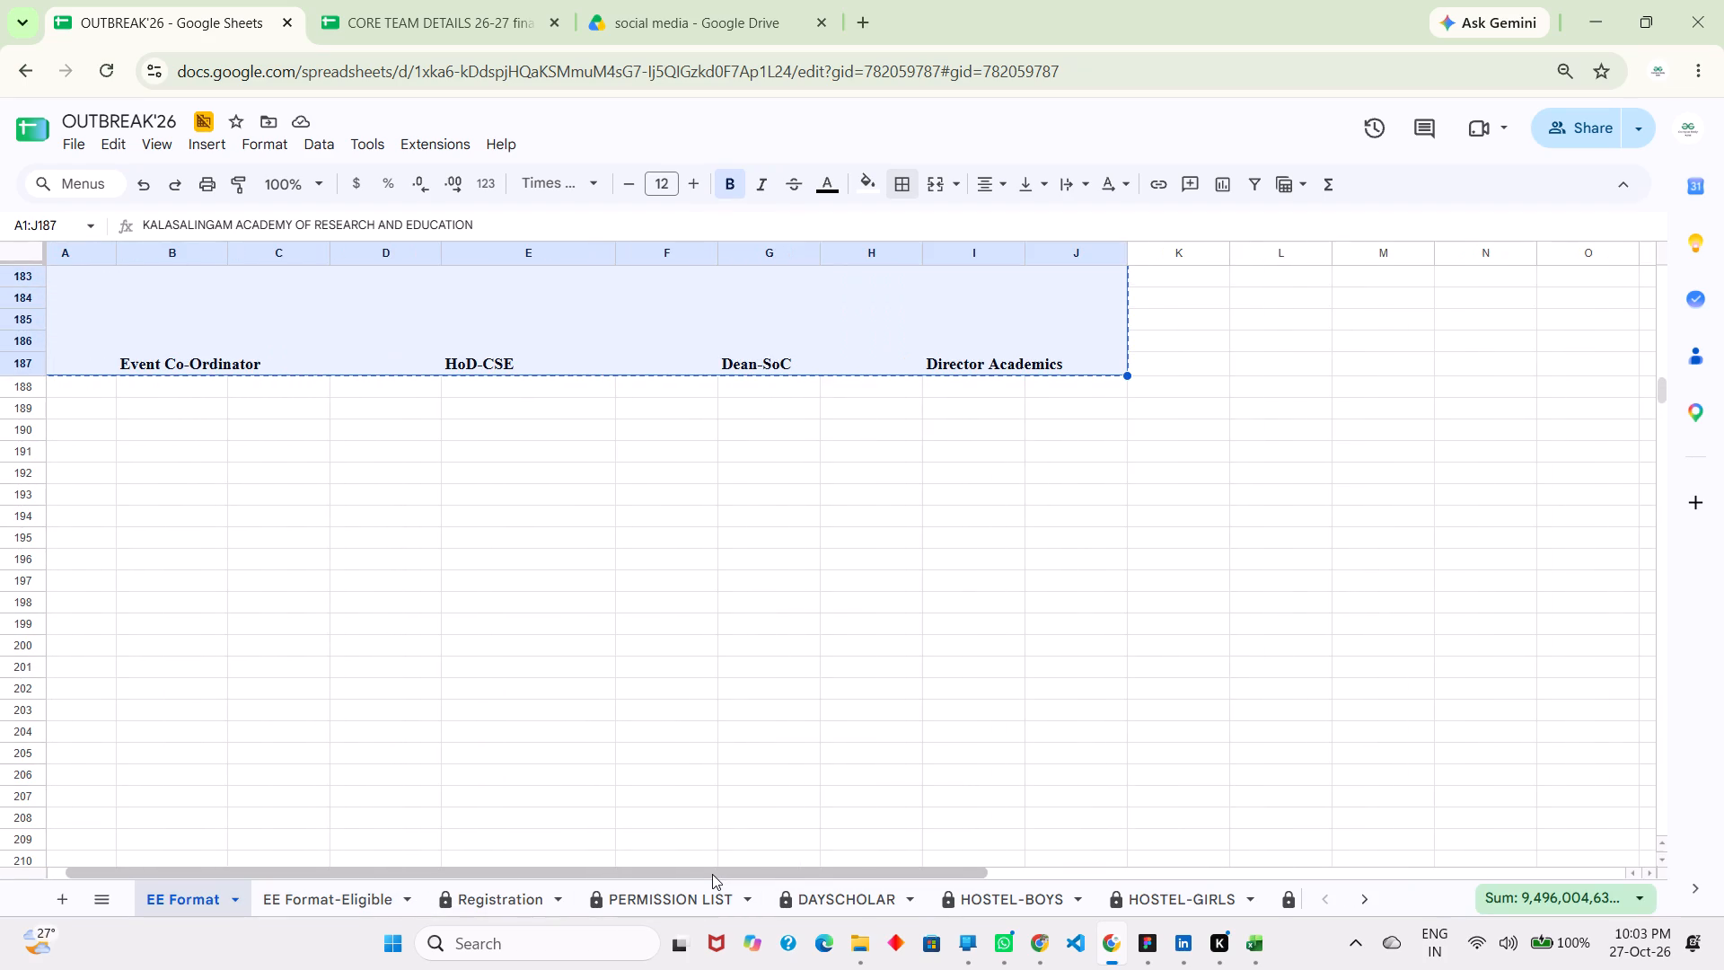
pyautogui.scroll(5, 712, 874)
pyautogui.scroll(20, 837, 604)
pyautogui.scroll(3, 837, 604)
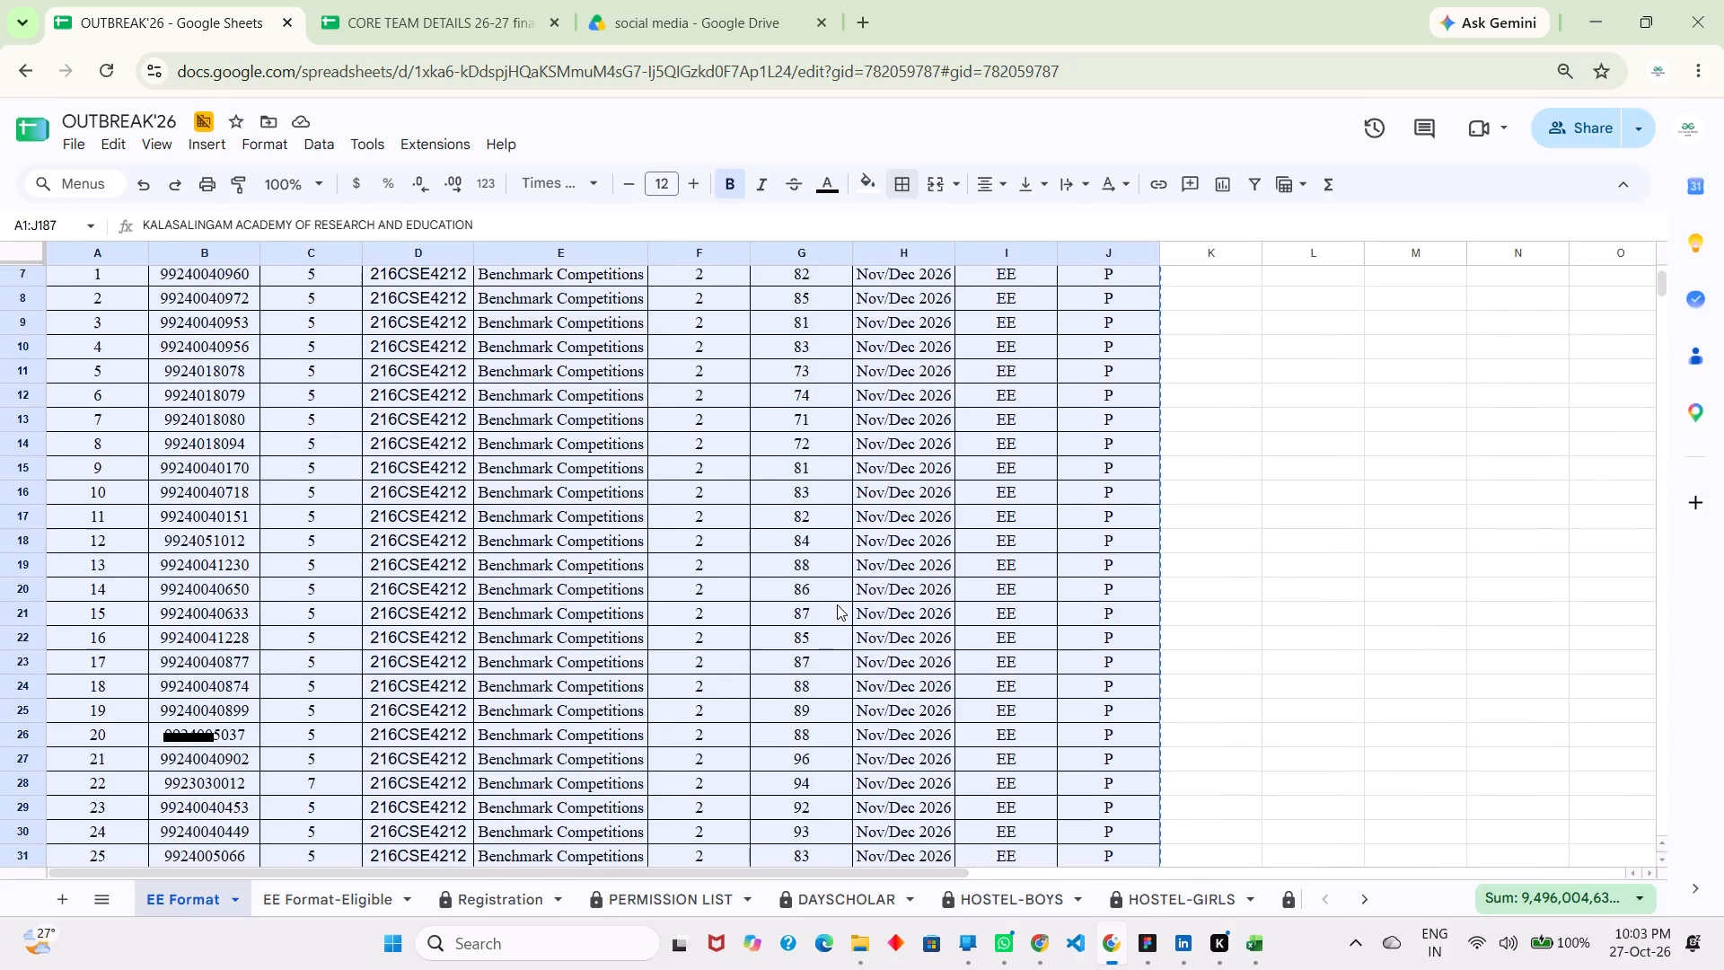
pyautogui.hscroll(-6, 790, 885)
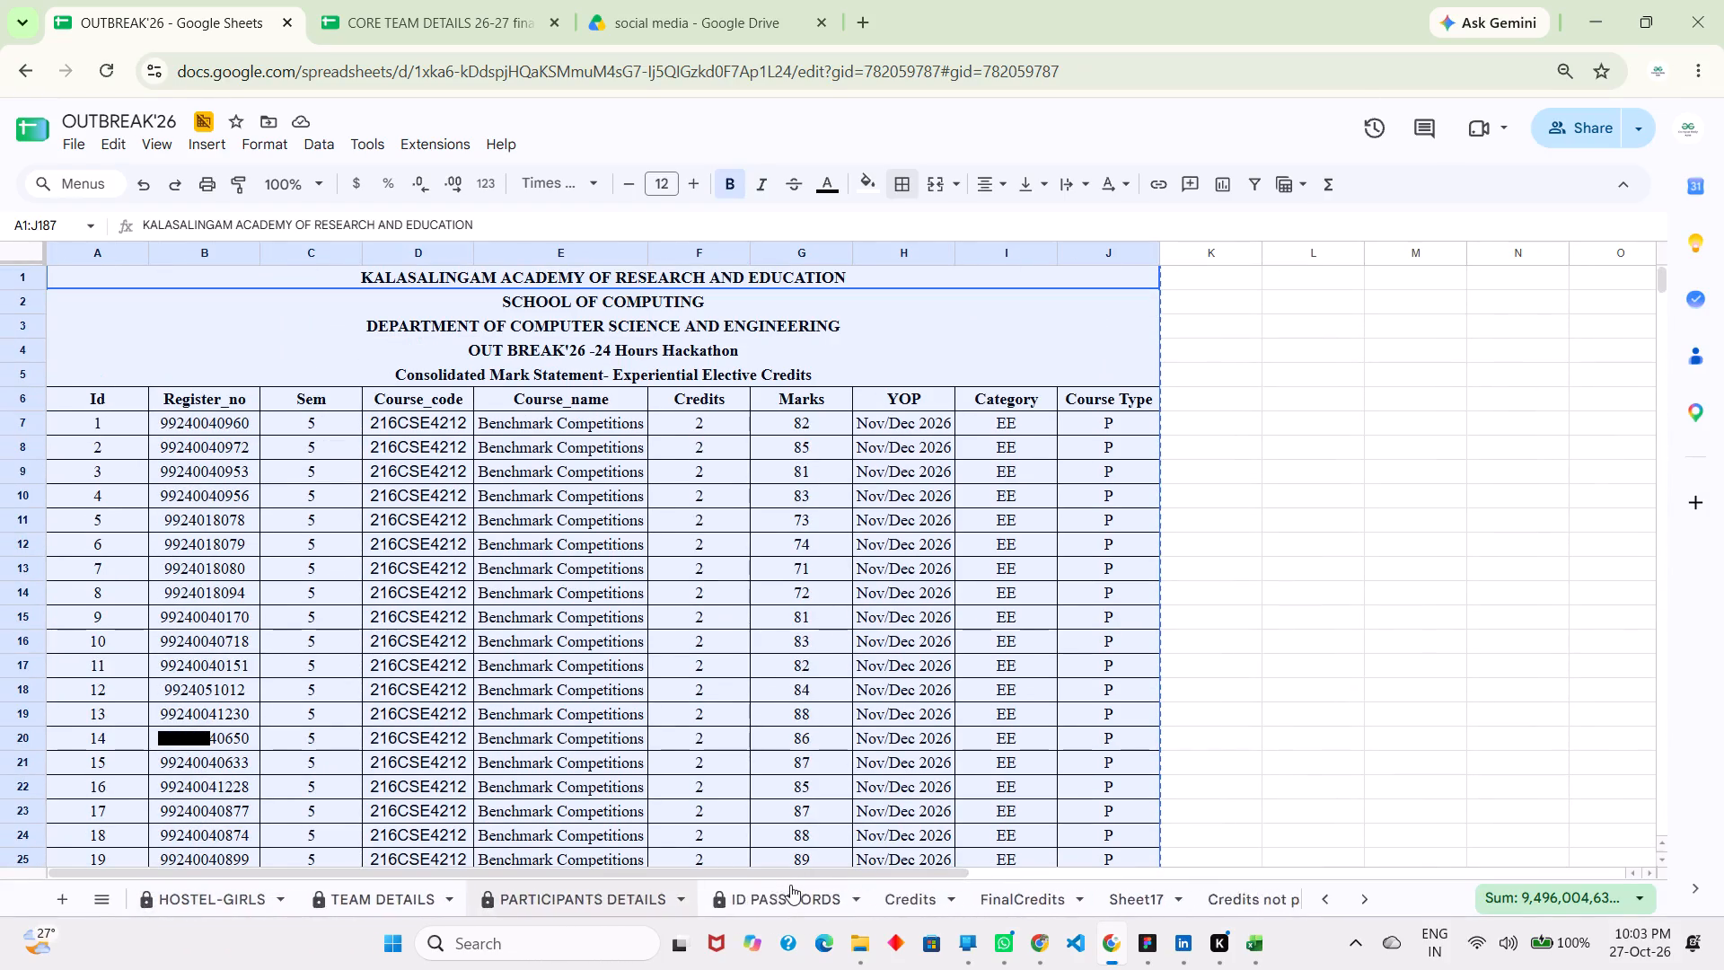
pyautogui.hscroll(-1, 790, 885)
pyautogui.click(857, 895)
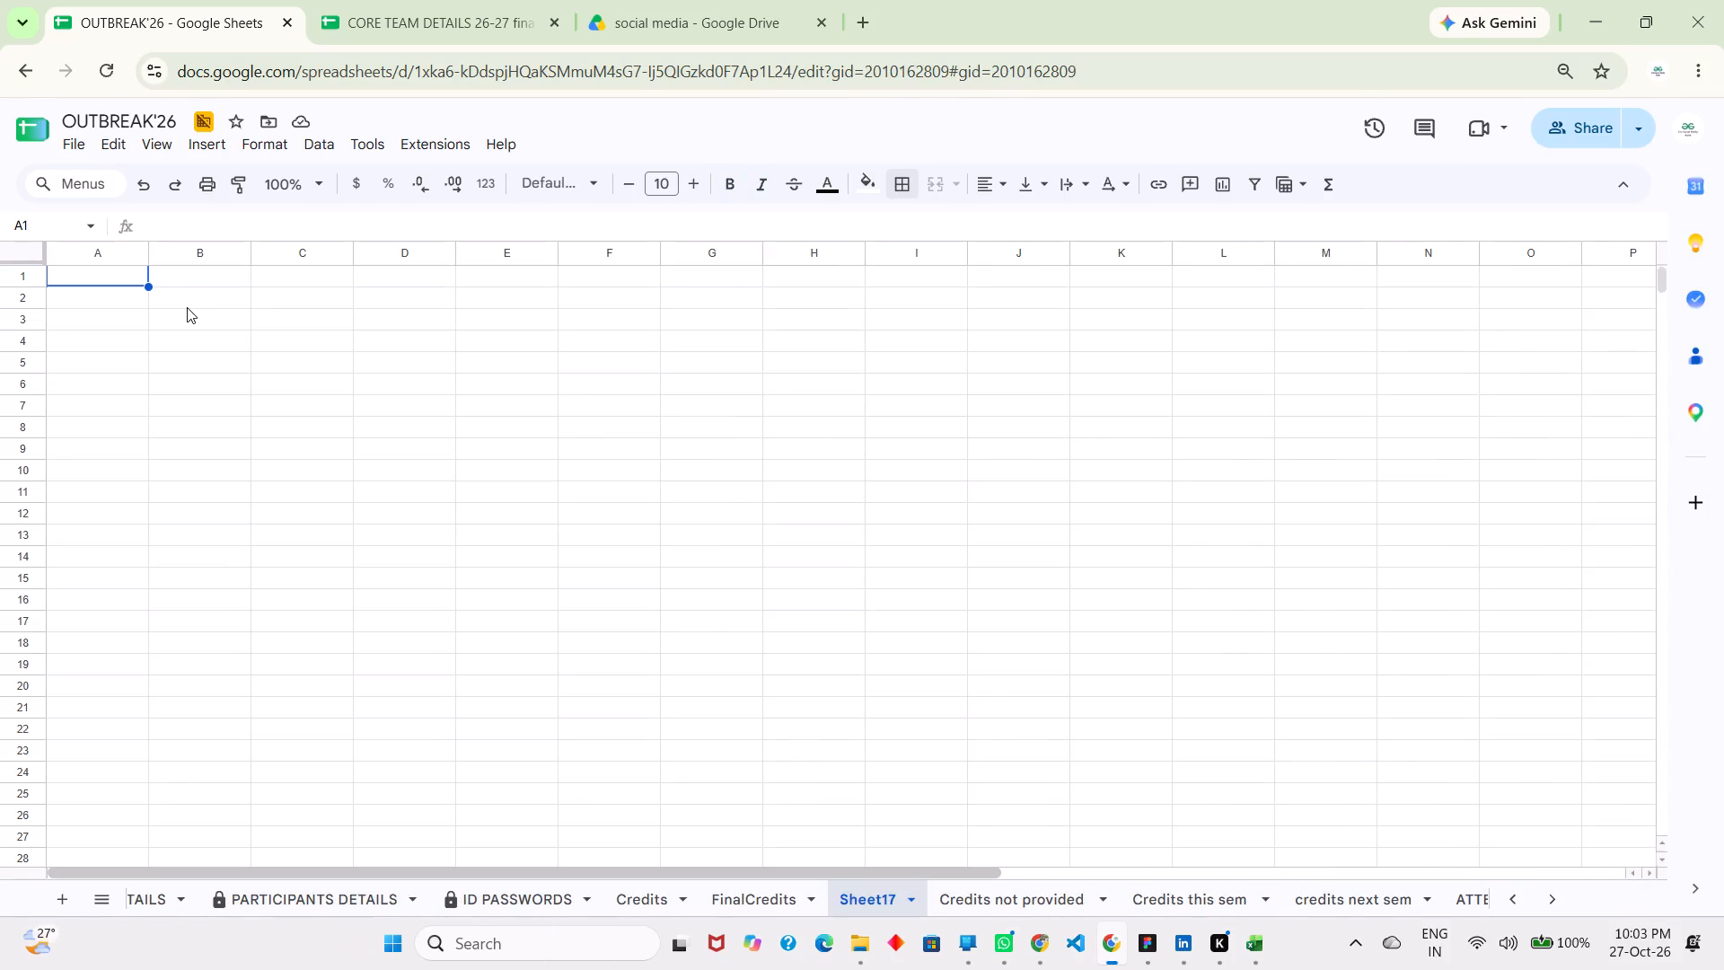
pyautogui.hotkey('ctrl', 'v')
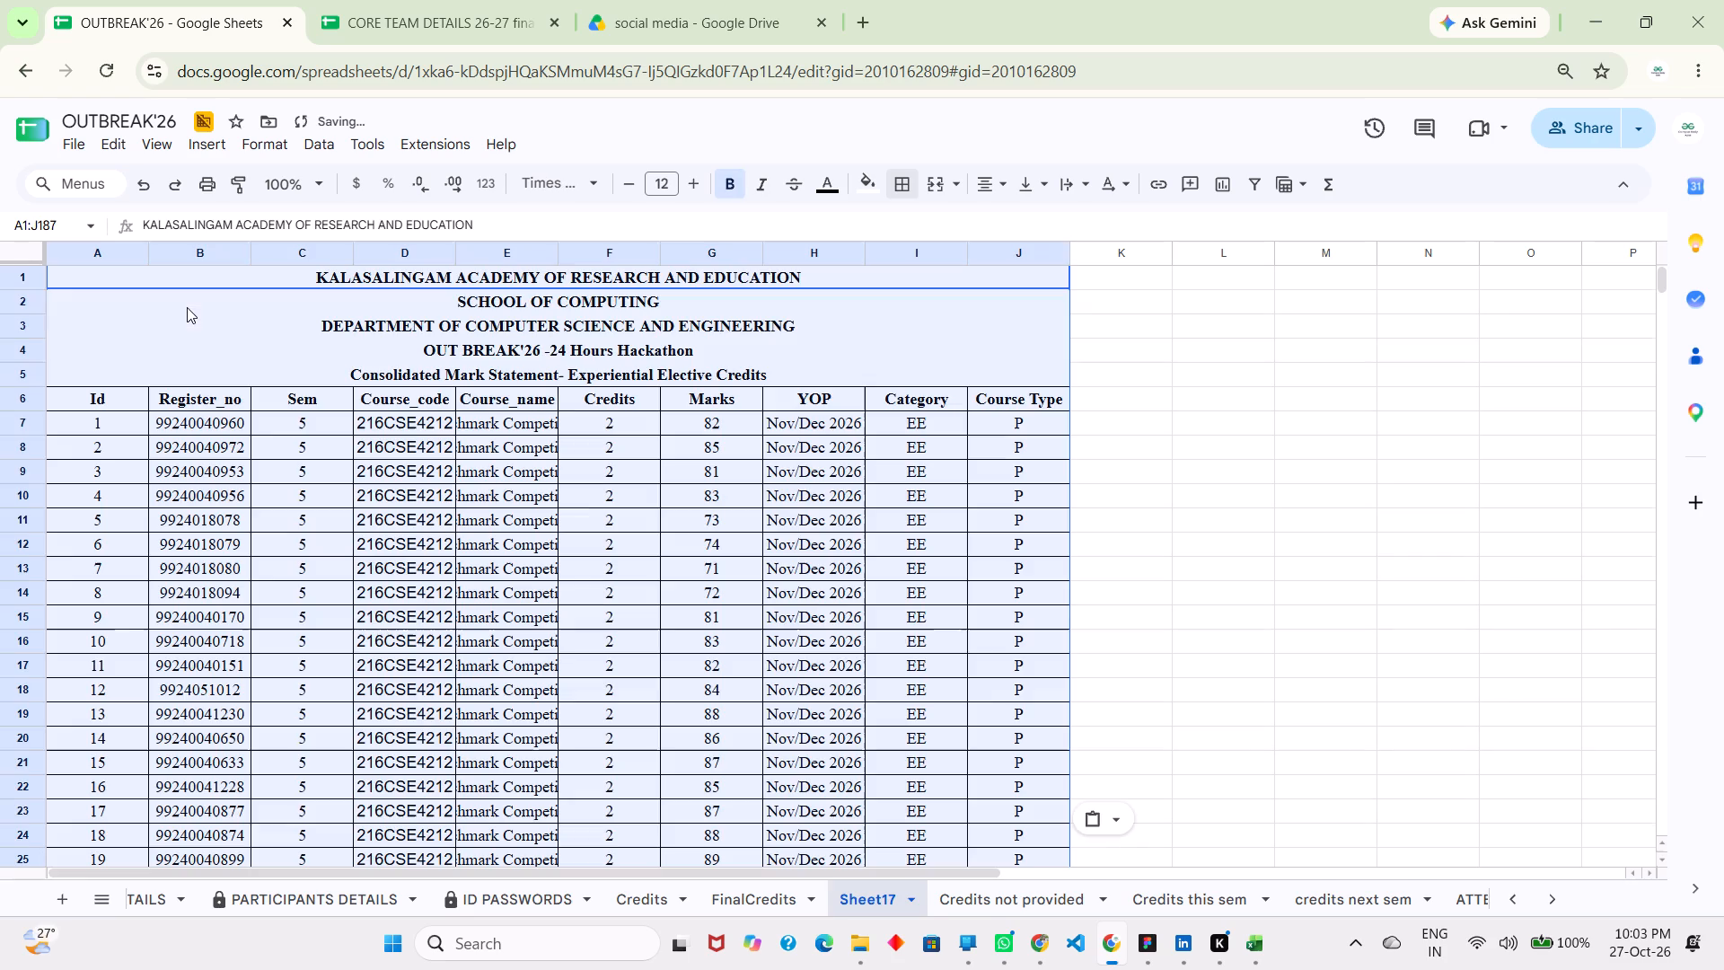
# Fit column E of the pasted mark statement to its course names.
pyautogui.scroll(2, 673, 481)
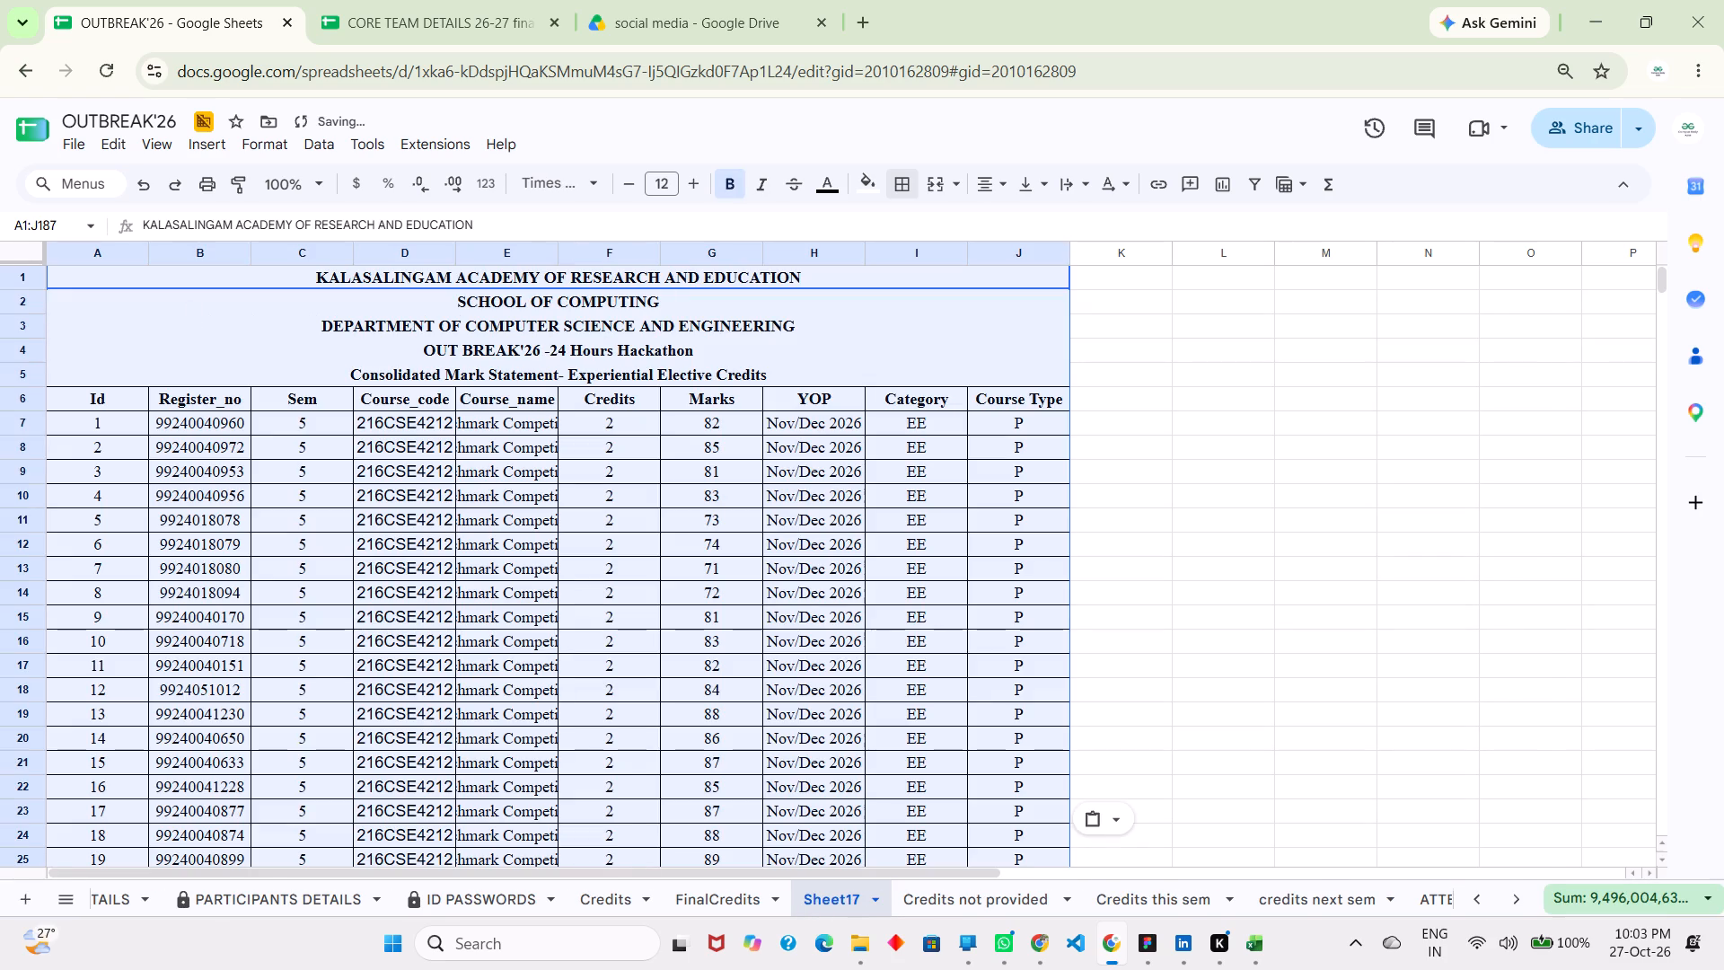
pyautogui.doubleClick(558, 251)
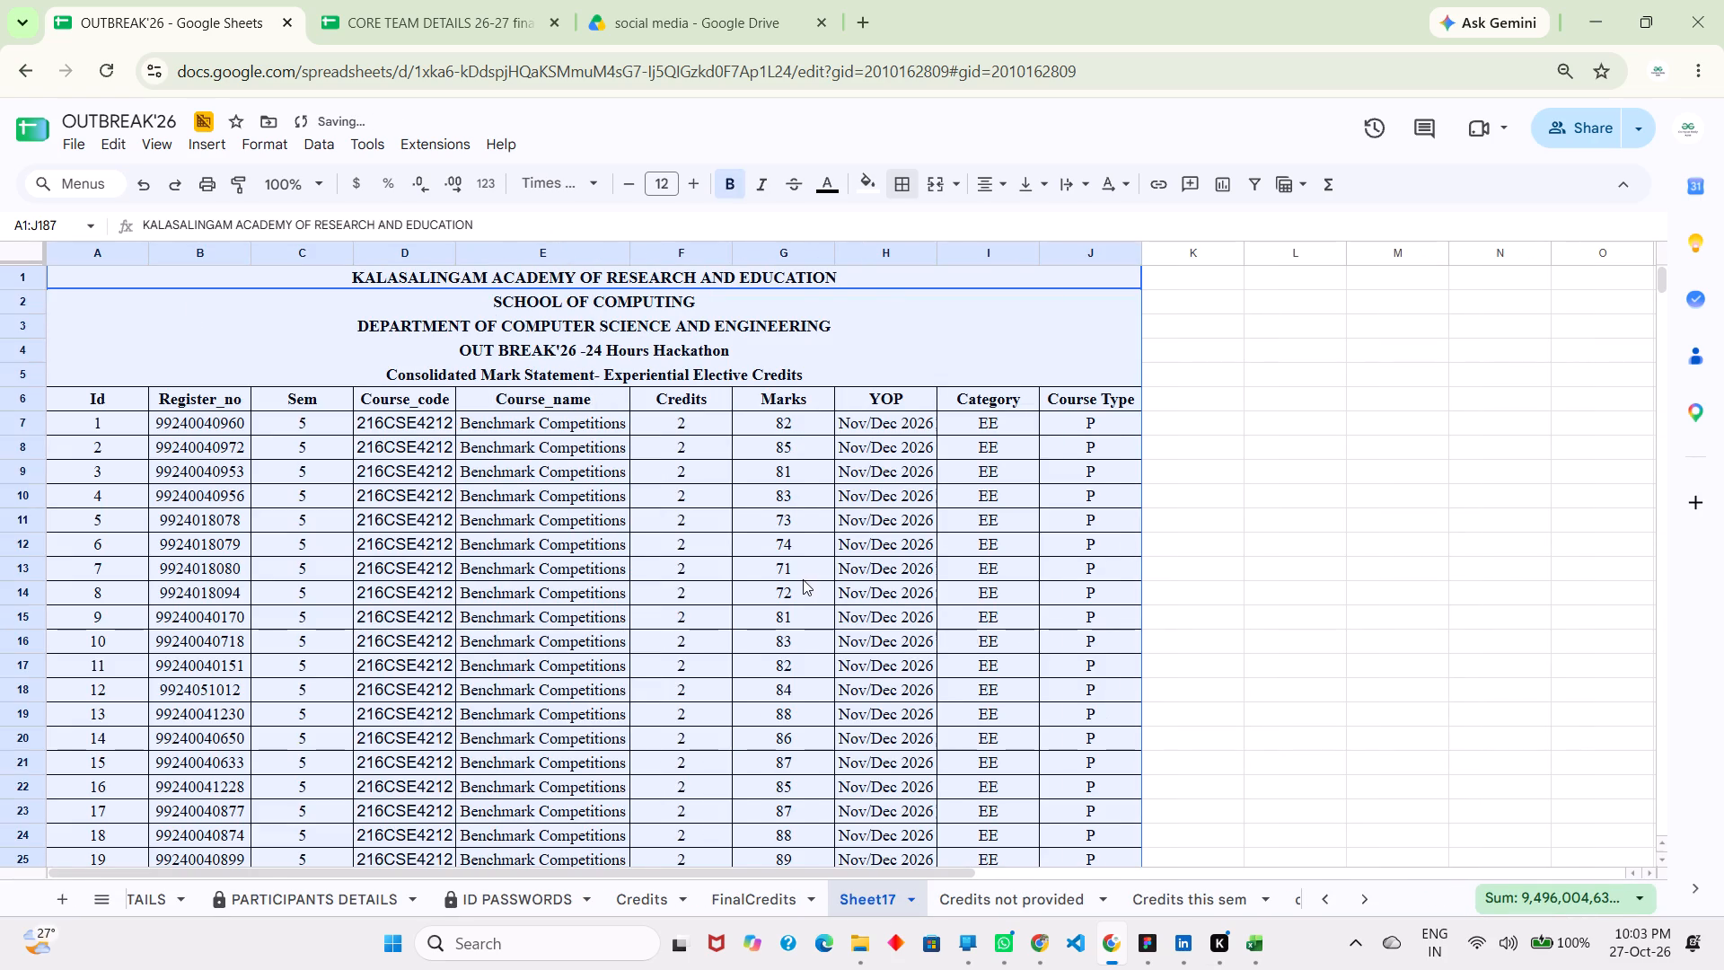
pyautogui.click(770, 415)
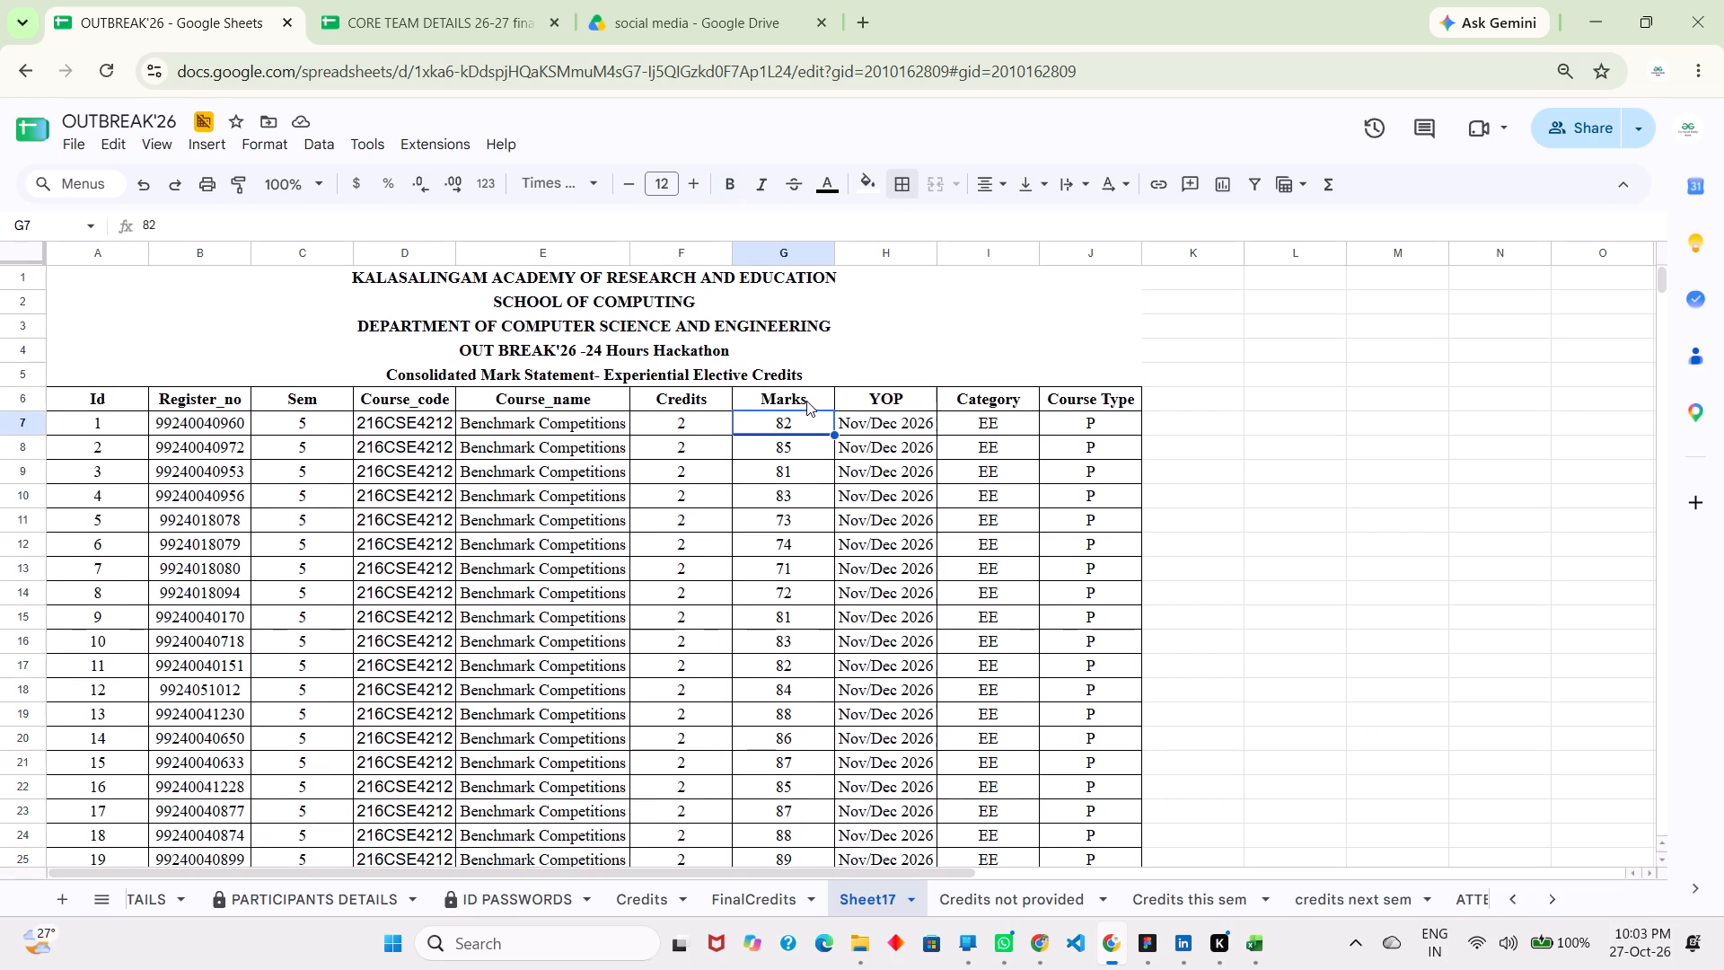
pyautogui.click(806, 401)
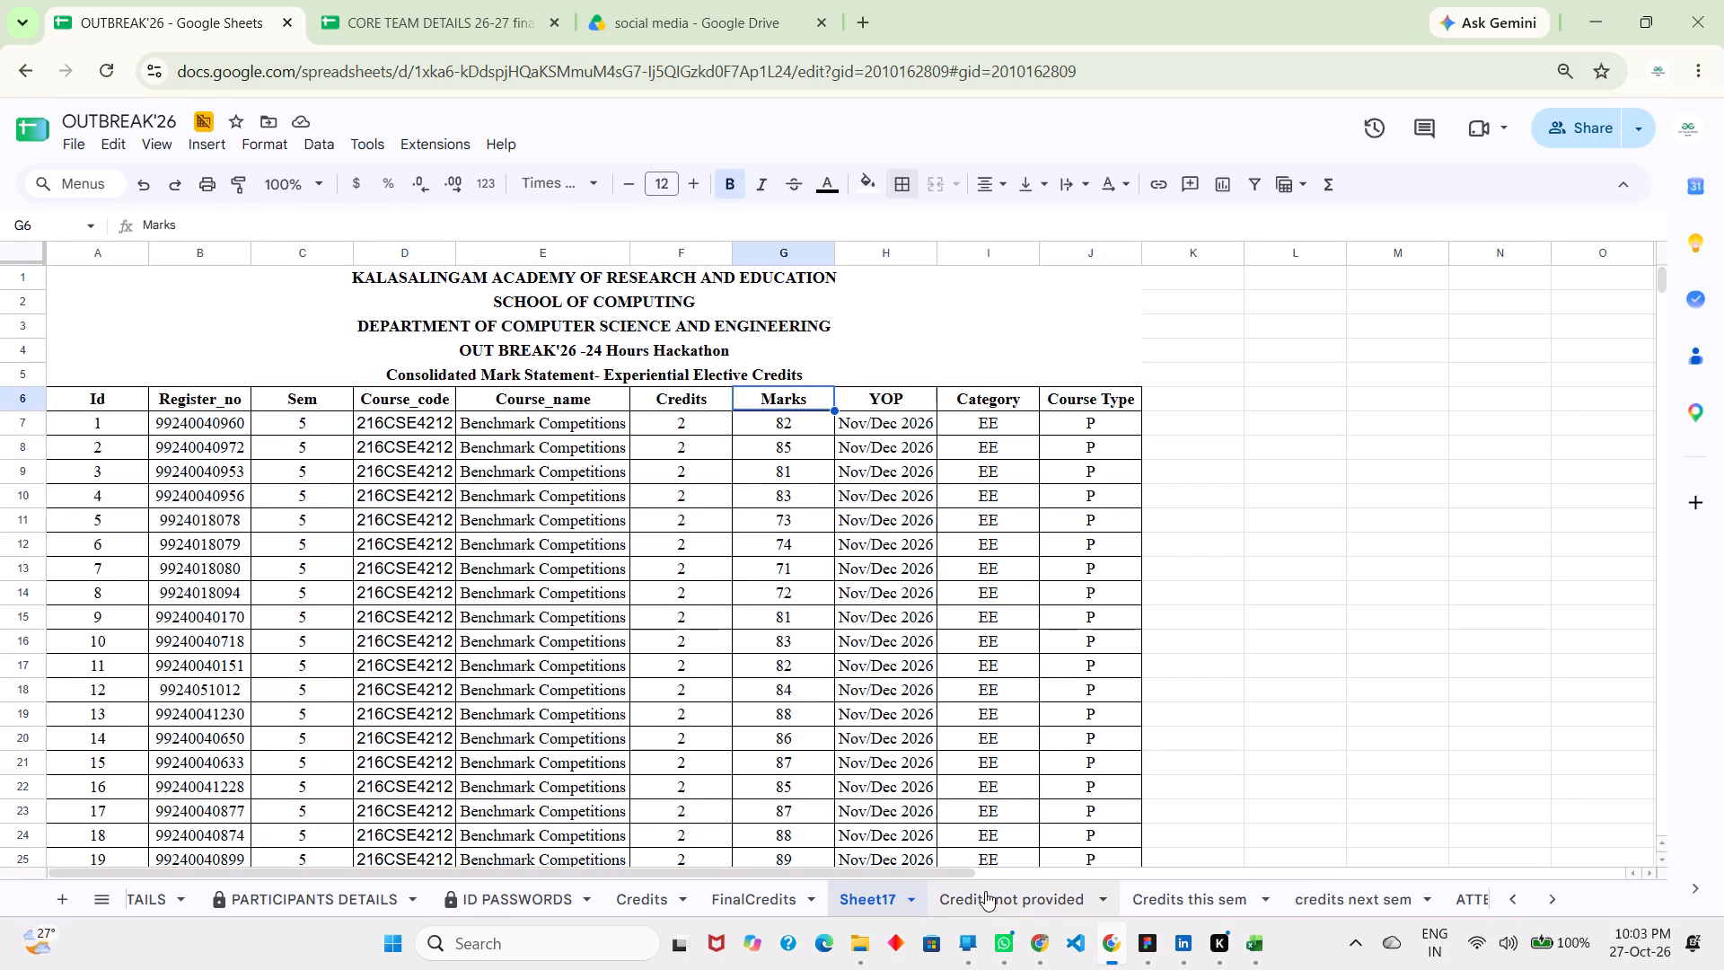
# Copy the Acadamic credits heading from FinalCredits and paste it over the Credits heading in F6 of Sheet17.
pyautogui.click(770, 893)
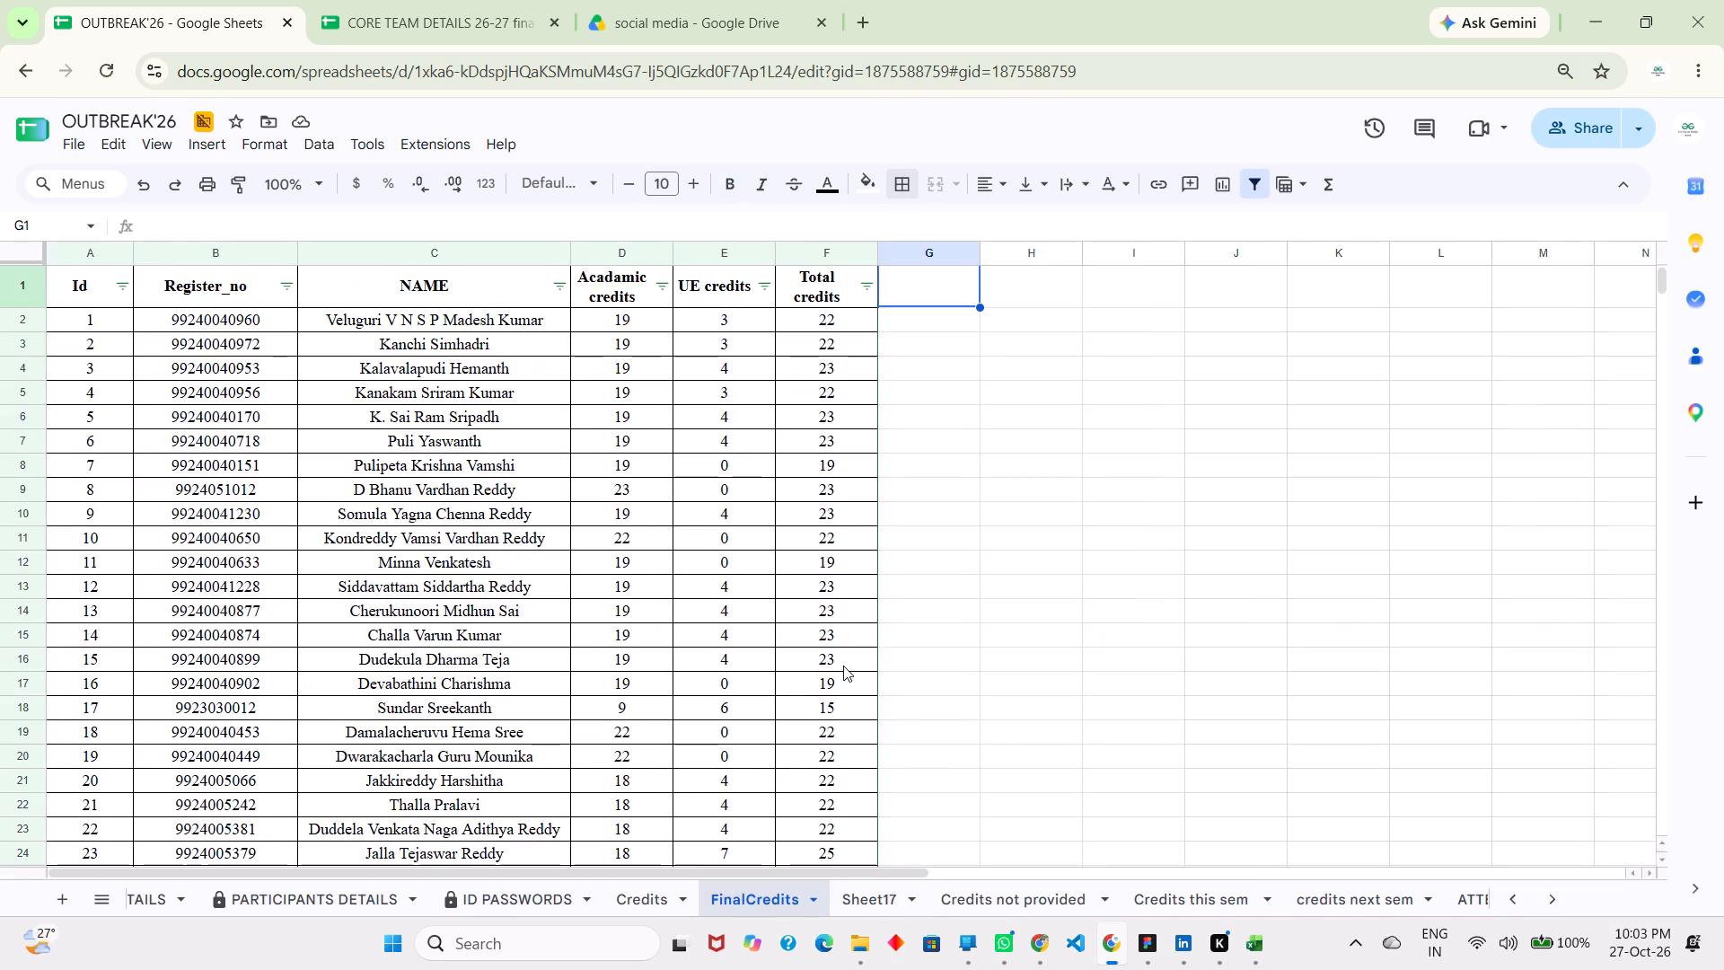
pyautogui.scroll(4, 843, 666)
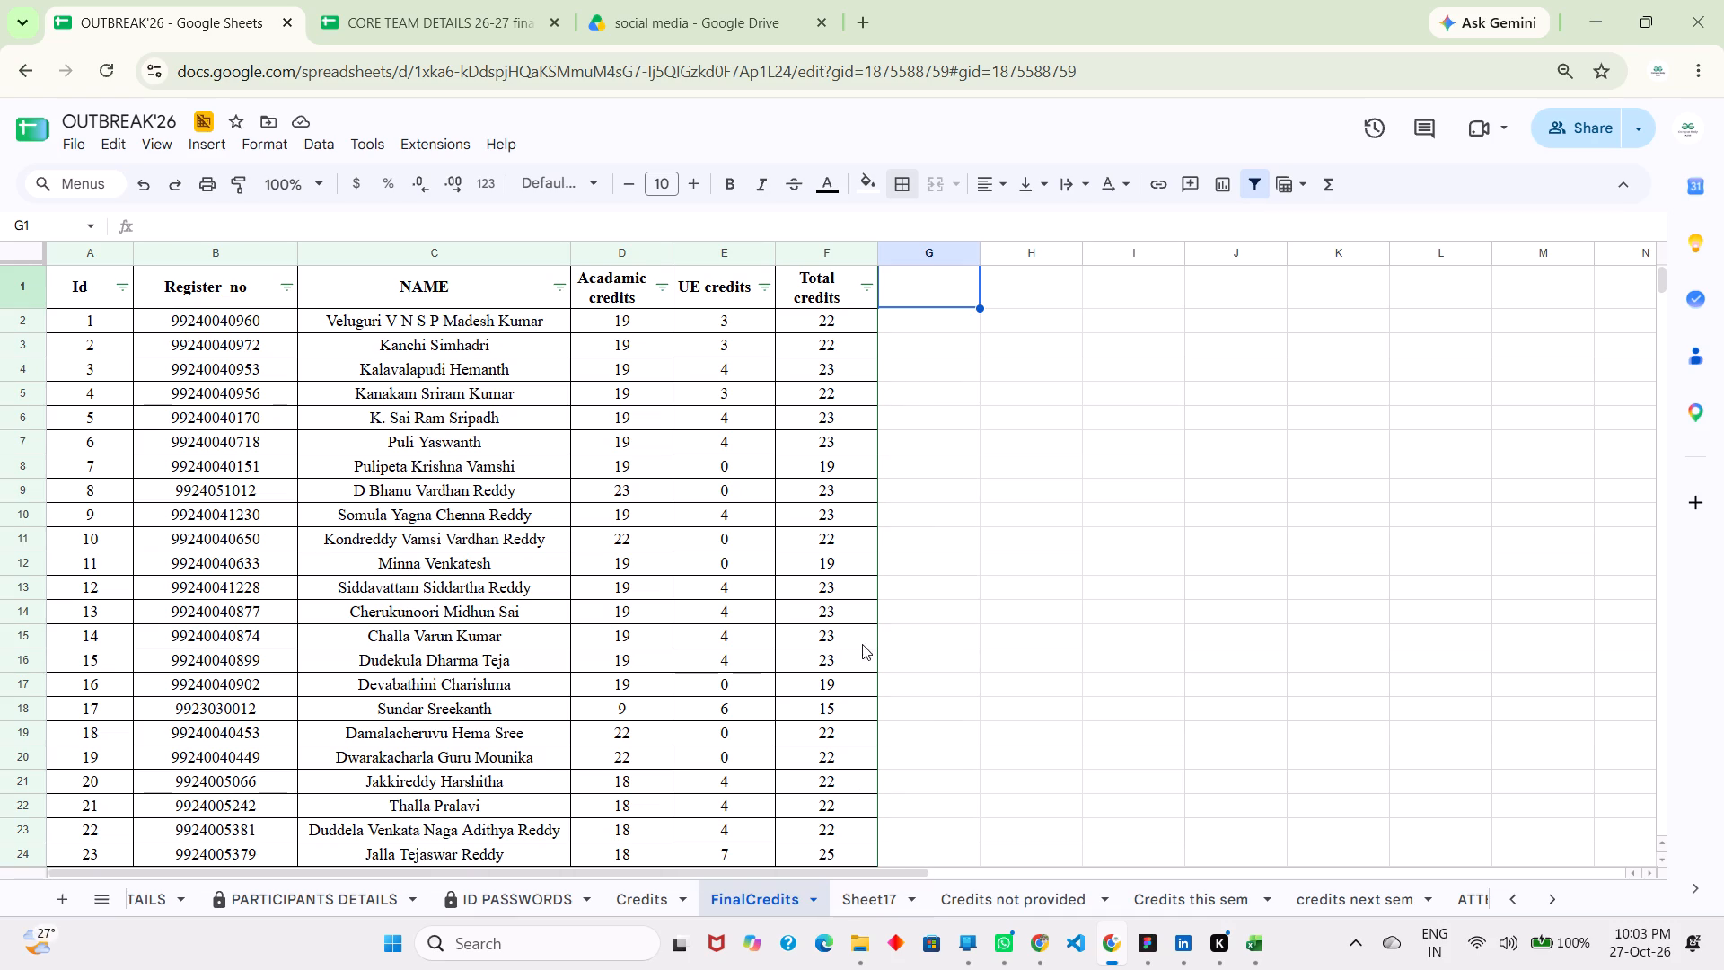
pyautogui.click(595, 285)
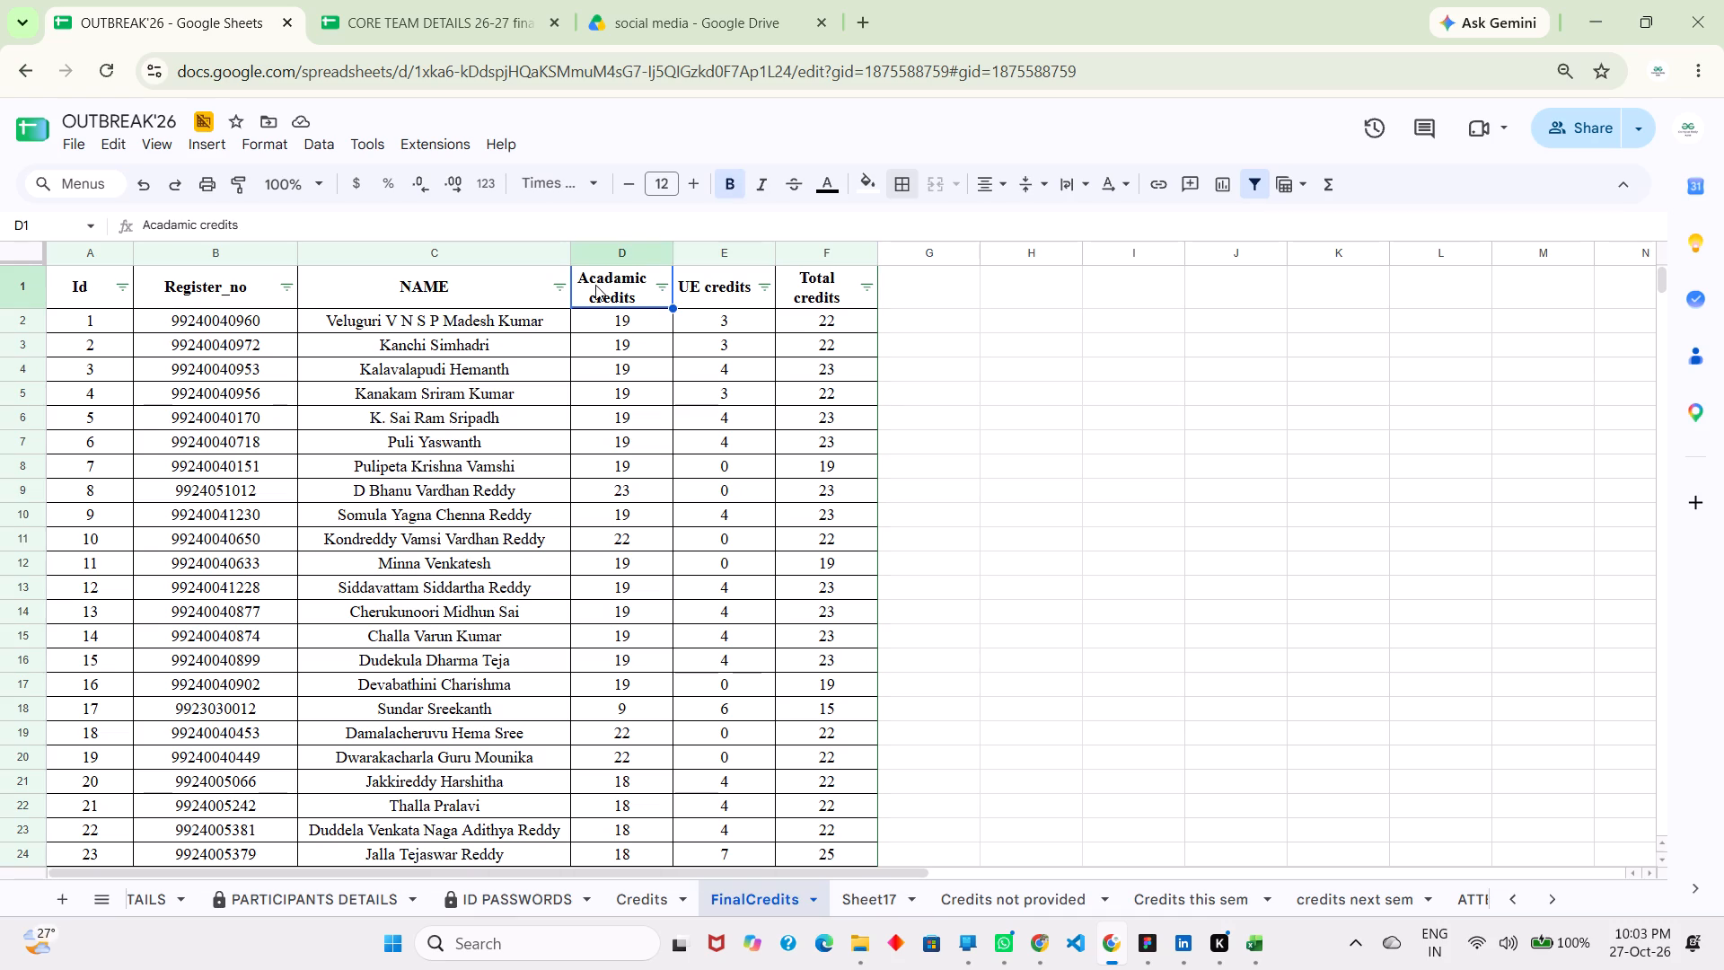
pyautogui.hotkey('ctrl', 'c')
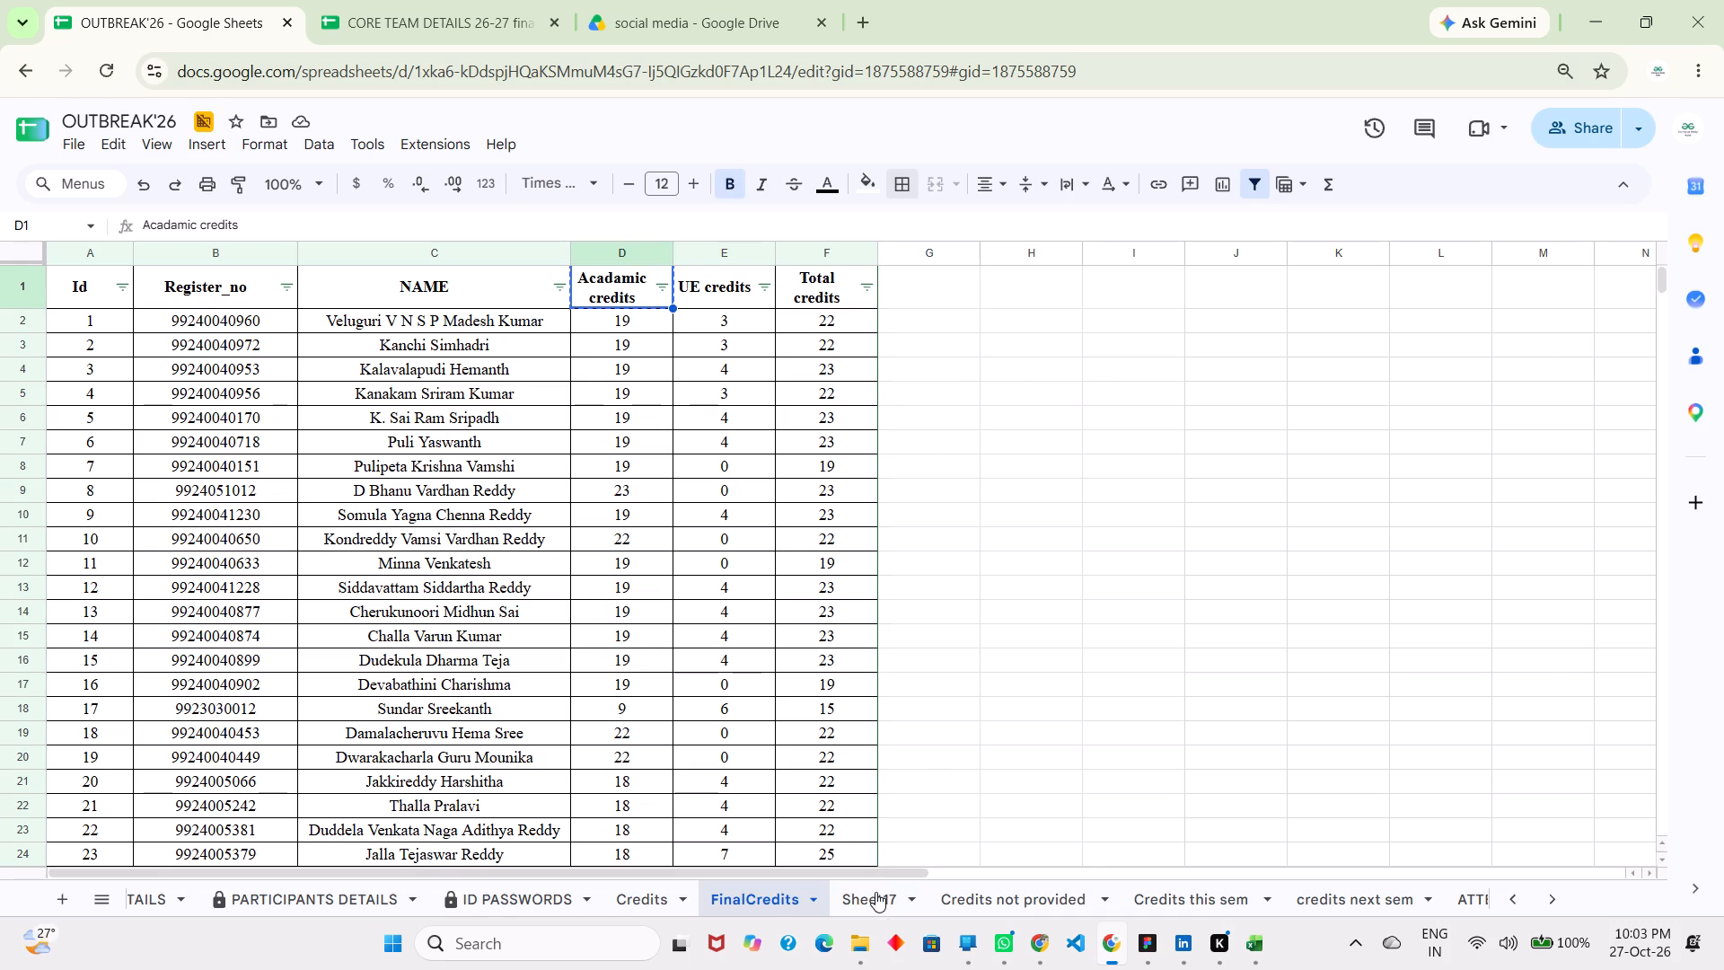
pyautogui.click(875, 892)
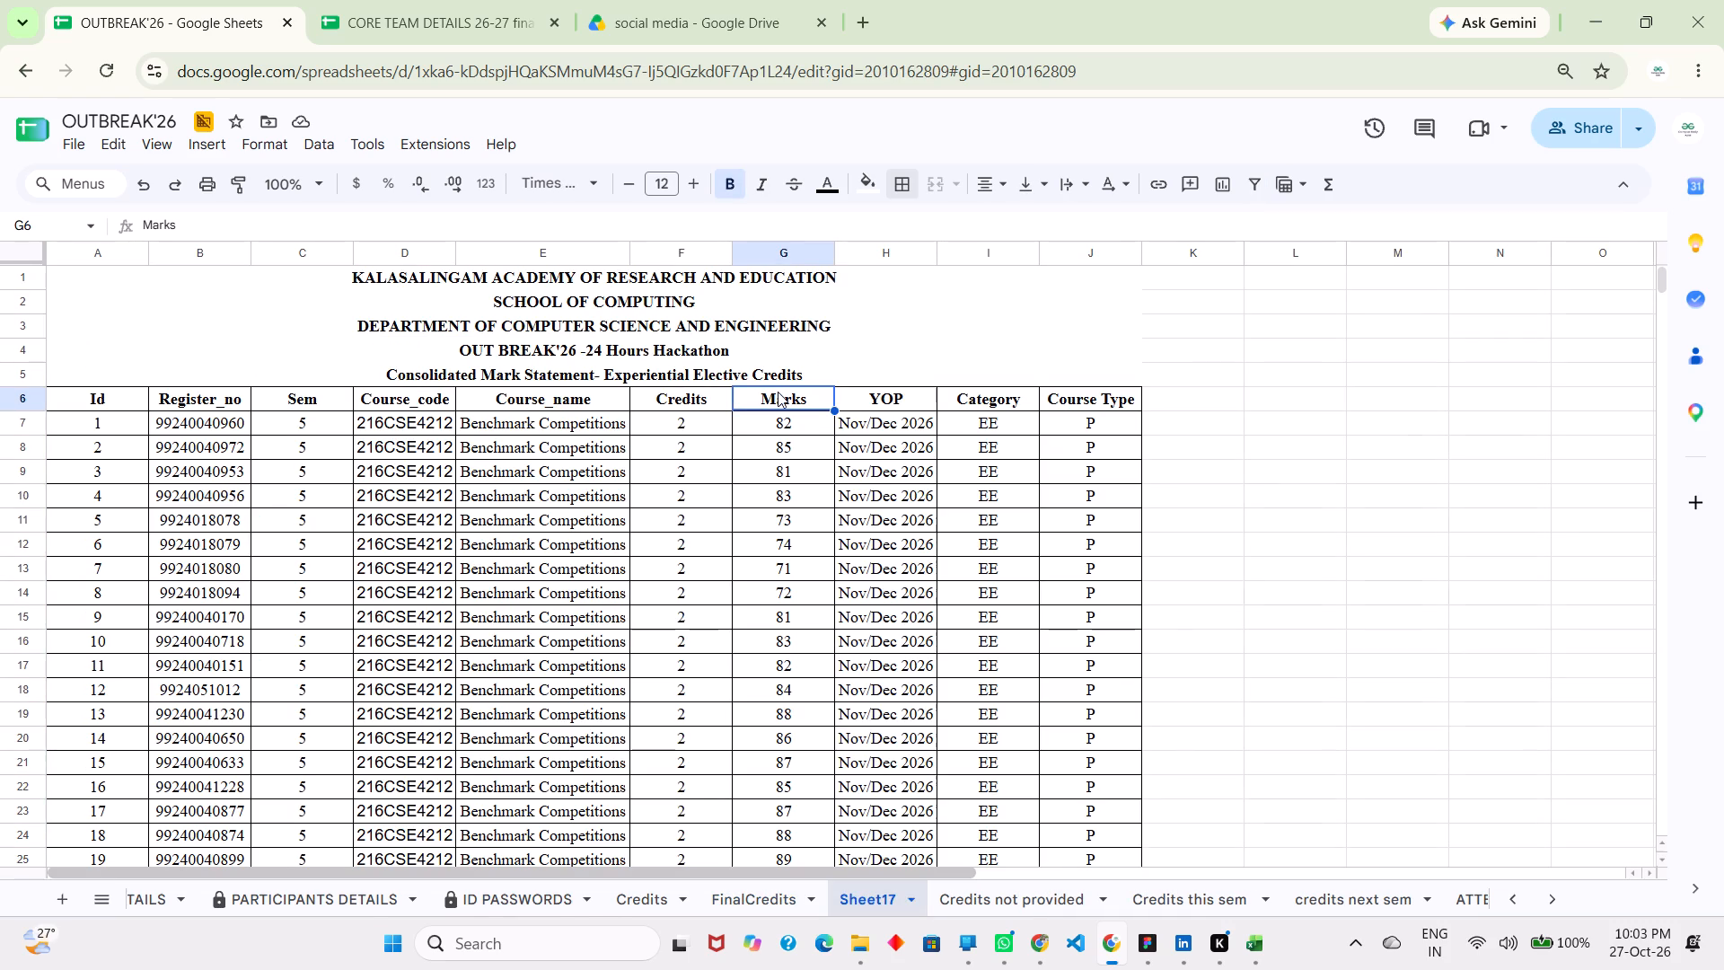
pyautogui.click(707, 396)
pyautogui.hotkey('ctrl', 'v')
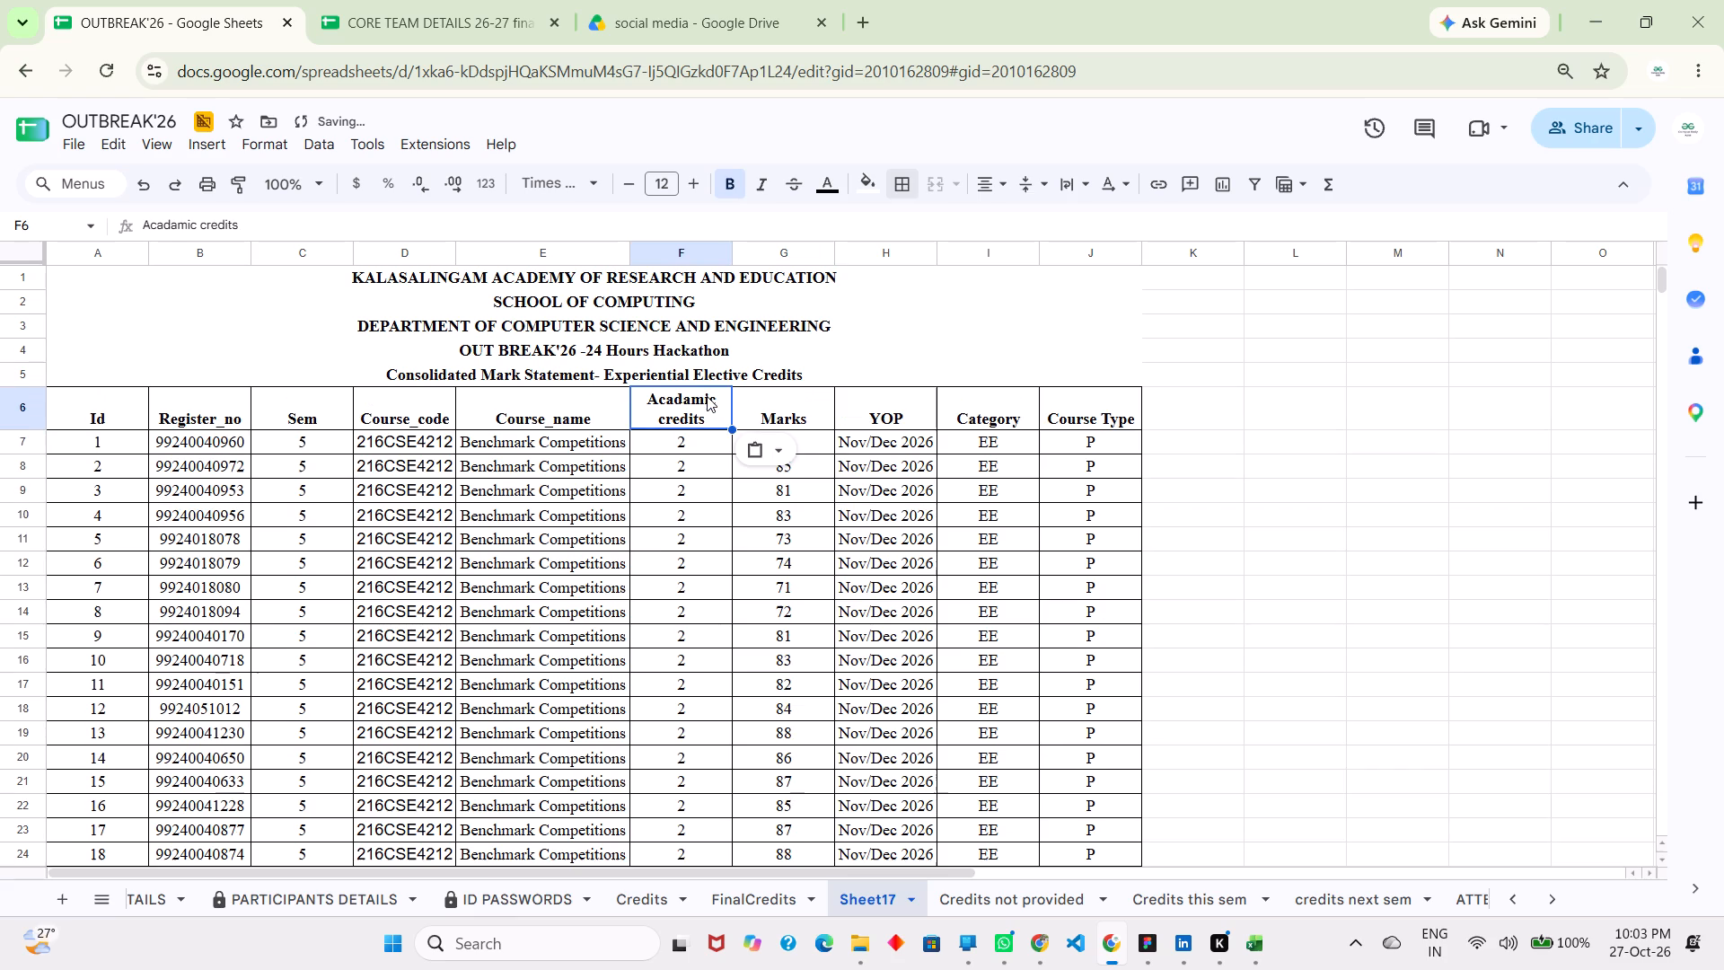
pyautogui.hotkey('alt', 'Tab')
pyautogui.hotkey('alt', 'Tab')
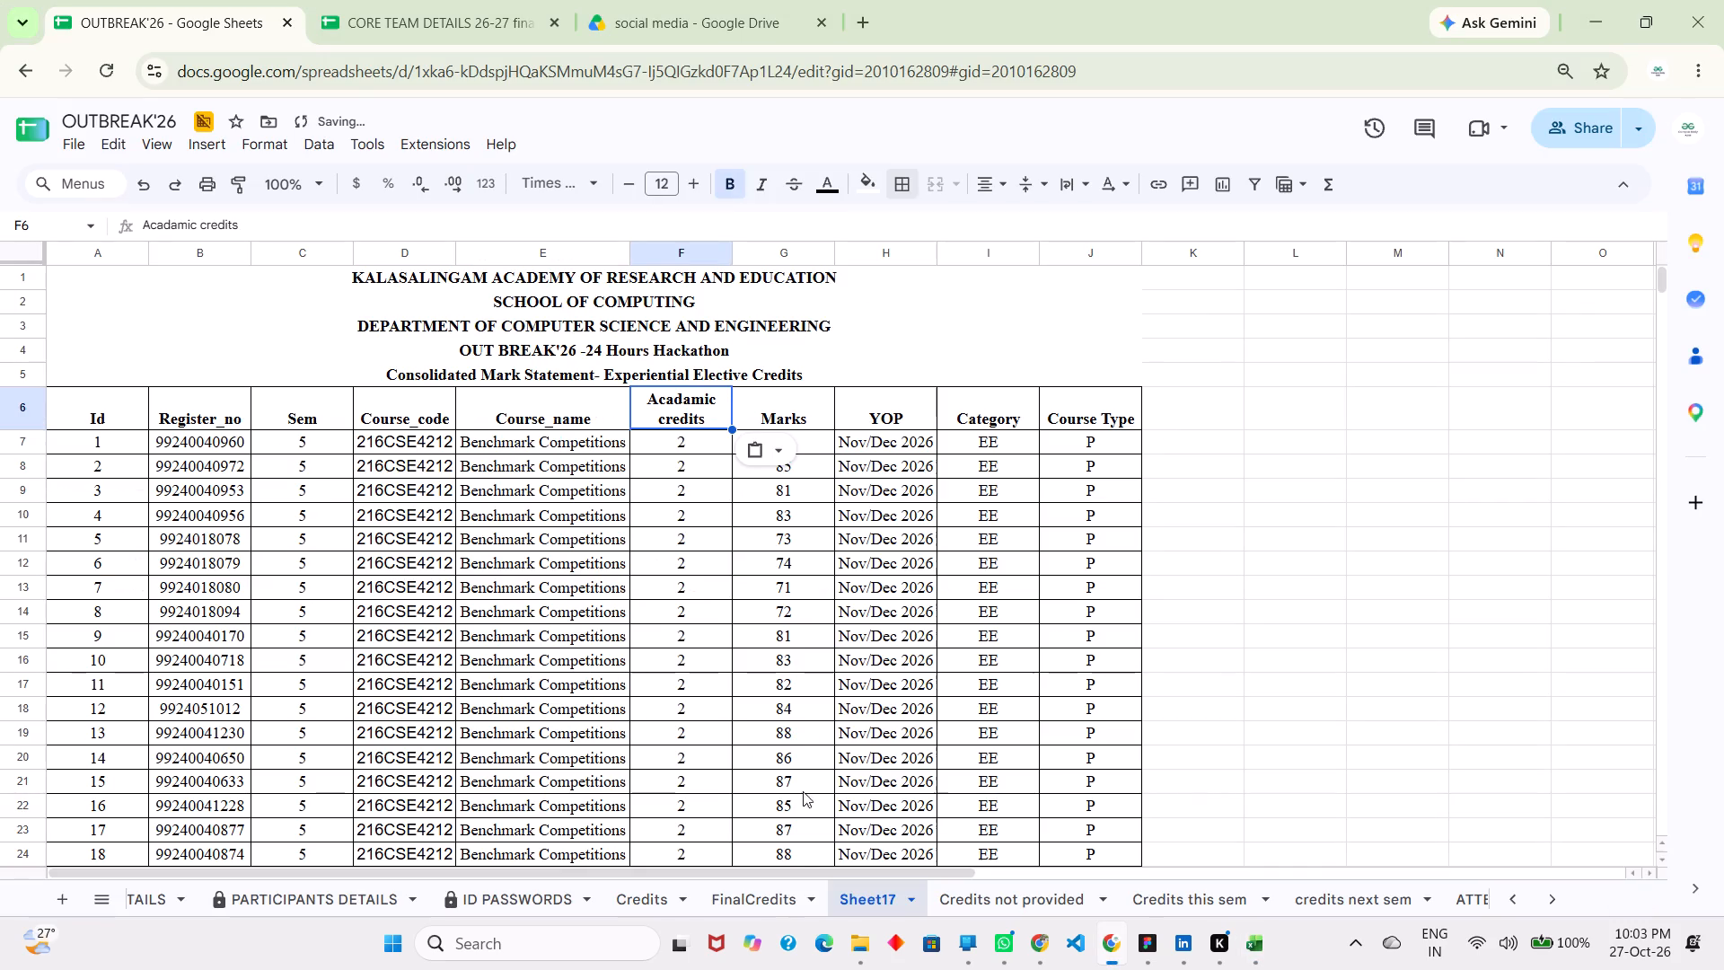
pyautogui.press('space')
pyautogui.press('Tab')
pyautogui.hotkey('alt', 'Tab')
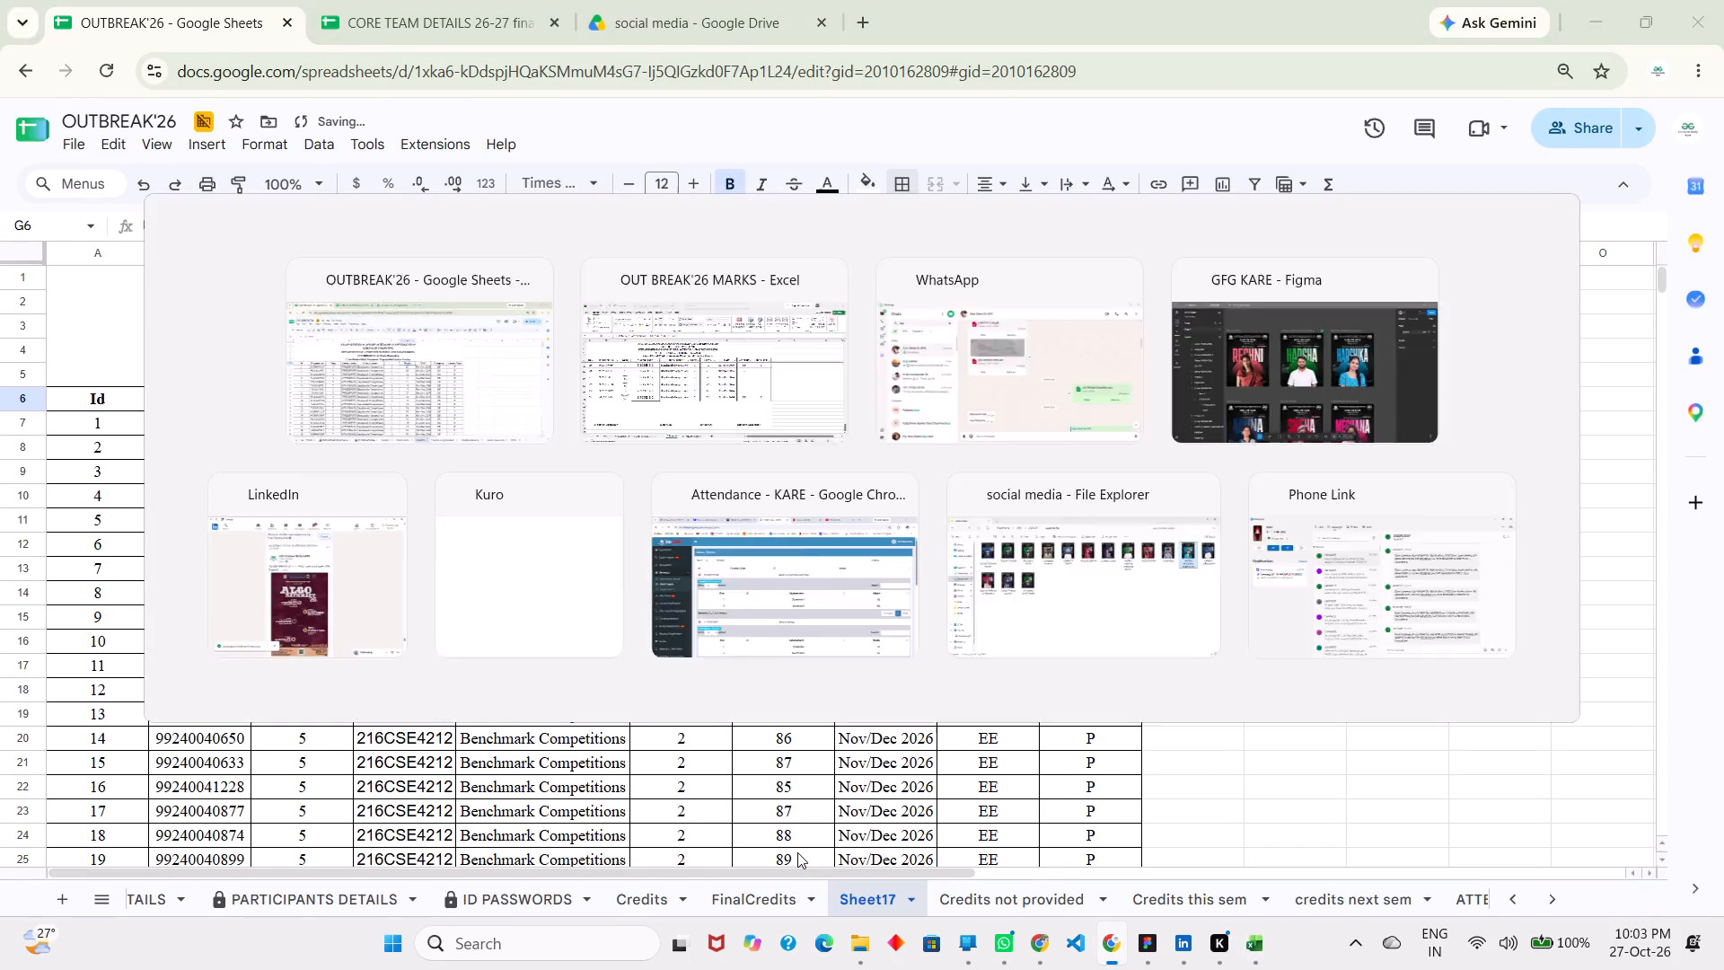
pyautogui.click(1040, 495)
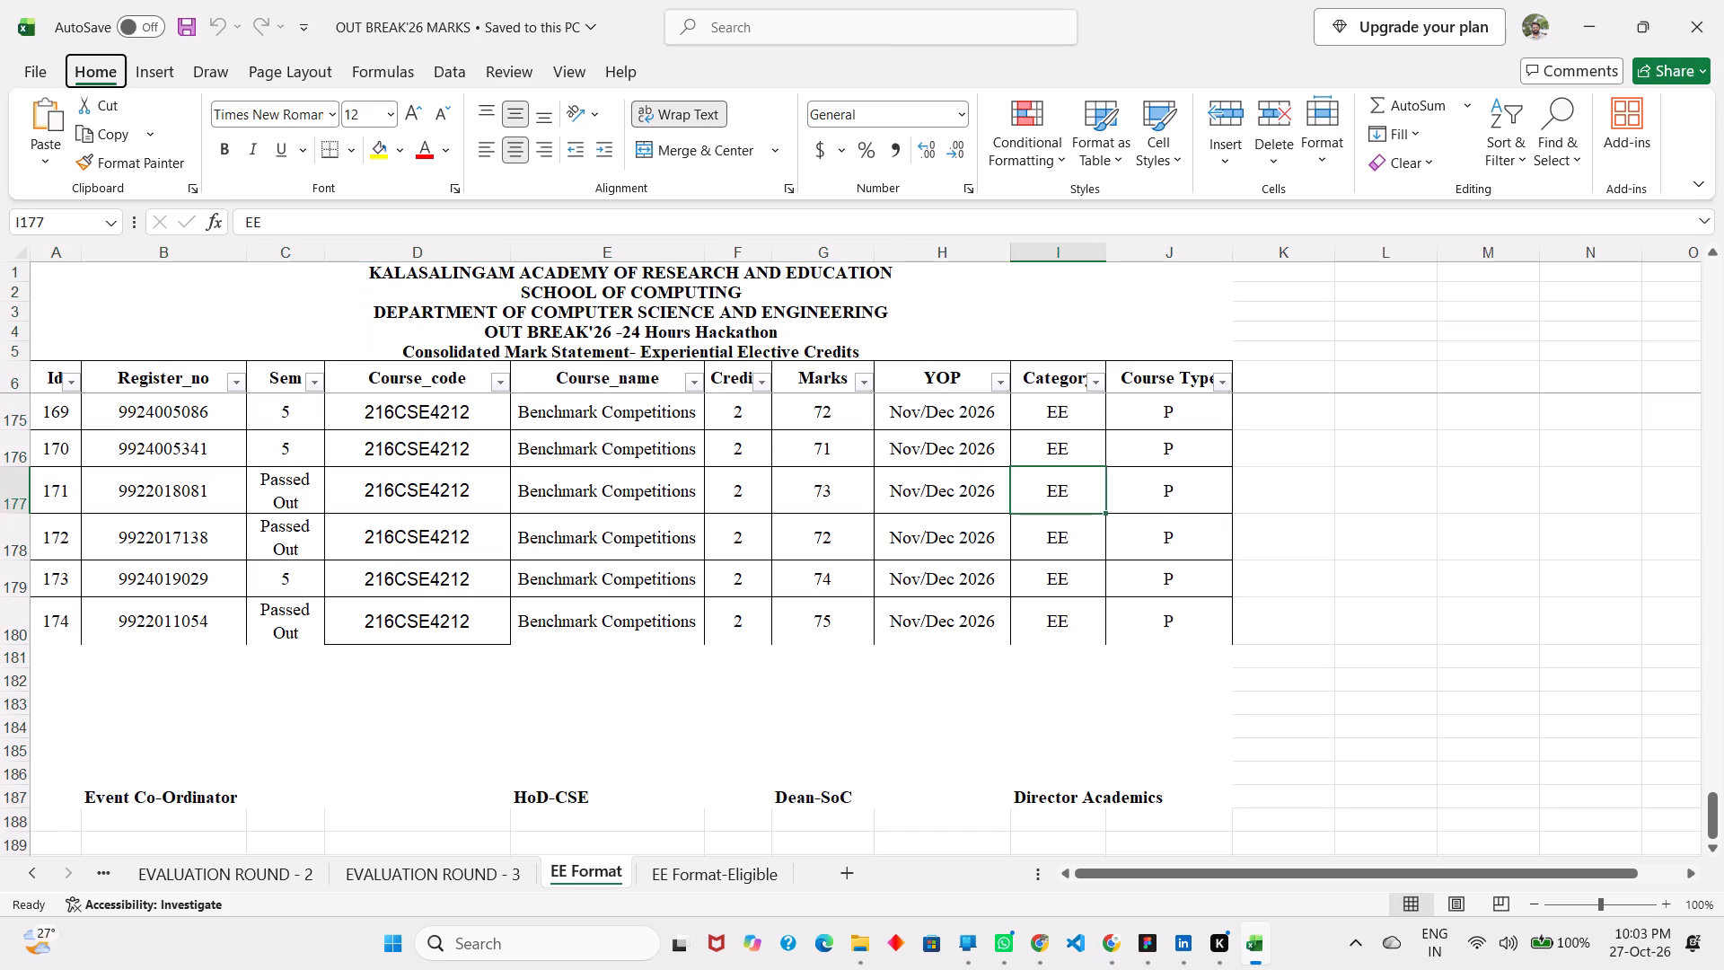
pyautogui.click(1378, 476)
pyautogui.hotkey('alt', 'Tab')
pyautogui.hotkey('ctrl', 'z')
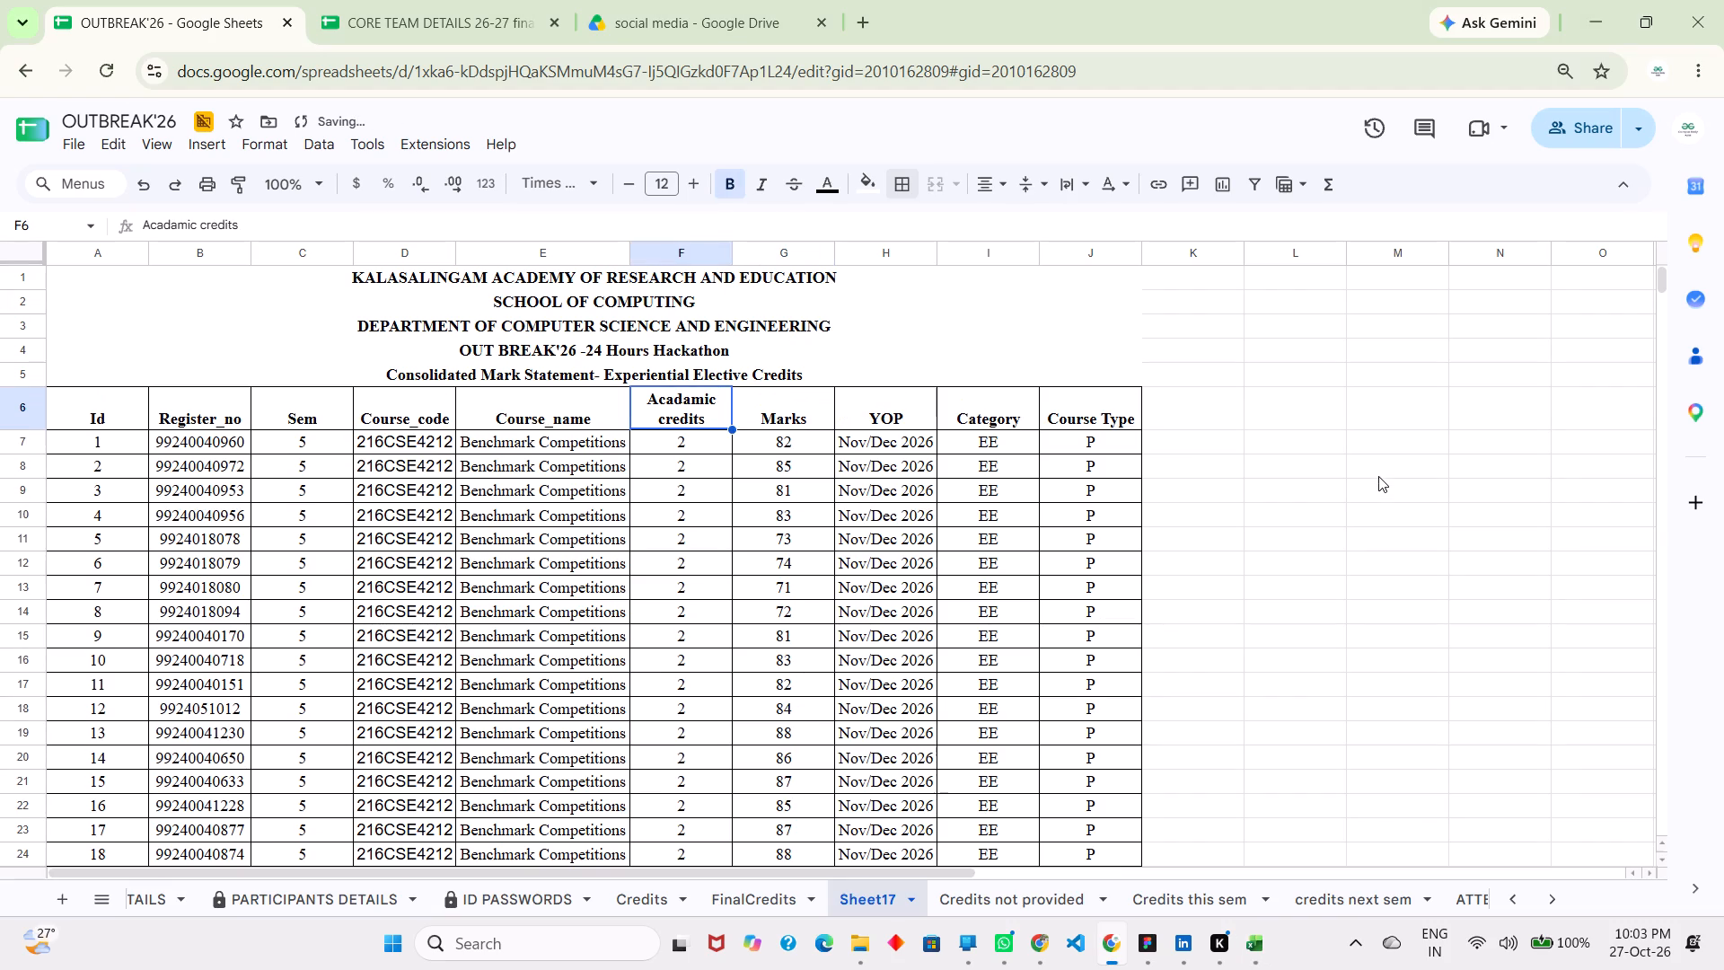
# Copy the UE credits heading from FinalCredits and paste it over the Marks heading in G6 of Sheet17.
pyautogui.click(790, 913)
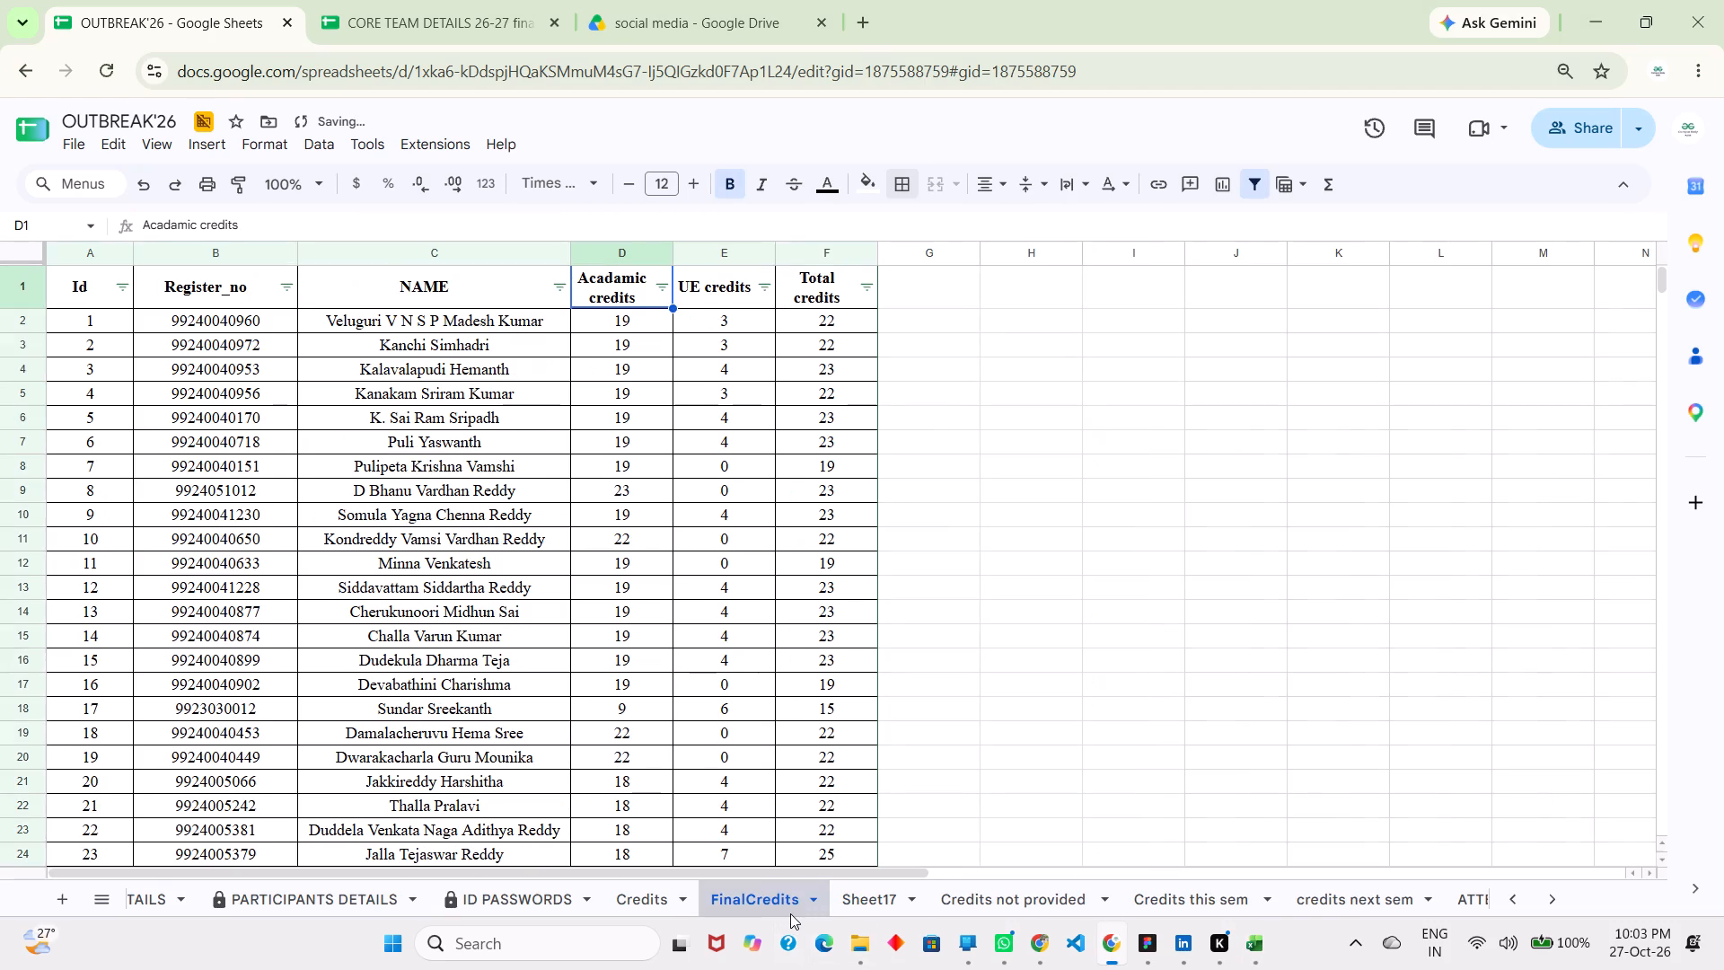
pyautogui.click(720, 286)
pyautogui.hotkey('ctrl', 'c')
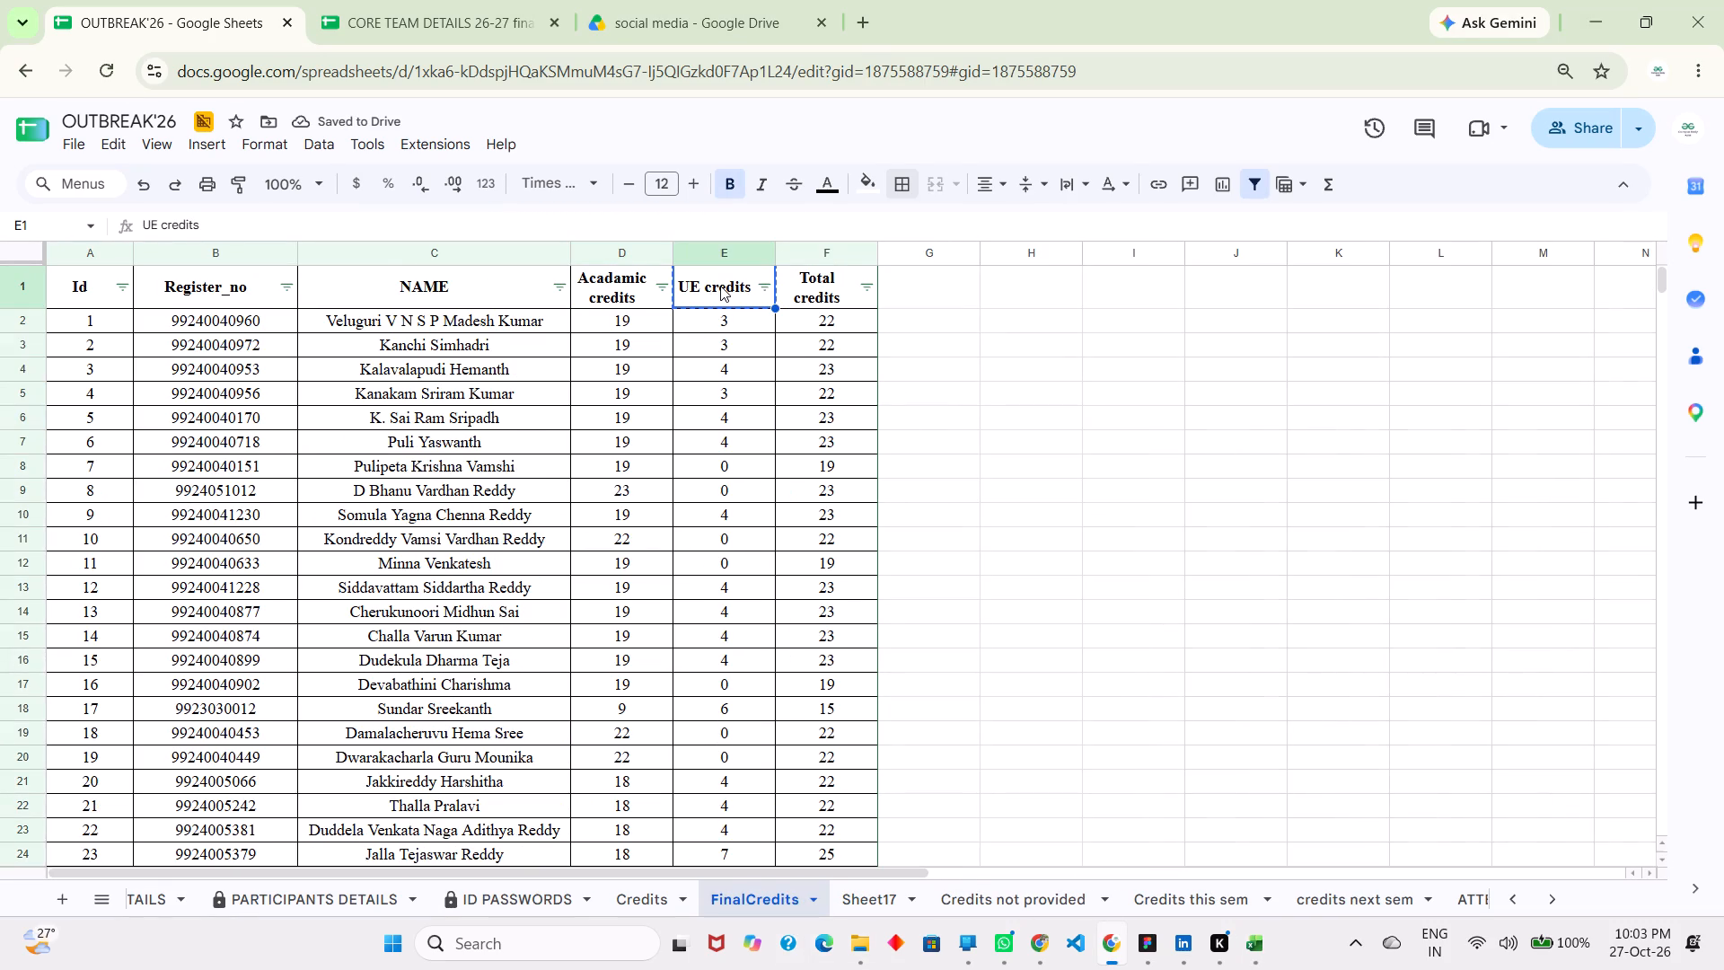
pyautogui.click(862, 884)
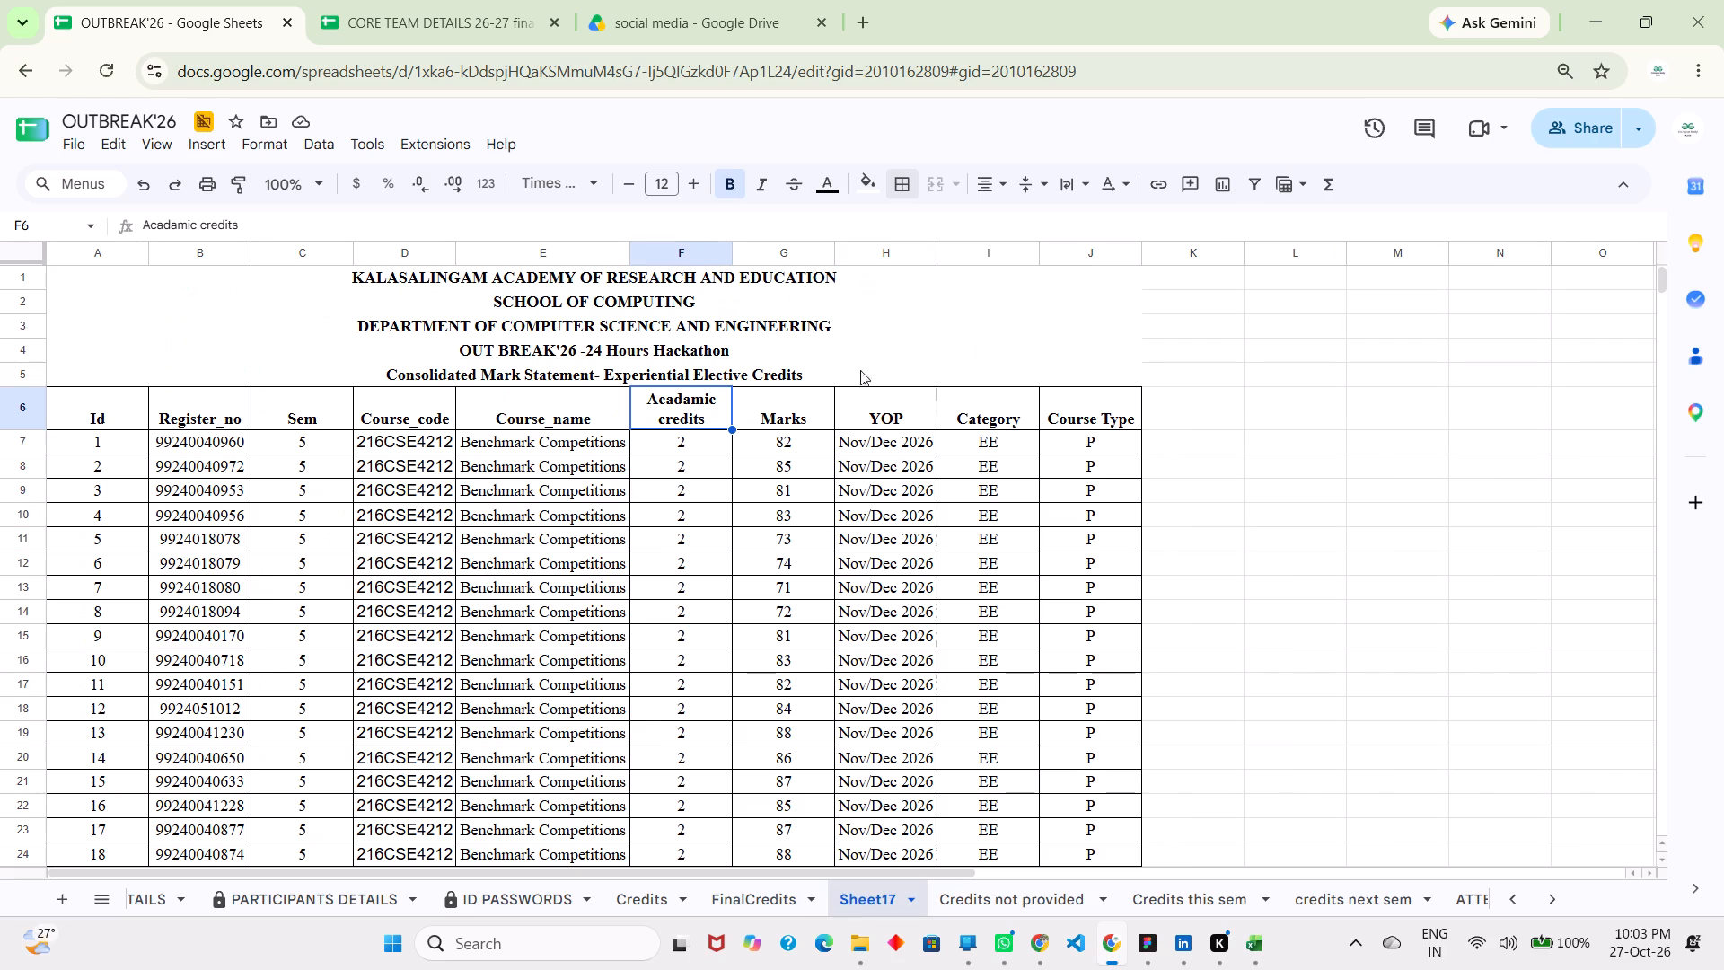
pyautogui.click(830, 410)
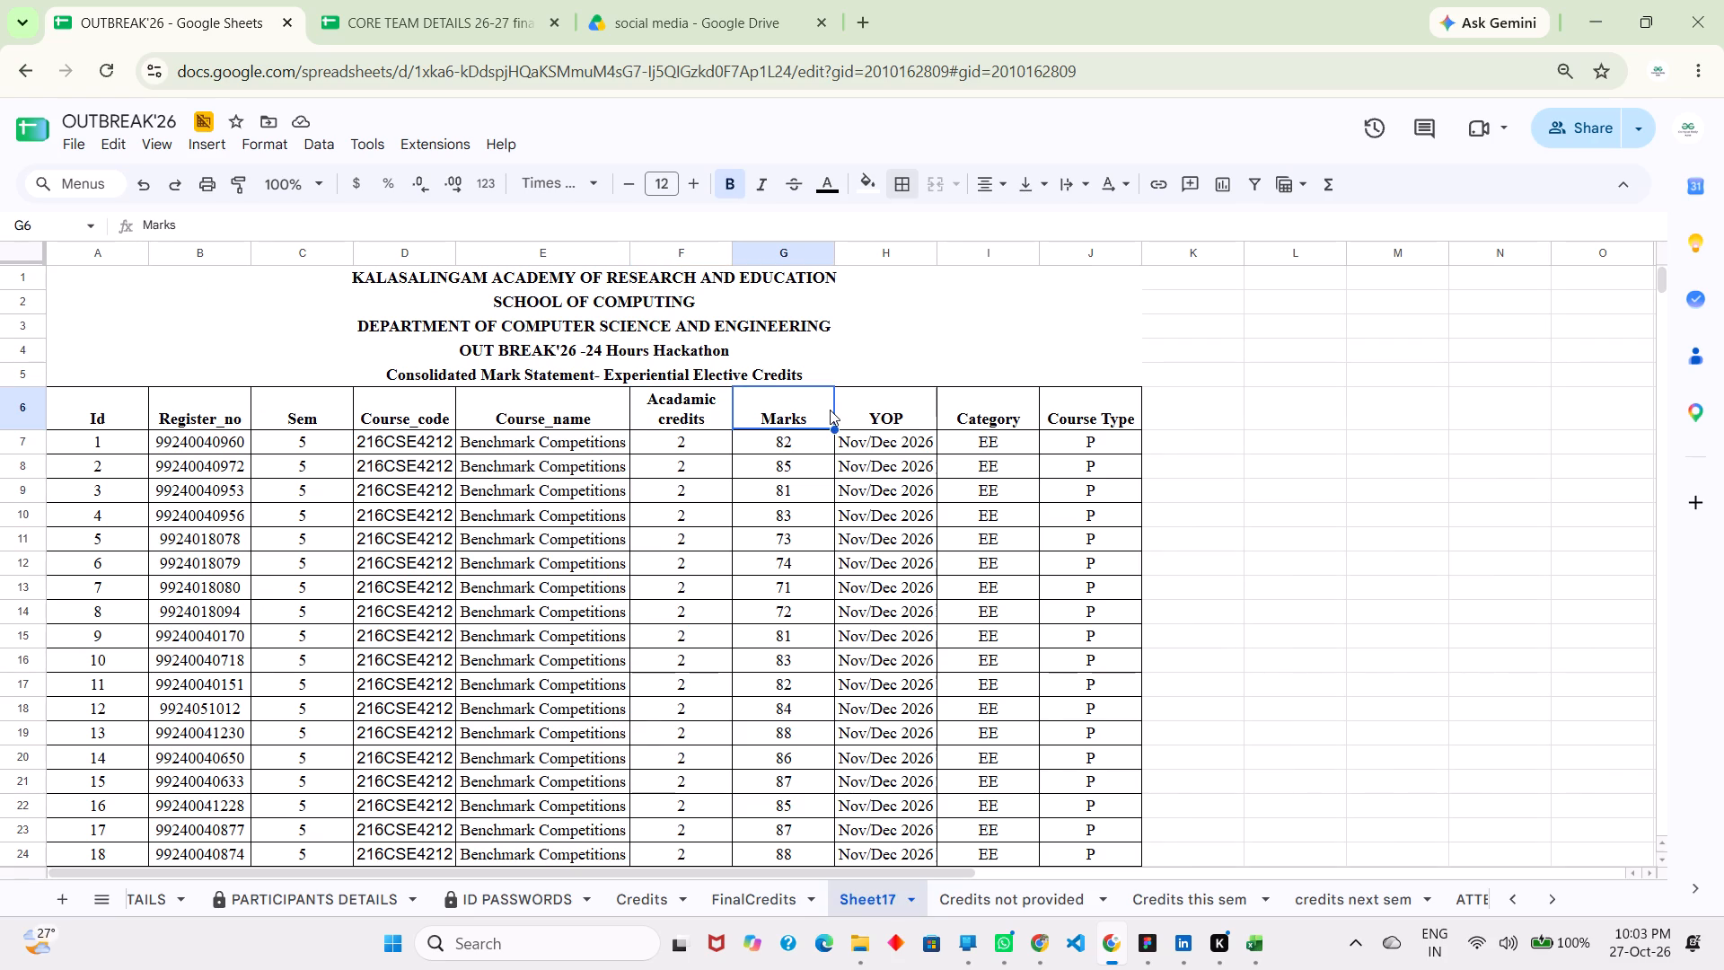
pyautogui.hotkey('ctrl', 'v')
# Copy the Total credits heading from FinalCredits and paste it over the YOP heading in H6 of Sheet17.
pyautogui.click(734, 887)
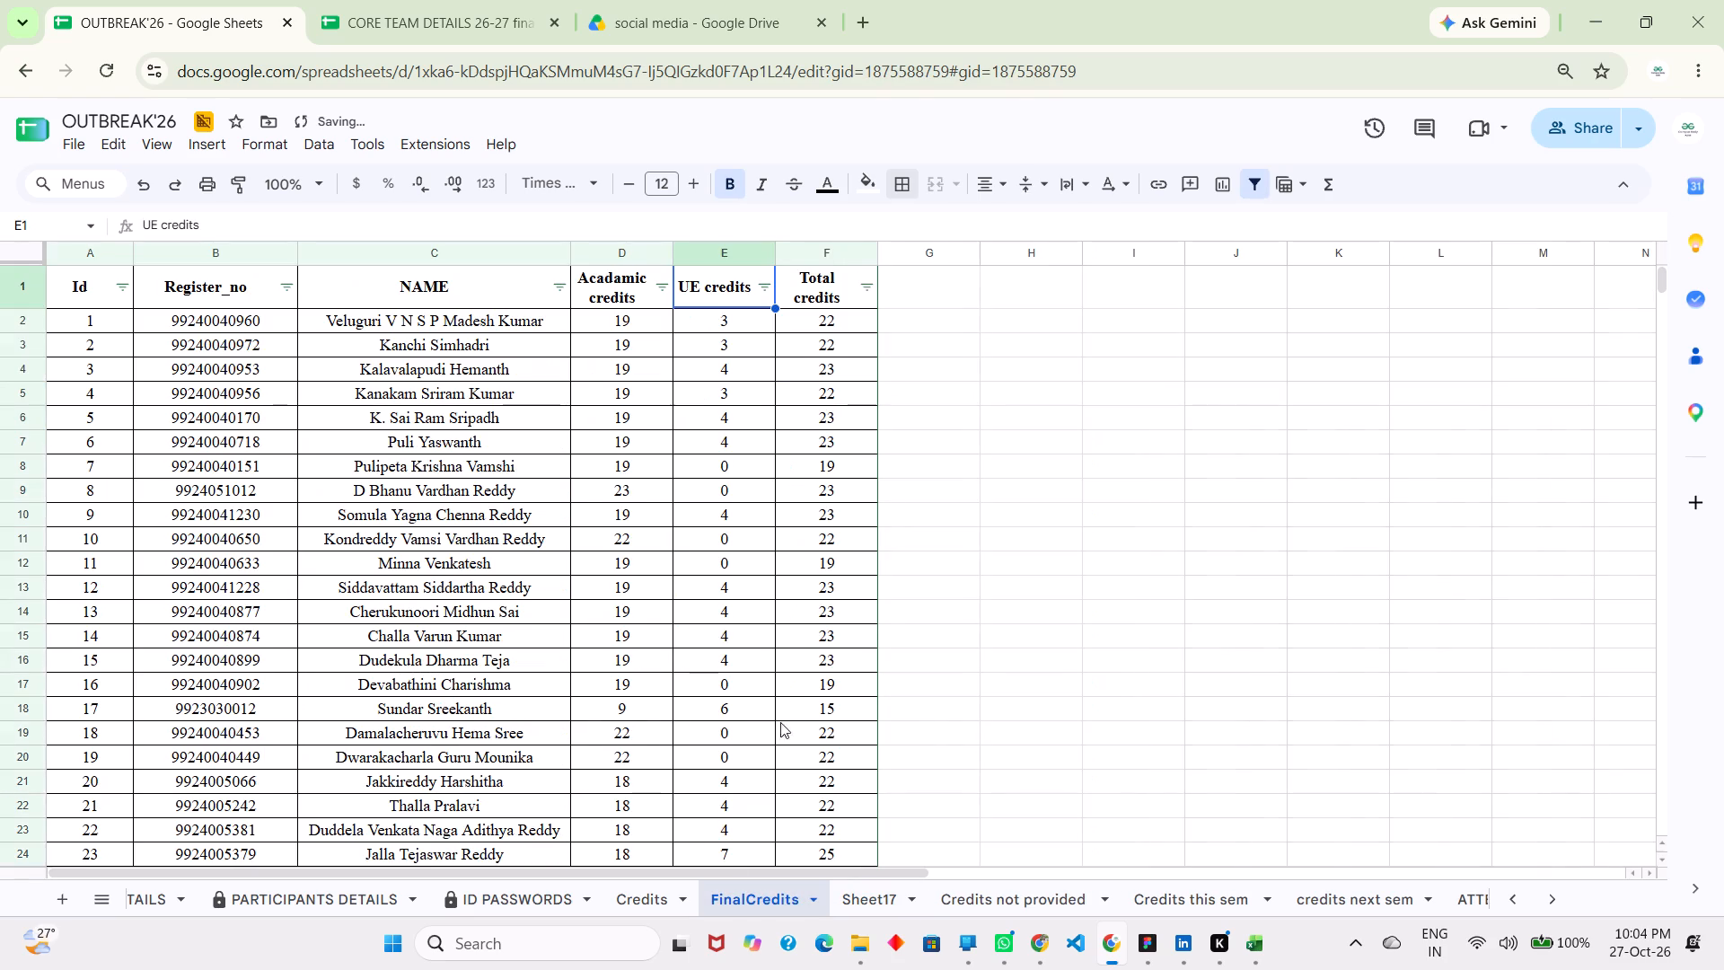
pyautogui.click(813, 295)
pyautogui.hotkey('ctrl', 'c')
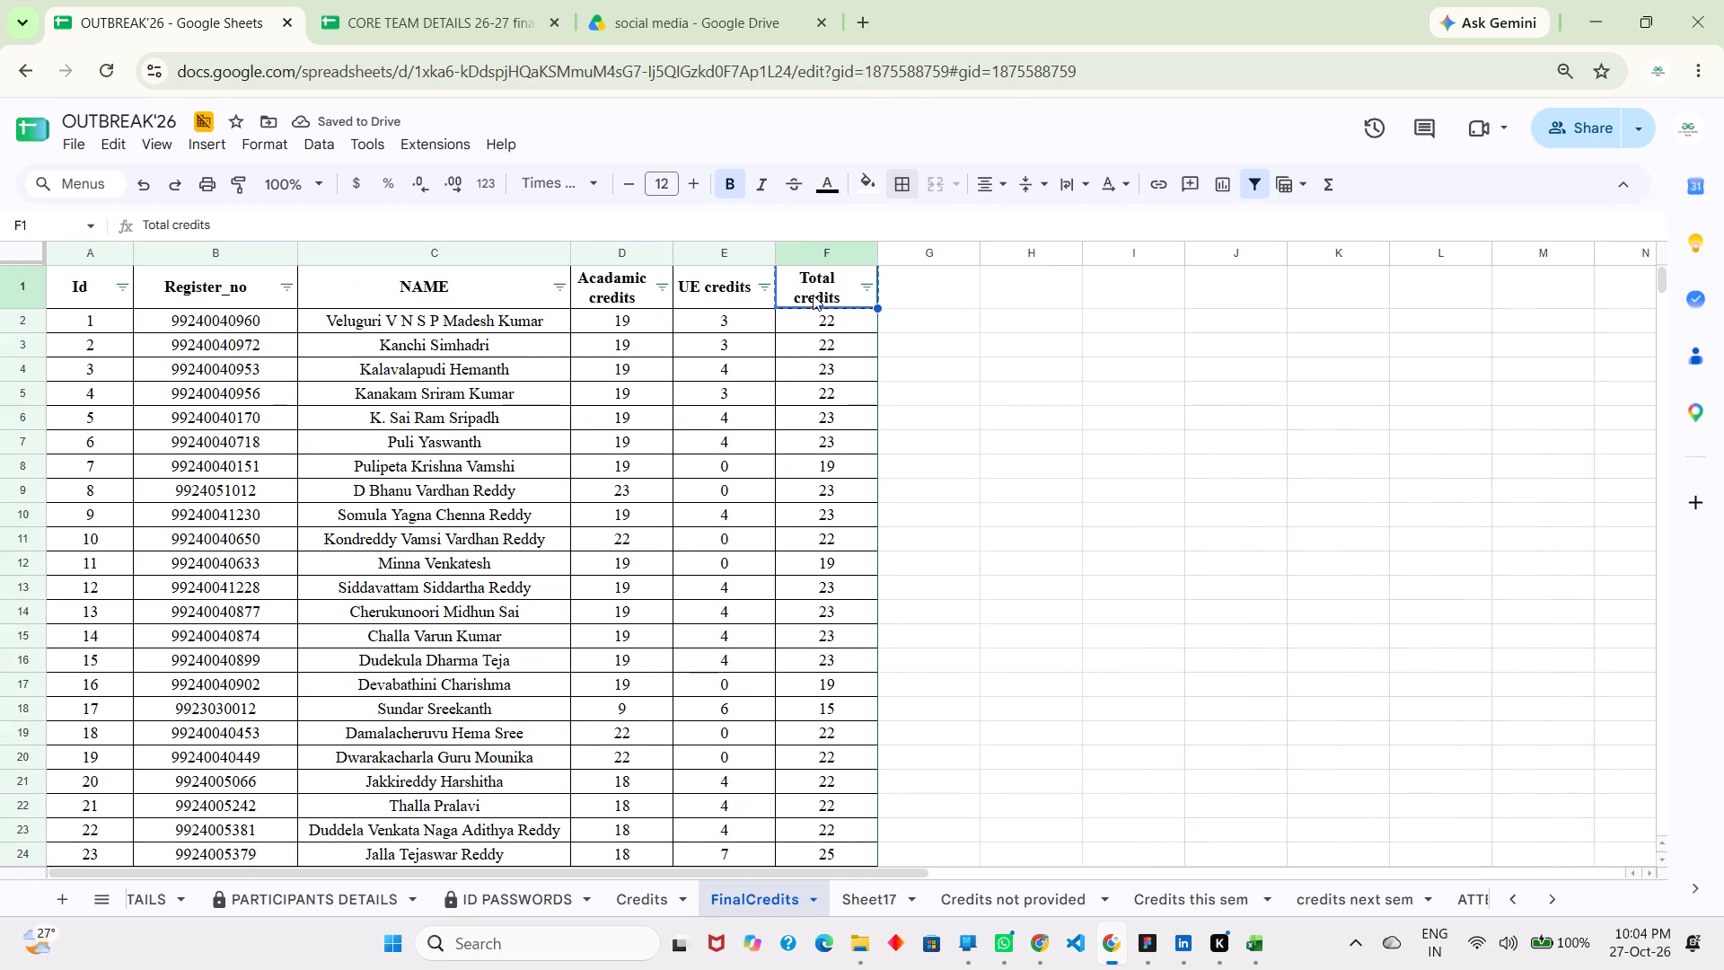
pyautogui.click(873, 887)
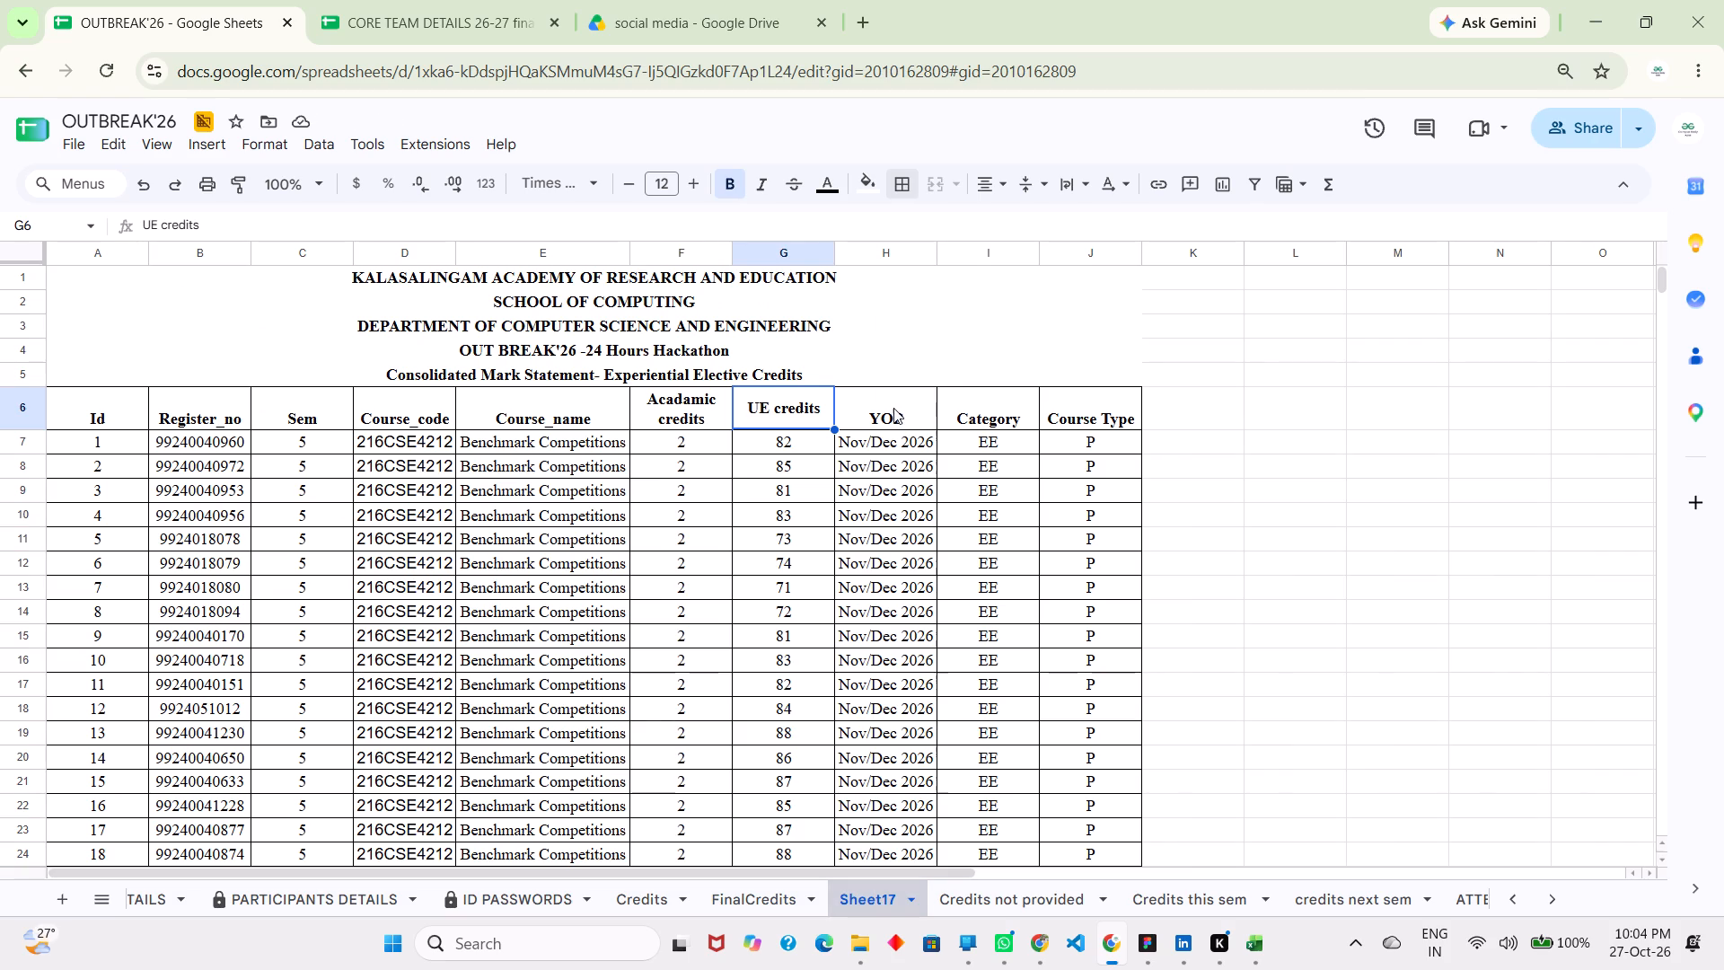
pyautogui.click(893, 408)
pyautogui.hotkey('ctrl', 'v')
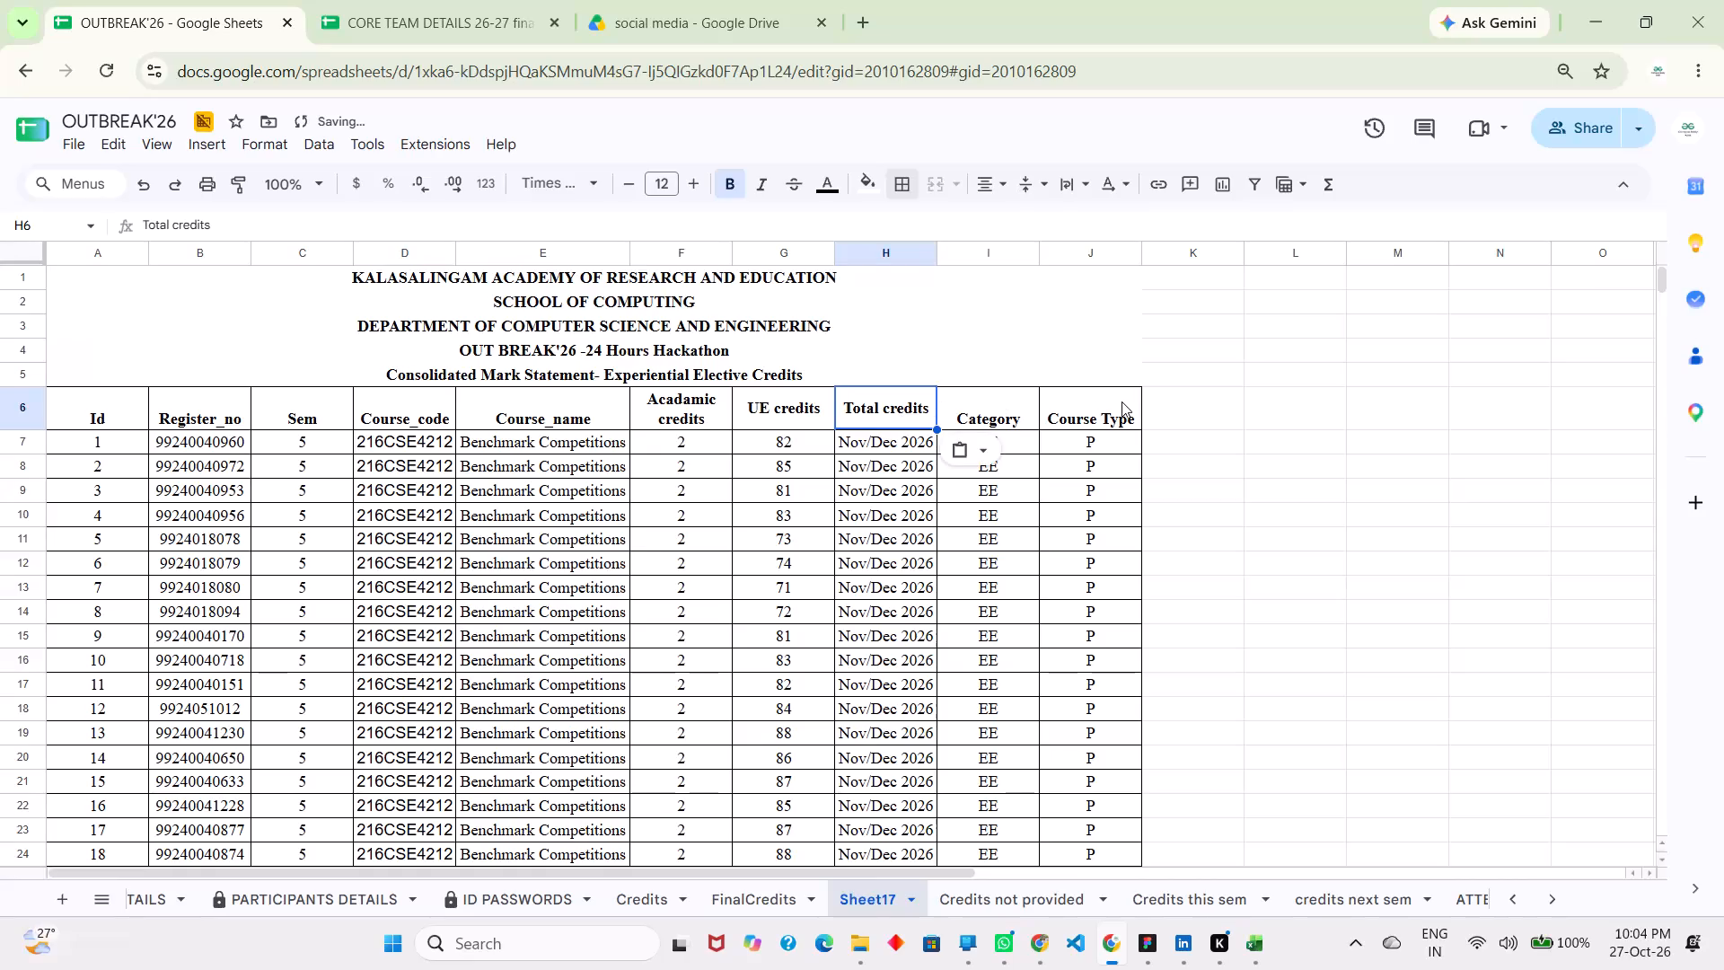
# Delete the Category and Course Type columns, I and J, from Sheet17.
pyautogui.click(1124, 401)
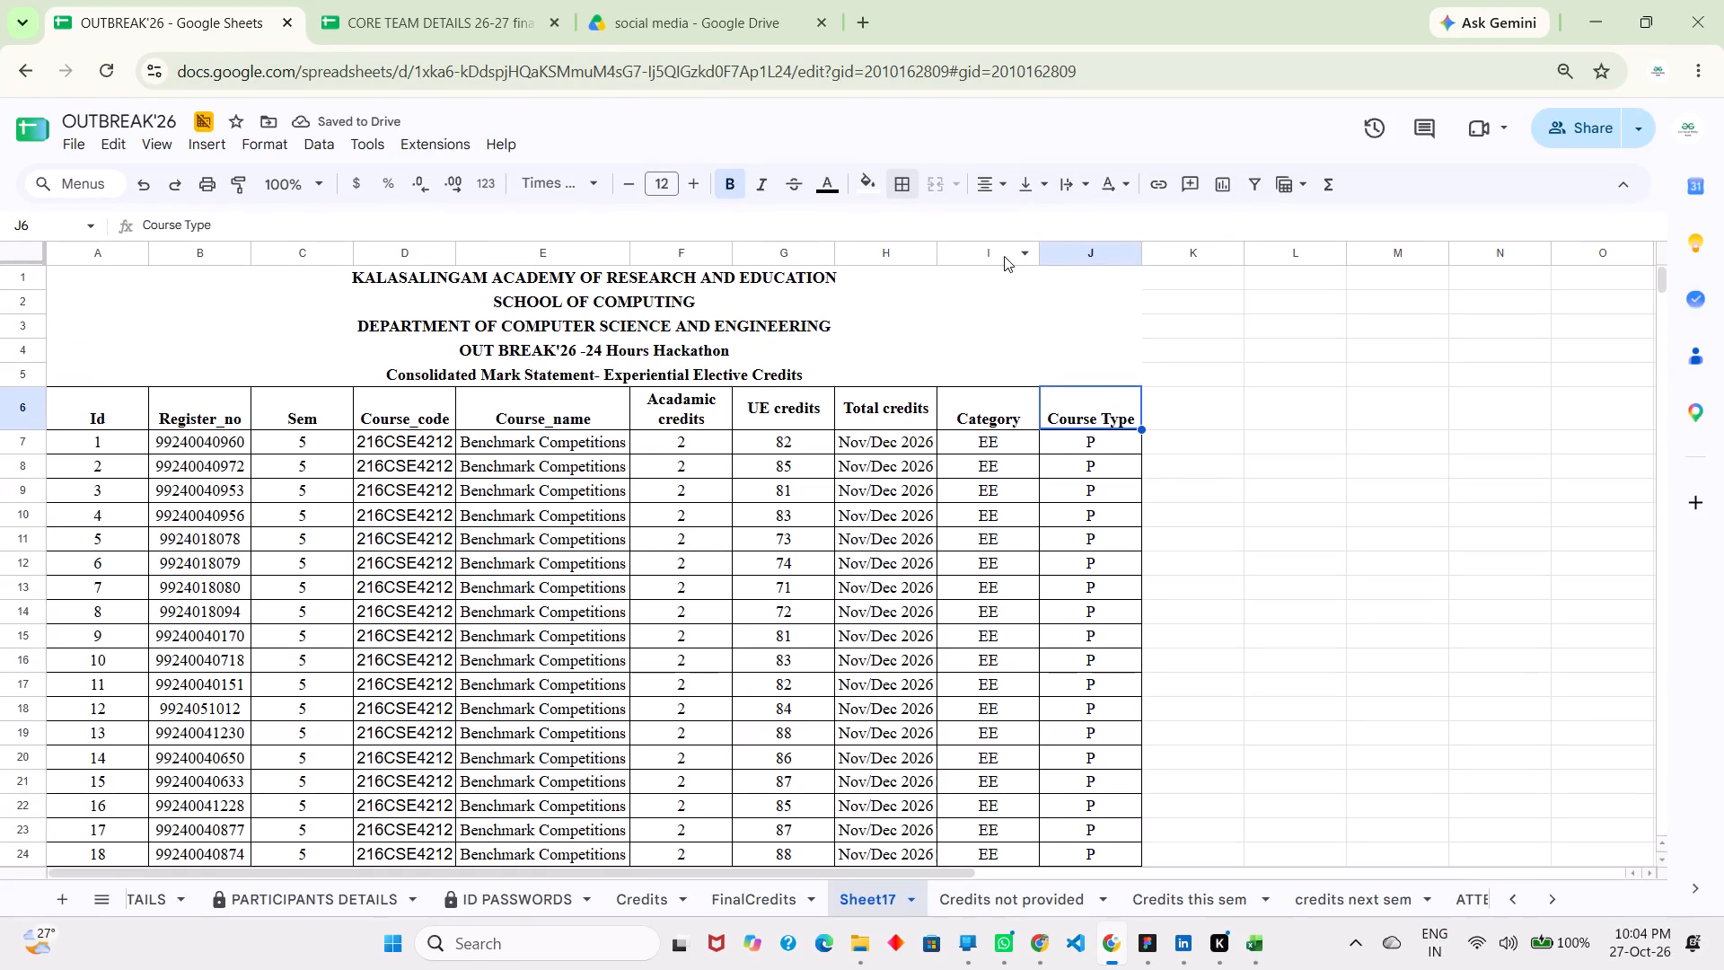
pyautogui.moveTo(1001, 255); pyautogui.dragTo(1089, 255)
pyautogui.rightClick(1089, 255)
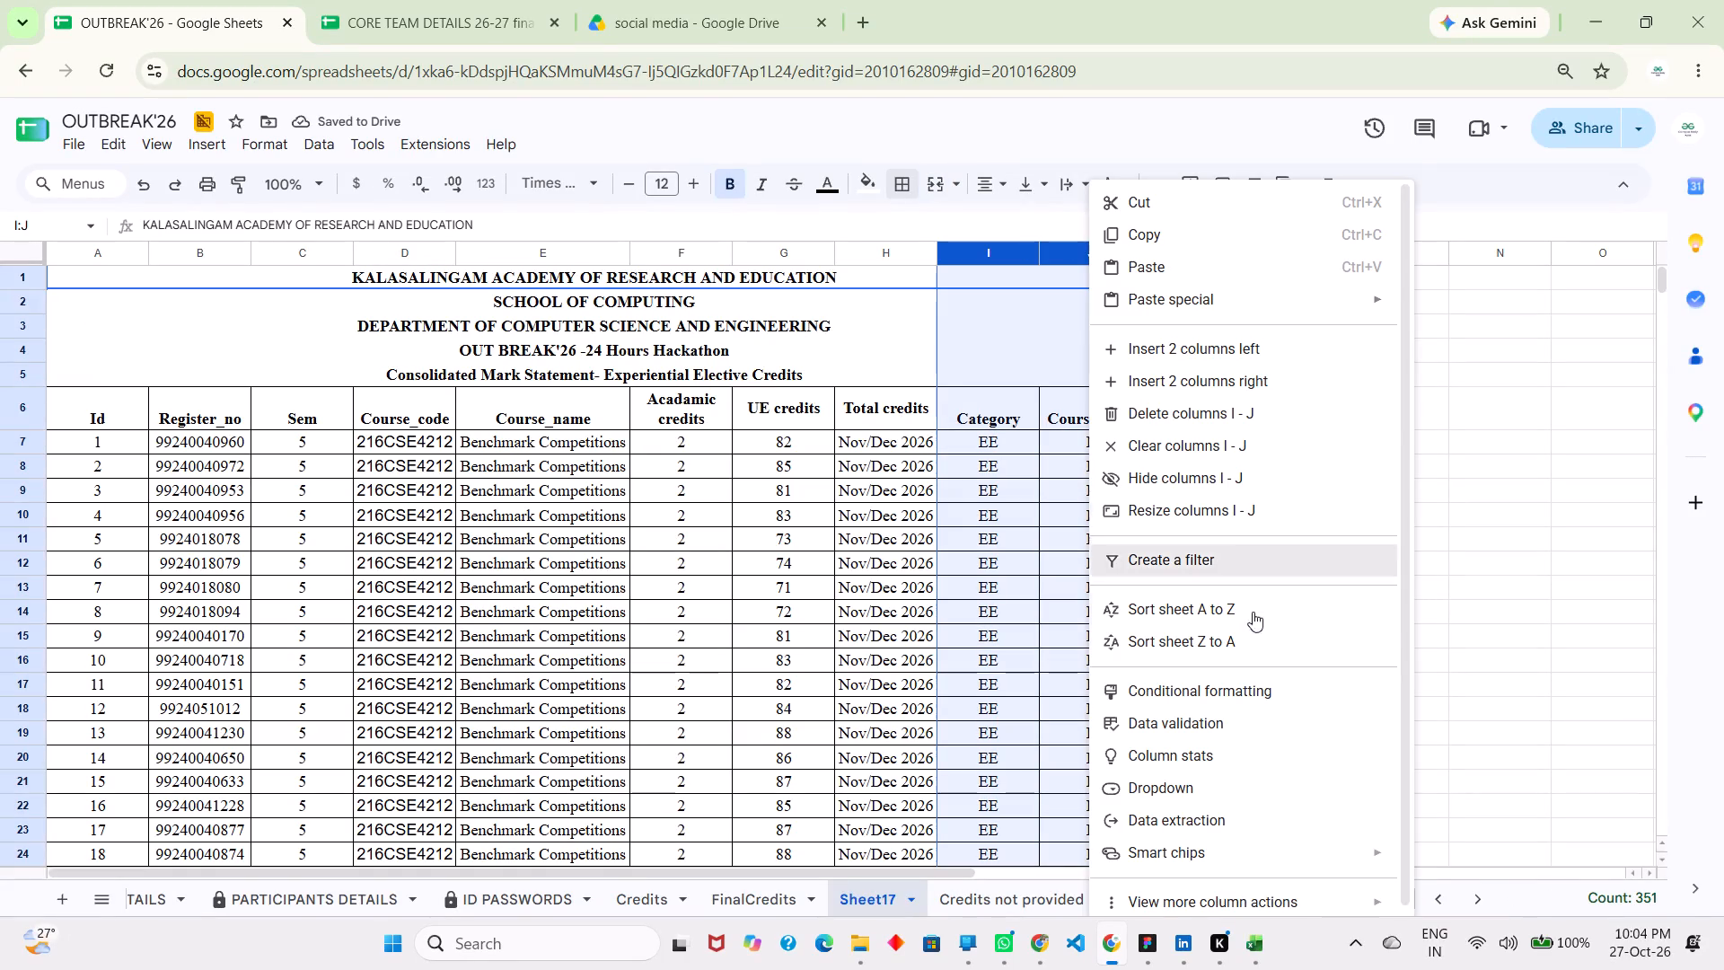
pyautogui.click(1222, 410)
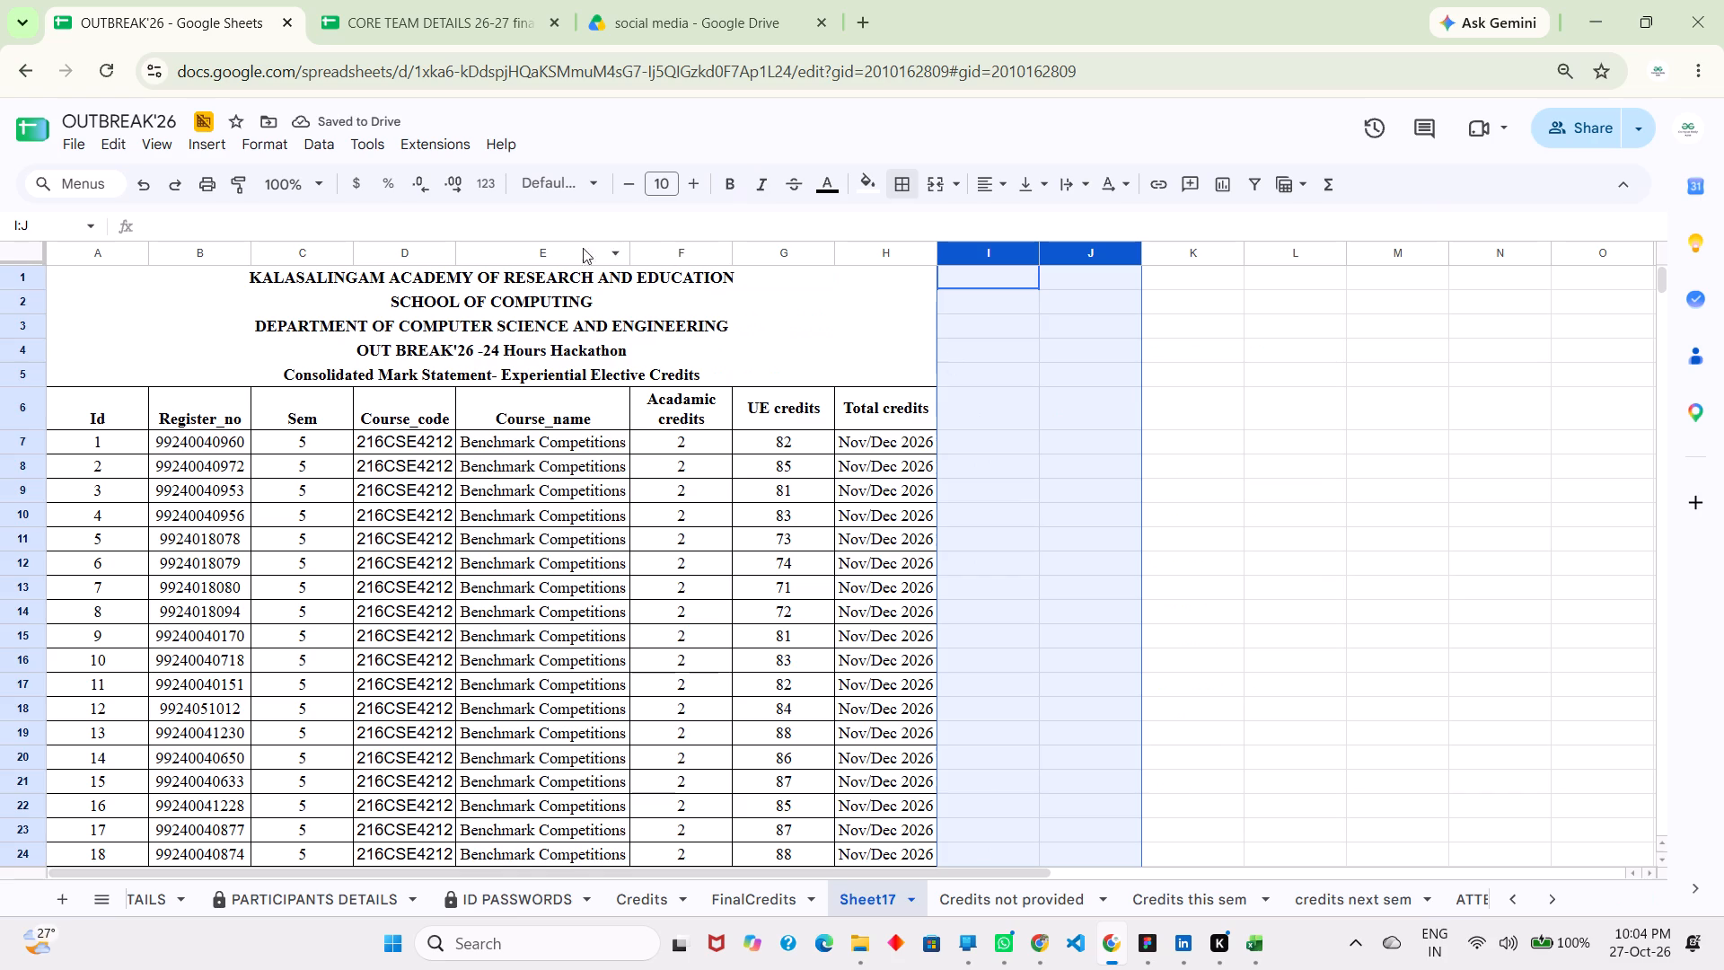
# Delete the Course_code and Course_name columns, D and E, from Sheet17.
pyautogui.click(431, 249)
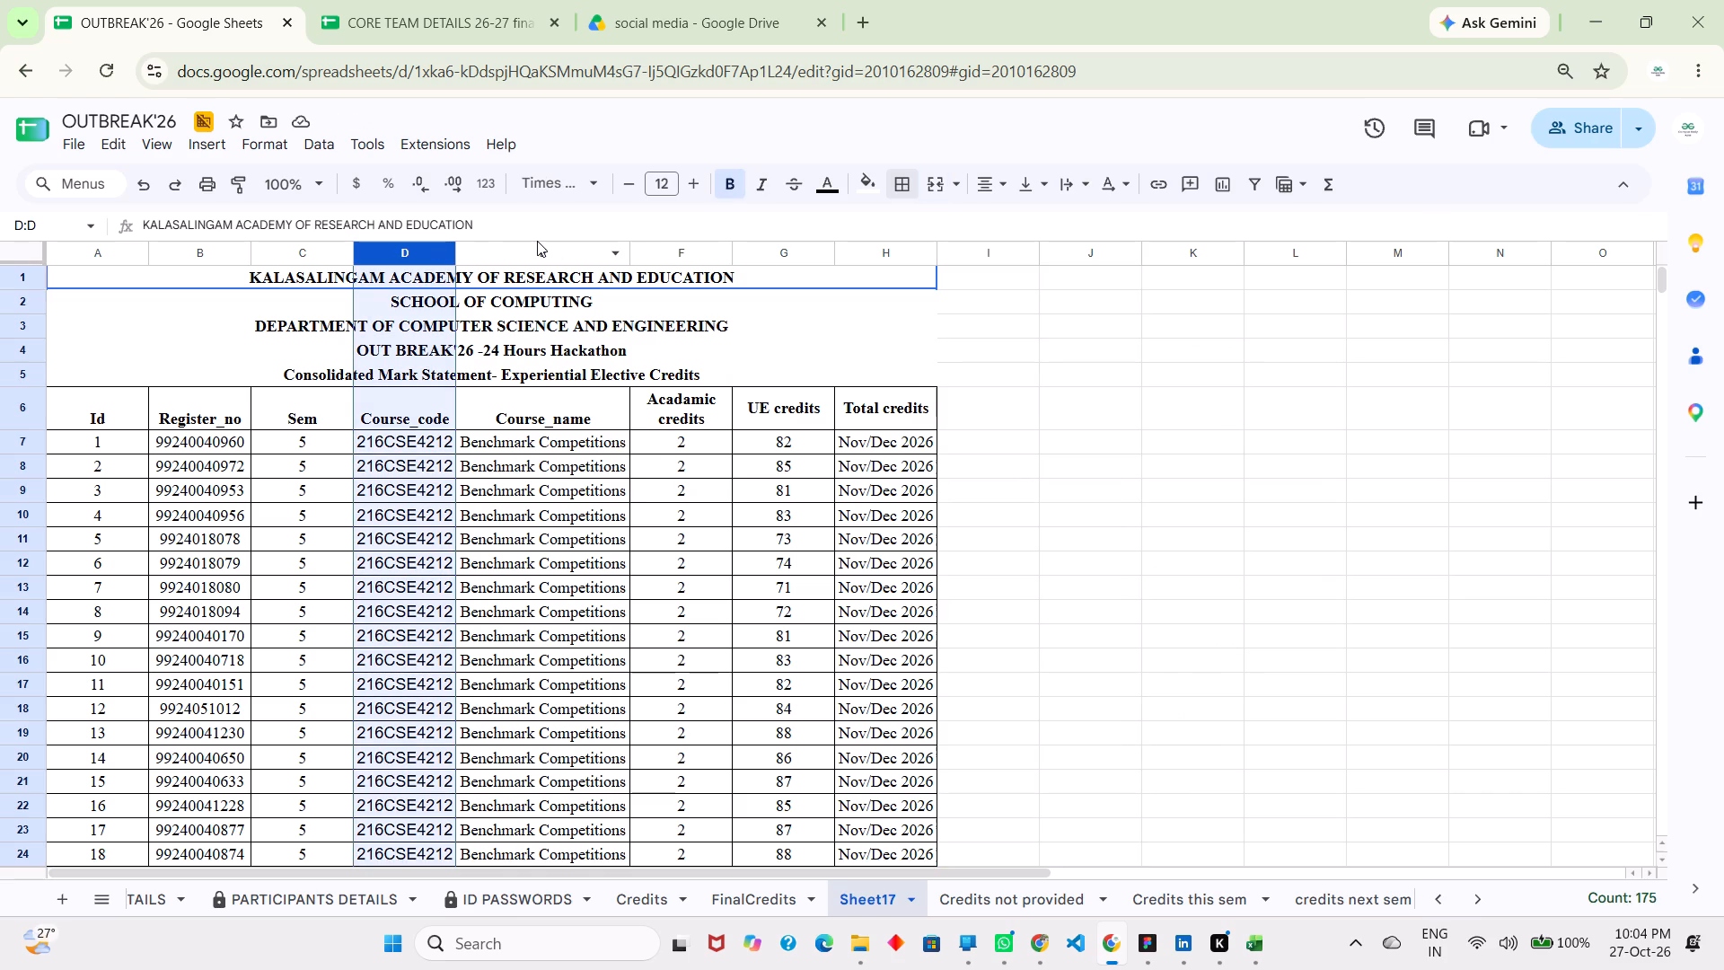
pyautogui.click(537, 241)
pyautogui.click(536, 258)
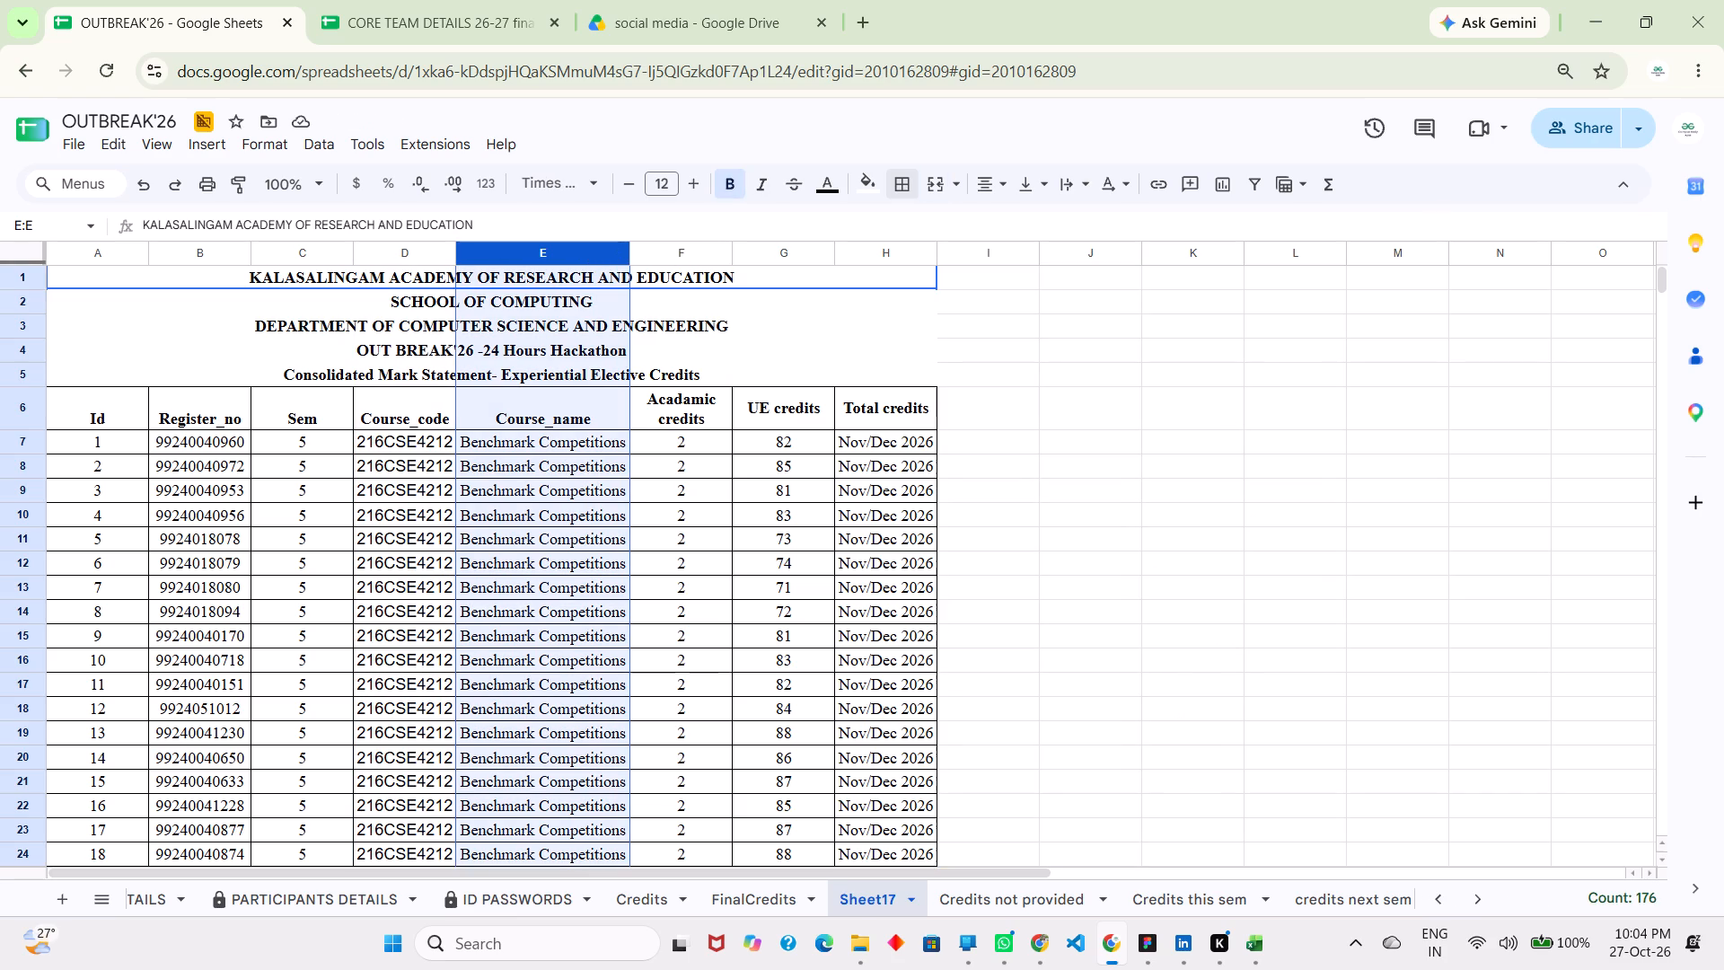
pyautogui.moveTo(545, 260); pyautogui.dragTo(496, 254)
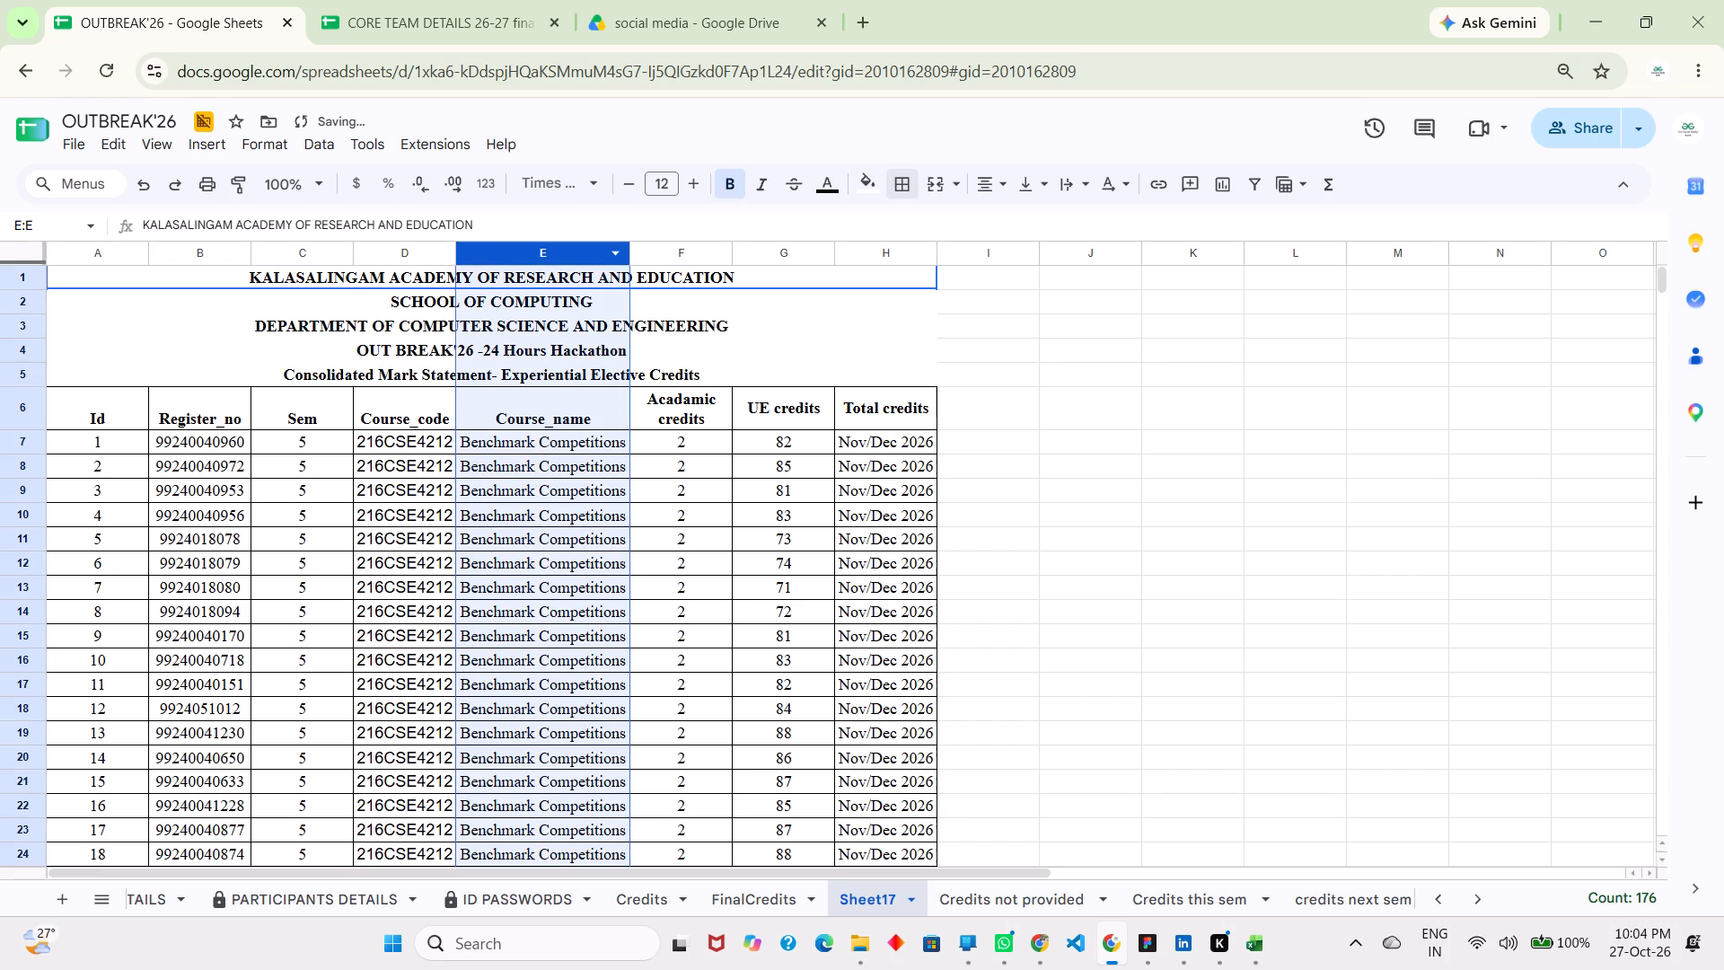
pyautogui.moveTo(420, 254); pyautogui.dragTo(489, 252)
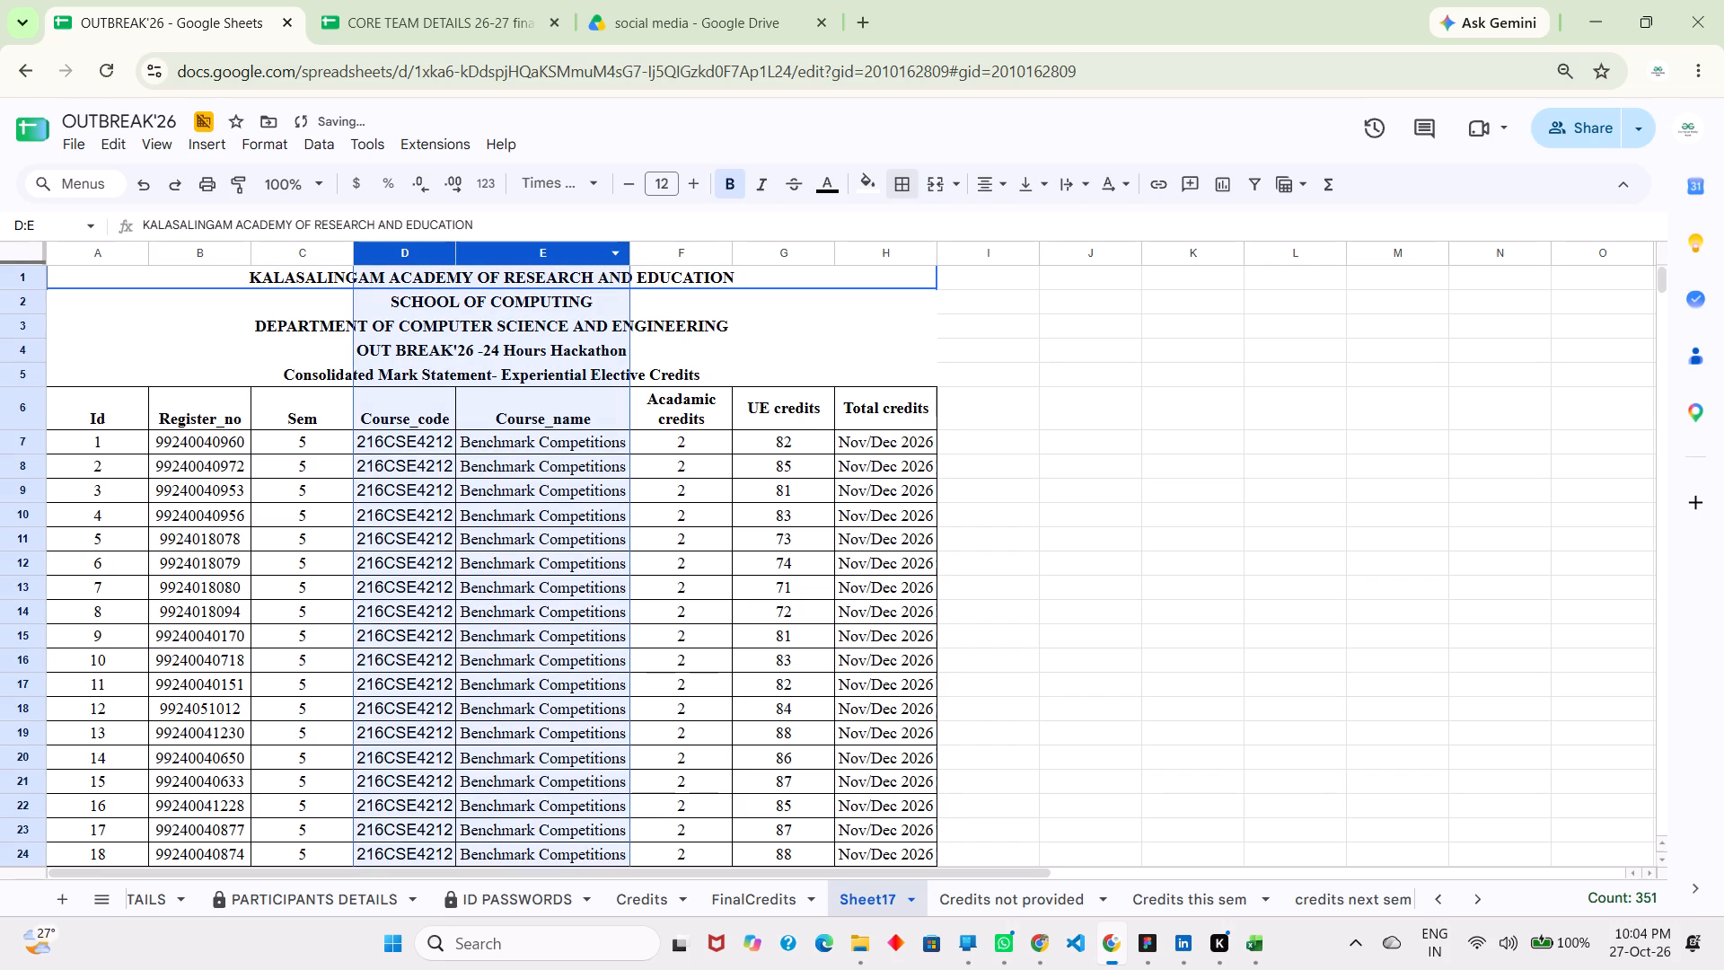
pyautogui.moveTo(489, 252); pyautogui.dragTo(490, 237, button='right')
pyautogui.rightClick(490, 237)
pyautogui.rightClick(485, 260)
pyautogui.click(559, 410)
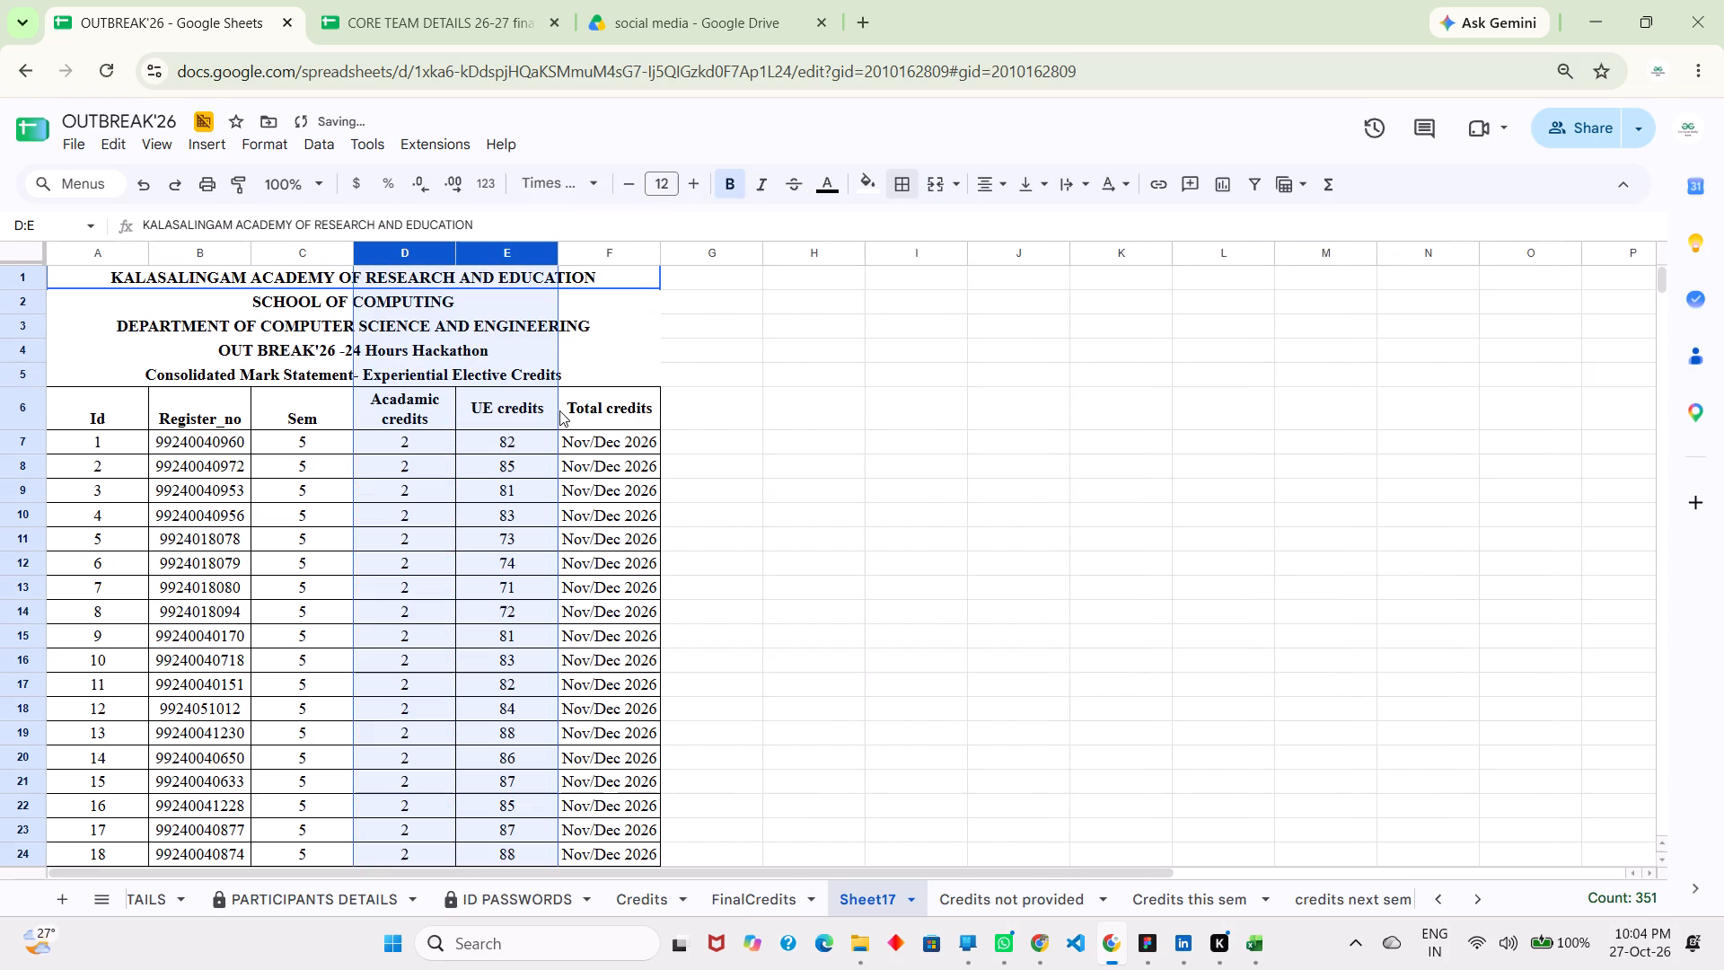
# Examine the reduced statement in Sheet17 down to its last records and signature row.
pyautogui.click(752, 458)
pyautogui.scroll(-7, 814, 434)
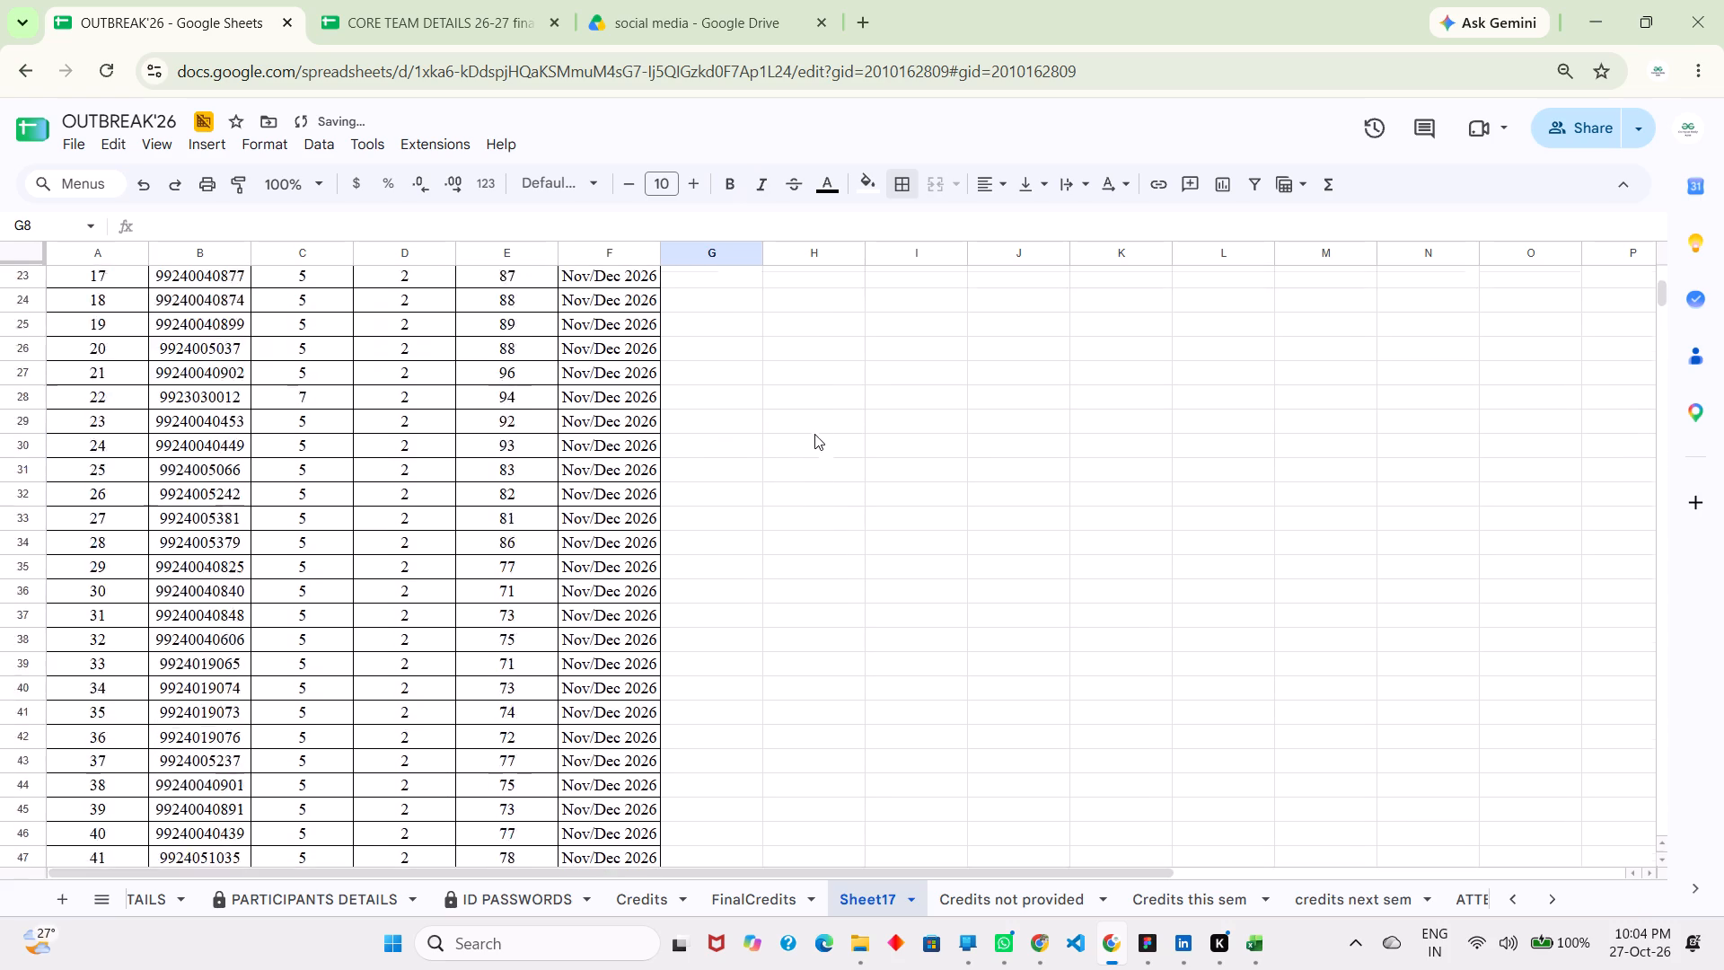
pyautogui.scroll(-6, 814, 434)
pyautogui.scroll(3, 814, 434)
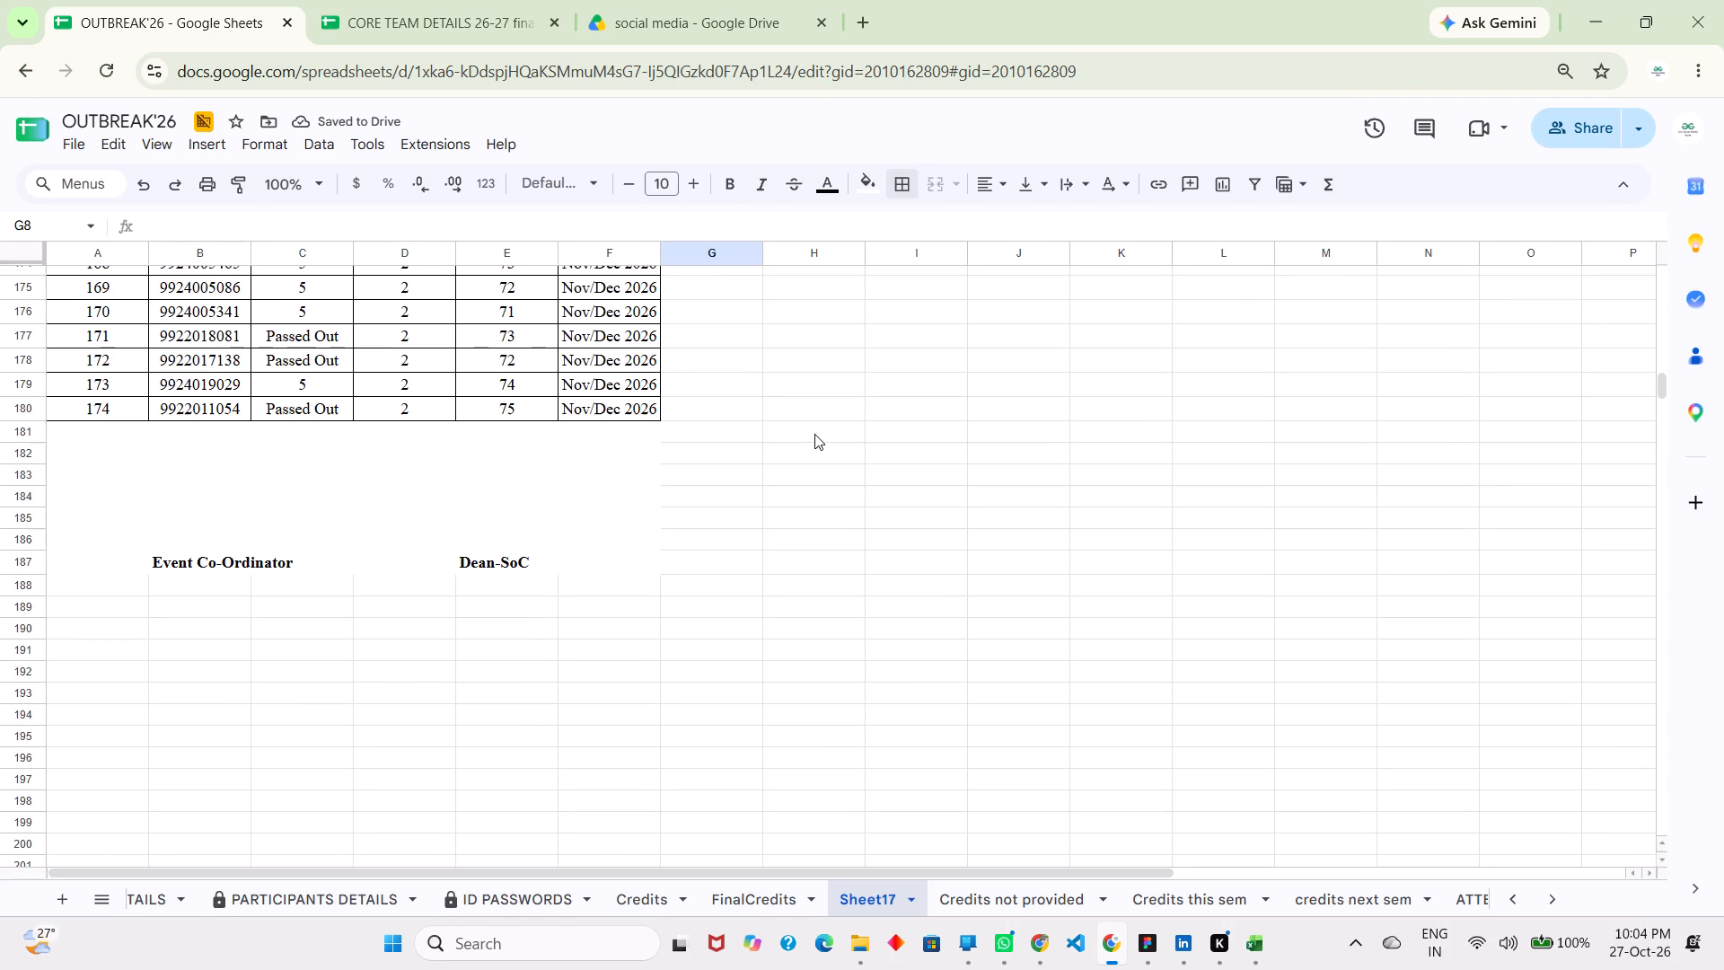
pyautogui.scroll(2, 814, 434)
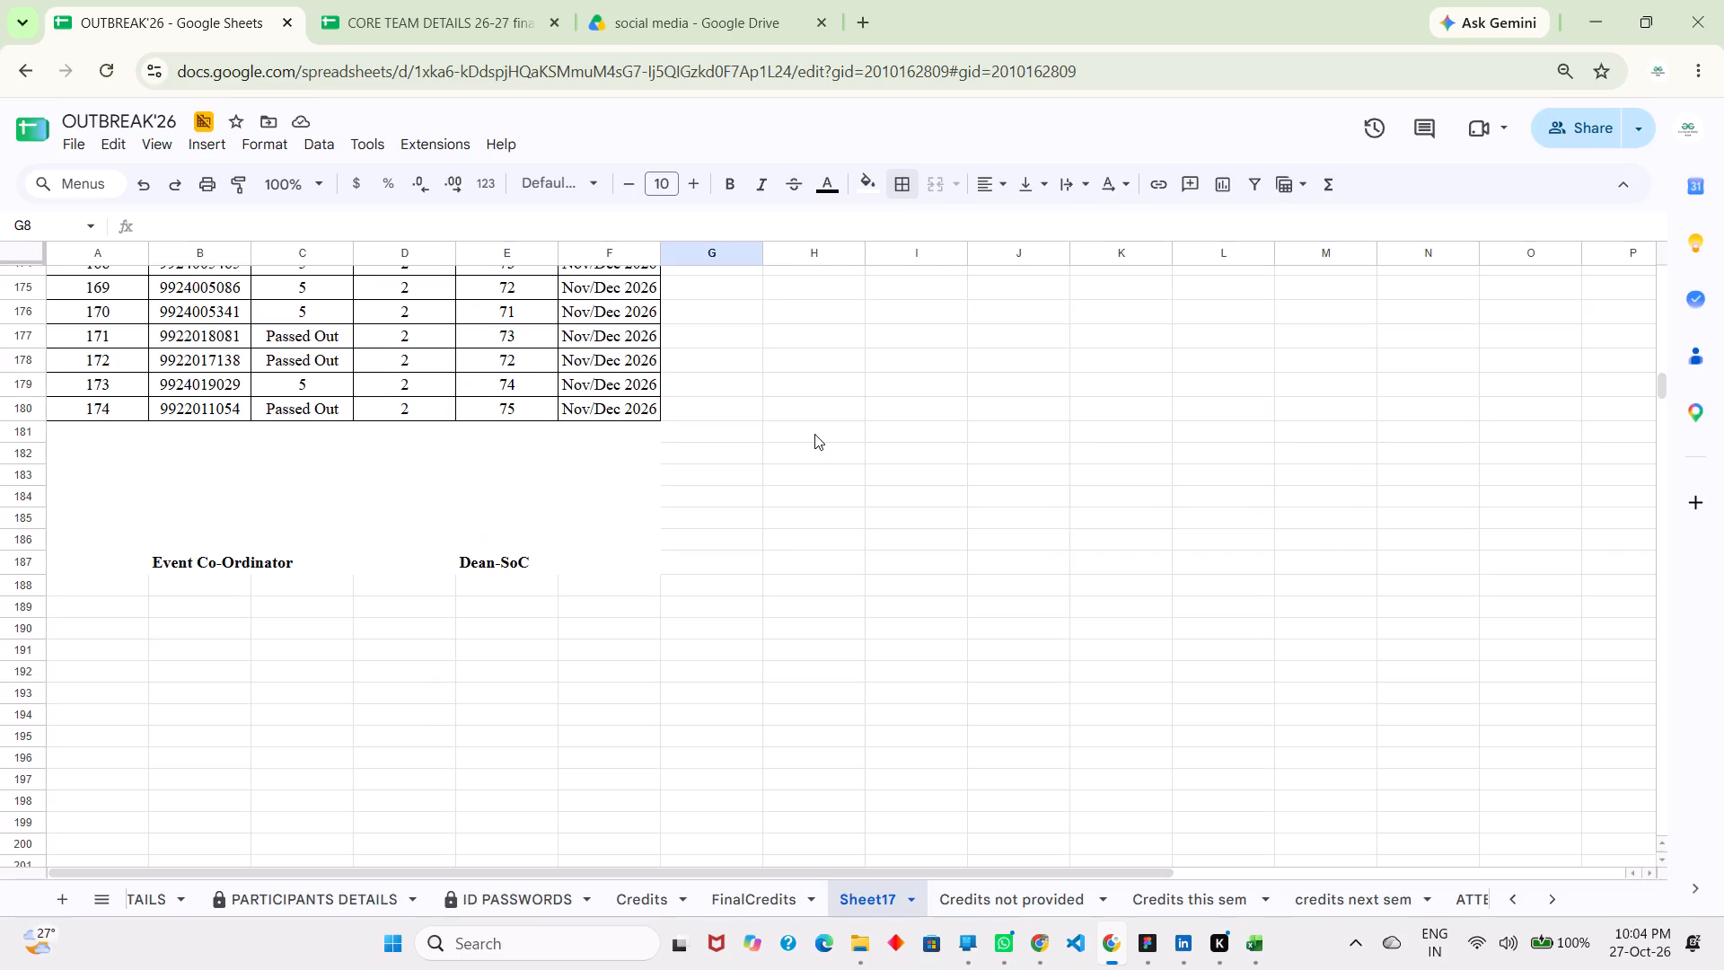
# Copy the HoD-CSE, Dean-SoC and Director Academics signature labels one by one from row 187 of EE Format-Eligible.
pyautogui.click(746, 887)
pyautogui.hscroll(9, 297, 886)
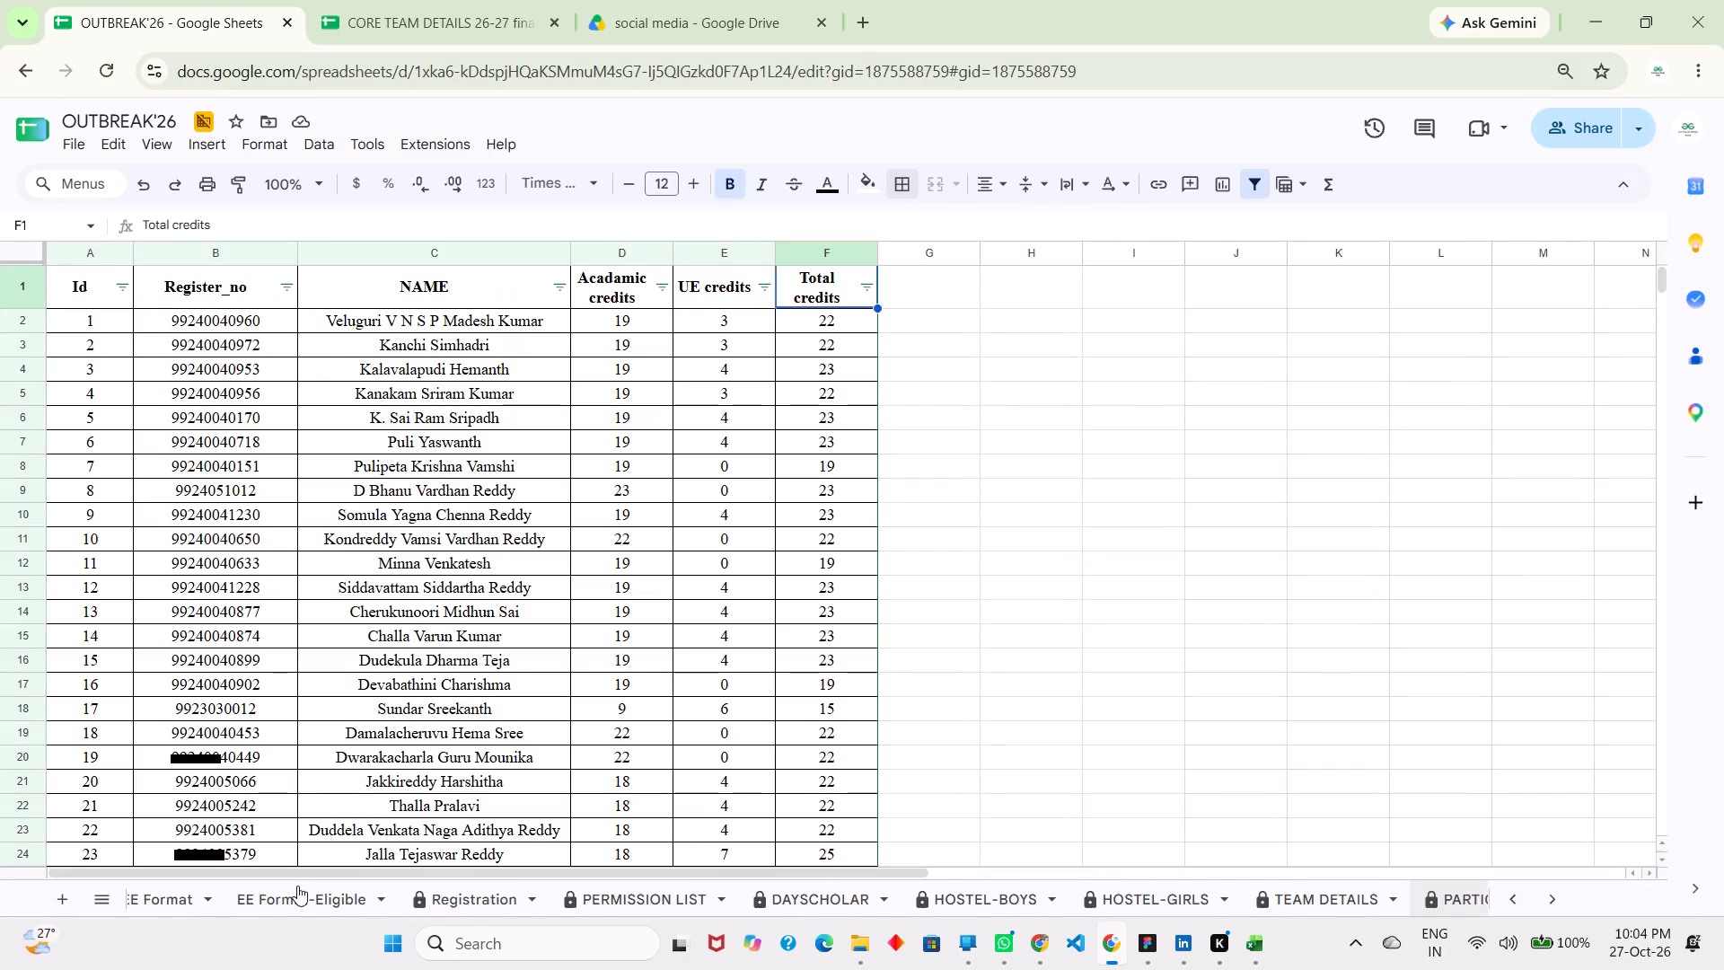
pyautogui.click(257, 889)
pyautogui.scroll(-16, 421, 774)
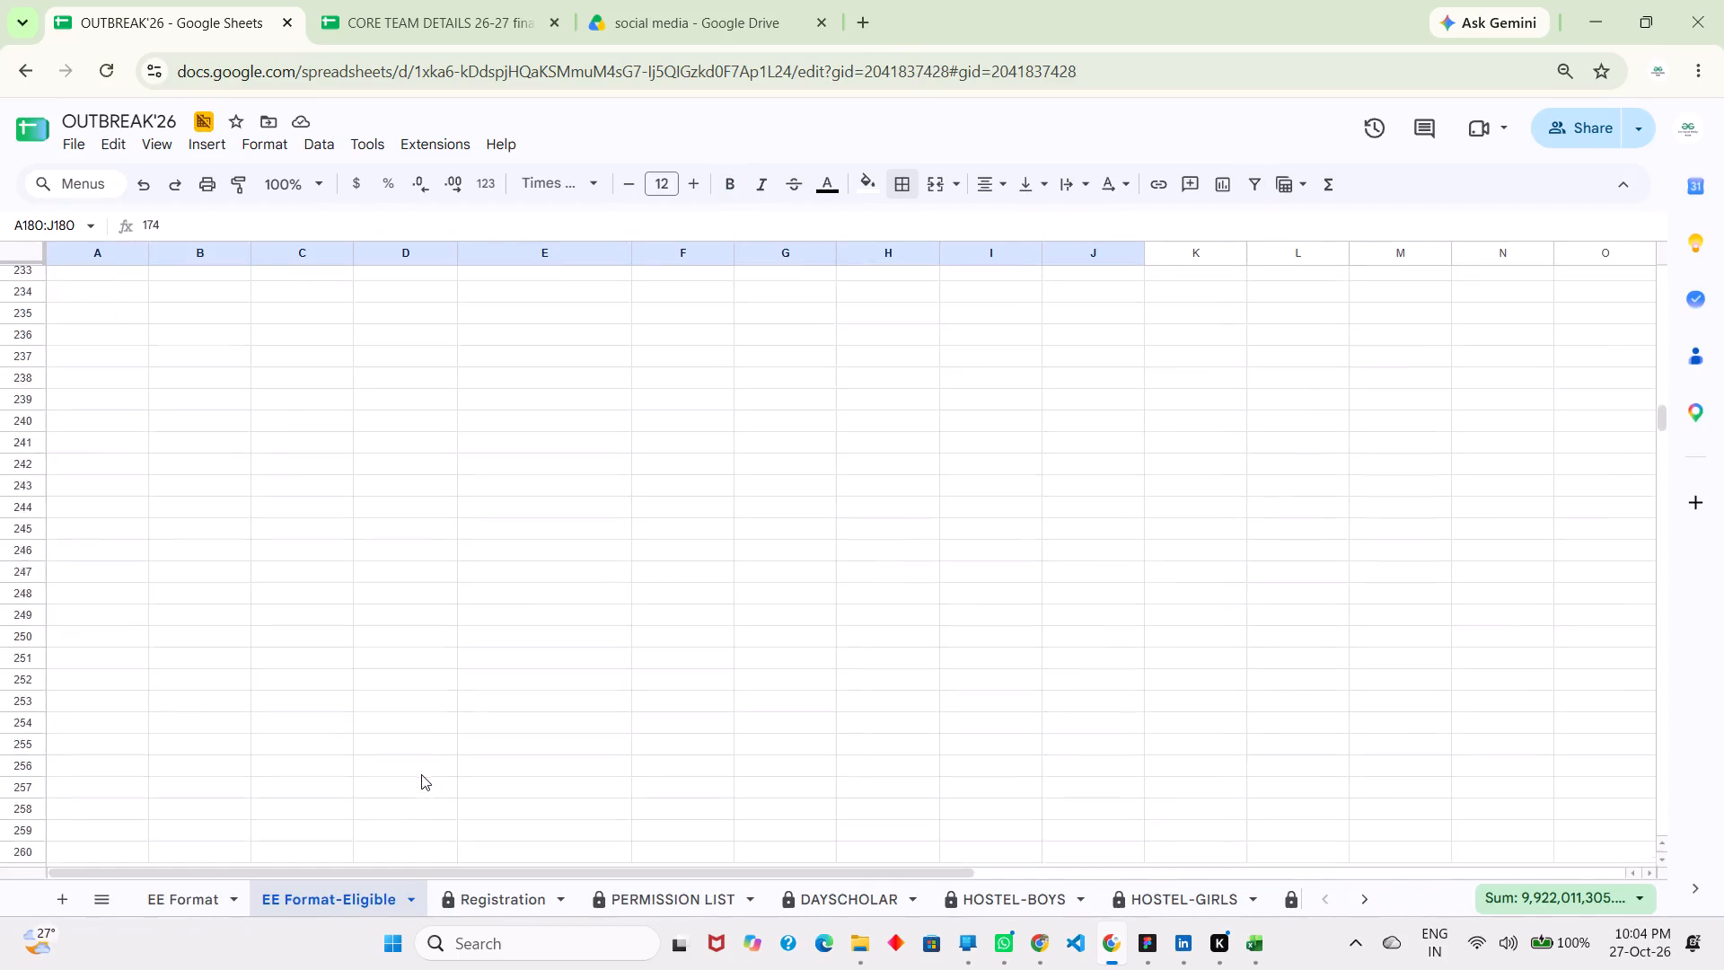
pyautogui.scroll(9, 421, 774)
pyautogui.scroll(-6, 421, 774)
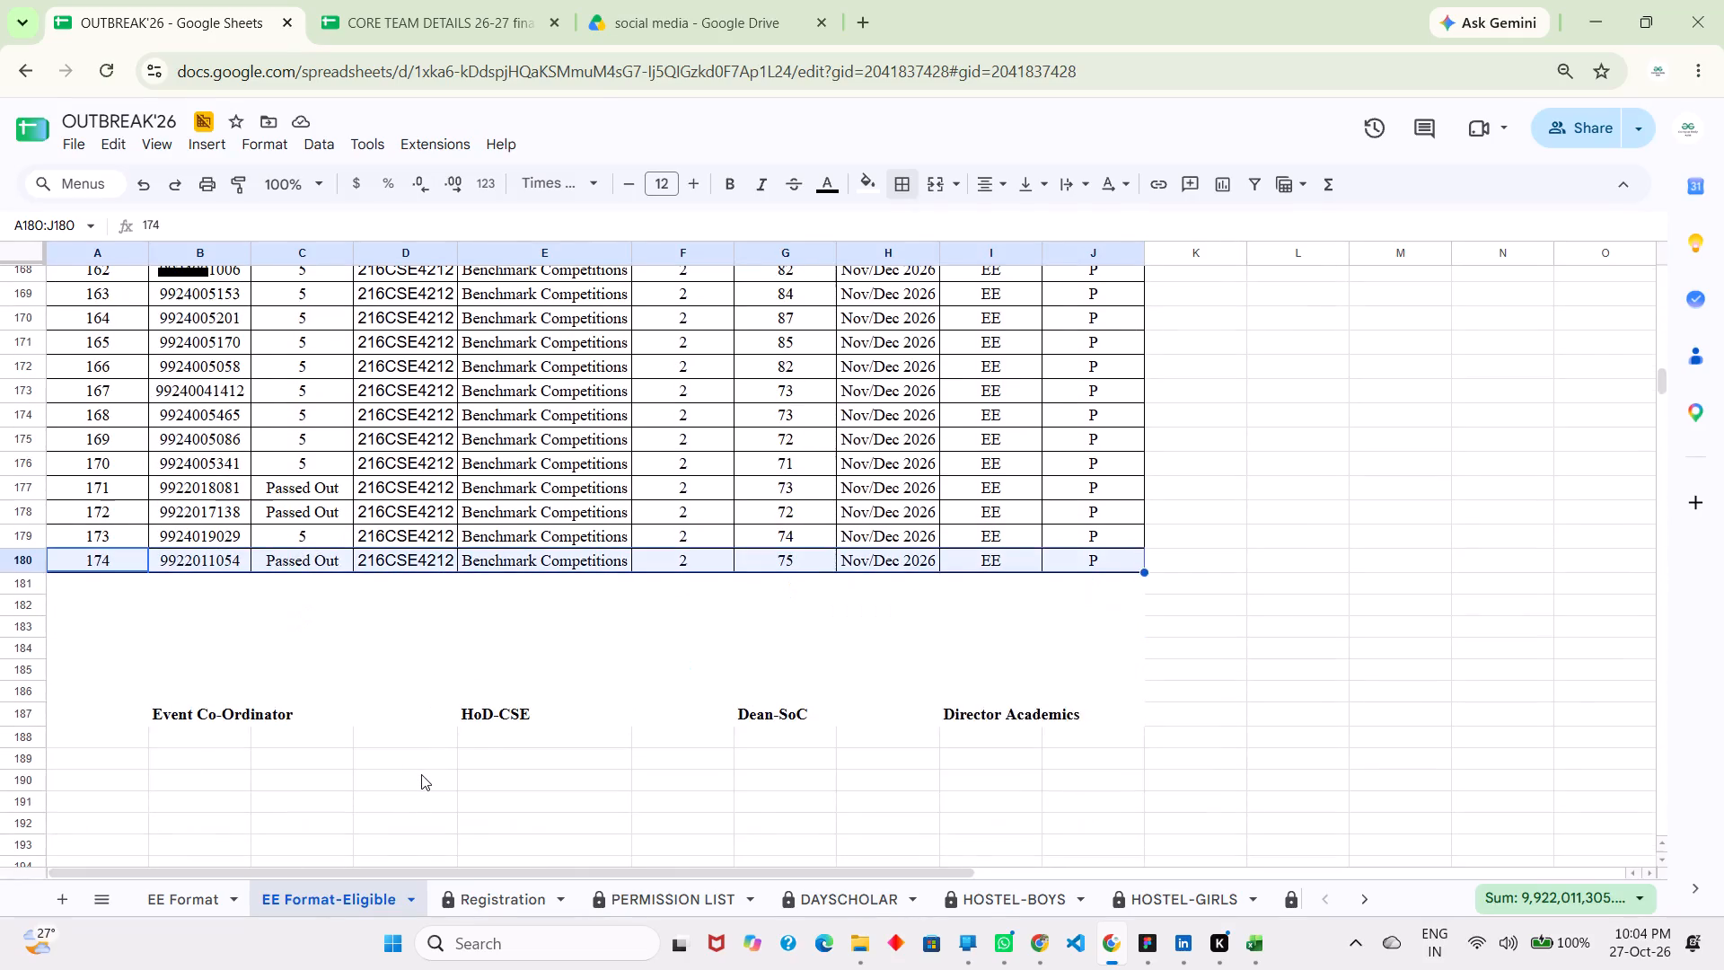
pyautogui.scroll(-1, 421, 774)
pyautogui.click(502, 701)
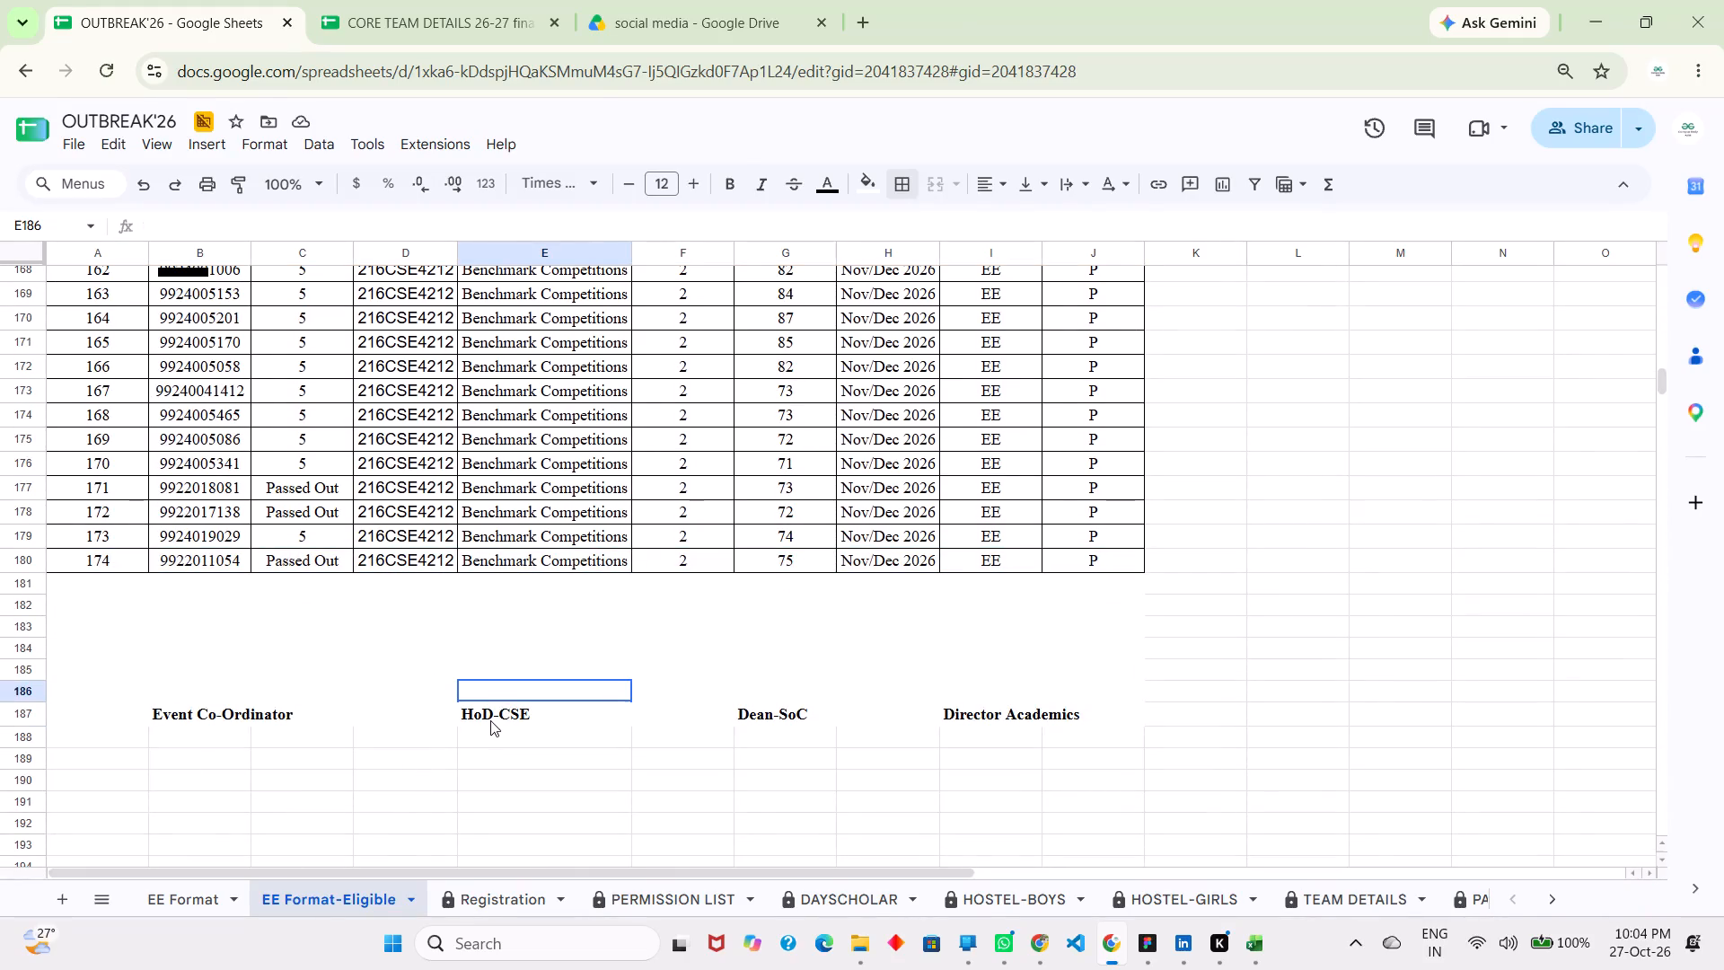
pyautogui.click(490, 720)
pyautogui.hotkey('ctrl', 'c')
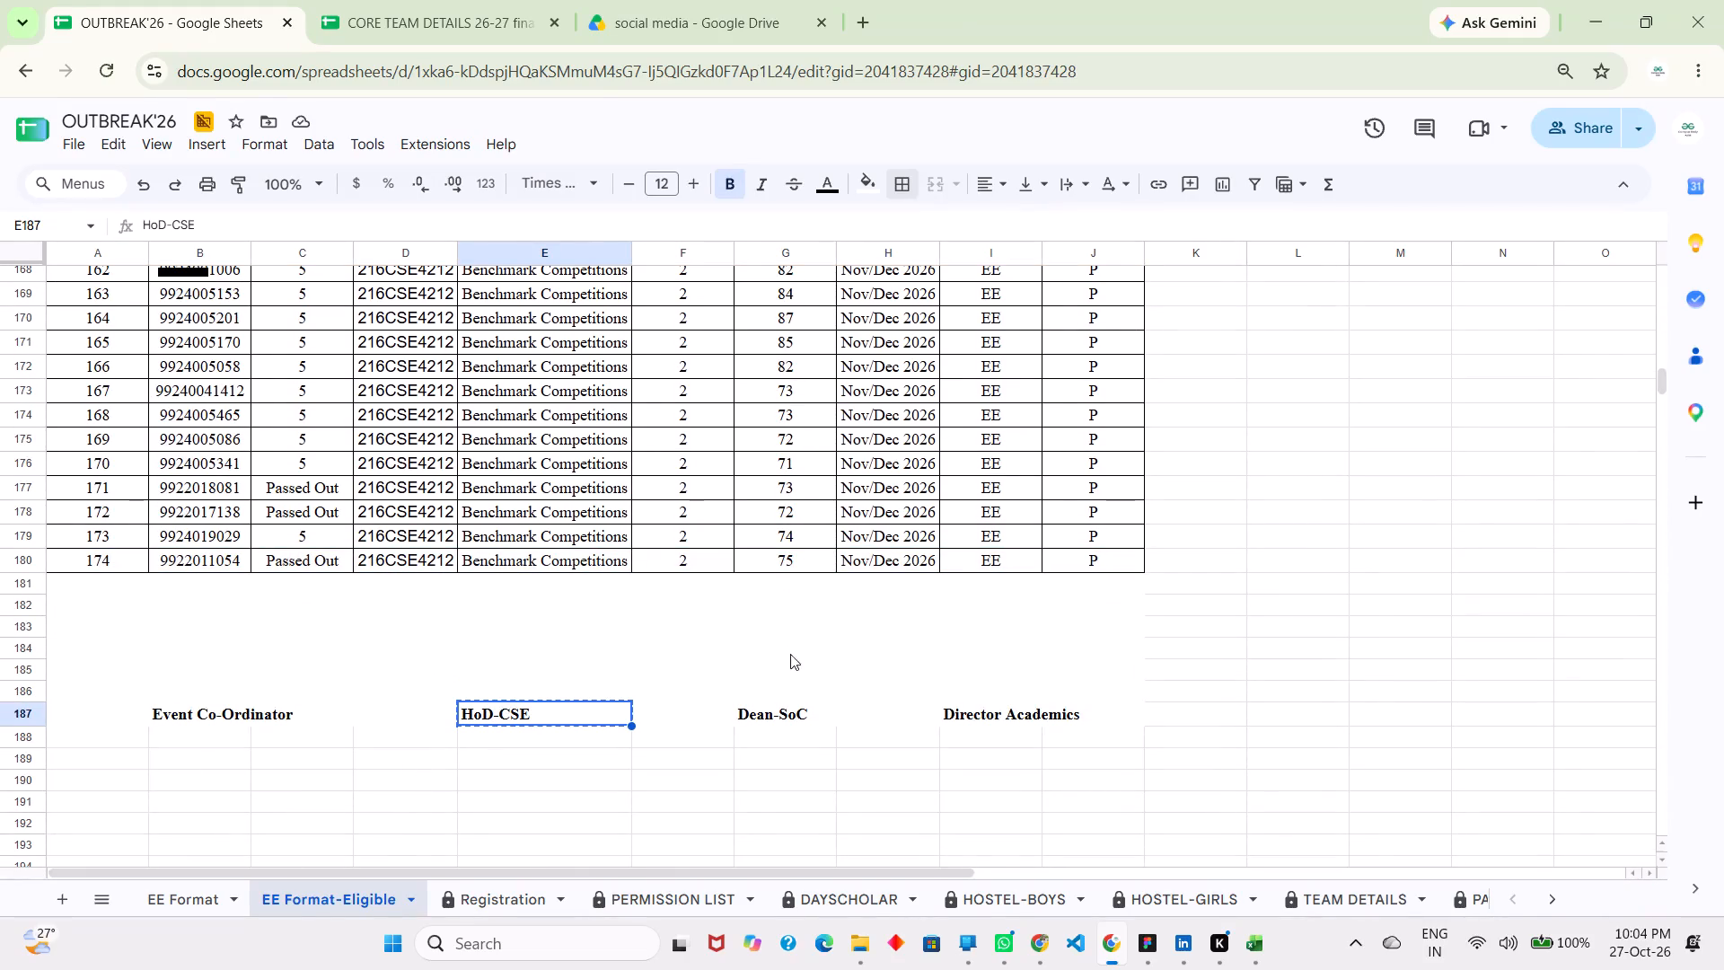
pyautogui.click(776, 715)
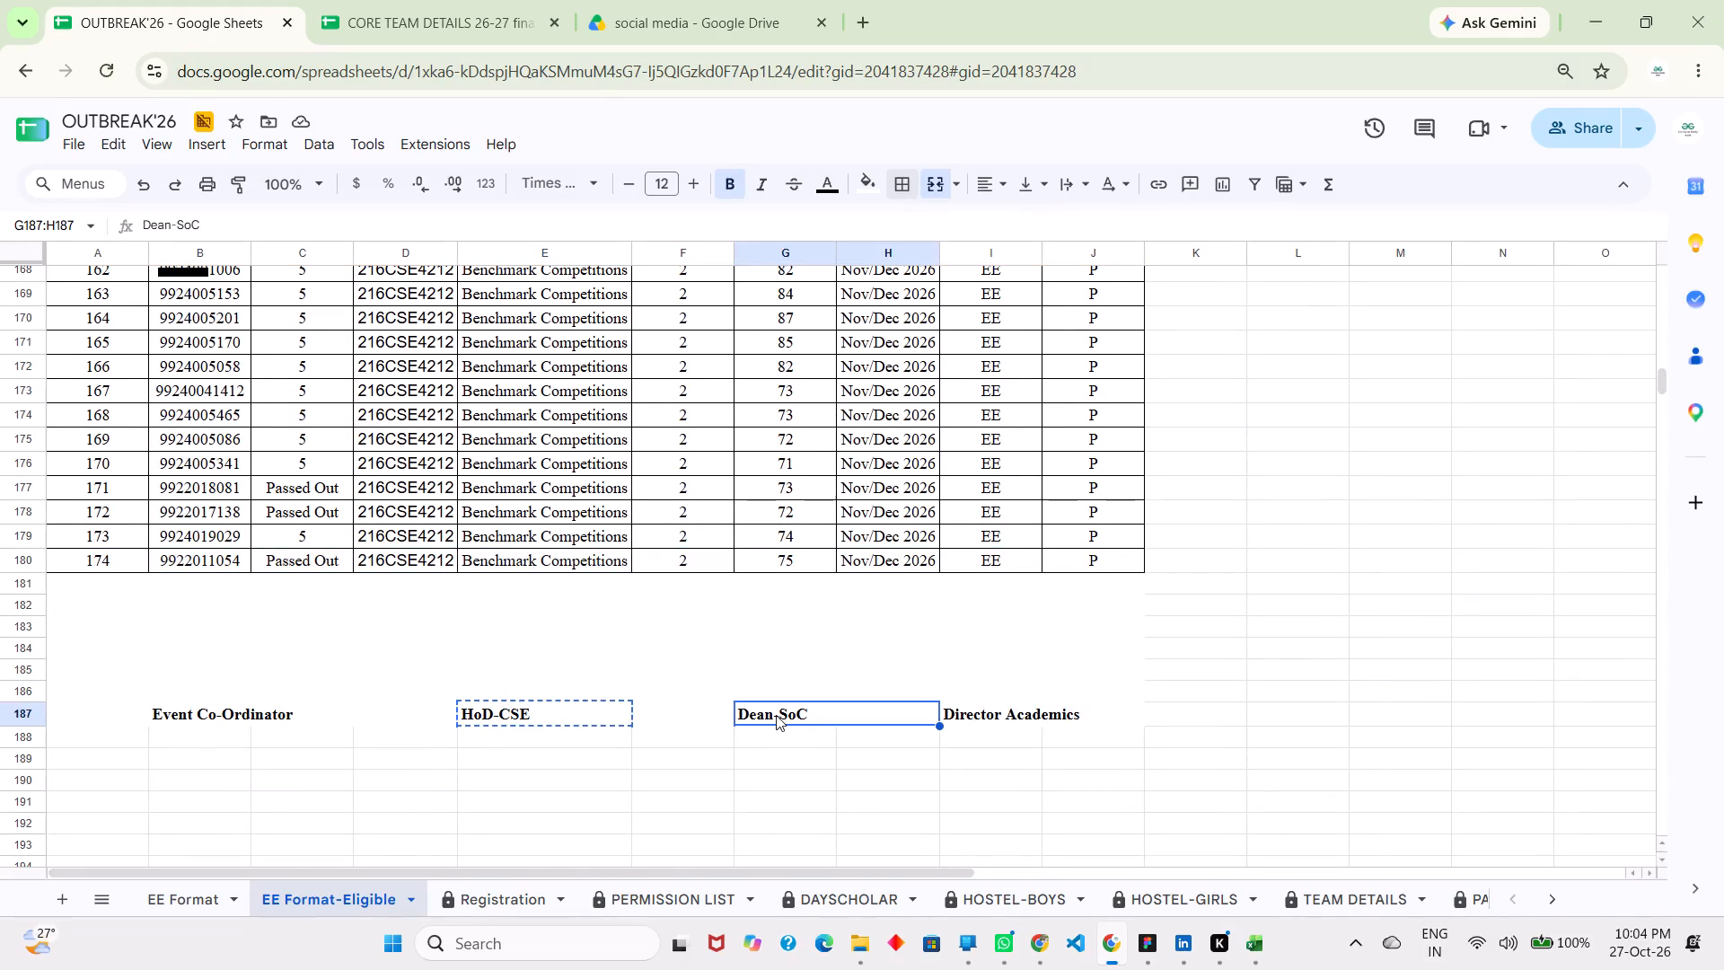
pyautogui.hotkey('ctrl', 'c')
pyautogui.click(1016, 711)
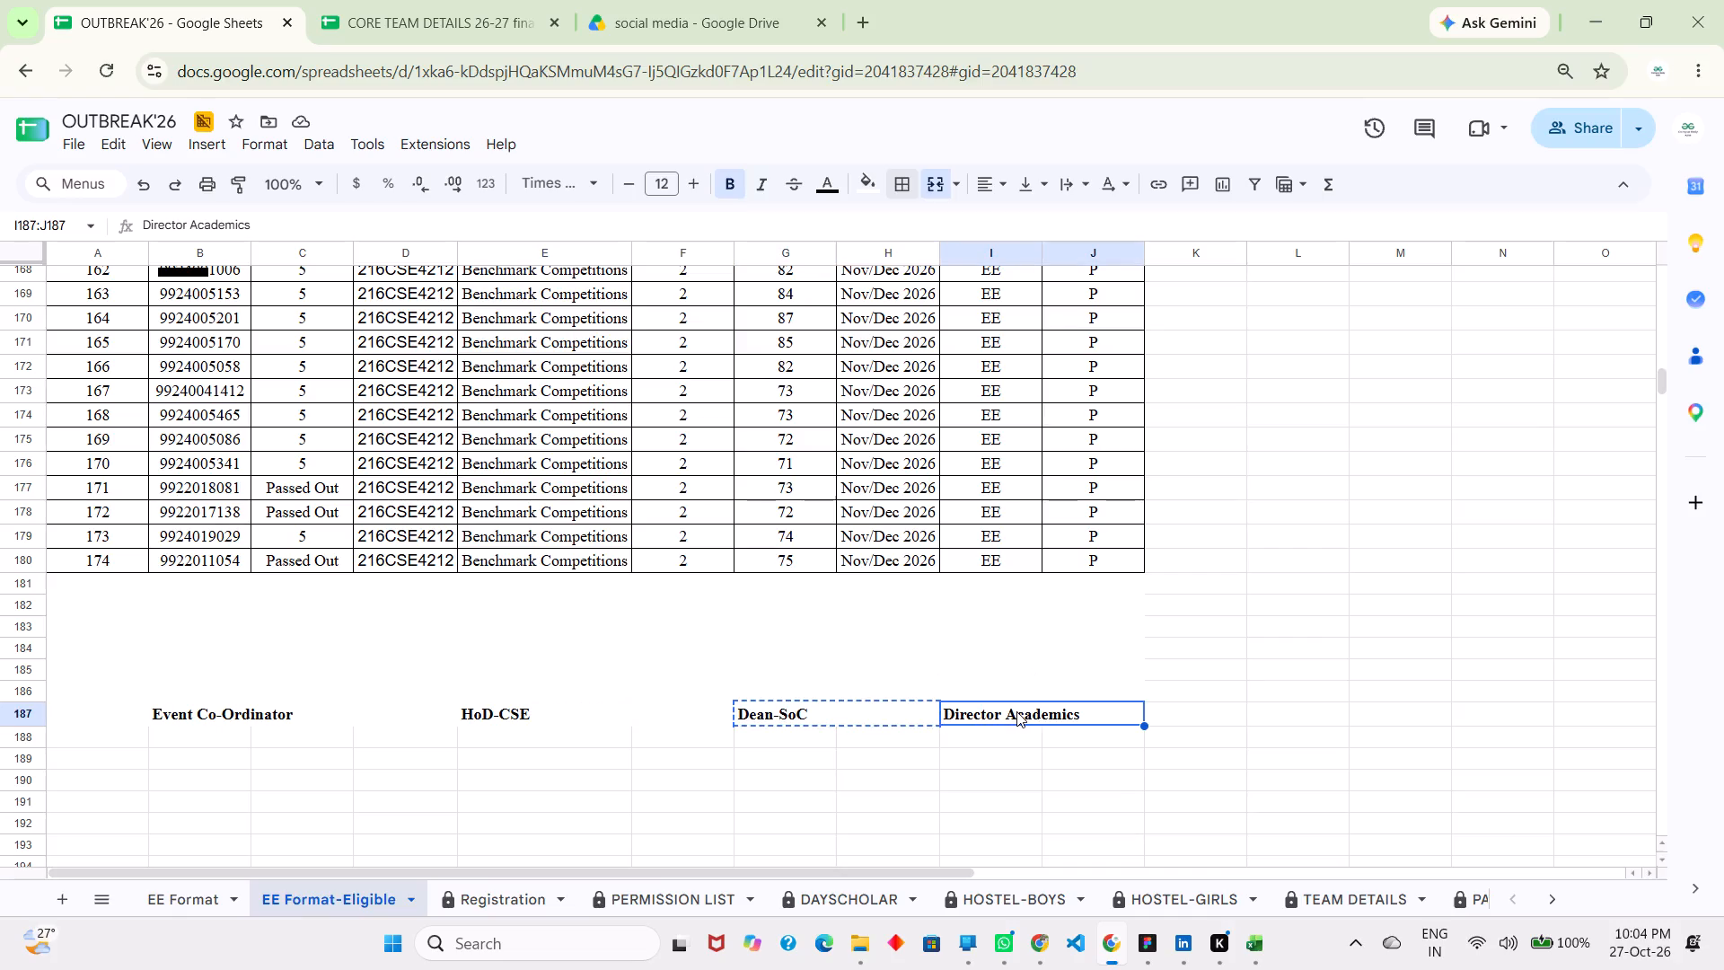
pyautogui.hotkey('ctrl', 'c')
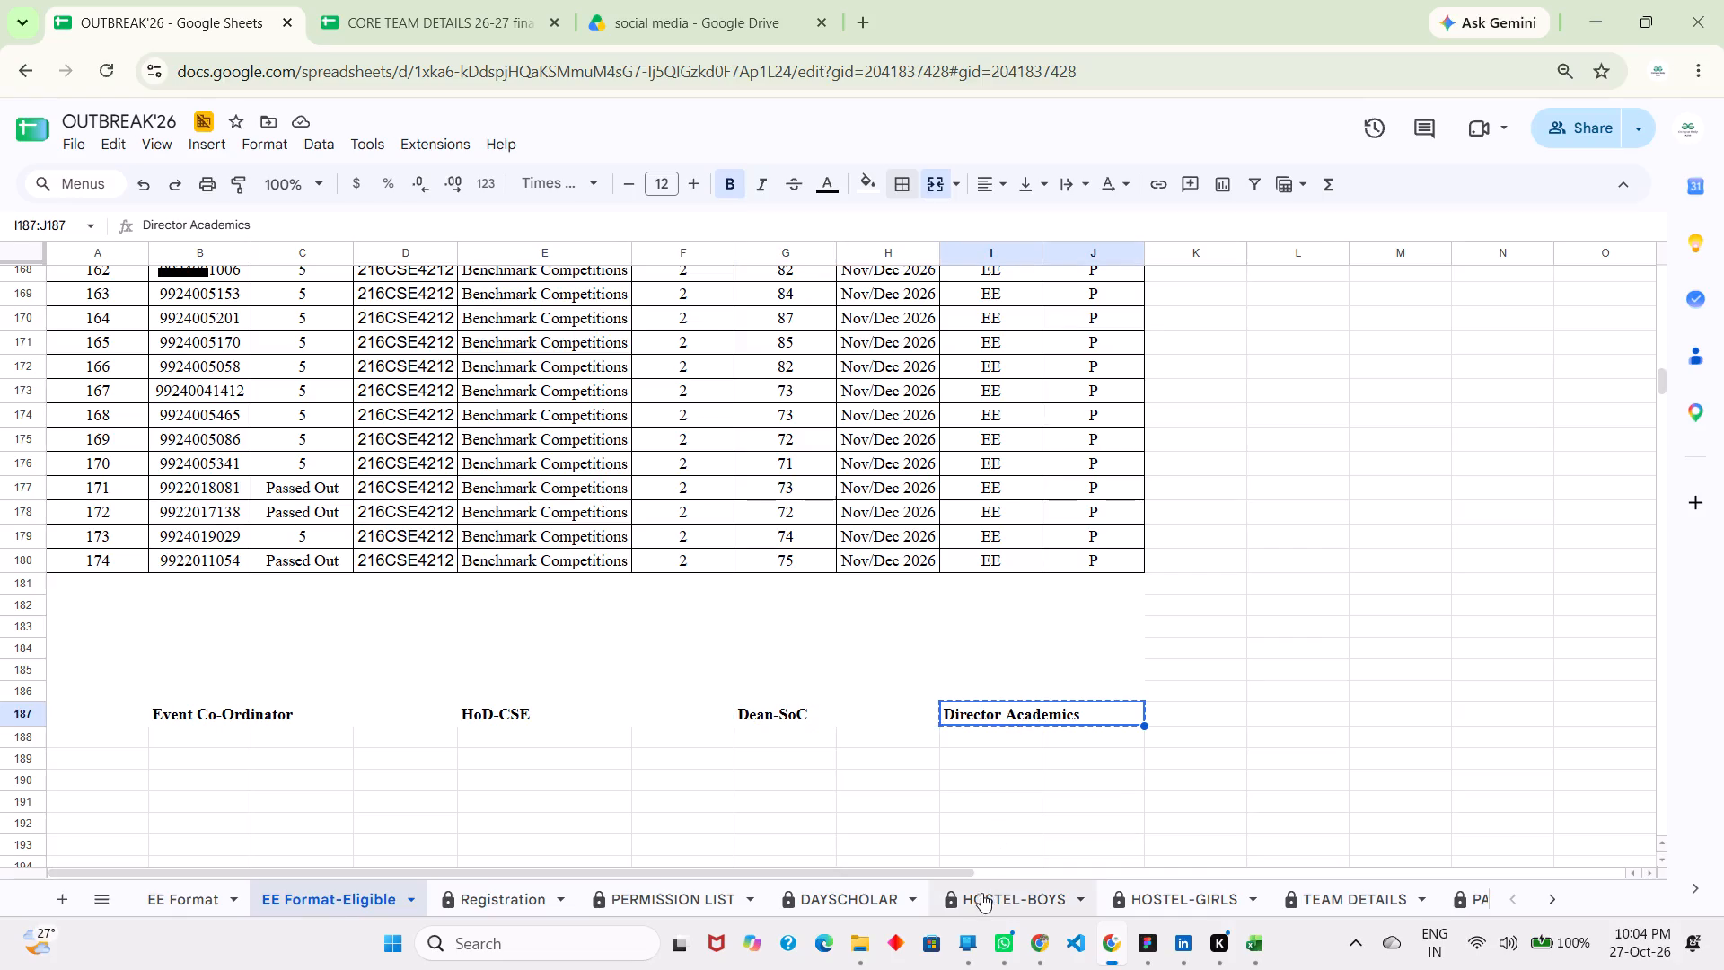
# Apply white borders to all cells of A188:F192, below the signature row in Sheet17.
pyautogui.hscroll(-6, 975, 904)
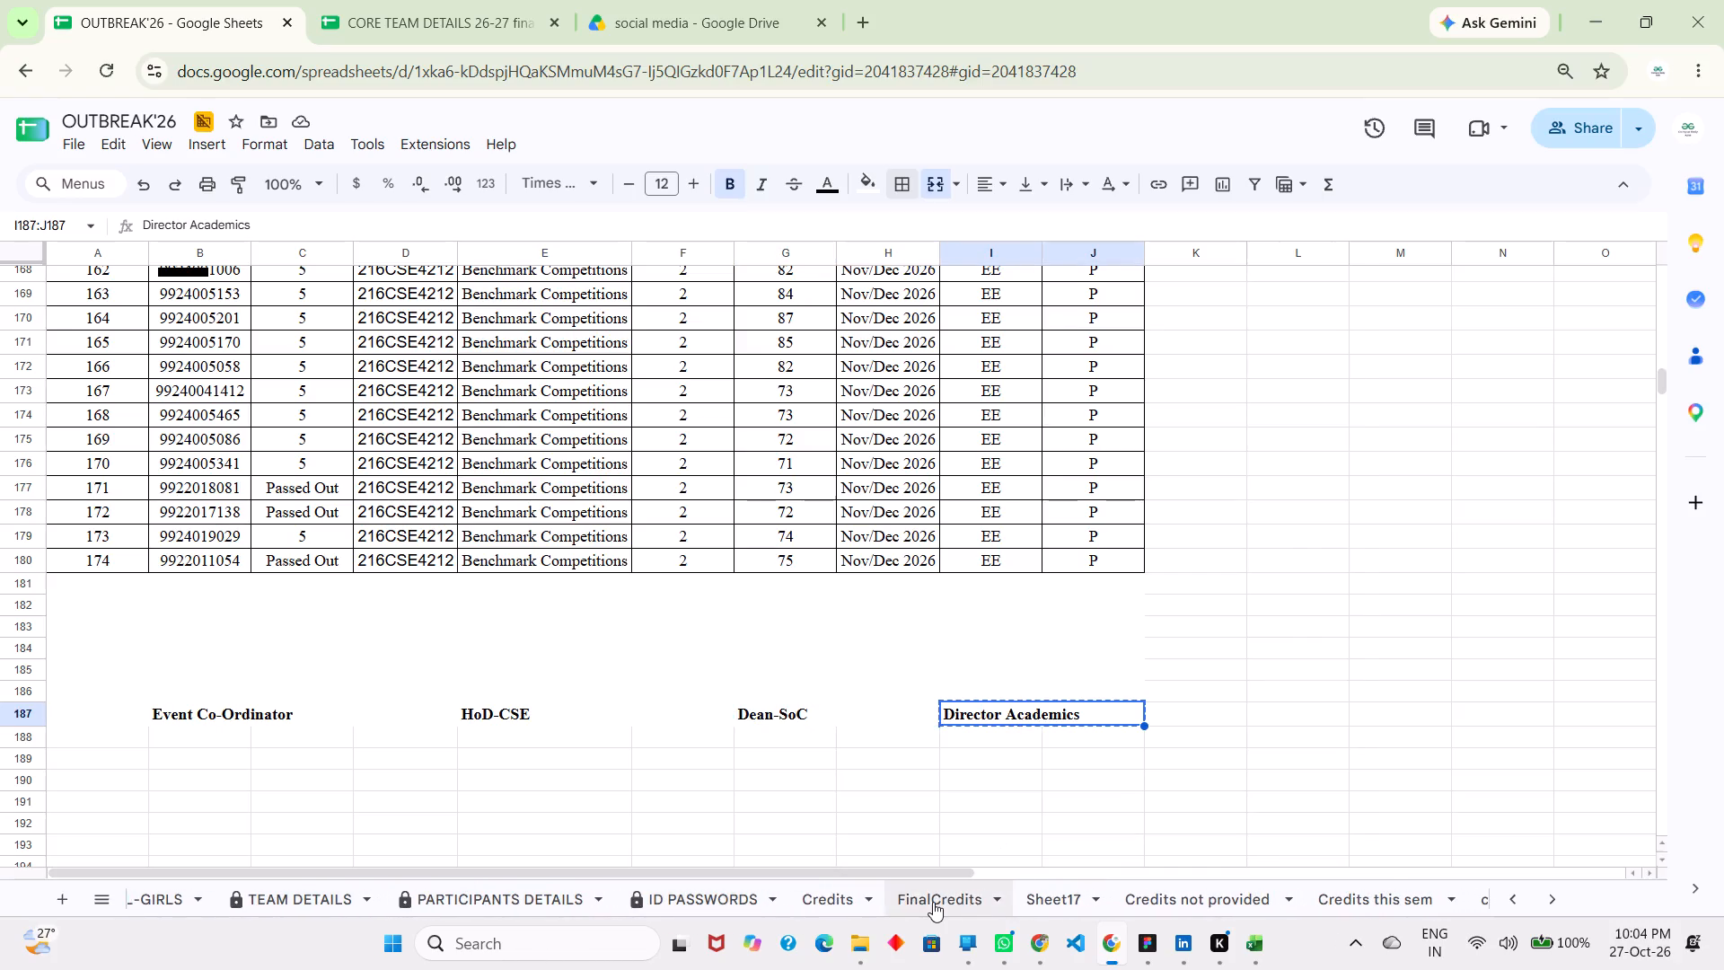
pyautogui.hscroll(-2, 933, 902)
pyautogui.click(894, 897)
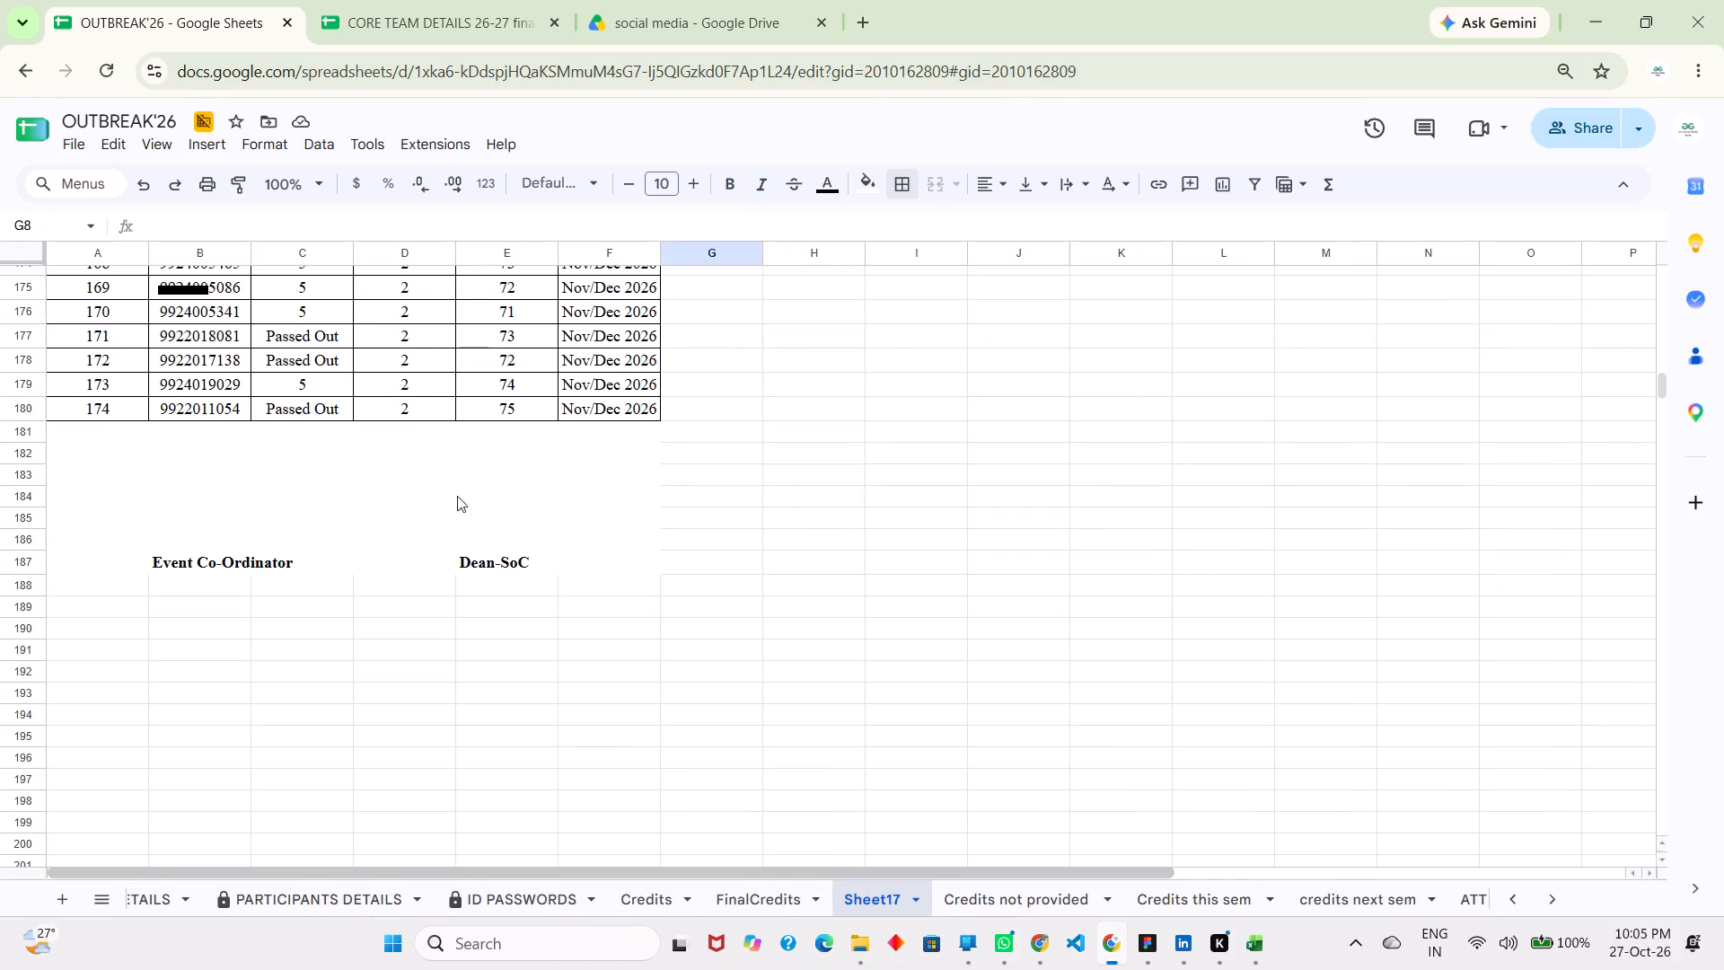
pyautogui.click(372, 562)
pyautogui.click(251, 565)
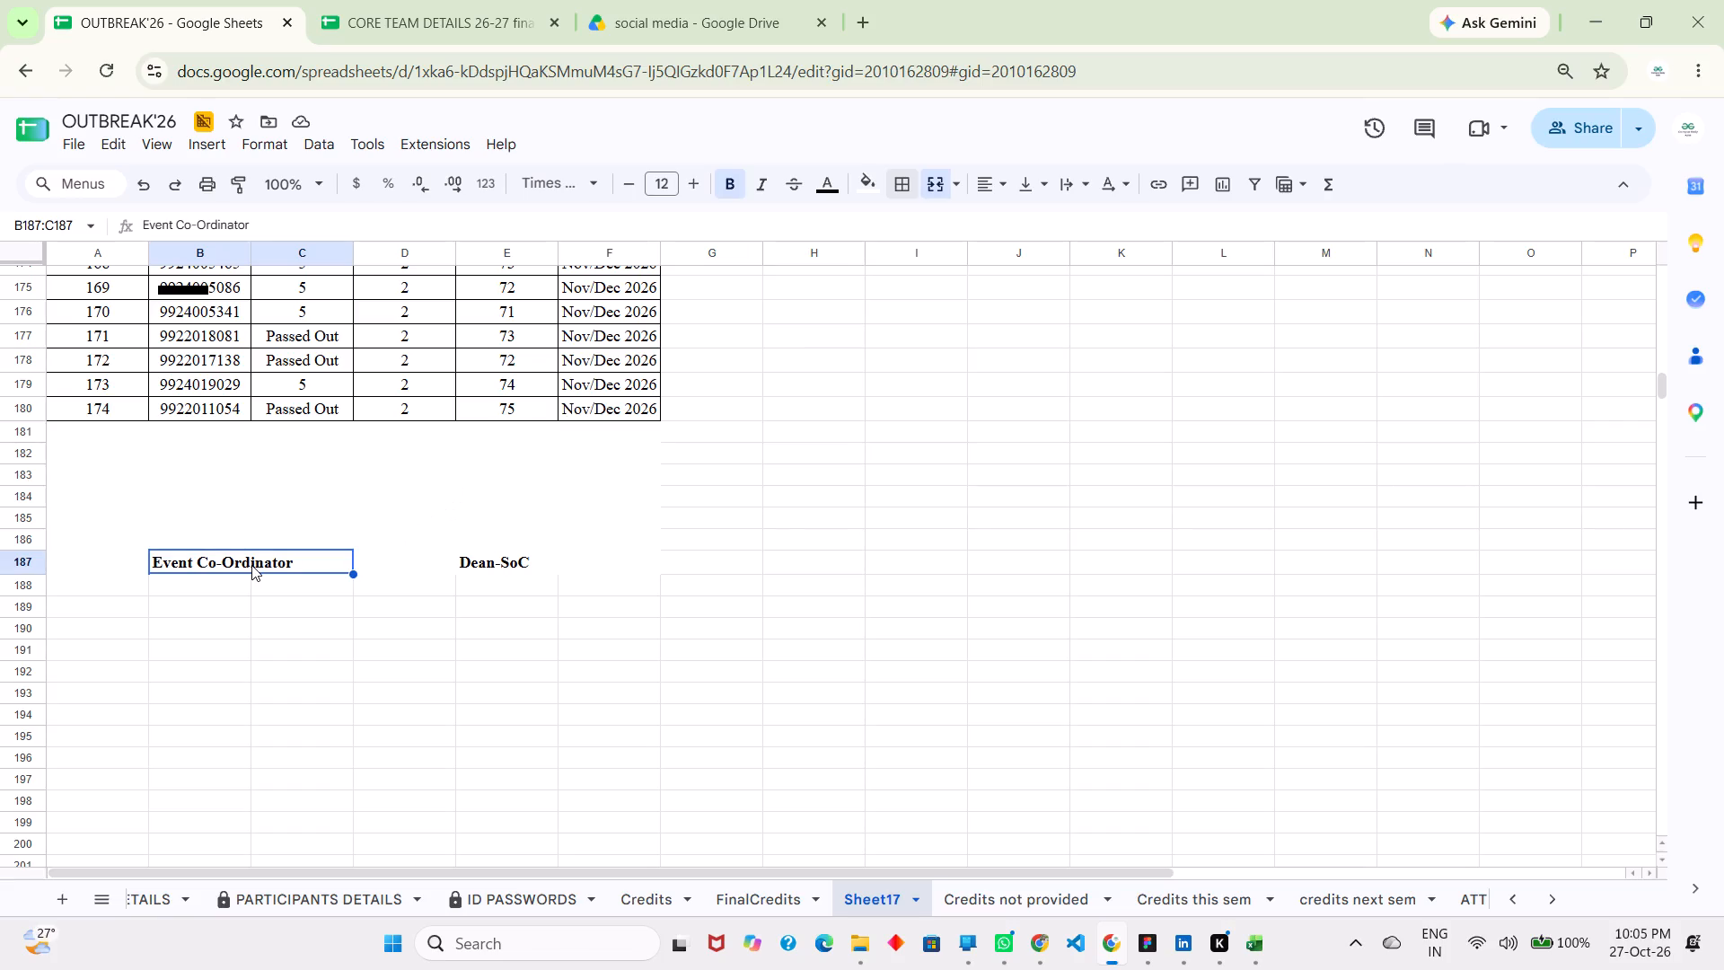
pyautogui.click(251, 565)
pyautogui.click(504, 560)
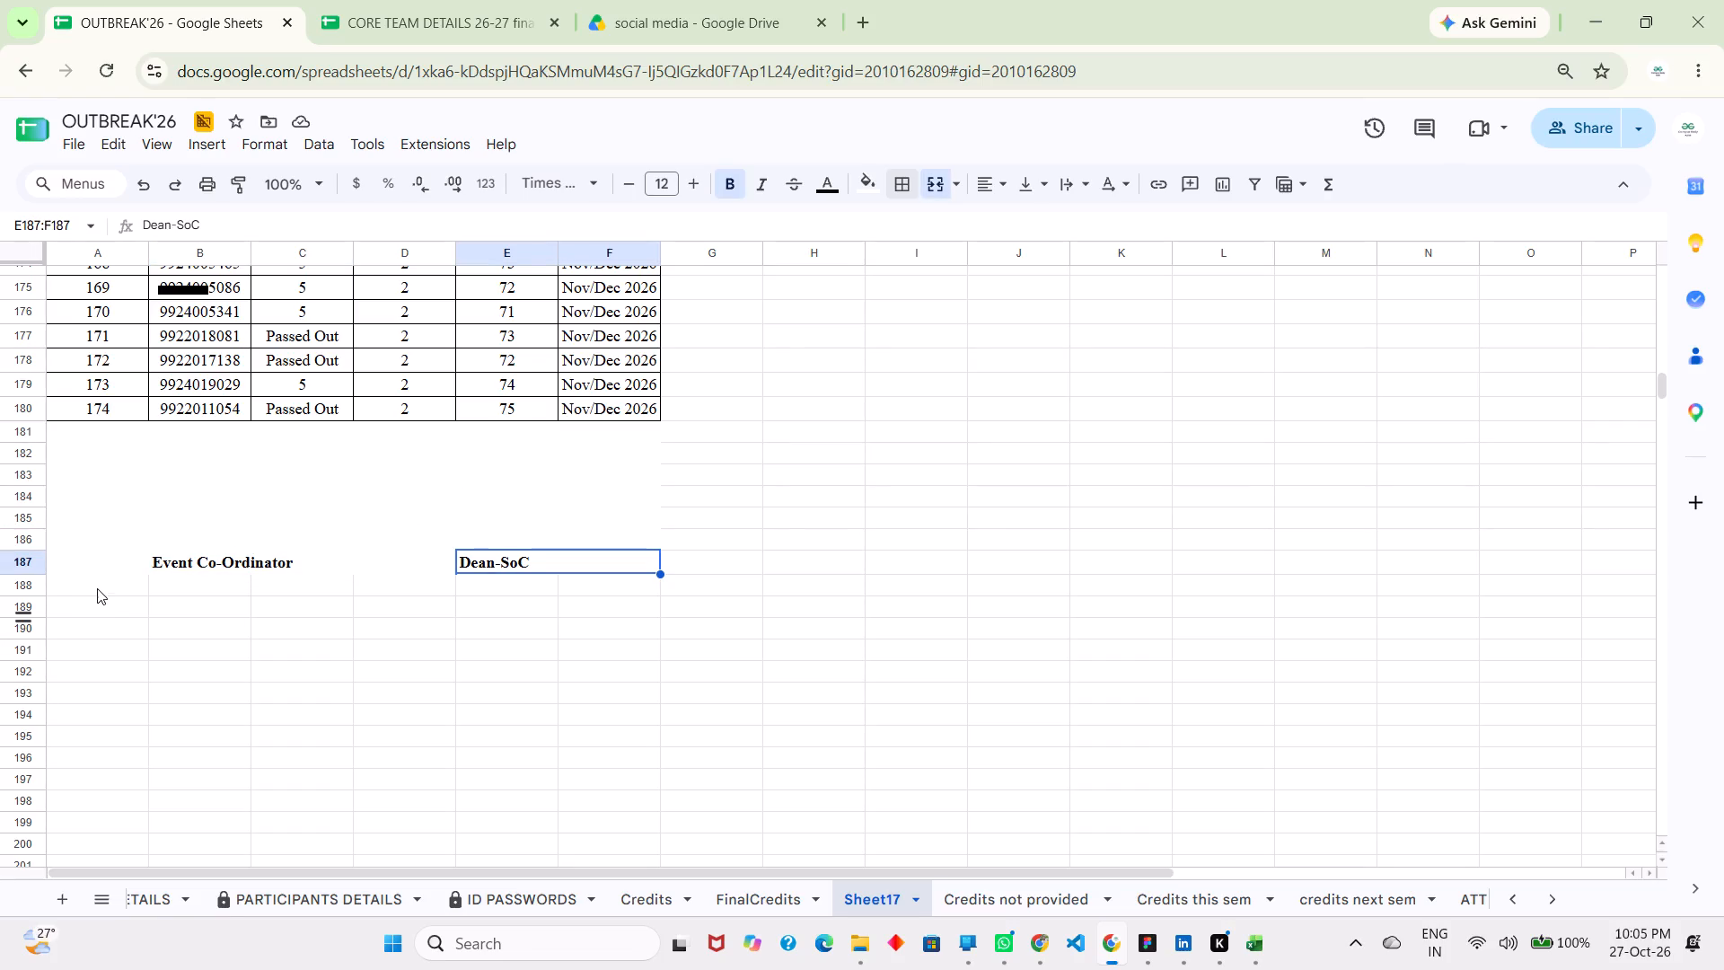
pyautogui.moveTo(97, 590); pyautogui.dragTo(611, 681)
pyautogui.scroll(1, 611, 681)
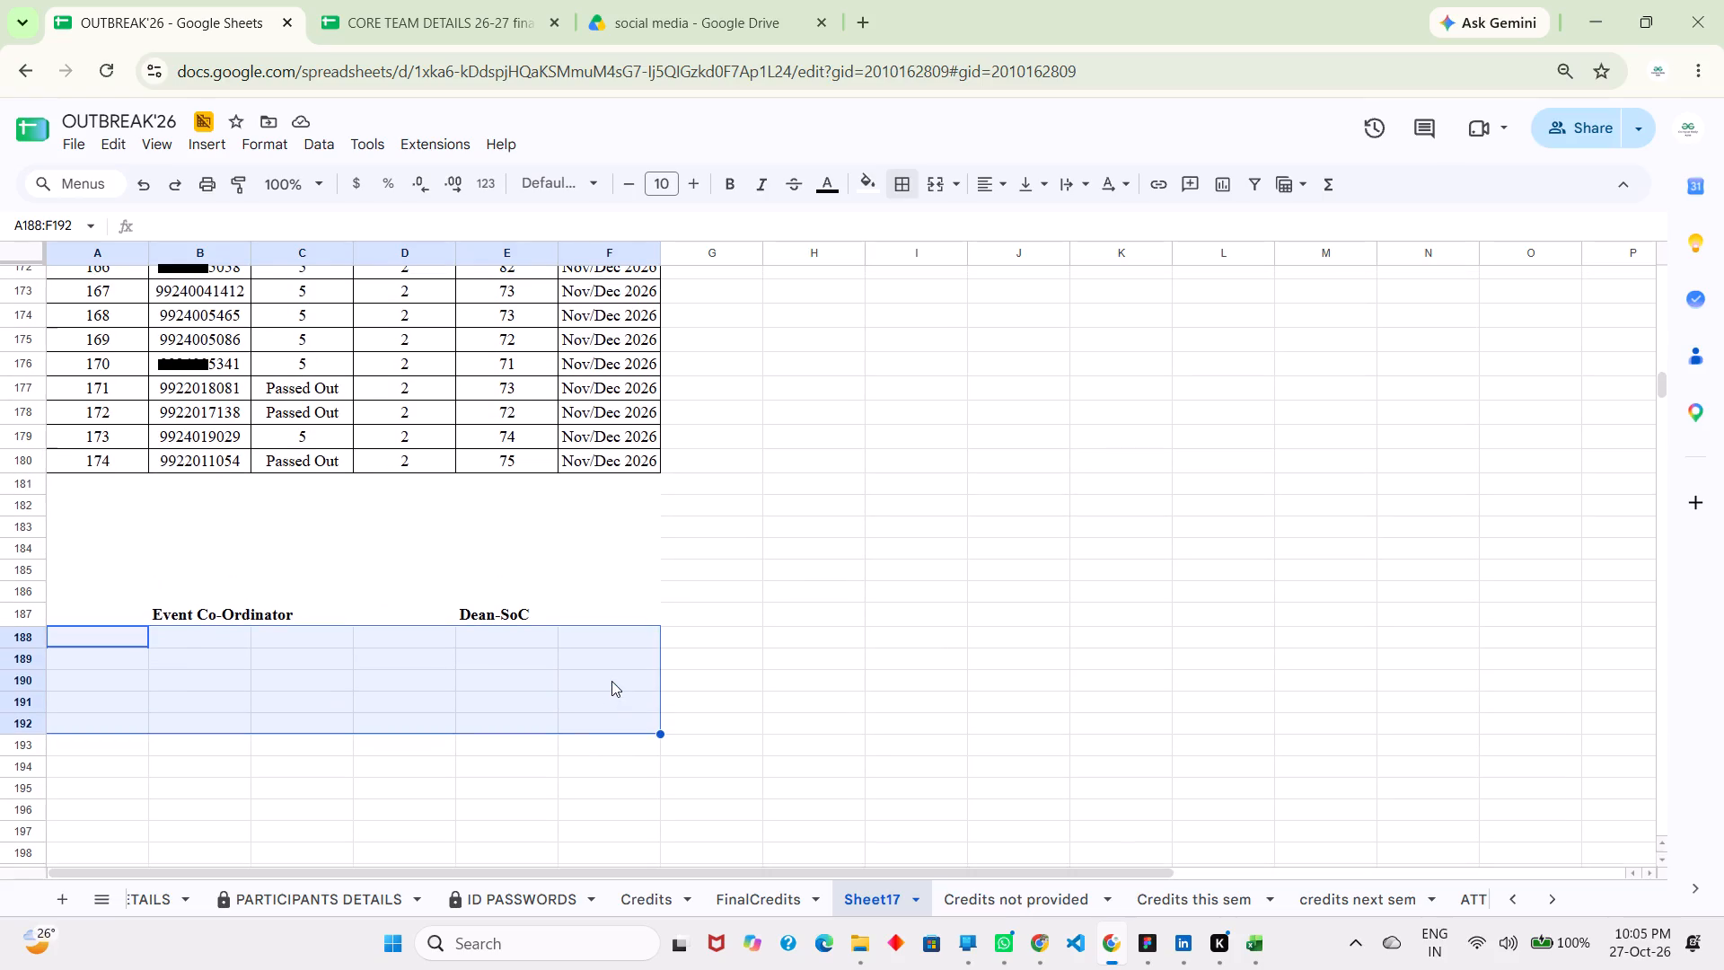
pyautogui.scroll(1, 611, 681)
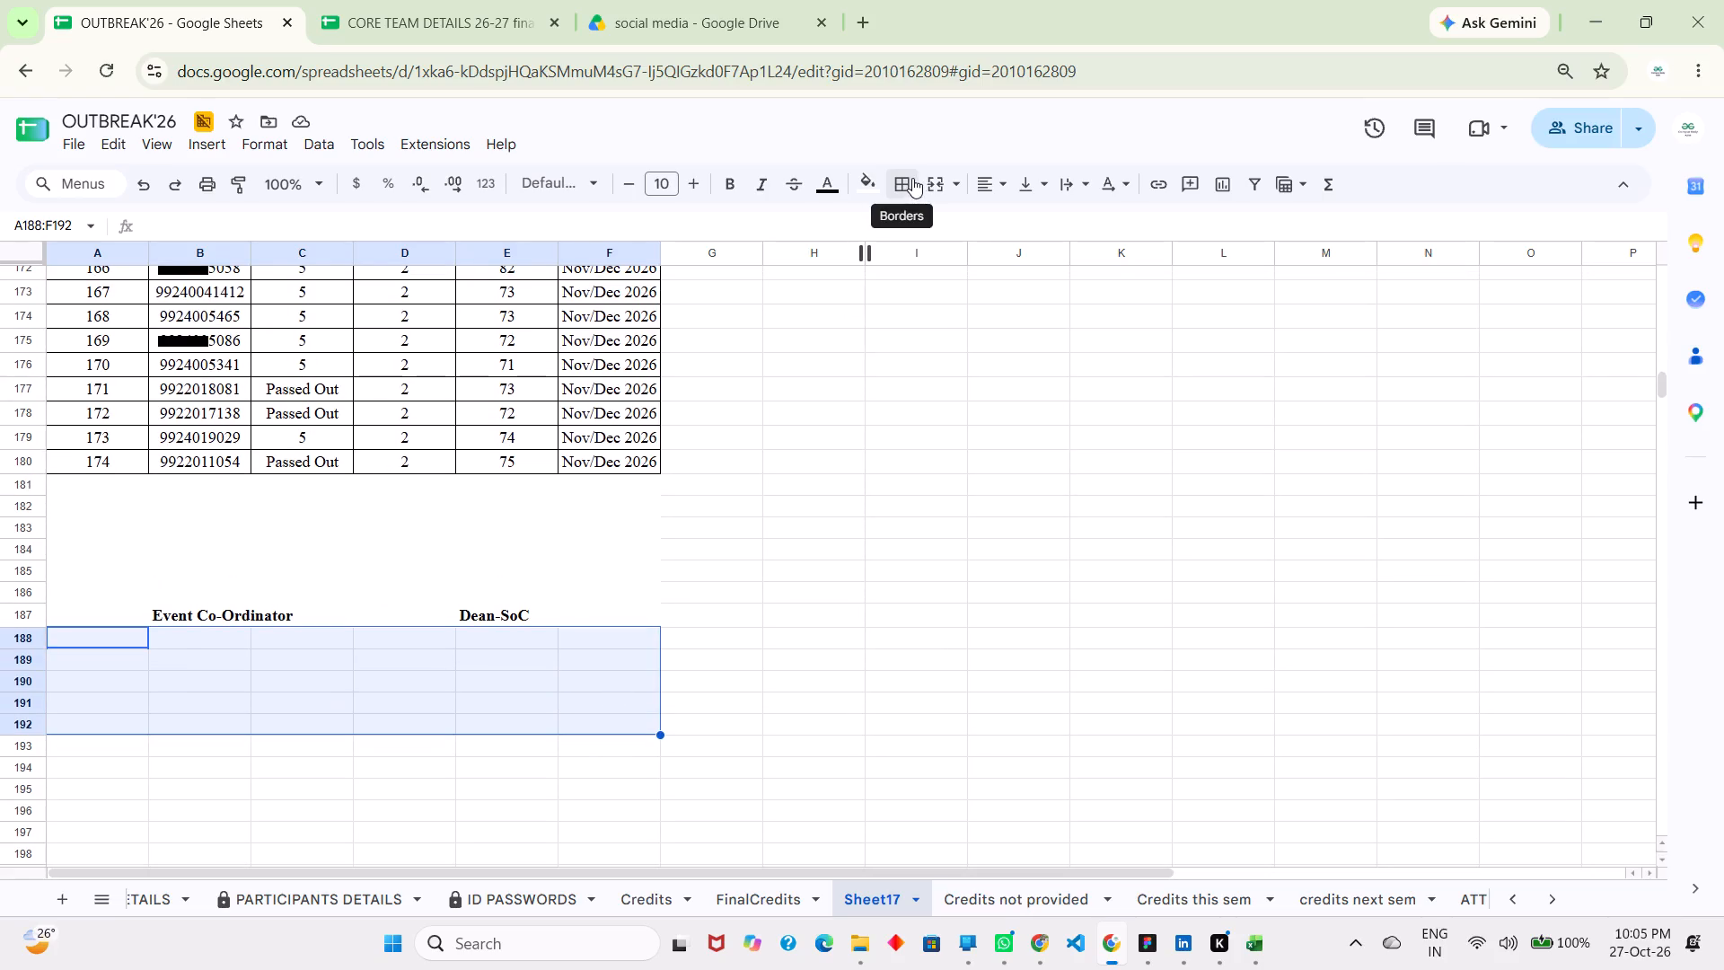
pyautogui.click(912, 184)
pyautogui.click(1108, 221)
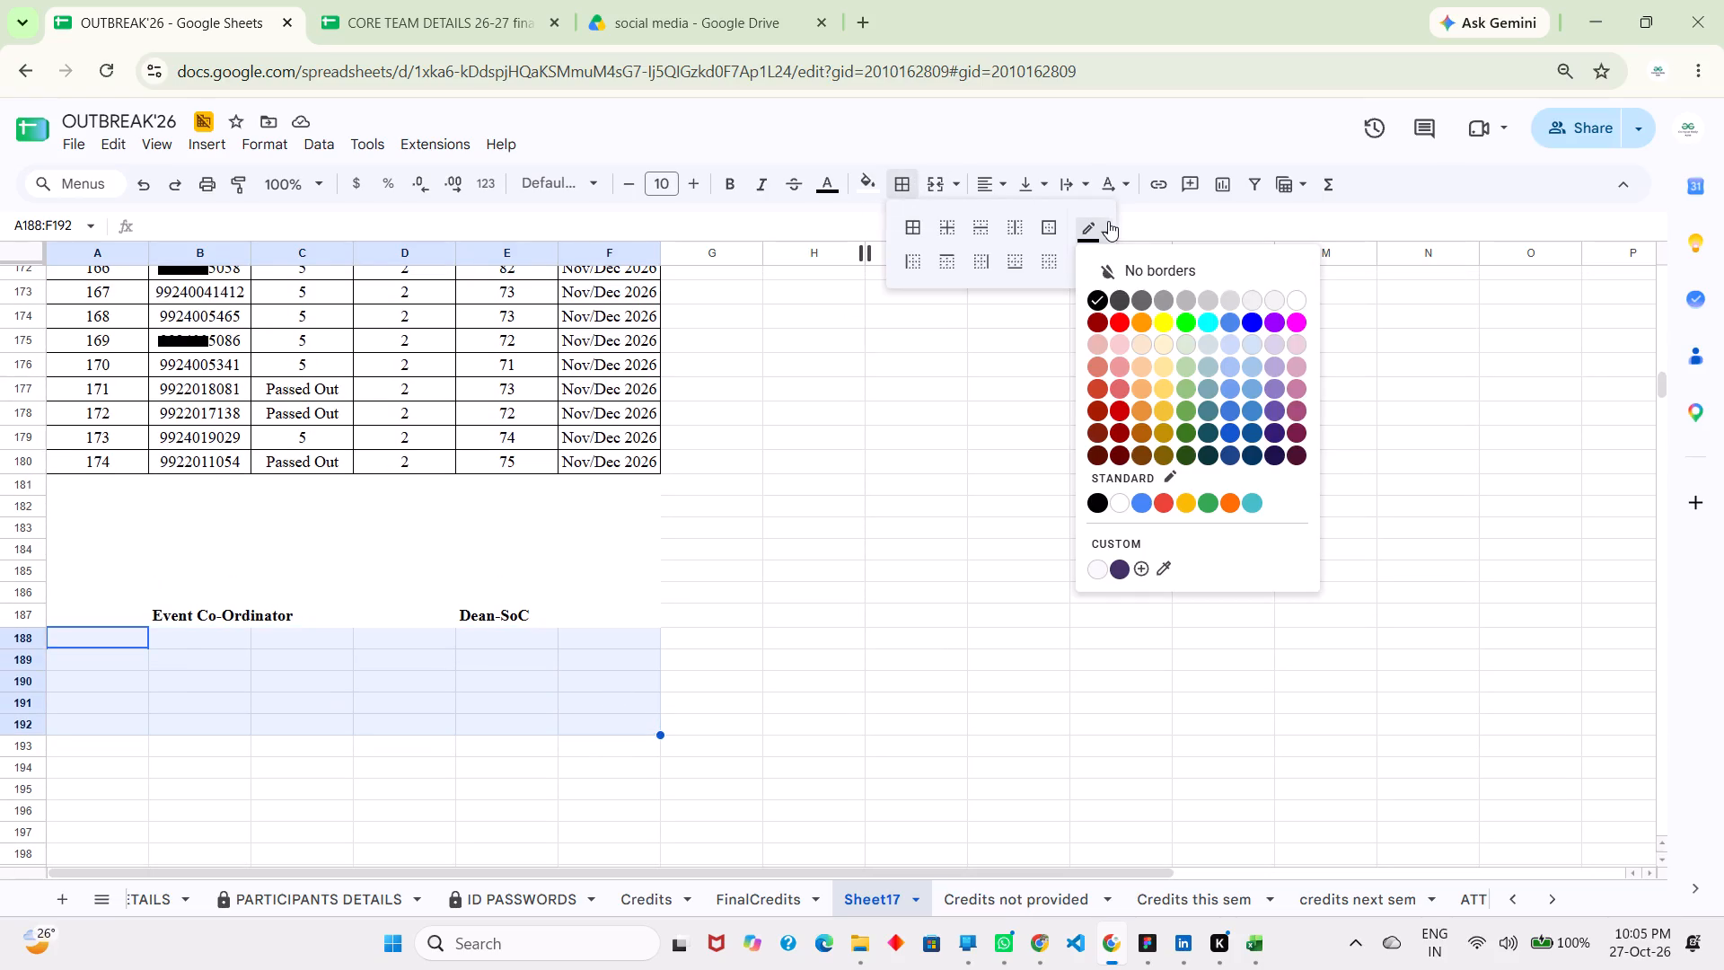
pyautogui.click(1297, 300)
pyautogui.click(913, 225)
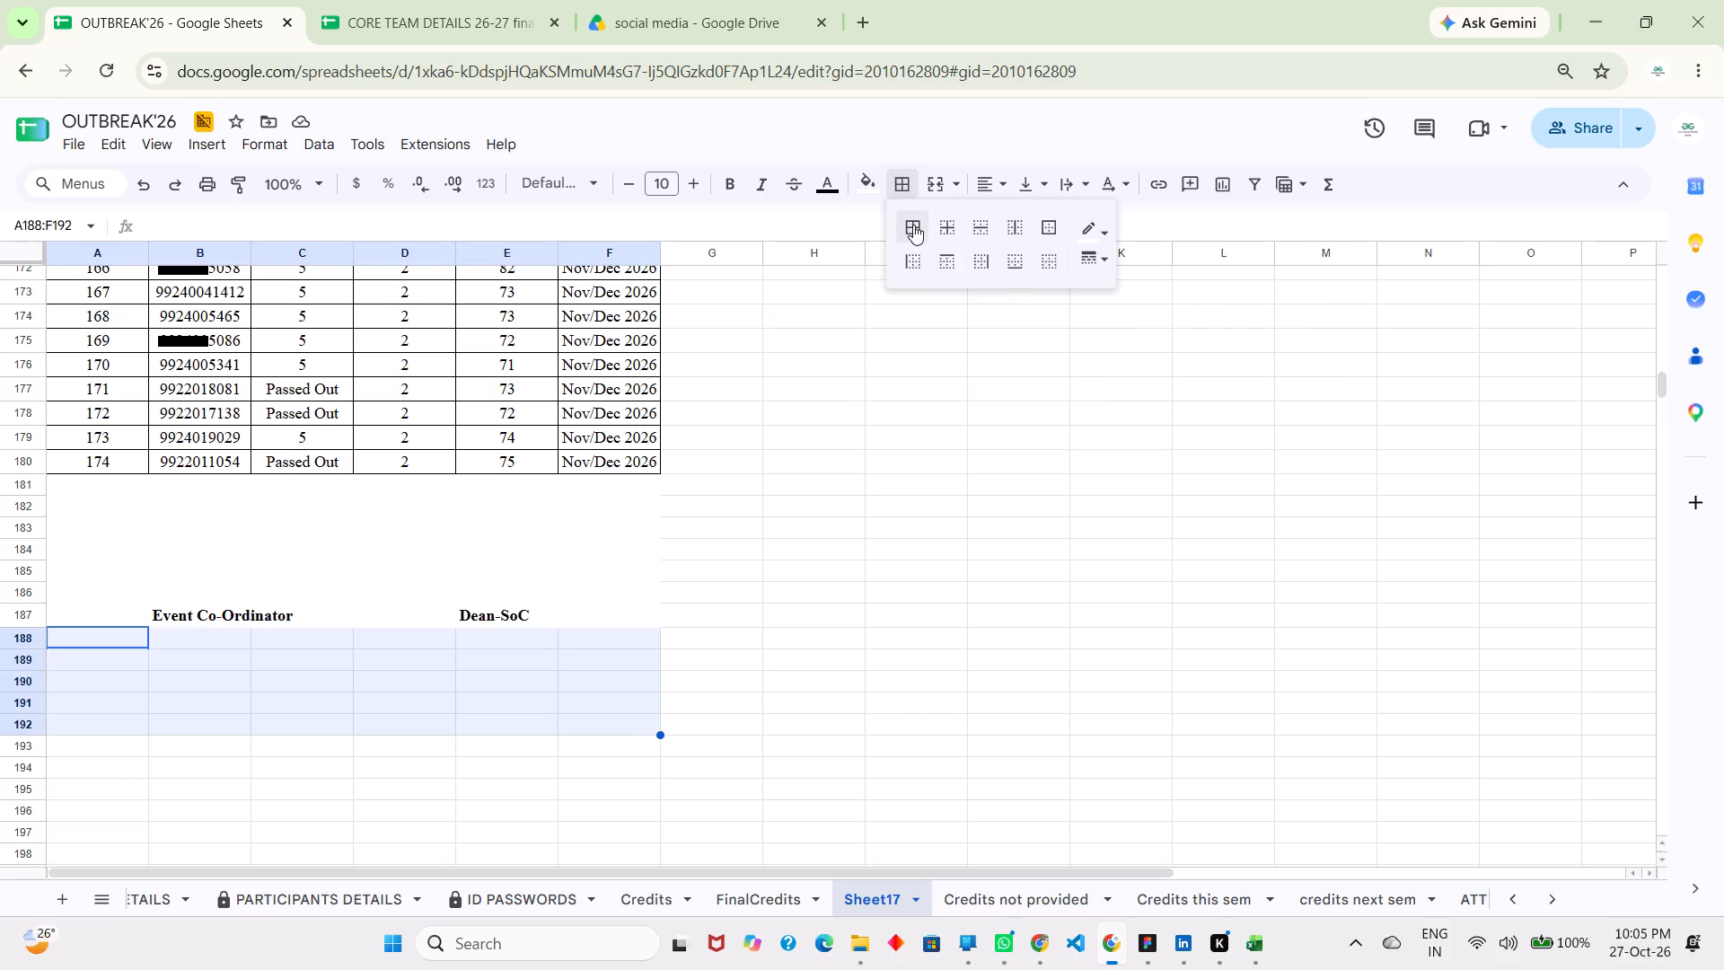
# Paste the copied Dean-SoC label into B192 of Sheet17, below Event Co-Ordinator.
pyautogui.click(197, 657)
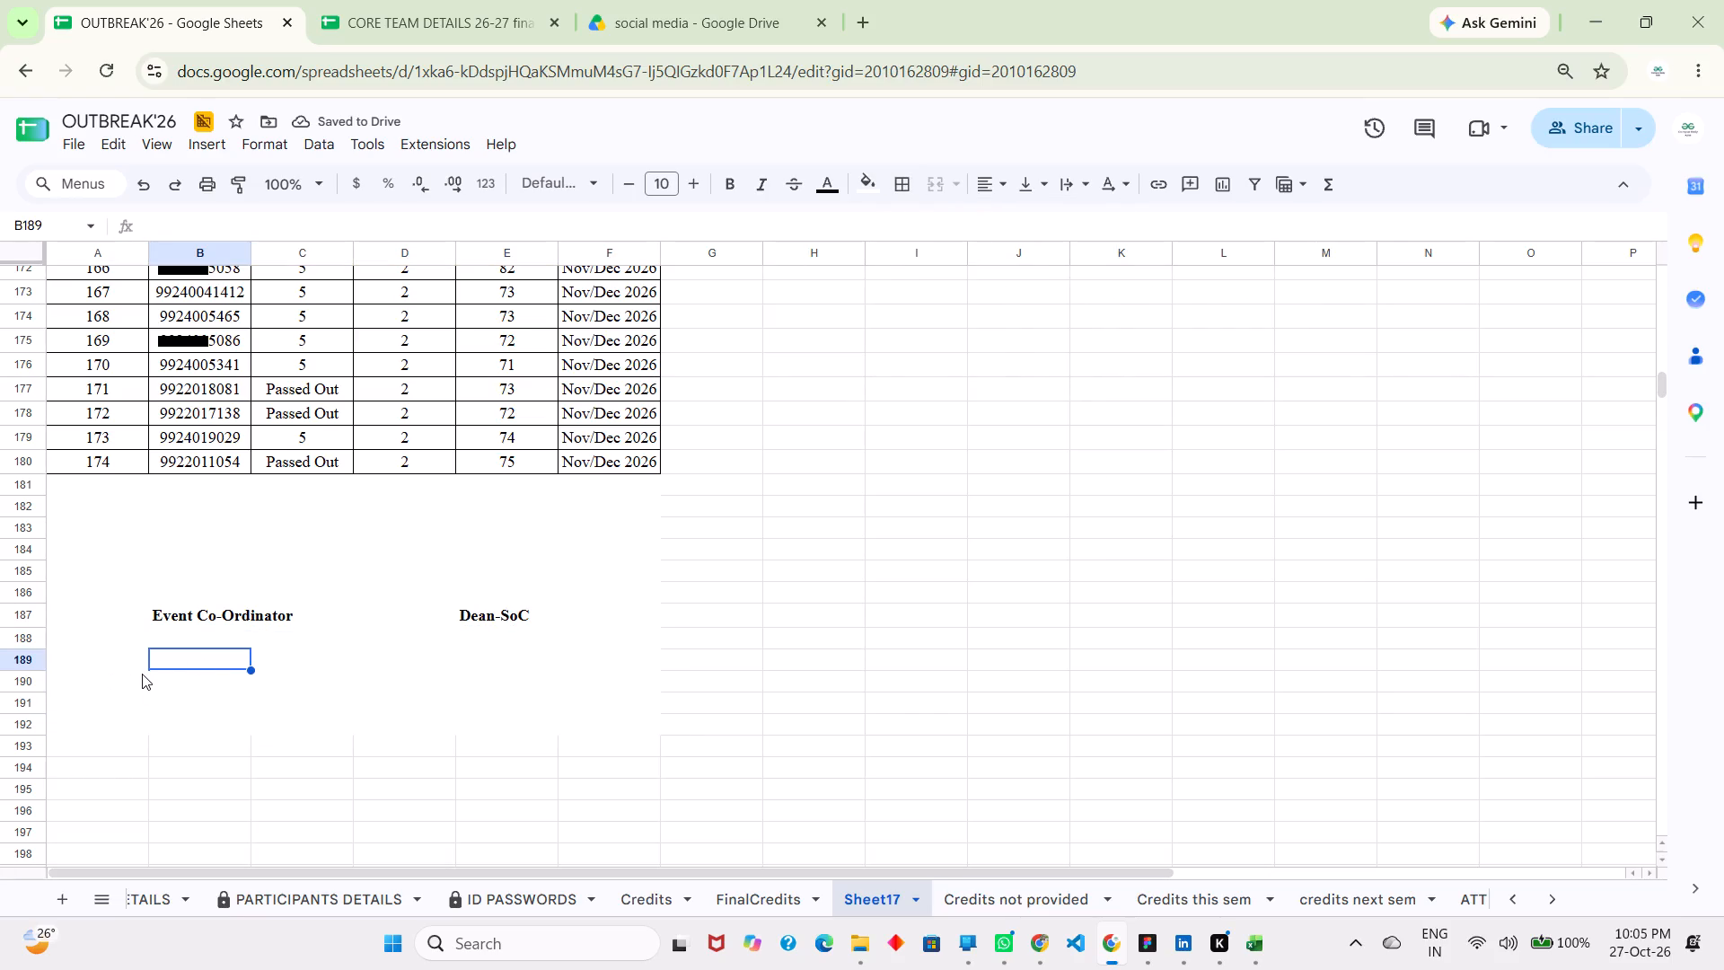
pyautogui.press('Down')
pyautogui.press('Down')
pyautogui.press('Down')
pyautogui.press('Up')
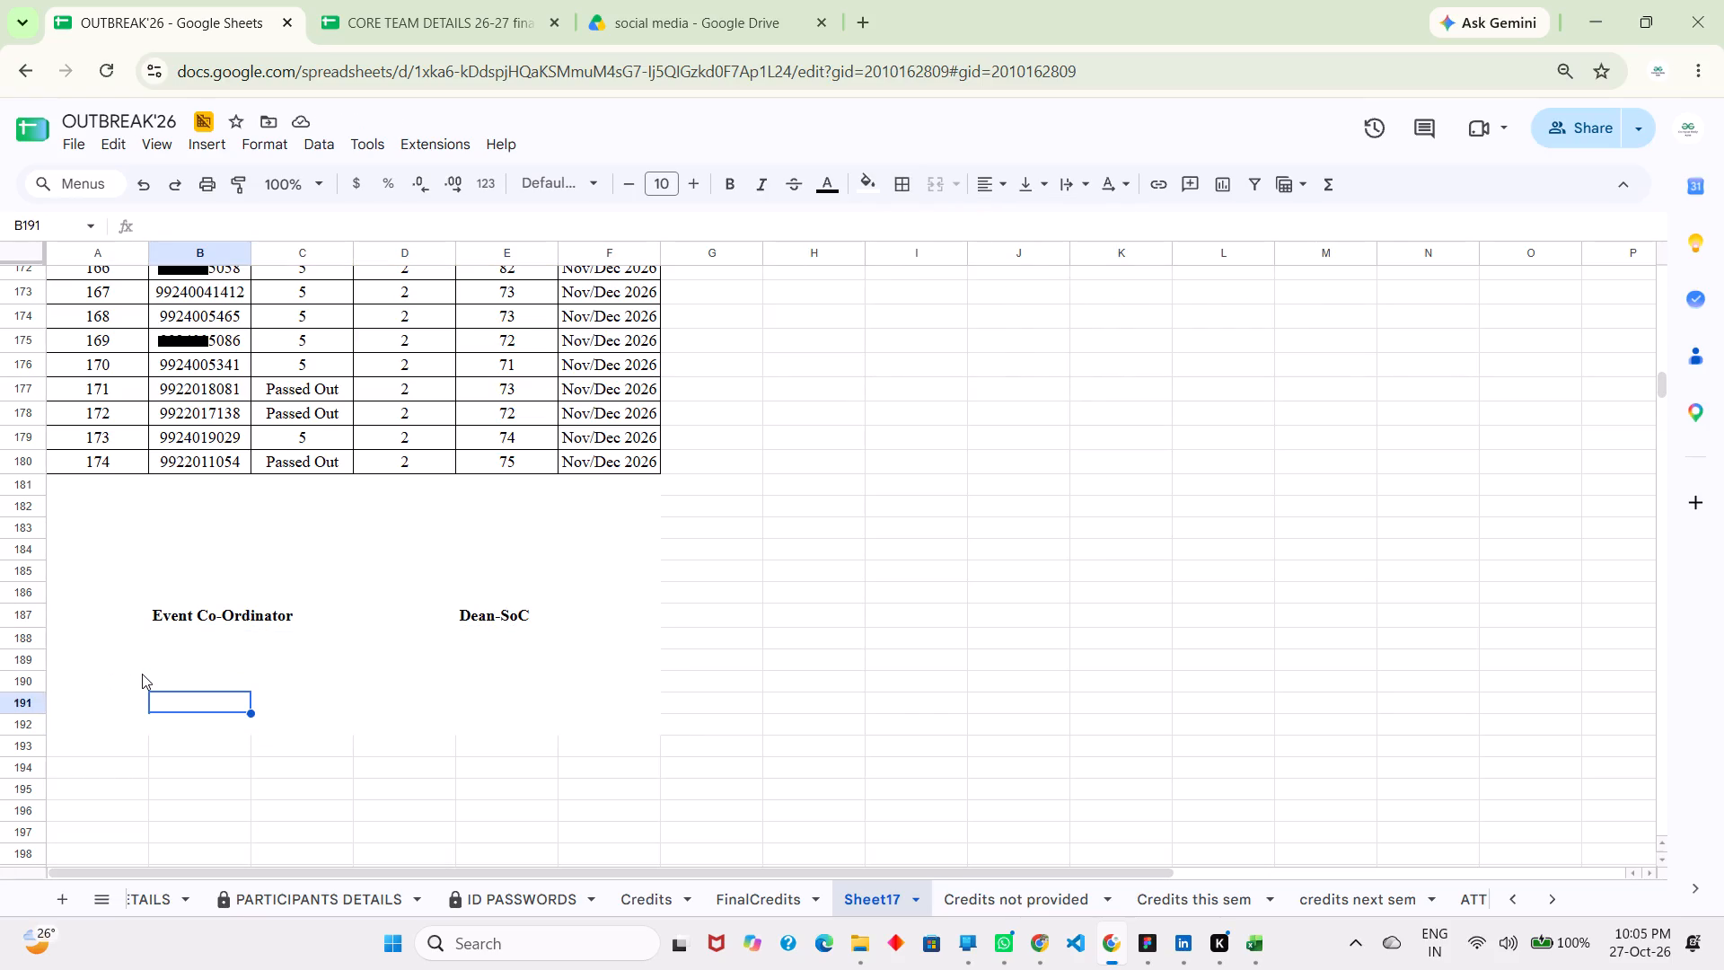
pyautogui.press('Down')
pyautogui.press('super+v')
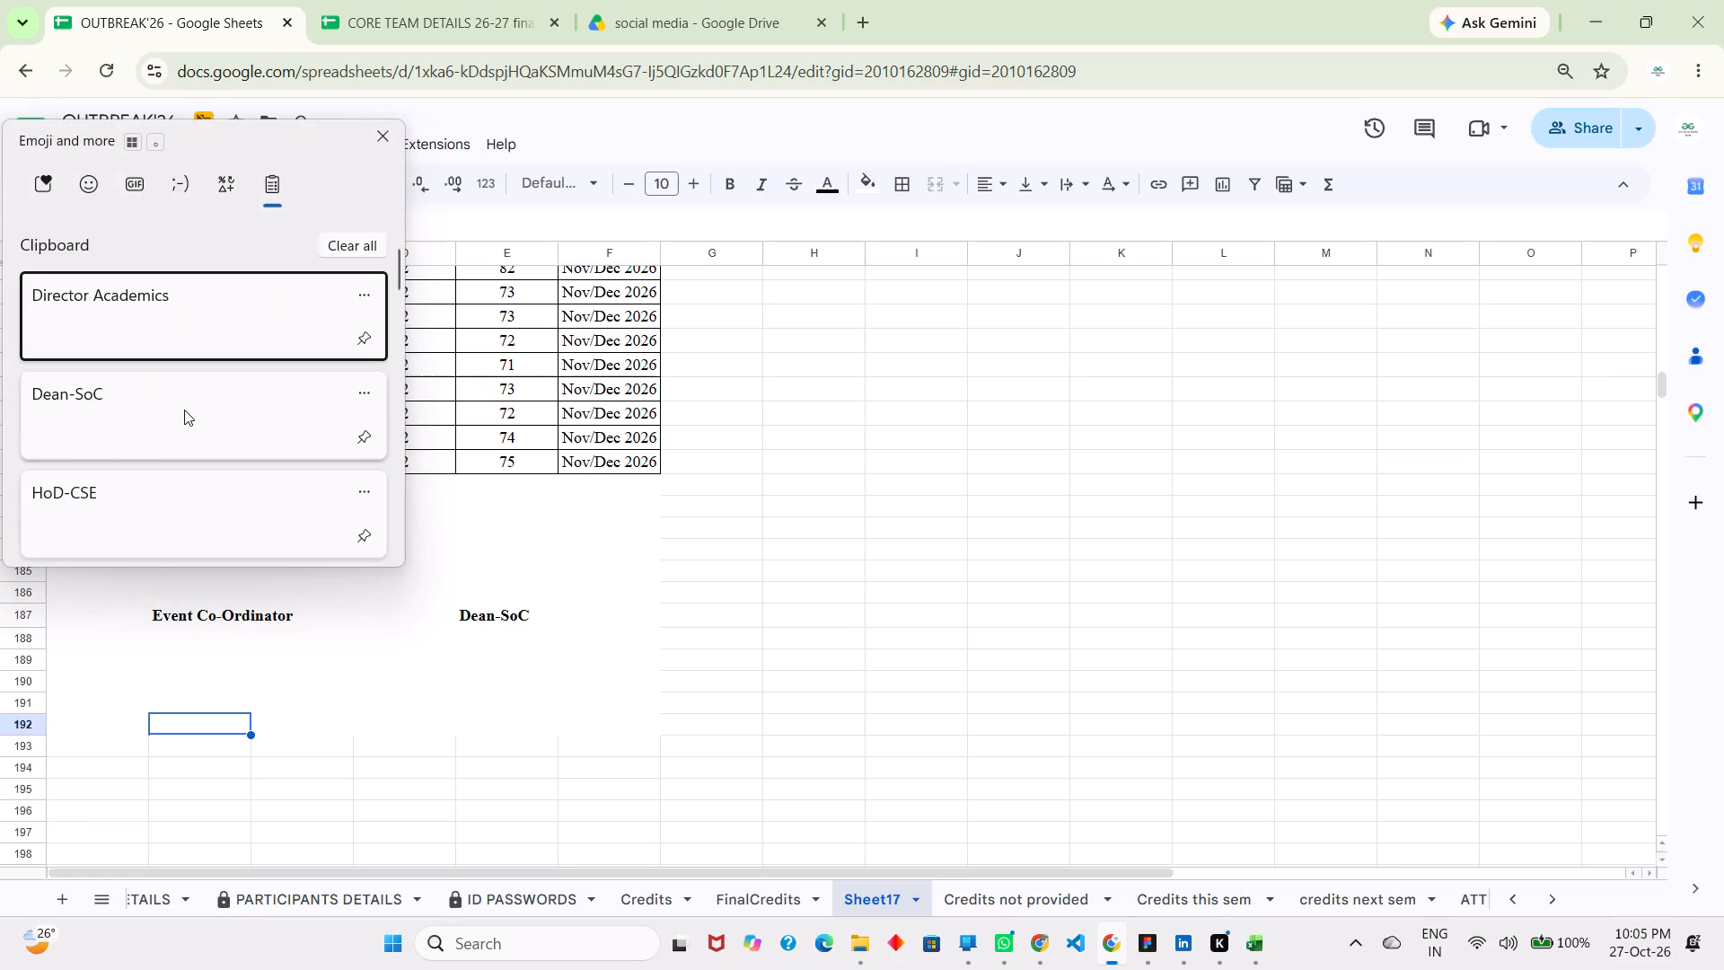
pyautogui.click(184, 410)
pyautogui.hotkey('ctrl', 'v')
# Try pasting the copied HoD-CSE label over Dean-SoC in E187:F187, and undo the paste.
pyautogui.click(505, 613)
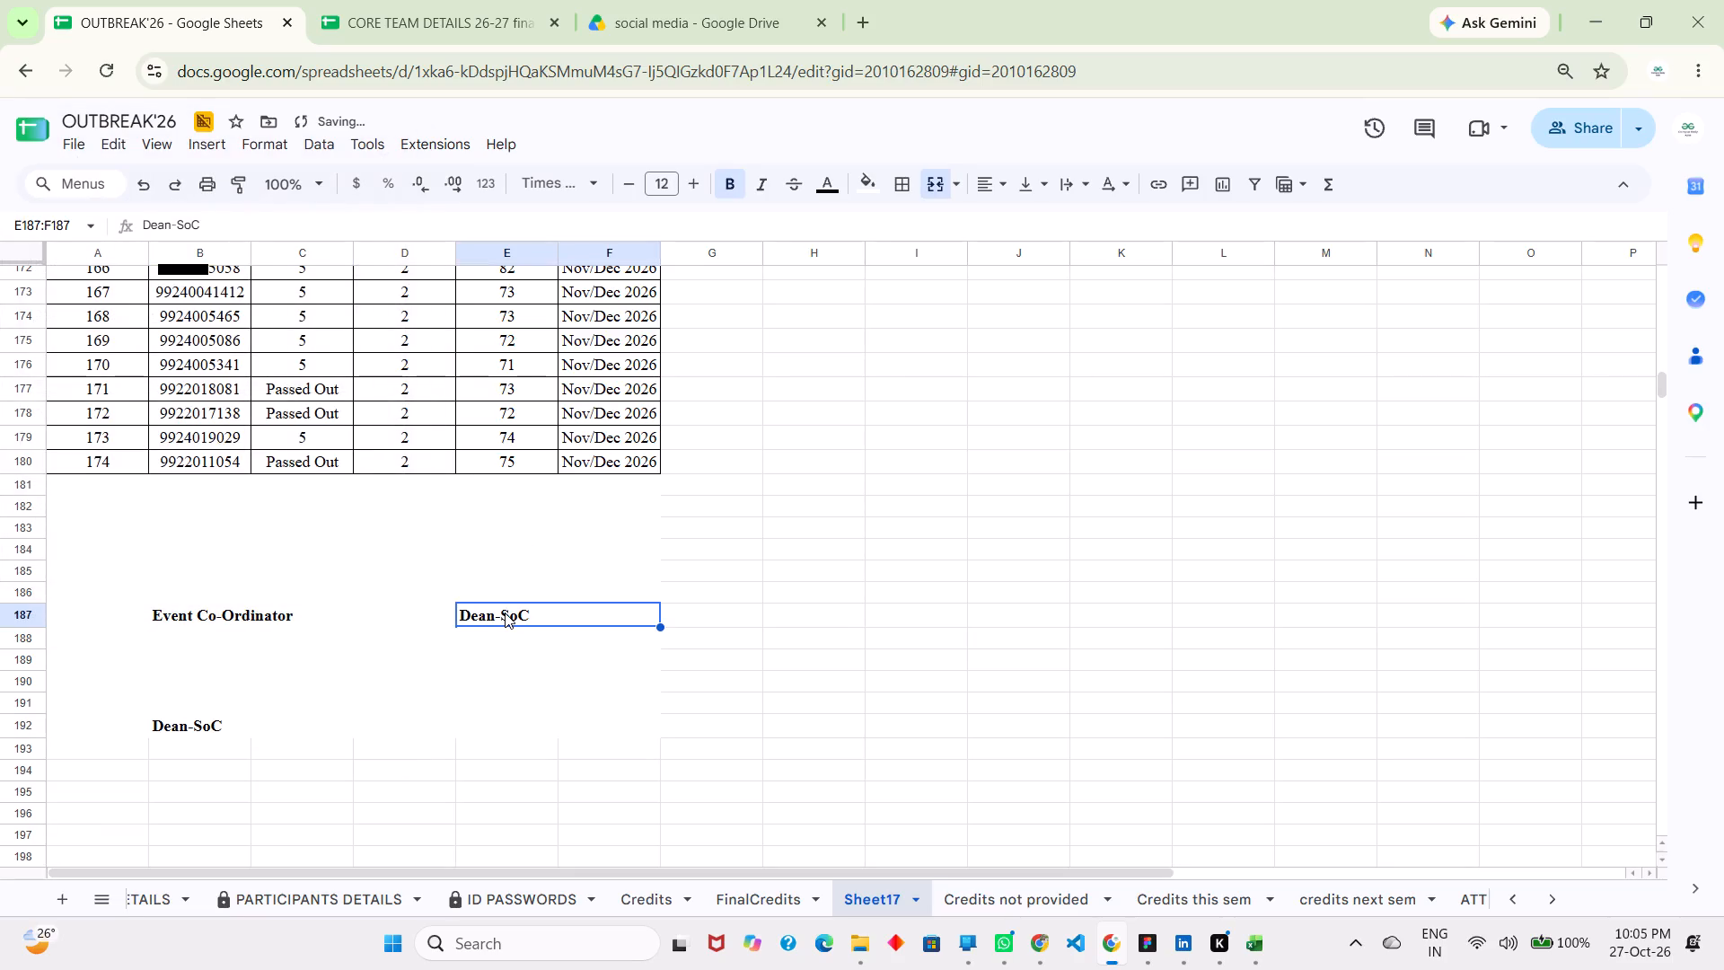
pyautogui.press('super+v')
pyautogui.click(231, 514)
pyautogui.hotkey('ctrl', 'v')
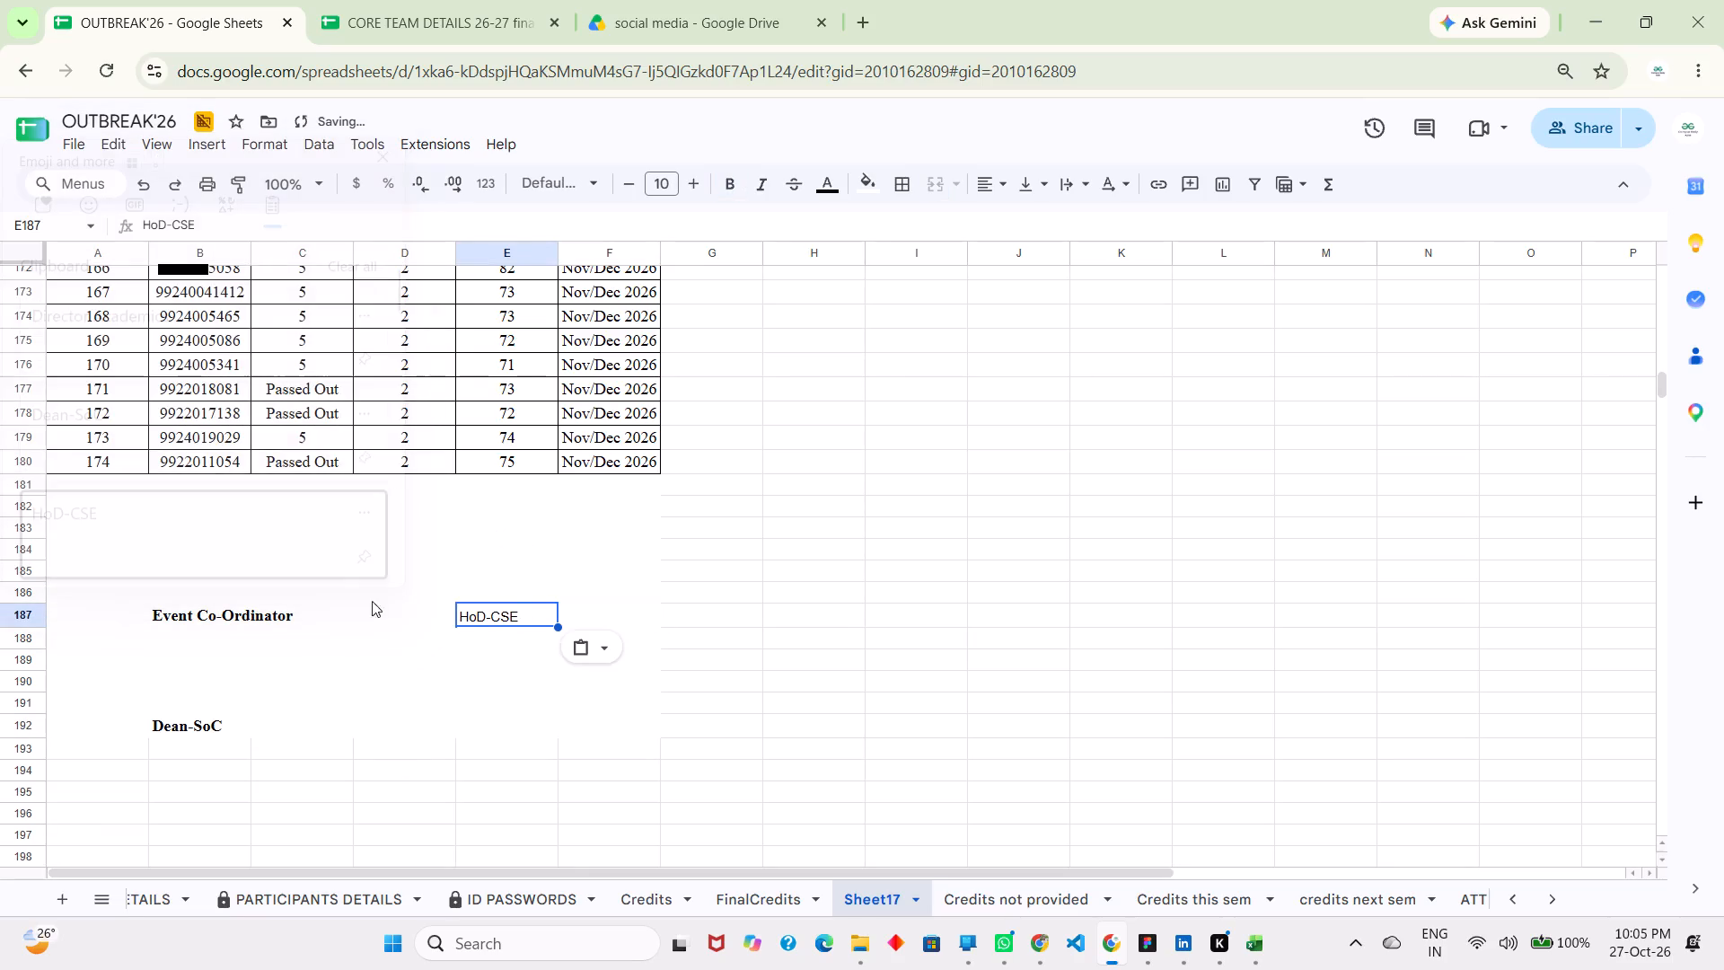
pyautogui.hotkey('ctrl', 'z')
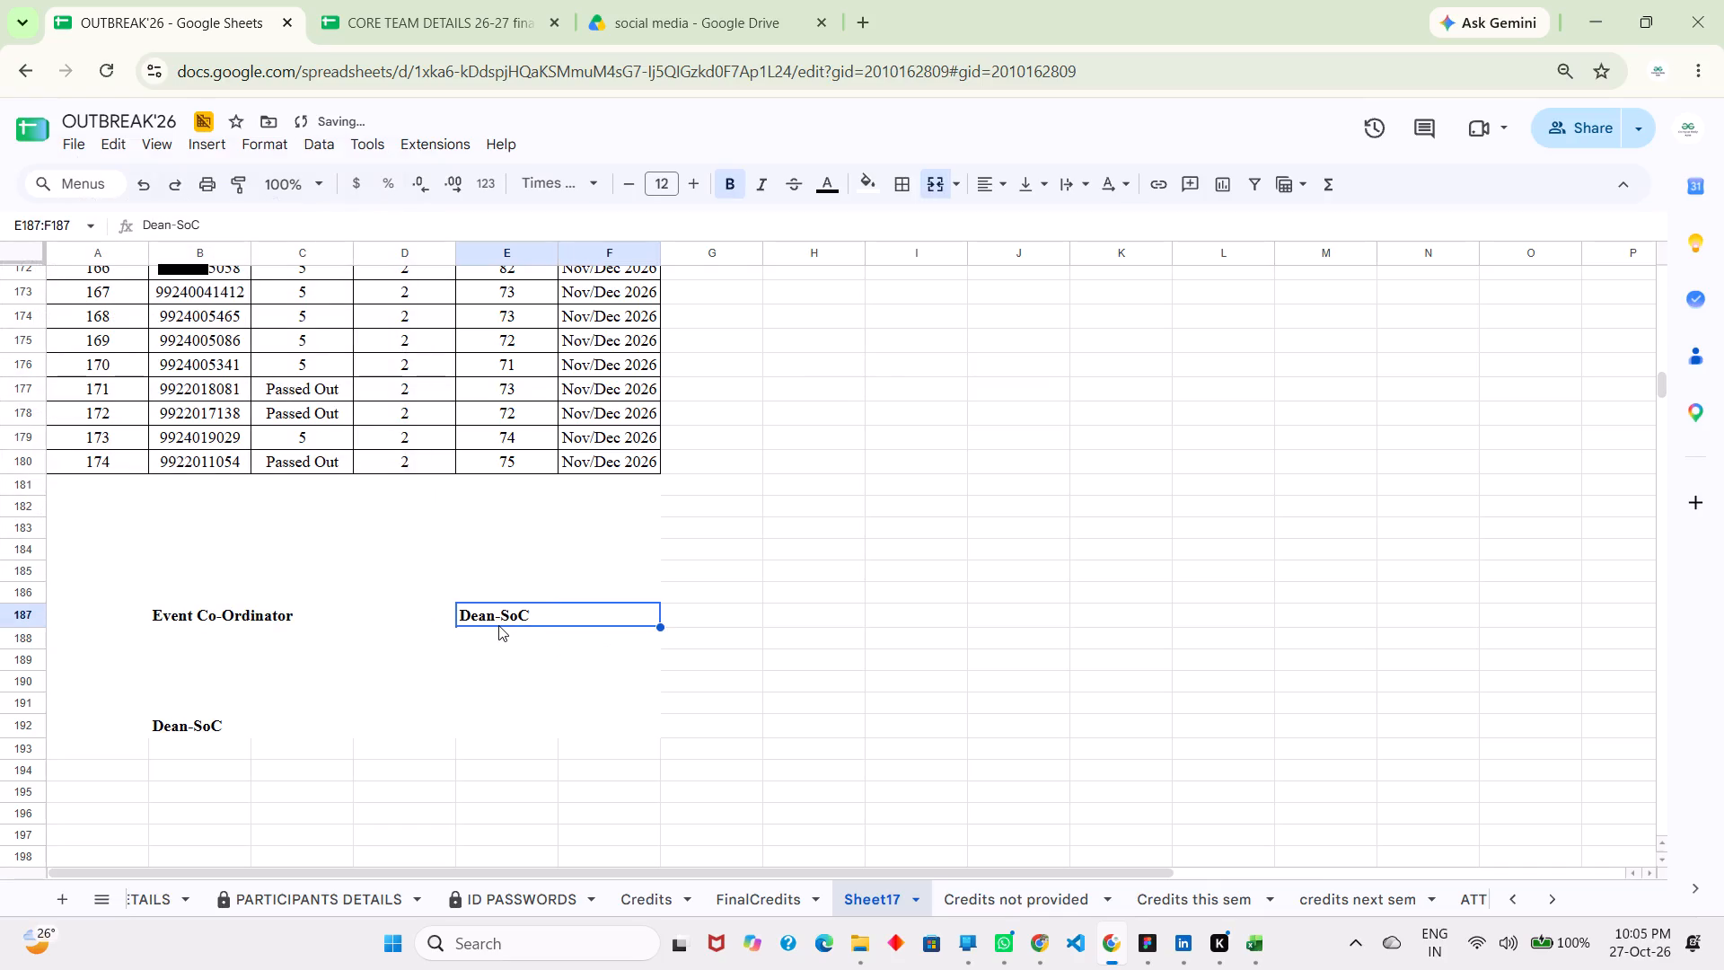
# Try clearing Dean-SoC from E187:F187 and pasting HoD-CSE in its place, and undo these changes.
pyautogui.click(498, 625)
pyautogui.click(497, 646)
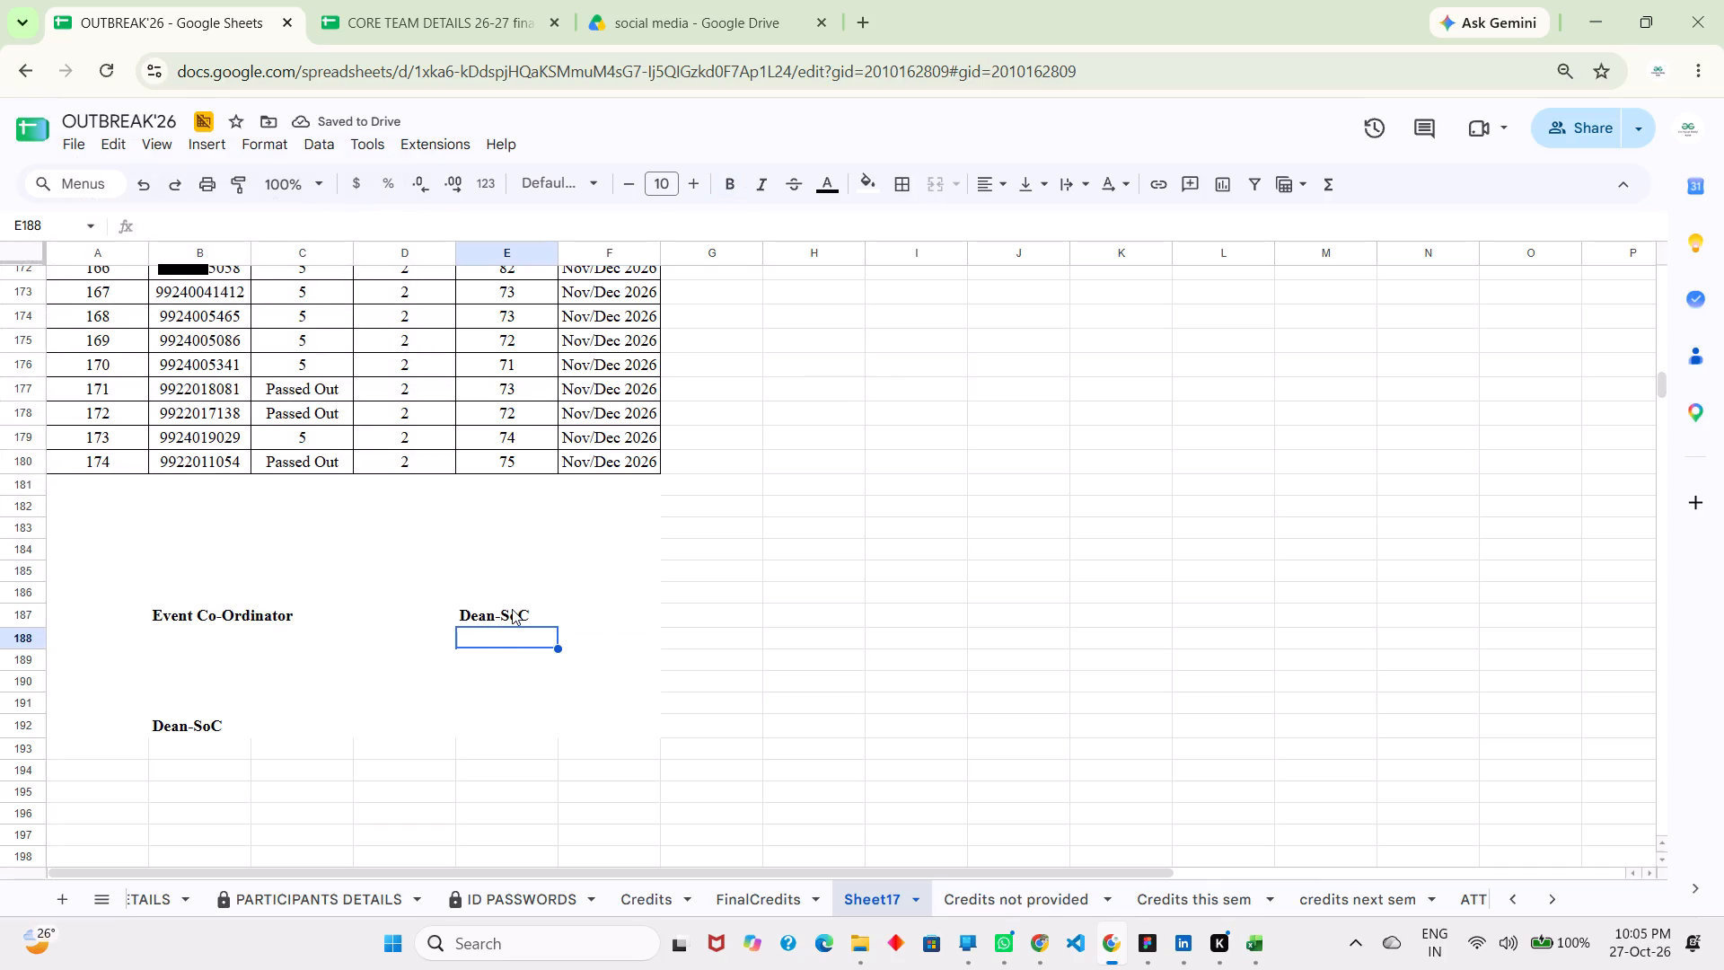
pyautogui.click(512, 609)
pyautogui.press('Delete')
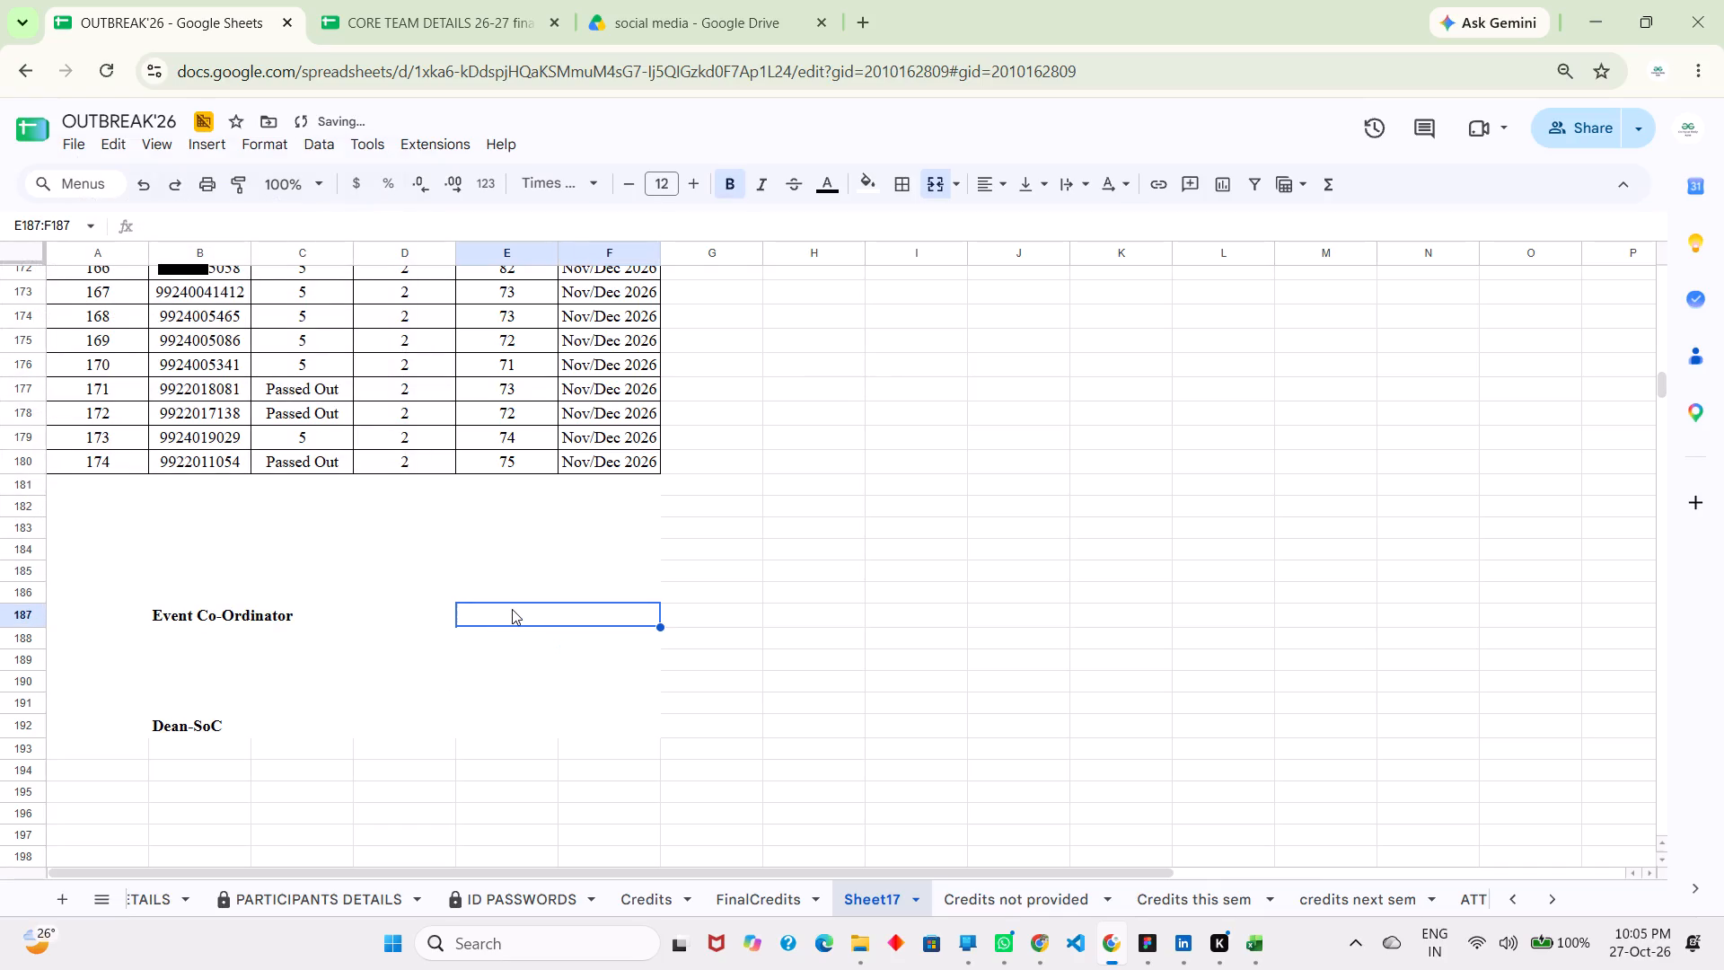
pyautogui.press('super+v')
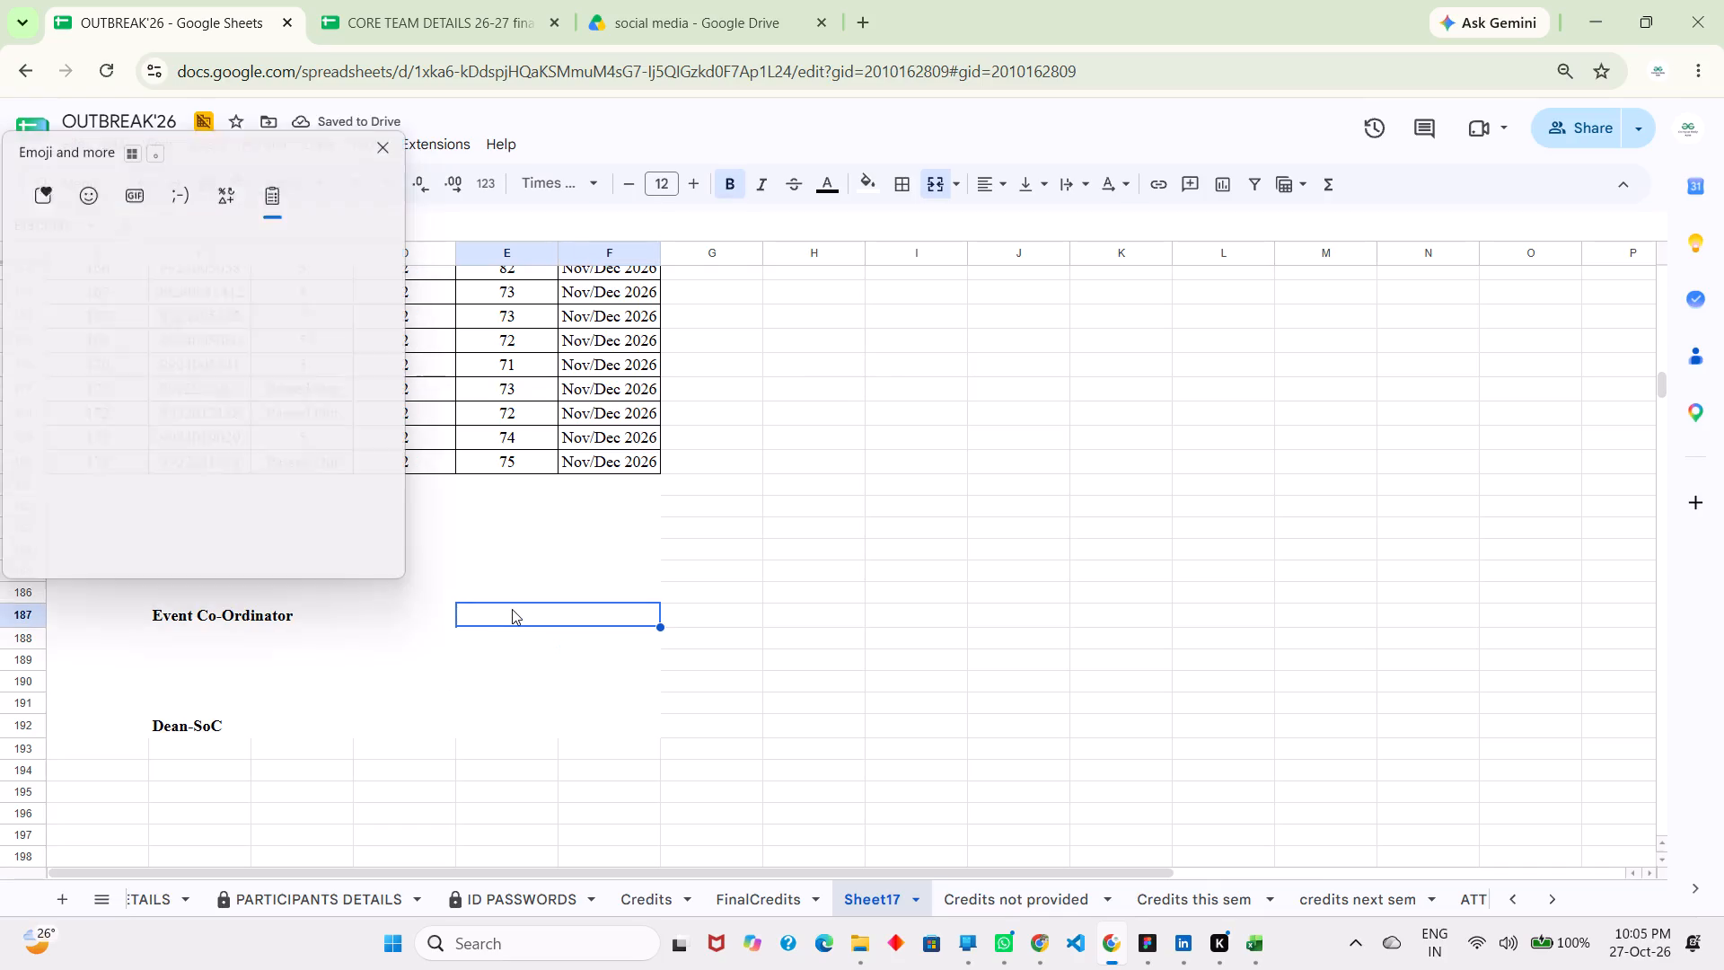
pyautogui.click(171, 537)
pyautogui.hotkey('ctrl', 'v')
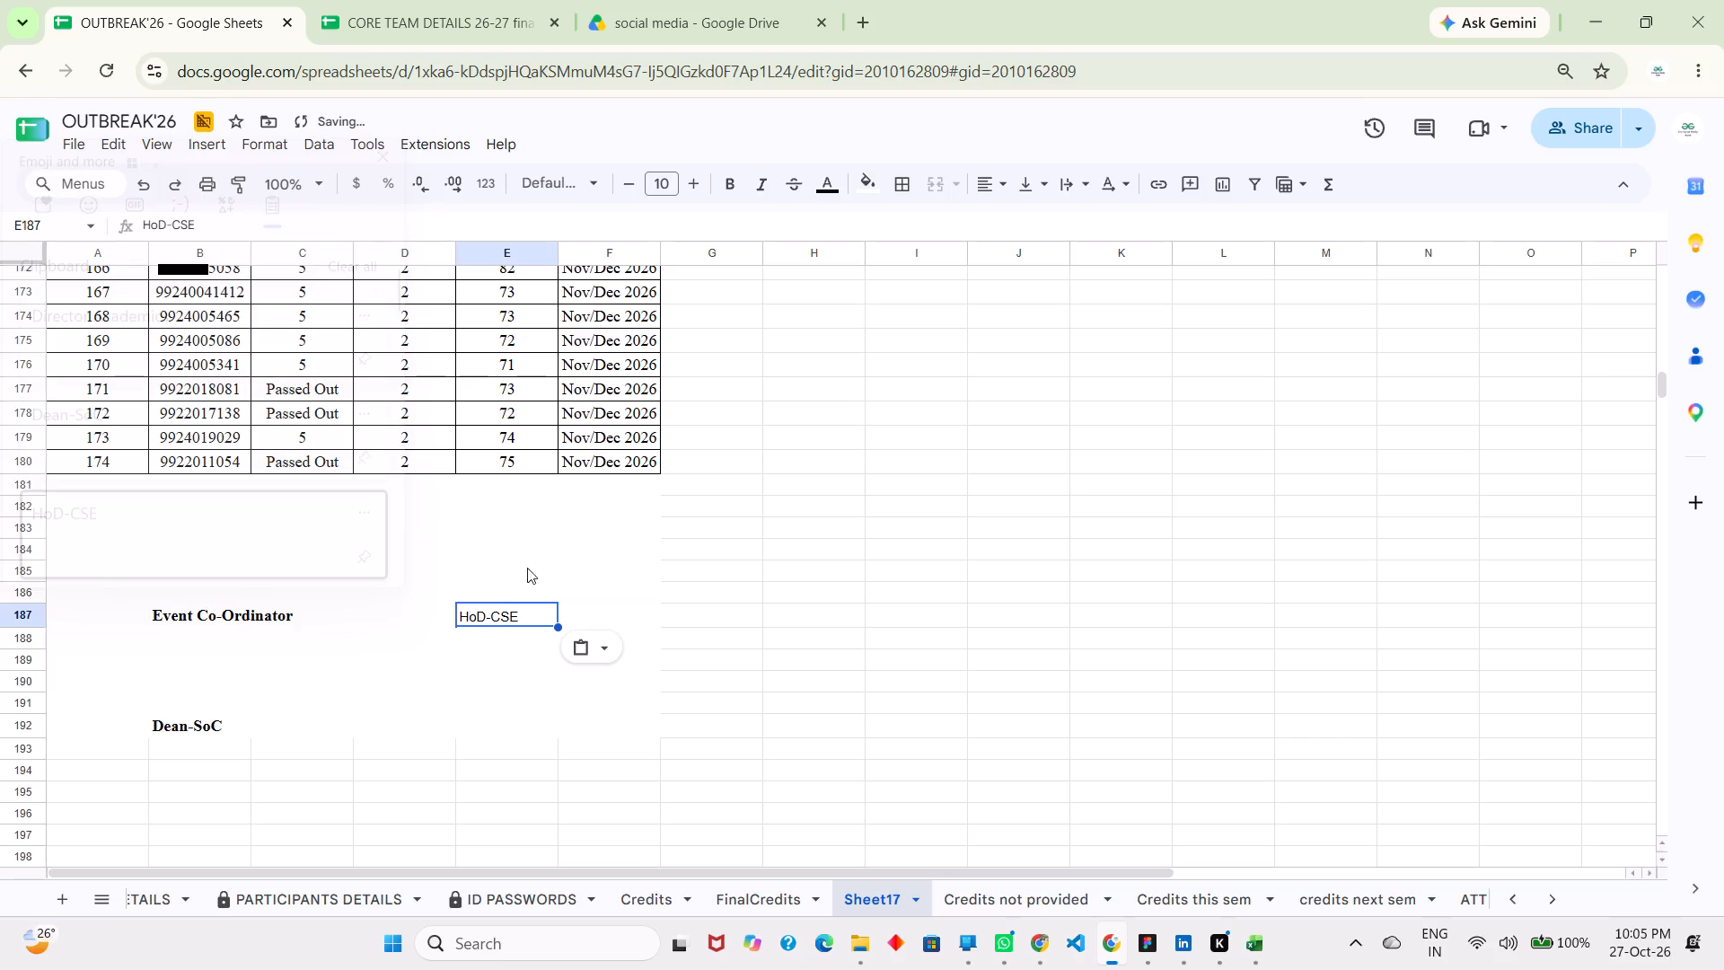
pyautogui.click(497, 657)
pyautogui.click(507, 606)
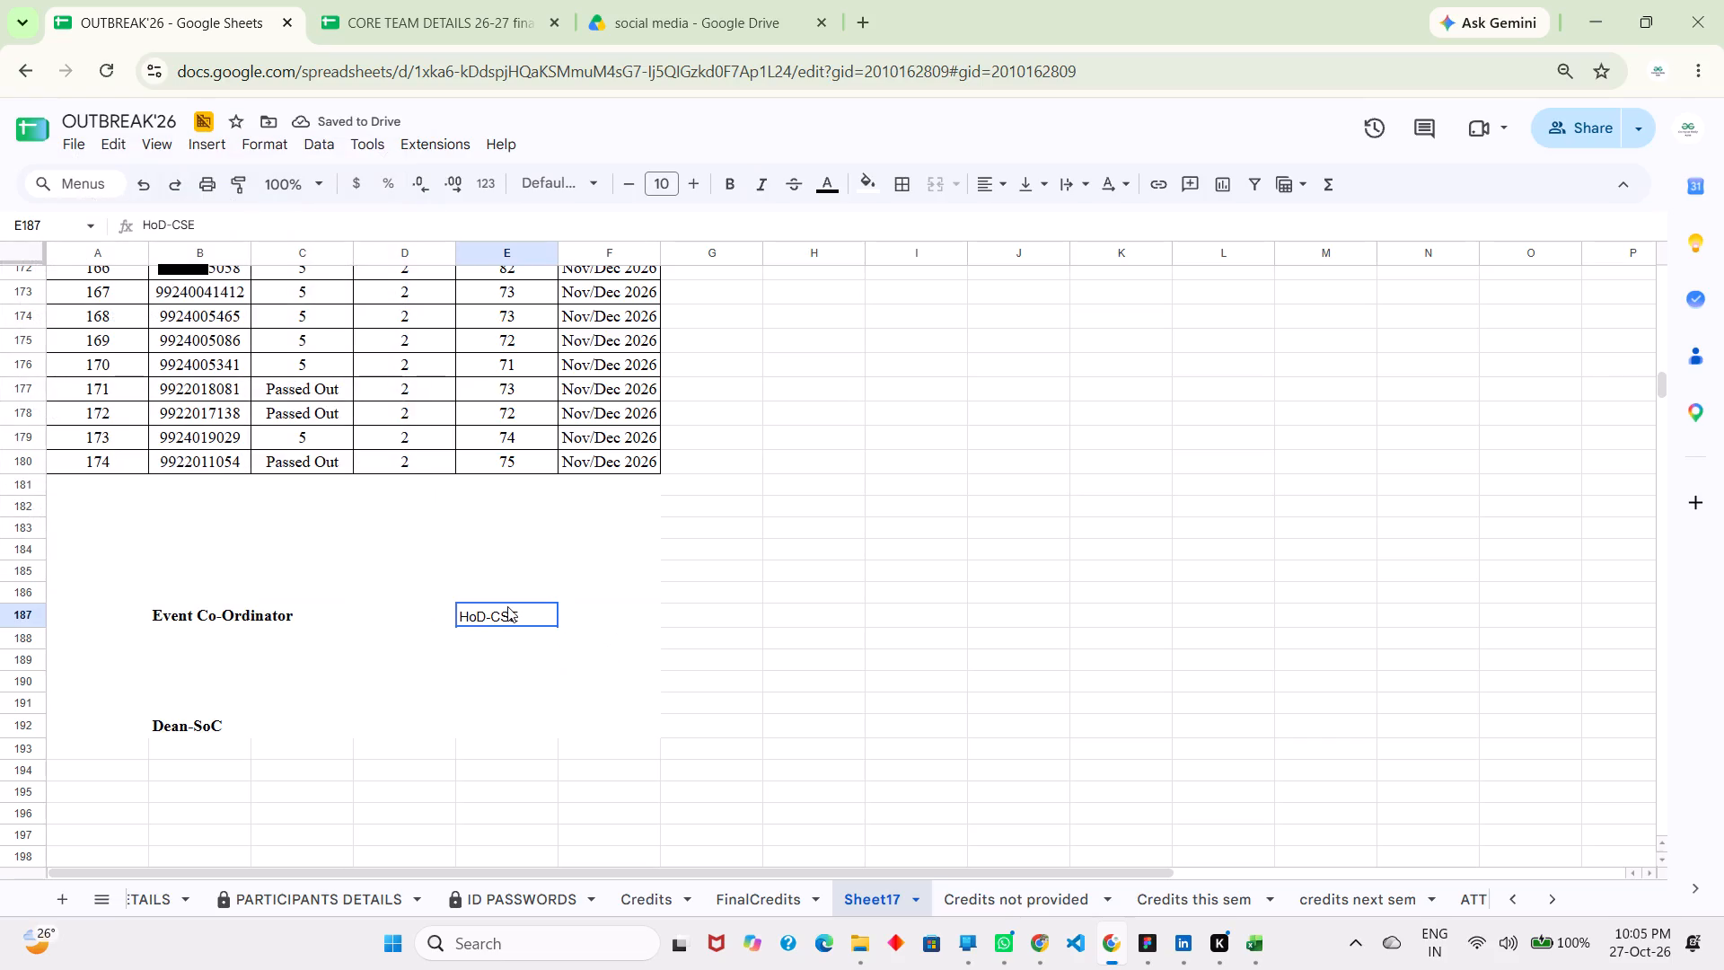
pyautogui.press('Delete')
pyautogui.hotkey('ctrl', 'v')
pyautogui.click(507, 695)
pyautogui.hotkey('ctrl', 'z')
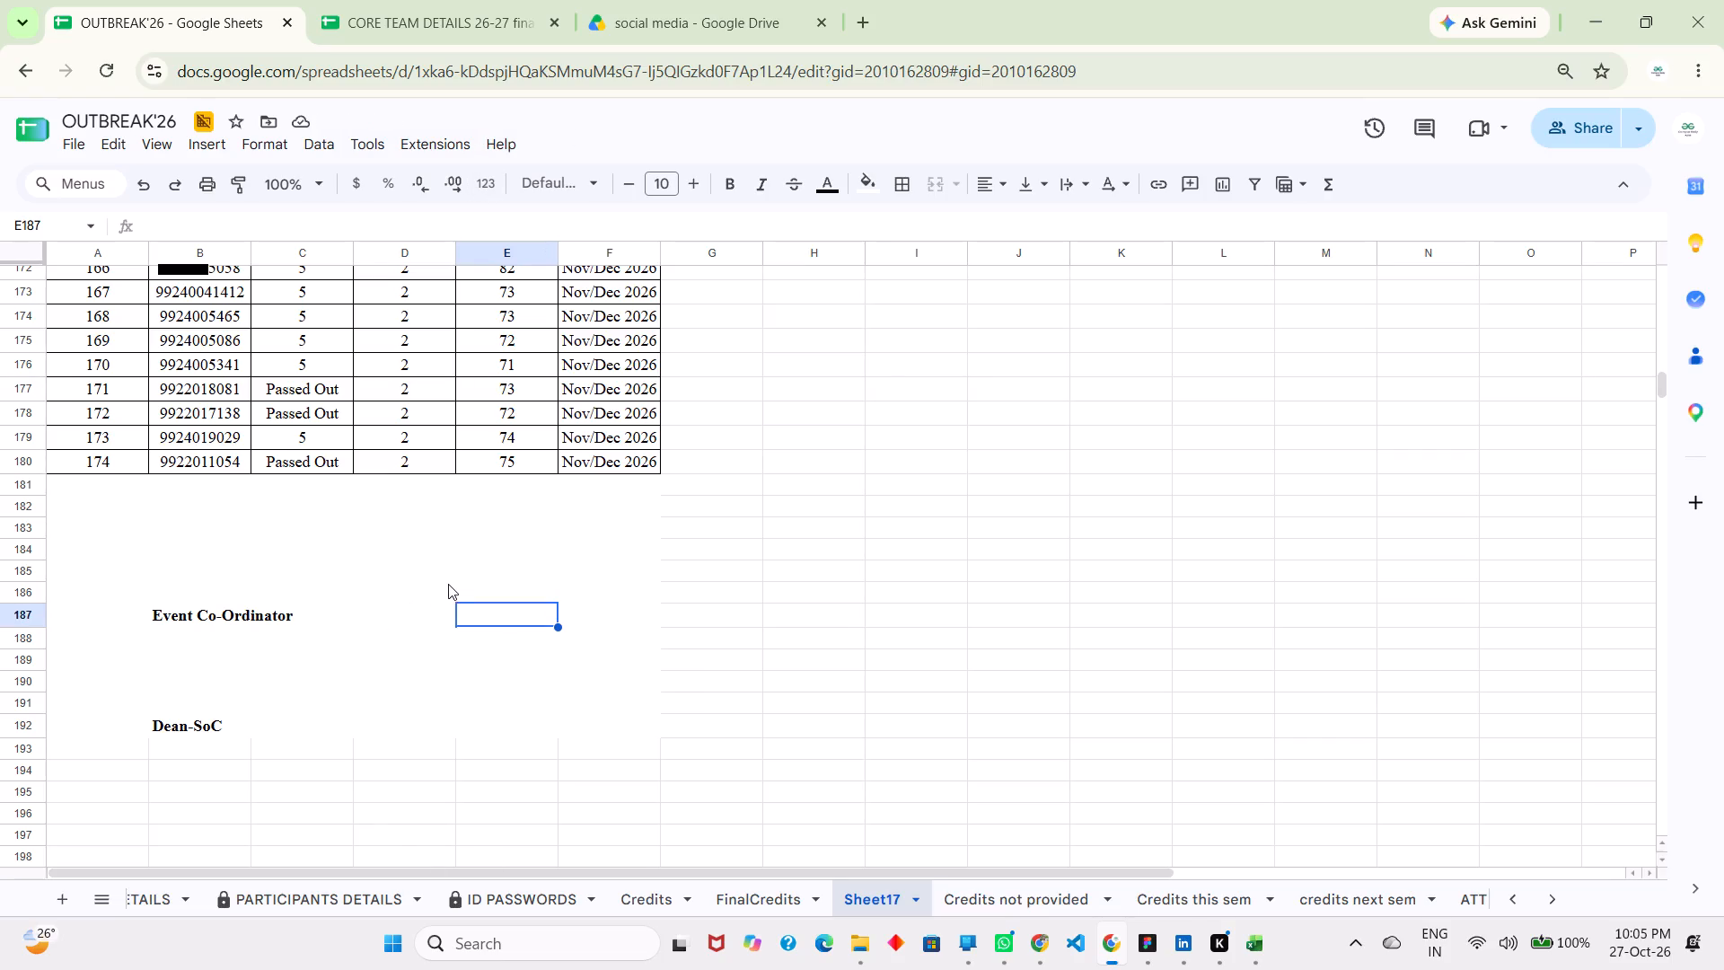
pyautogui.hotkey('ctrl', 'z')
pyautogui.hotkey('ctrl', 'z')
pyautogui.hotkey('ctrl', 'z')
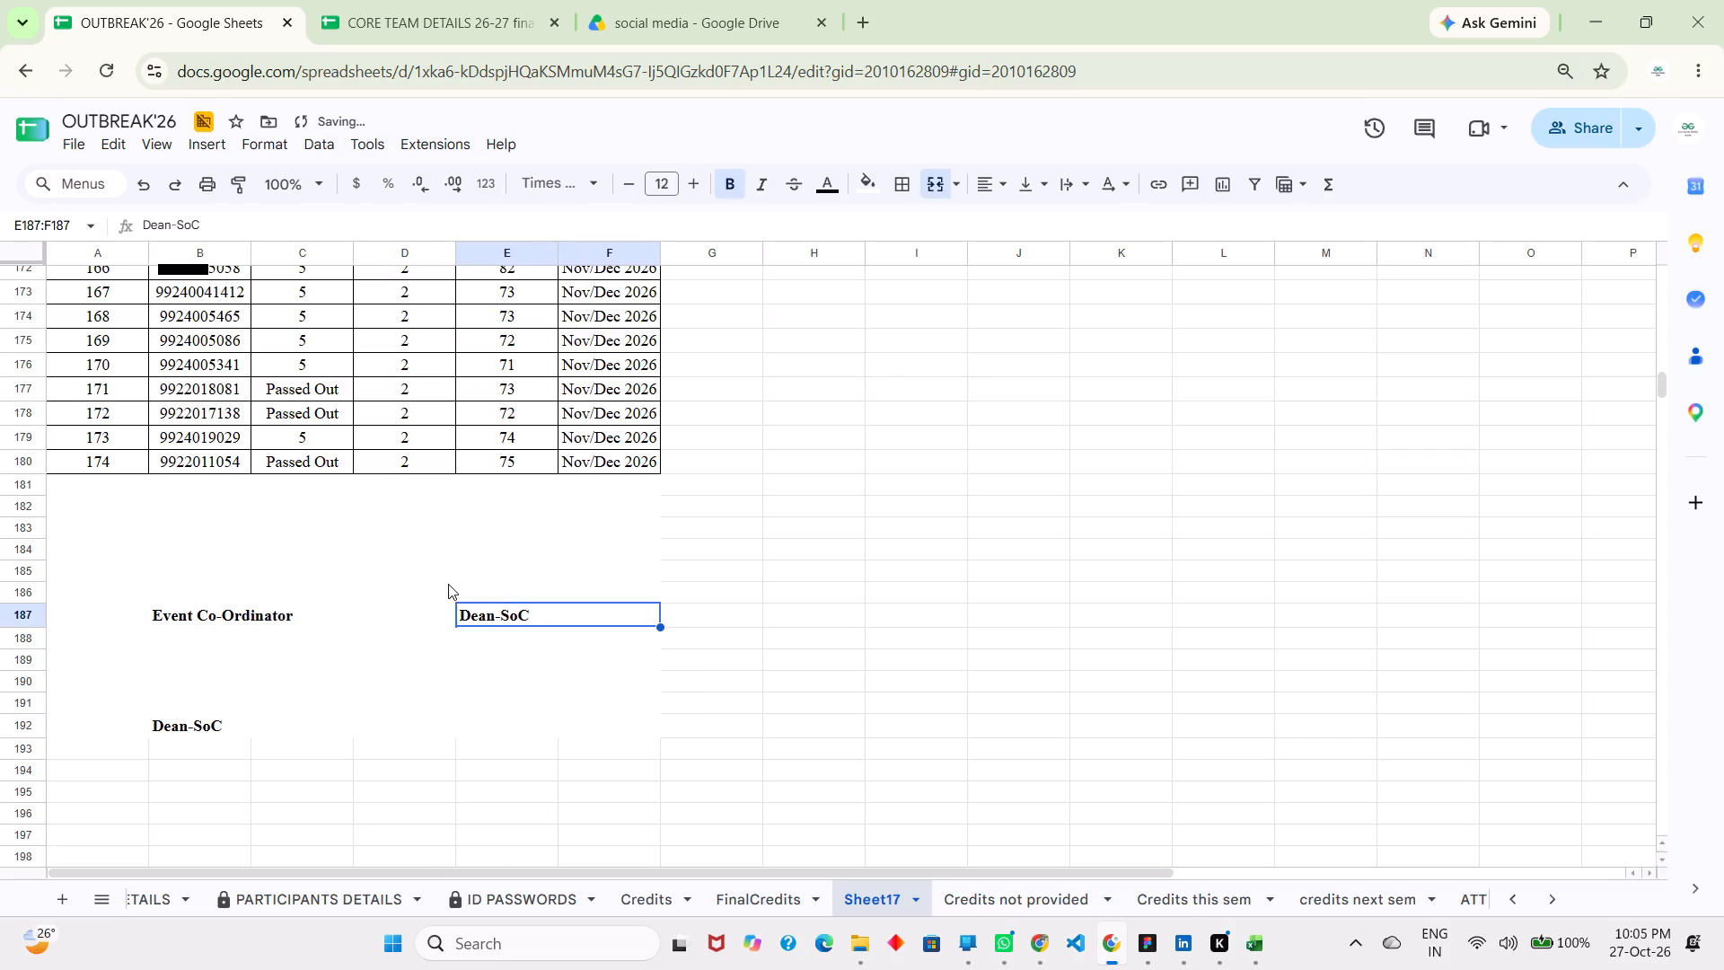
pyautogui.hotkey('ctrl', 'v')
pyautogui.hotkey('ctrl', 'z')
# Replace the Dean-SoC text inside the merged cell E187:F187 with the copied HoD-CSE label.
pyautogui.tripleClick(482, 609)
pyautogui.click(482, 609)
pyautogui.hotkey('ctrl', 'v')
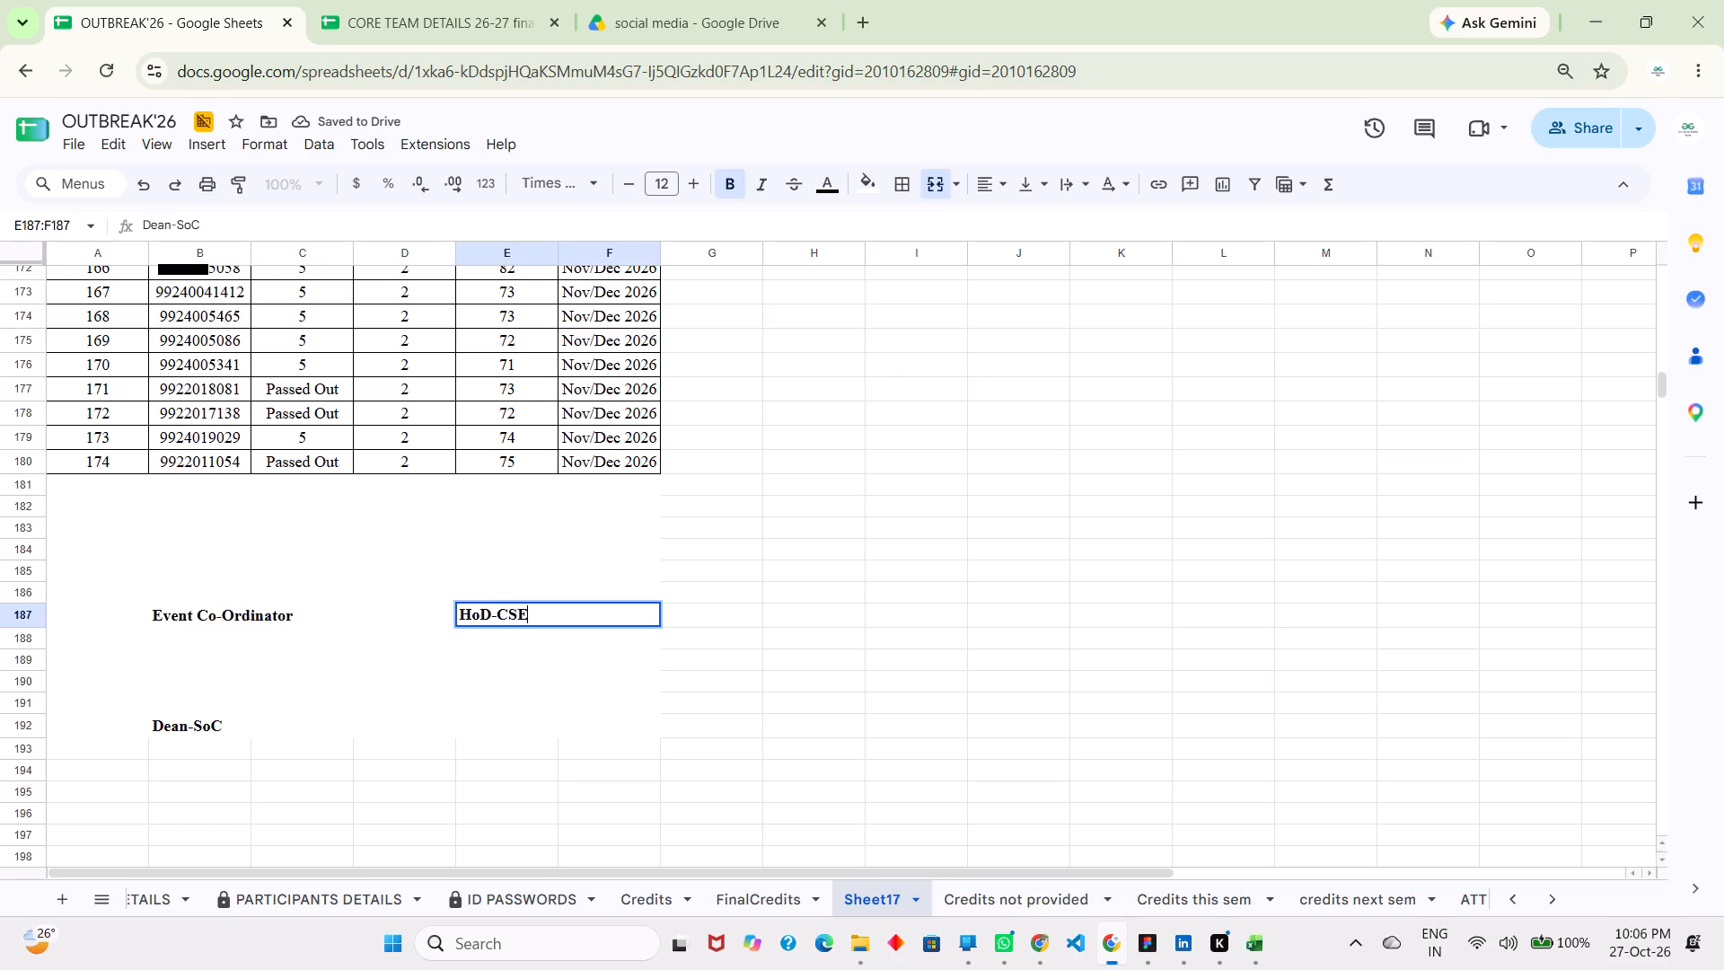
pyautogui.click(517, 701)
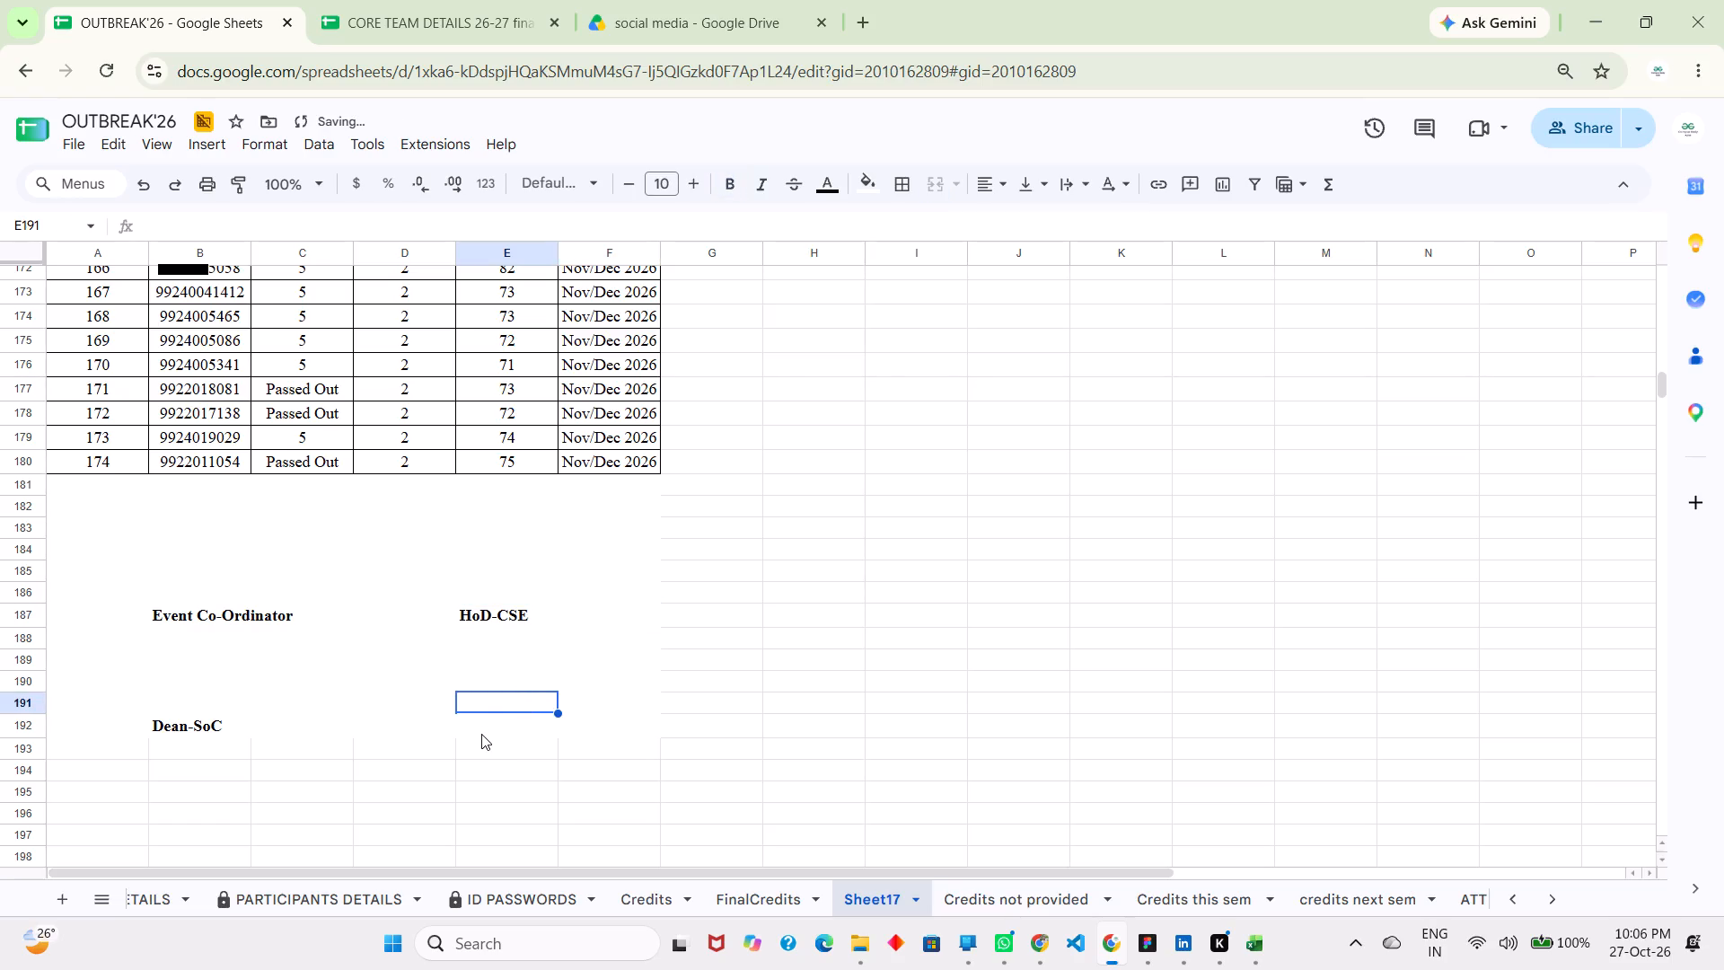
# Enter the copied Director Academics label in E192 of Sheet17, below HoD-CSE.
pyautogui.click(481, 734)
pyautogui.press('z')
pyautogui.press('super+v')
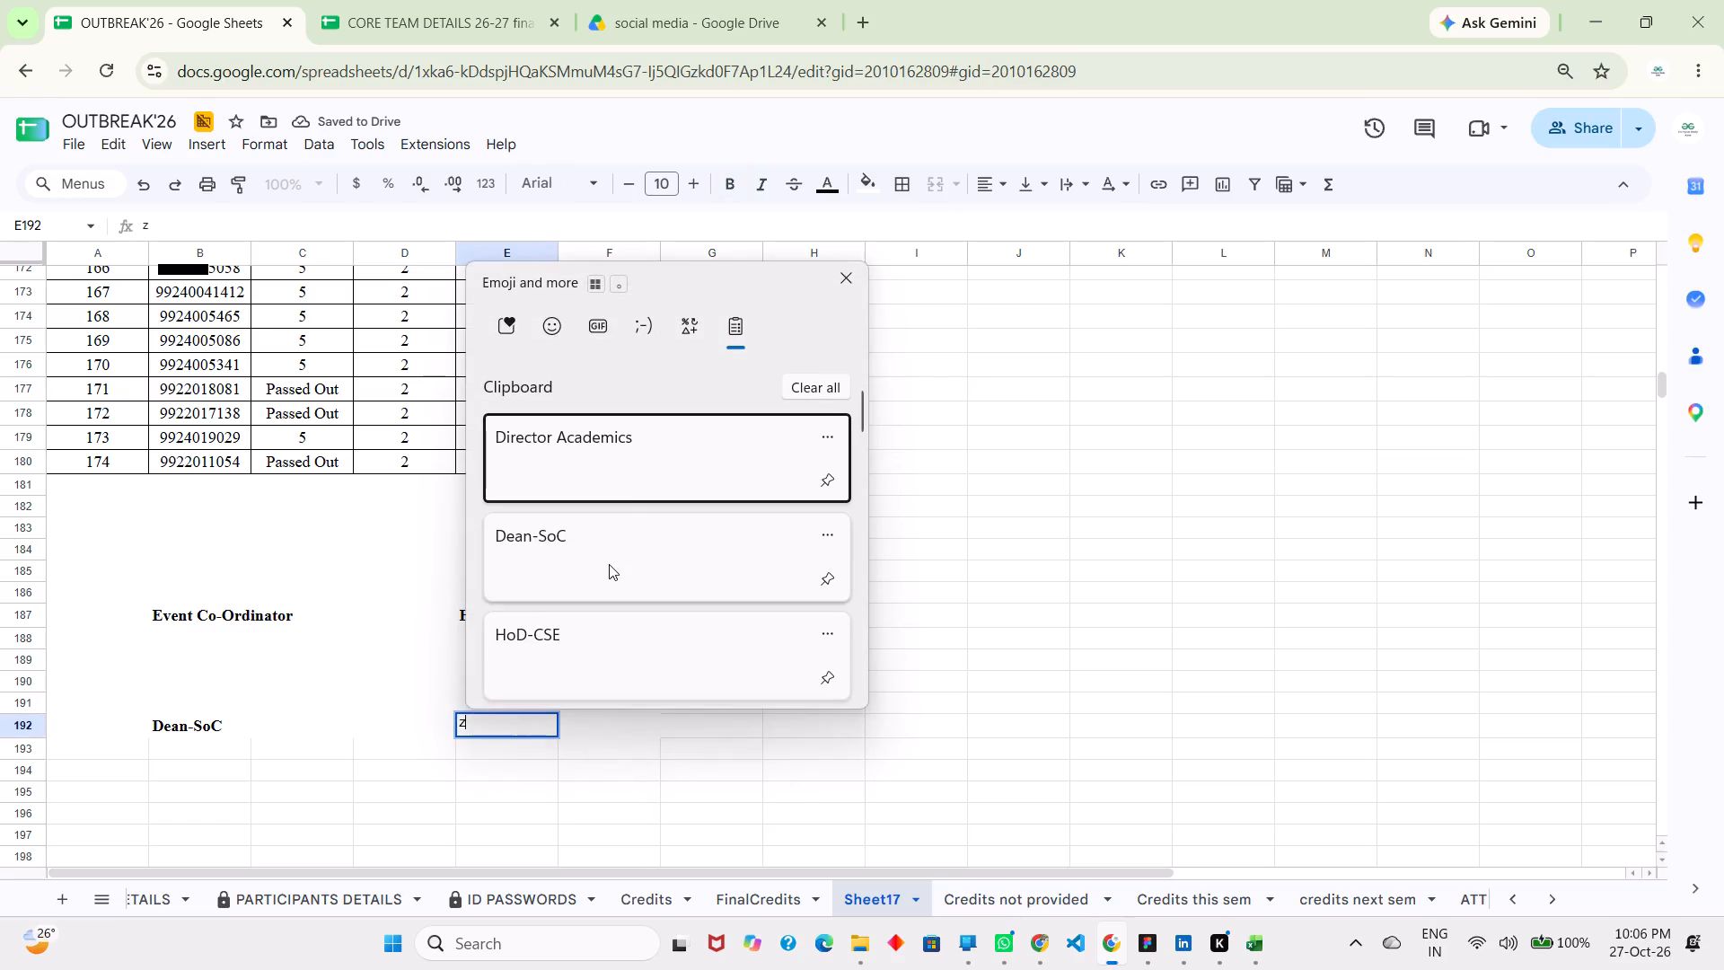
pyautogui.click(626, 490)
pyautogui.hotkey('ctrl', 'v')
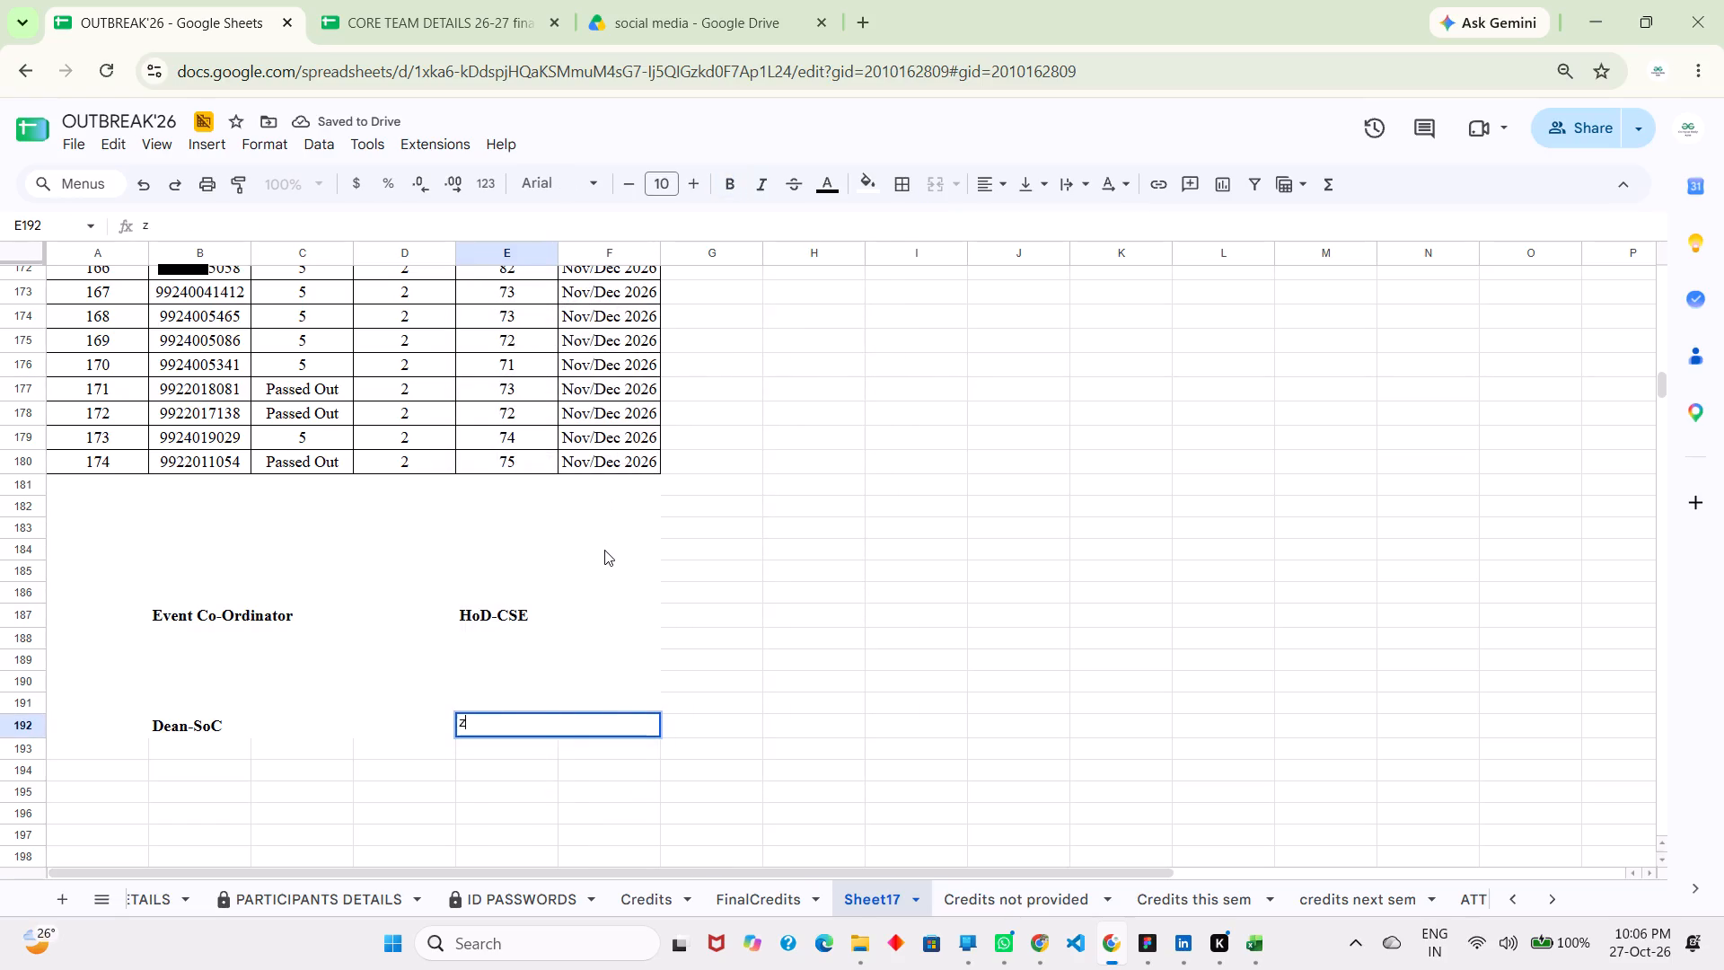
pyautogui.hotkey('ctrl', 'z')
pyautogui.hotkey('ctrl', 'z')
pyautogui.press('super+v')
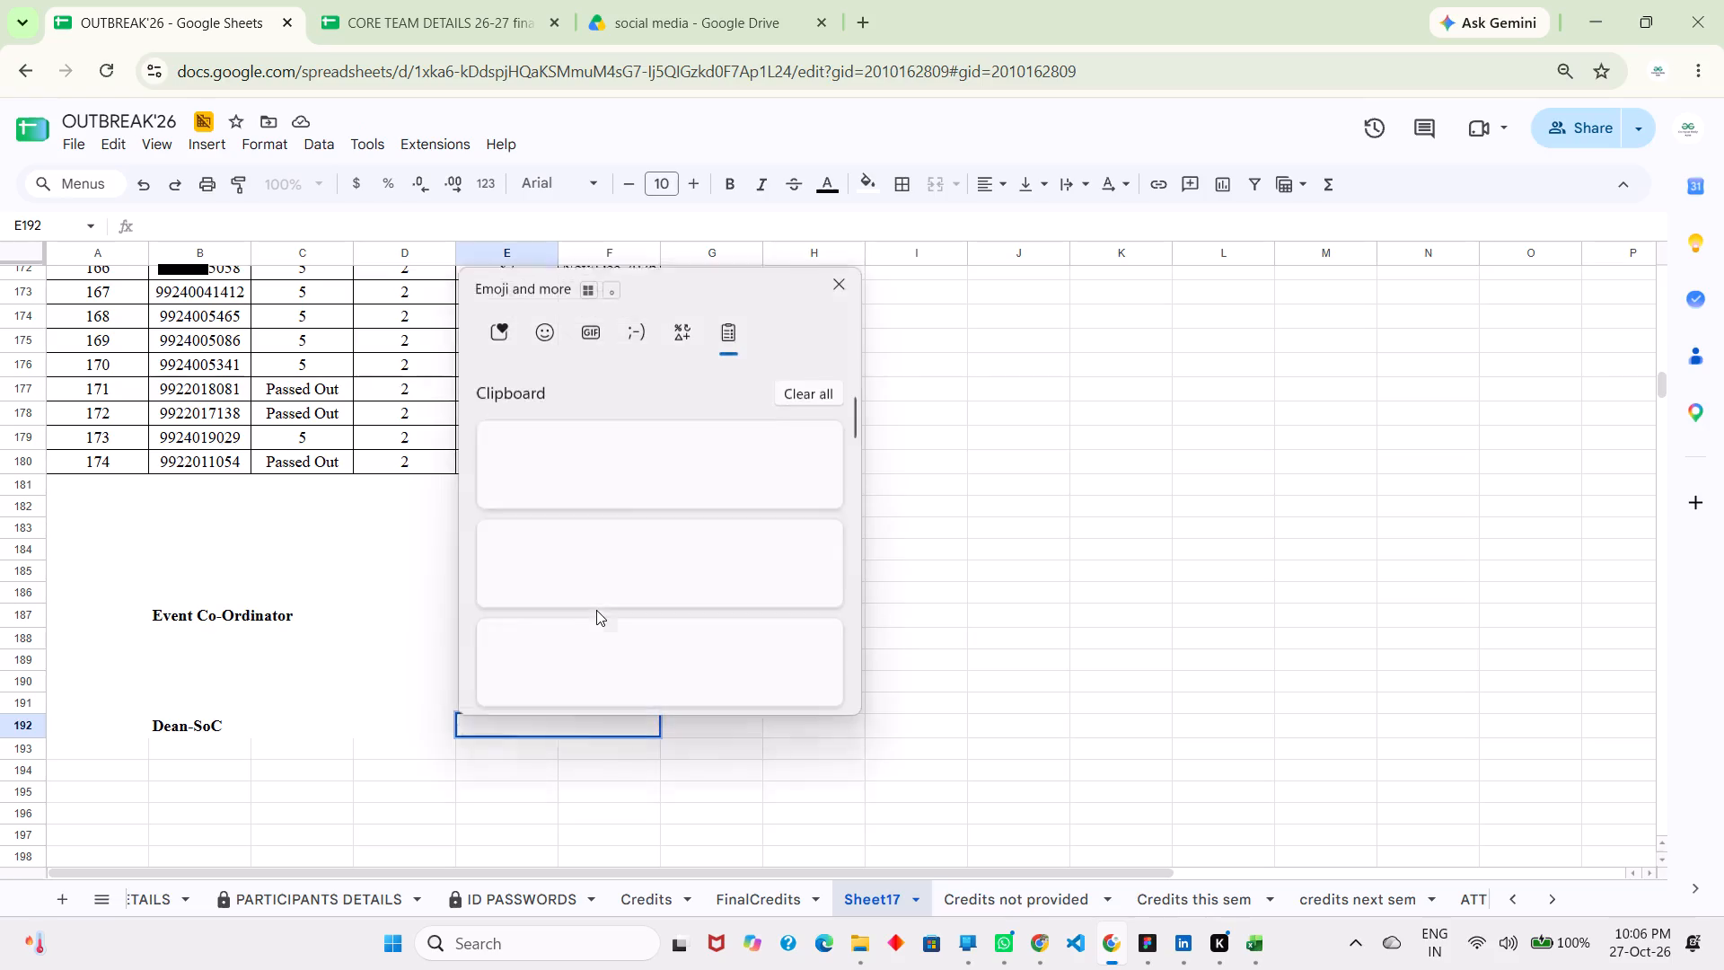
pyautogui.click(592, 451)
pyautogui.hotkey('ctrl', 'v')
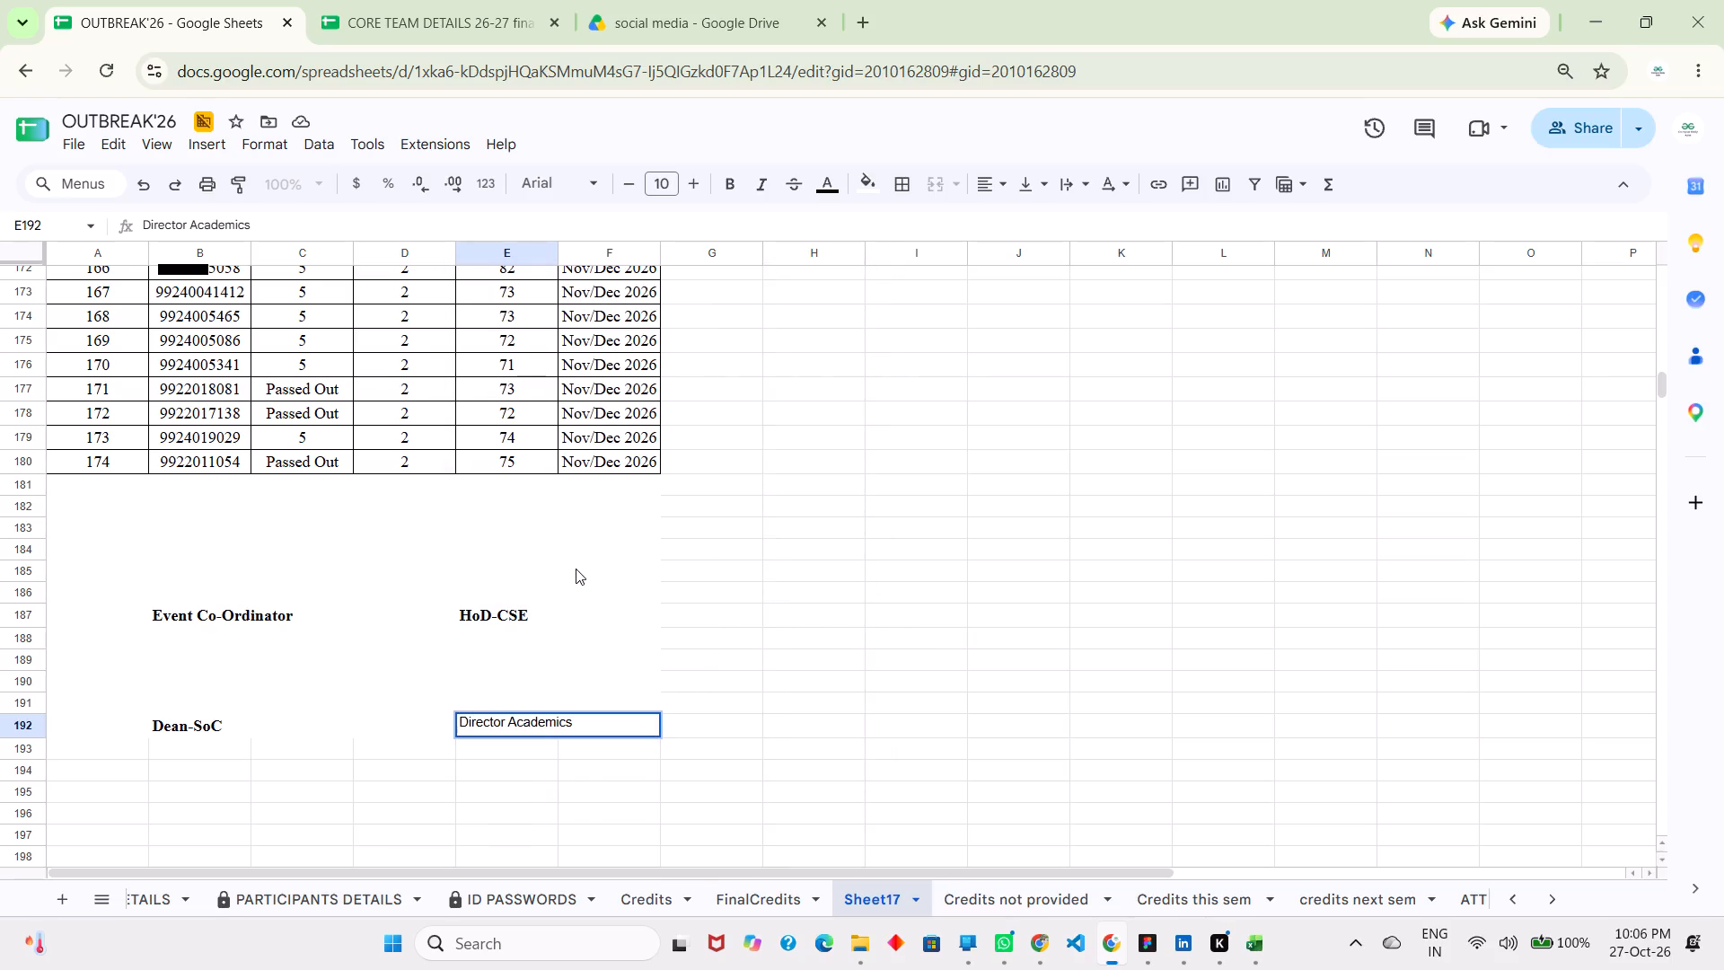
# Change the font of the whole Director Academics text in E192.
pyautogui.hotkey('ctrl', 'a')
pyautogui.click(577, 199)
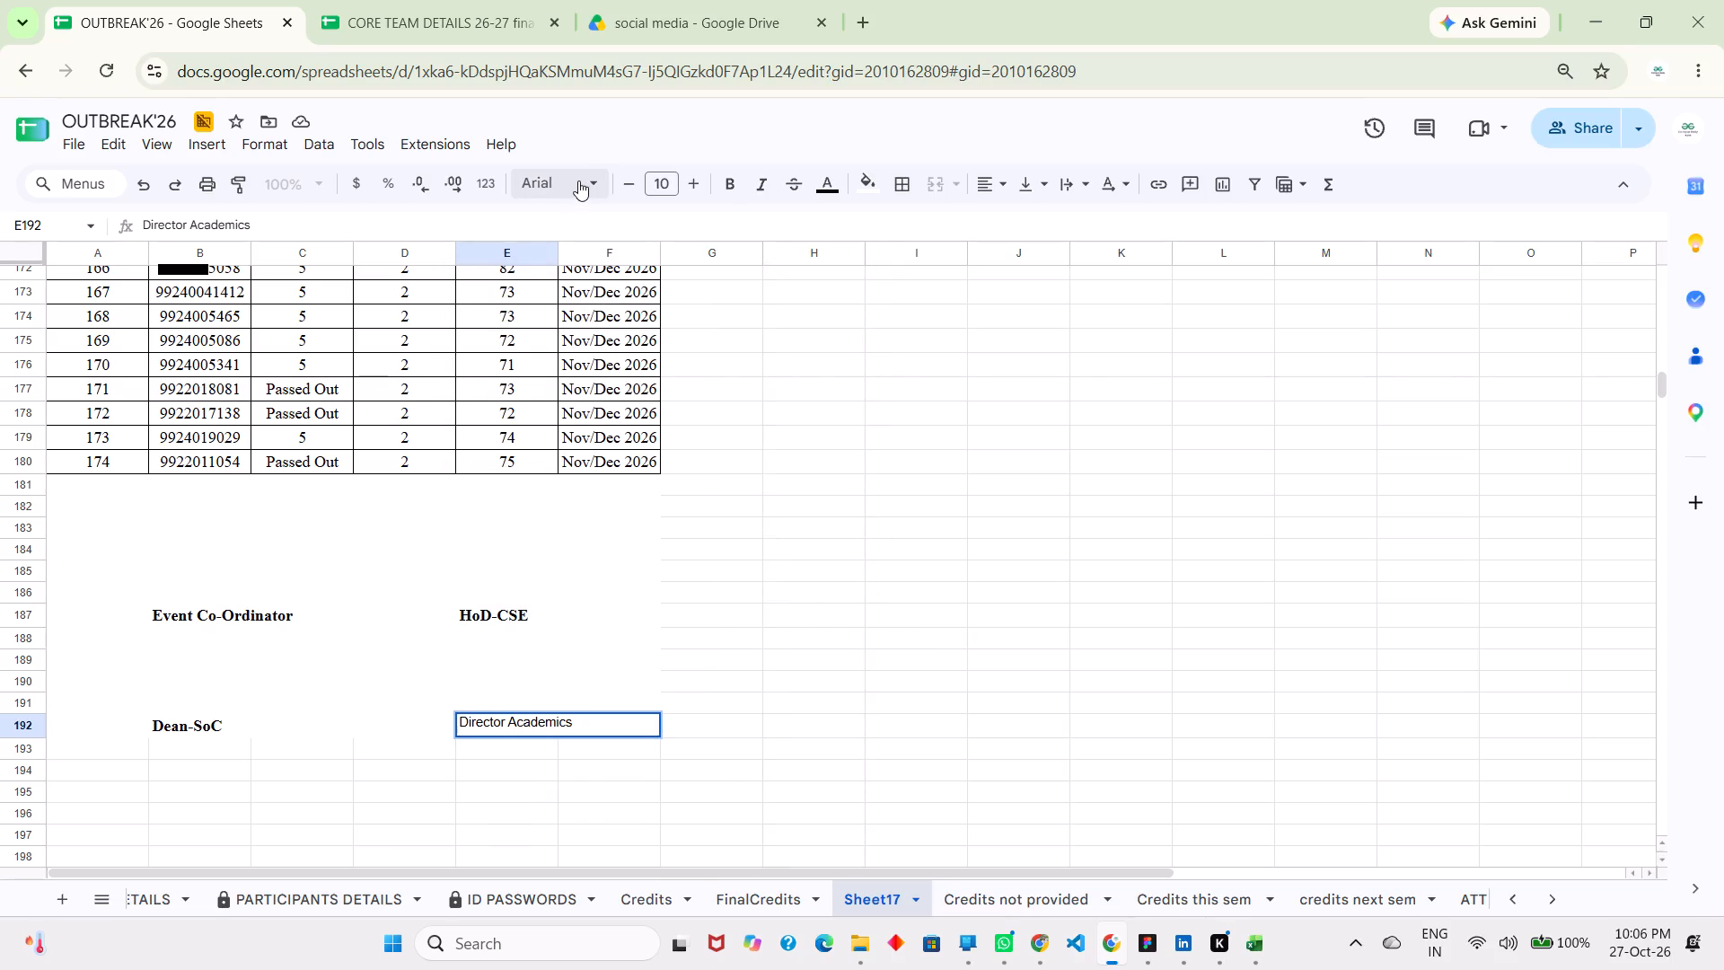
pyautogui.click(578, 181)
pyautogui.click(588, 387)
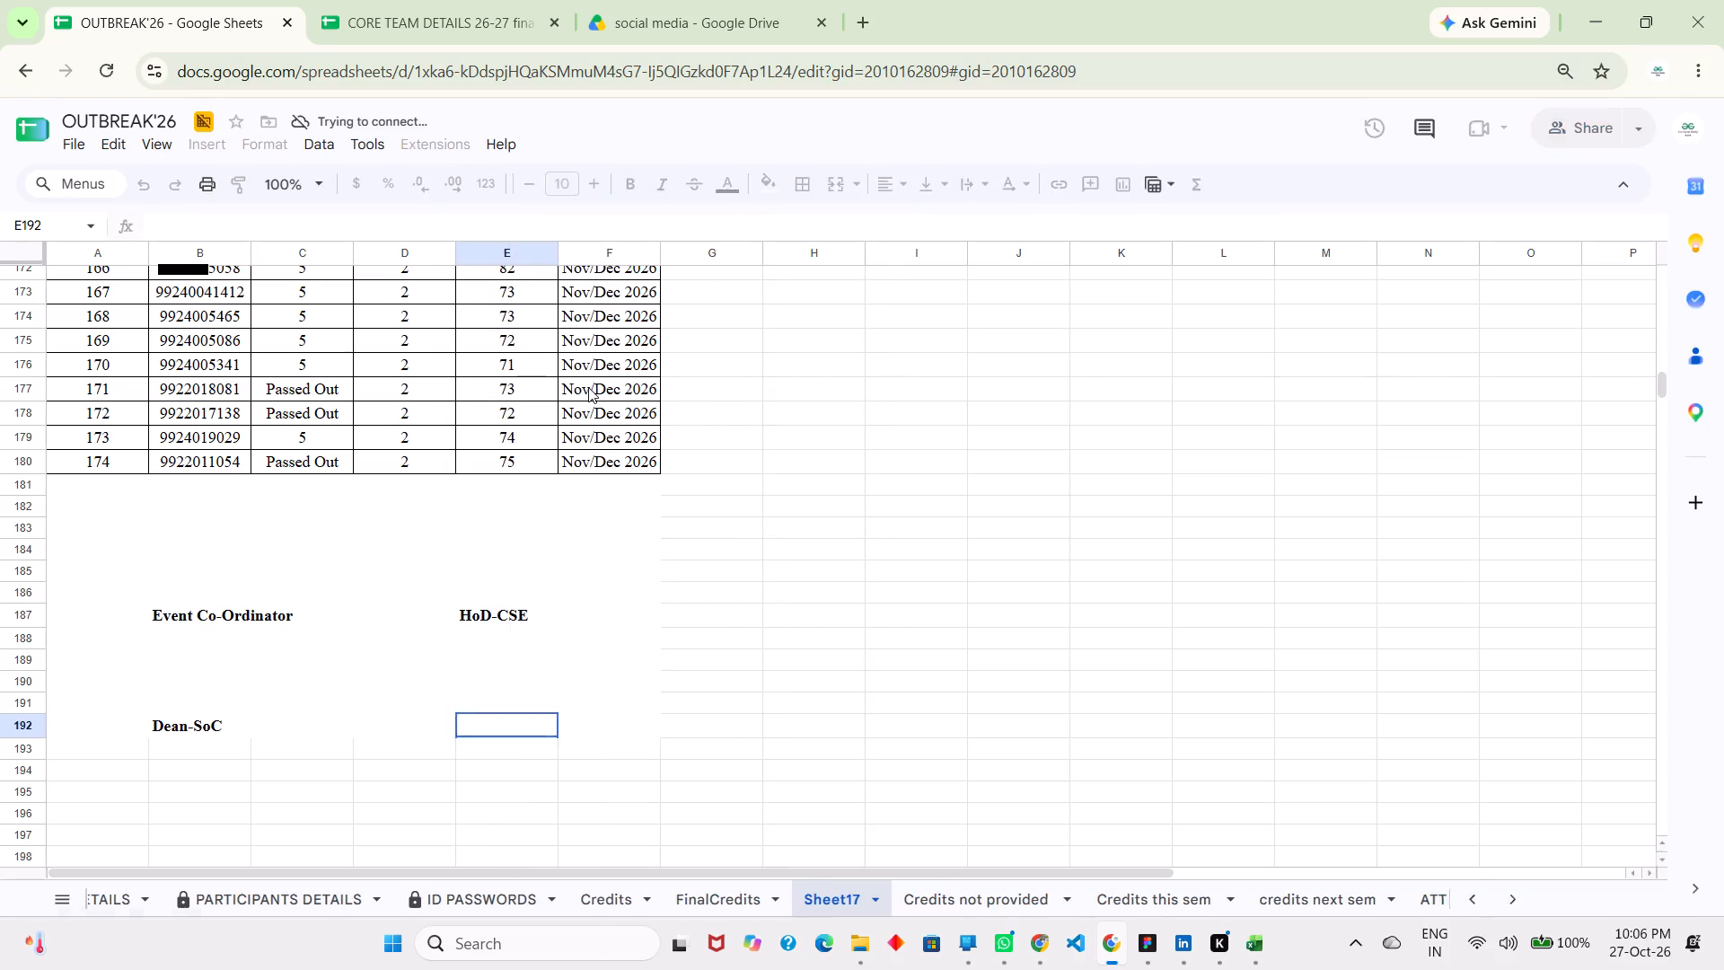
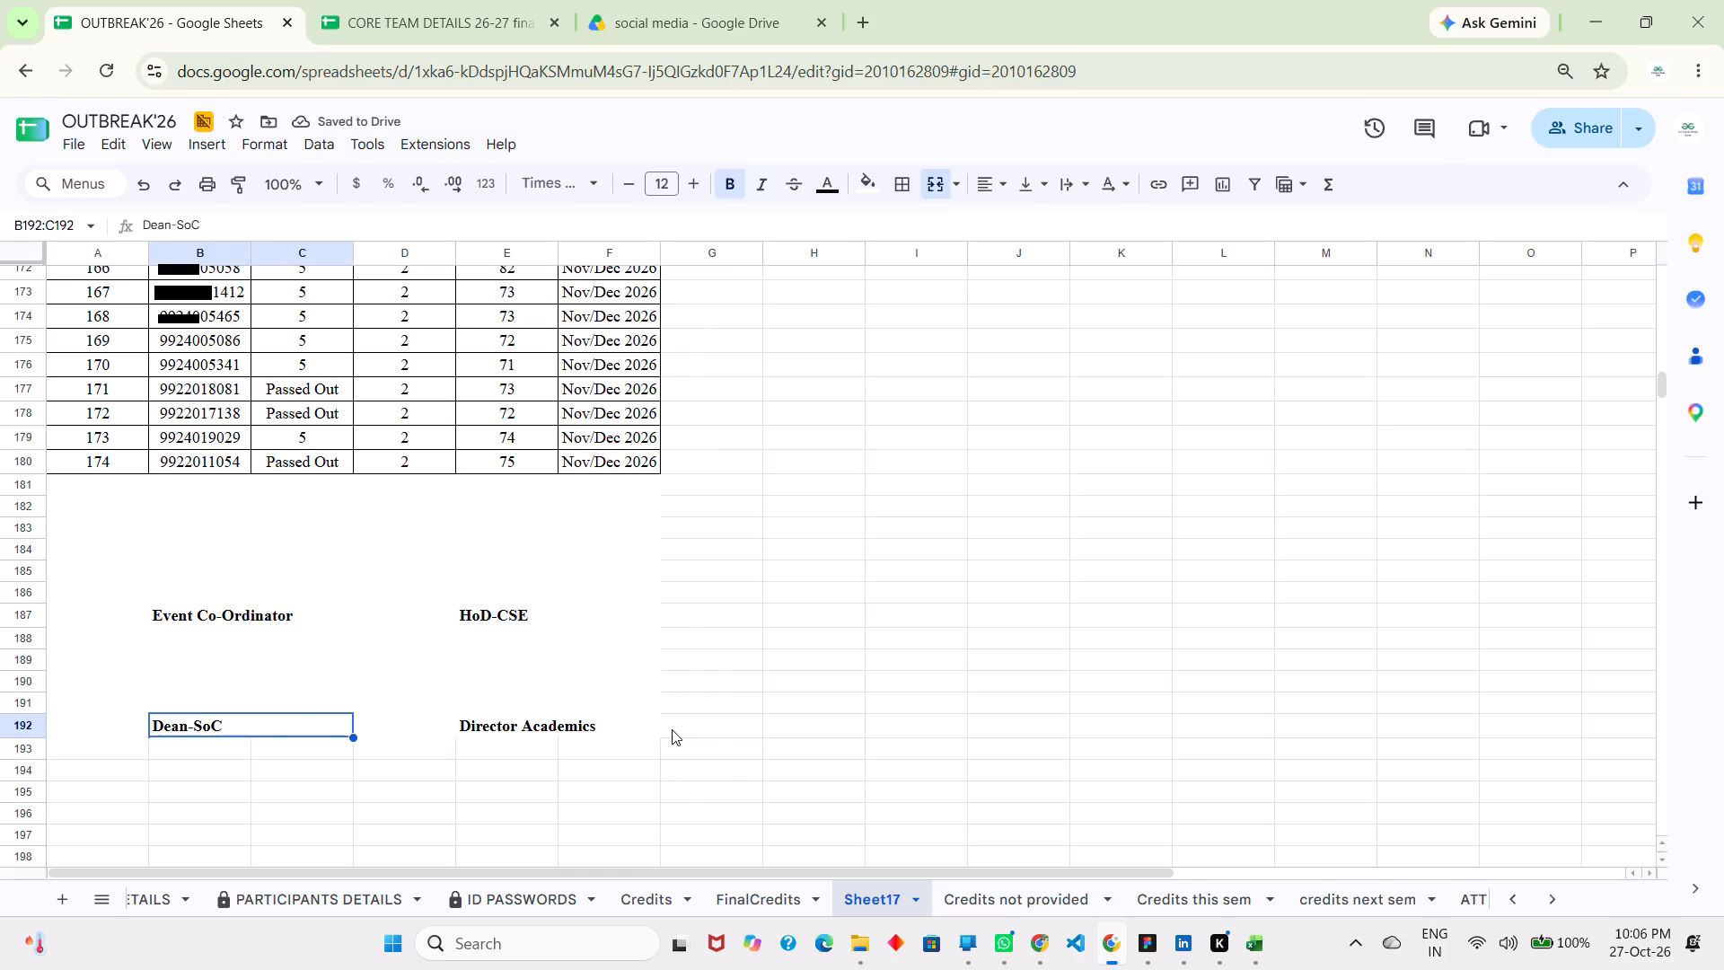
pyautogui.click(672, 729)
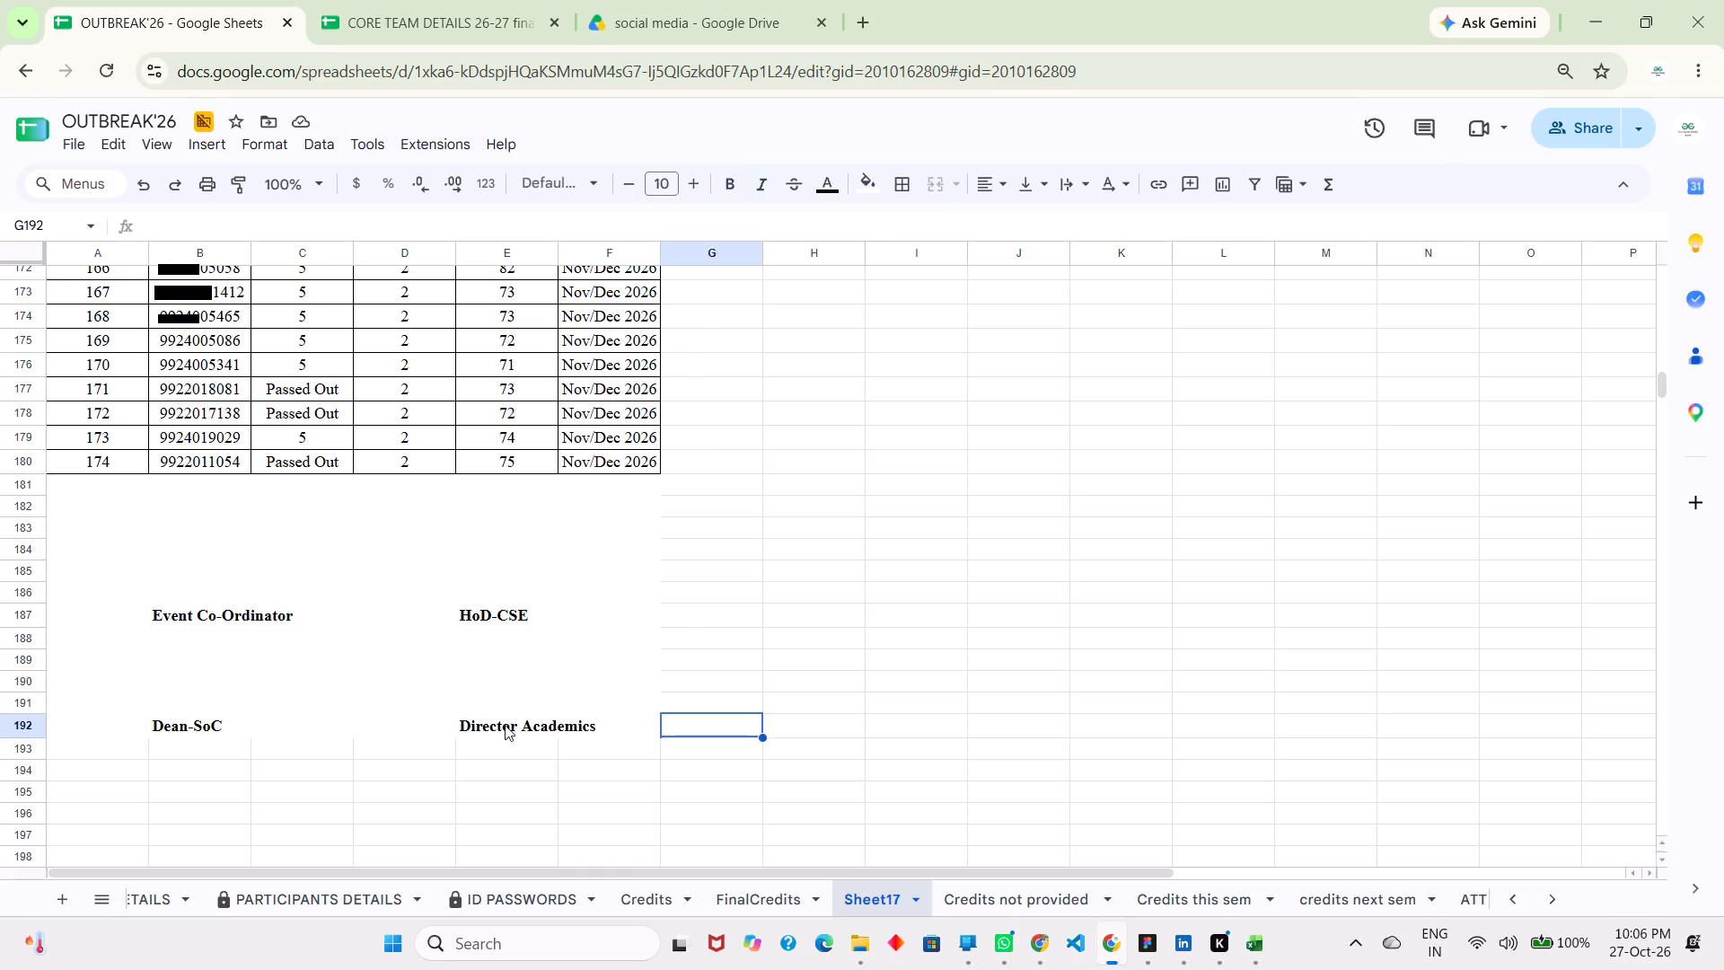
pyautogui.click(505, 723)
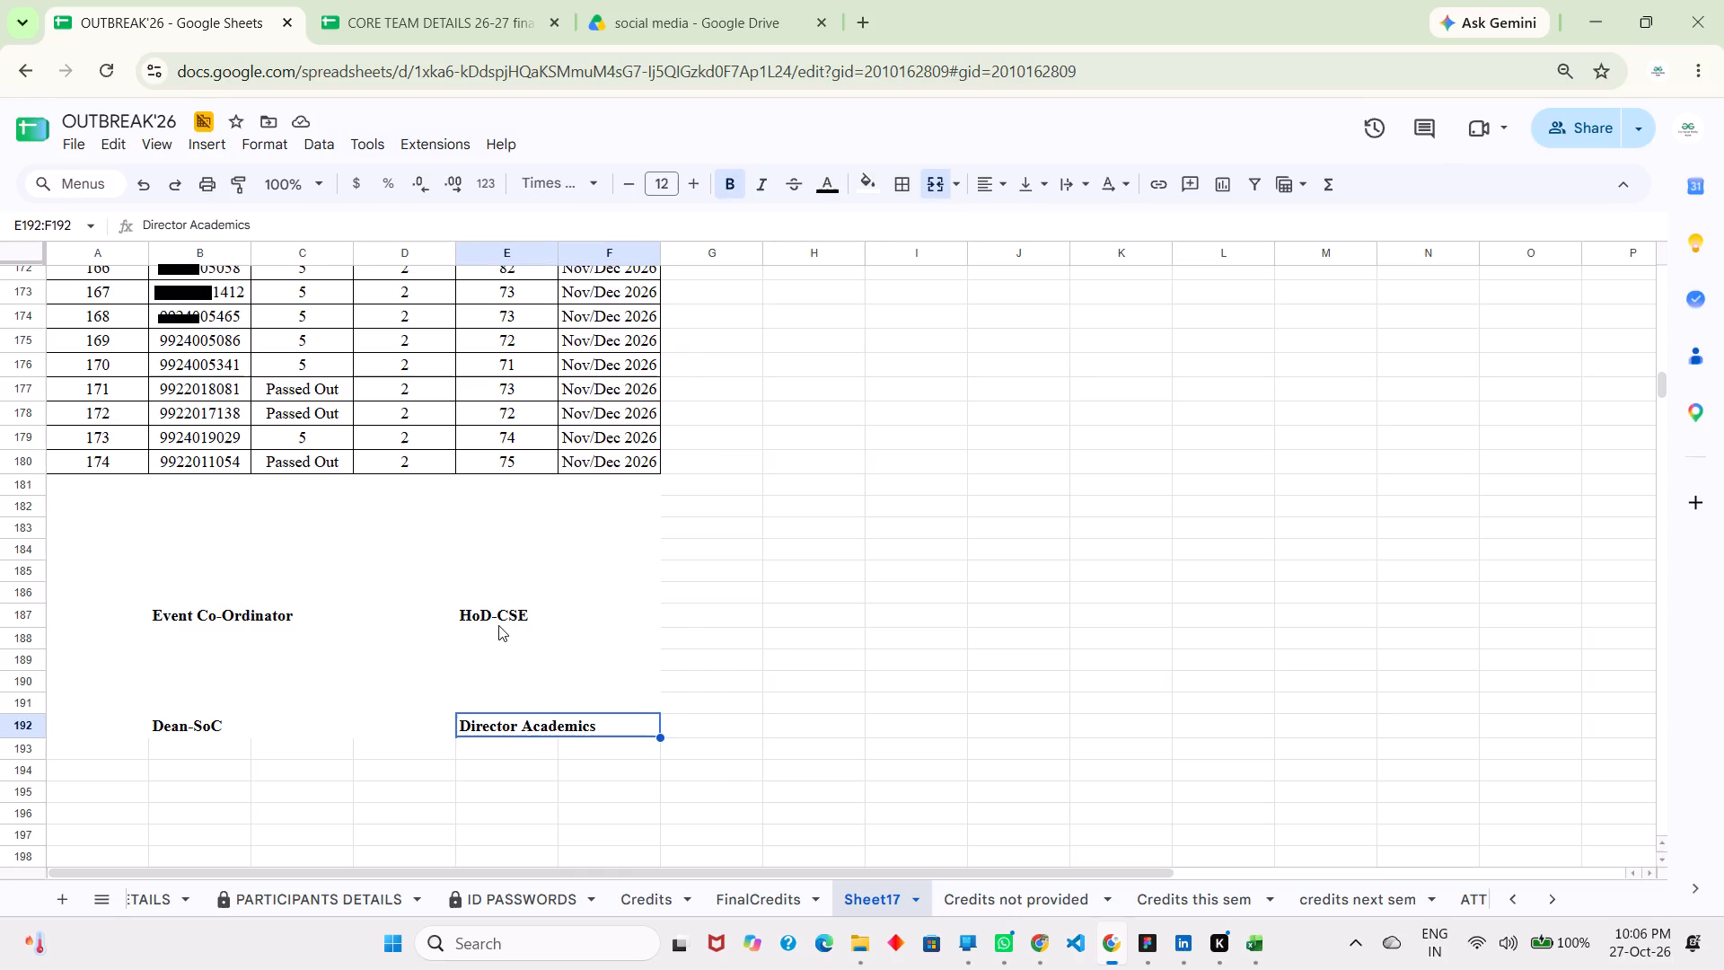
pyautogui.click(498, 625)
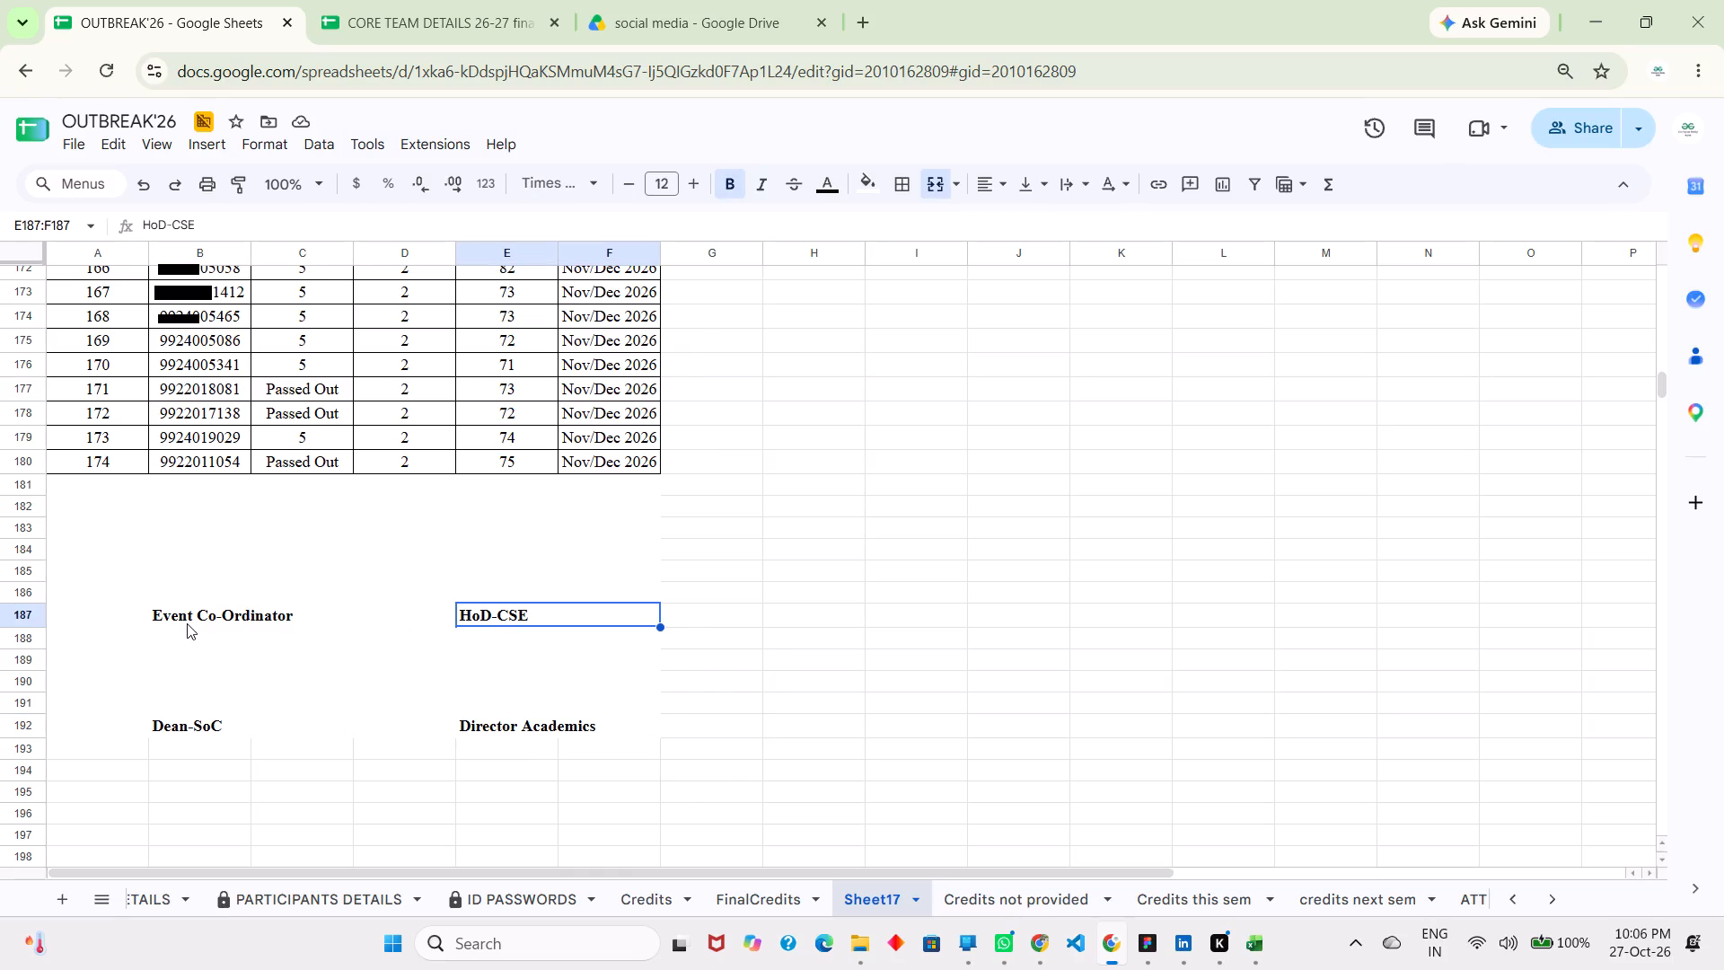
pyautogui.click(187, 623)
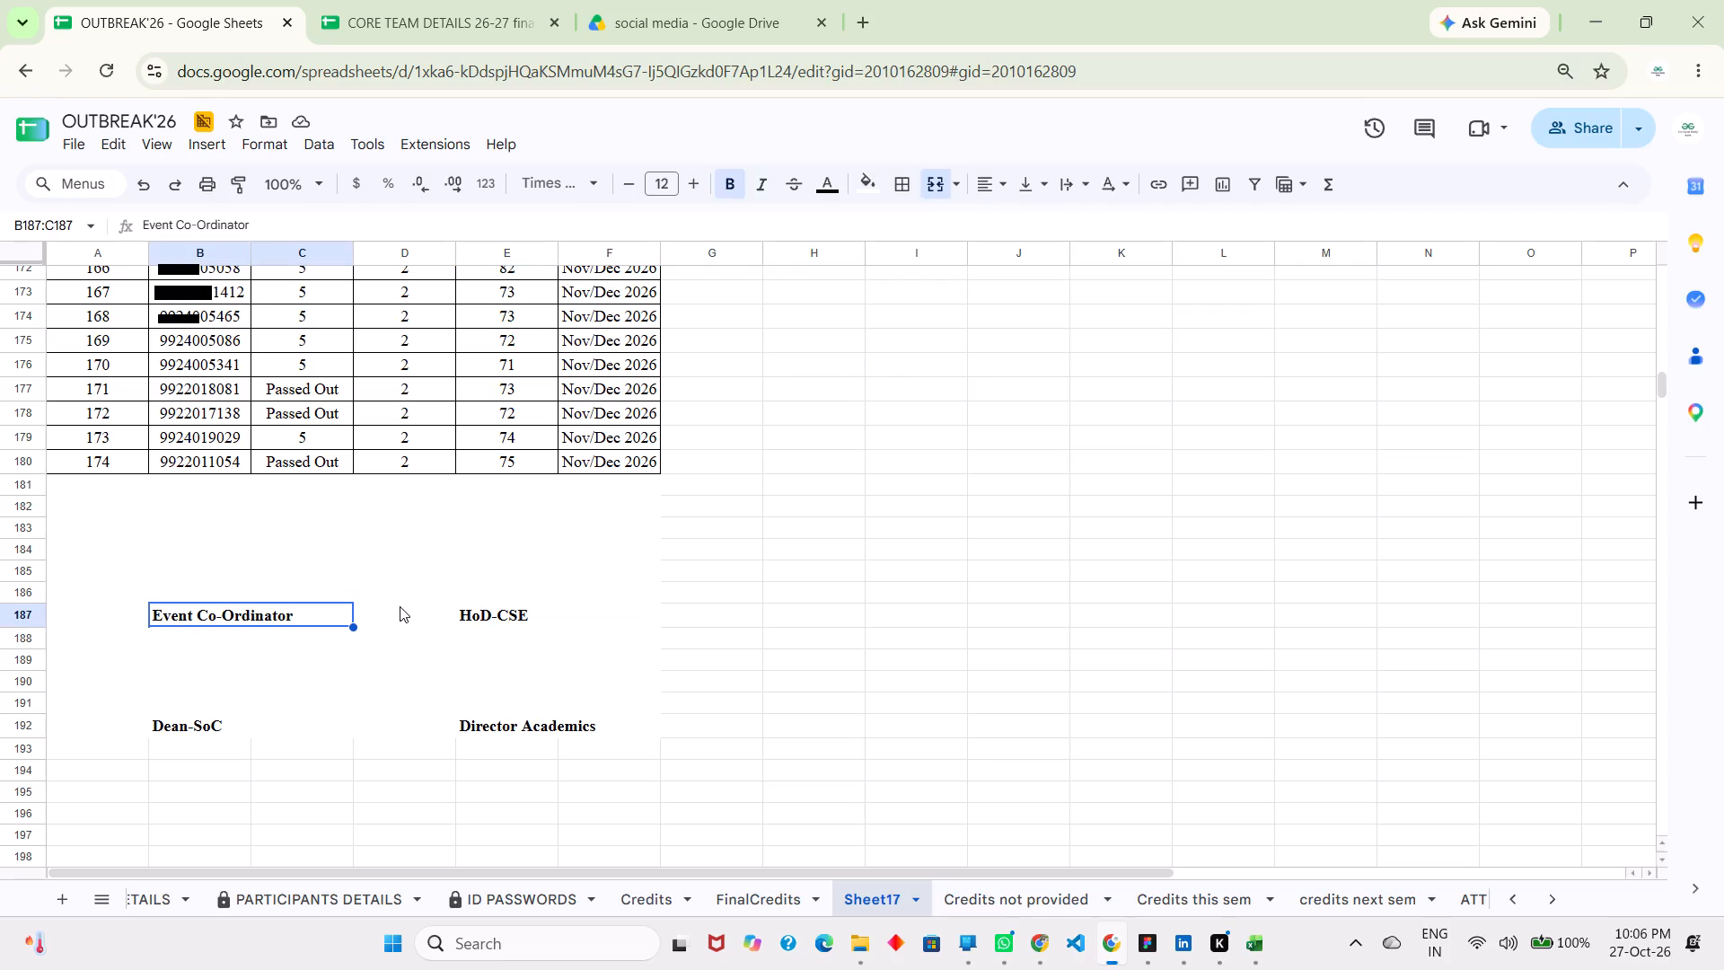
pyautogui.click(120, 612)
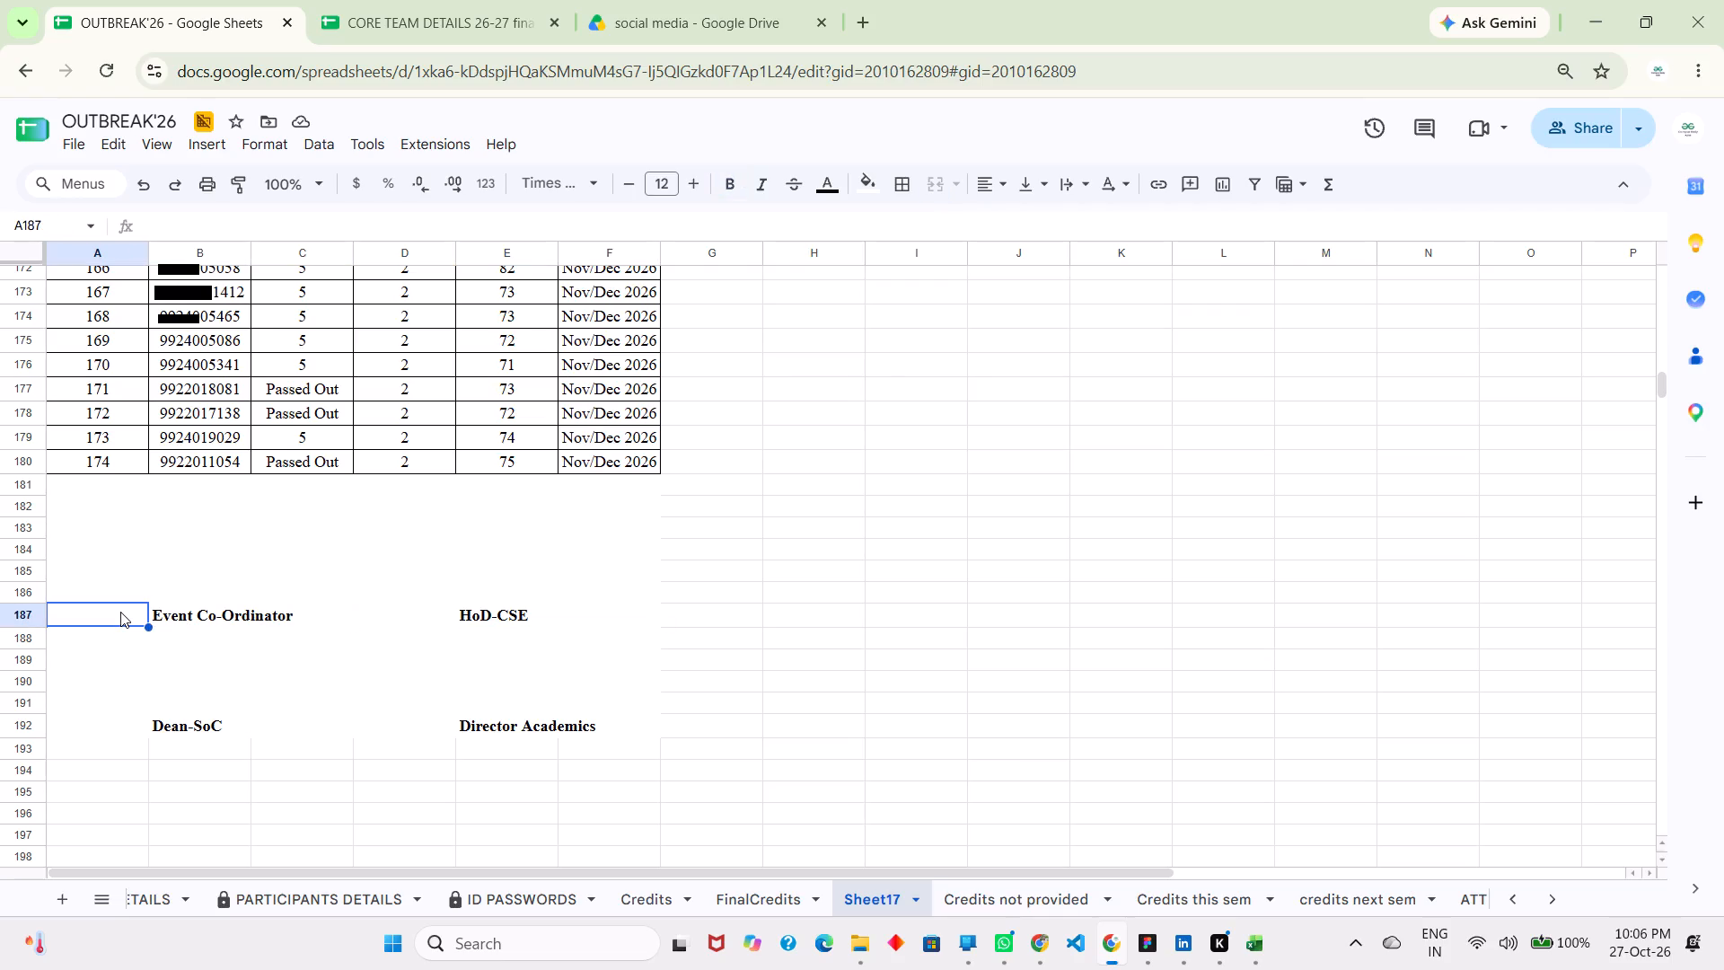
# Narrow column A of Sheet17 slightly.
pyautogui.moveTo(149, 251); pyautogui.dragTo(133, 253)
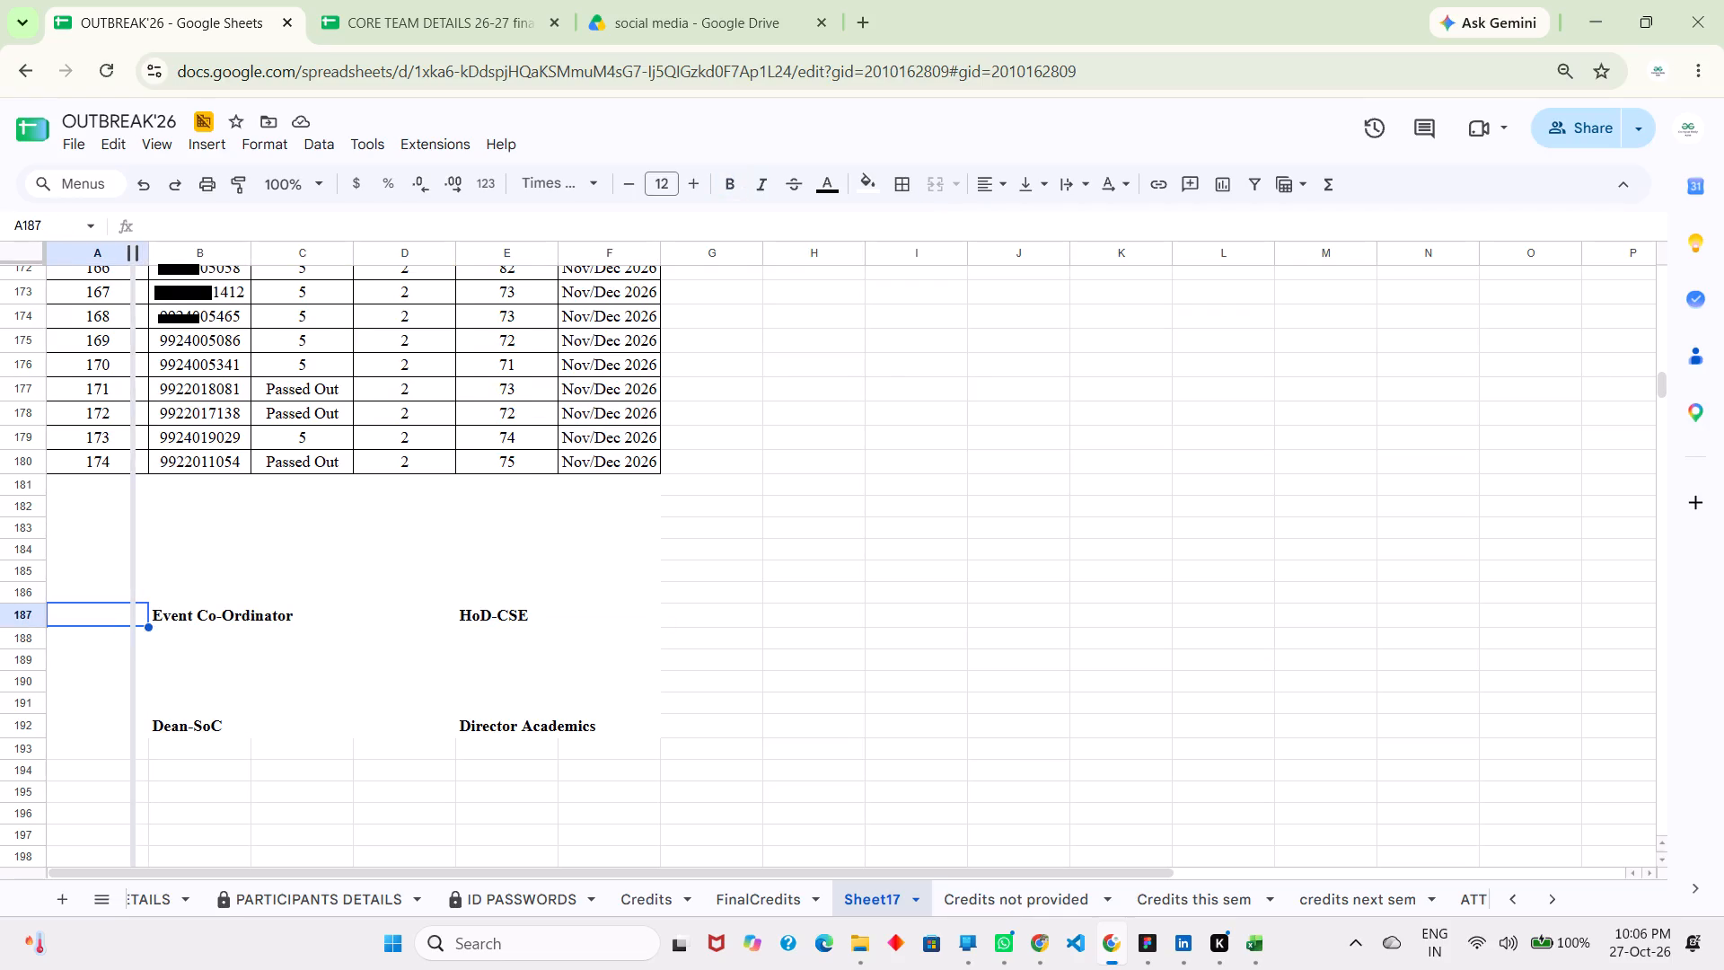
pyautogui.moveTo(133, 253); pyautogui.dragTo(139, 253)
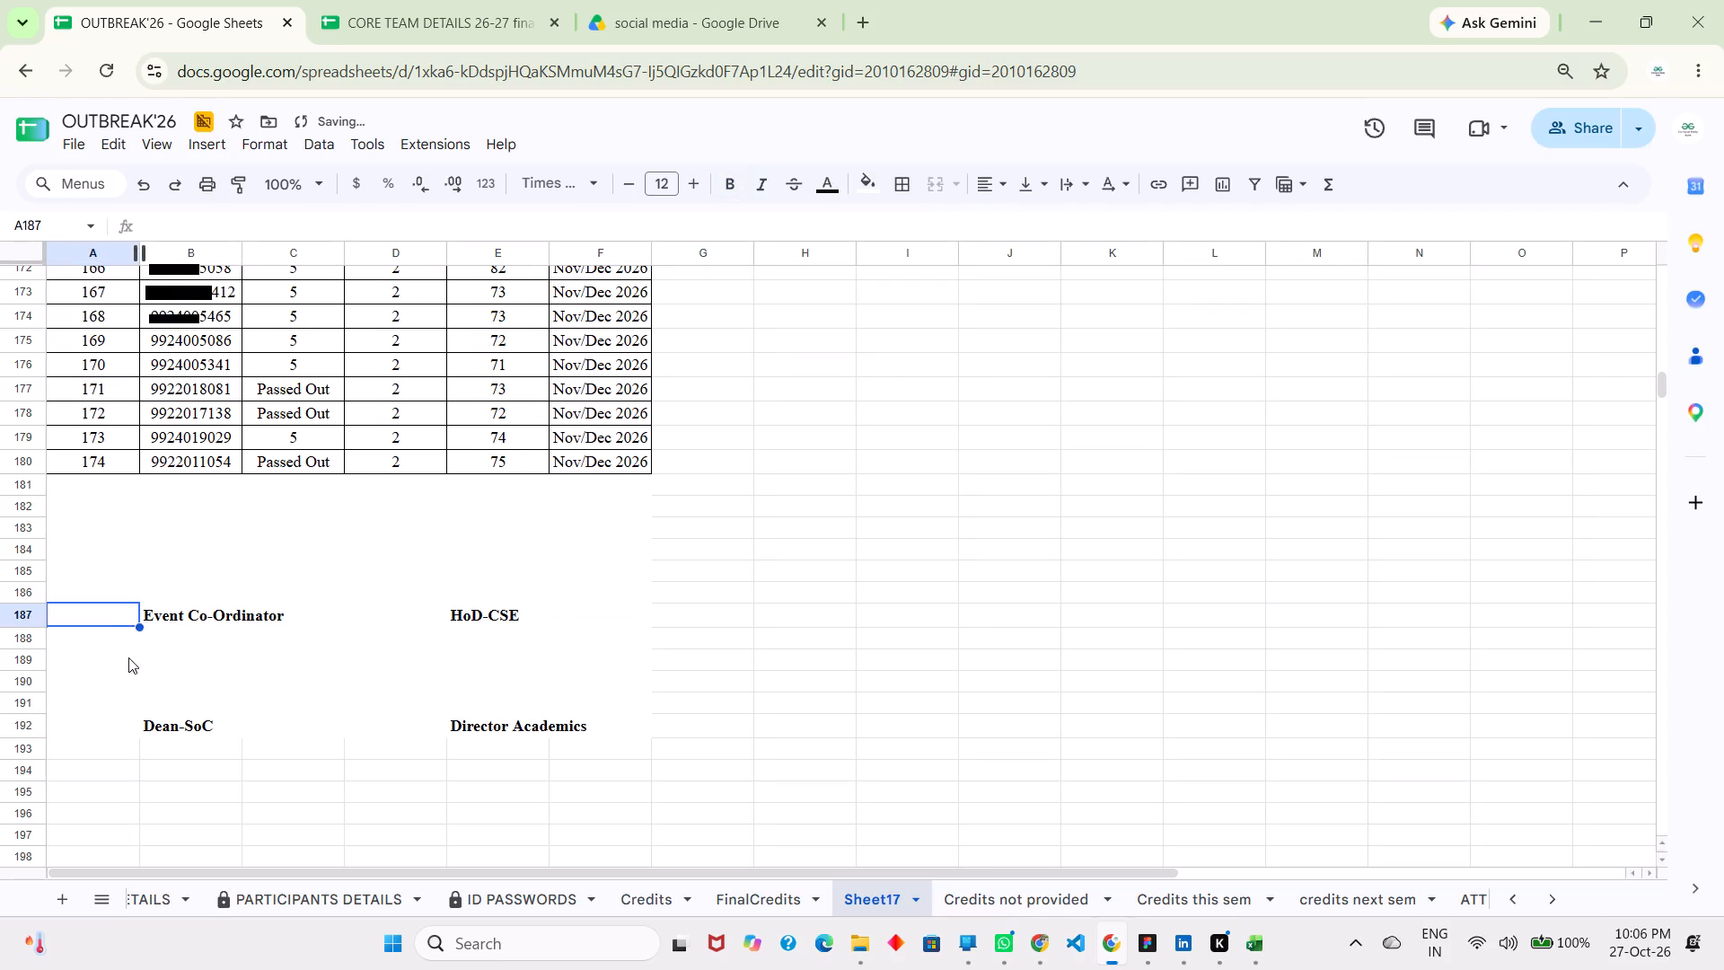
# Insert one row above row 189, between the upper and lower pairs of signature labels in Sheet17.
pyautogui.click(128, 657)
pyautogui.rightClick(25, 657)
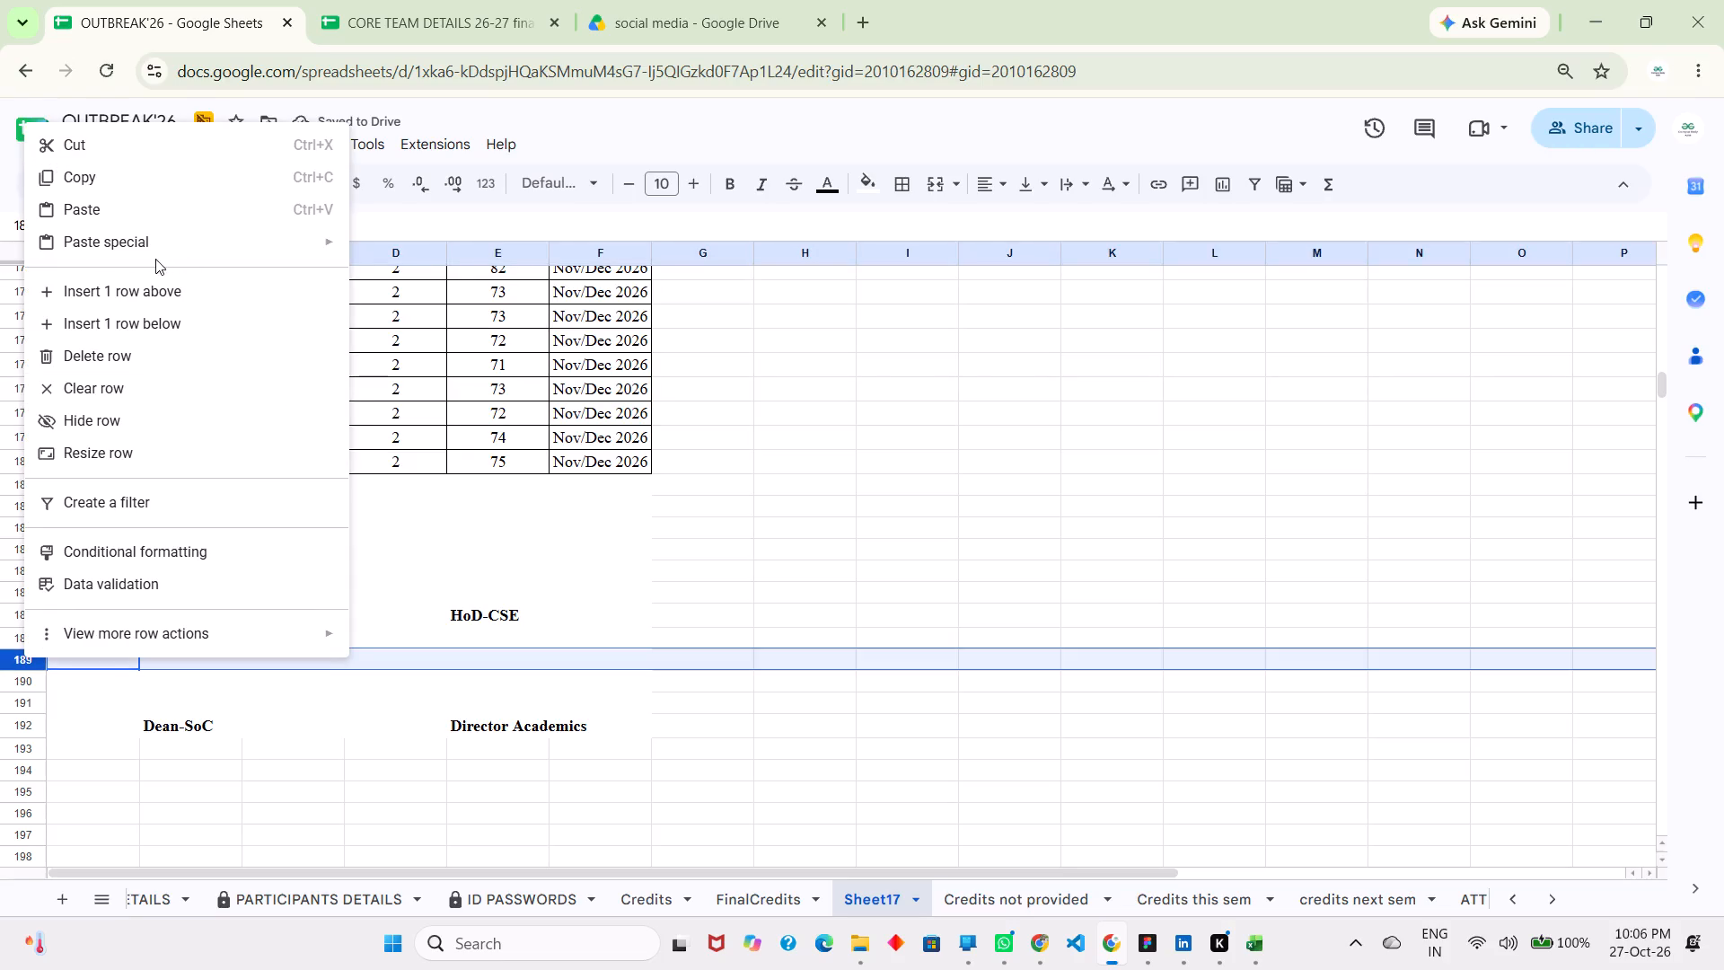
pyautogui.click(130, 280)
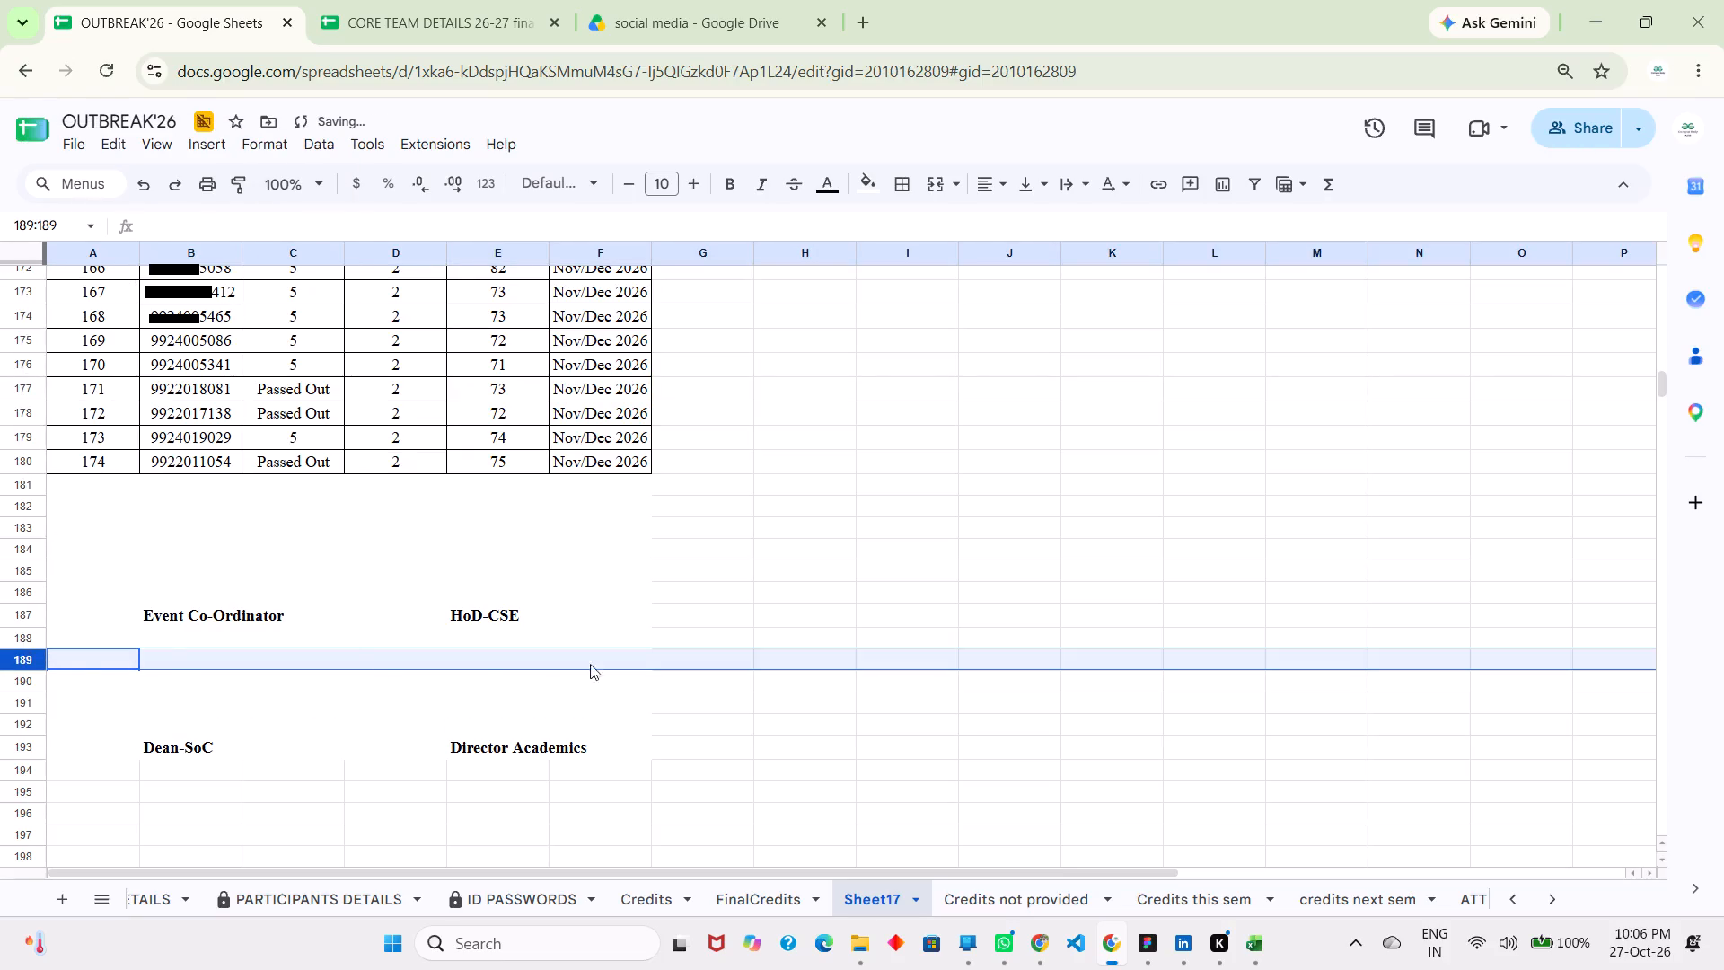
pyautogui.click(653, 630)
# Clear the old values in D7:F180 of Sheet17, under the Acadamic credits, UE credits and Total credits headings.
pyautogui.scroll(11, 653, 630)
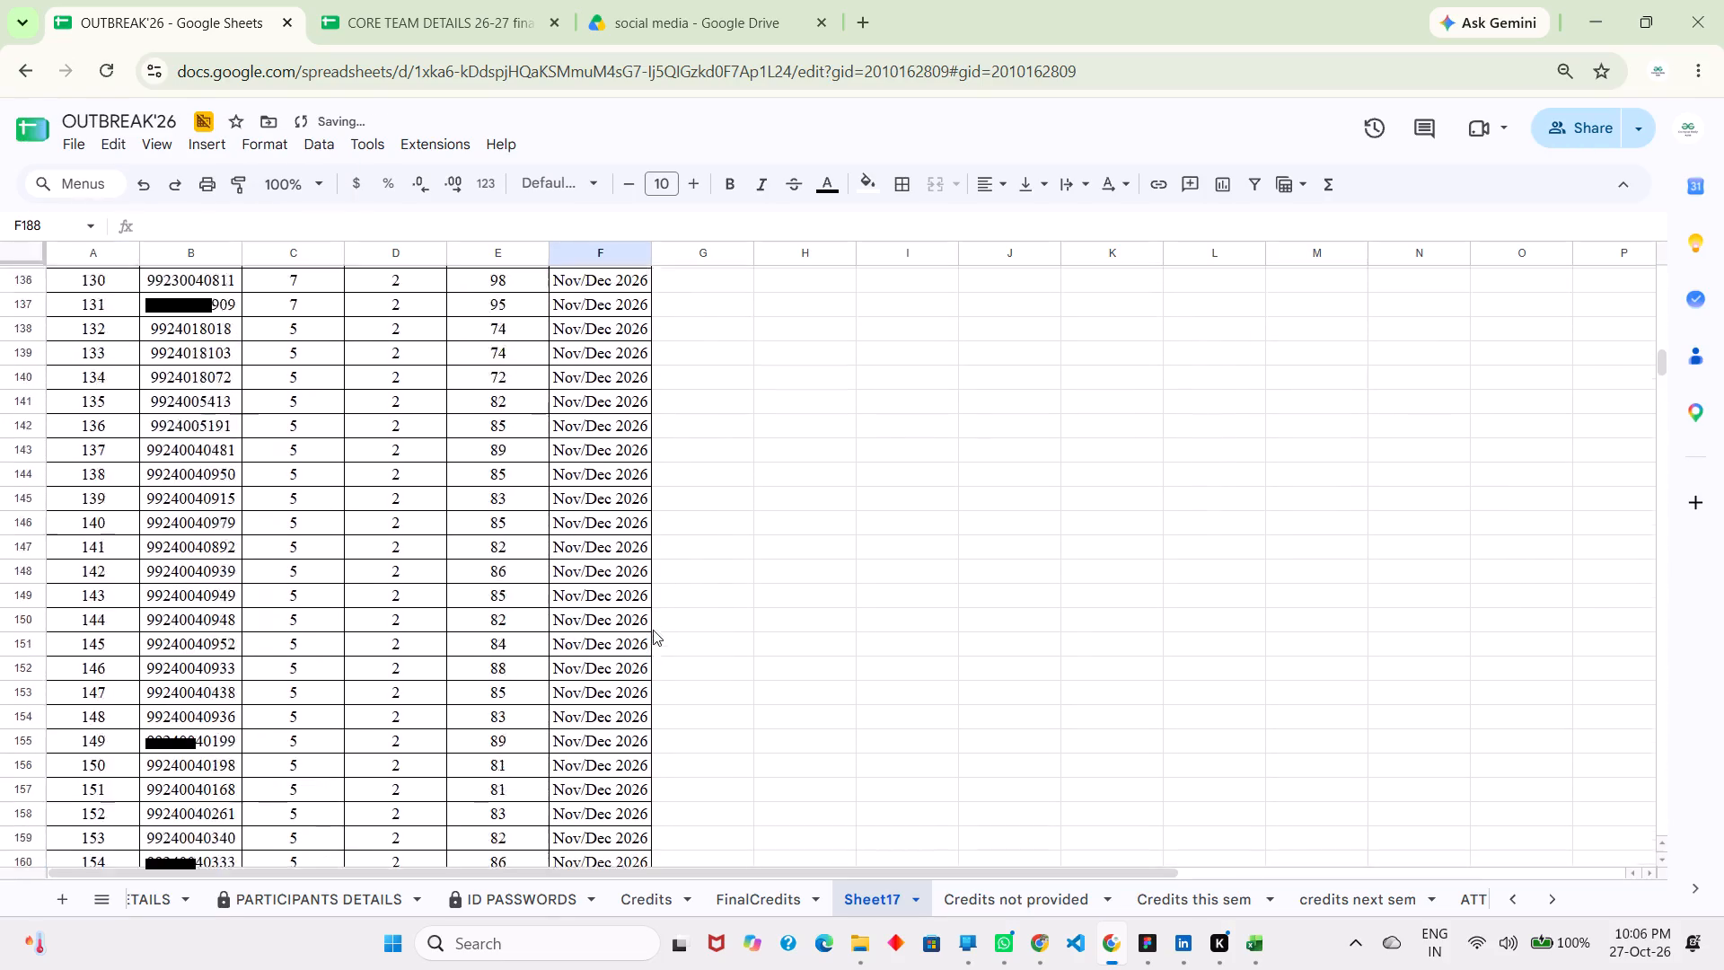
pyautogui.scroll(12, 653, 630)
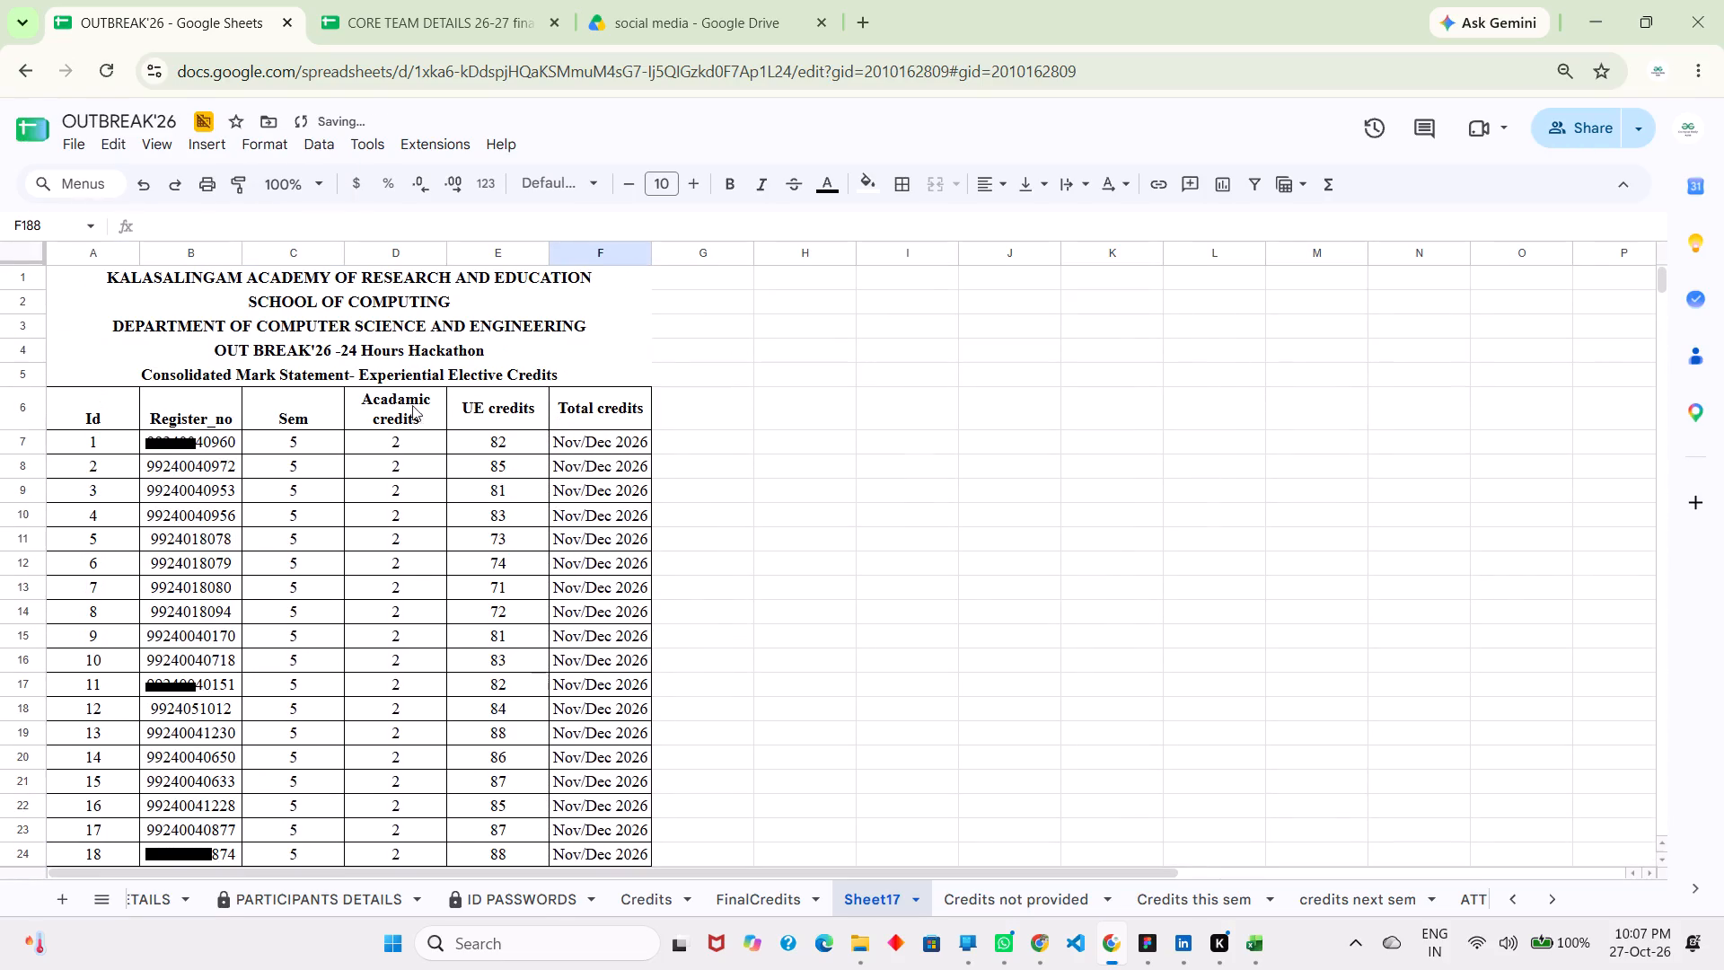
pyautogui.click(377, 432)
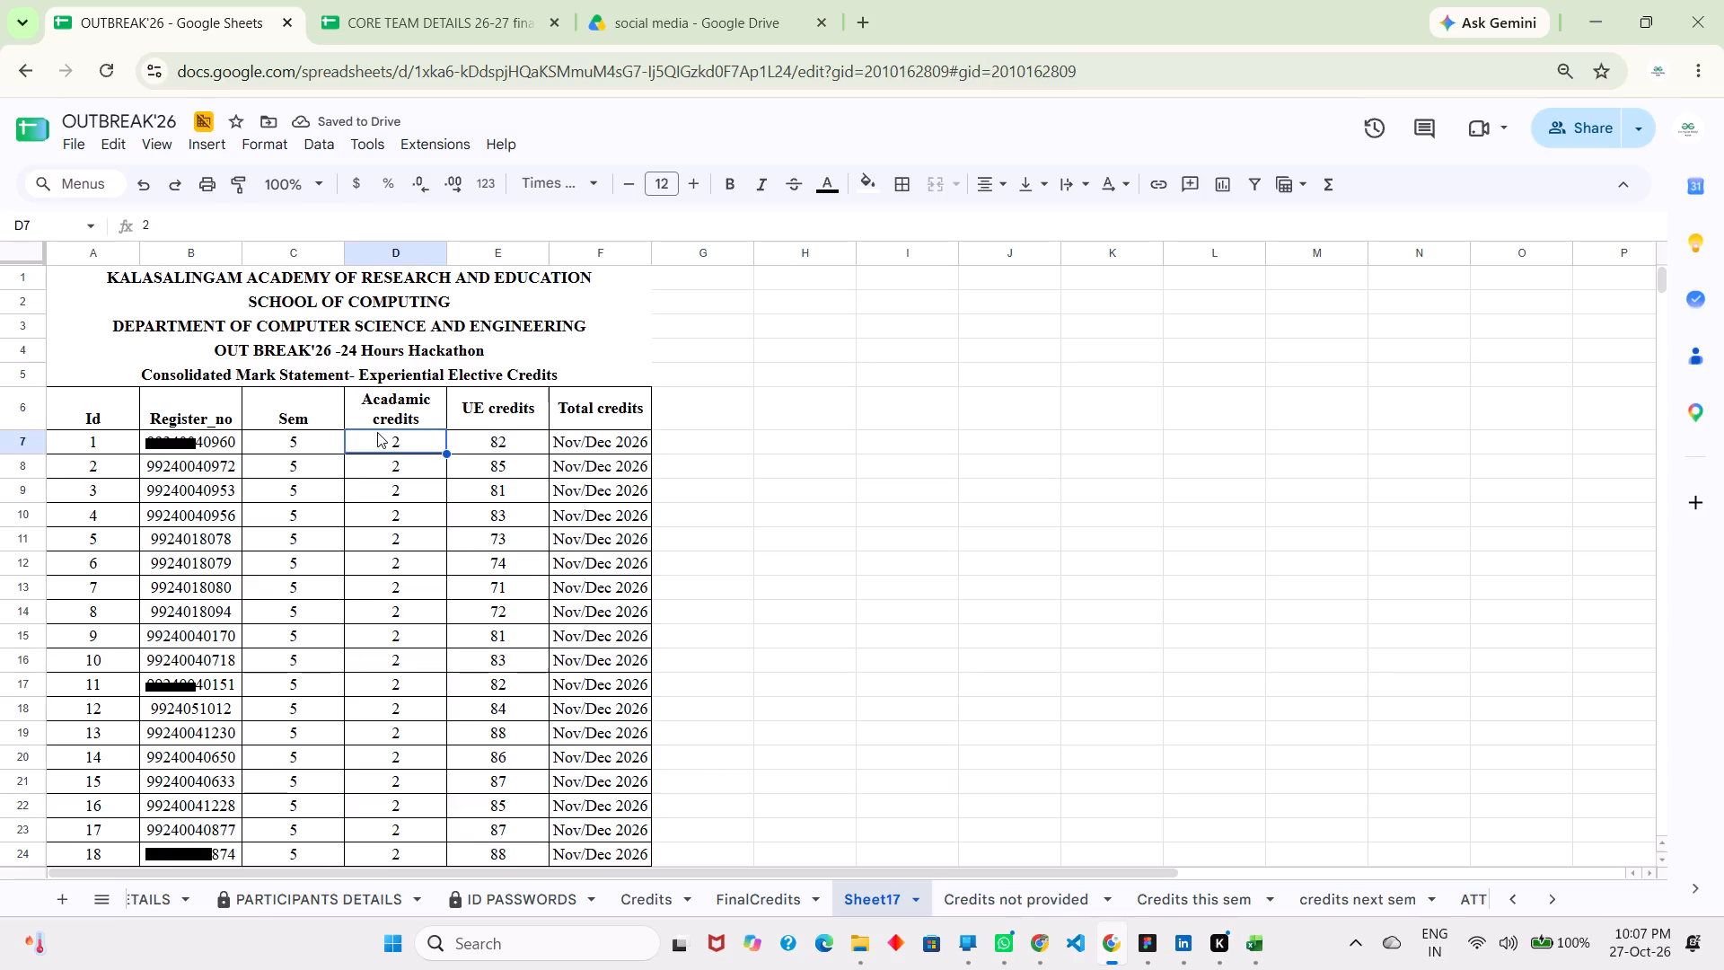
pyautogui.moveTo(377, 432); pyautogui.dragTo(635, 969)
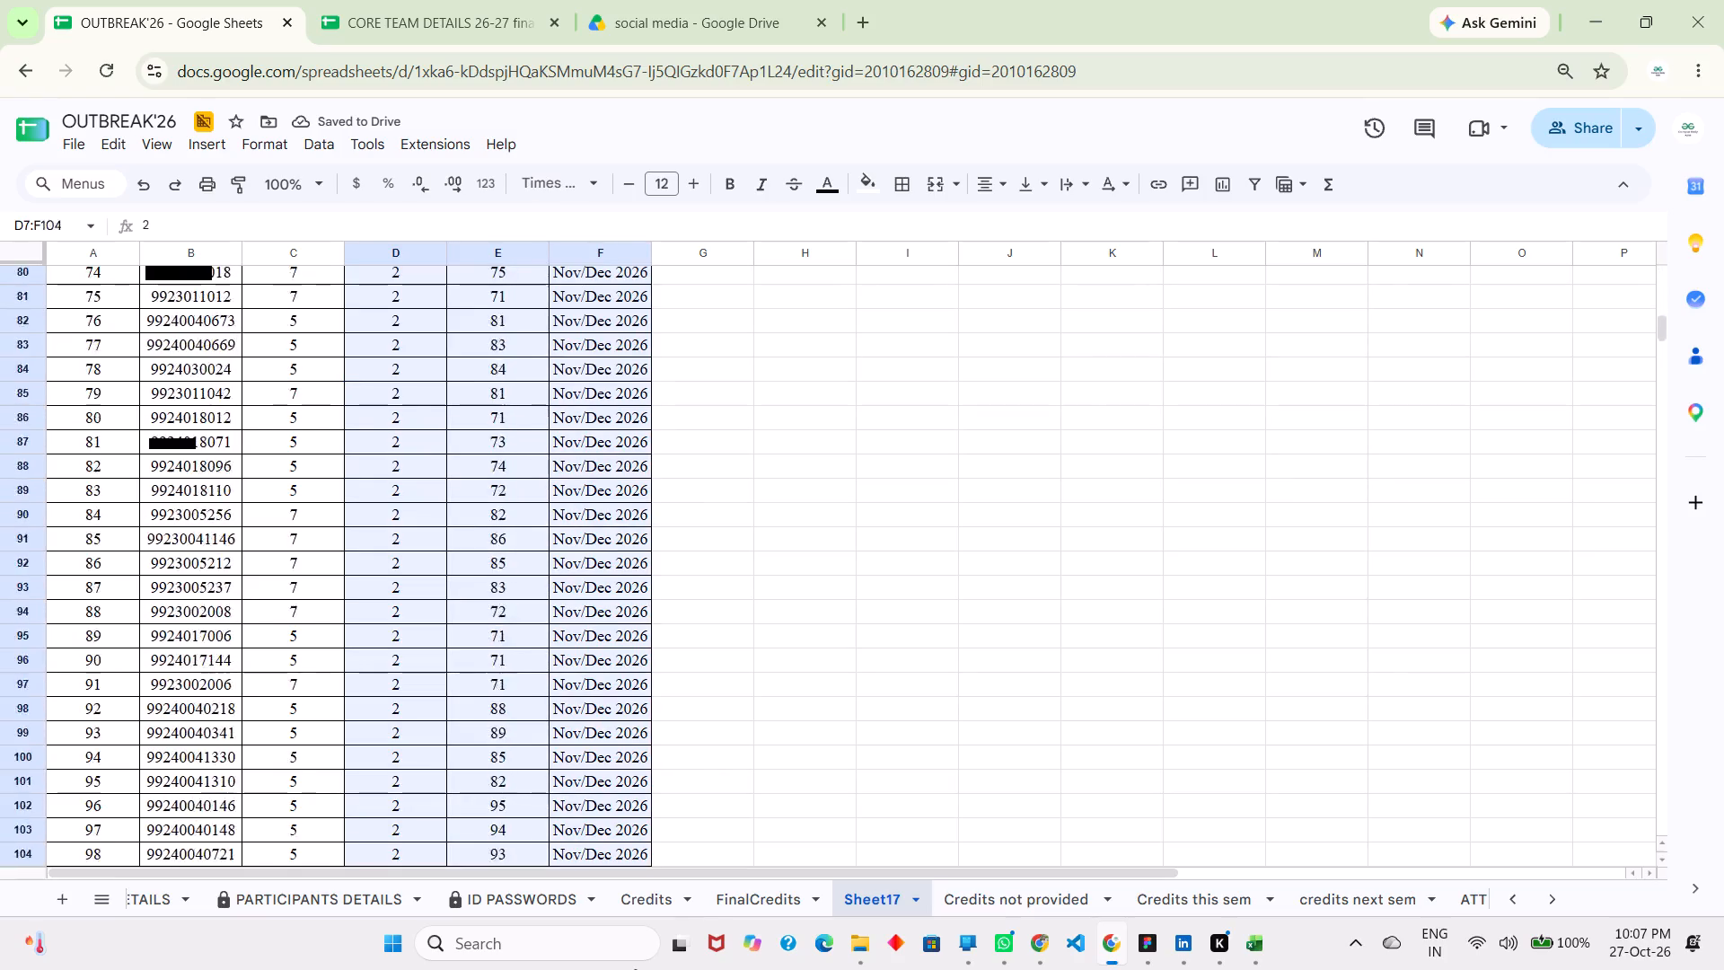
pyautogui.moveTo(635, 969); pyautogui.dragTo(646, 345)
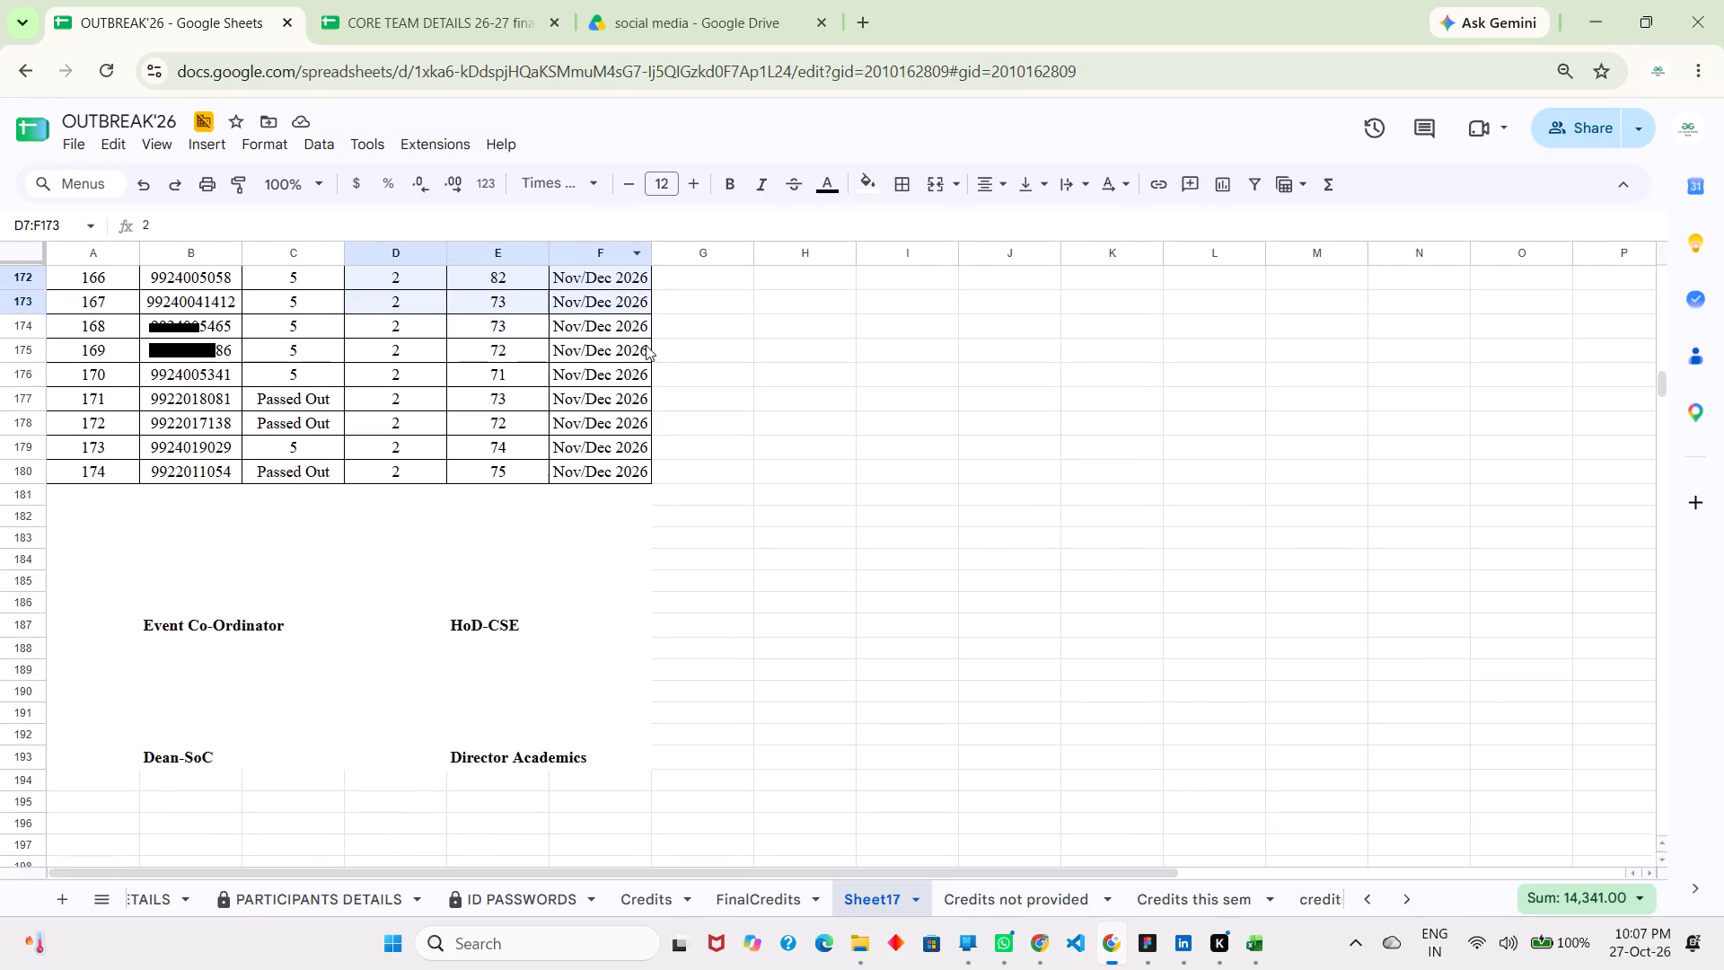
pyautogui.moveTo(646, 345); pyautogui.dragTo(639, 476)
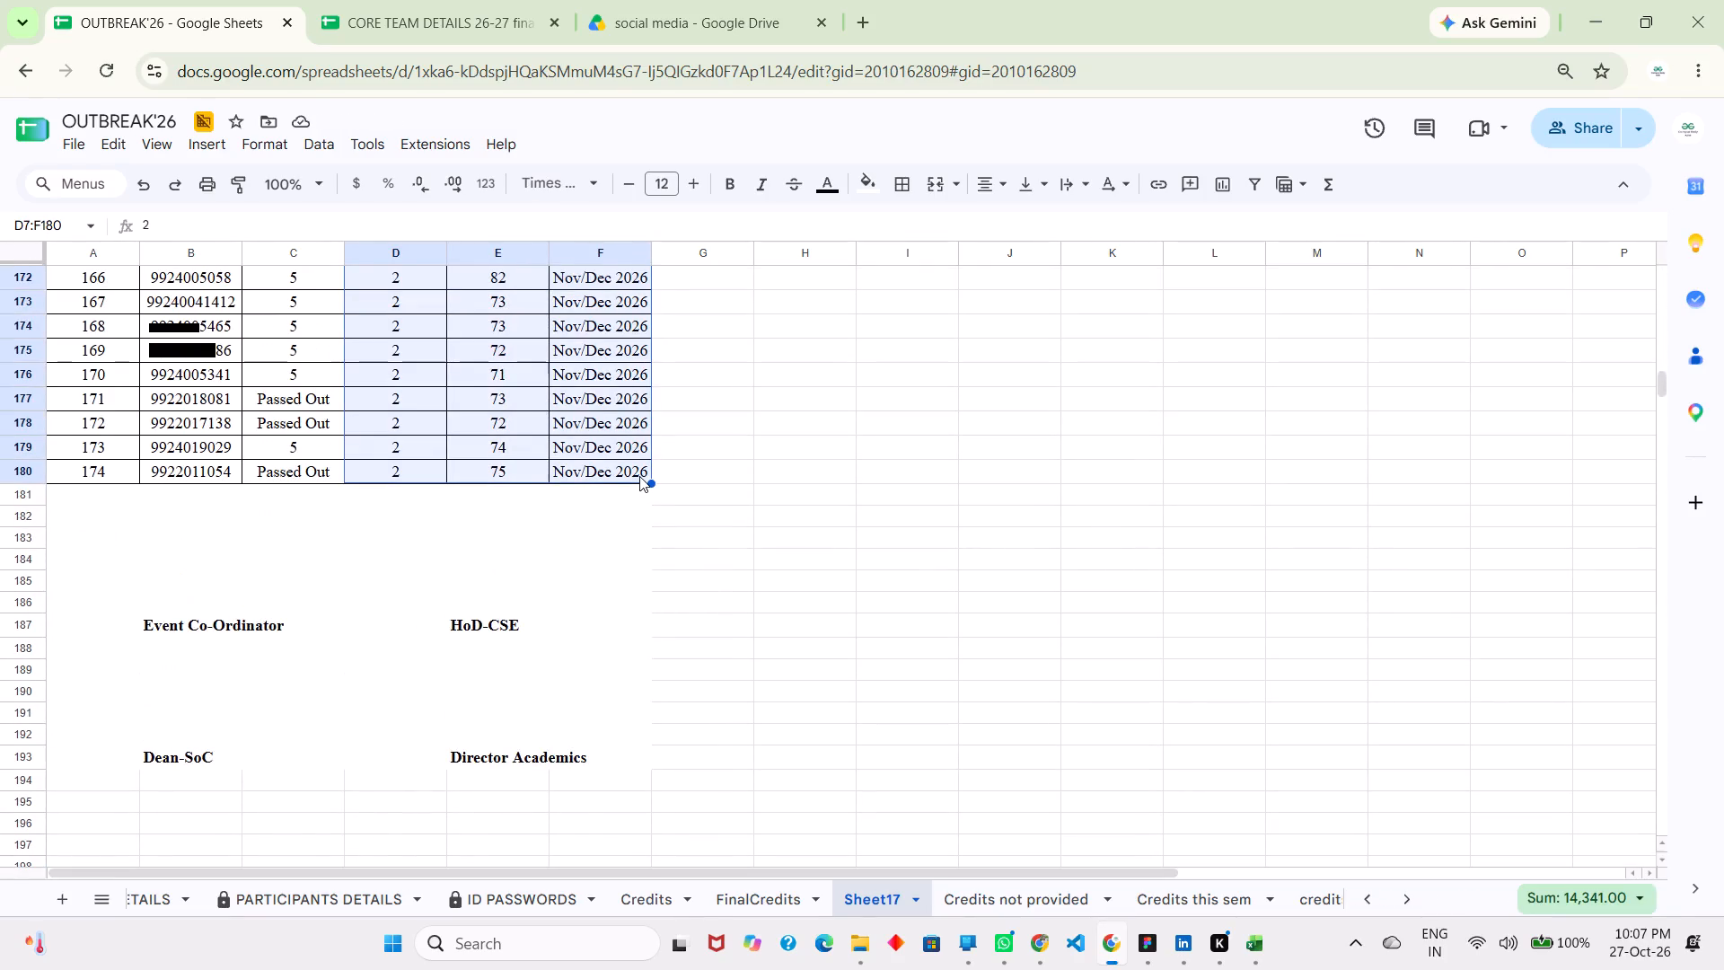
pyautogui.press('Delete')
pyautogui.scroll(20, 639, 476)
pyautogui.scroll(1, 639, 476)
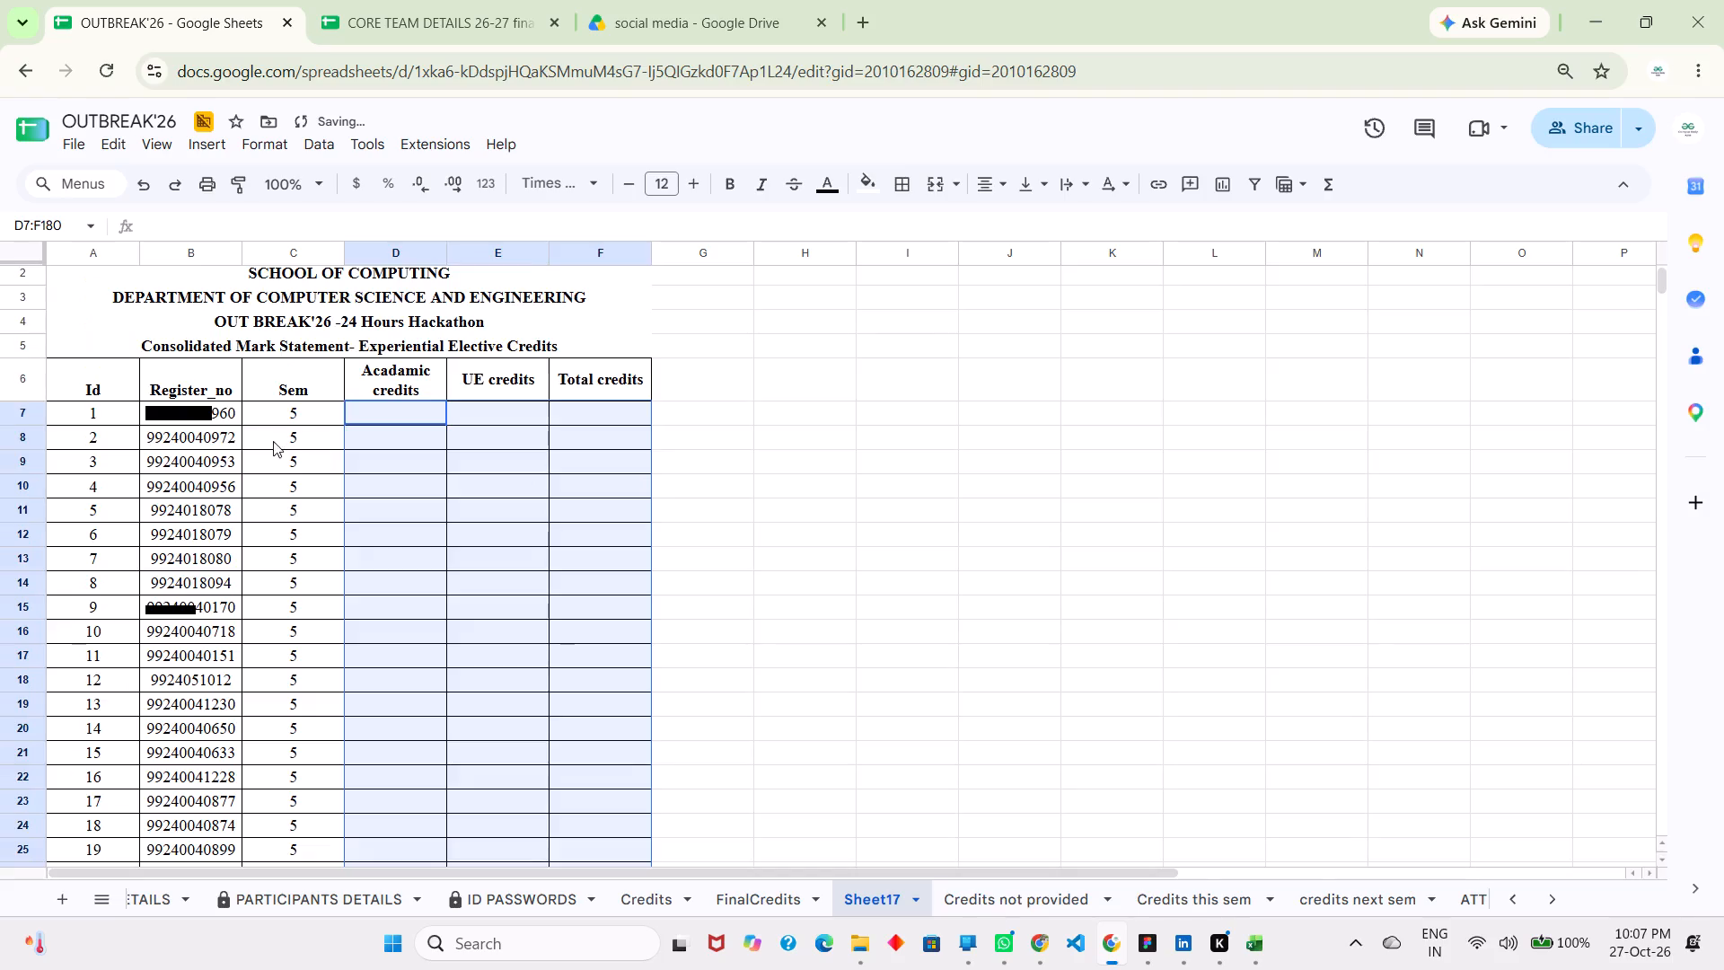
pyautogui.click(216, 433)
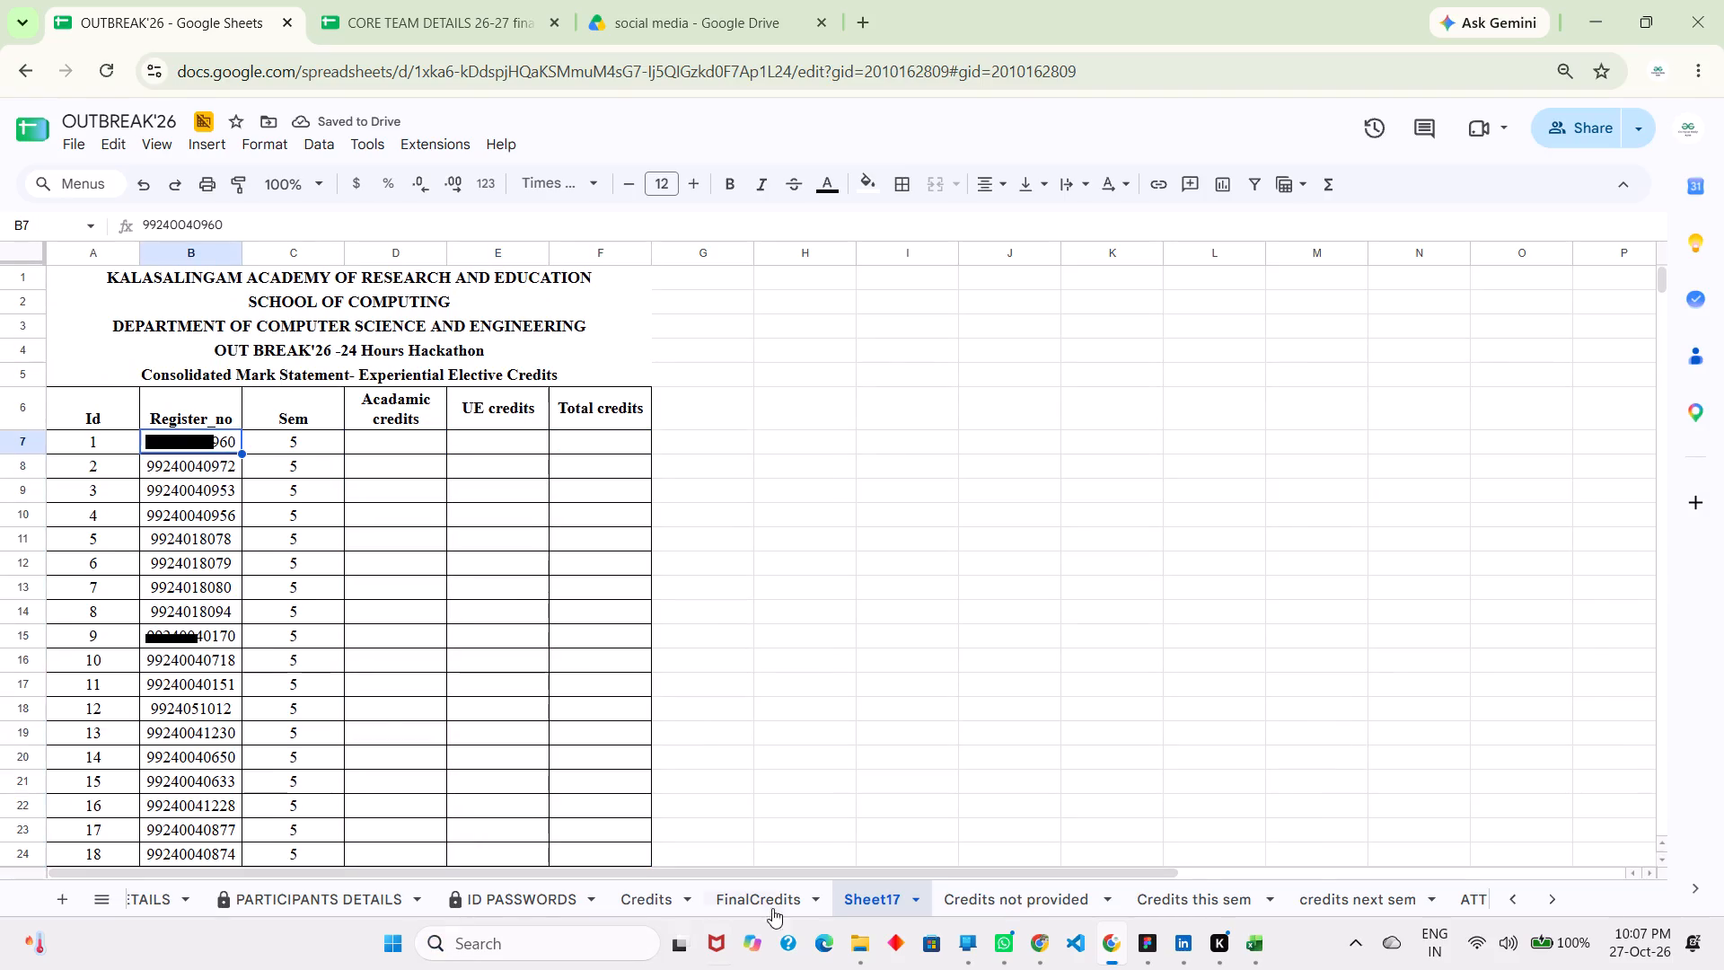
# Examine the academic, UE and total credits cells in the FinalCredits and Credits not provided sheets.
pyautogui.click(801, 899)
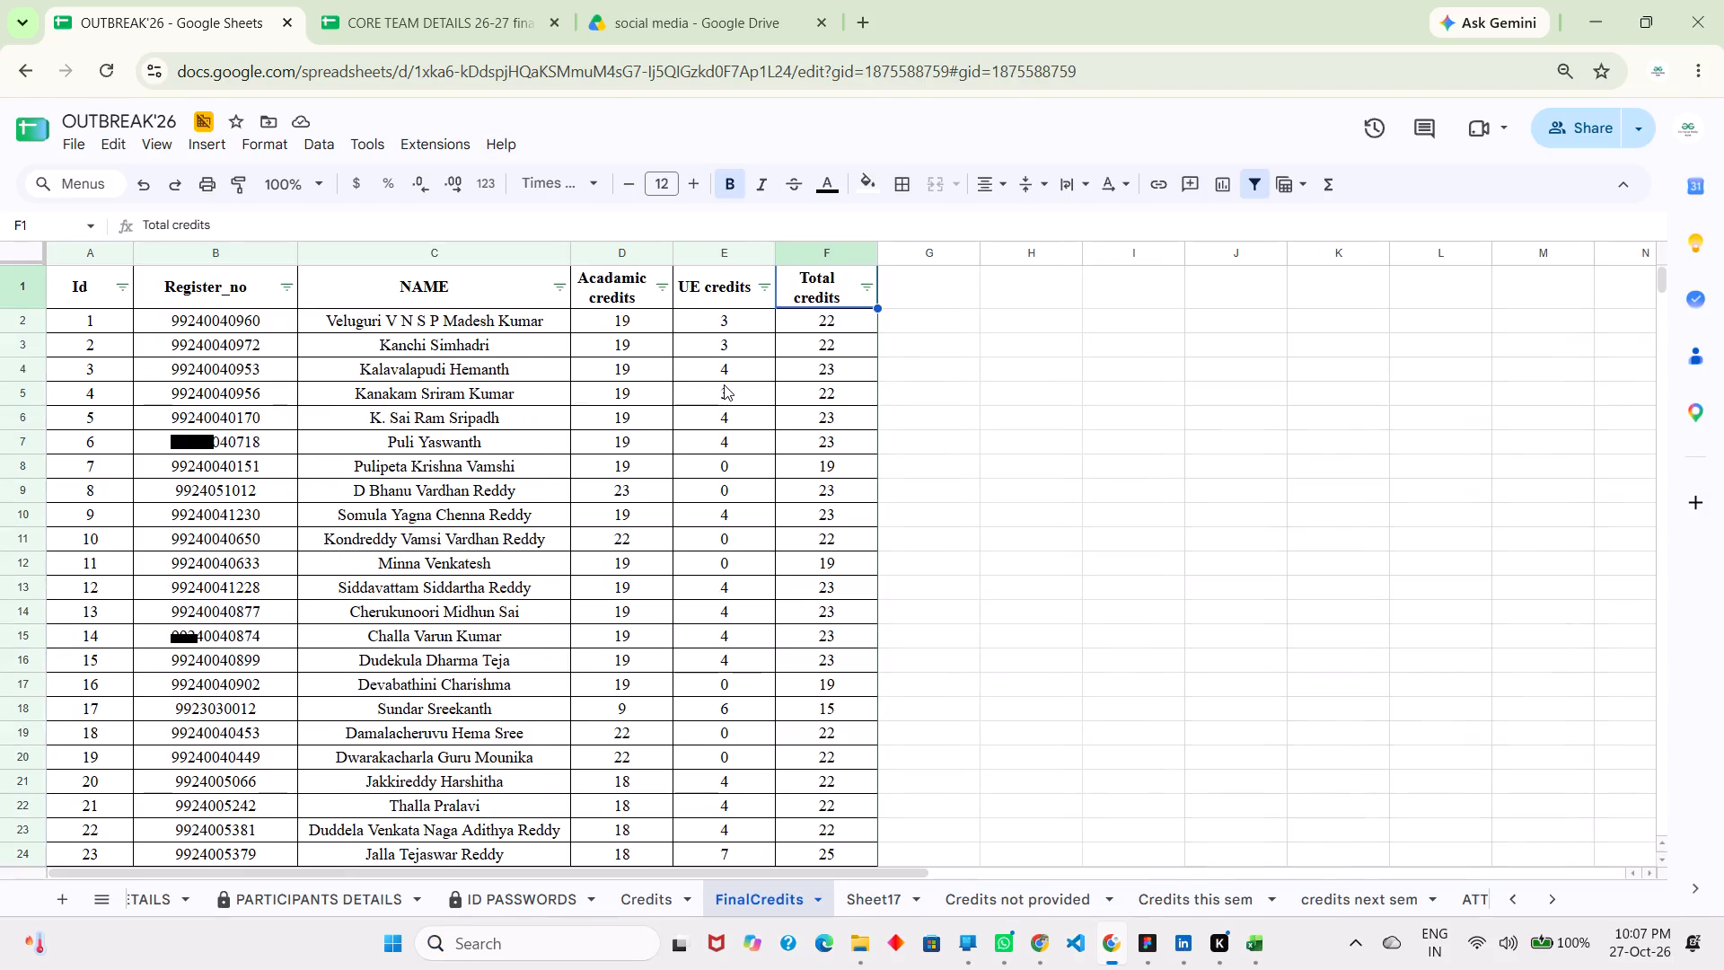
pyautogui.click(724, 384)
pyautogui.click(594, 337)
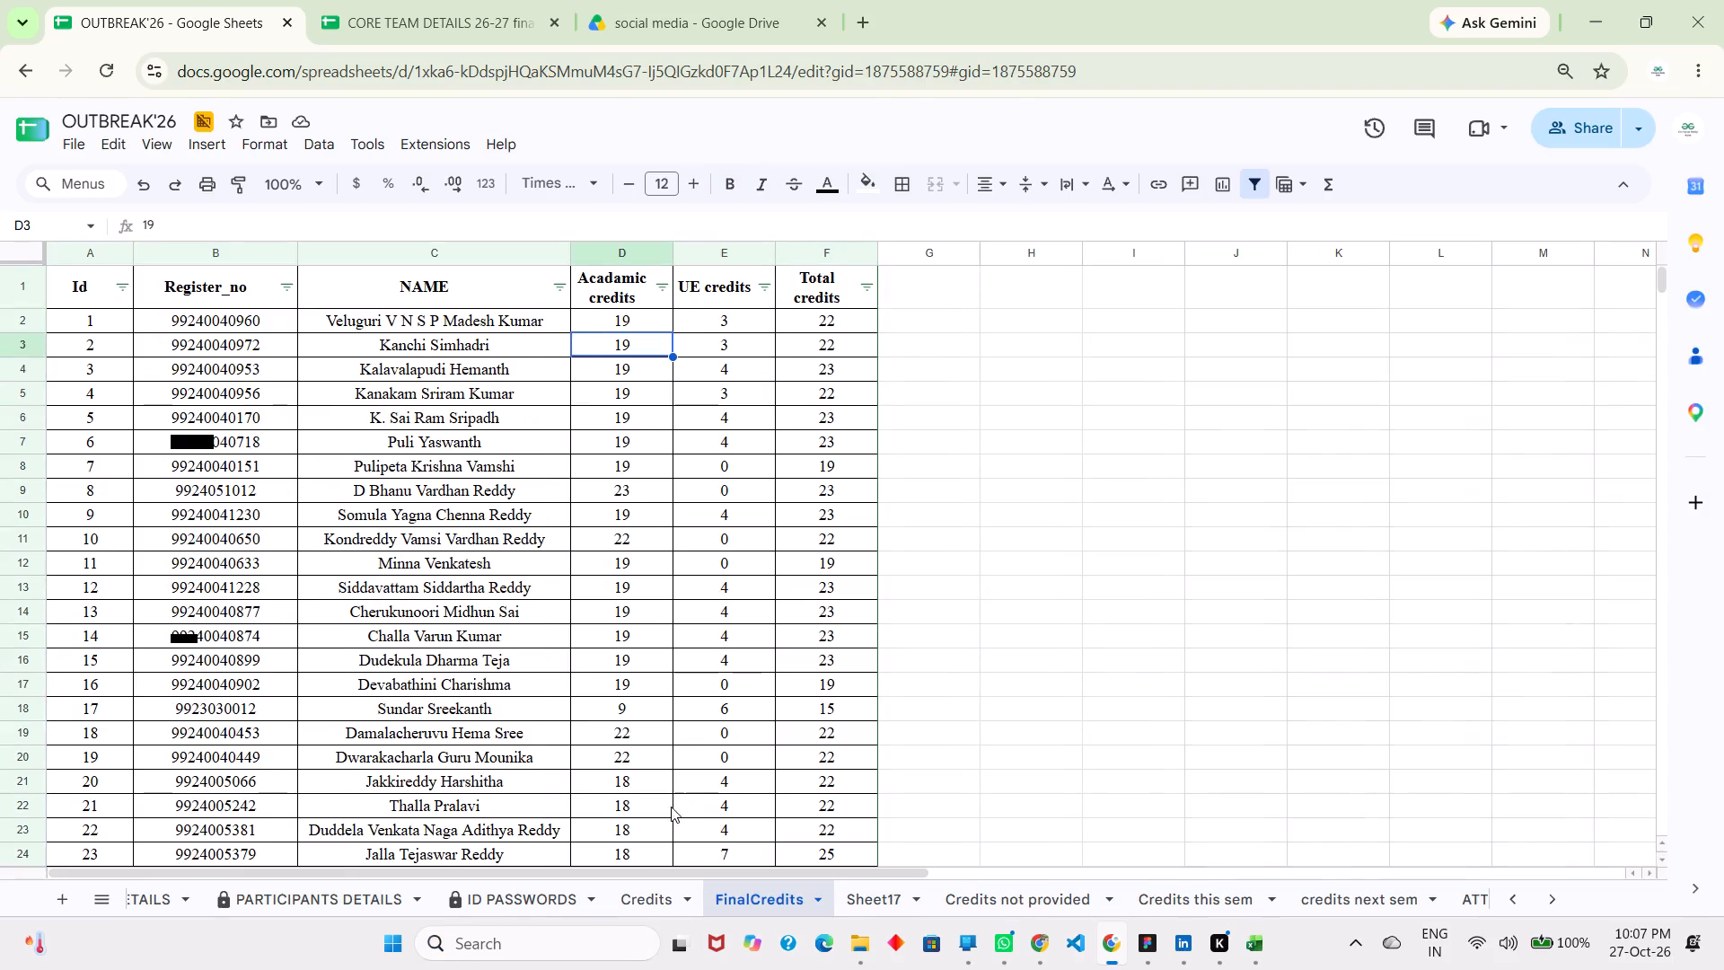
pyautogui.hscroll(-3, 650, 910)
pyautogui.click(640, 896)
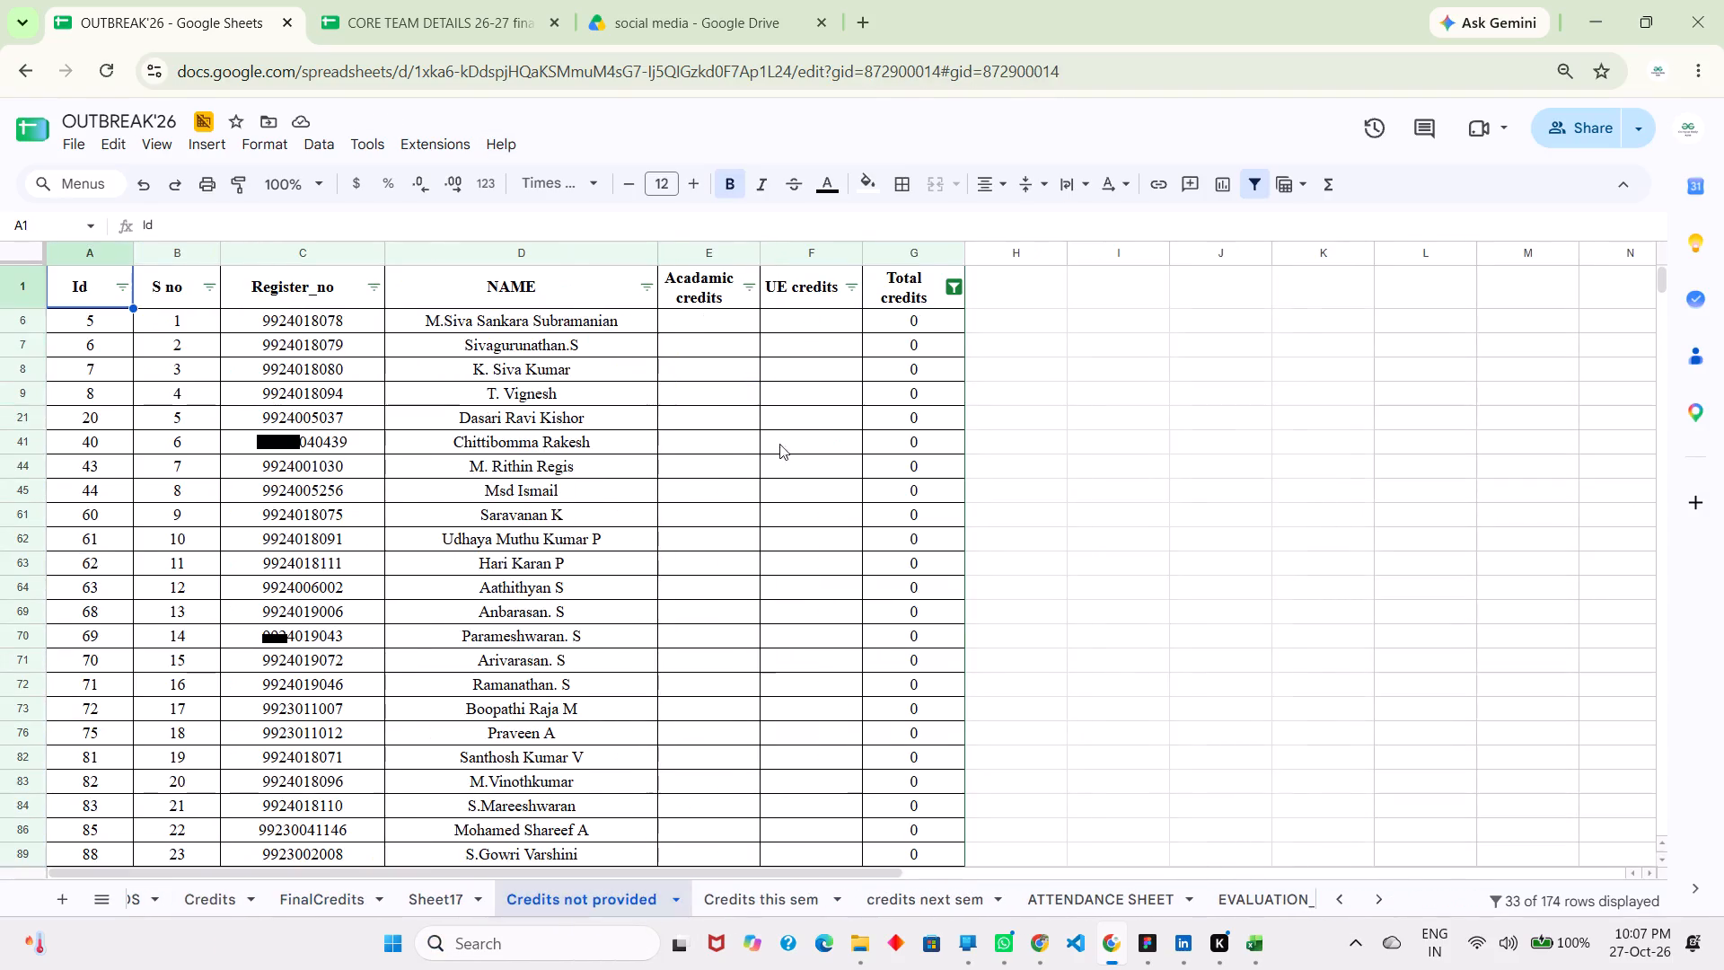
pyautogui.click(851, 320)
pyautogui.click(734, 314)
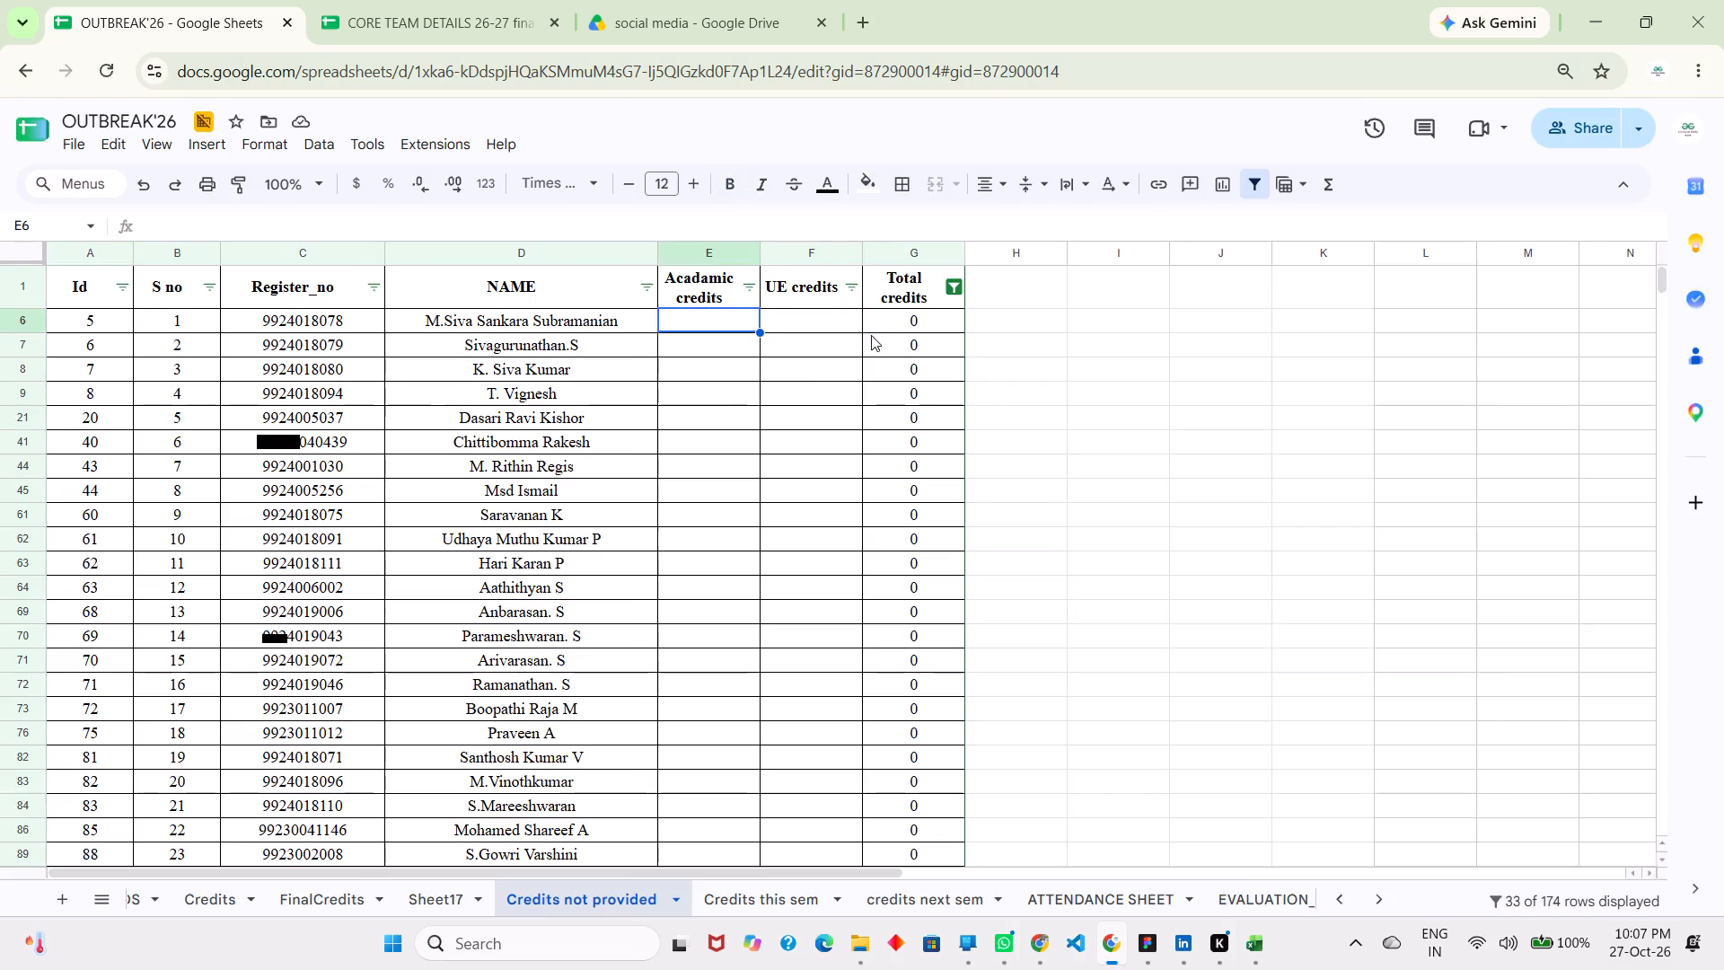
pyautogui.click(871, 335)
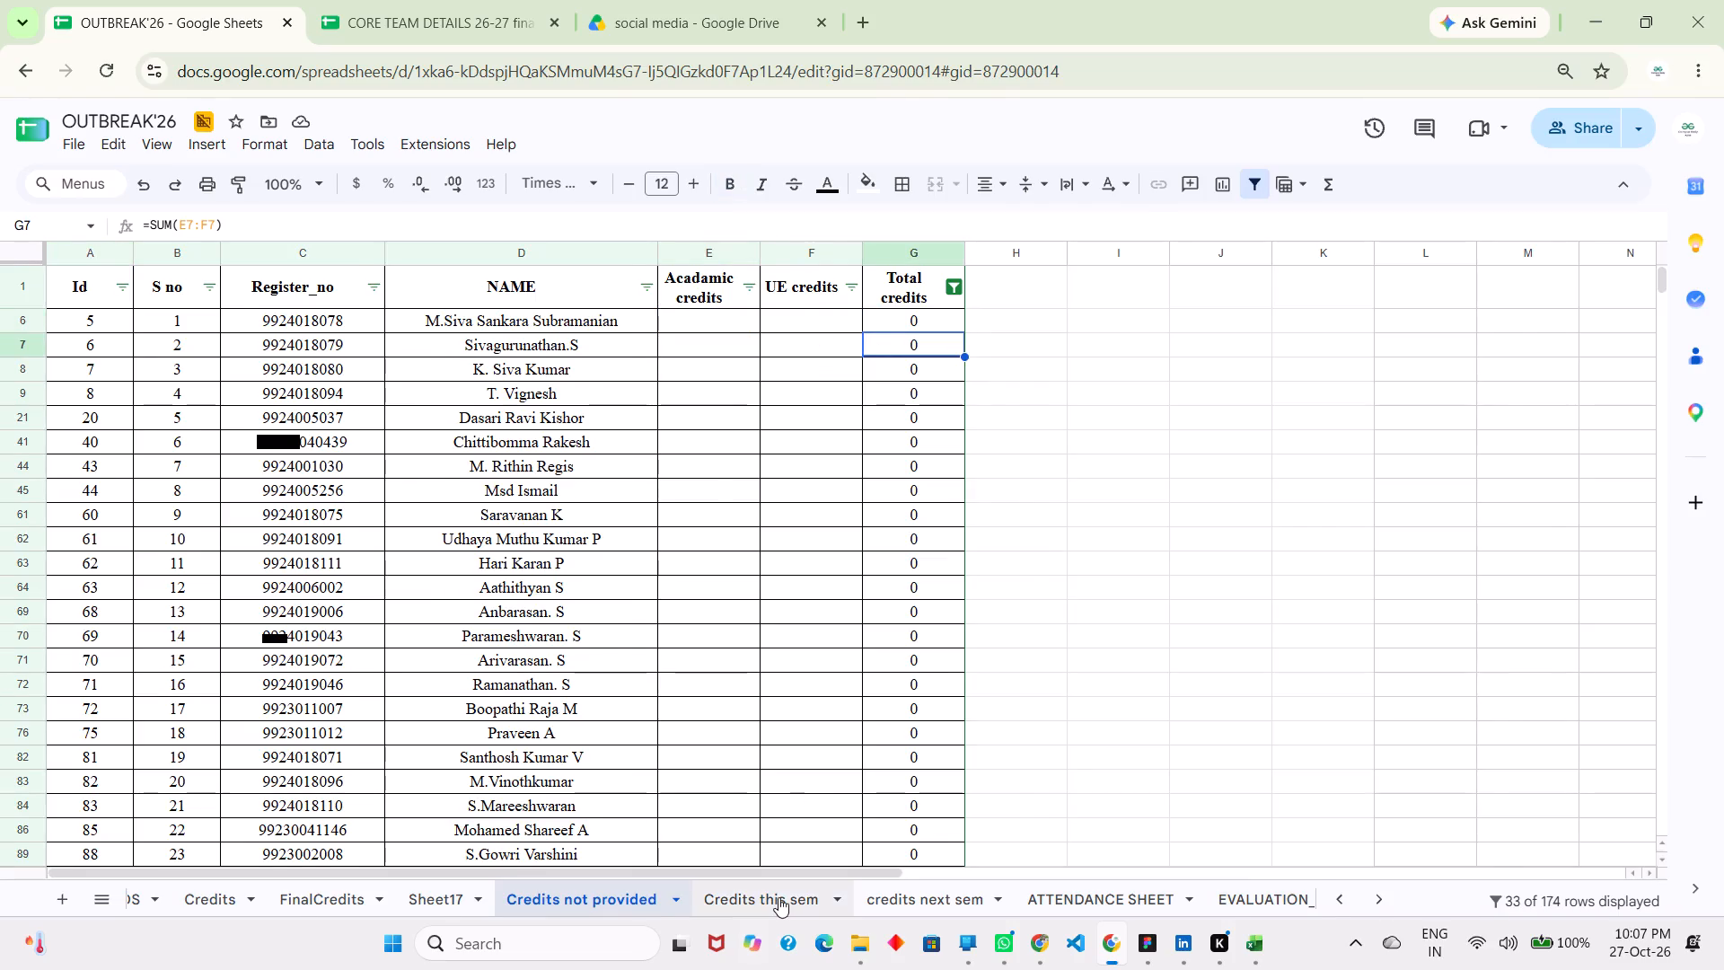
# Examine the credit columns and side data in the Credits this sem sheet, and the academic credits in credits next sem.
pyautogui.click(778, 897)
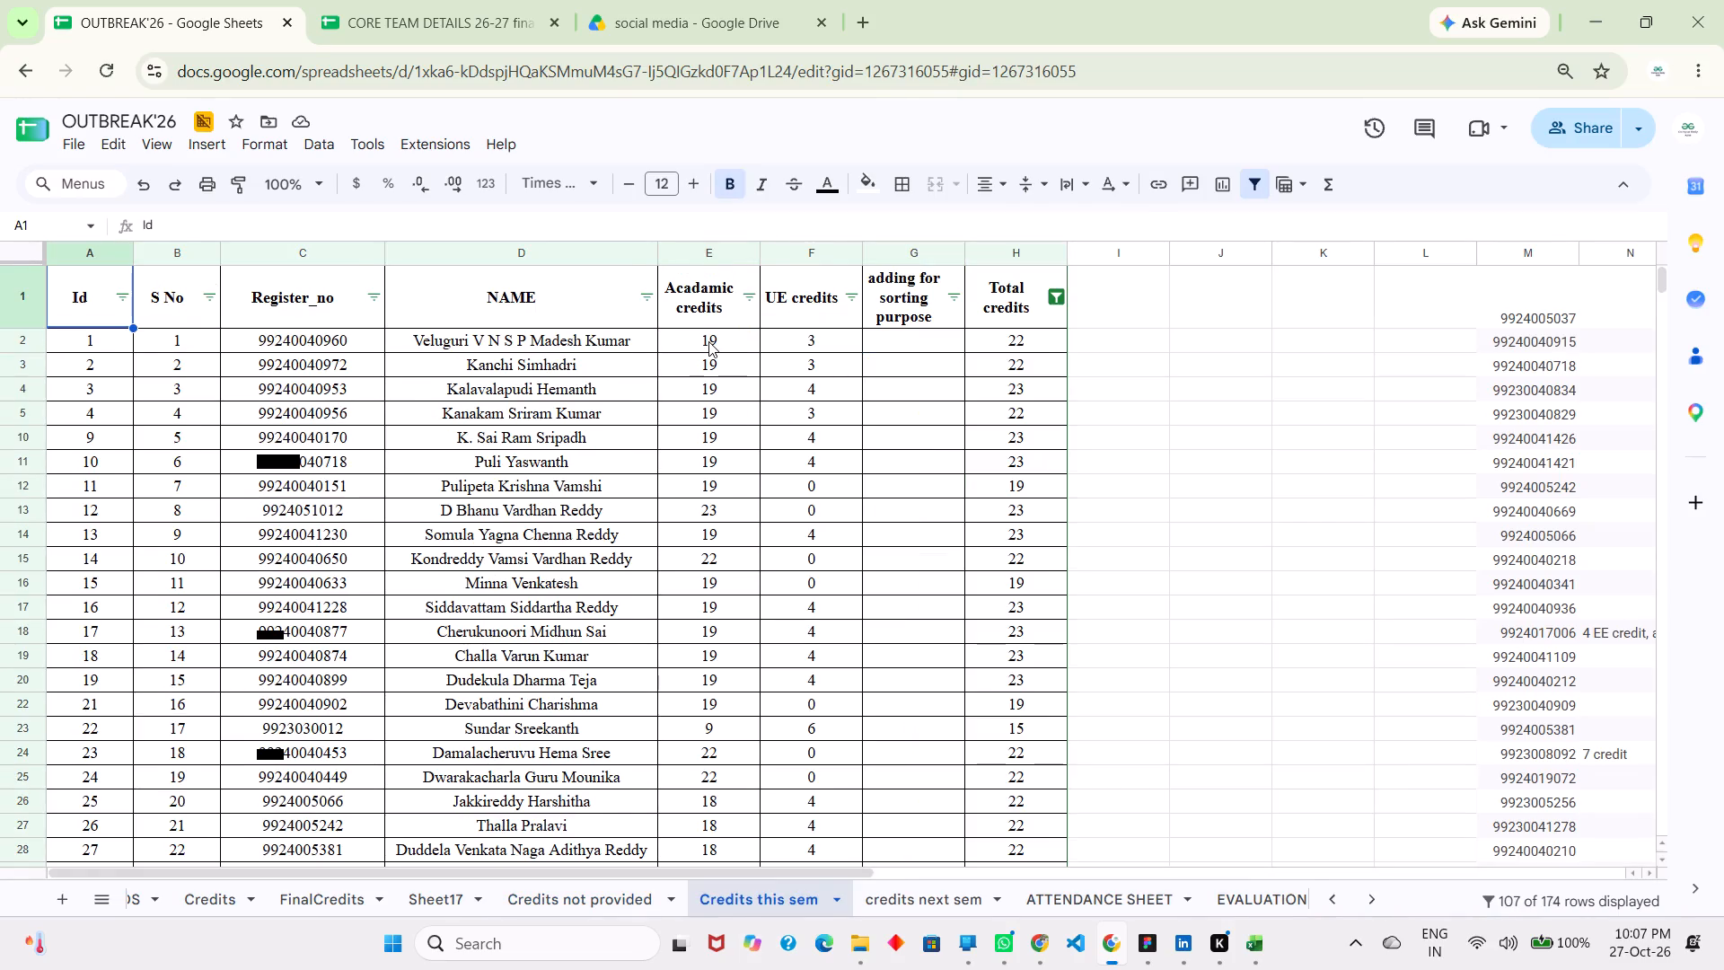
pyautogui.click(708, 341)
pyautogui.hscroll(-1, 999, 674)
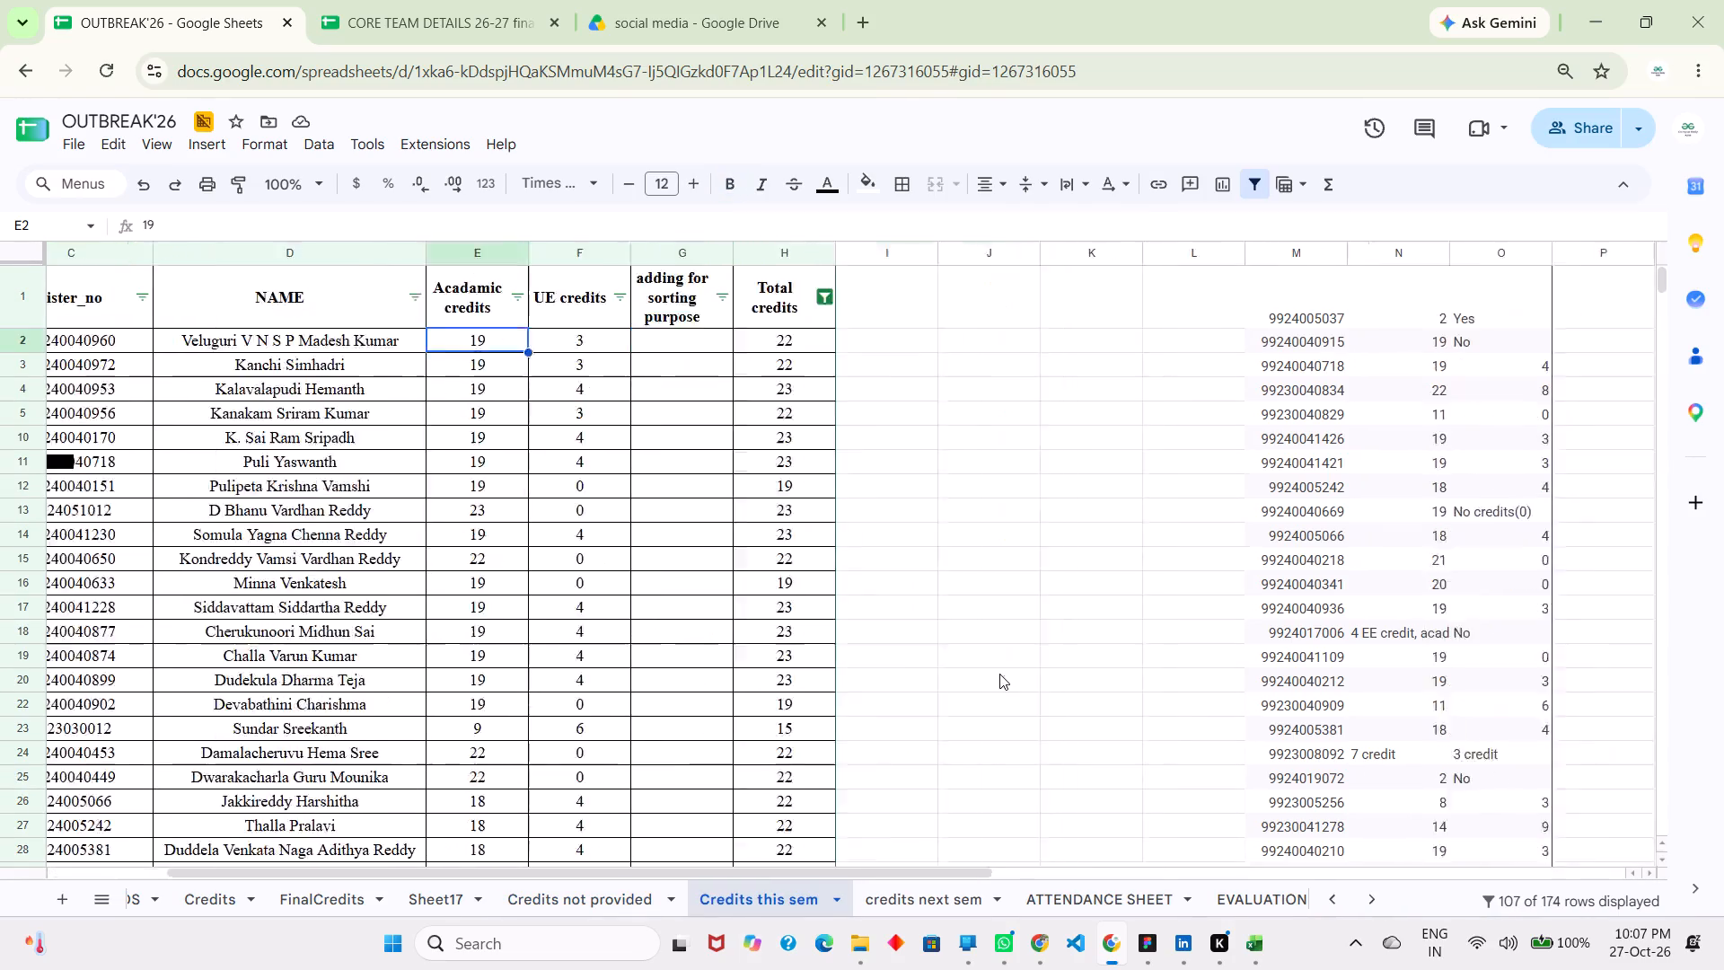
pyautogui.hscroll(-2, 999, 674)
pyautogui.scroll(-4, 999, 674)
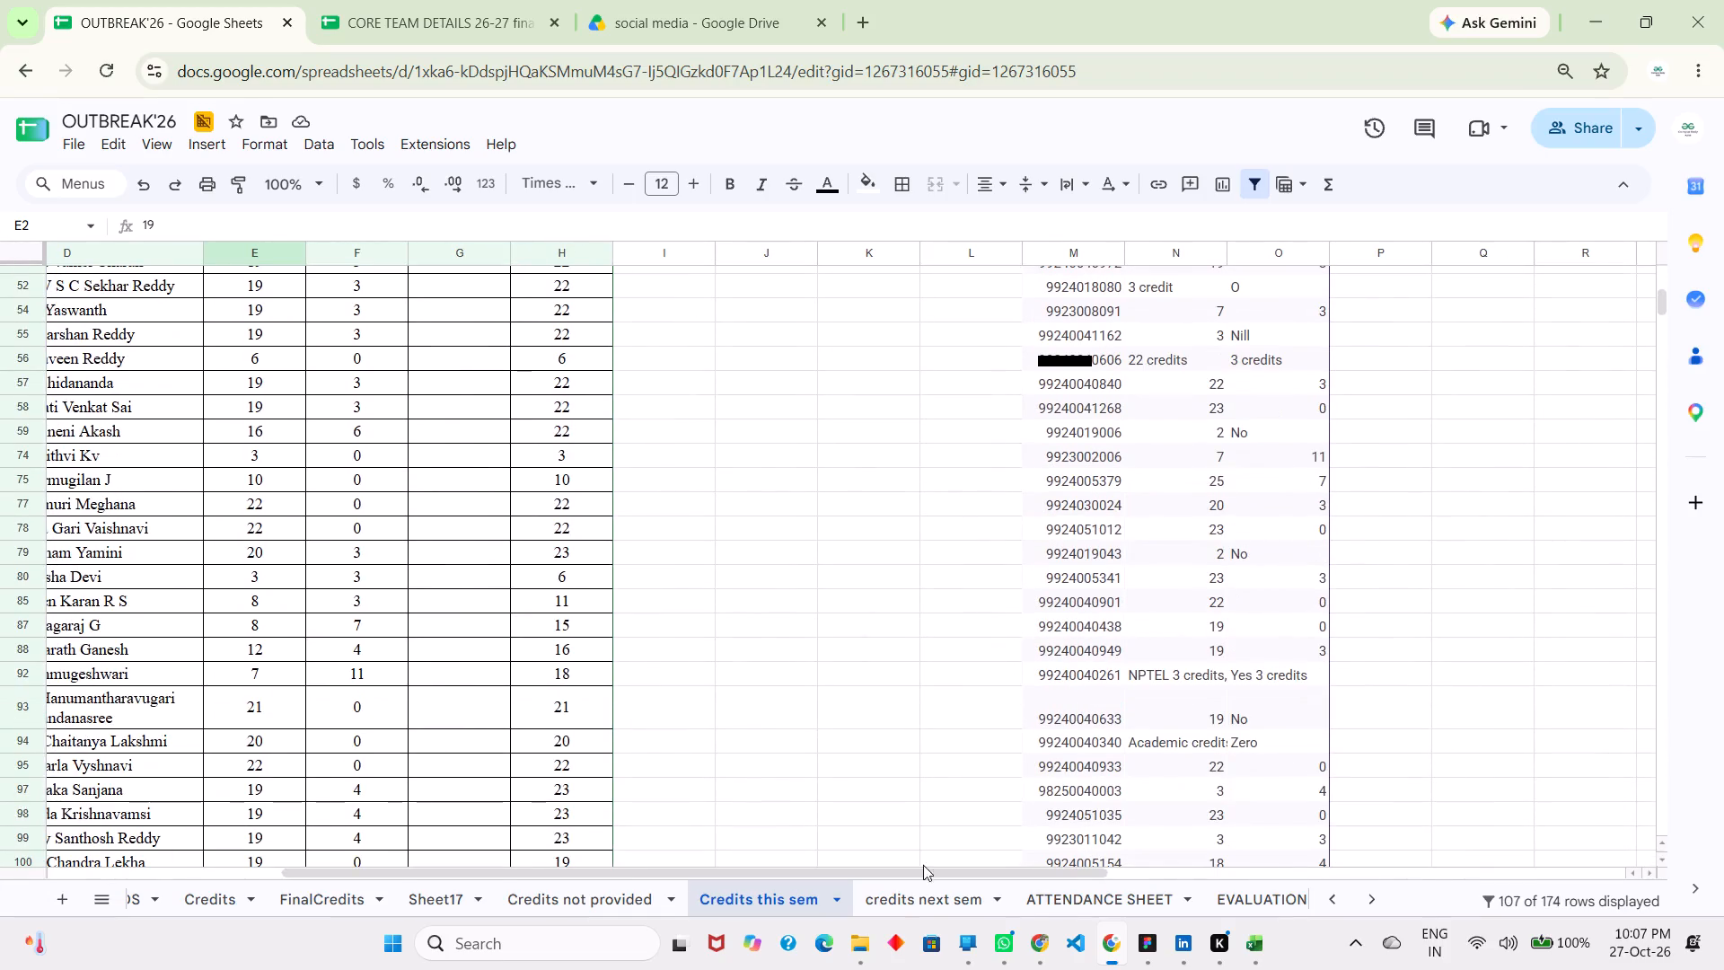
pyautogui.click(913, 886)
pyautogui.scroll(1, 991, 711)
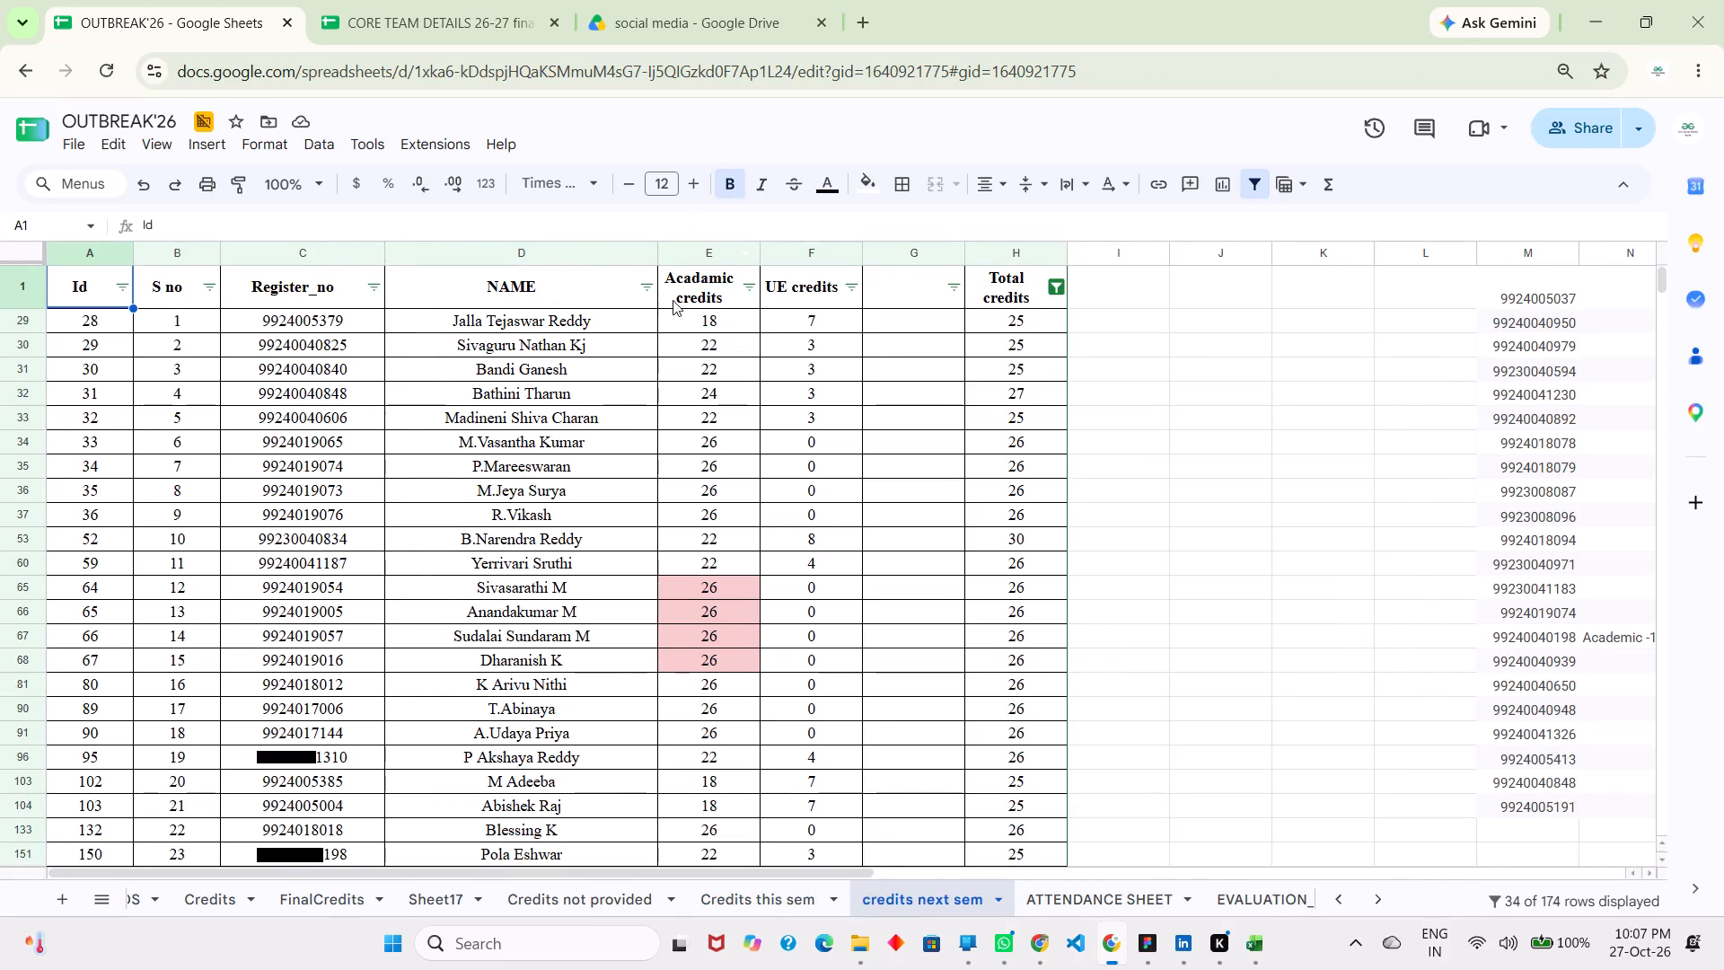
pyautogui.click(687, 321)
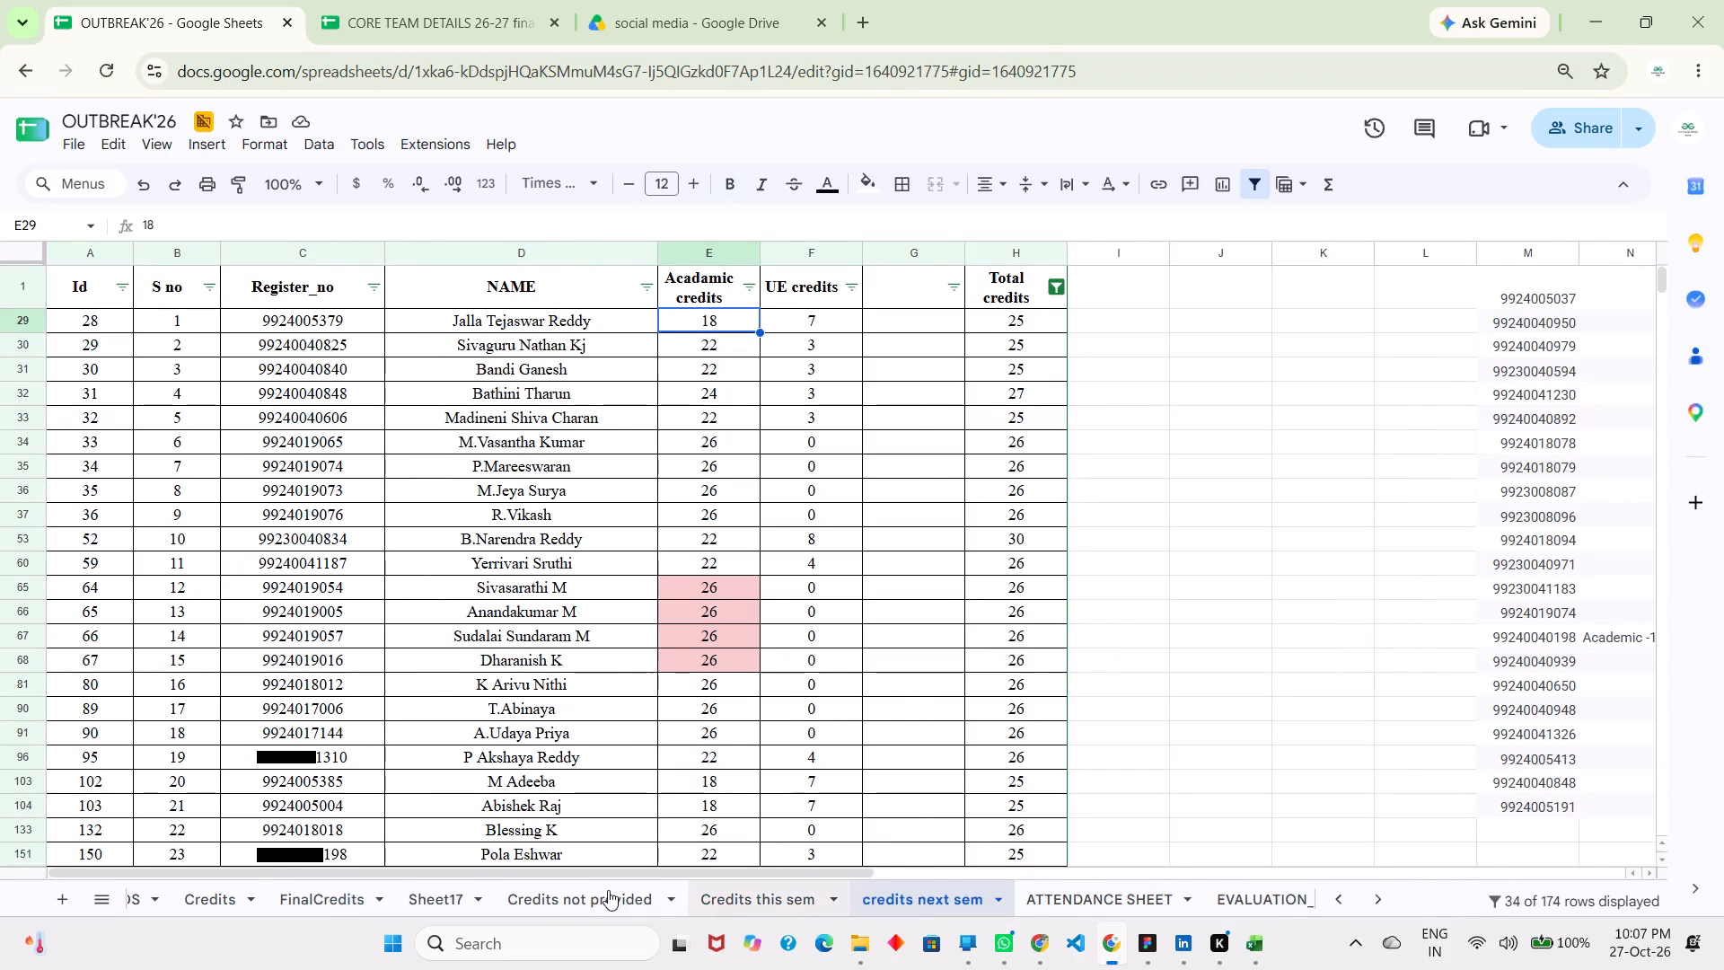
# Compare Credits not provided, Sheet17 and FinalCredits, and examine the full Credits list with its side data starting at K1.
pyautogui.click(608, 890)
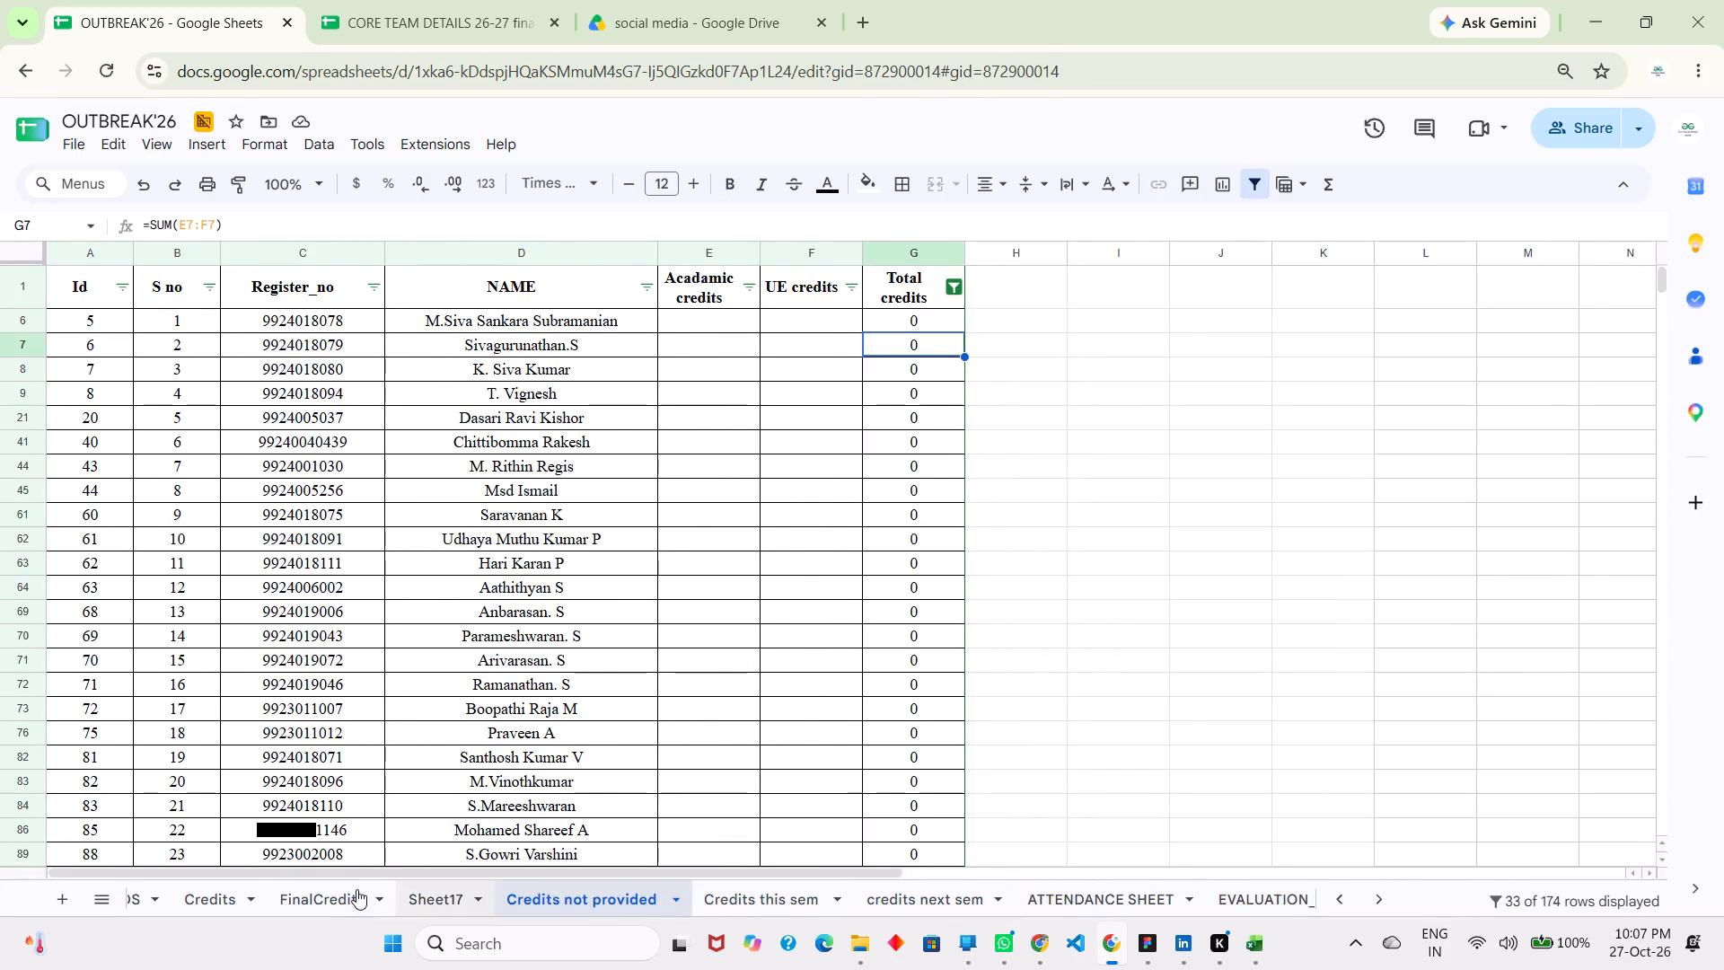
pyautogui.click(356, 889)
pyautogui.click(437, 889)
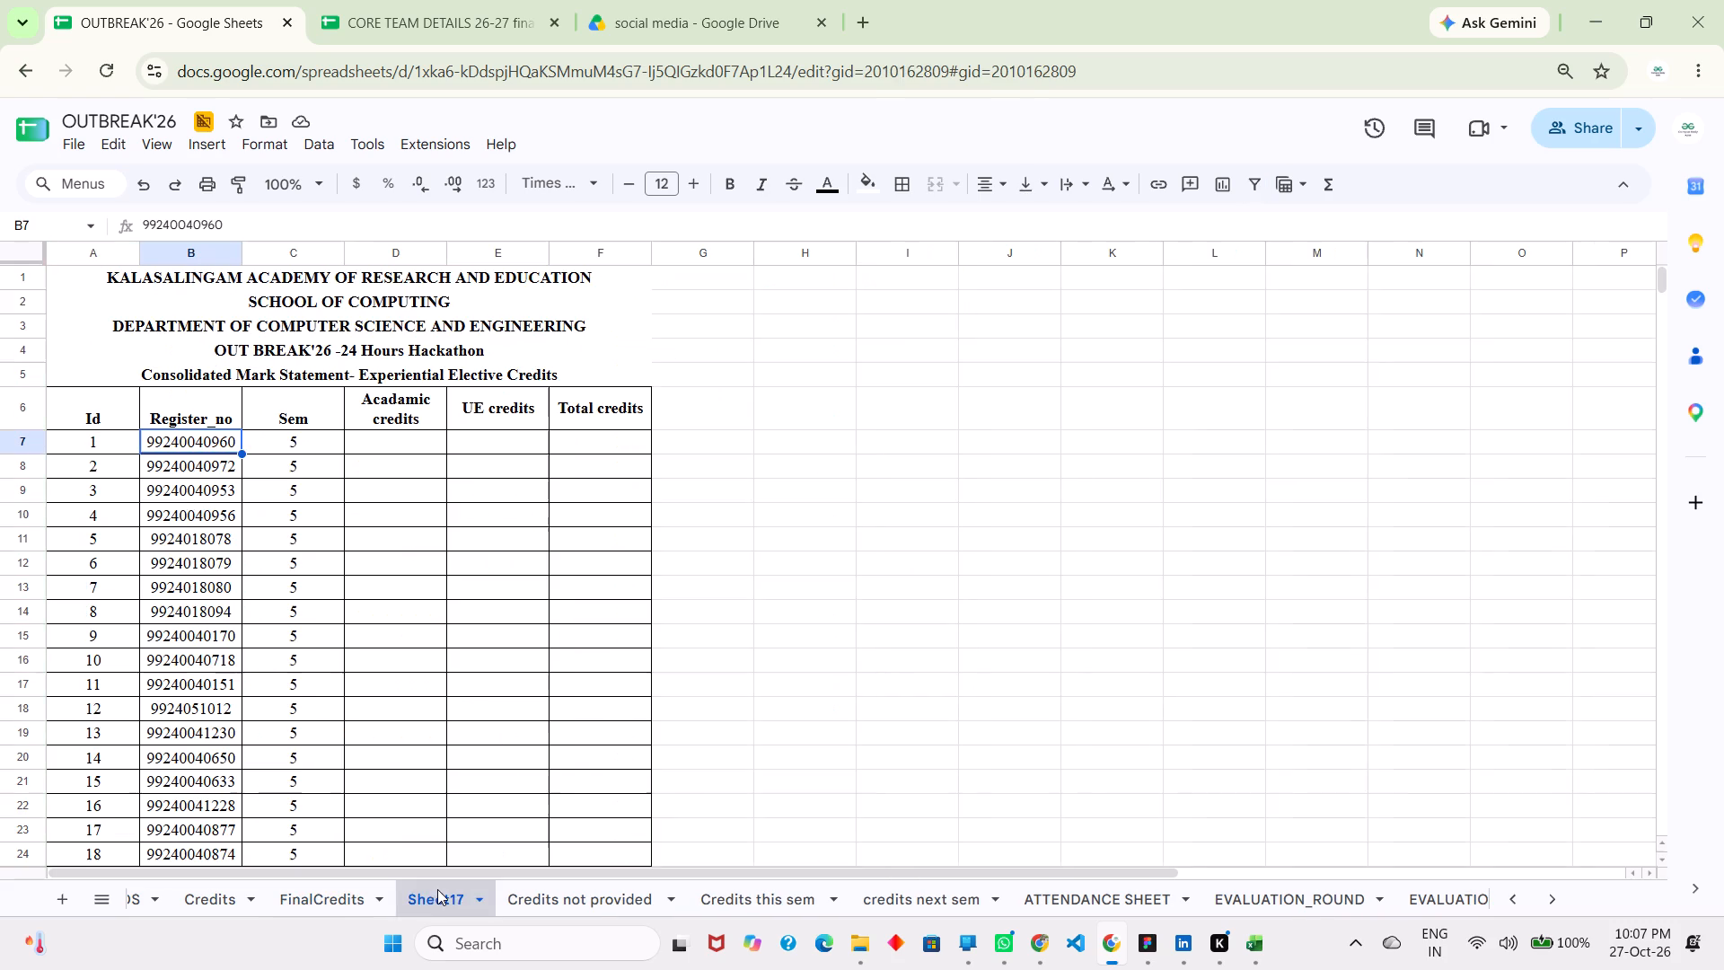
pyautogui.click(338, 885)
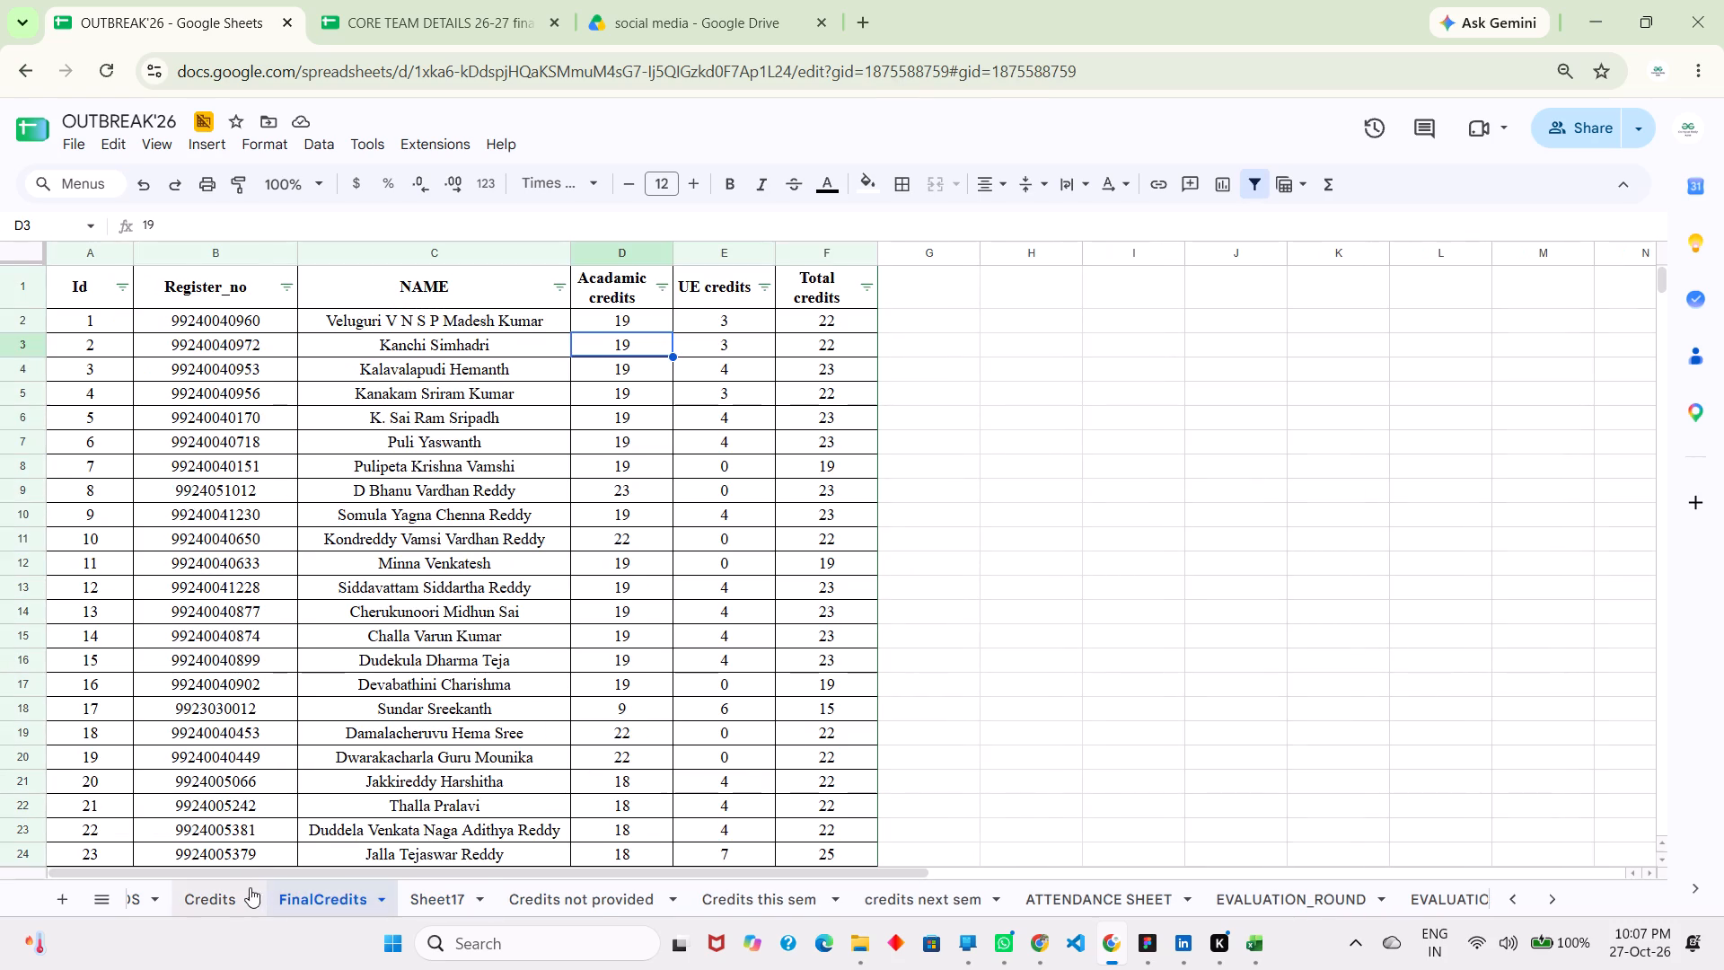
pyautogui.click(242, 887)
pyautogui.scroll(15, 1247, 415)
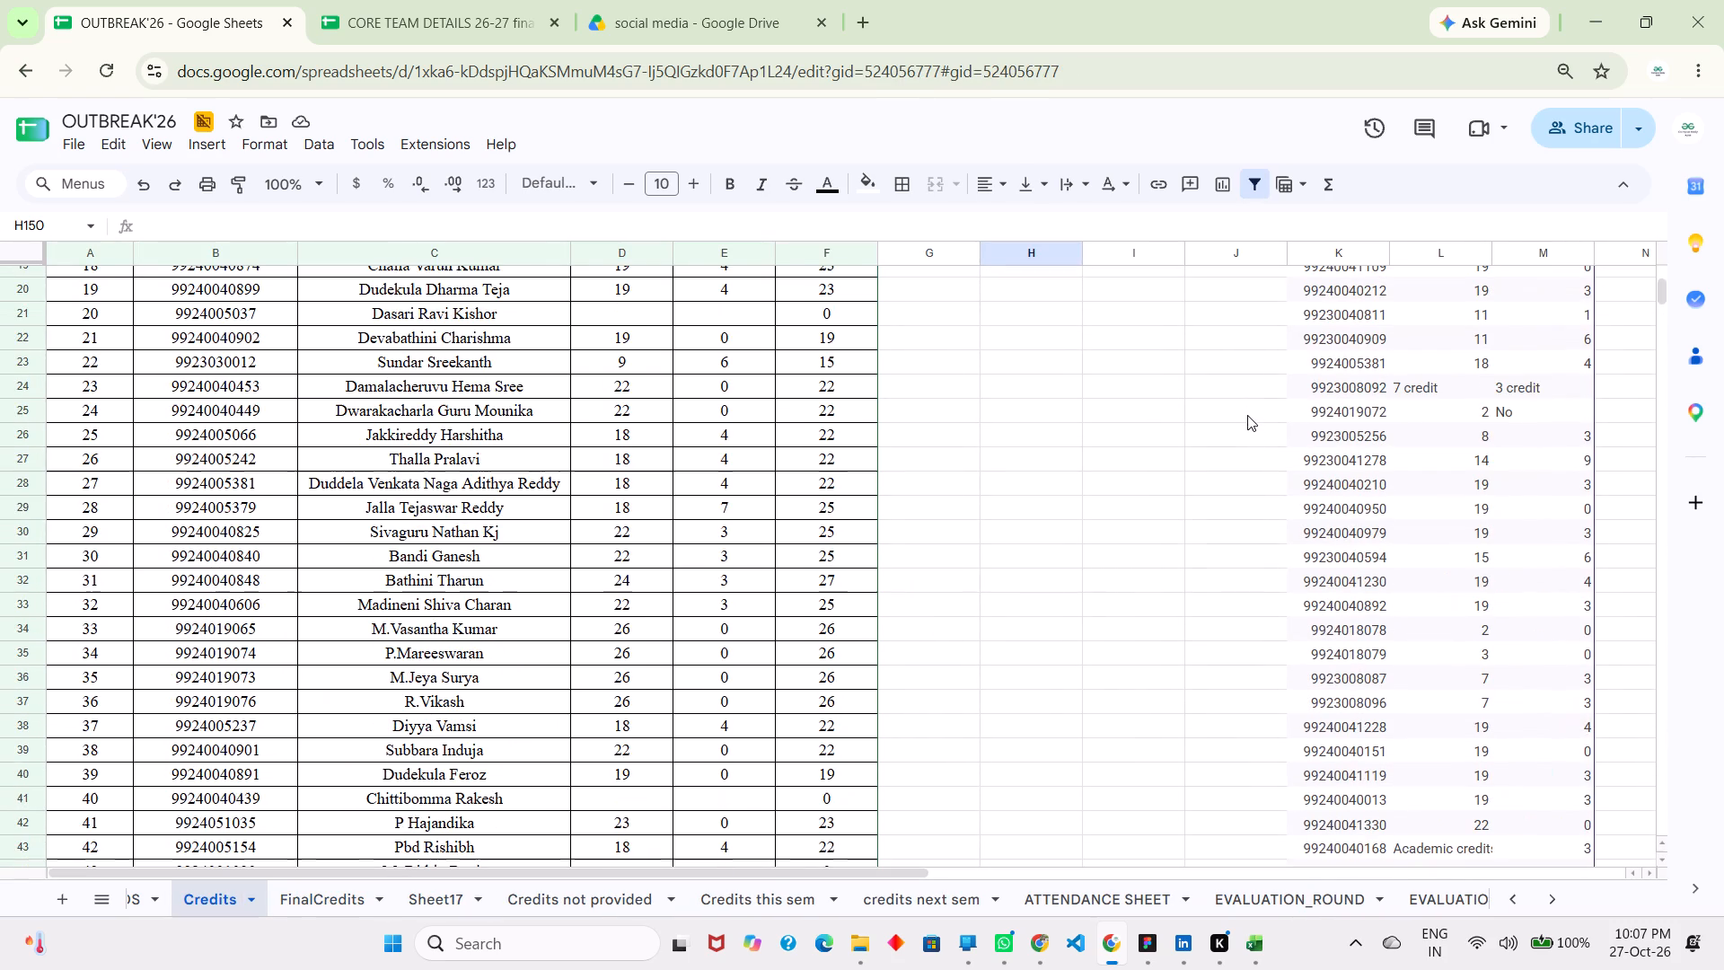
pyautogui.click(1368, 298)
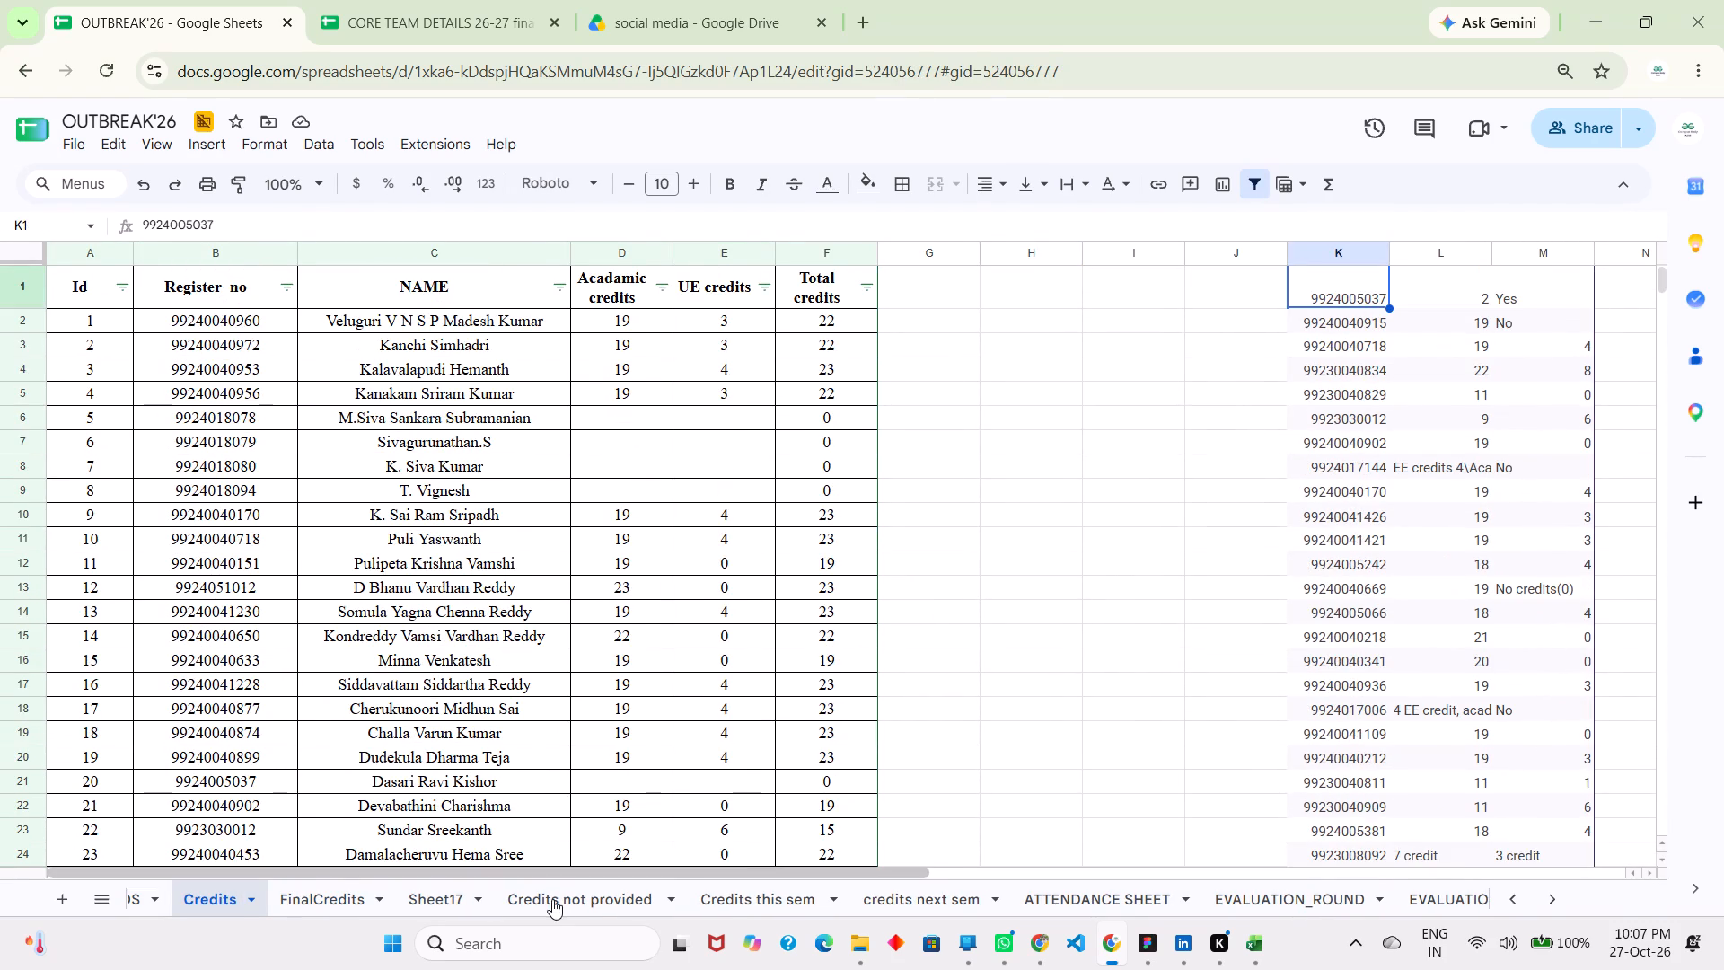
# Examine Credits not provided and the evaluation round sheets, checking the first participant's usability and total marks cells in EVALUATION ROUND - 2.
pyautogui.click(552, 899)
pyautogui.hscroll(3, 300, 901)
pyautogui.hscroll(-5, 300, 901)
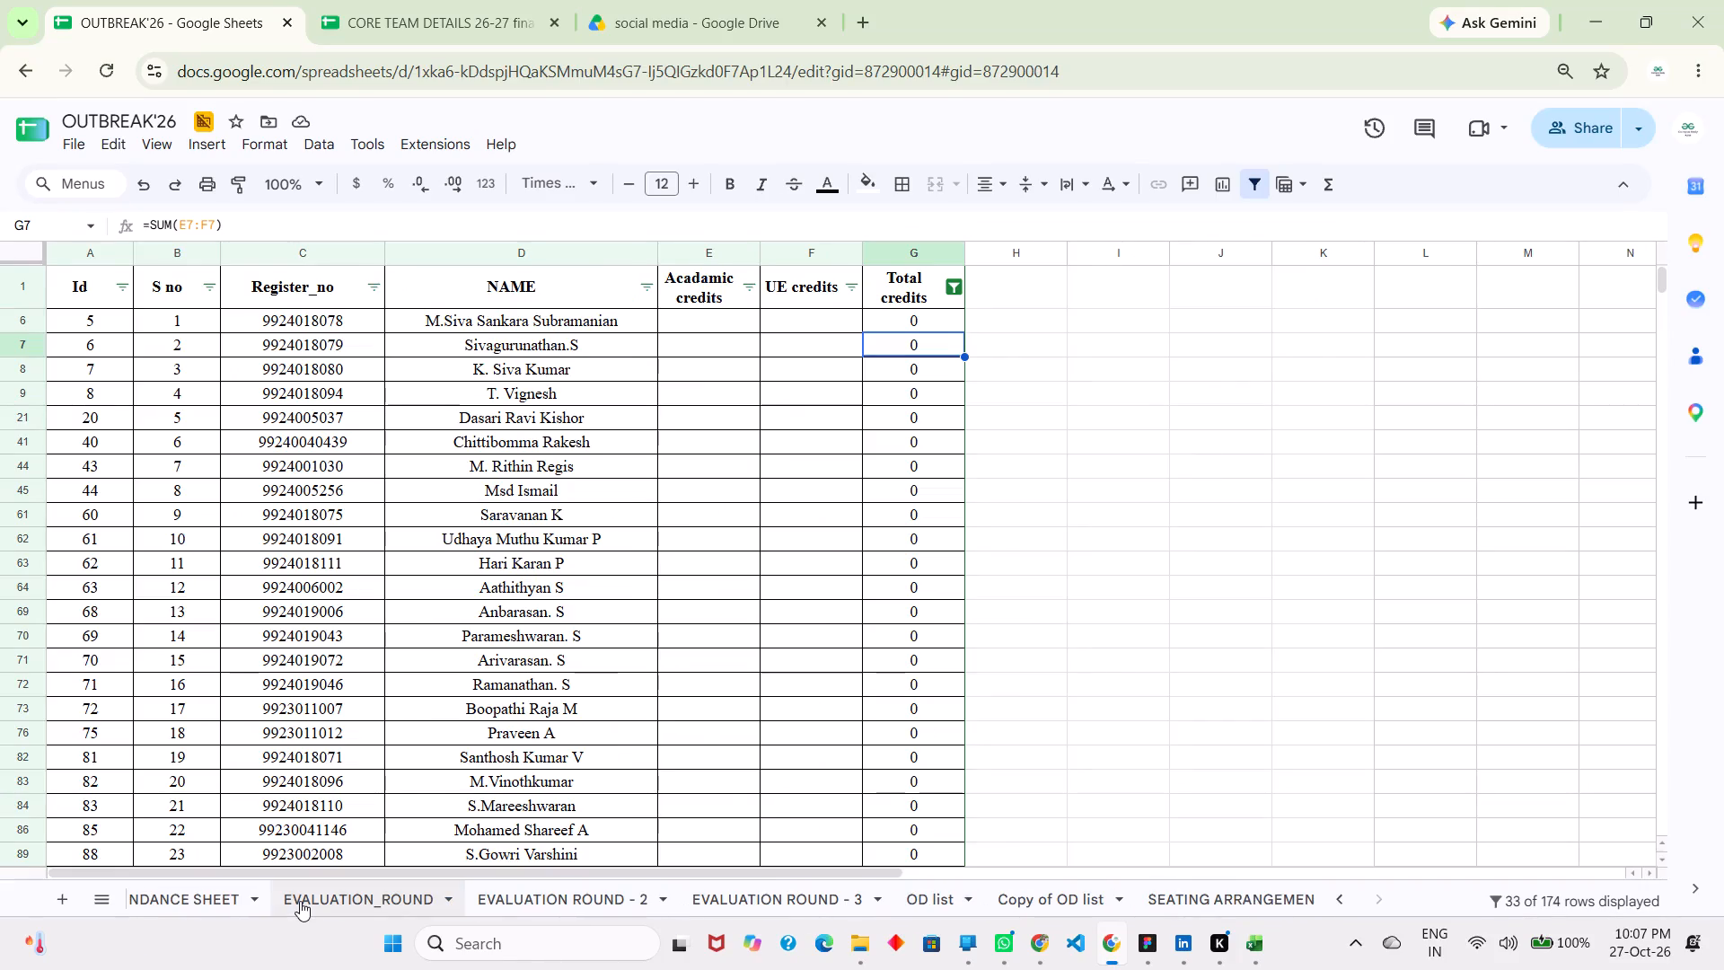
pyautogui.click(453, 896)
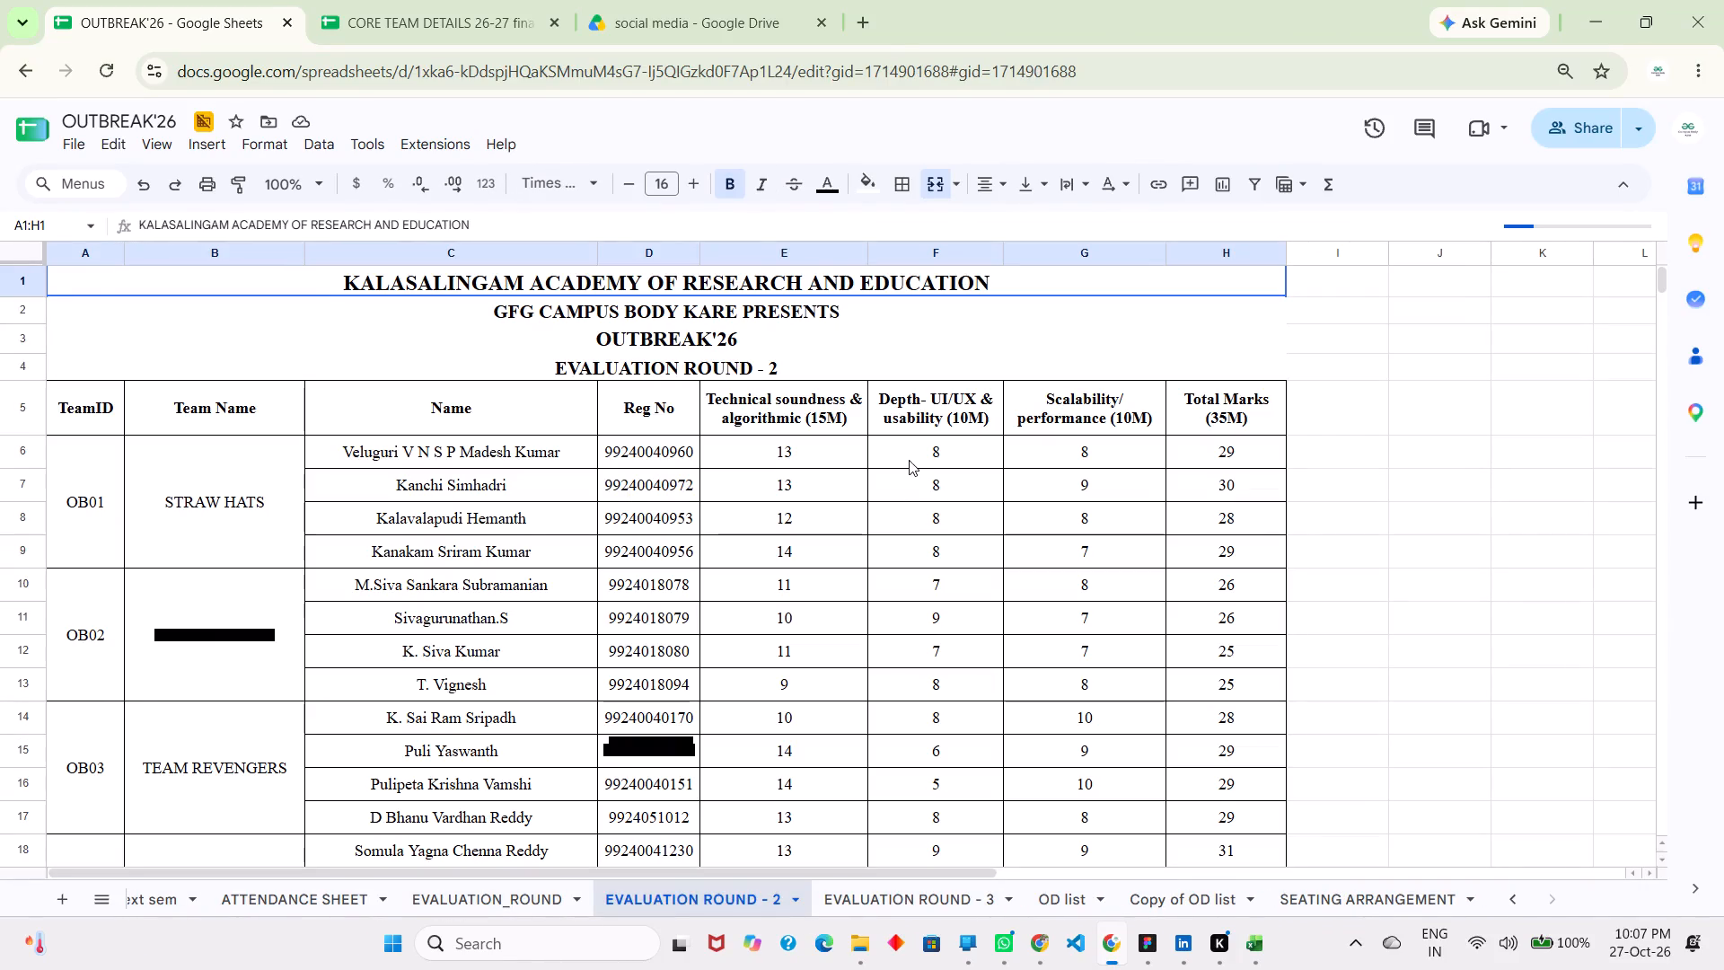
pyautogui.click(910, 448)
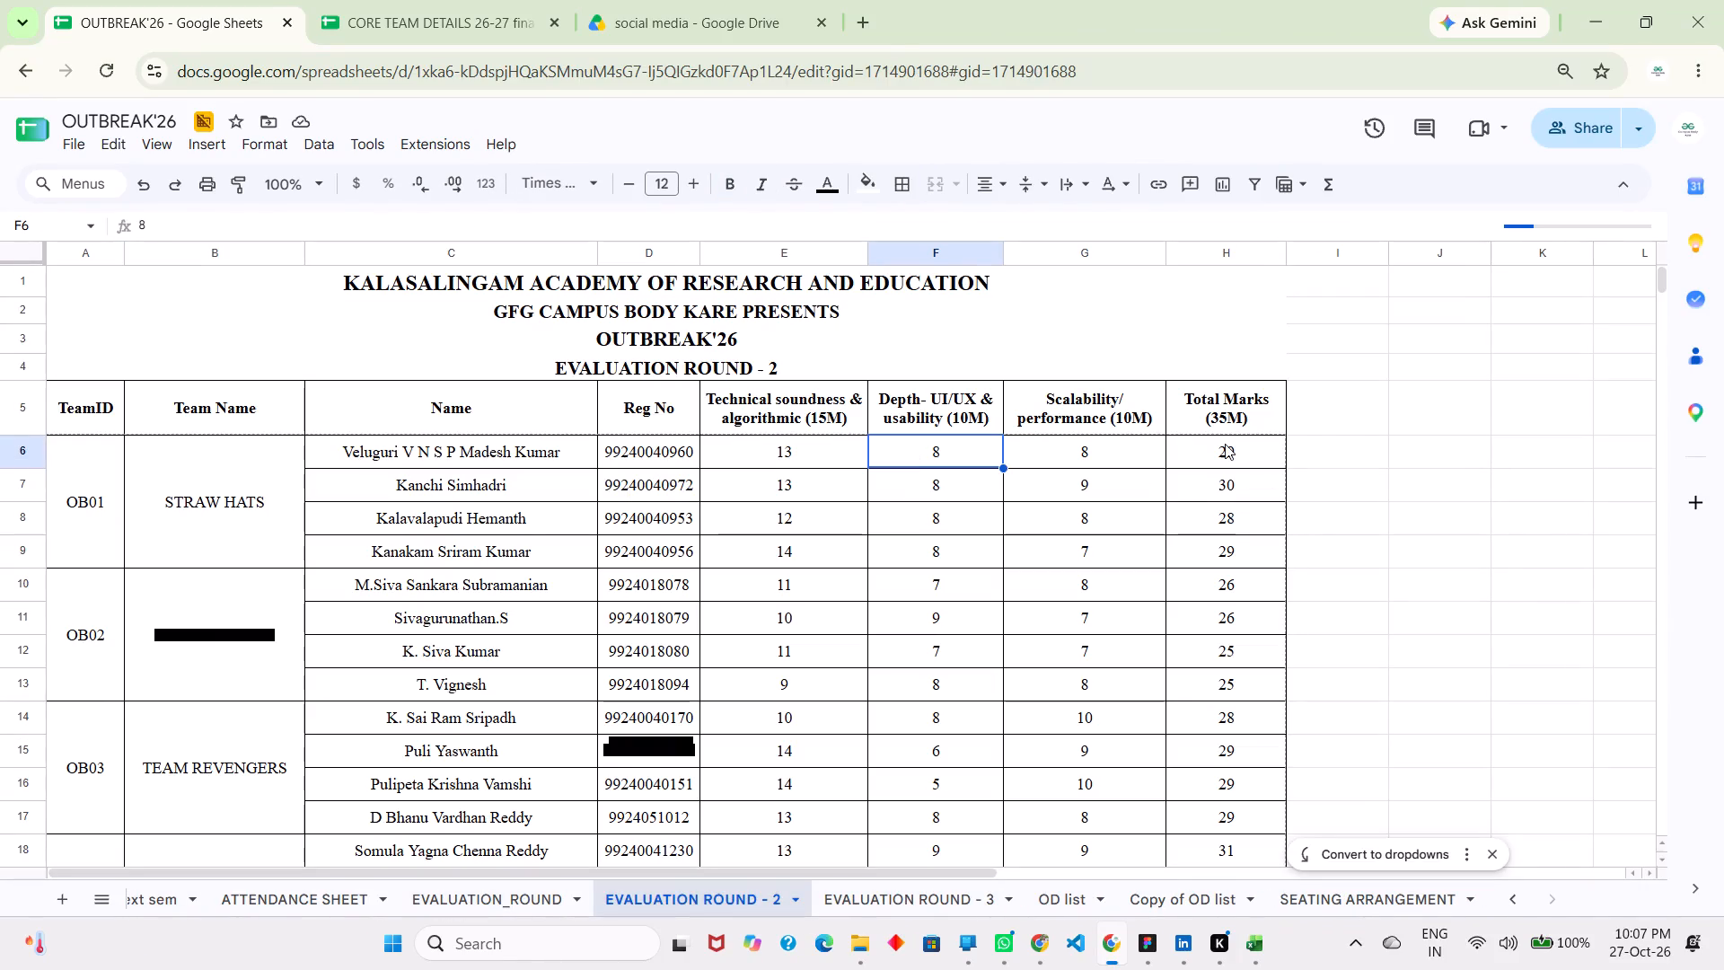
pyautogui.click(1225, 444)
pyautogui.click(839, 914)
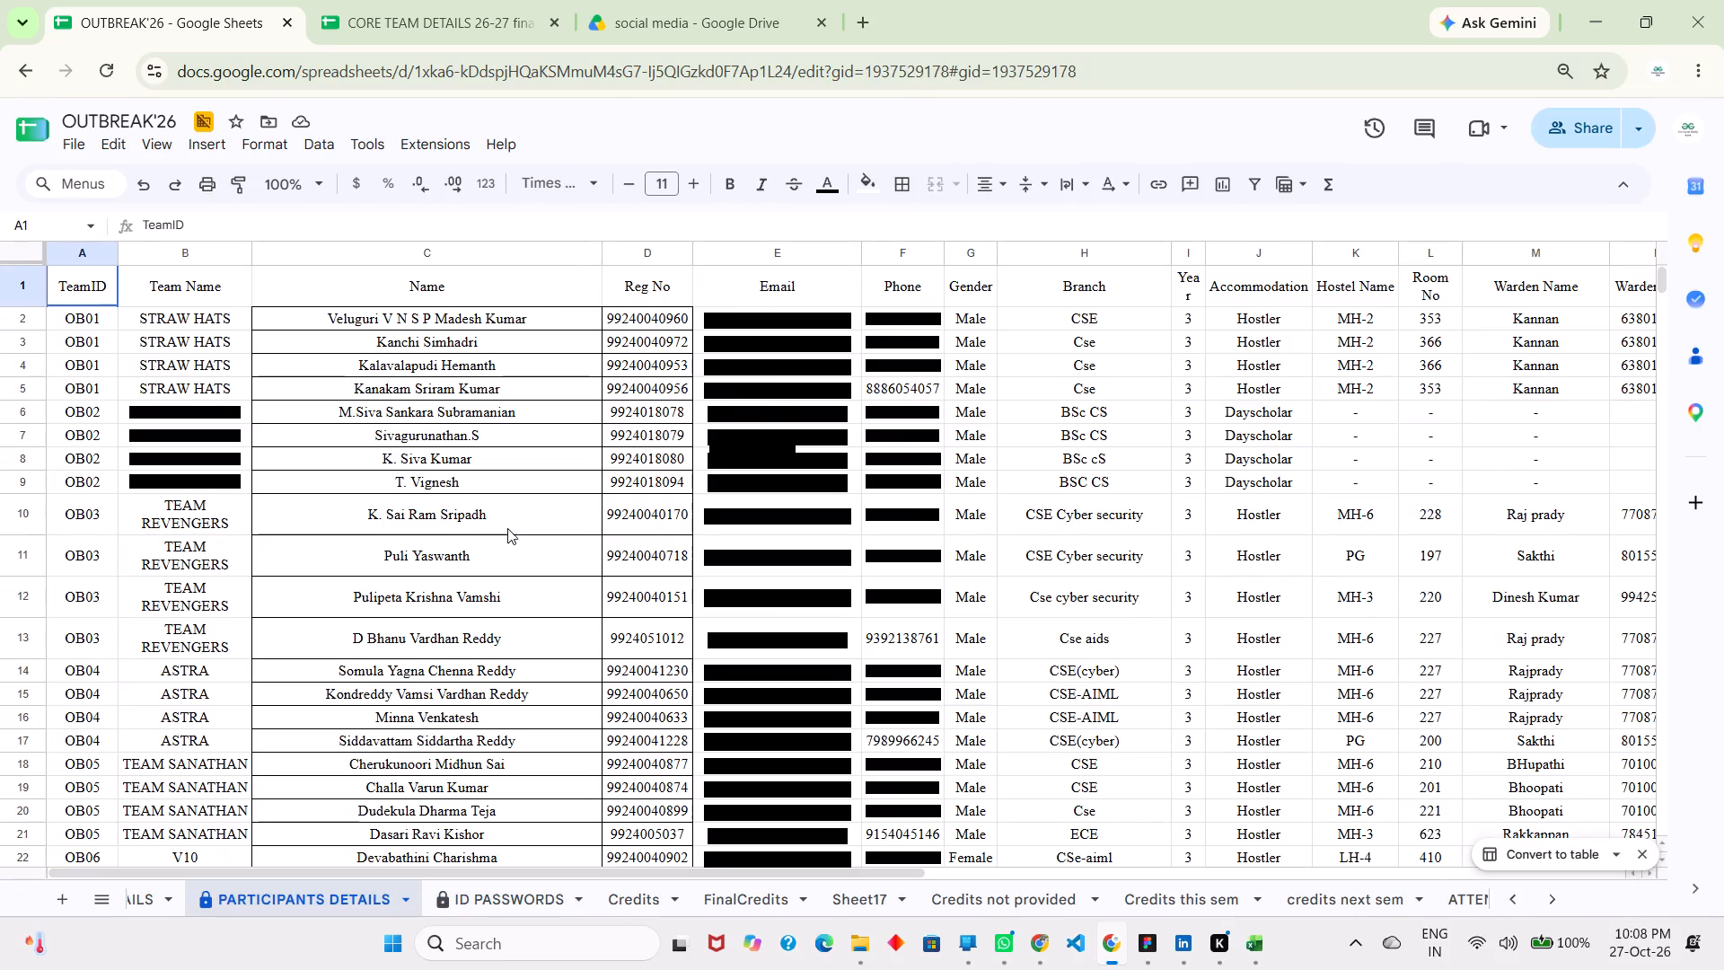
# Return to the Credits sheet and view the participants' academic, UE and total credits.
pyautogui.click(623, 882)
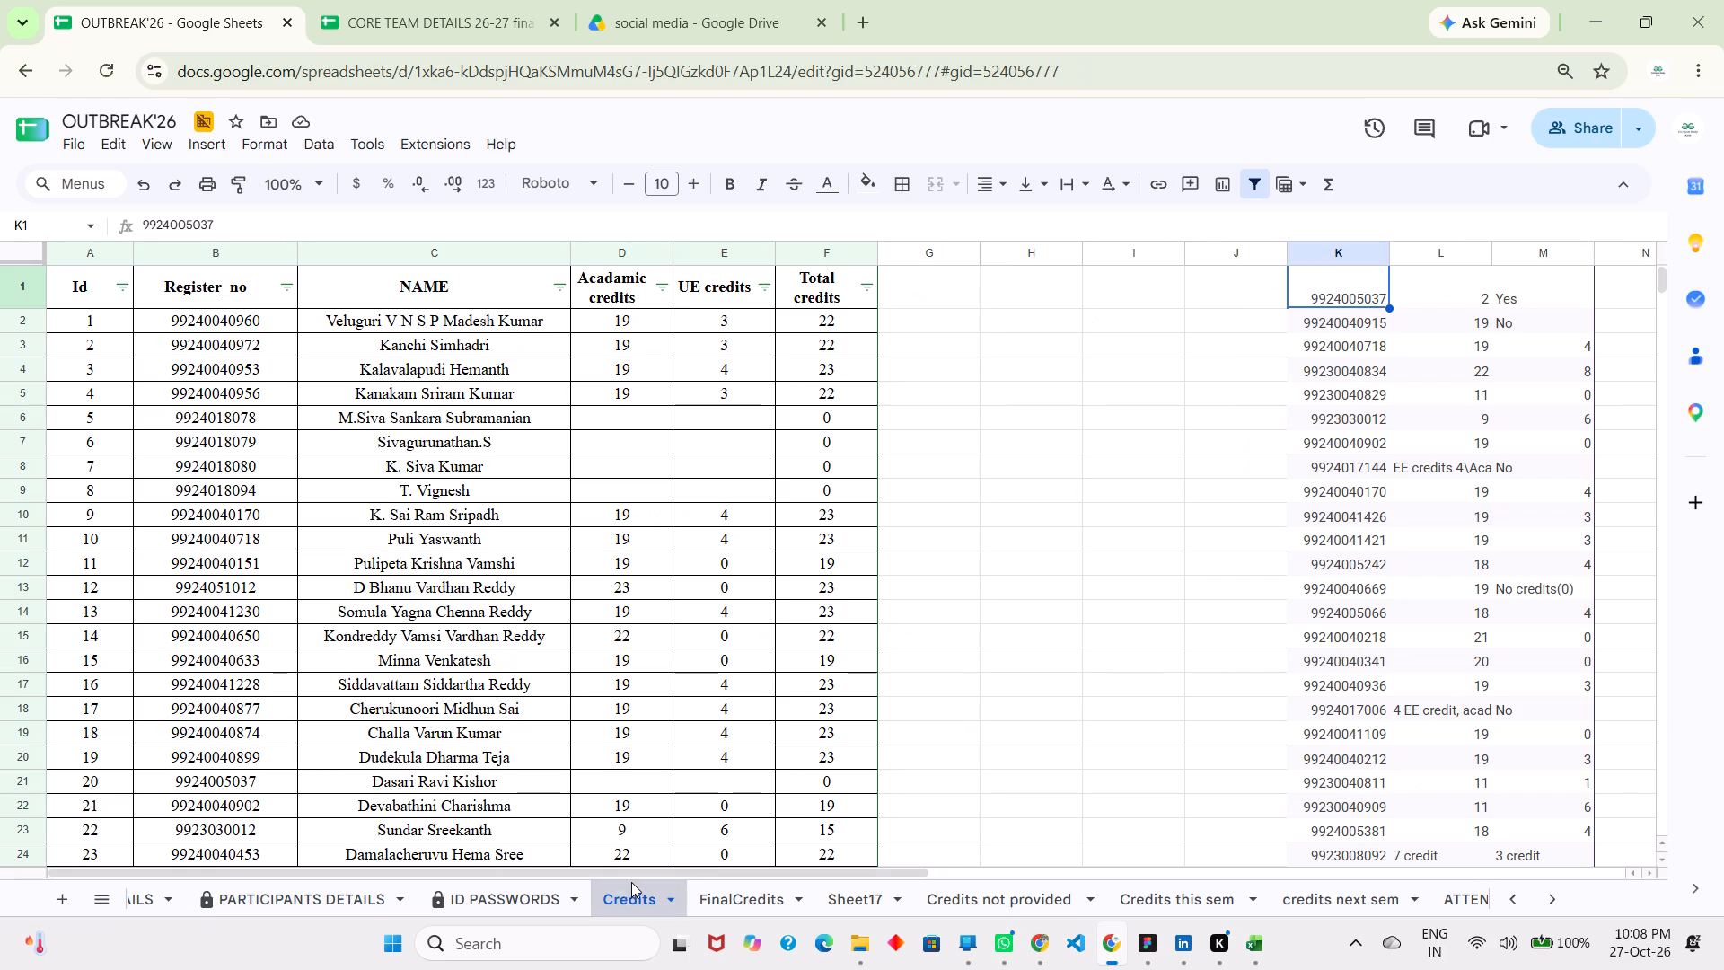
# Open a new blank browser tab alongside the OUTBREAK'26 spreadsheet.
pyautogui.click(859, 18)
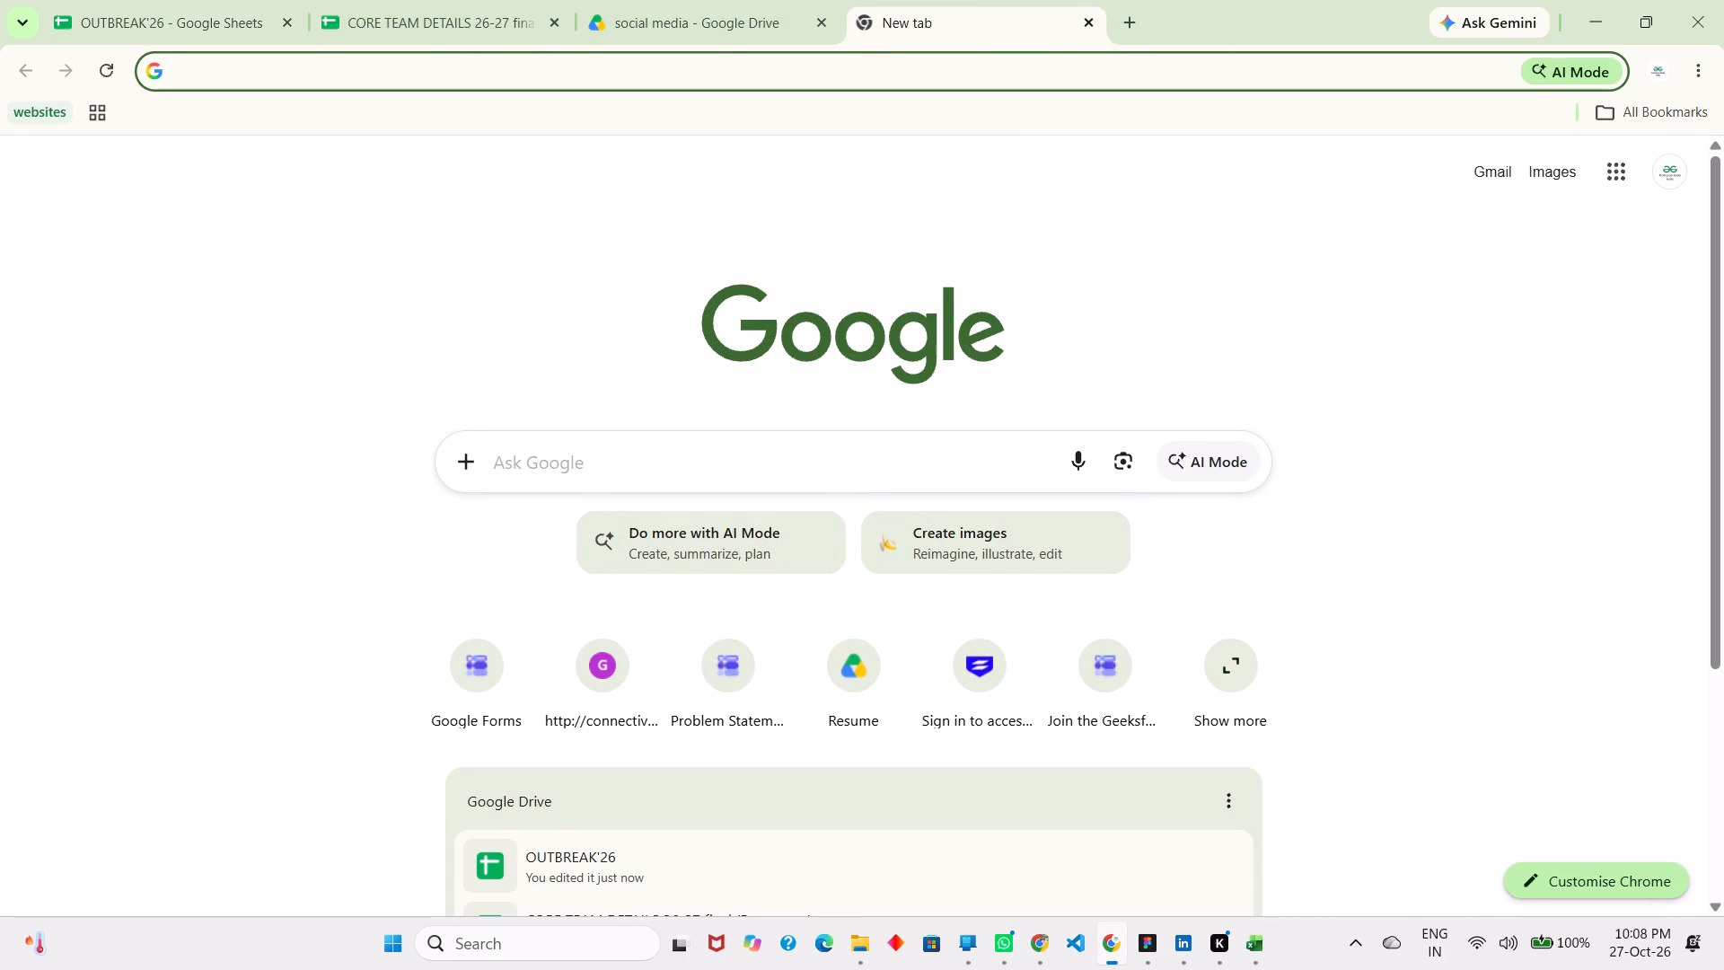
# Open the Hack Odessey spreadsheet from the recent files on the Google Sheets home page in a separate browser tab.
pyautogui.press('s')
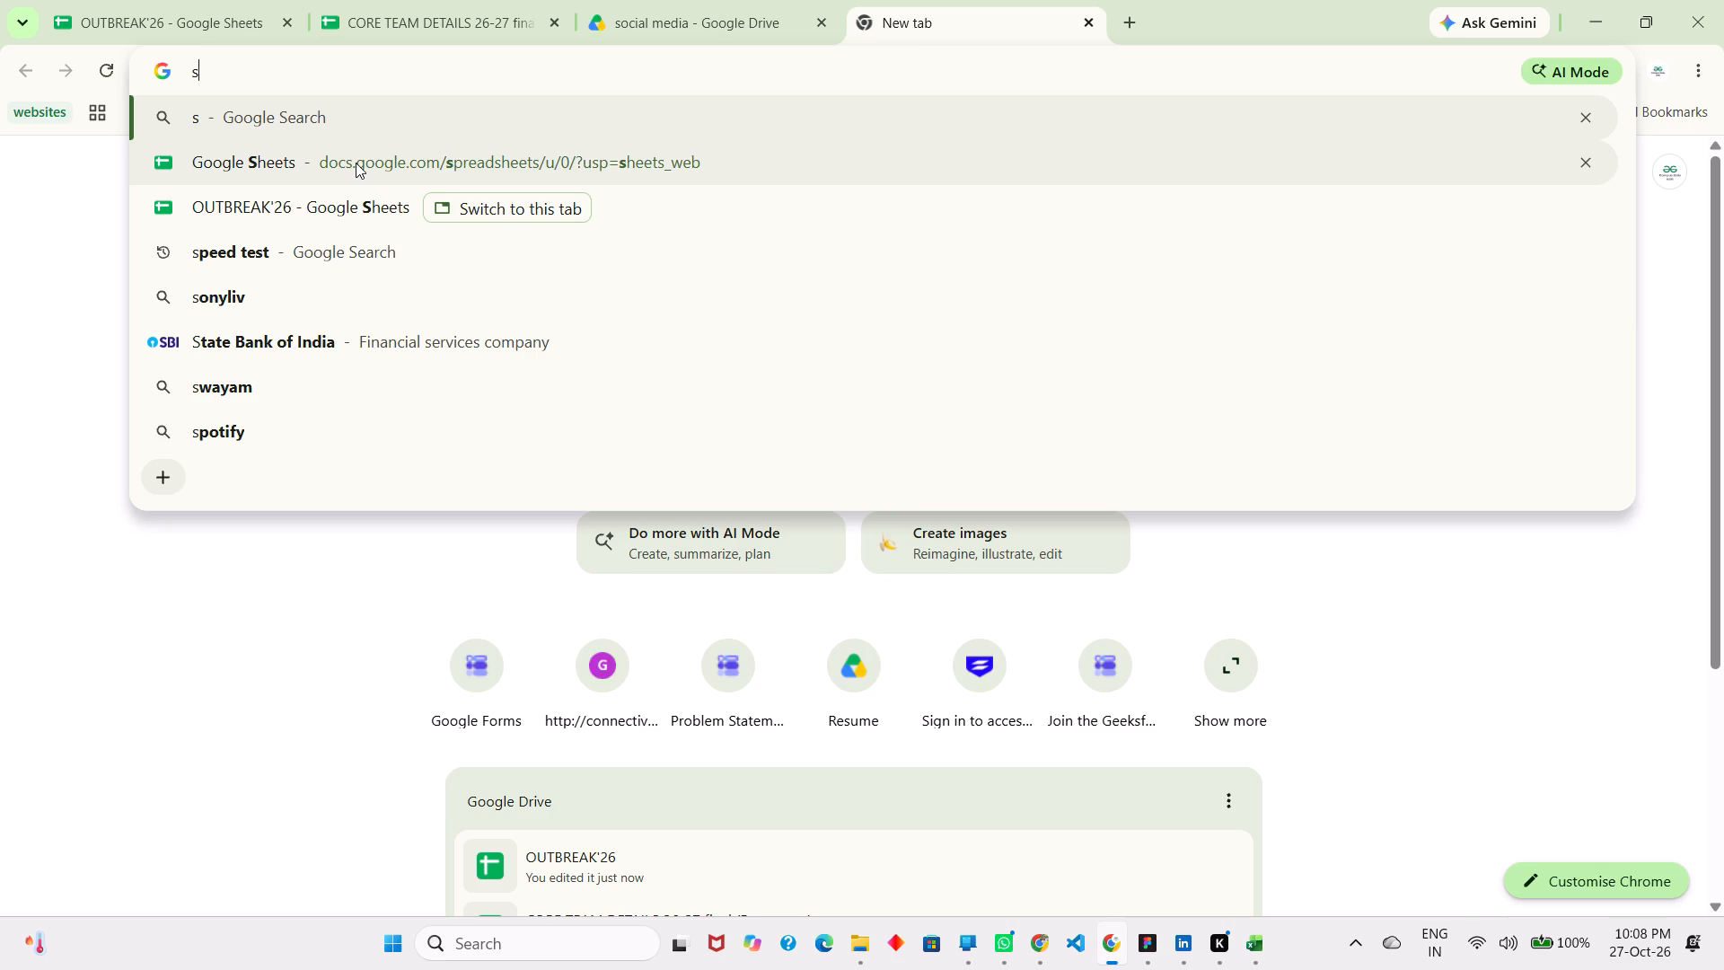
pyautogui.click(356, 163)
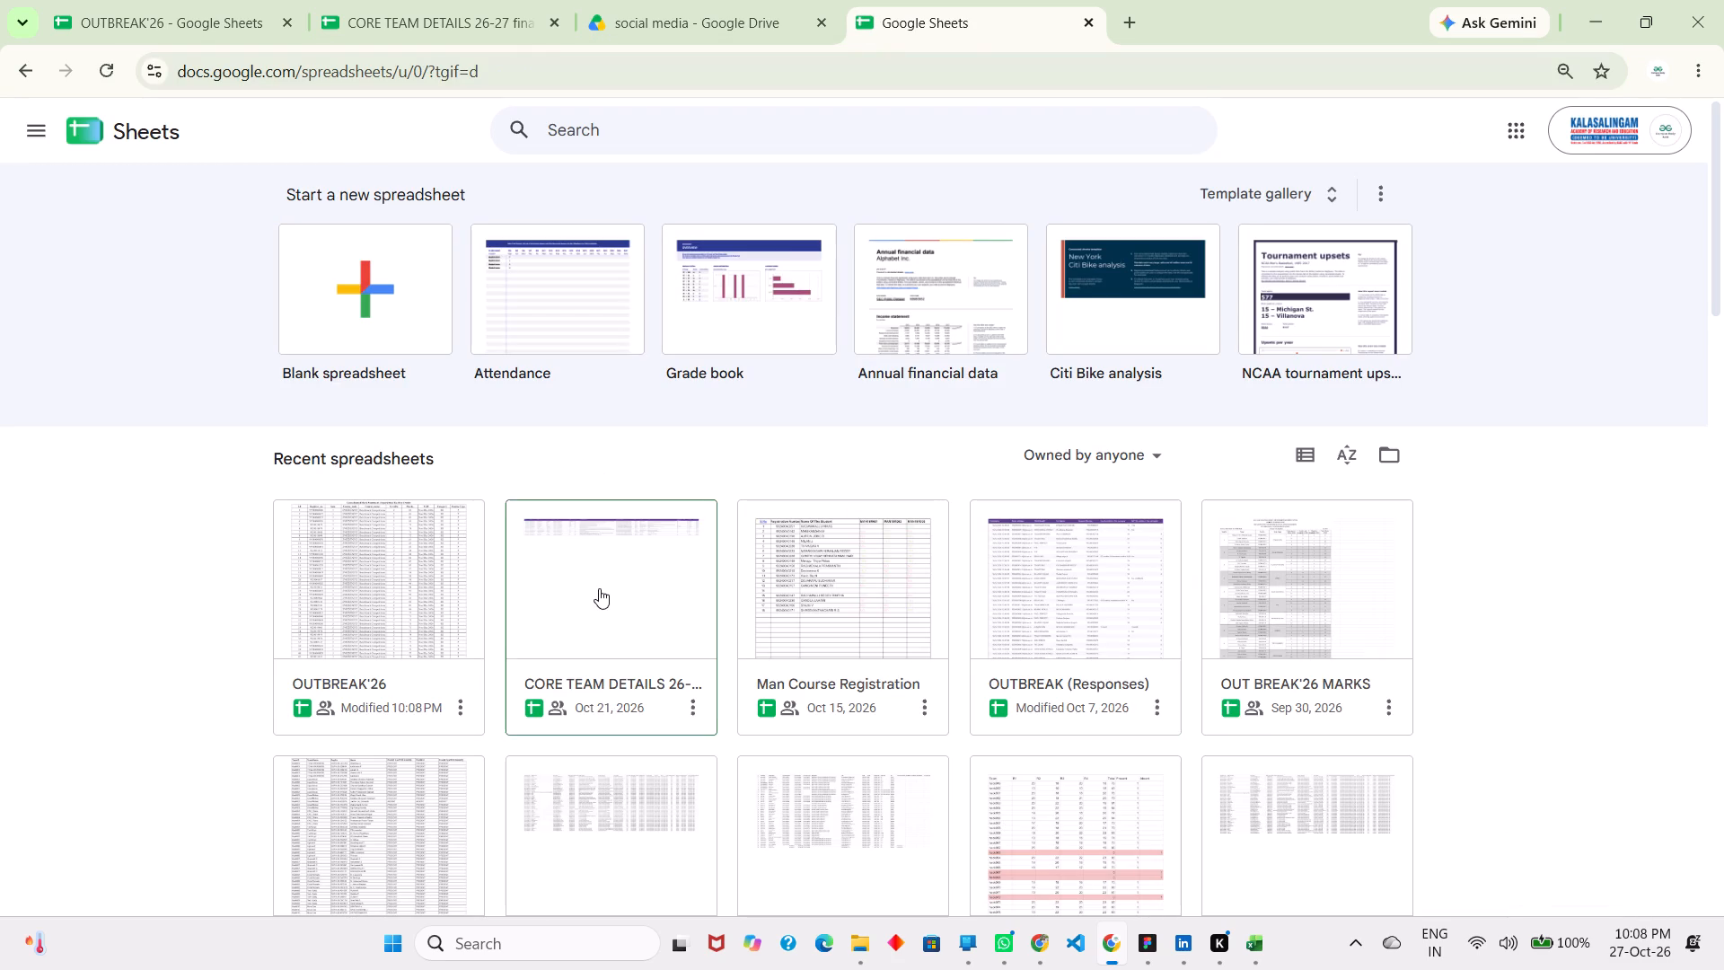
pyautogui.scroll(-2, 599, 588)
pyautogui.click(568, 630)
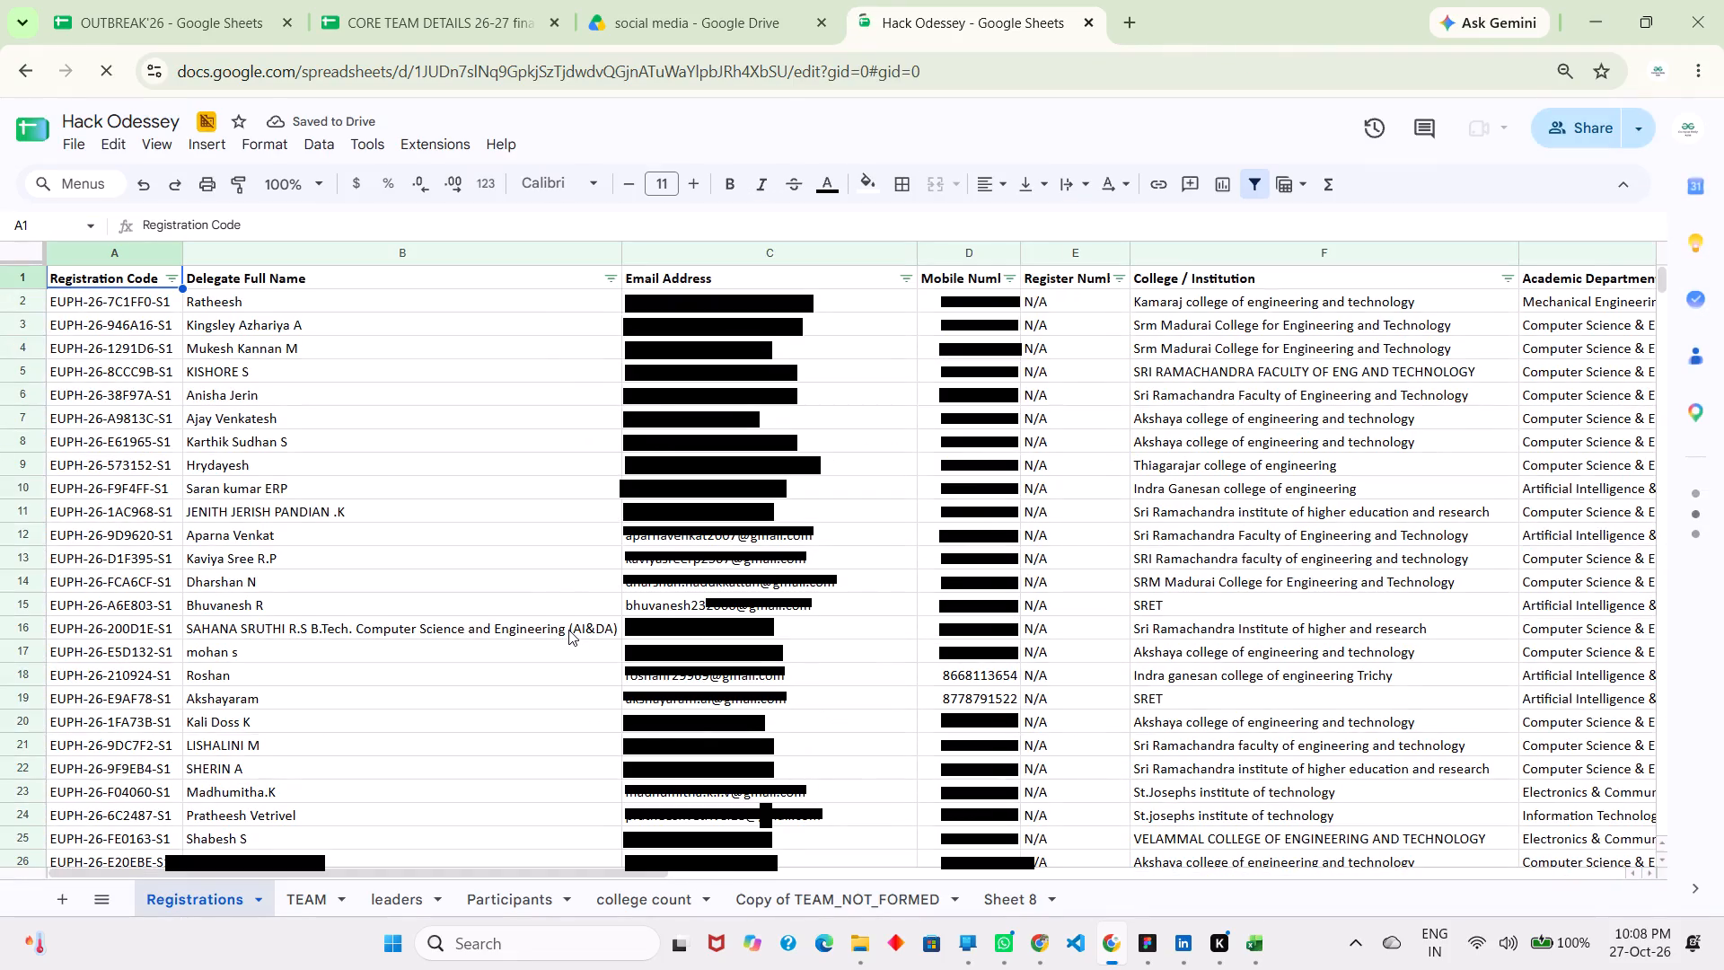
# Examine the team-formation formula in U2 of the Registrations sheet and the first team's cells in the leaders sheet.
pyautogui.hscroll(-7, 719, 622)
pyautogui.hscroll(-3, 189, 594)
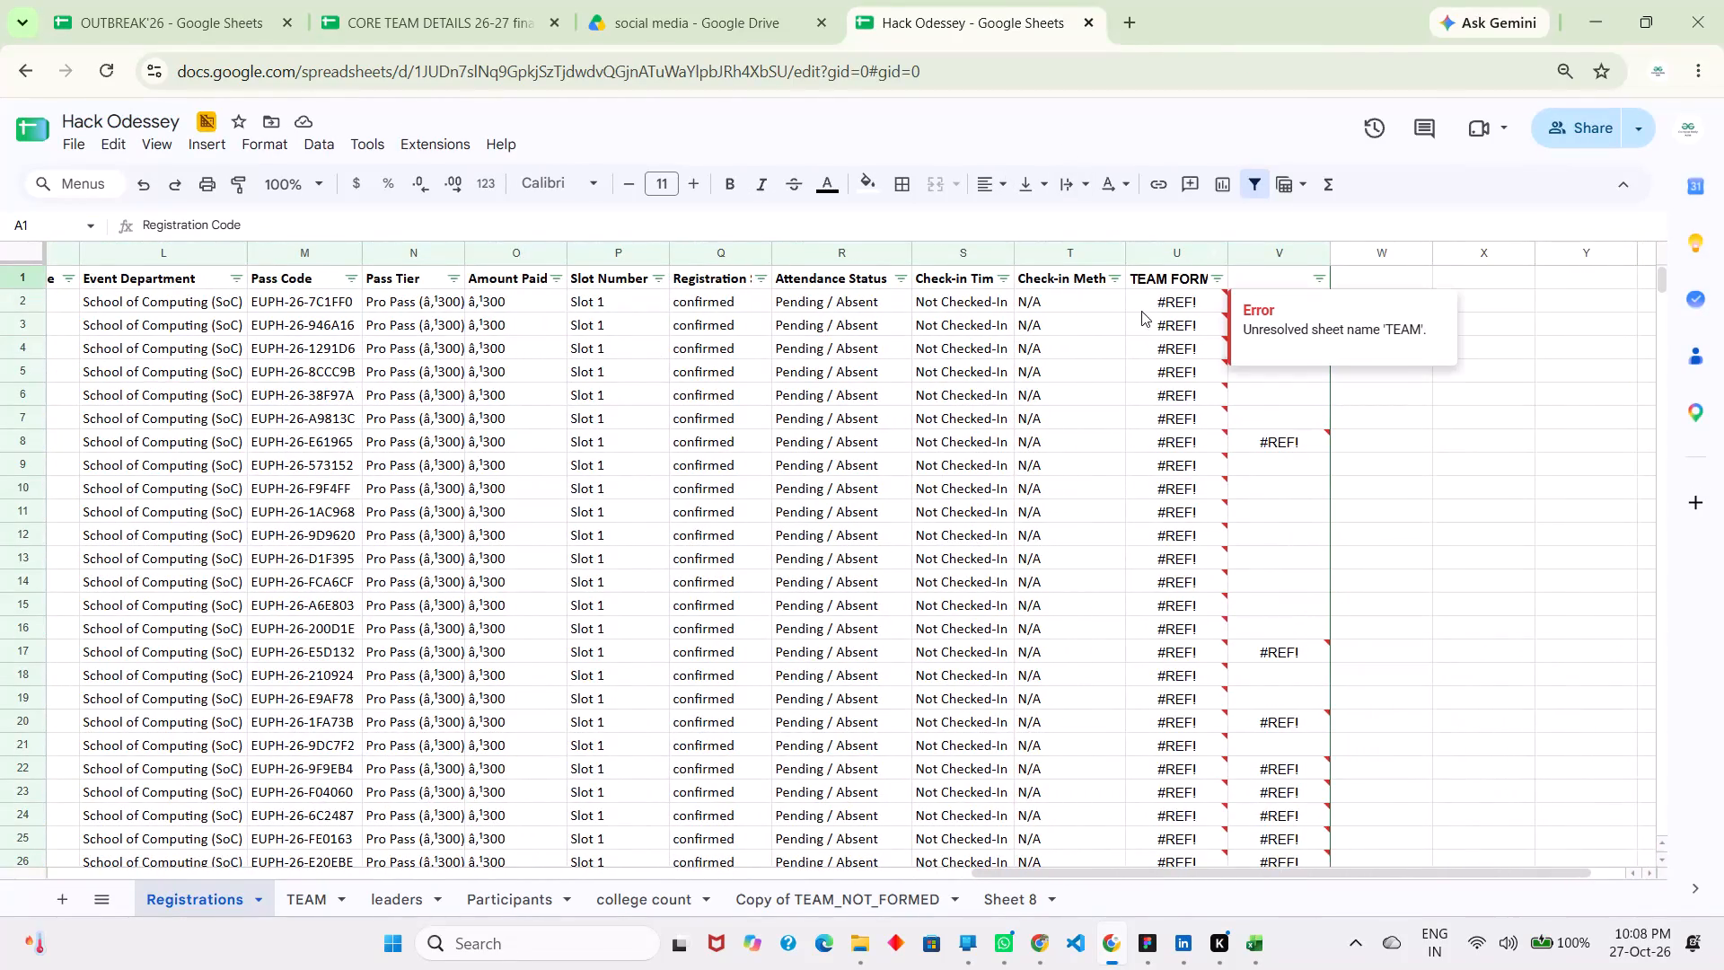
pyautogui.click(1141, 311)
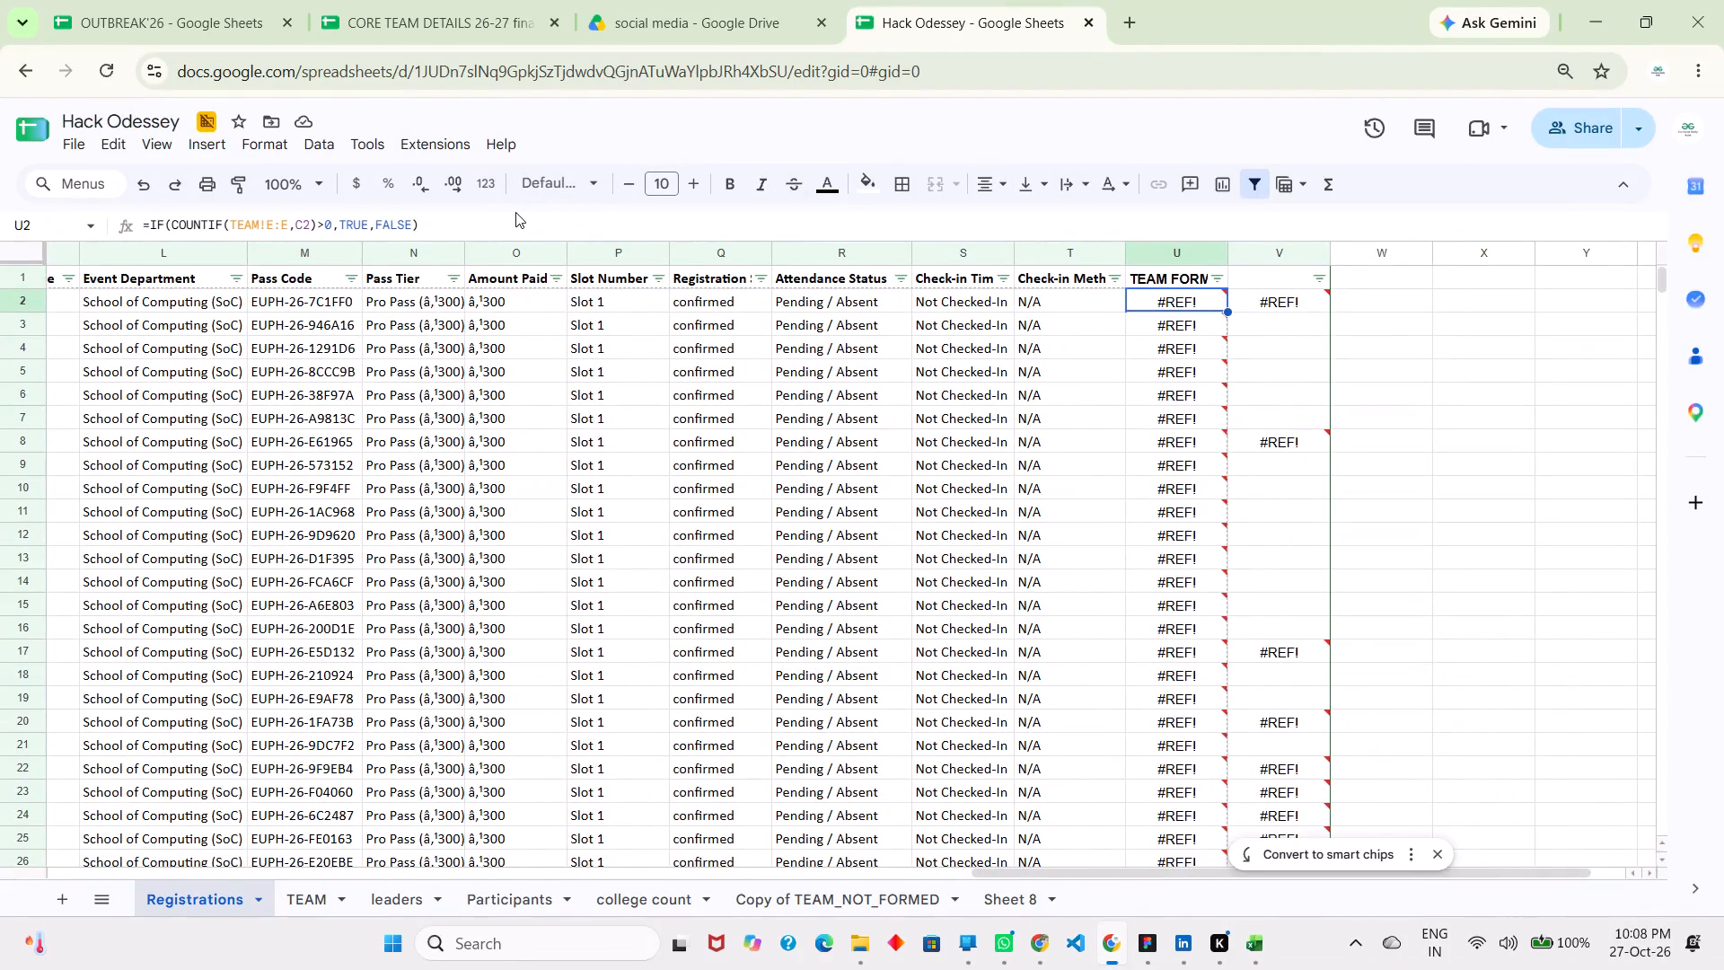
pyautogui.click(1046, 300)
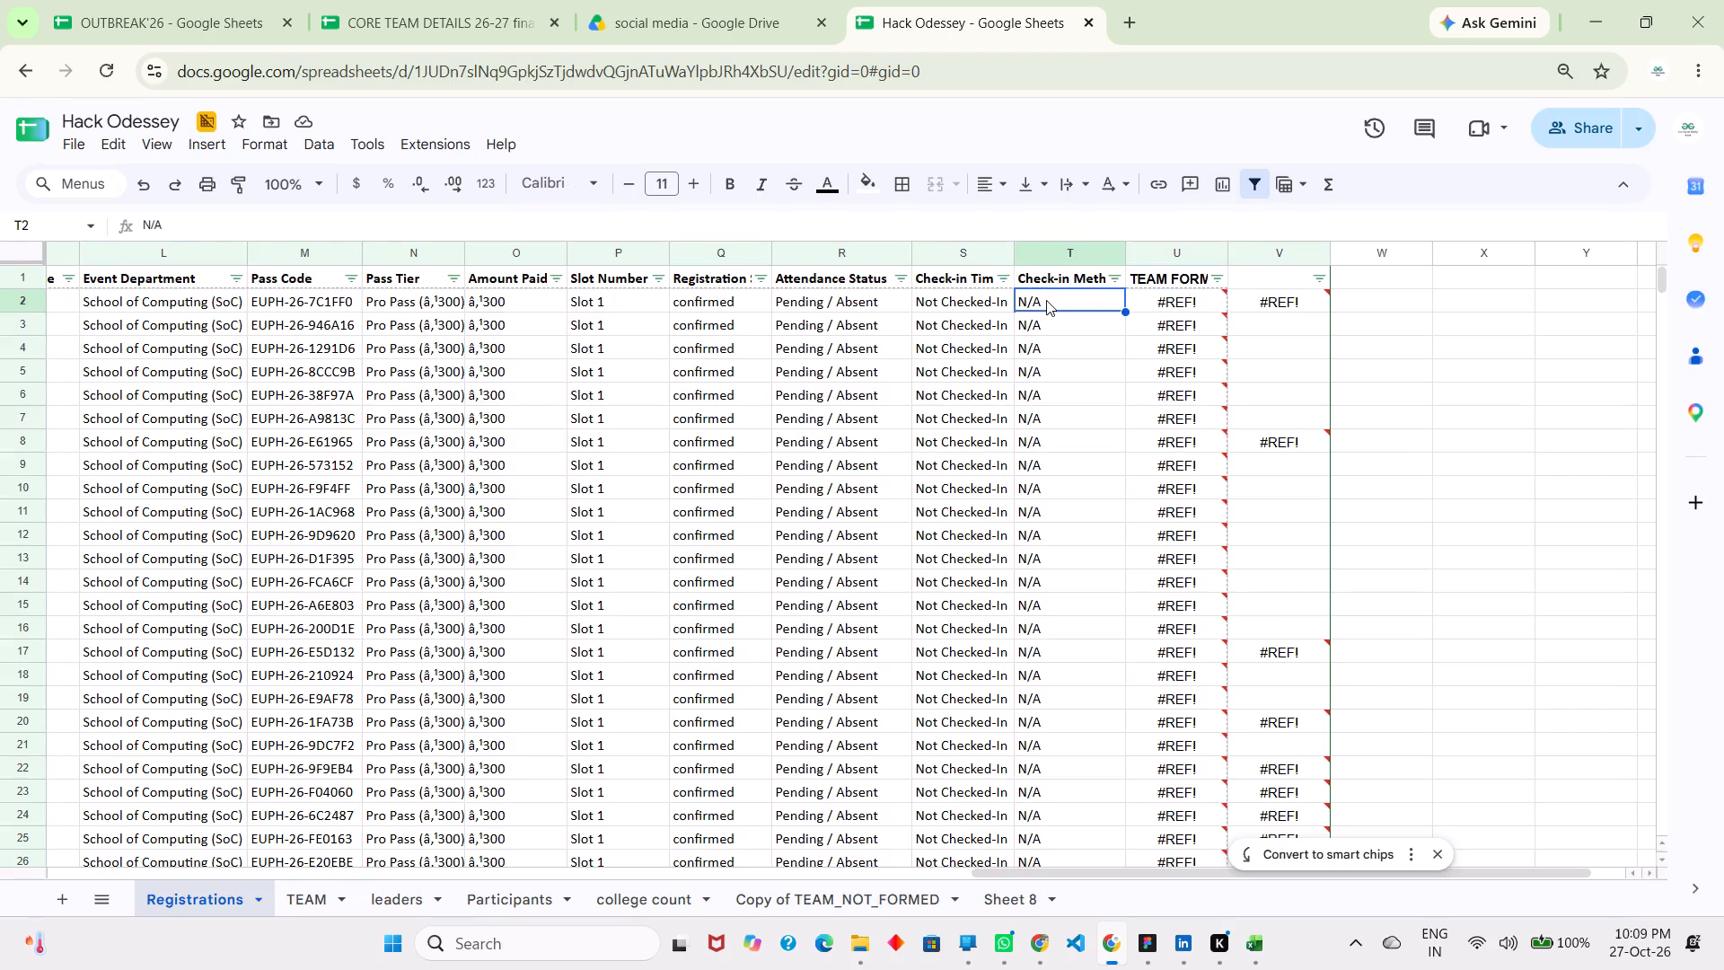
pyautogui.click(402, 906)
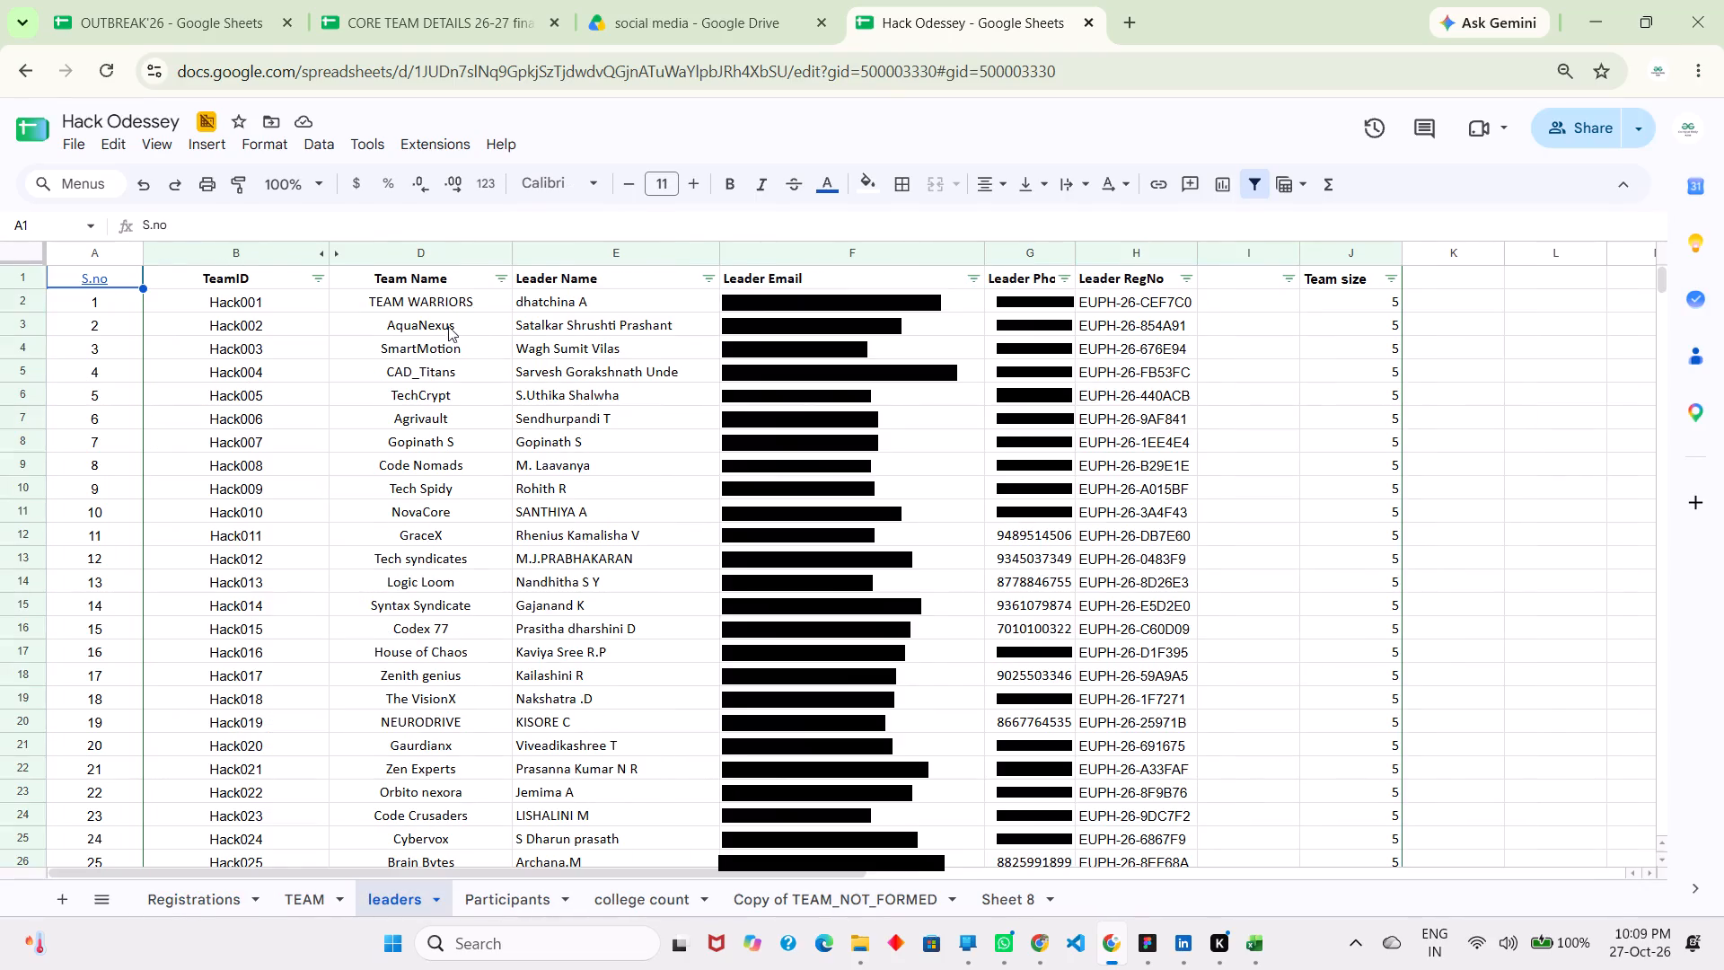
pyautogui.click(307, 313)
pyautogui.click(346, 311)
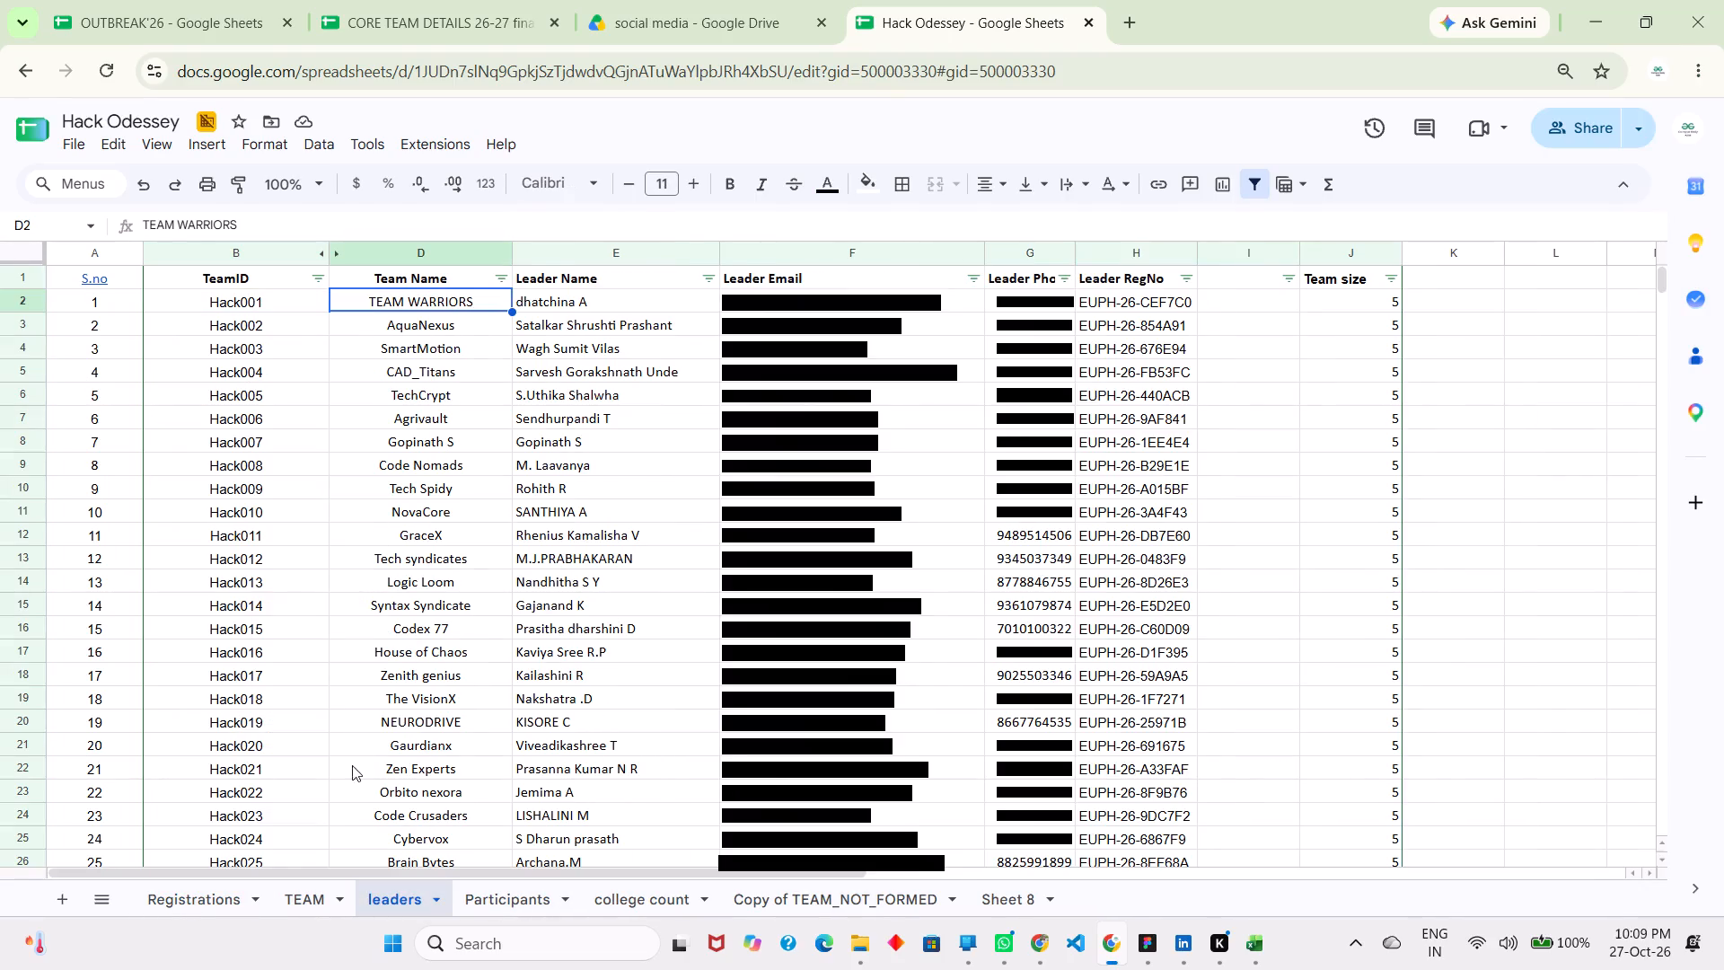
# Examine the team name, member, registration number, pass code and college cells of the TEAM sheet for formulas.
pyautogui.click(305, 893)
pyautogui.click(461, 324)
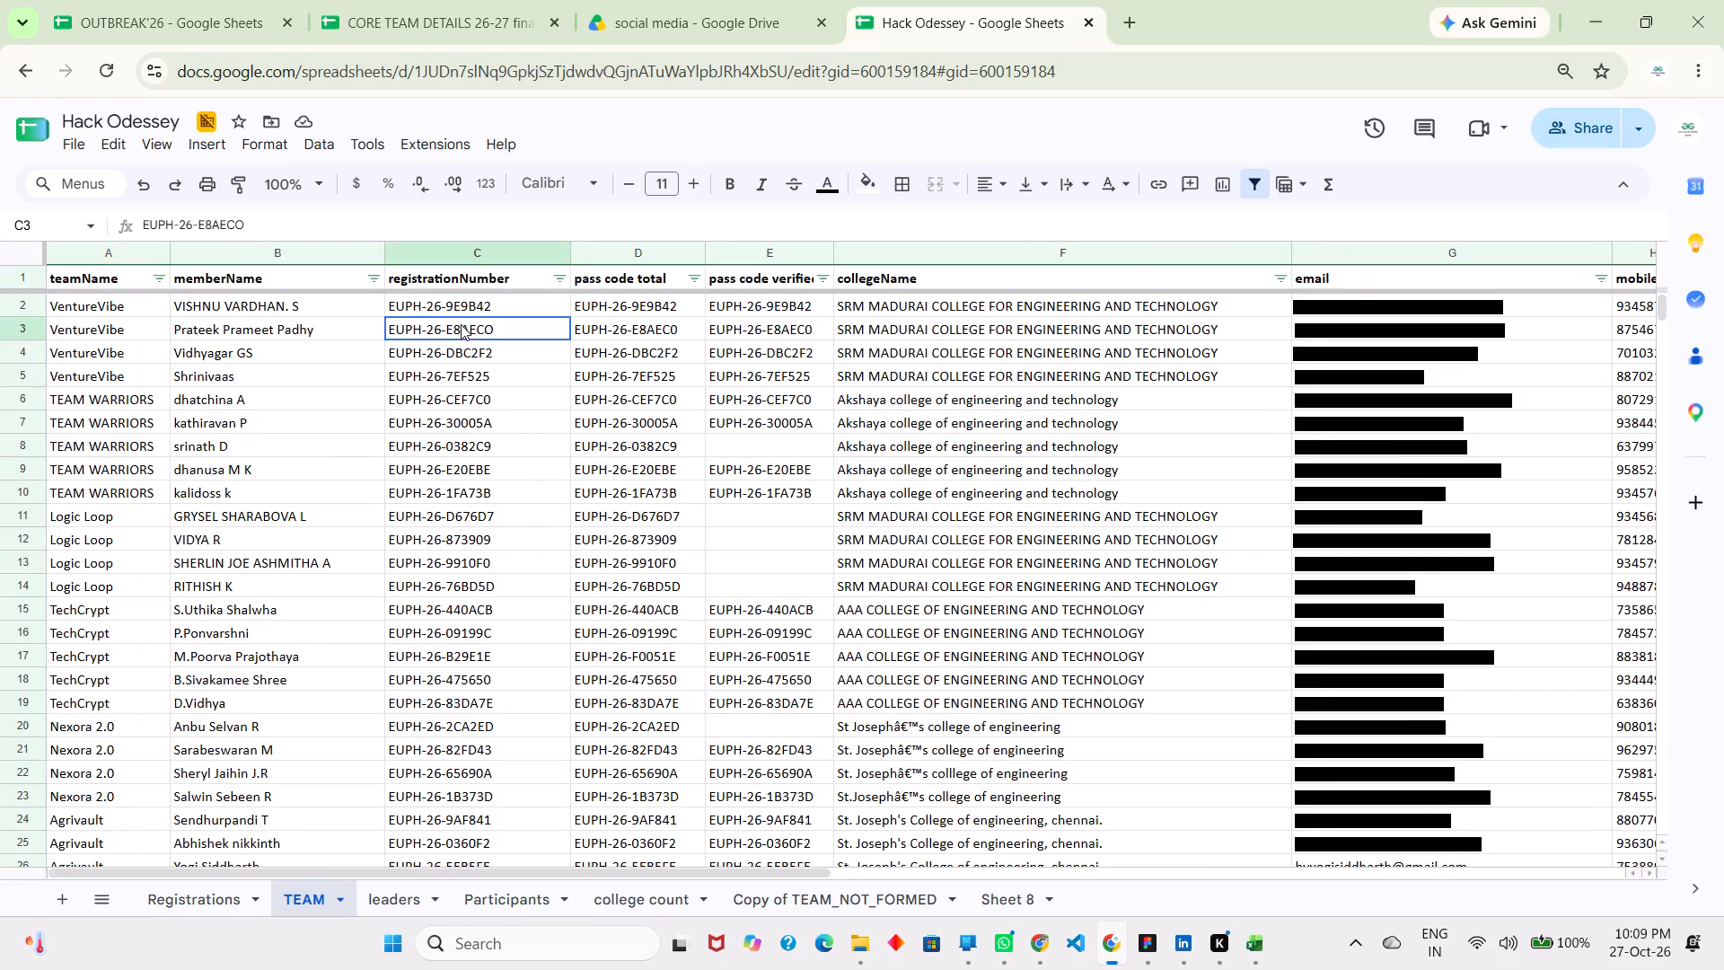
pyautogui.click(349, 312)
pyautogui.click(111, 317)
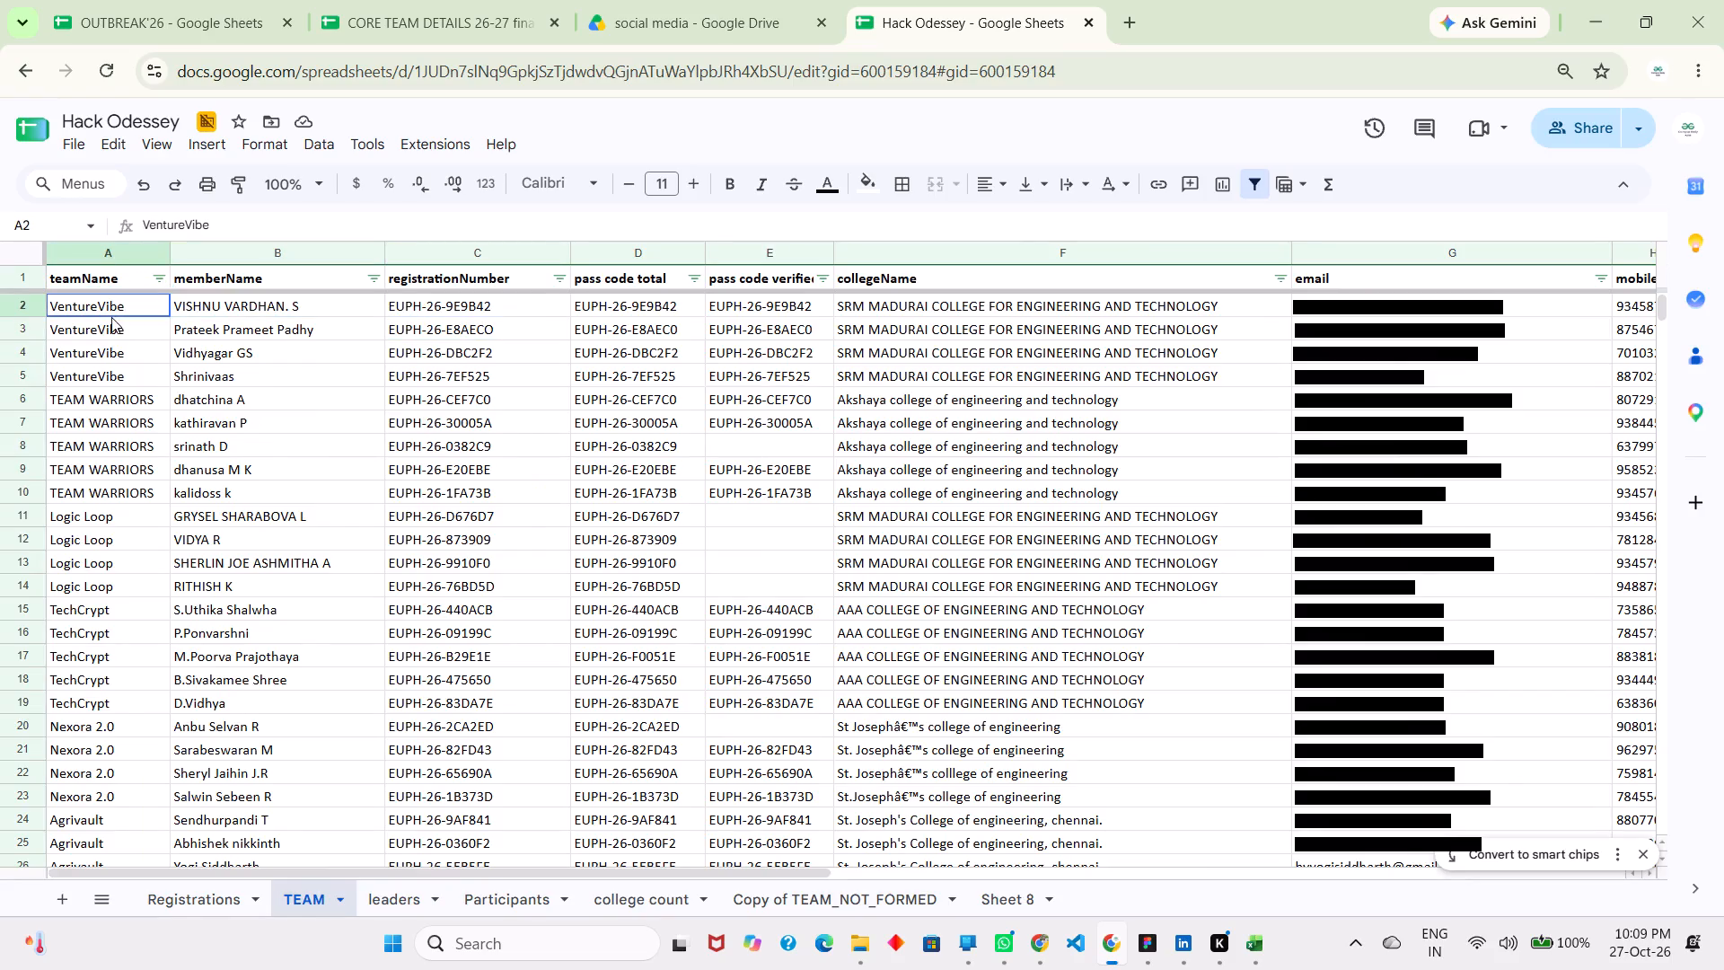
pyautogui.click(571, 297)
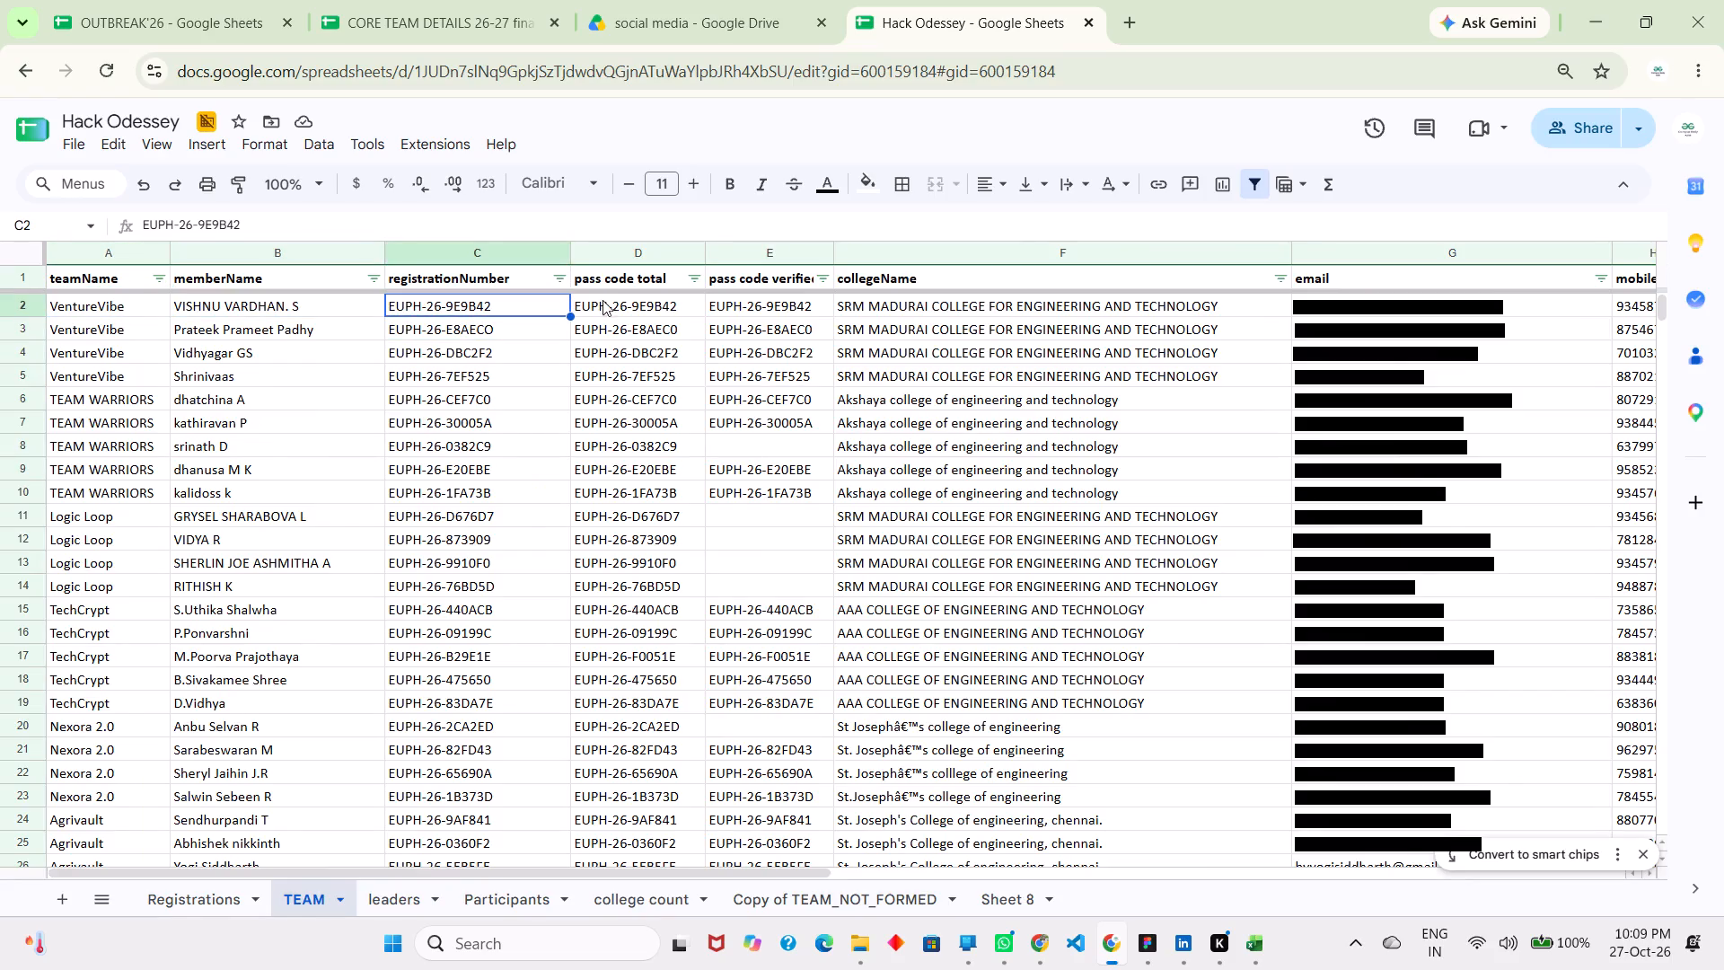
pyautogui.click(606, 303)
pyautogui.click(738, 302)
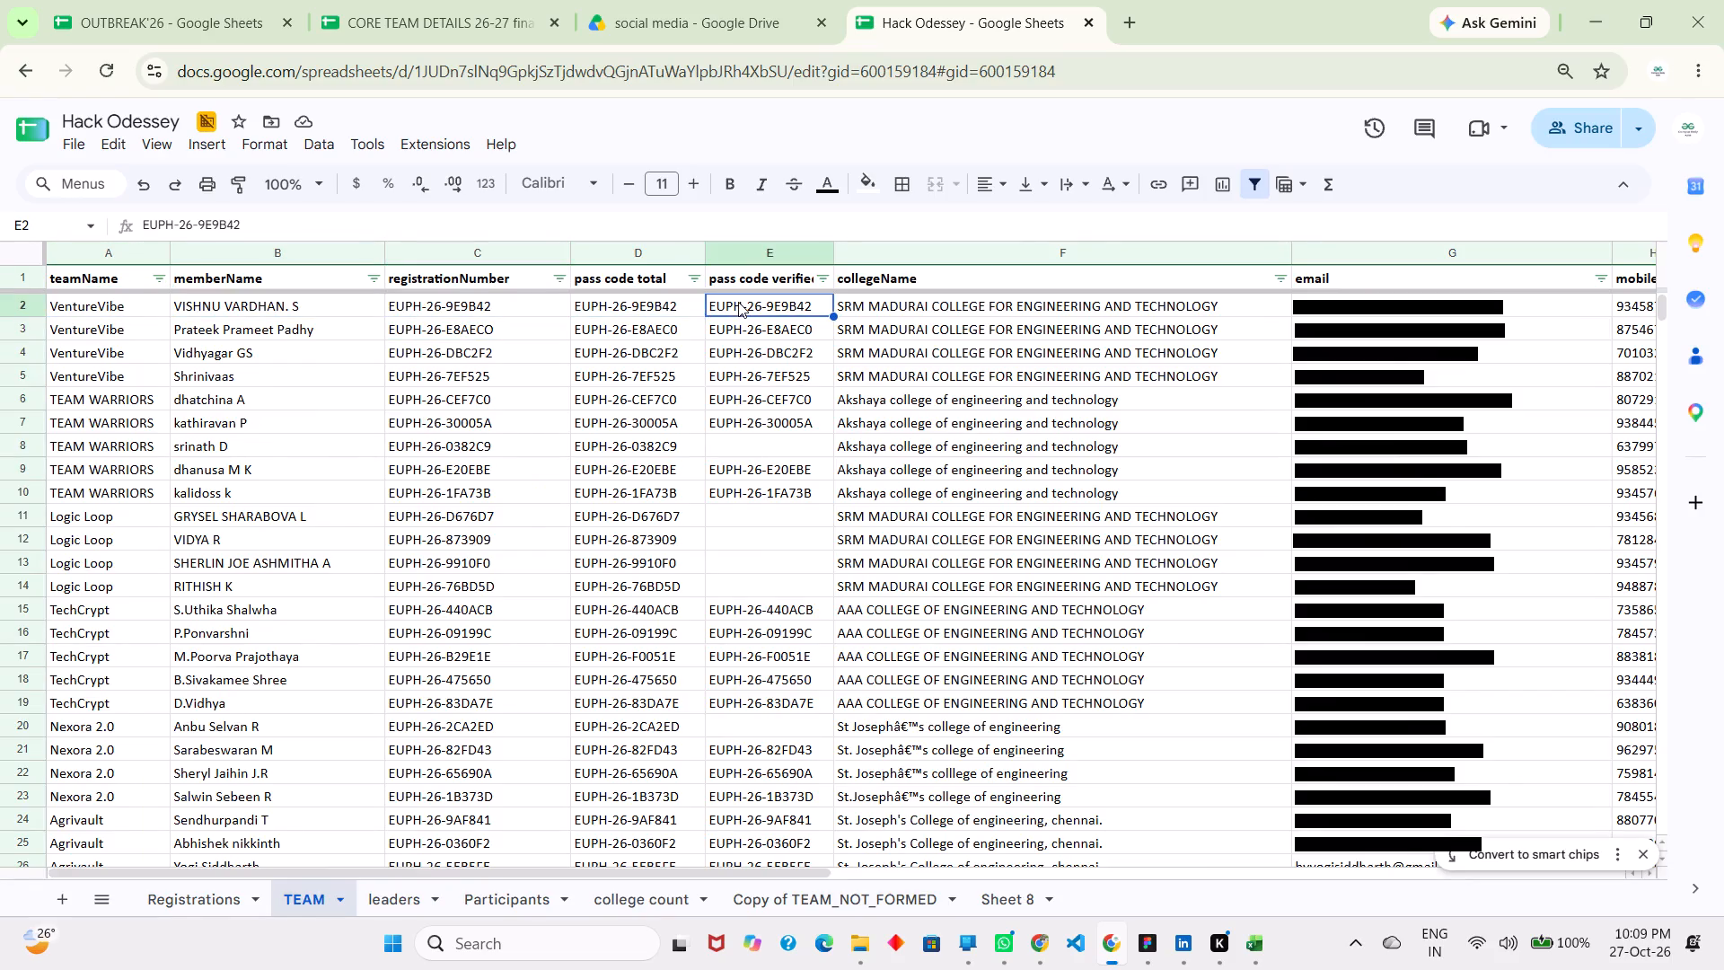
pyautogui.click(840, 314)
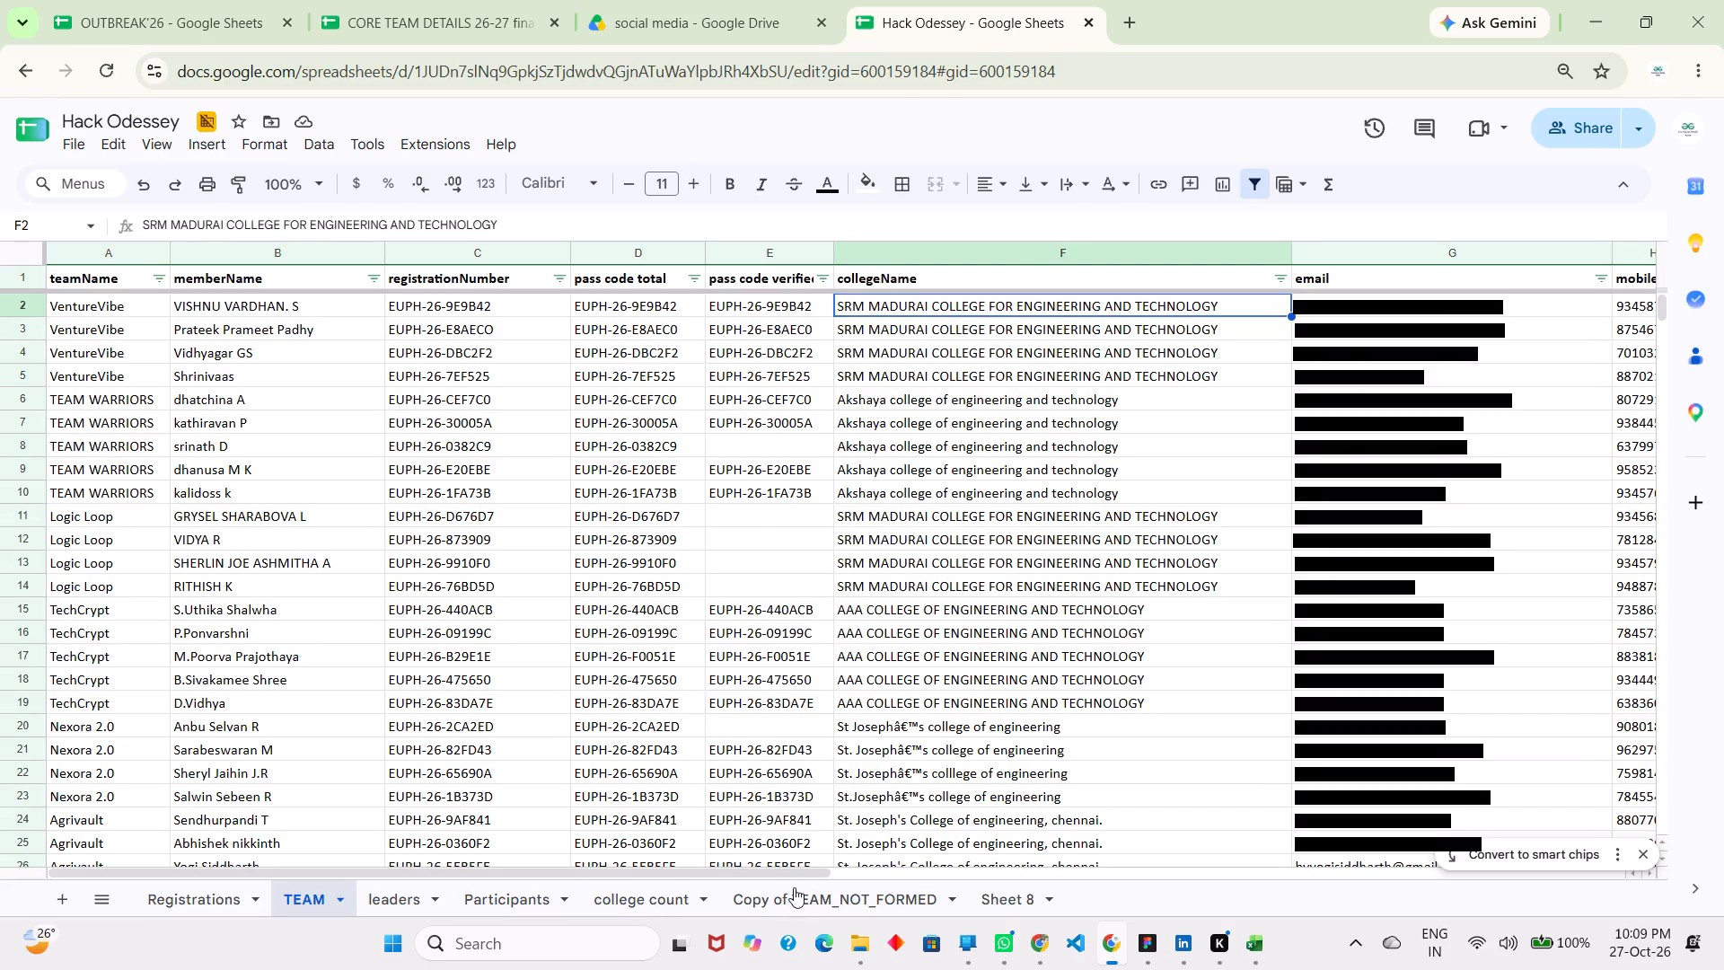
# Examine the first-row cells of Copy of TEAM_NOT_FORMED and Sheet 8 for formulas, and view the college count sheet.
pyautogui.click(803, 892)
pyautogui.click(855, 307)
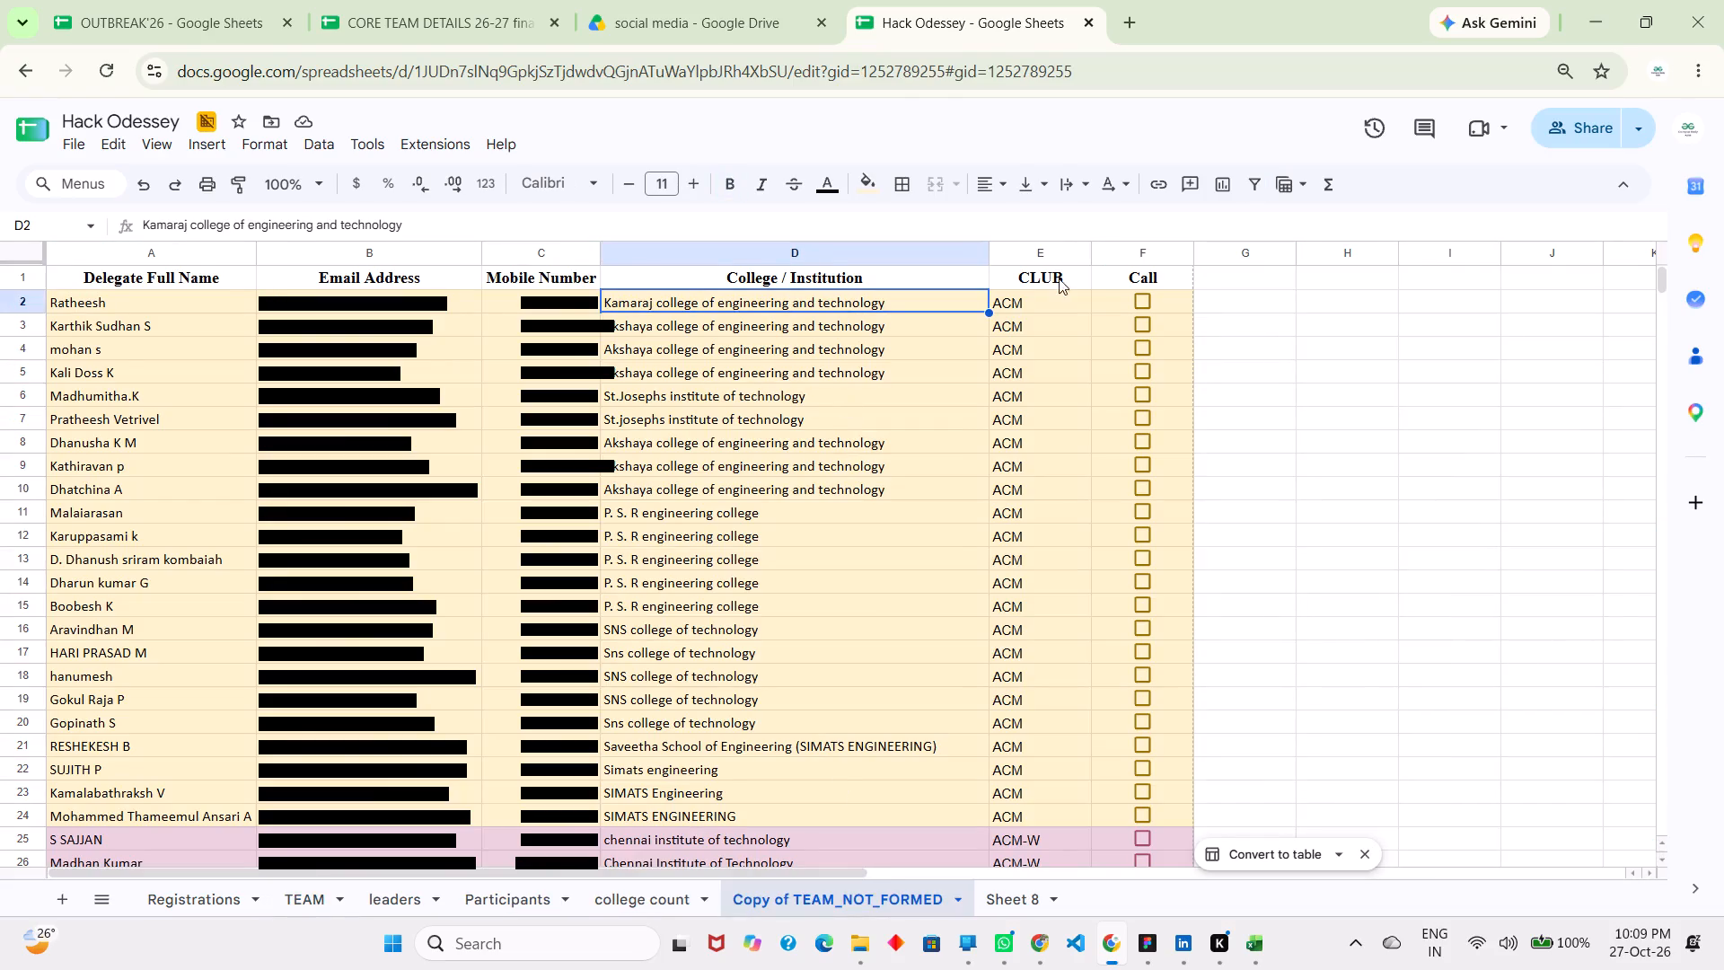
pyautogui.click(1034, 296)
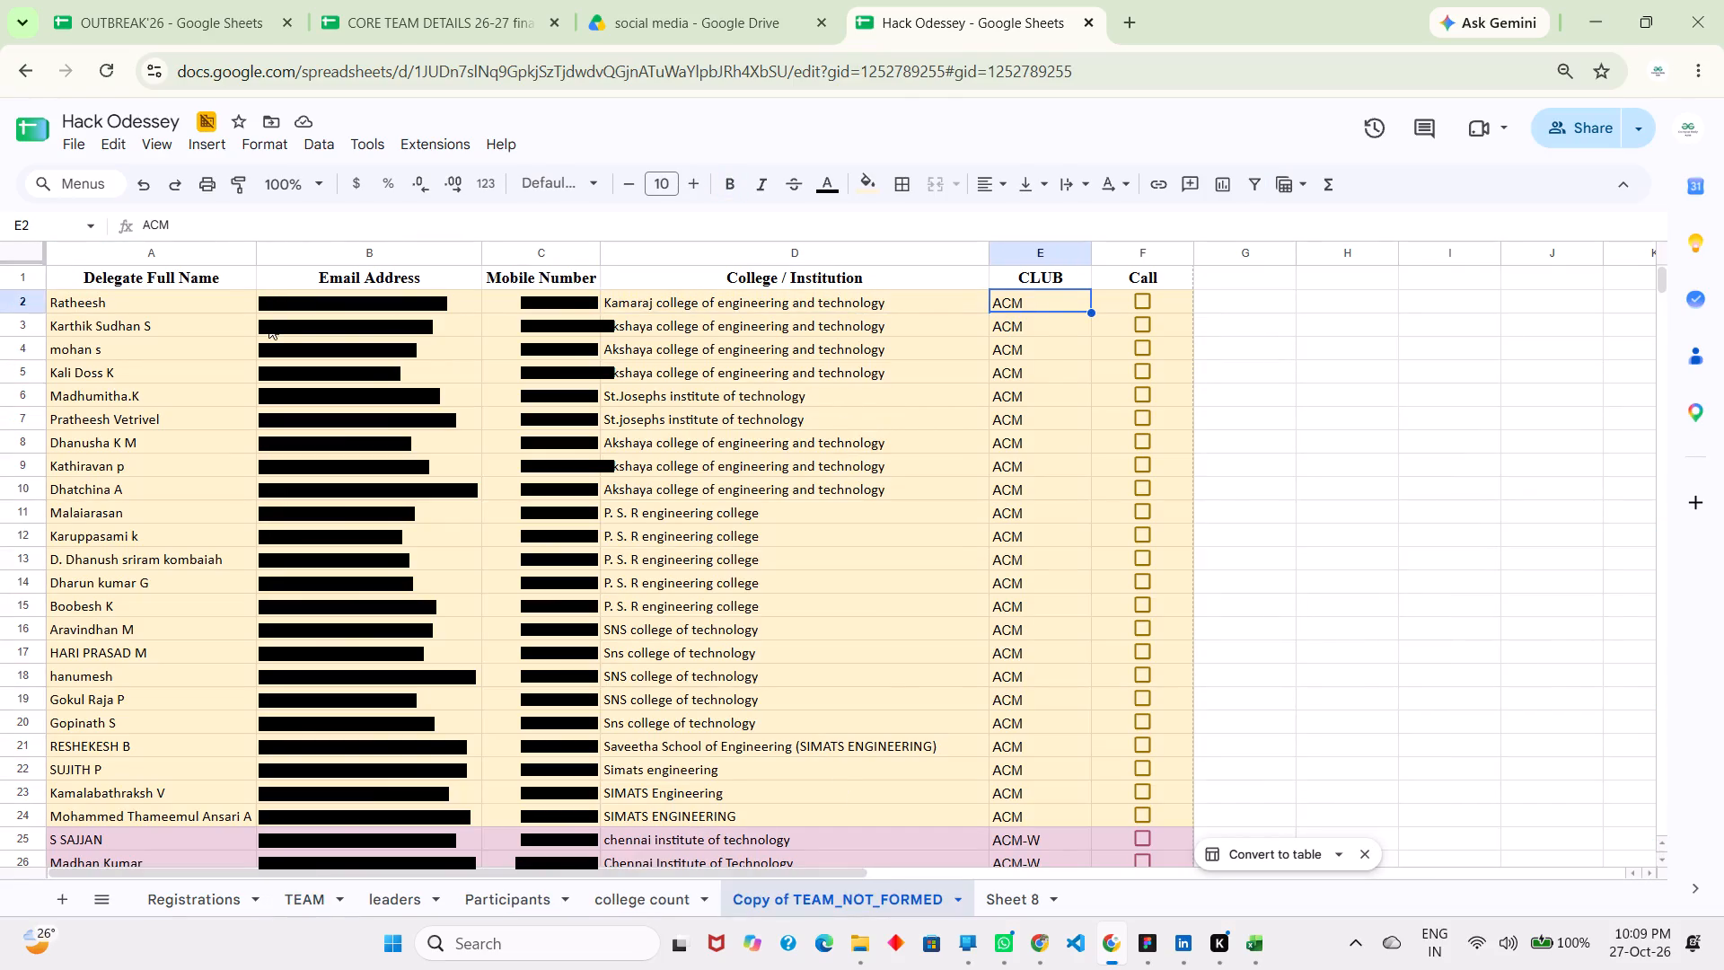
pyautogui.click(314, 297)
pyautogui.click(191, 297)
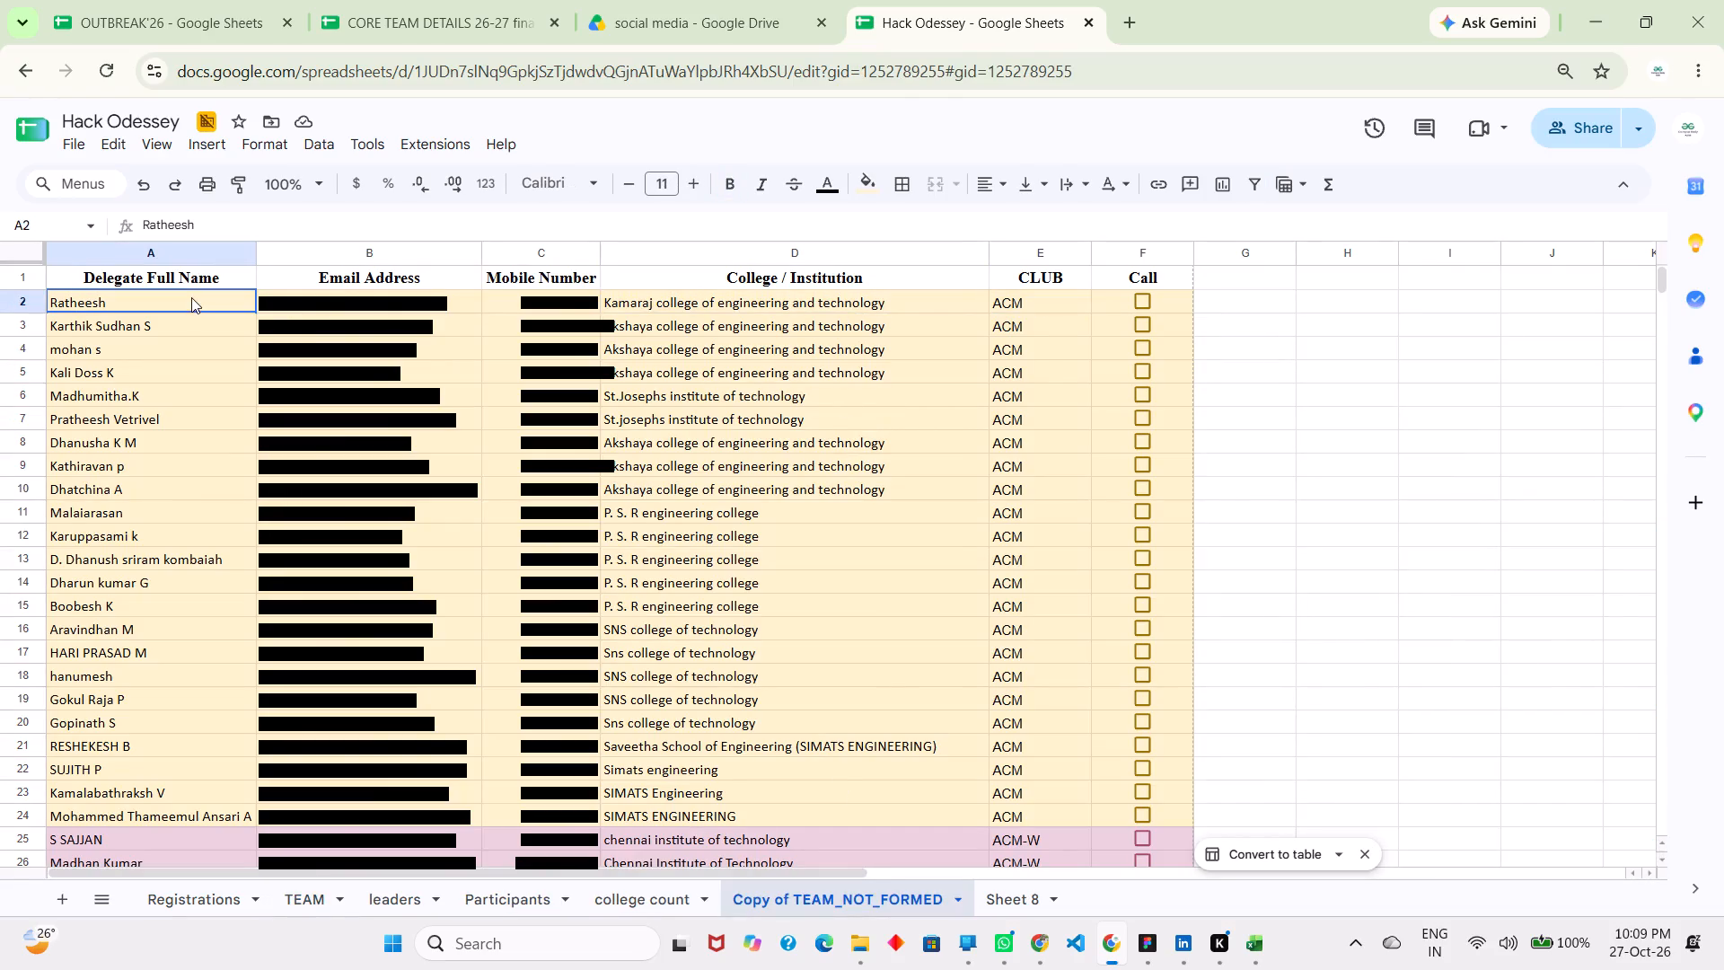
pyautogui.click(1015, 898)
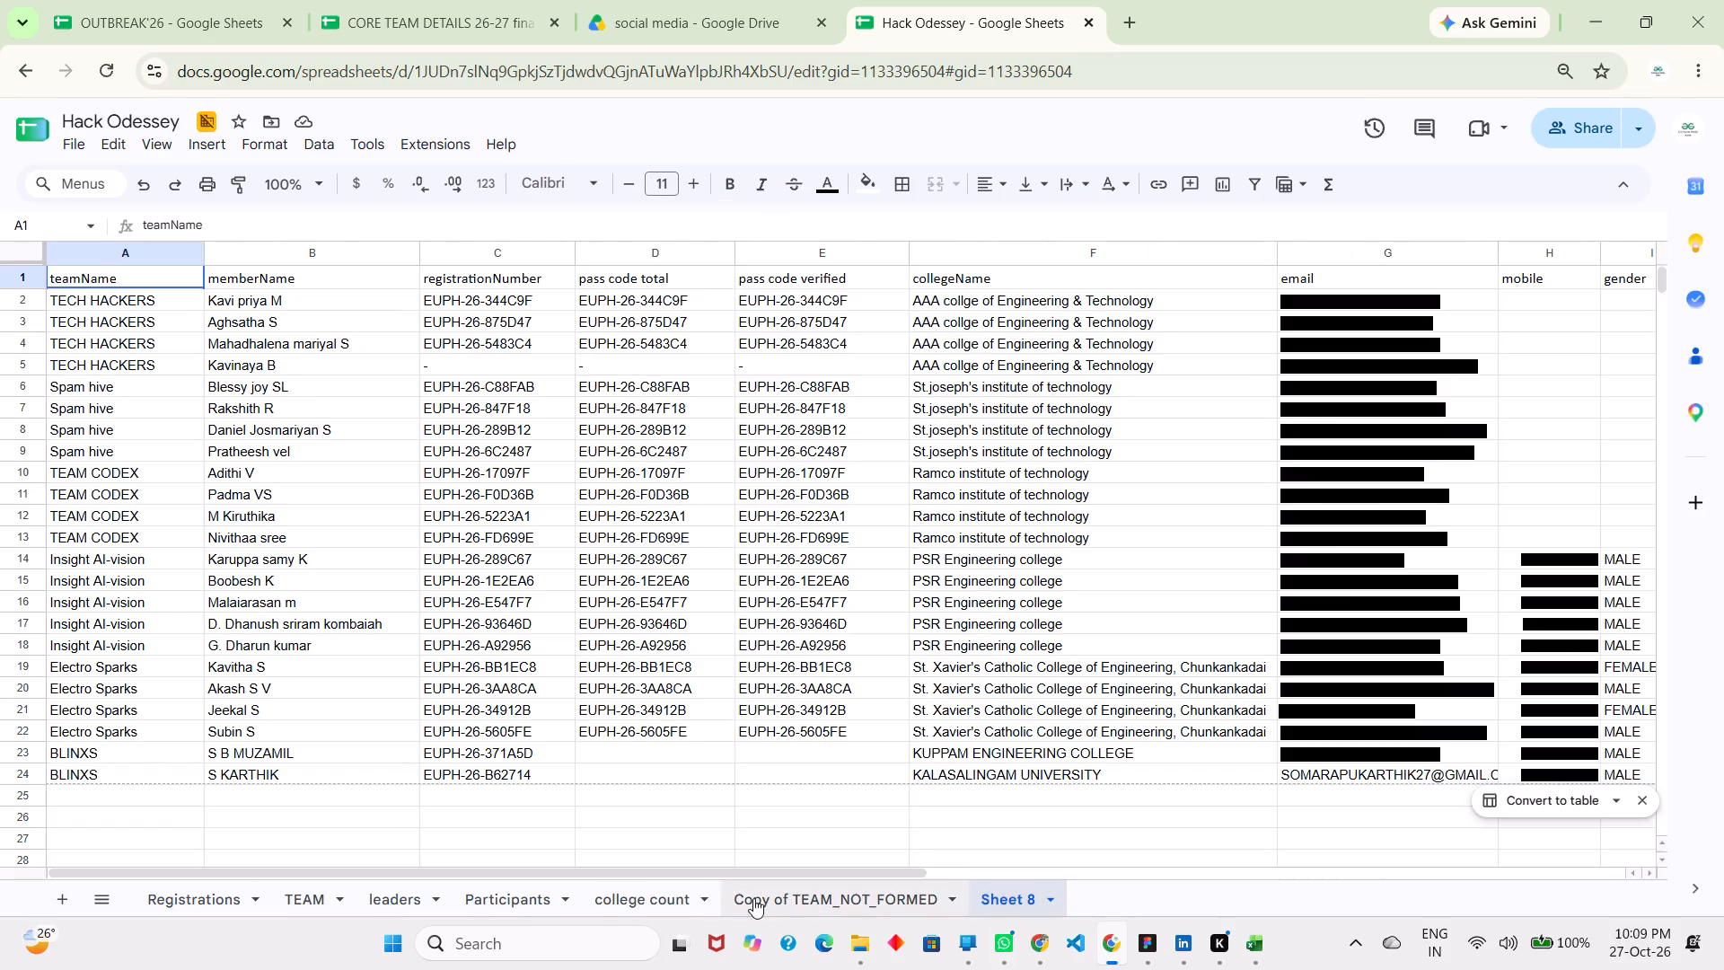
pyautogui.click(854, 304)
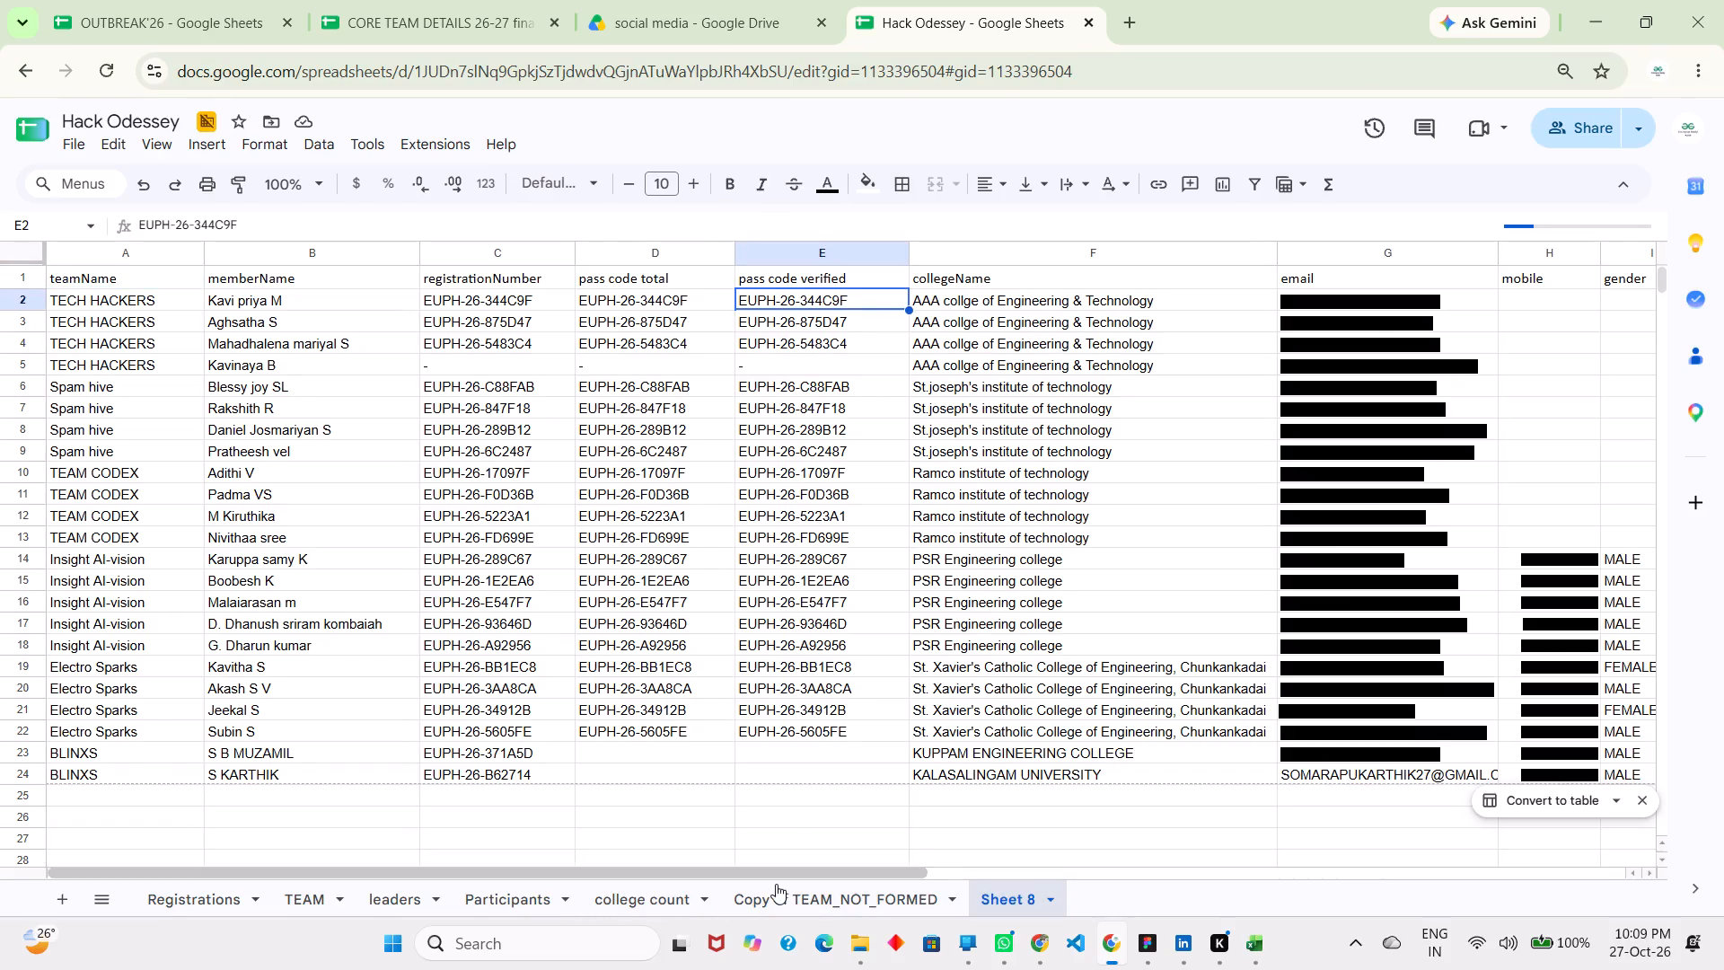
pyautogui.click(655, 914)
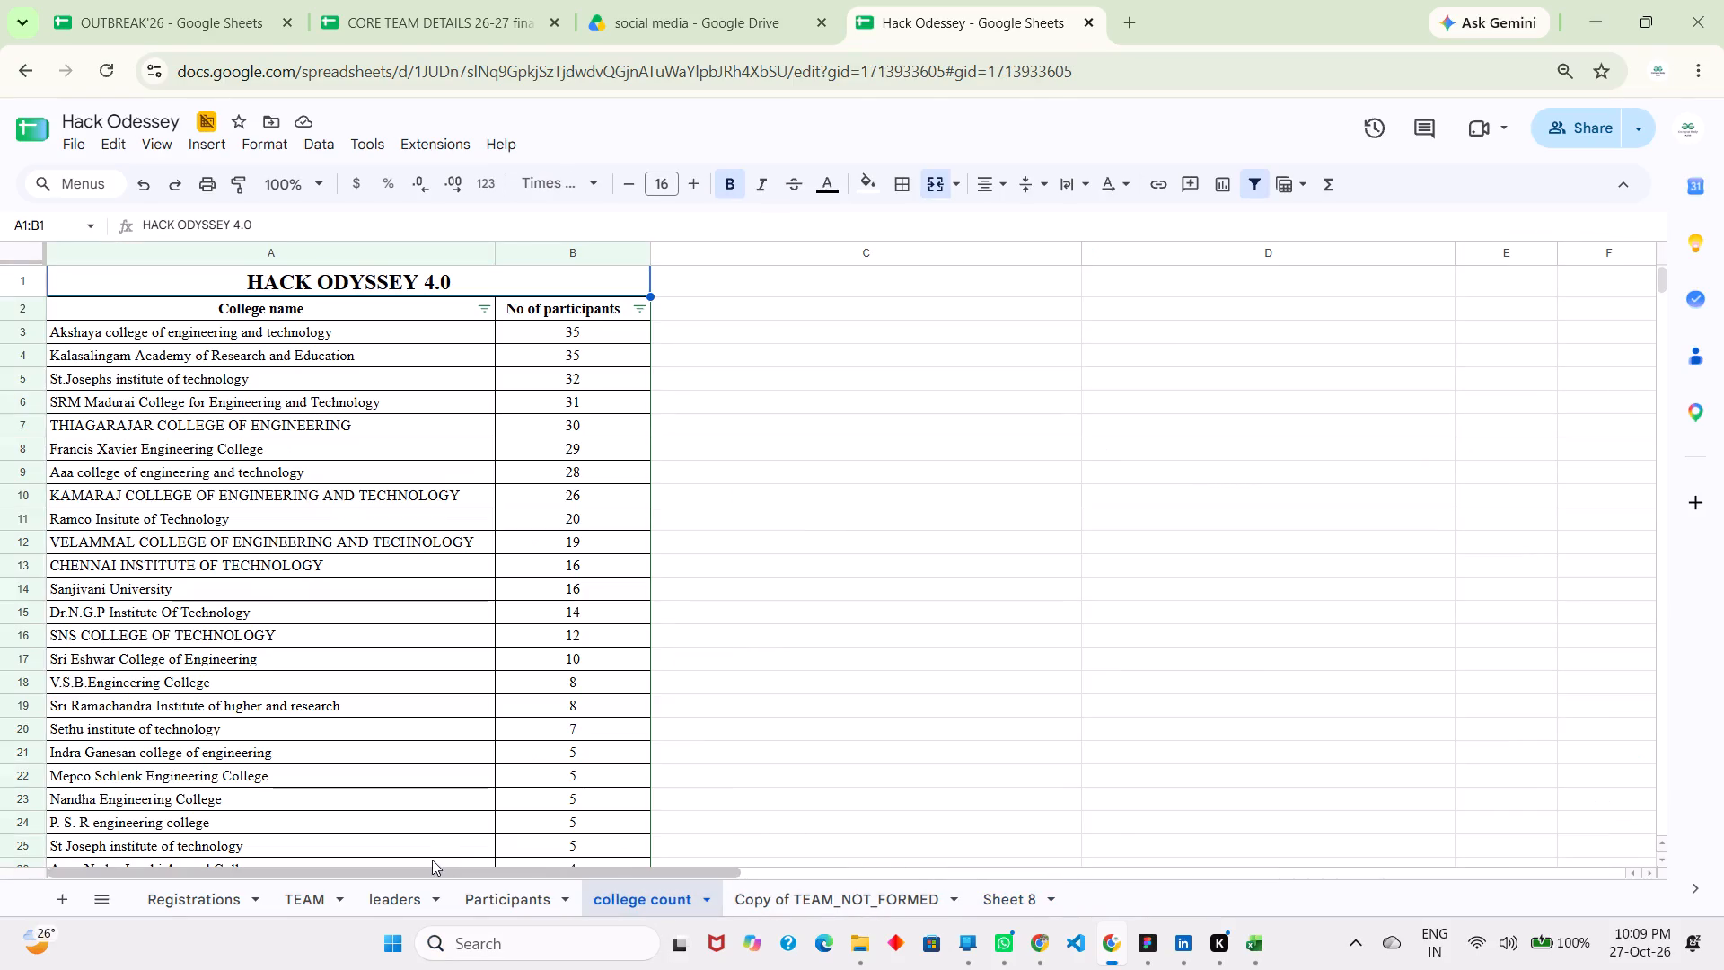
# Examine the lookup formulas behind the Team Name, RegNo and Email columns in row 2 of the Participants sheet.
pyautogui.click(479, 900)
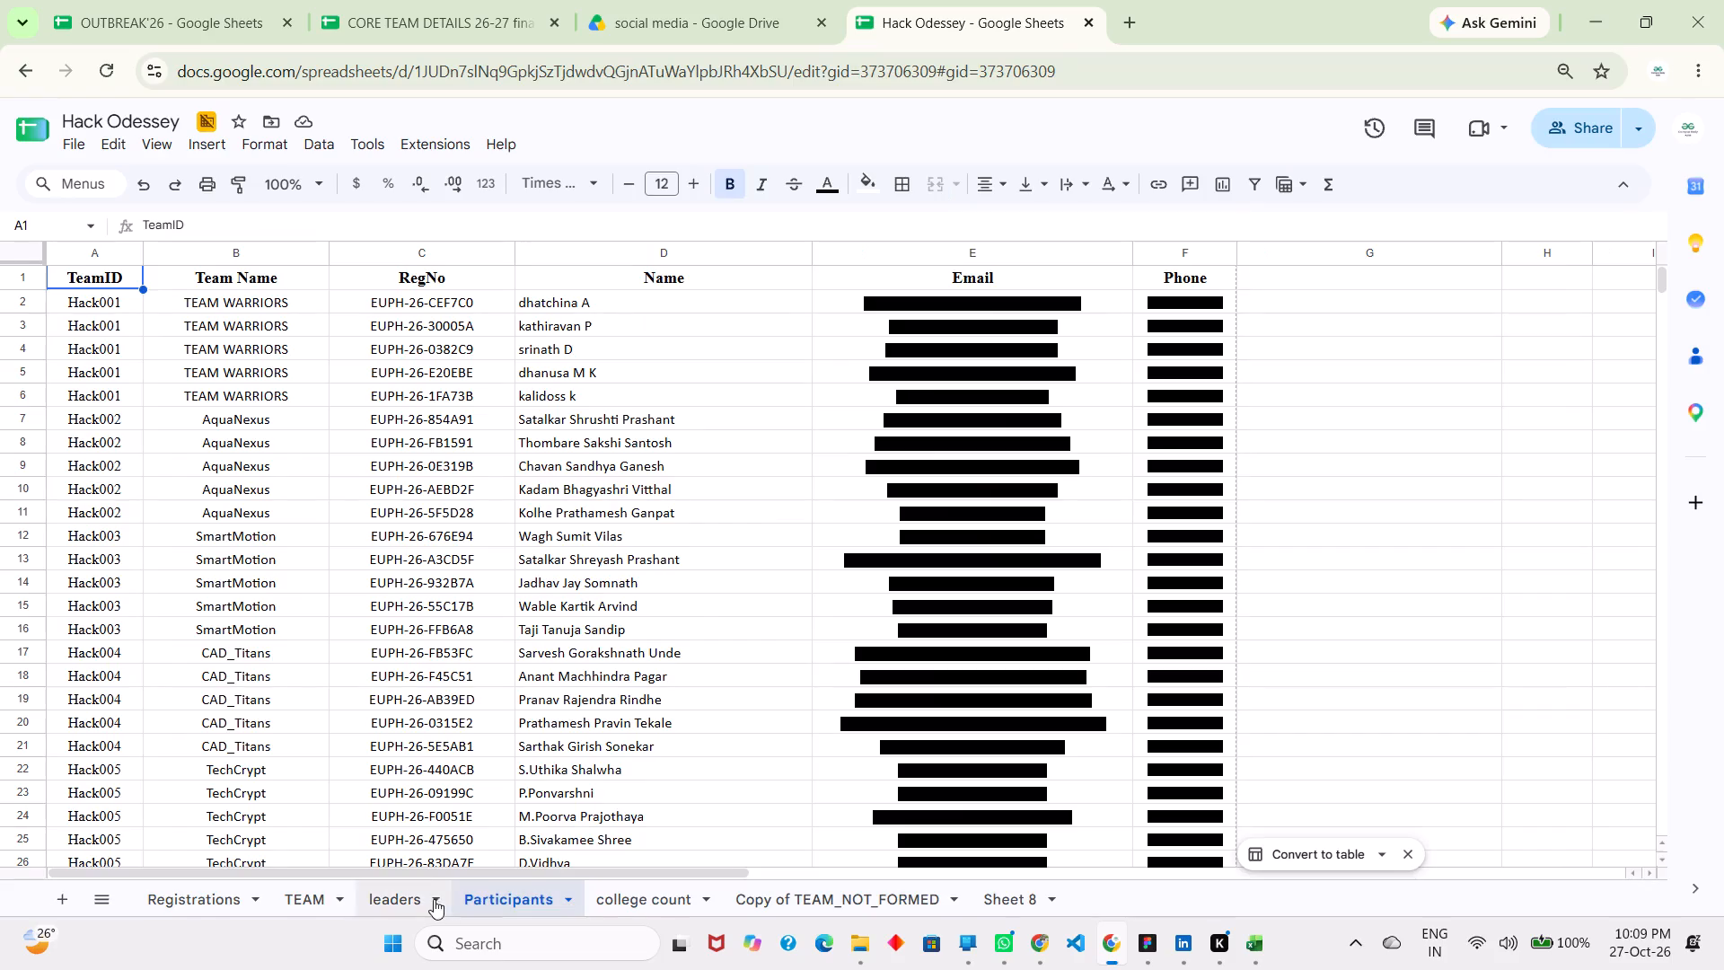
pyautogui.click(466, 304)
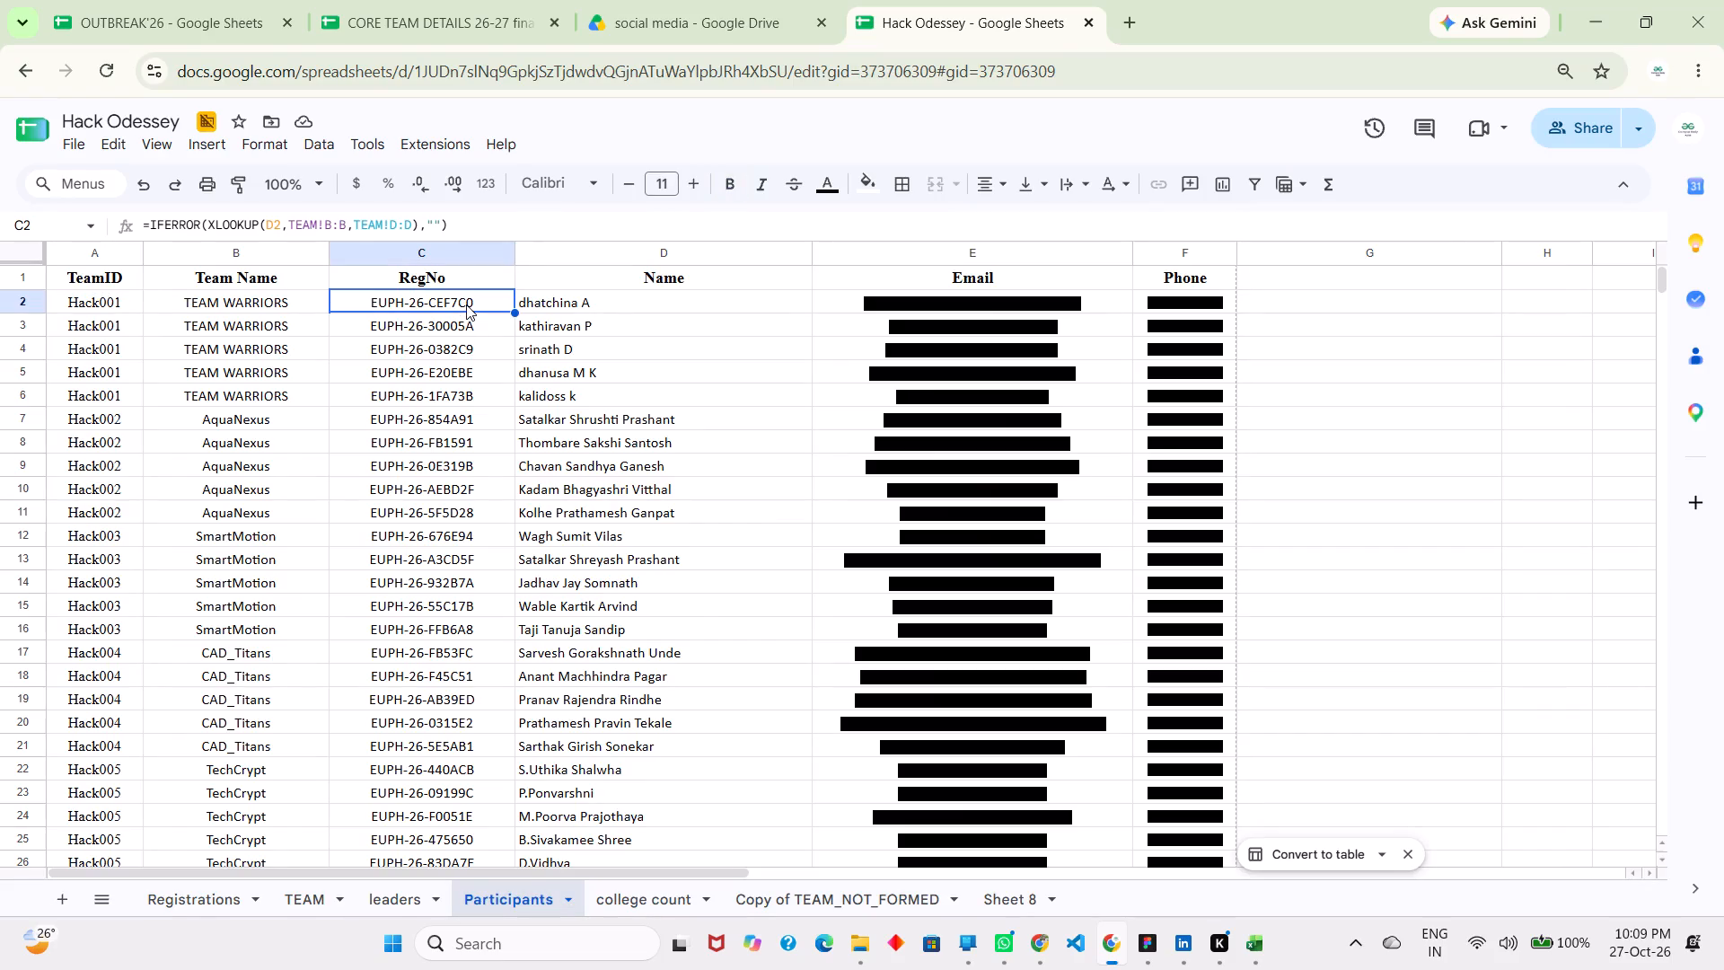
pyautogui.press('Left')
pyautogui.press('Left')
pyautogui.press('Left')
pyautogui.press('Right')
pyautogui.press('Right')
pyautogui.press('Left')
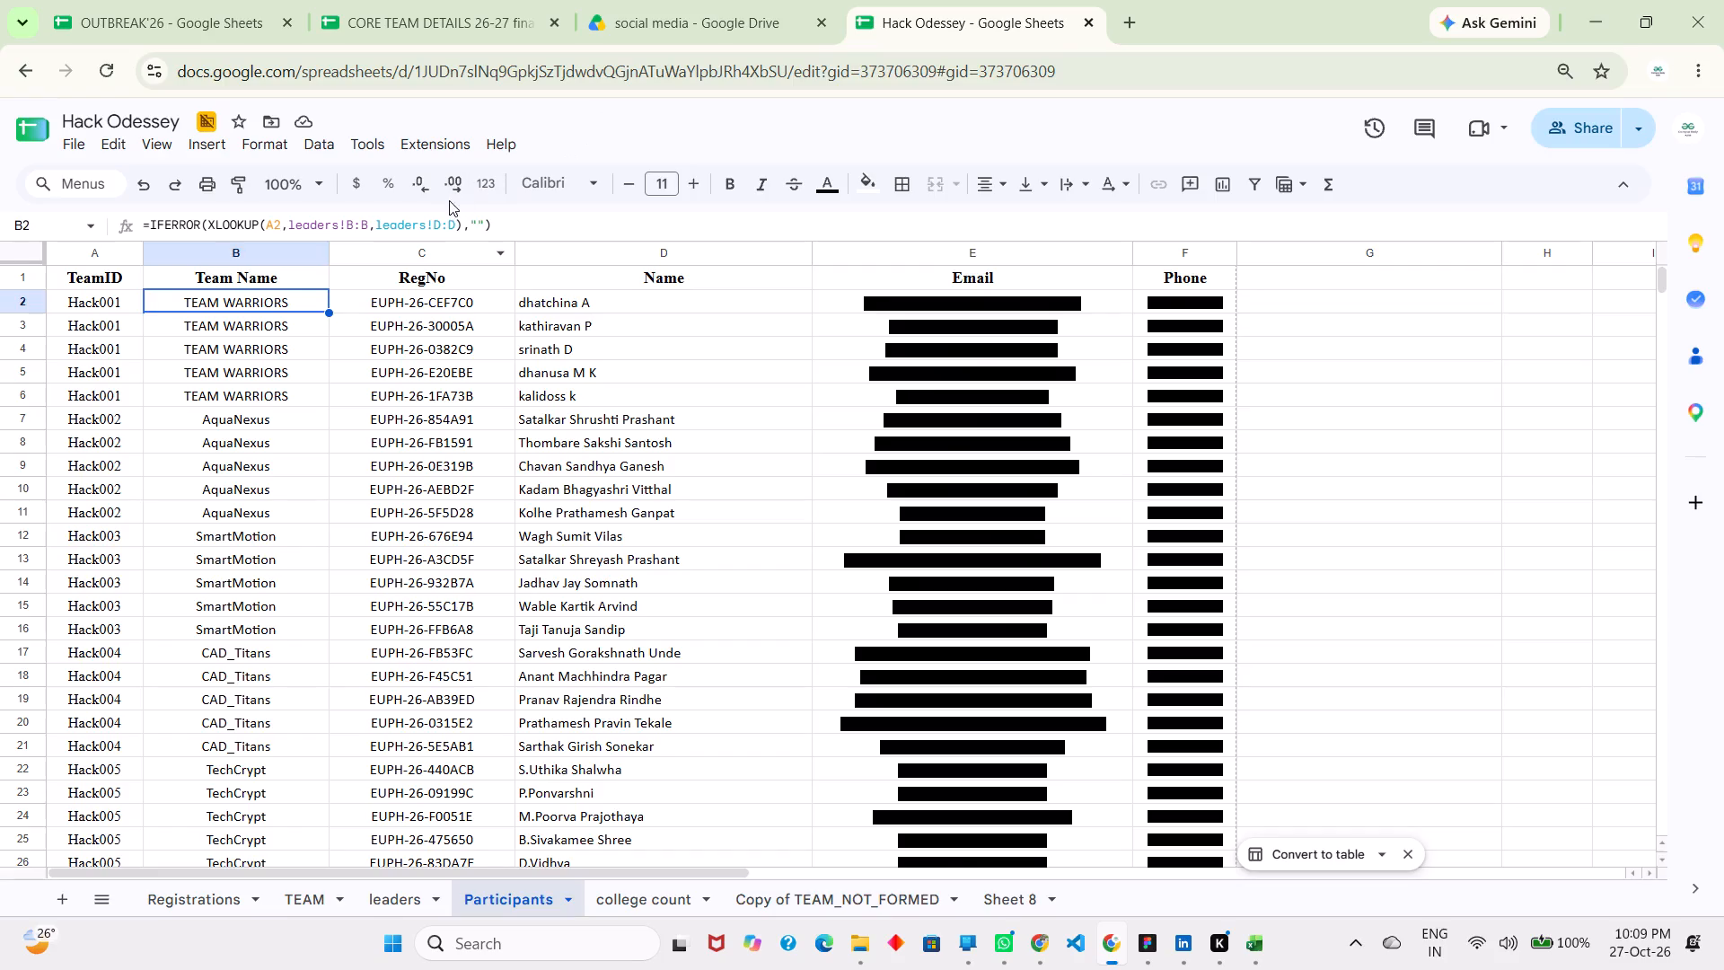
pyautogui.click(471, 302)
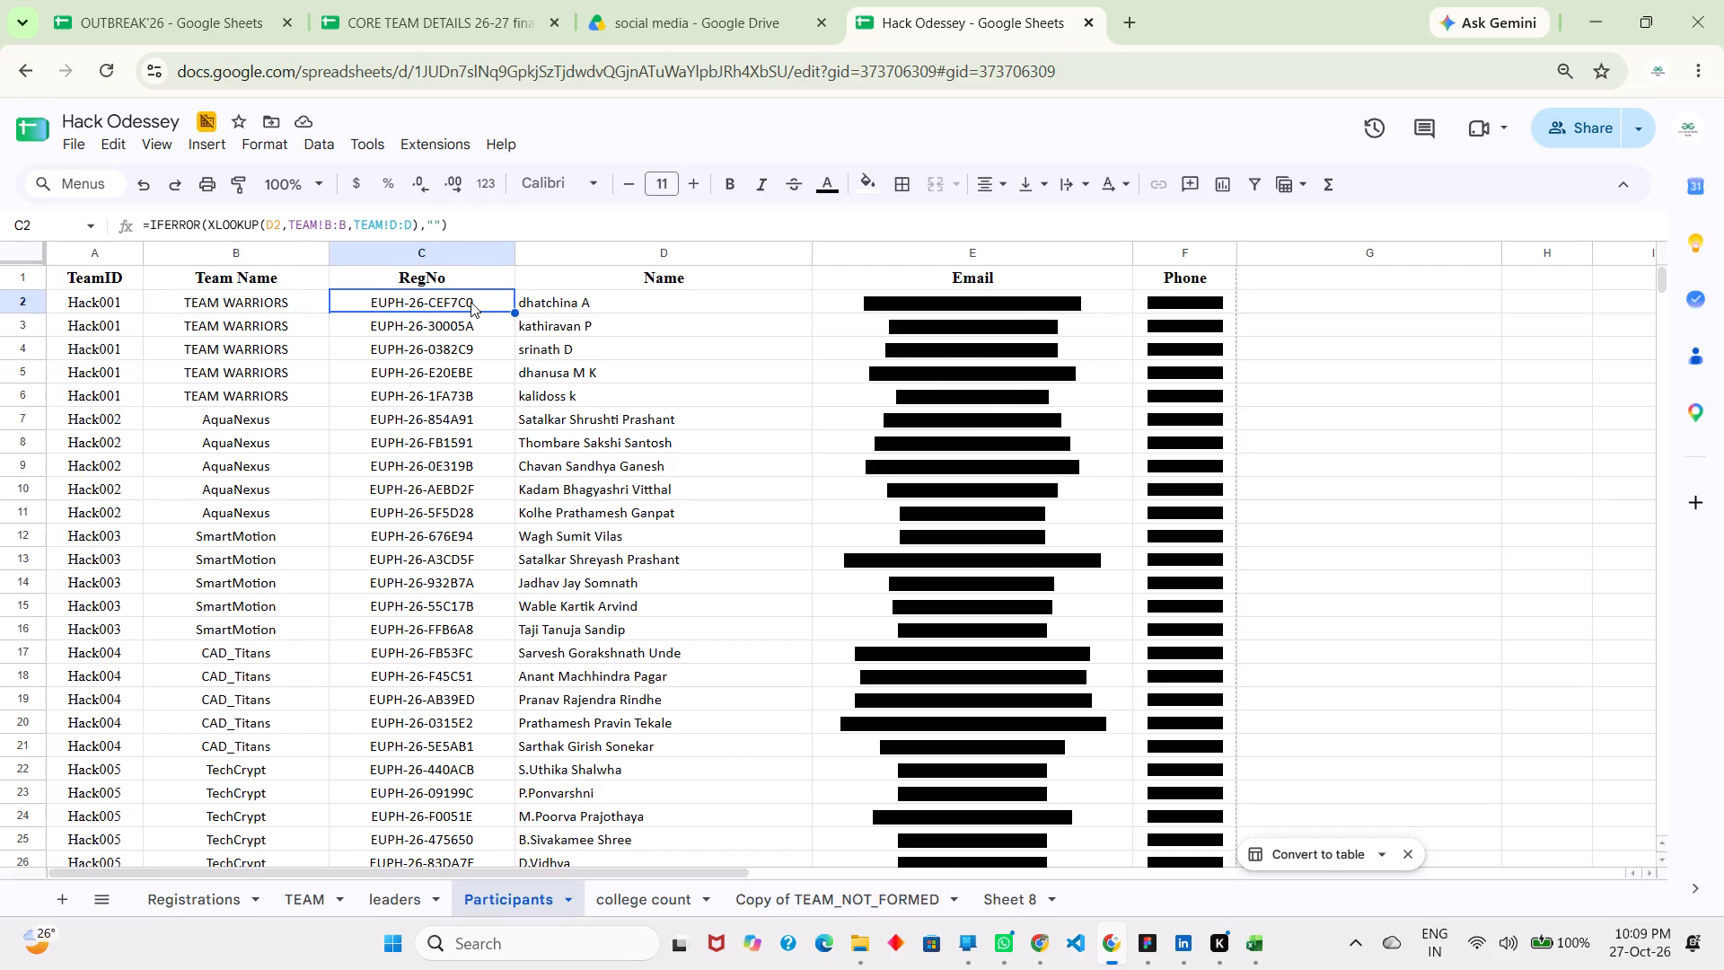
pyautogui.click(568, 307)
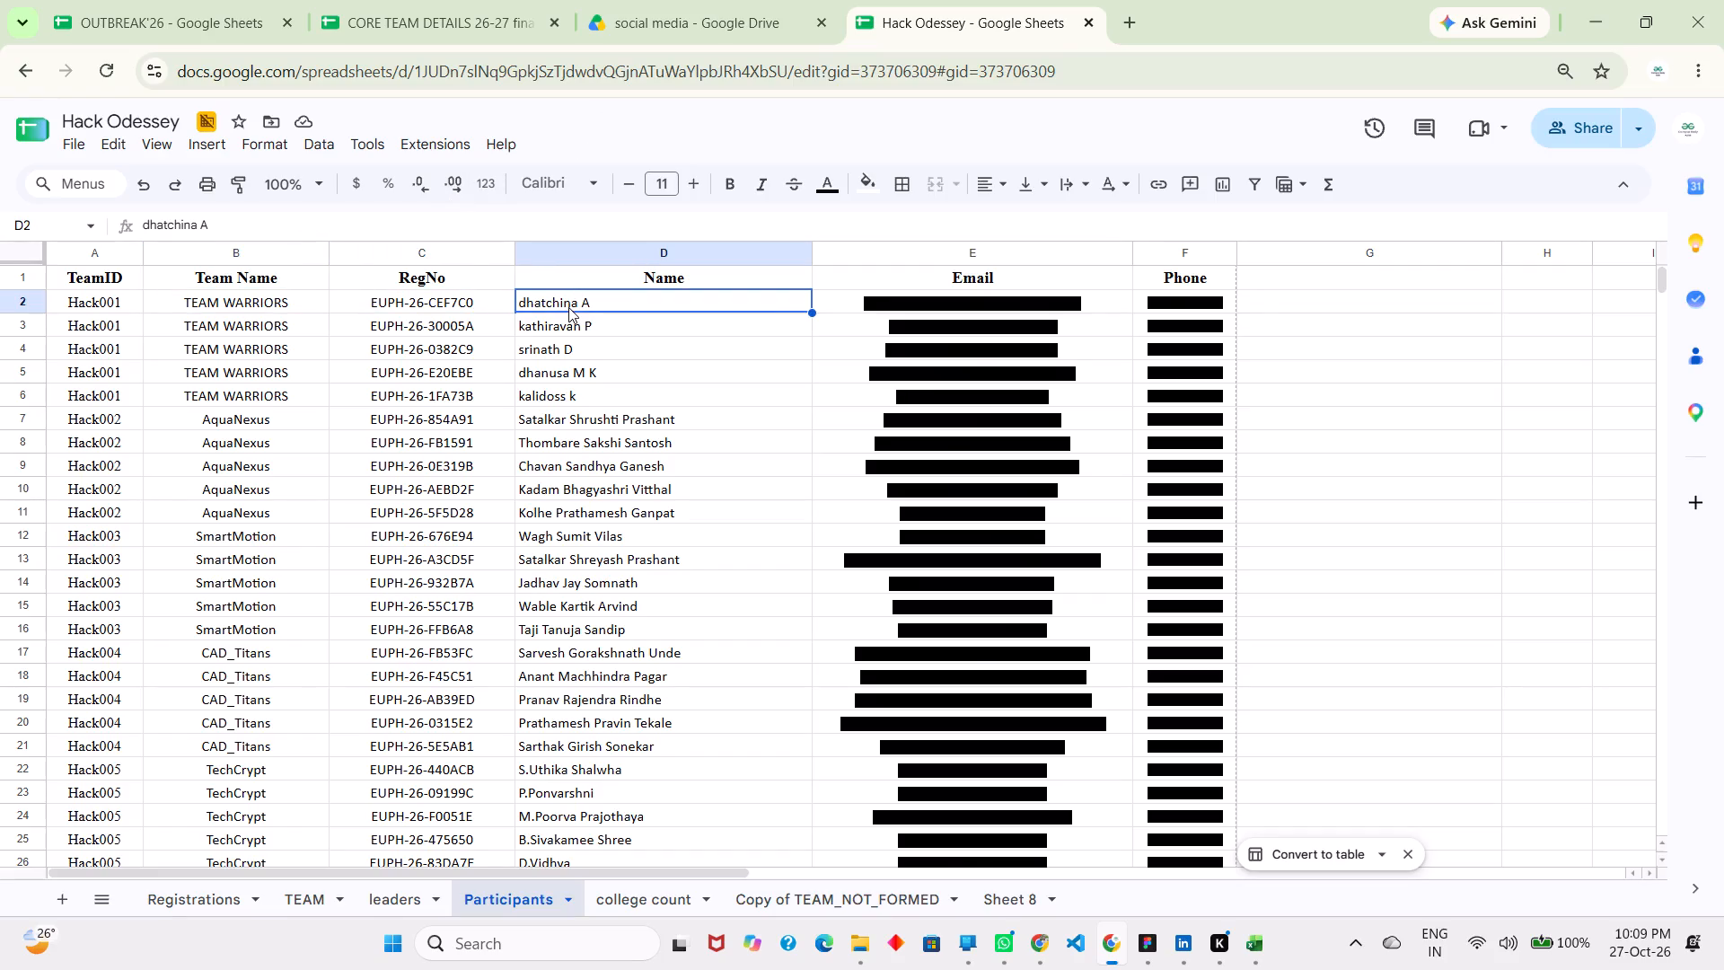
pyautogui.click(500, 295)
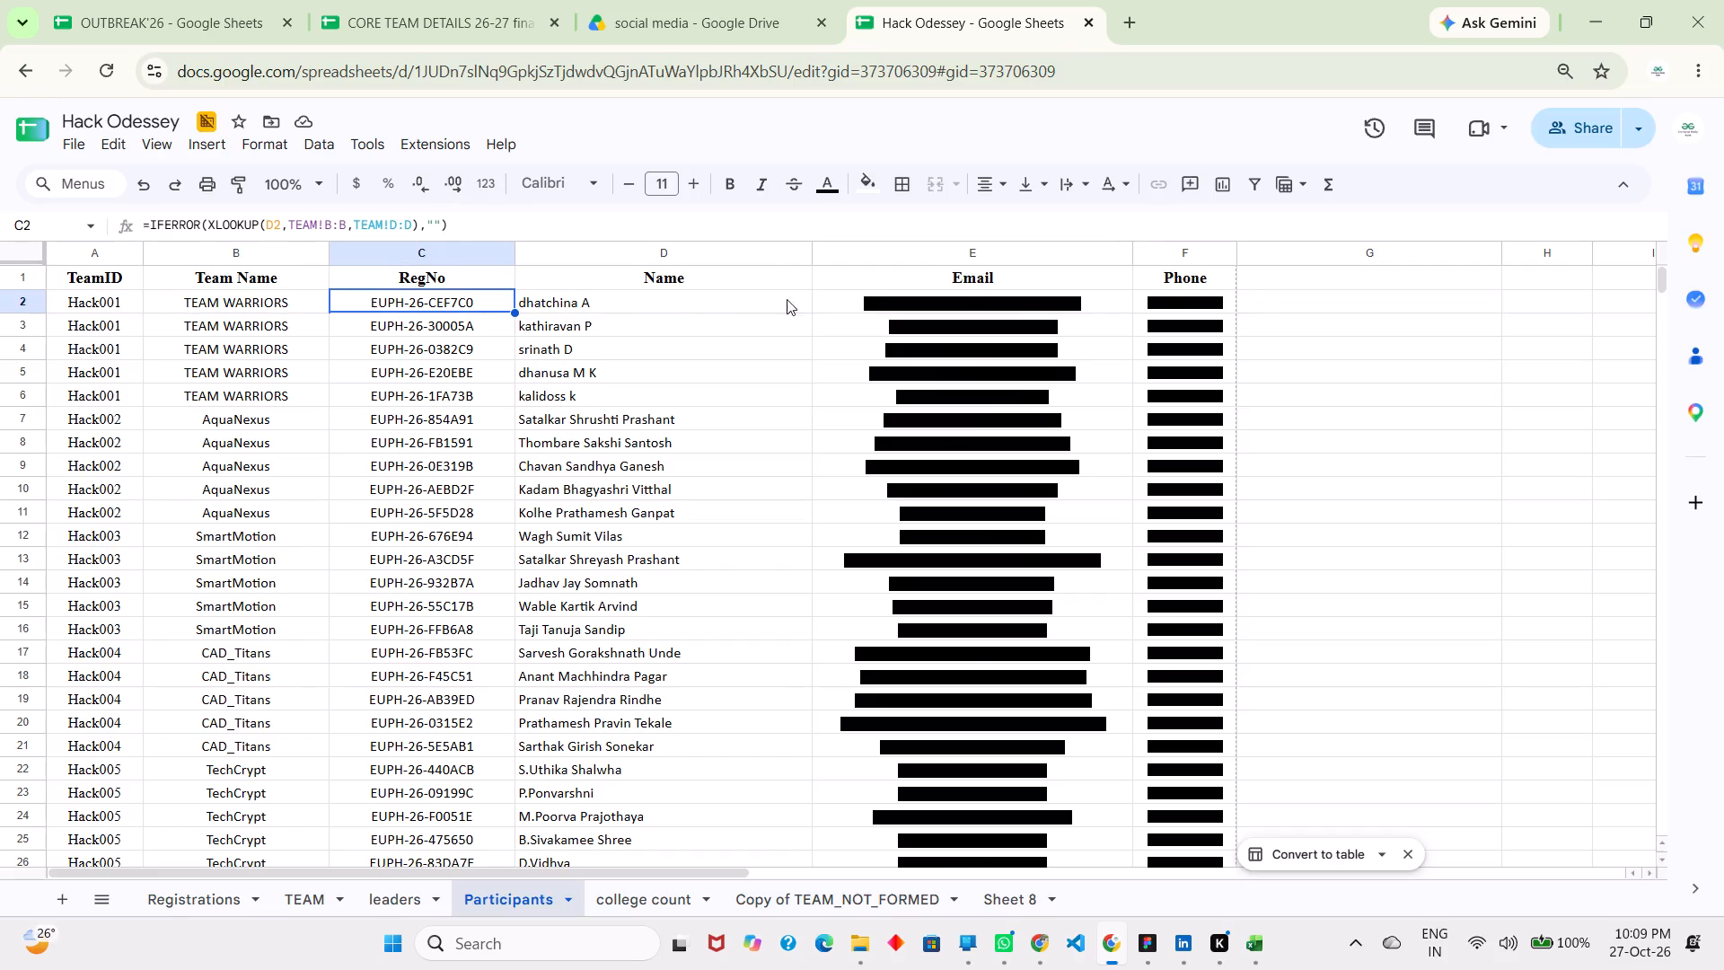
pyautogui.click(811, 304)
pyautogui.click(839, 304)
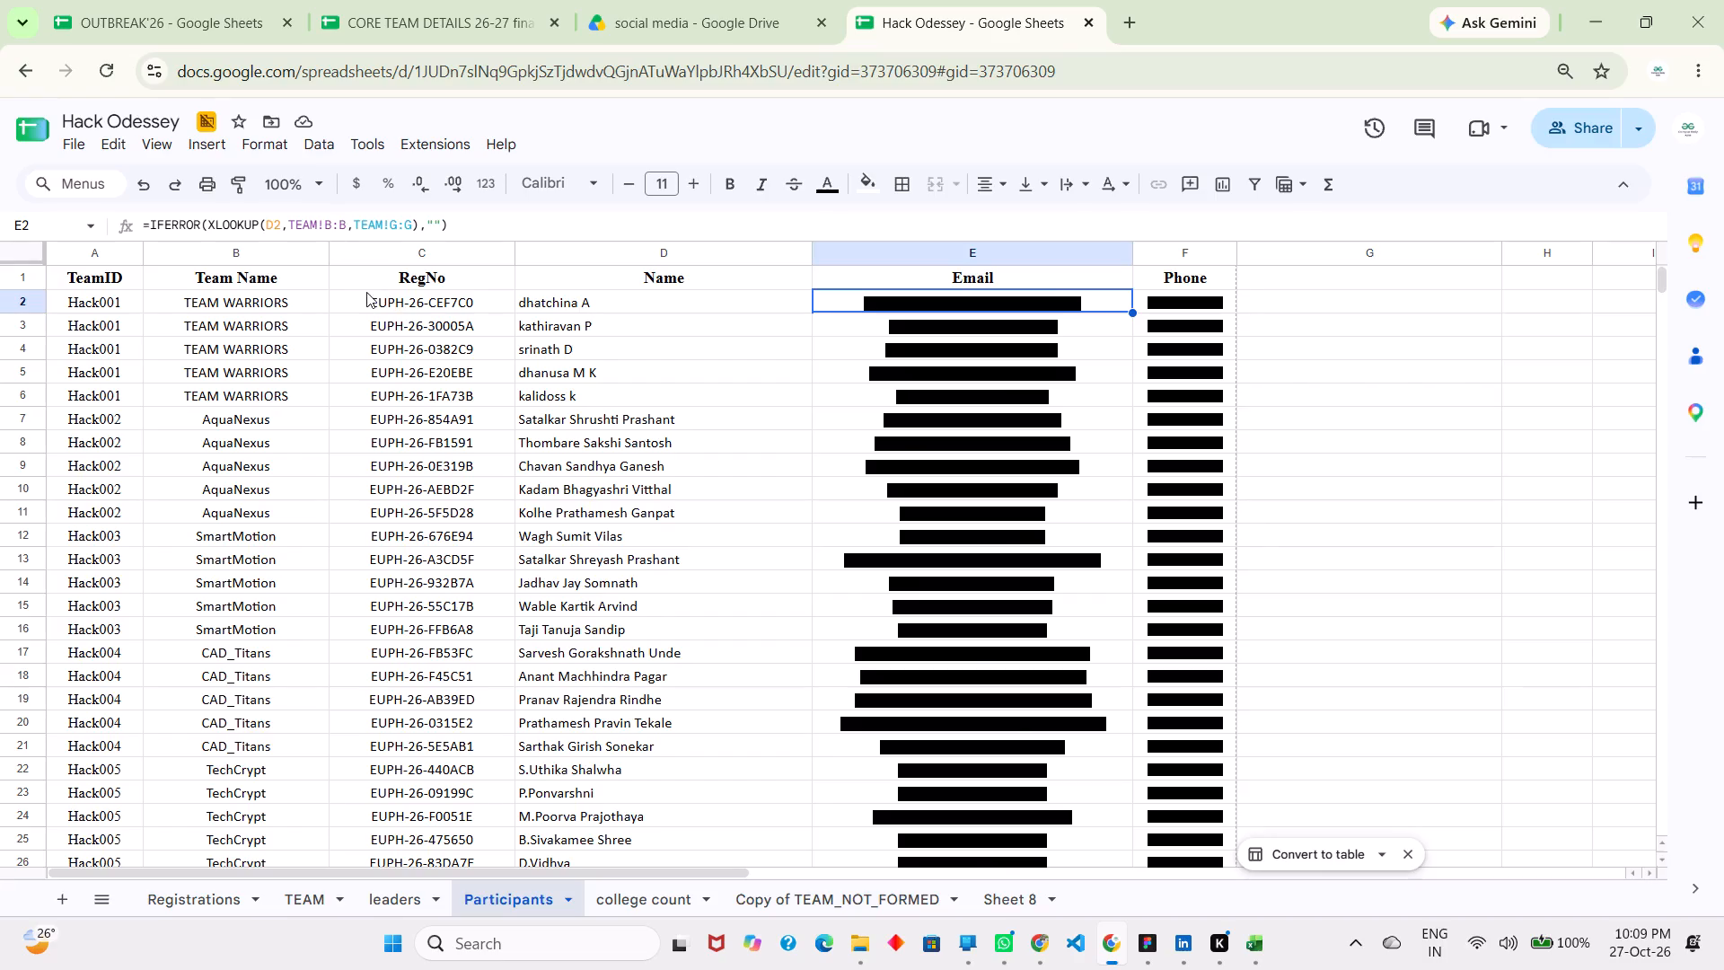
# Copy the full IFERROR/XLOOKUP formula text from the Email cell E2 of the Participants sheet.
pyautogui.moveTo(477, 229); pyautogui.dragTo(123, 208)
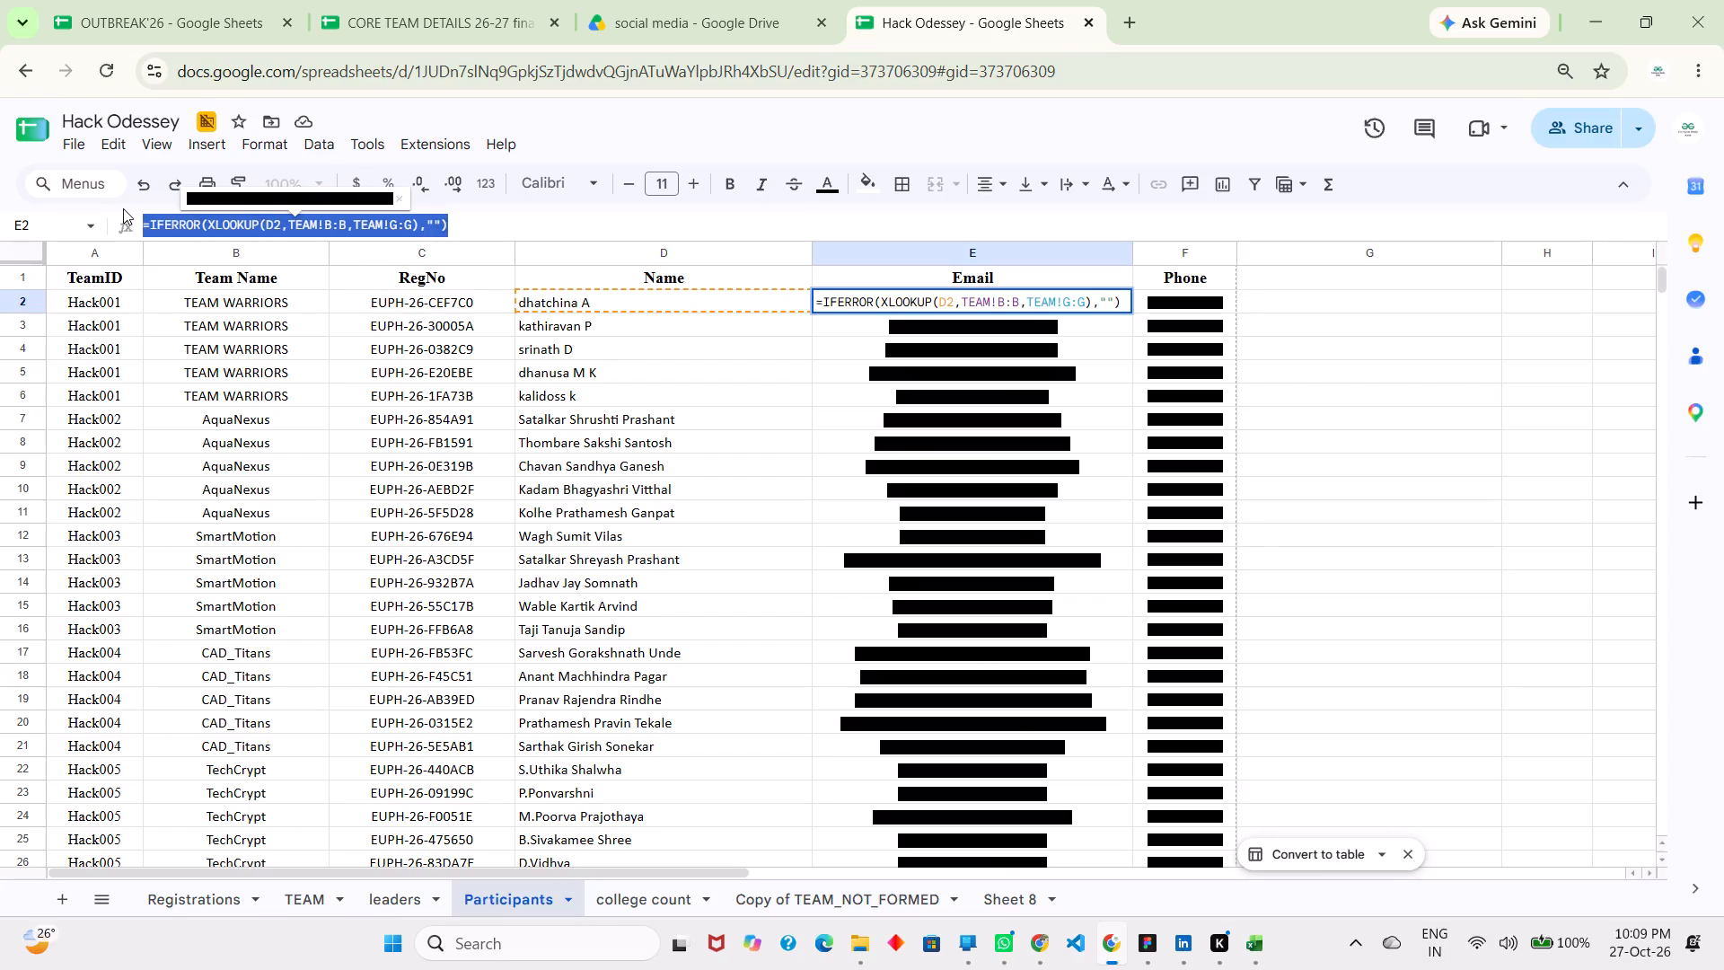
pyautogui.hotkey('ctrl', 'c')
pyautogui.hotkey('ctrl', 'c')
pyautogui.hotkey('ctrl', 'c')
pyautogui.hotkey('ctrl', 'c')
# Paste the copied IFERROR/XLOOKUP formula into the first Acadamic credits cell, D7, of Sheet17 in OUTBREAK'26.
pyautogui.click(394, 892)
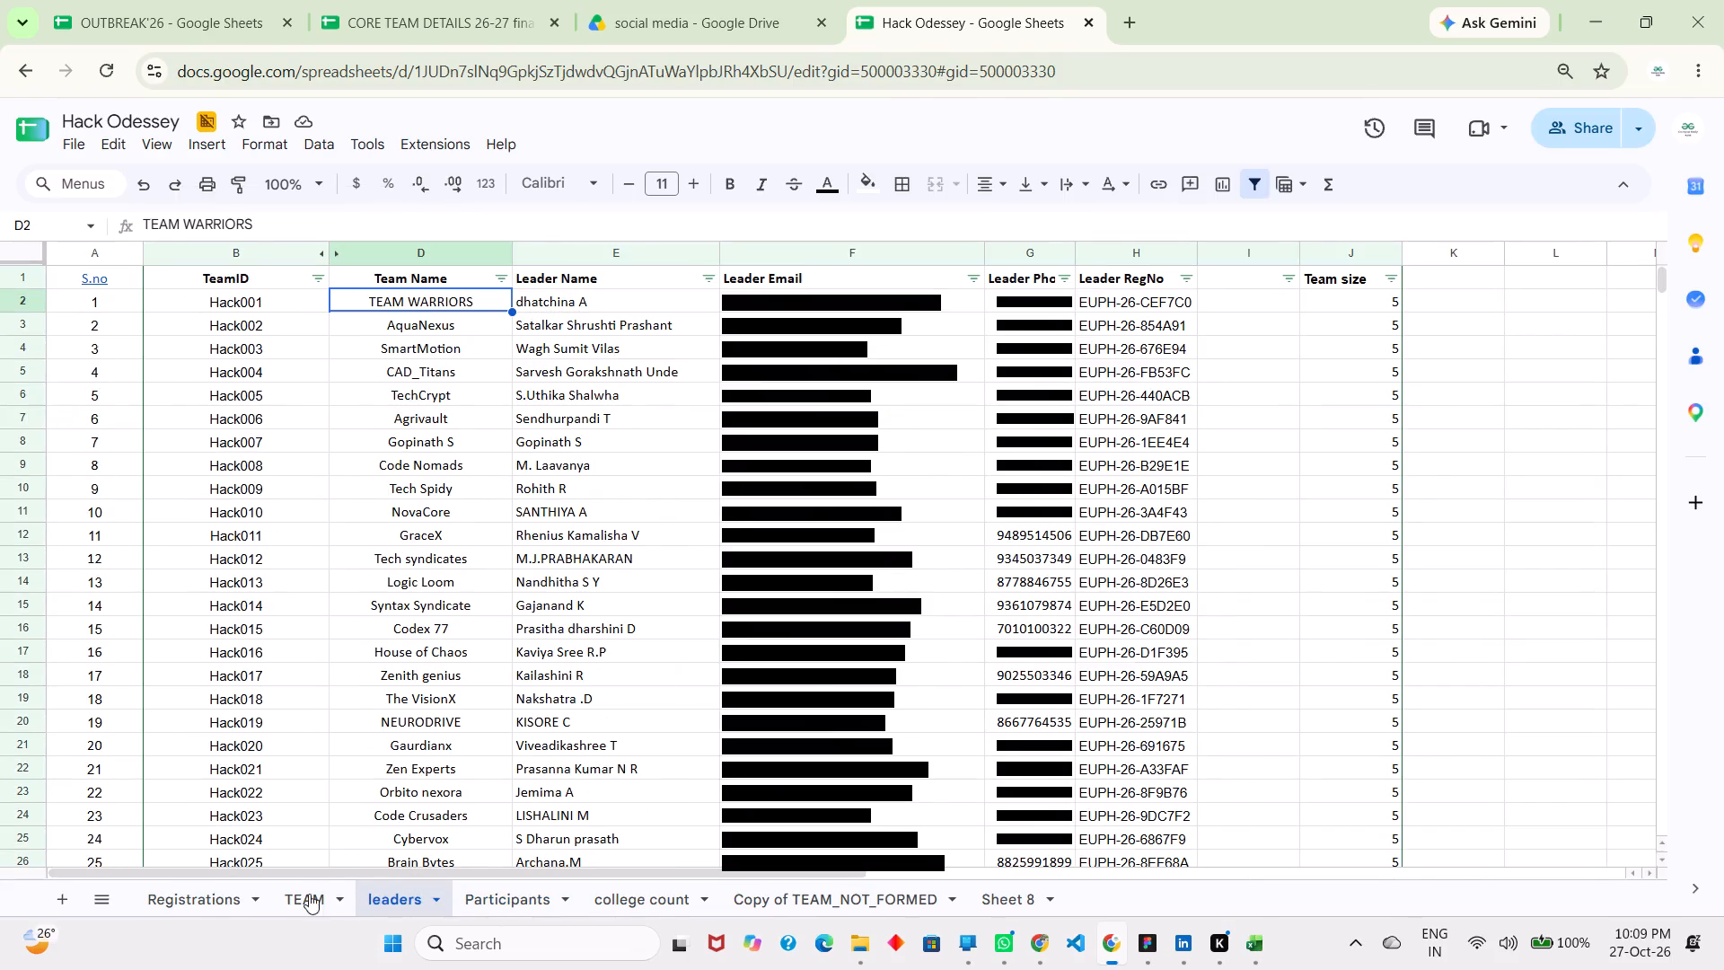
pyautogui.click(297, 896)
pyautogui.click(223, 0)
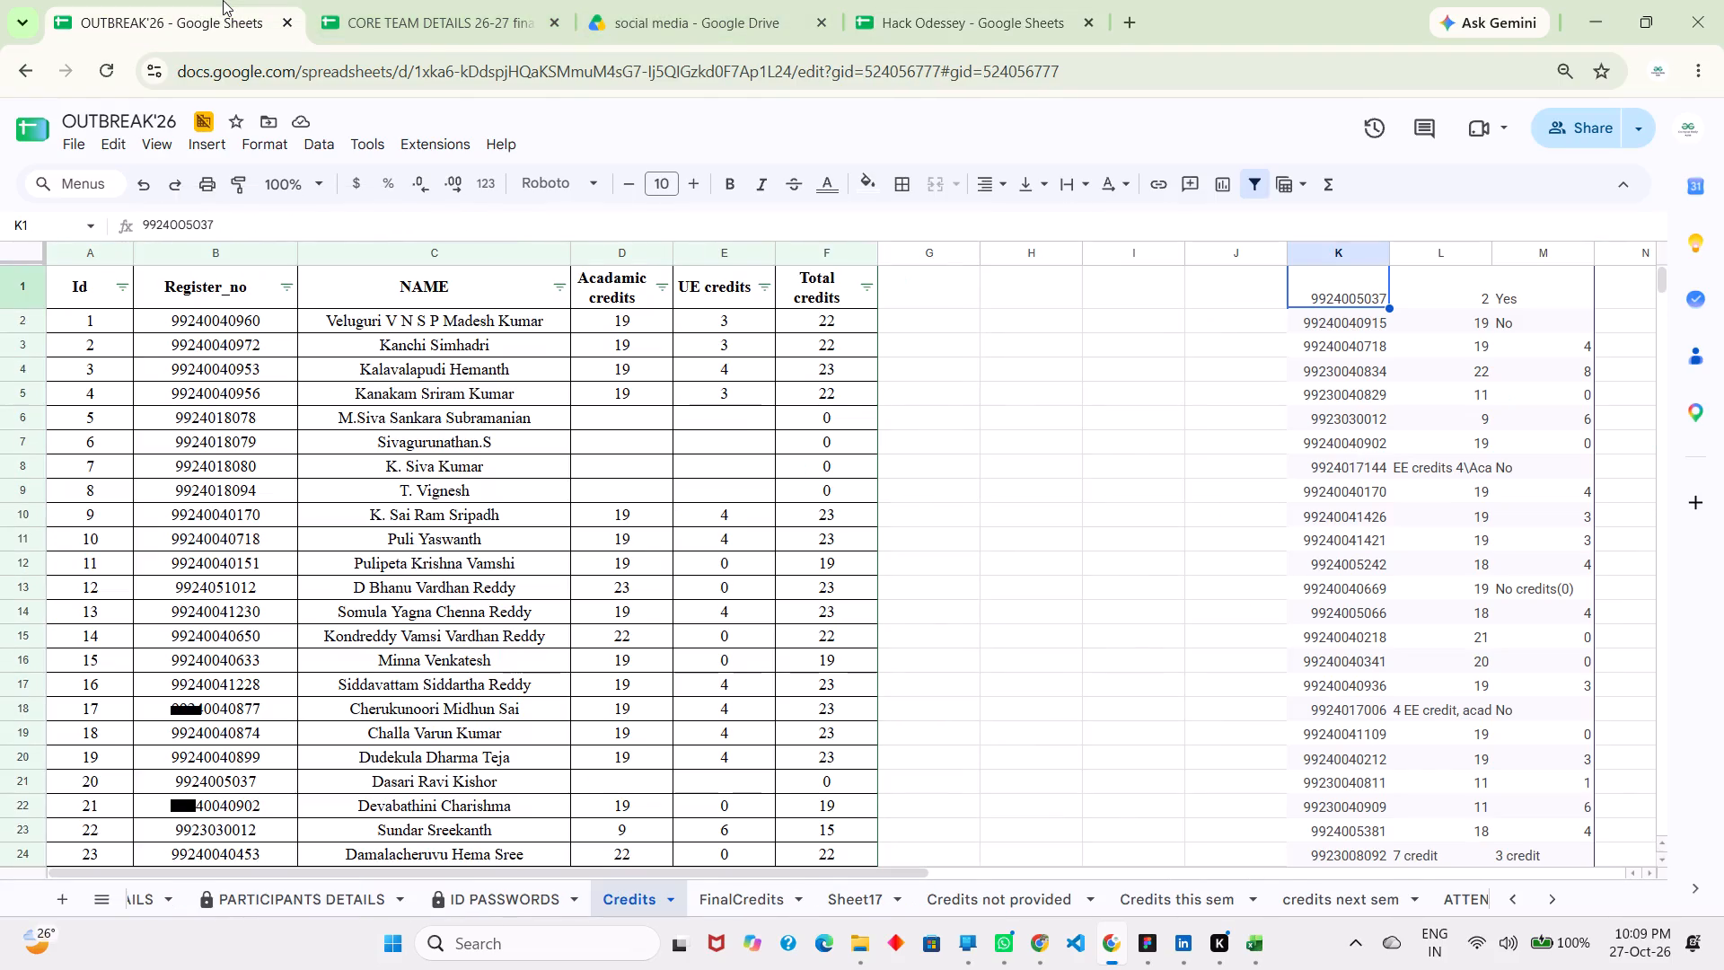
pyautogui.scroll(3, 745, 287)
pyautogui.click(1183, 481)
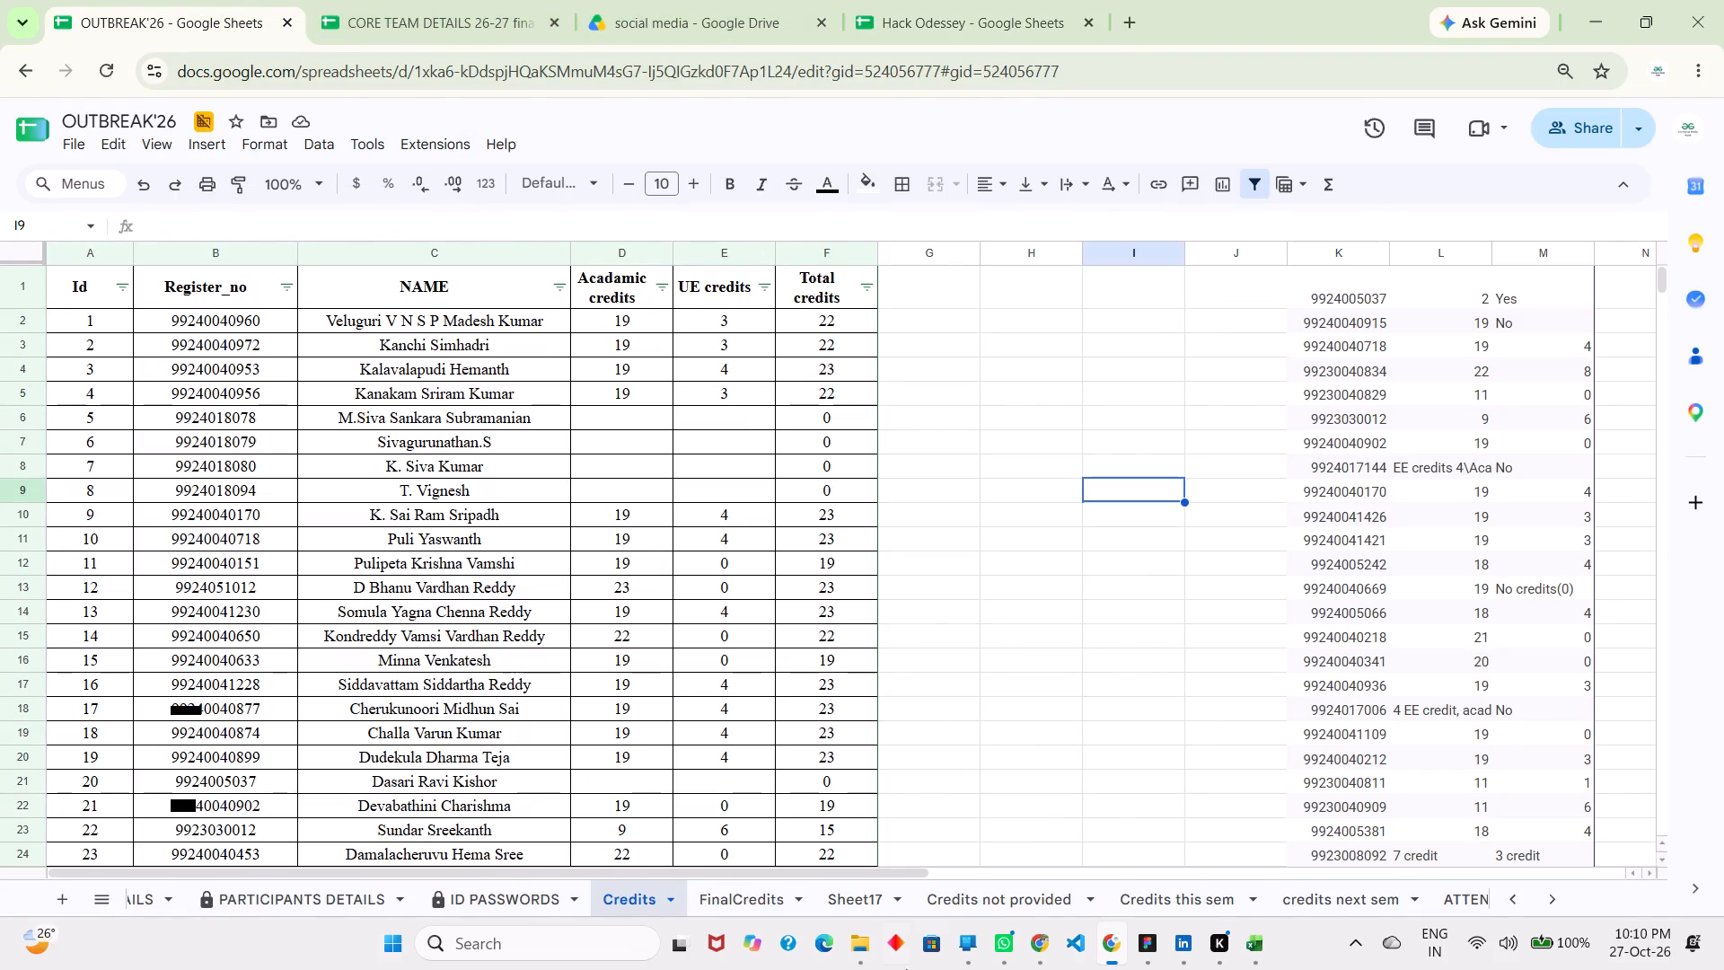
pyautogui.click(861, 883)
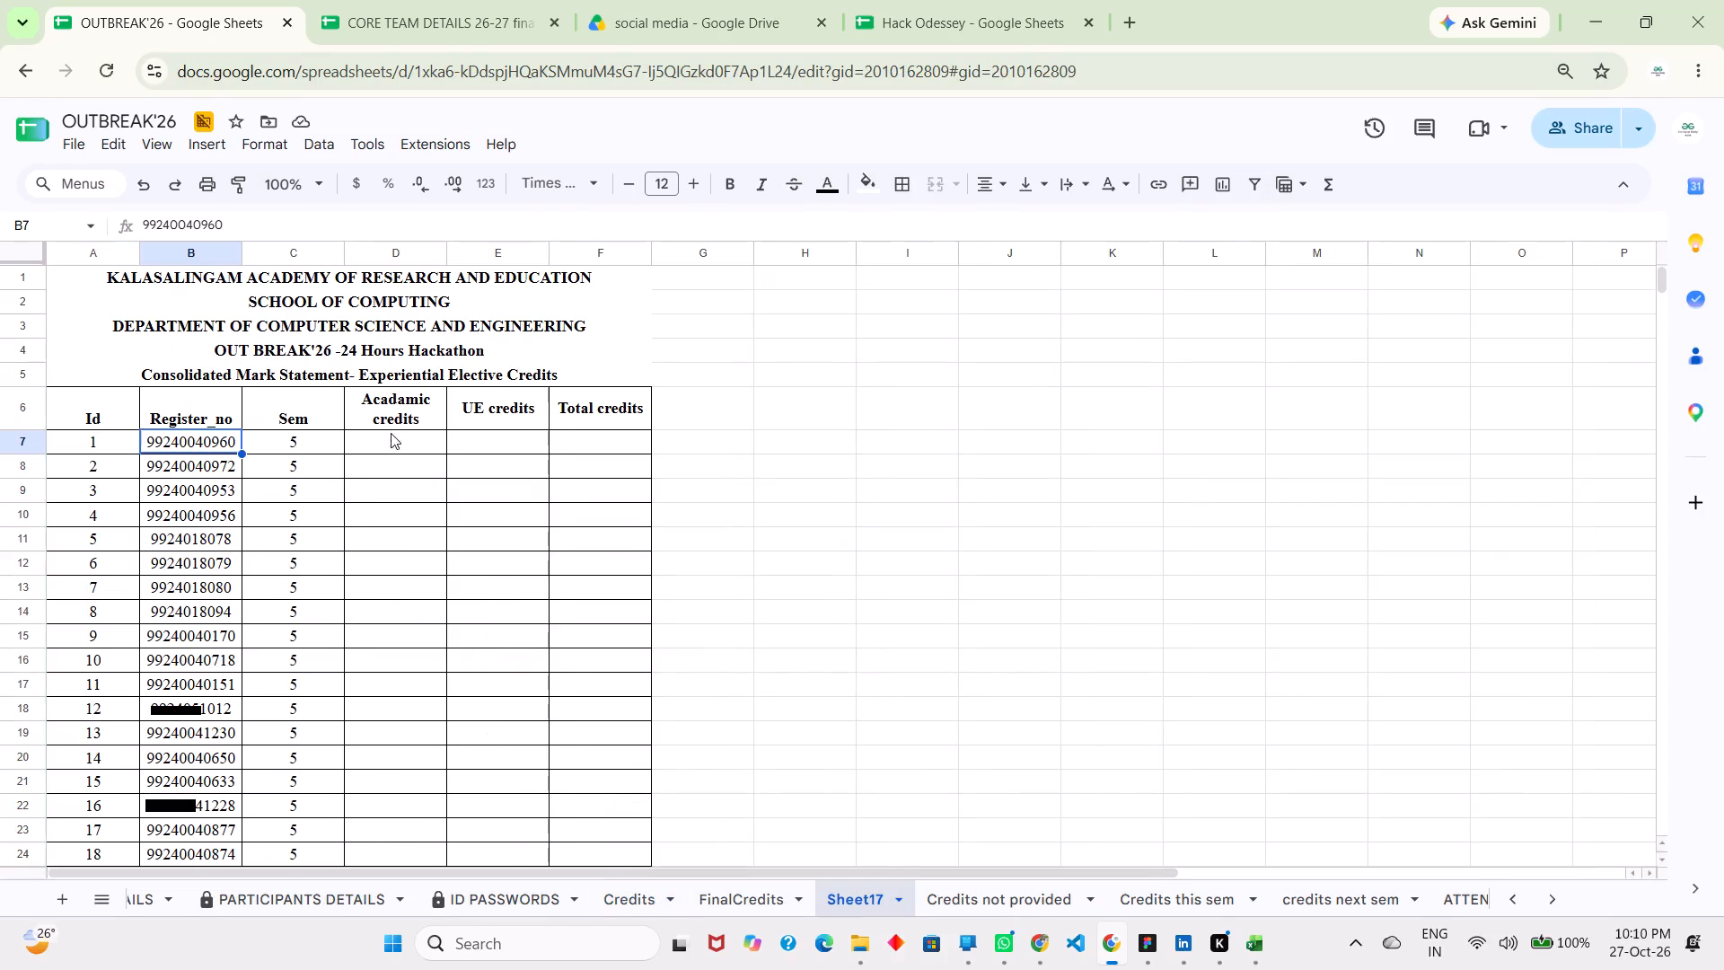
pyautogui.click(387, 436)
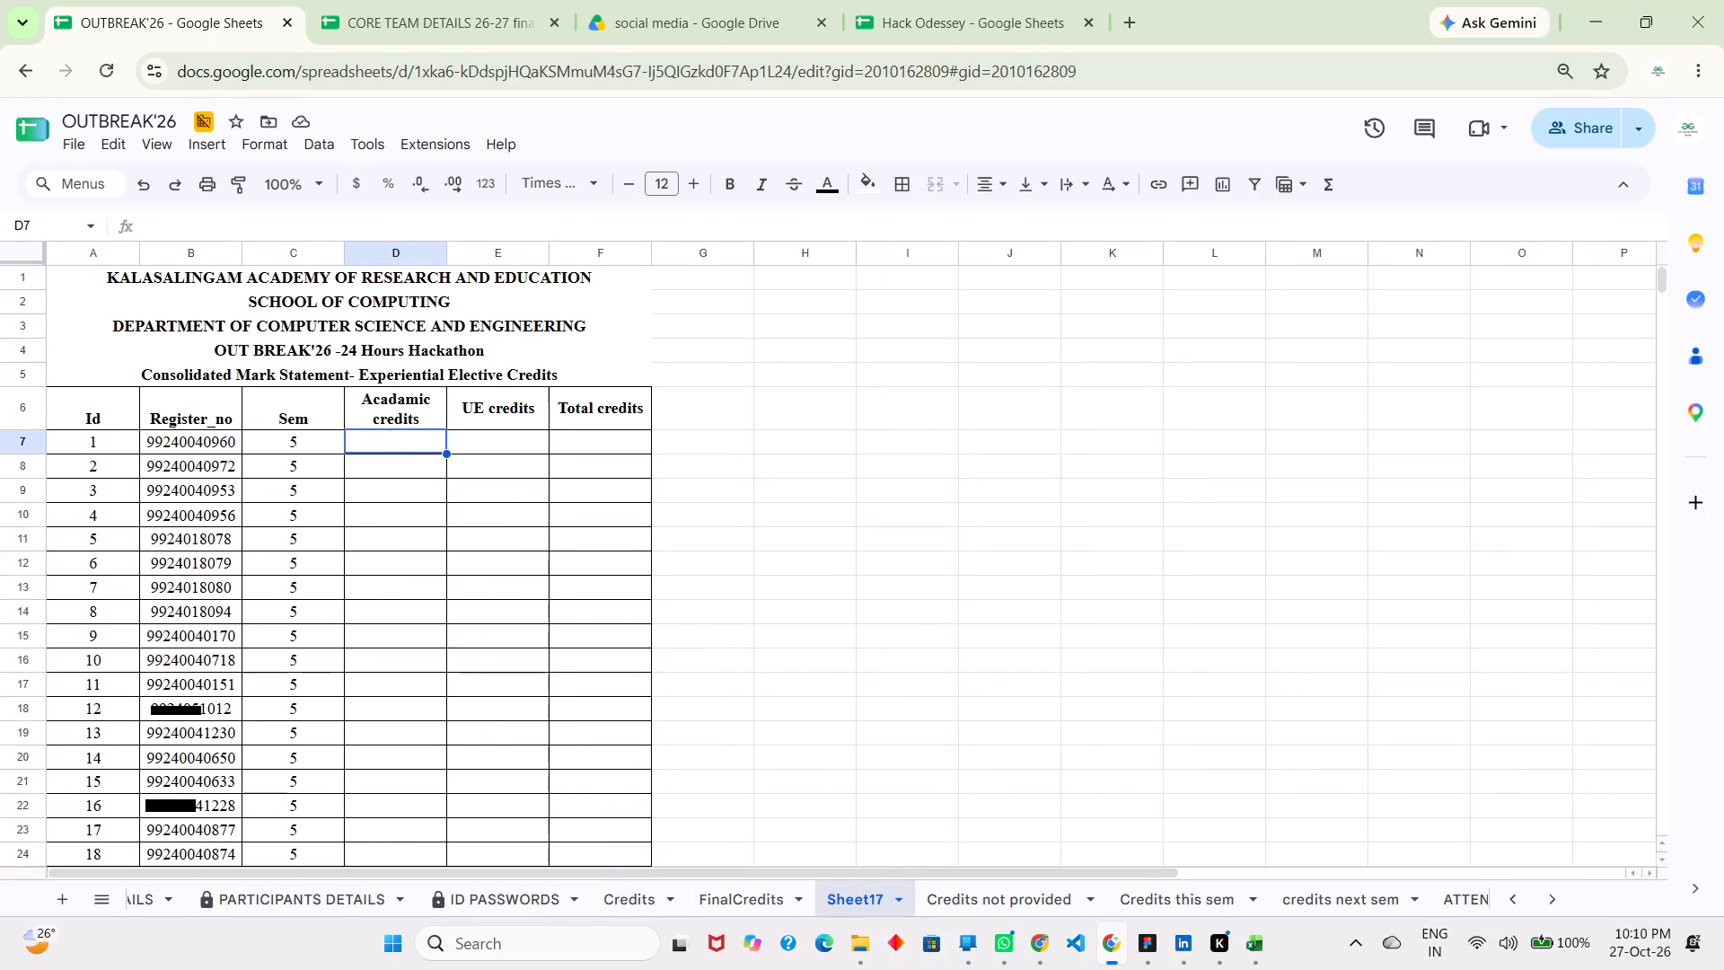
pyautogui.click(300, 215)
pyautogui.doubleClick(300, 215)
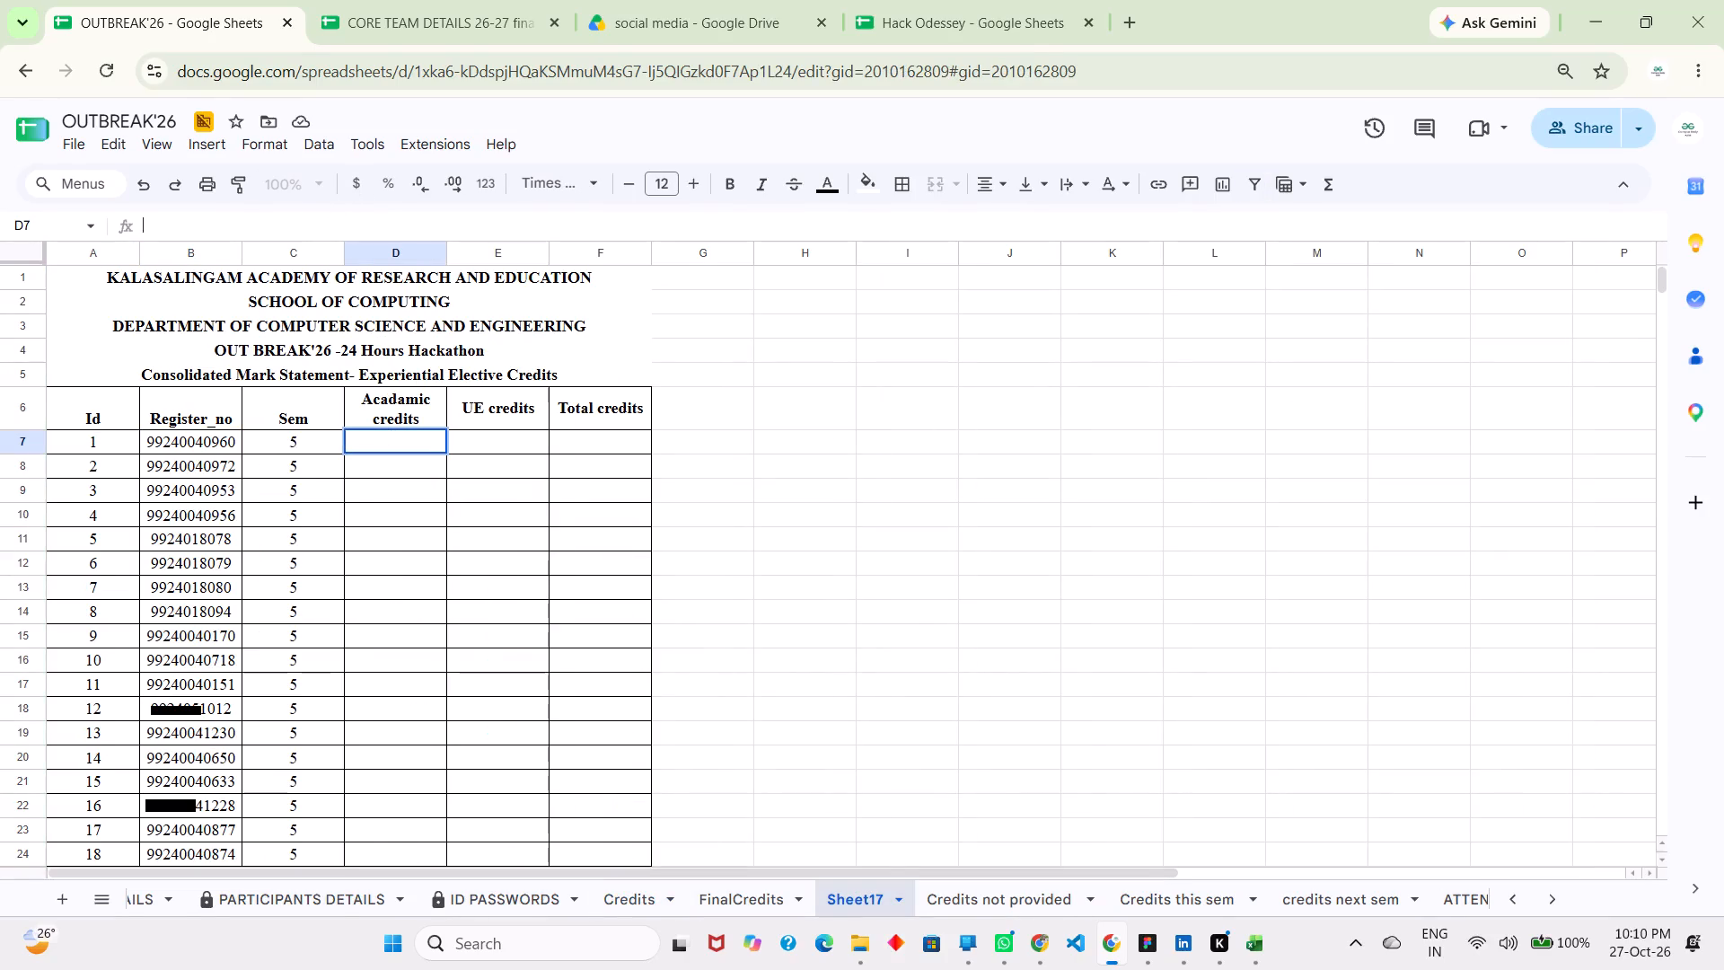
pyautogui.click(284, 218)
pyautogui.hotkey('ctrl', 'v')
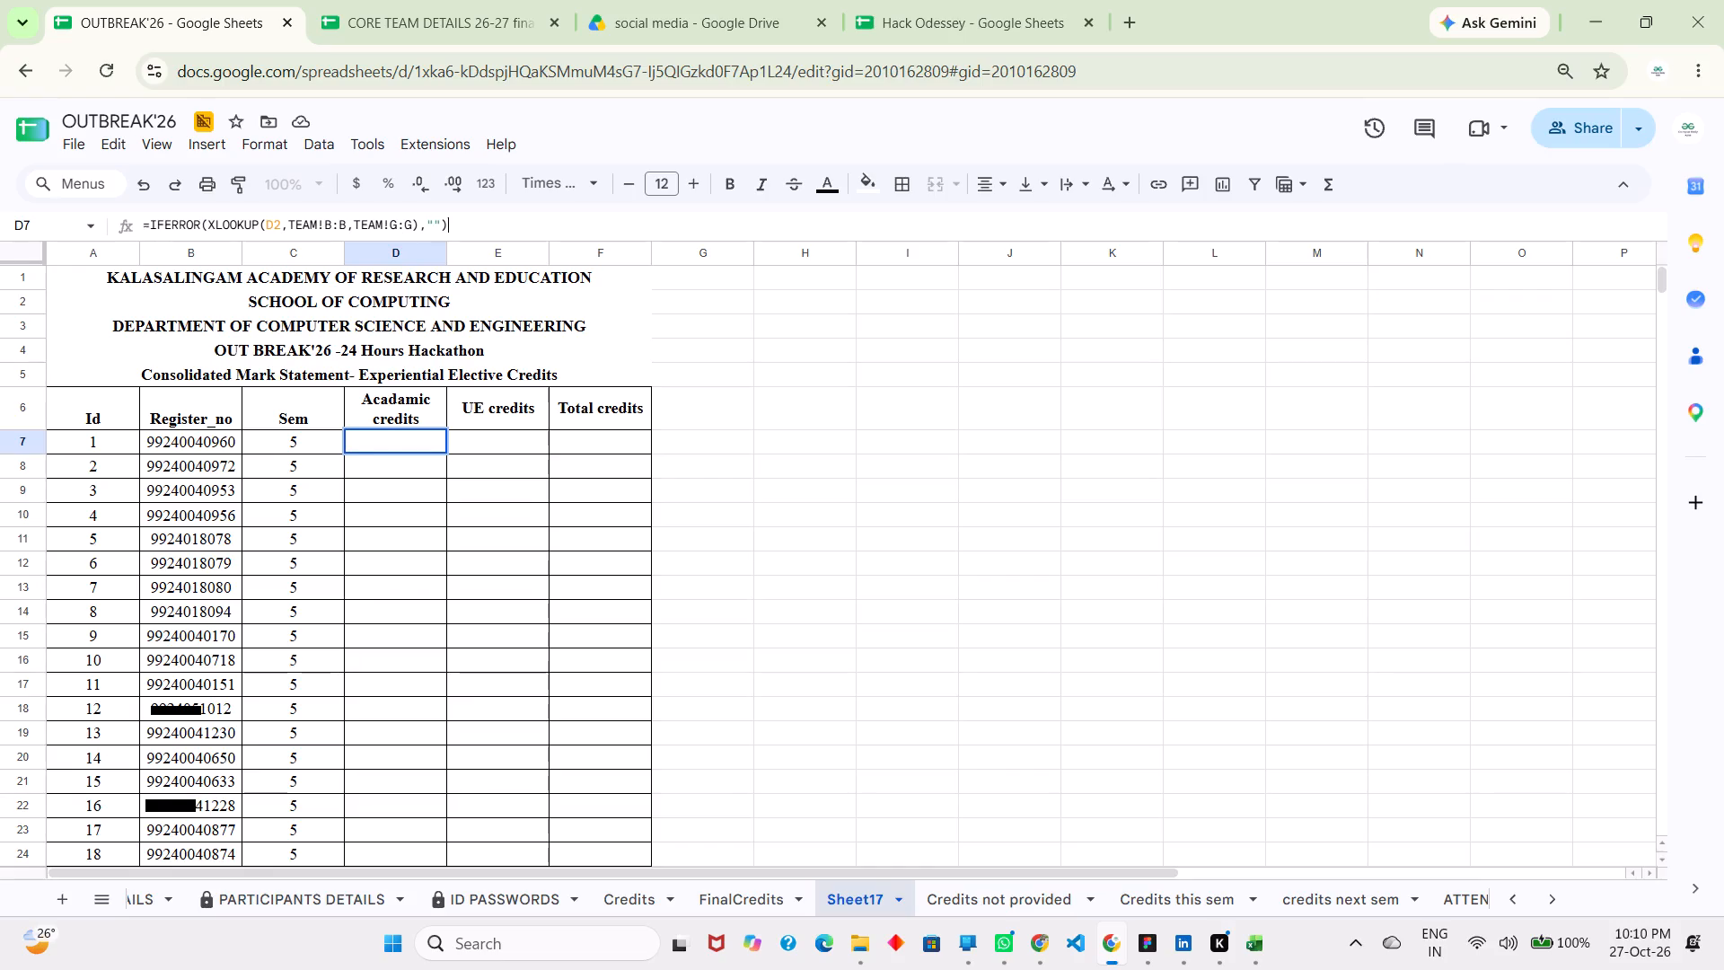
# Set the XLOOKUP search key in the D7 formula to the register number cell B7.
pyautogui.click(274, 219)
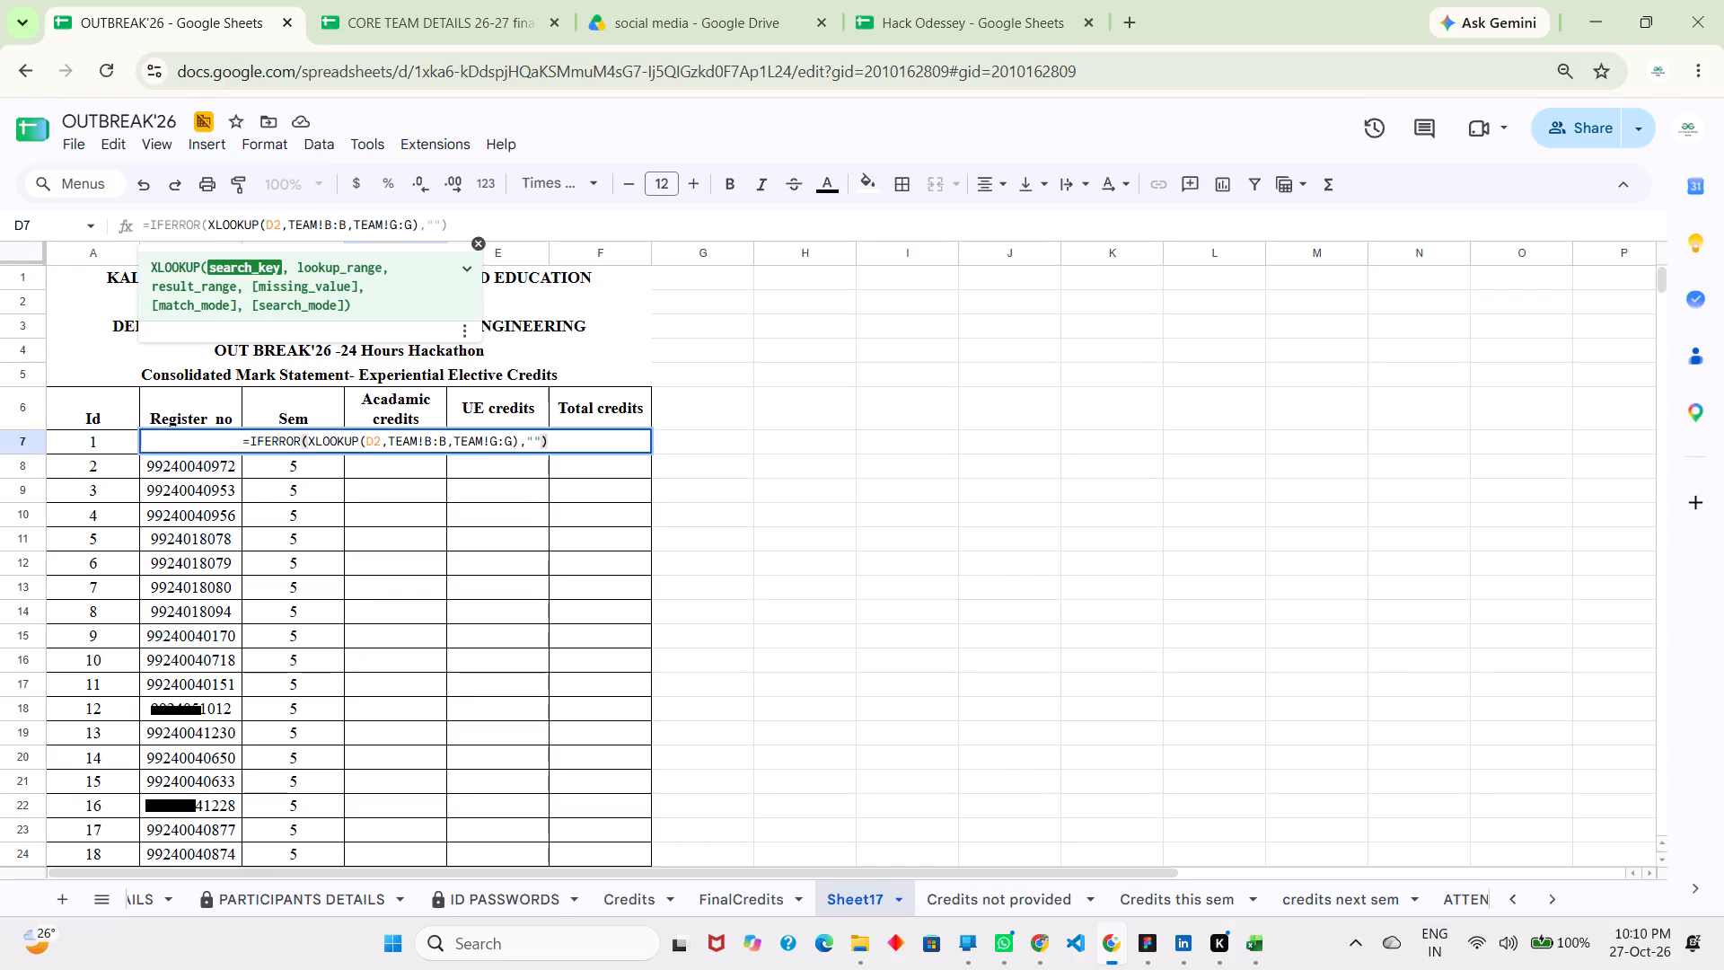
pyautogui.click(280, 224)
pyautogui.press('BackSpace')
pyautogui.press('BackSpace')
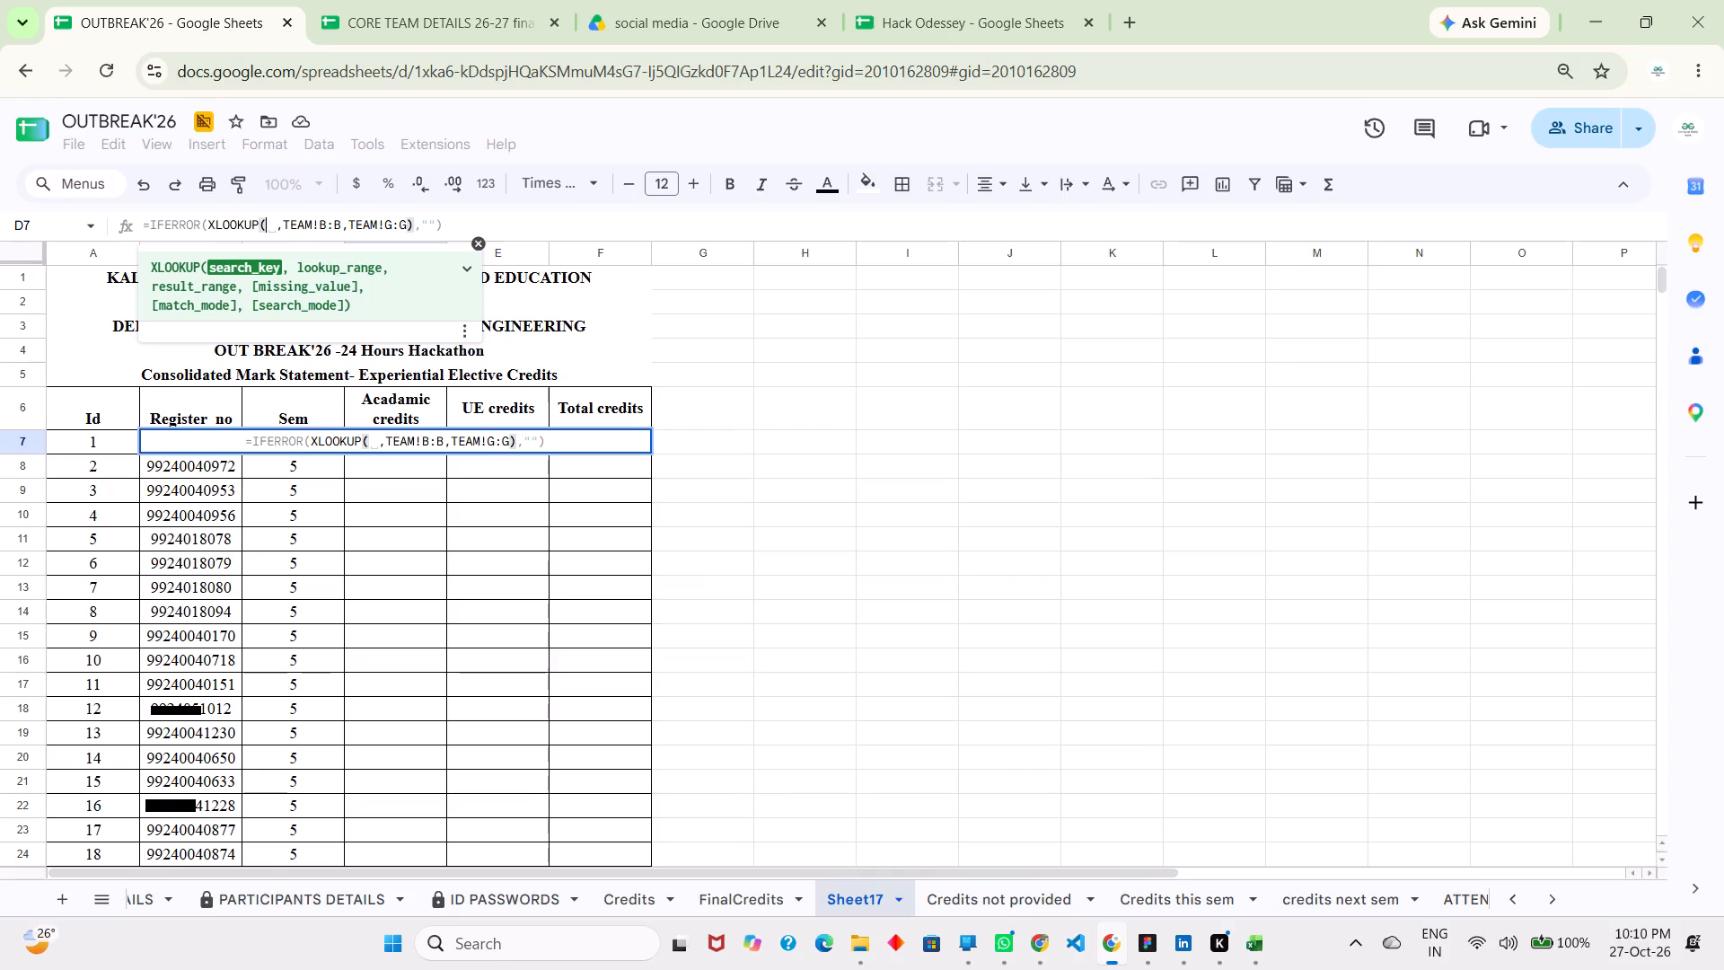
pyautogui.hotkey('shift', 'b')
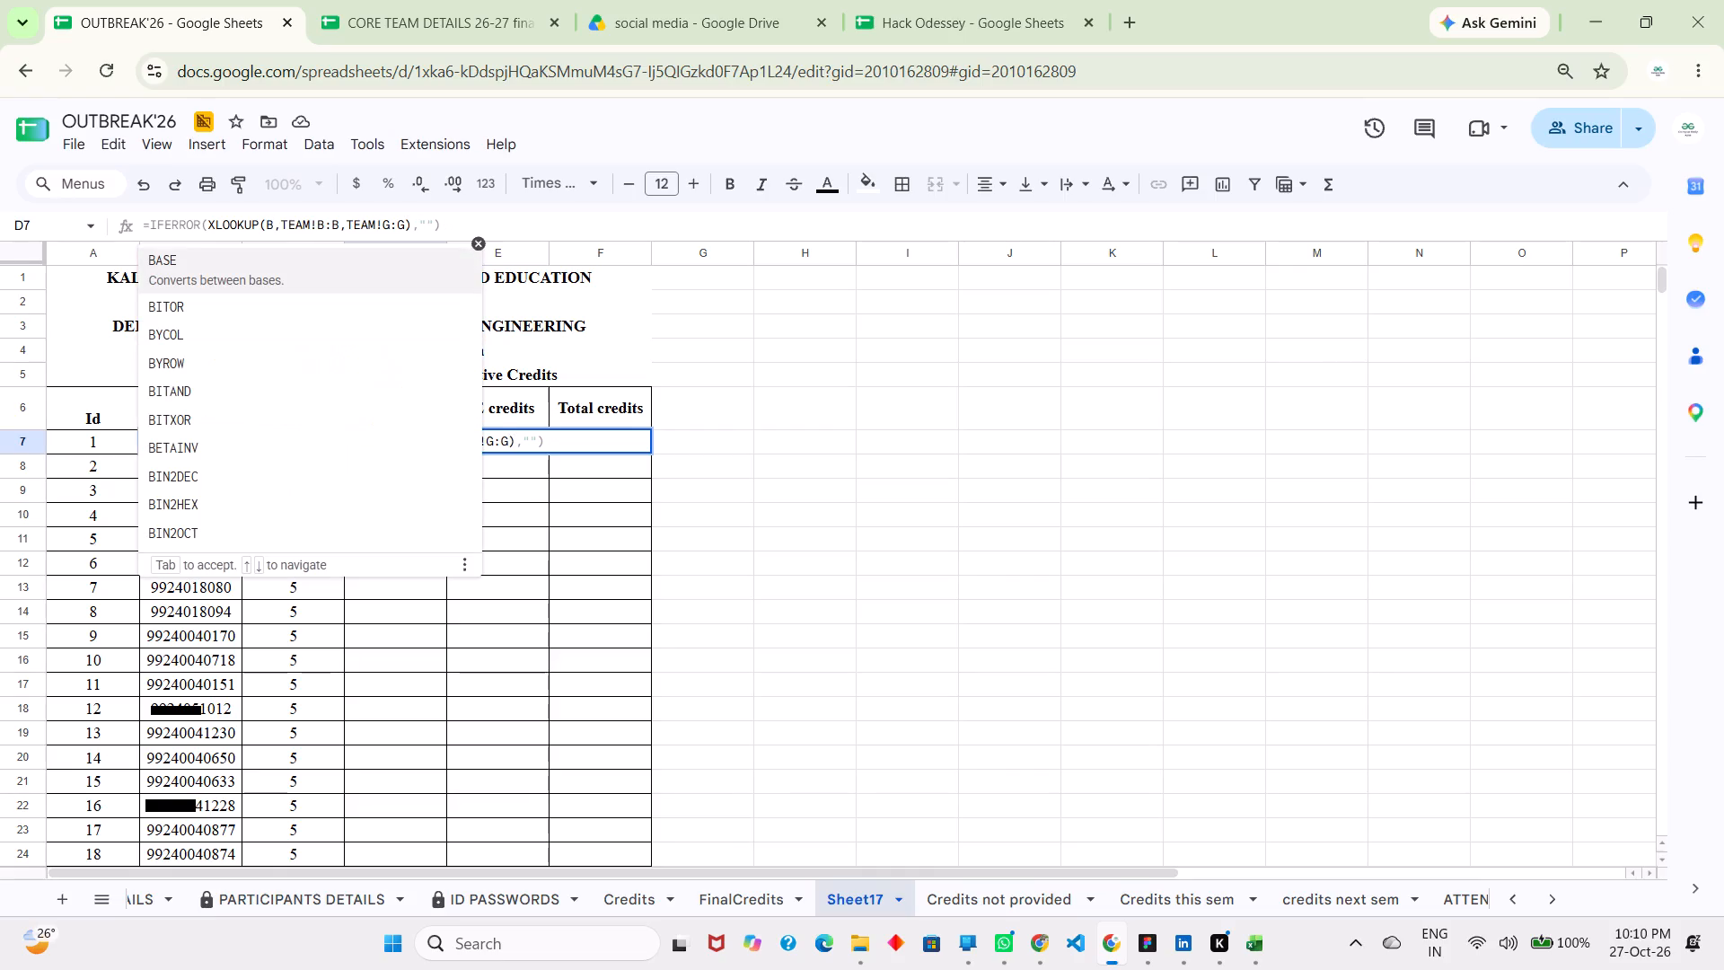
pyautogui.press('2')
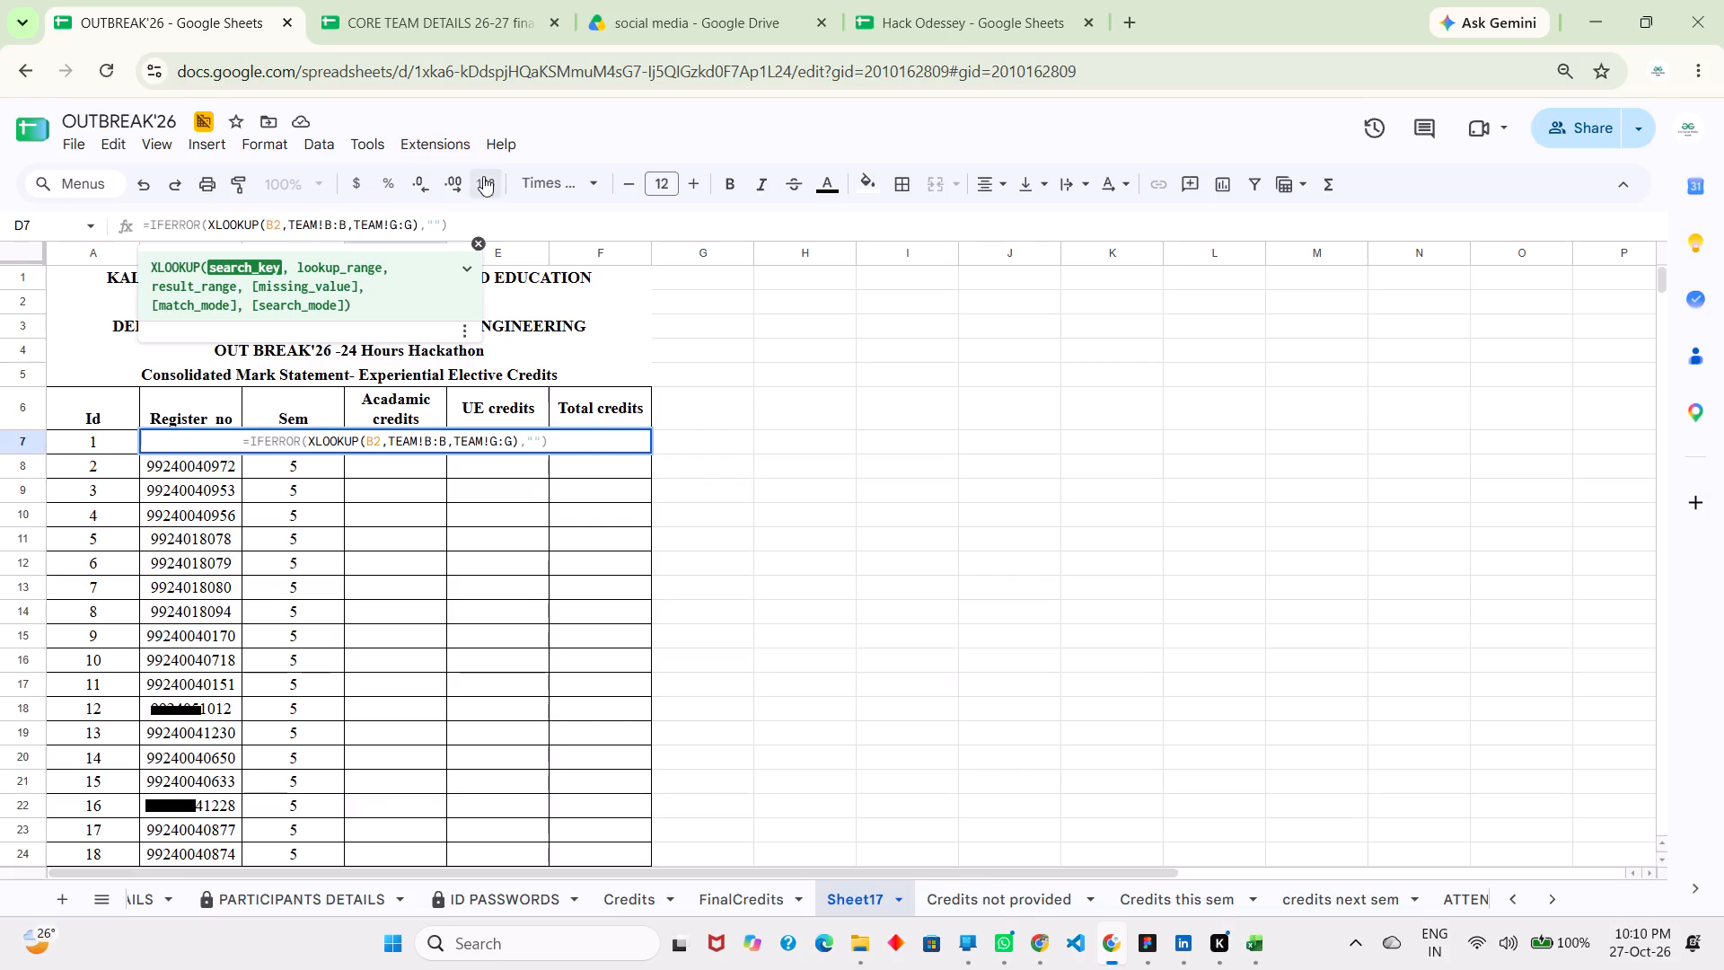
pyautogui.click(315, 225)
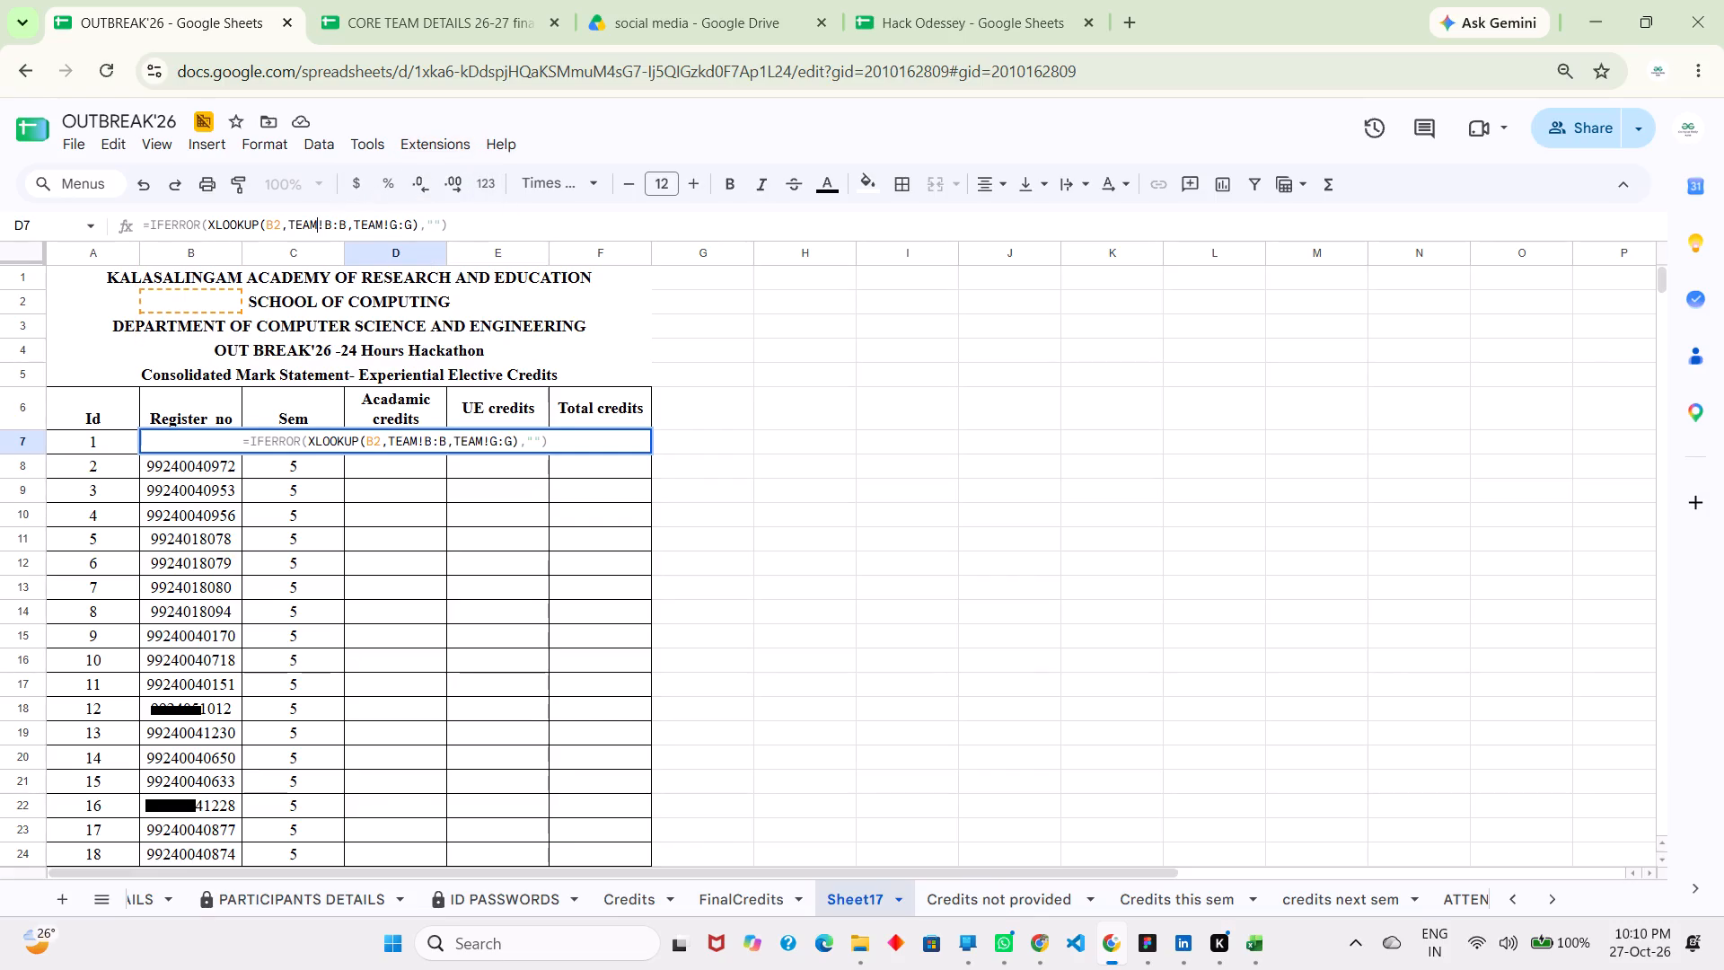
pyautogui.click(277, 224)
pyautogui.press('Right')
pyautogui.press('\\')
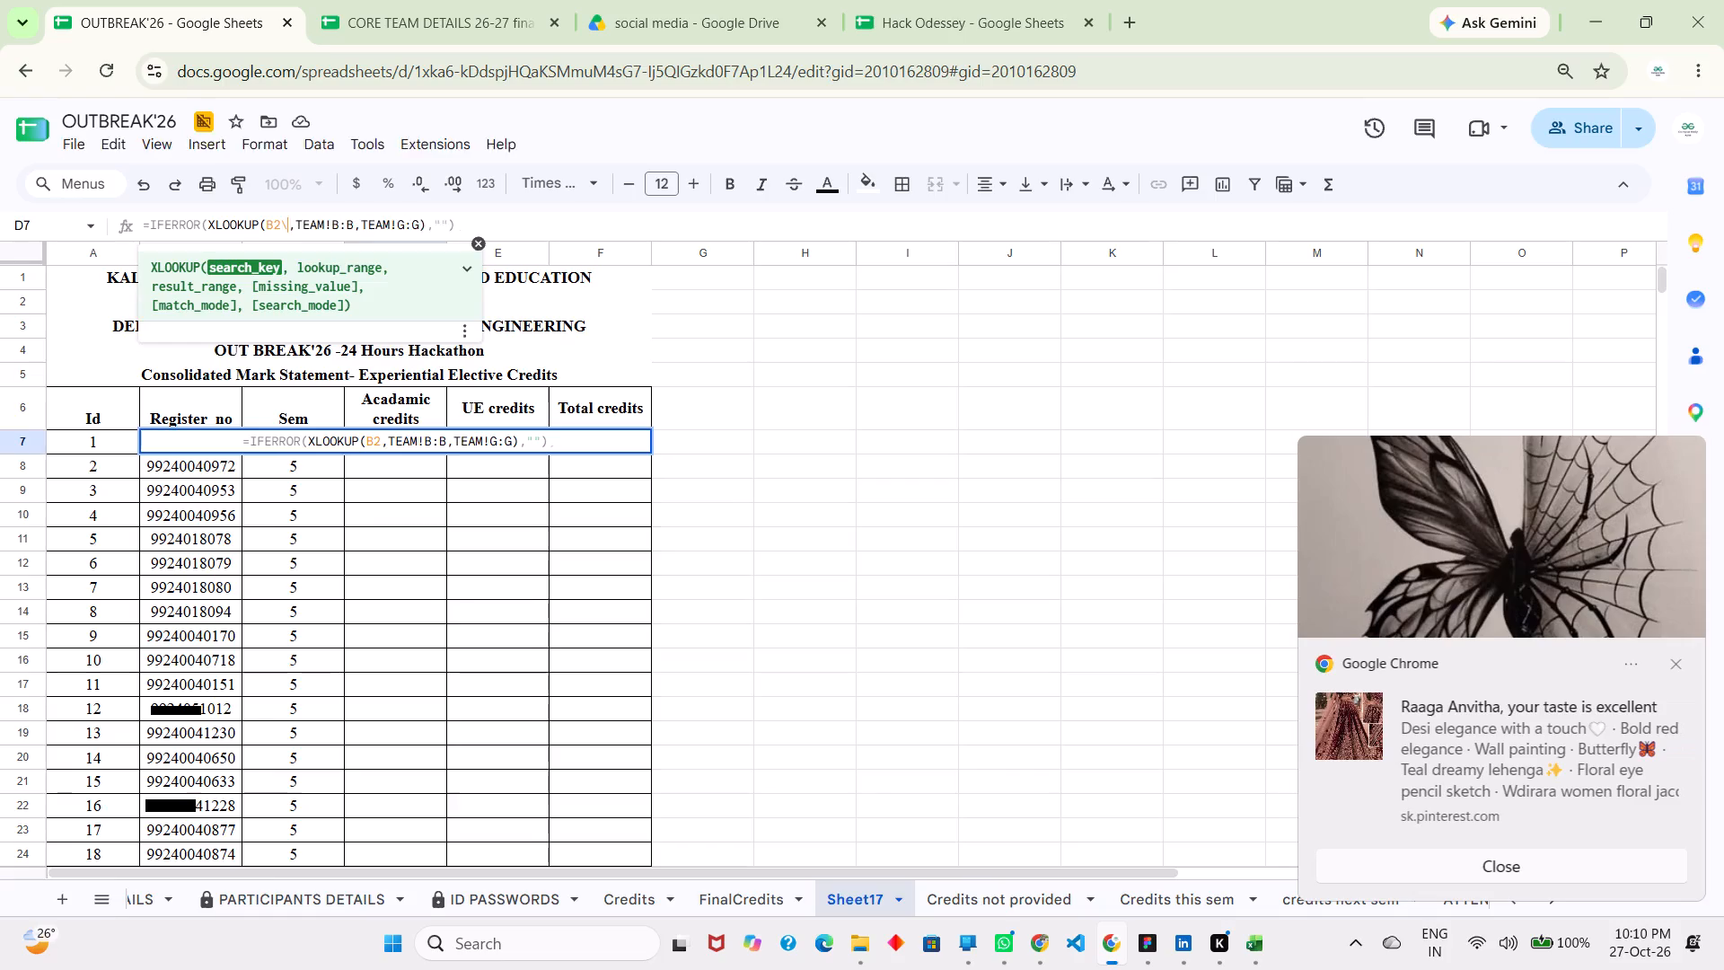
pyautogui.press('BackSpace')
pyautogui.press('BackSpace')
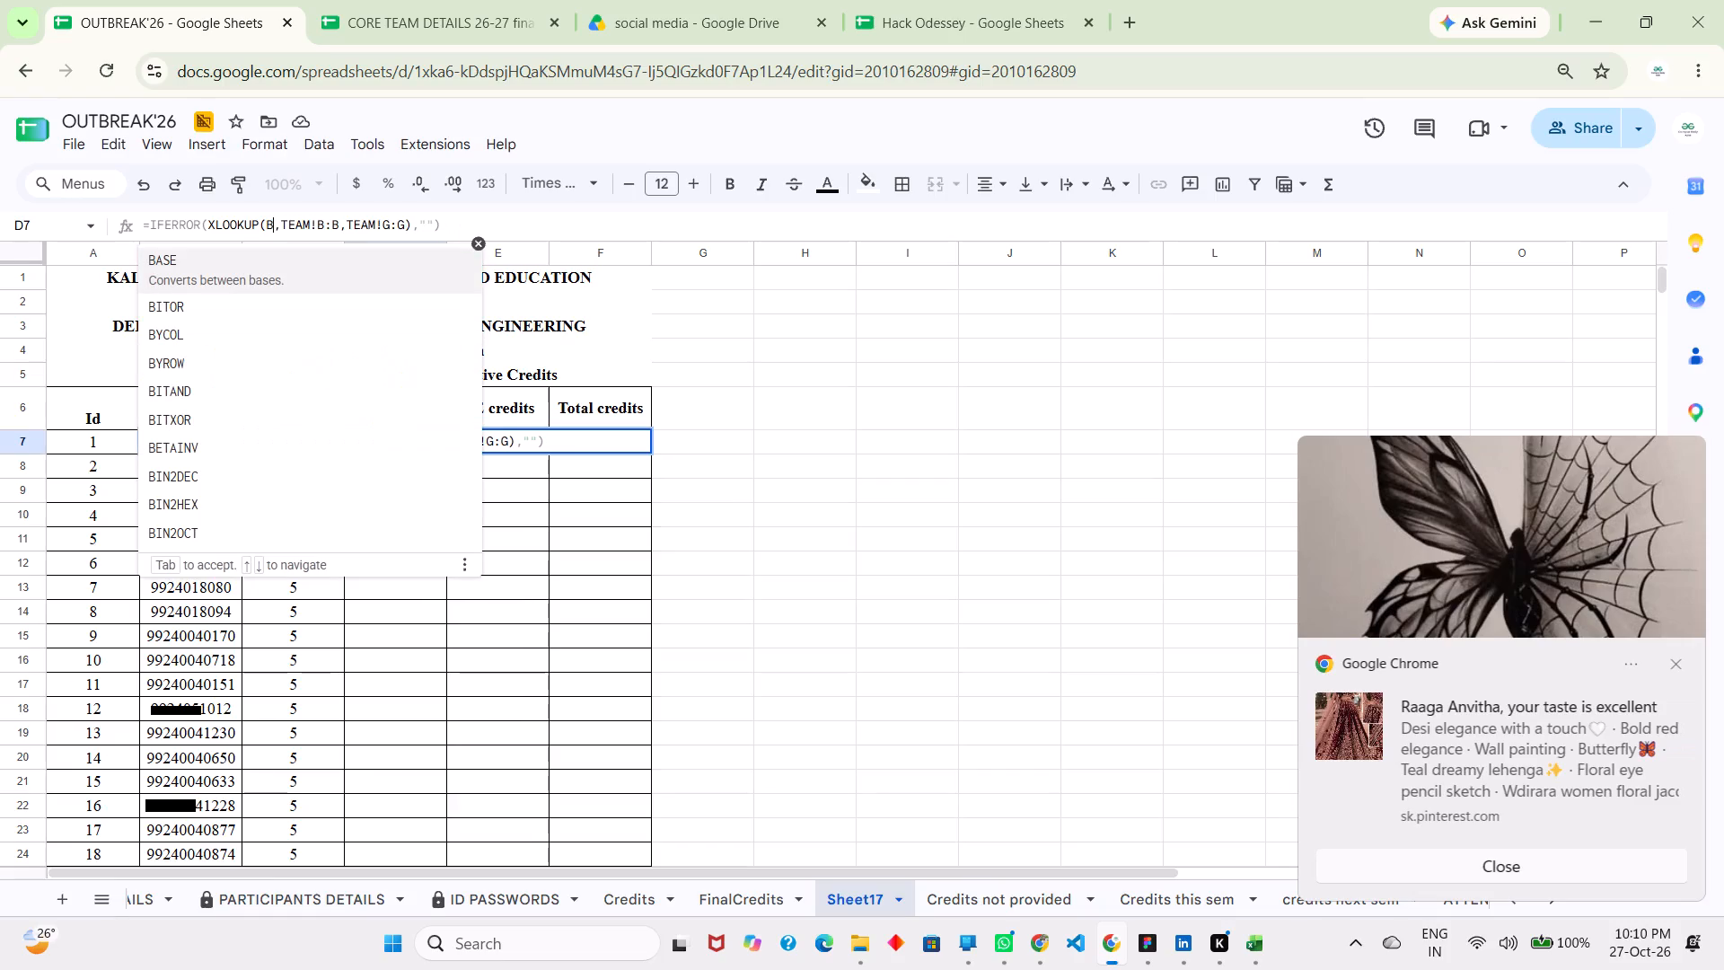
pyautogui.press('7')
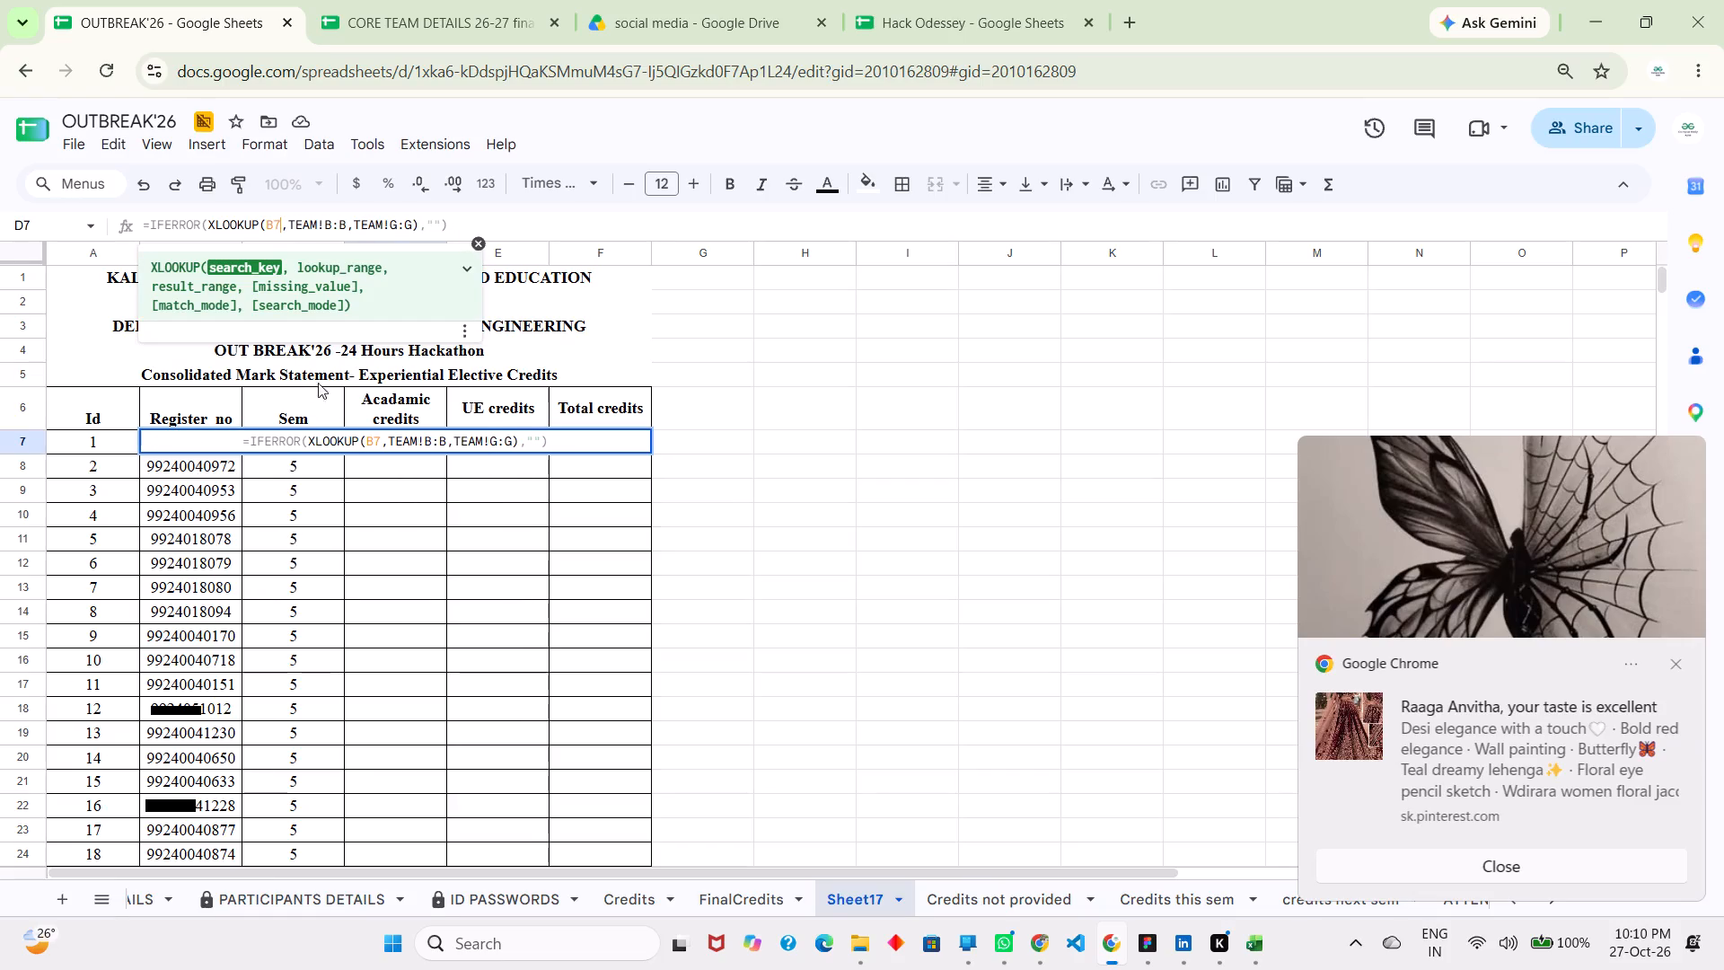
# Replace the sheet name in the D7 formula's lookup range with FinalCredits, making the range FinalCredits!B:B.
pyautogui.click(307, 229)
pyautogui.click(346, 223)
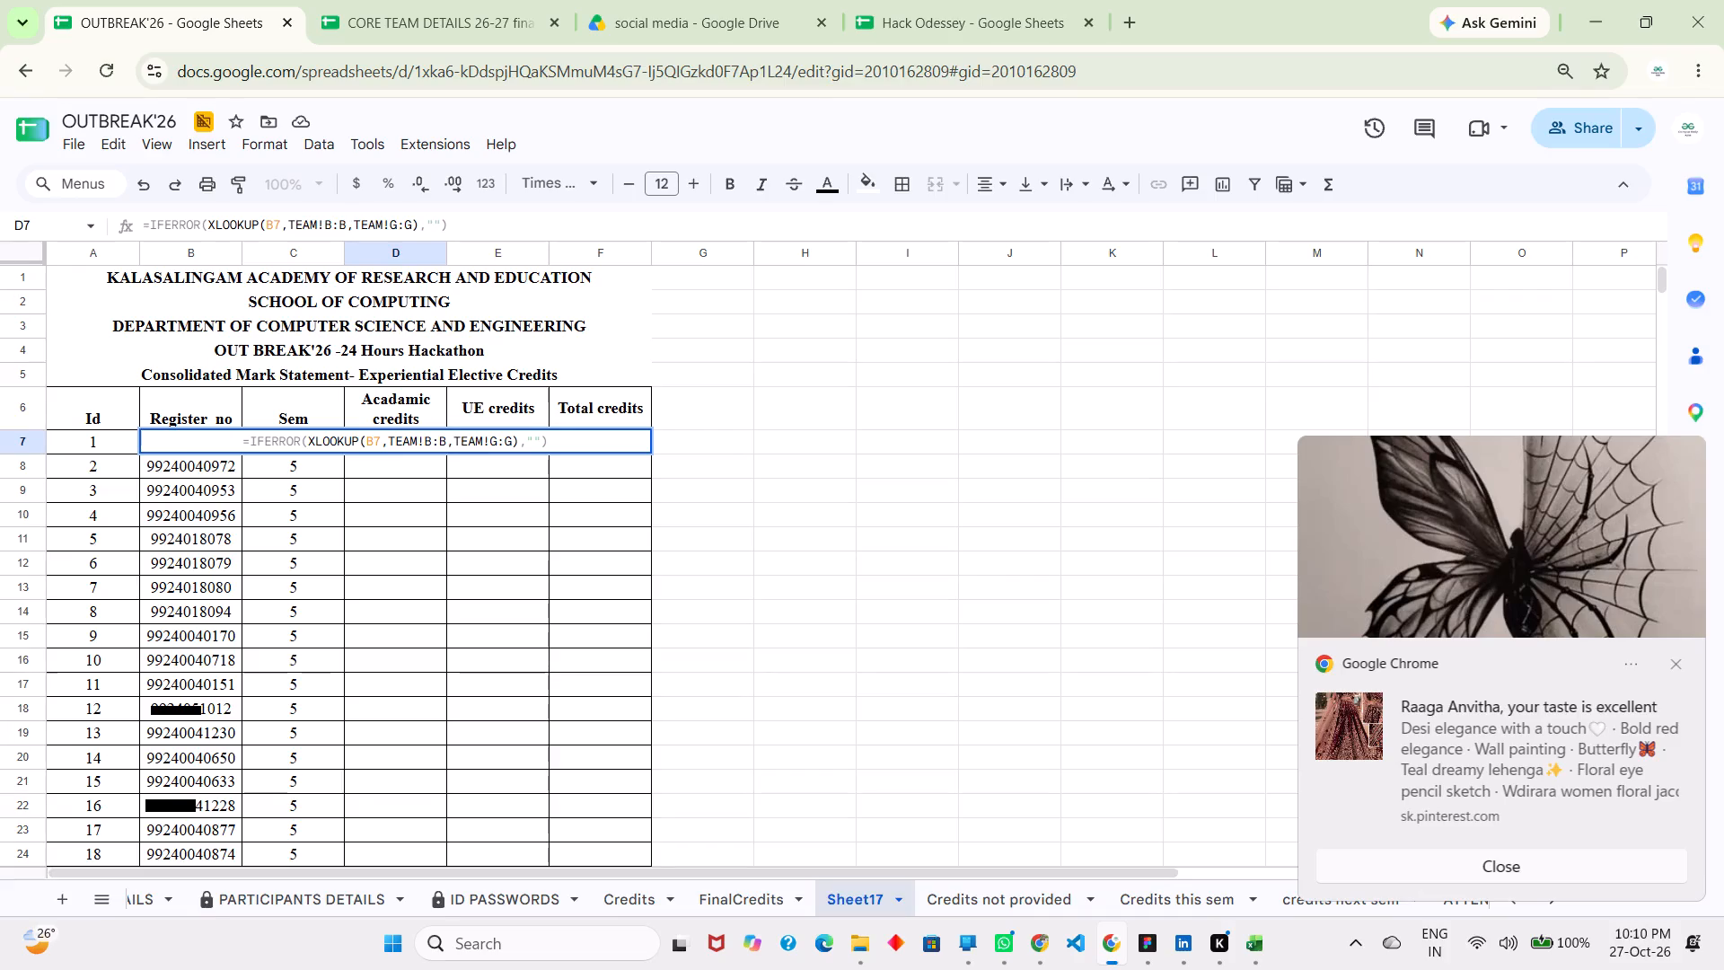
pyautogui.click(317, 223)
pyautogui.press('BackSpace')
pyautogui.press('BackSpace')
pyautogui.press('BackSpace')
pyautogui.press('BackSpace')
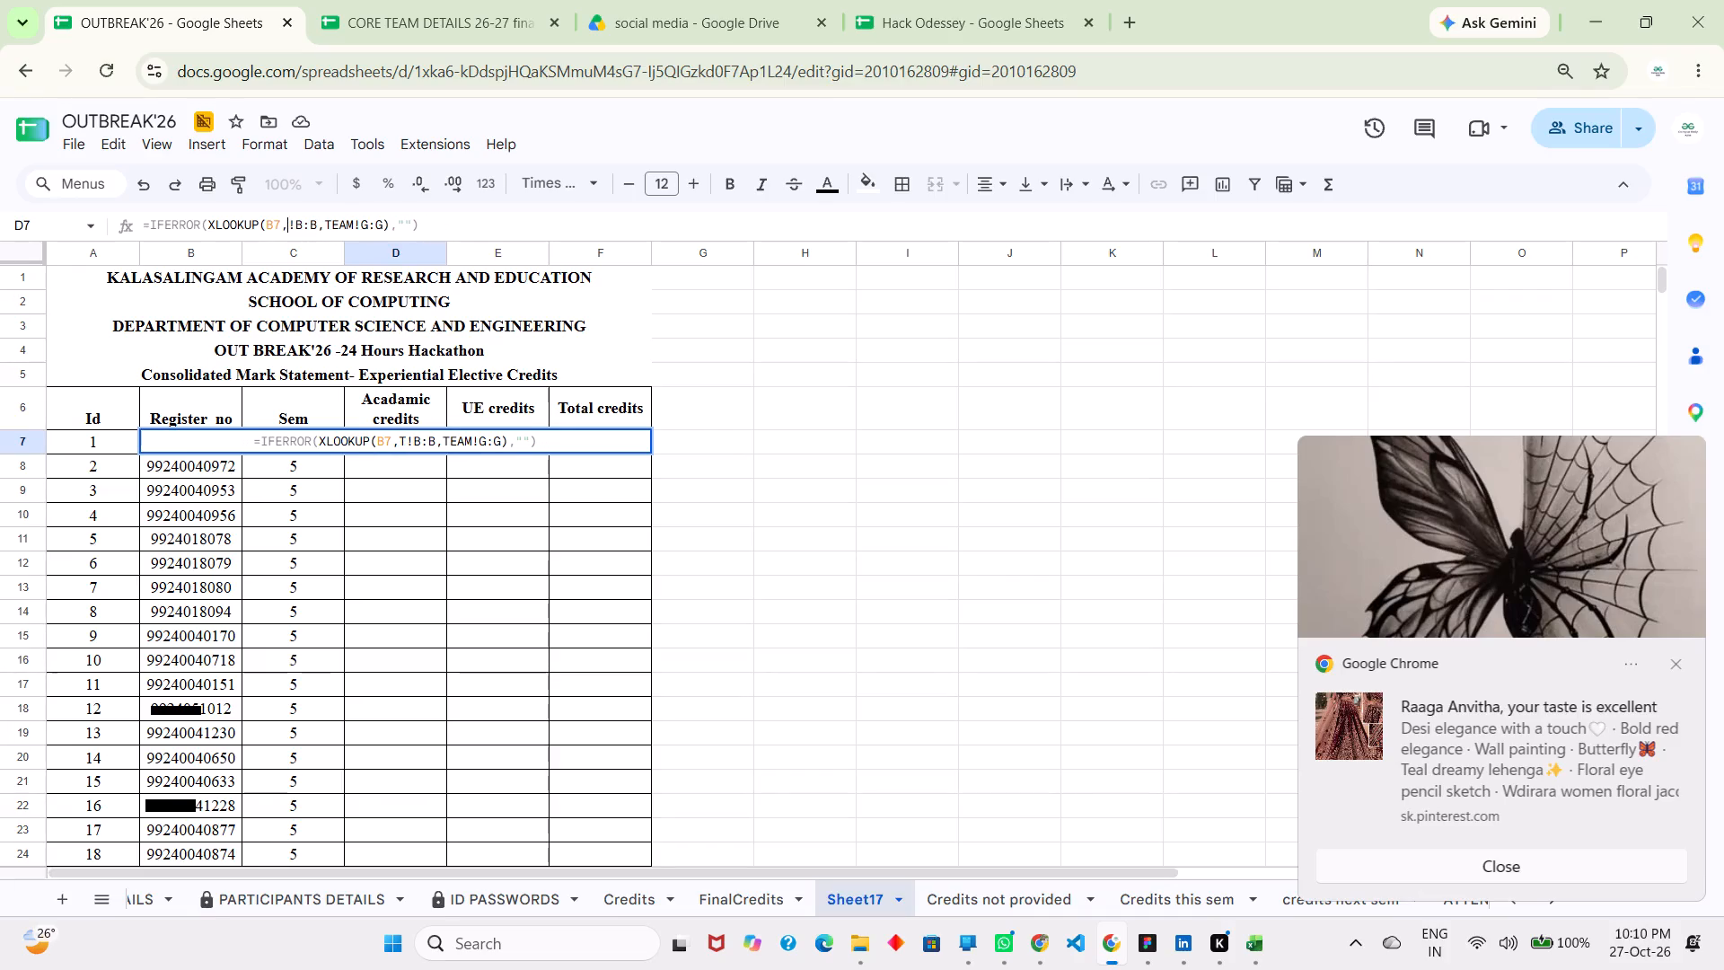
pyautogui.hotkey('shift', 'f')
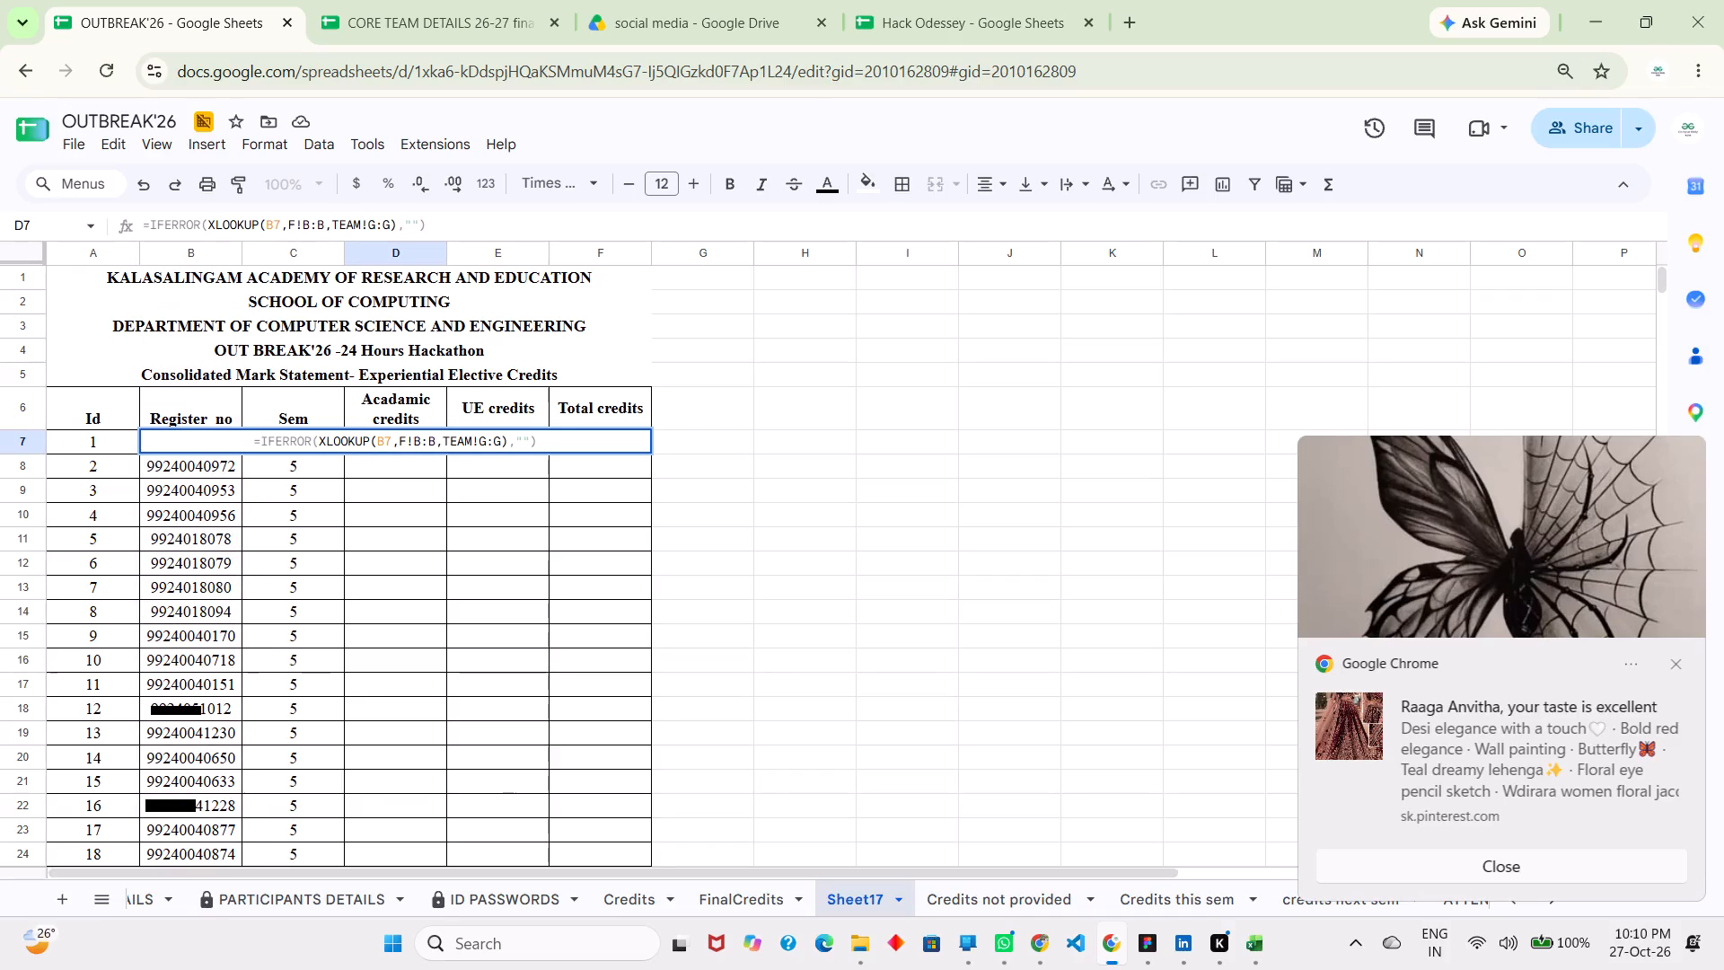
pyautogui.press('i')
pyautogui.write('nak')
pyautogui.press('BackSpace')
pyautogui.press('BackSpace')
pyautogui.press('a')
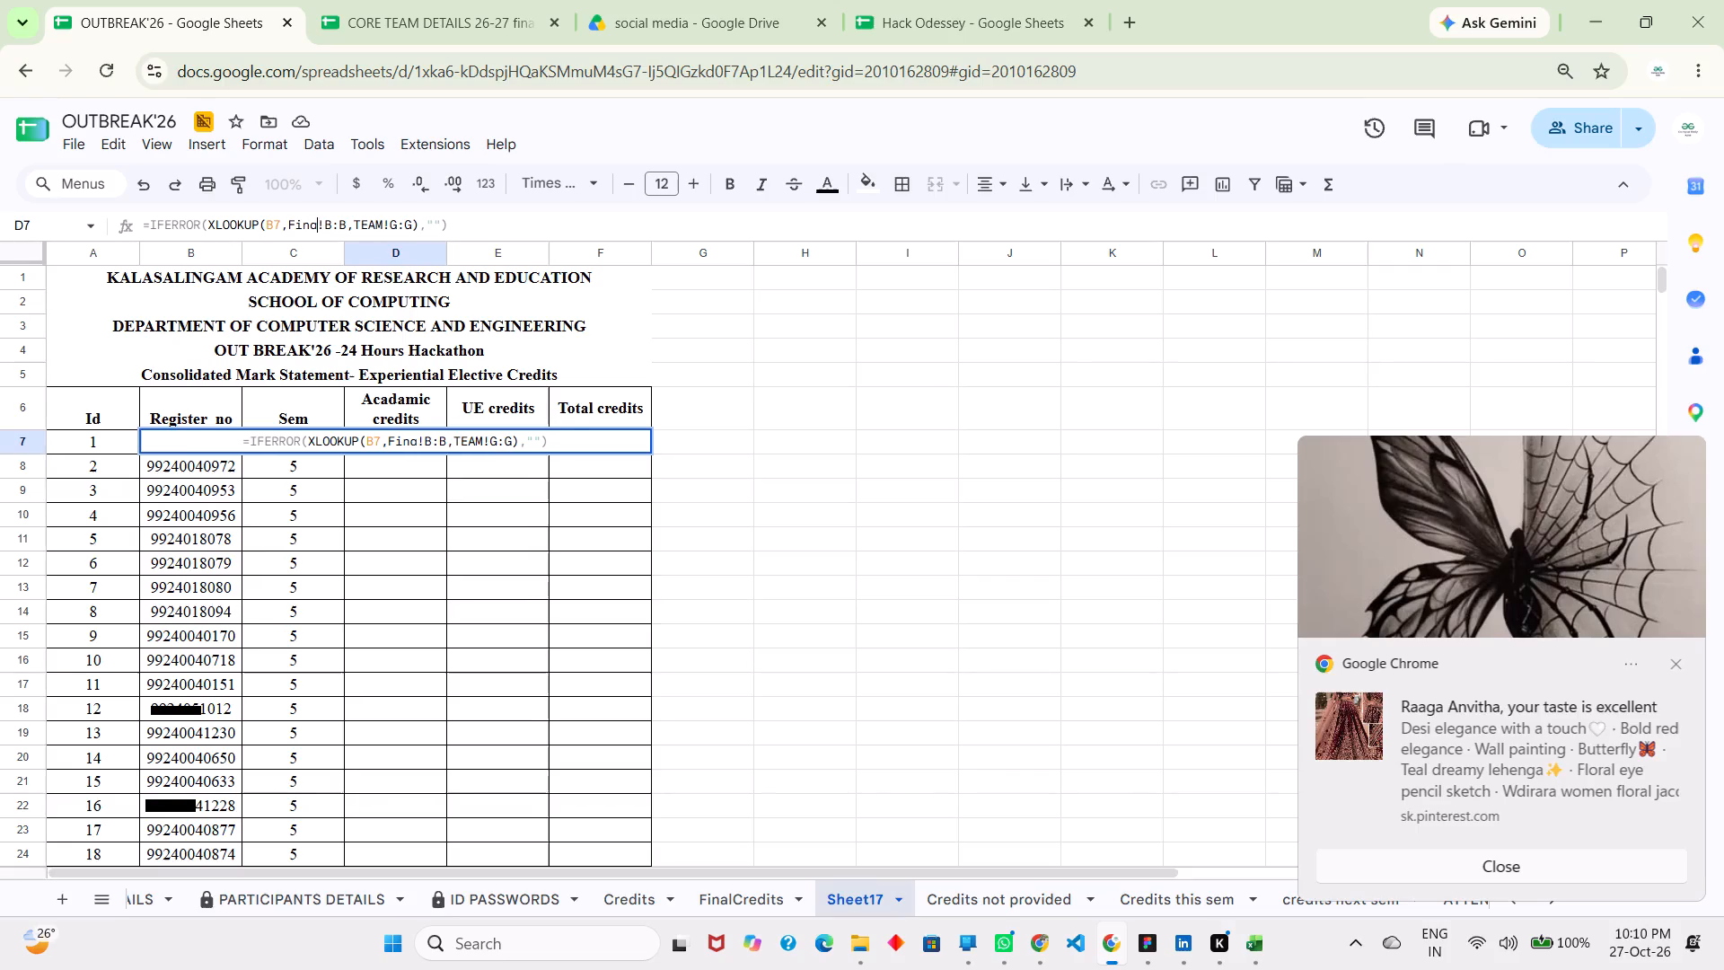
pyautogui.press('BackSpace')
pyautogui.write('al')
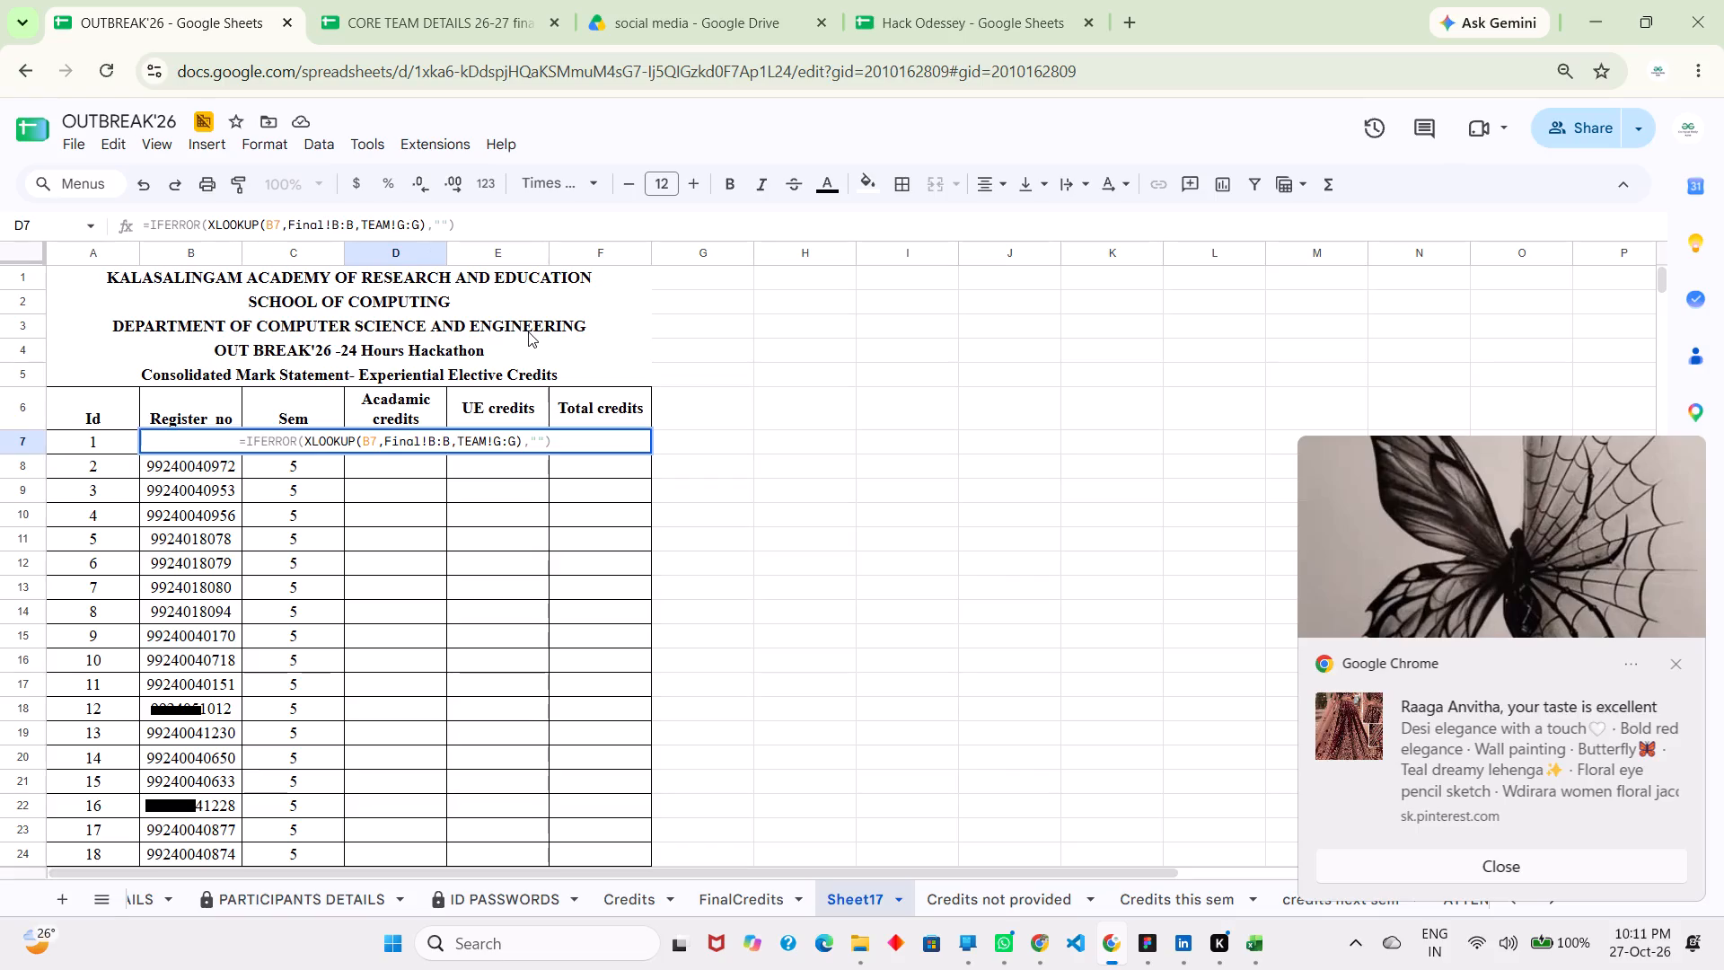
pyautogui.write('cre')
pyautogui.write('dita')
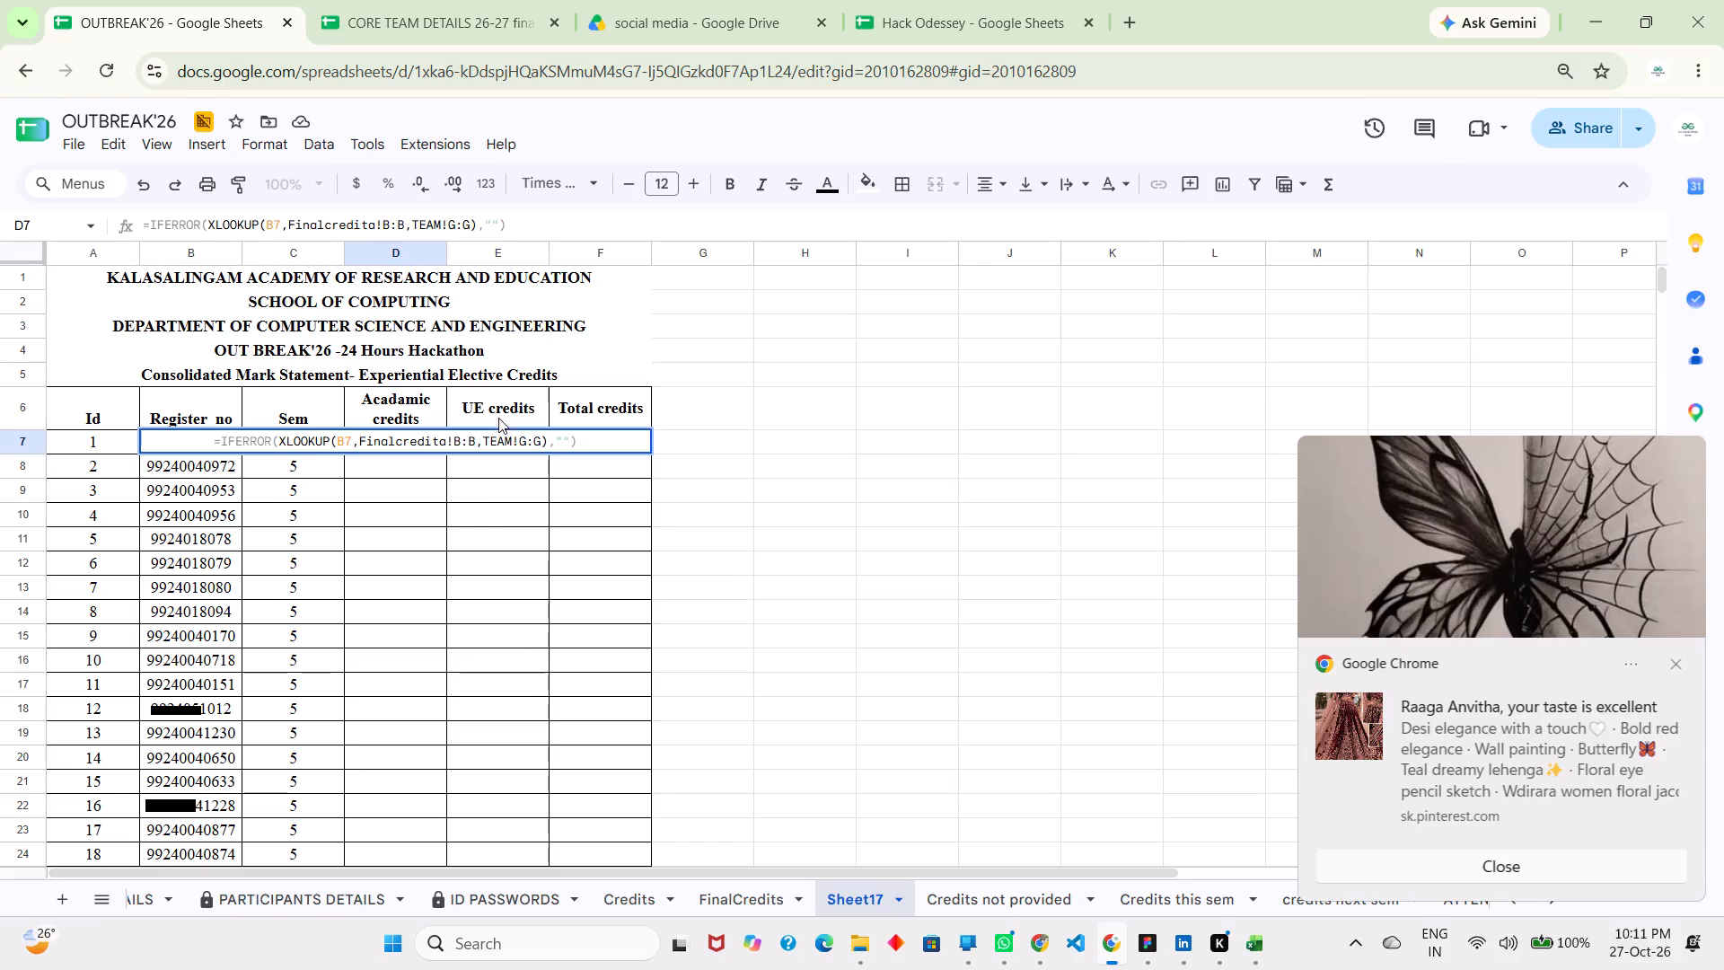
pyautogui.press('BackSpace')
pyautogui.press('s')
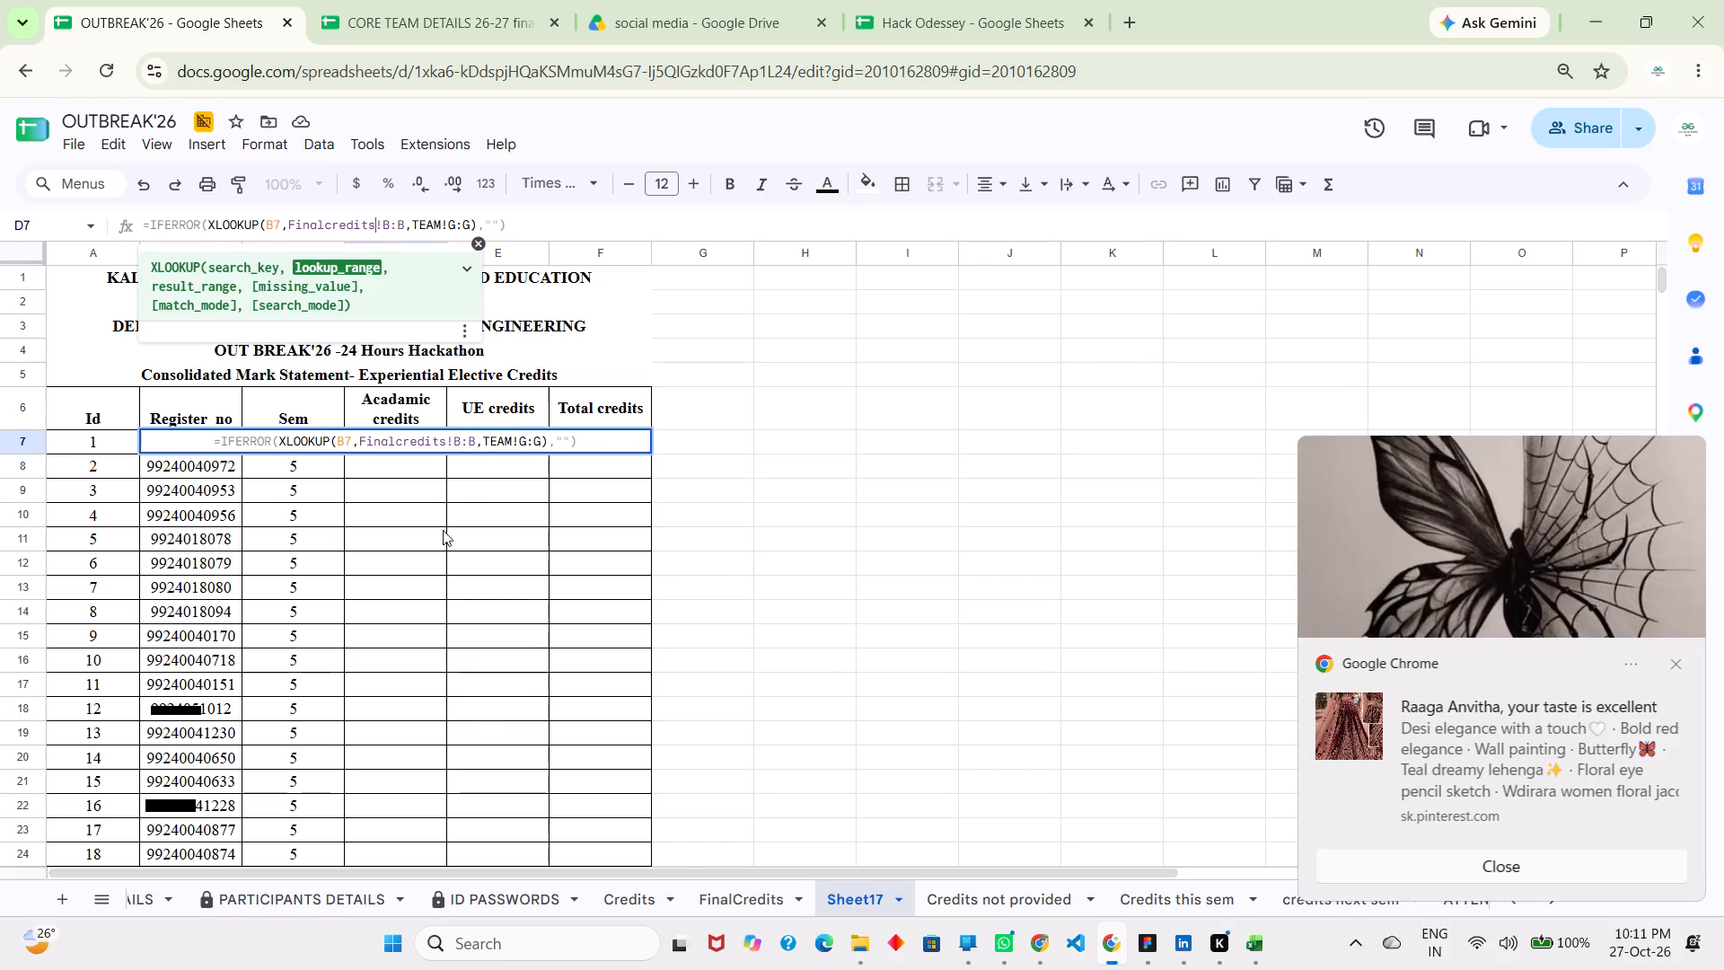
pyautogui.click(713, 893)
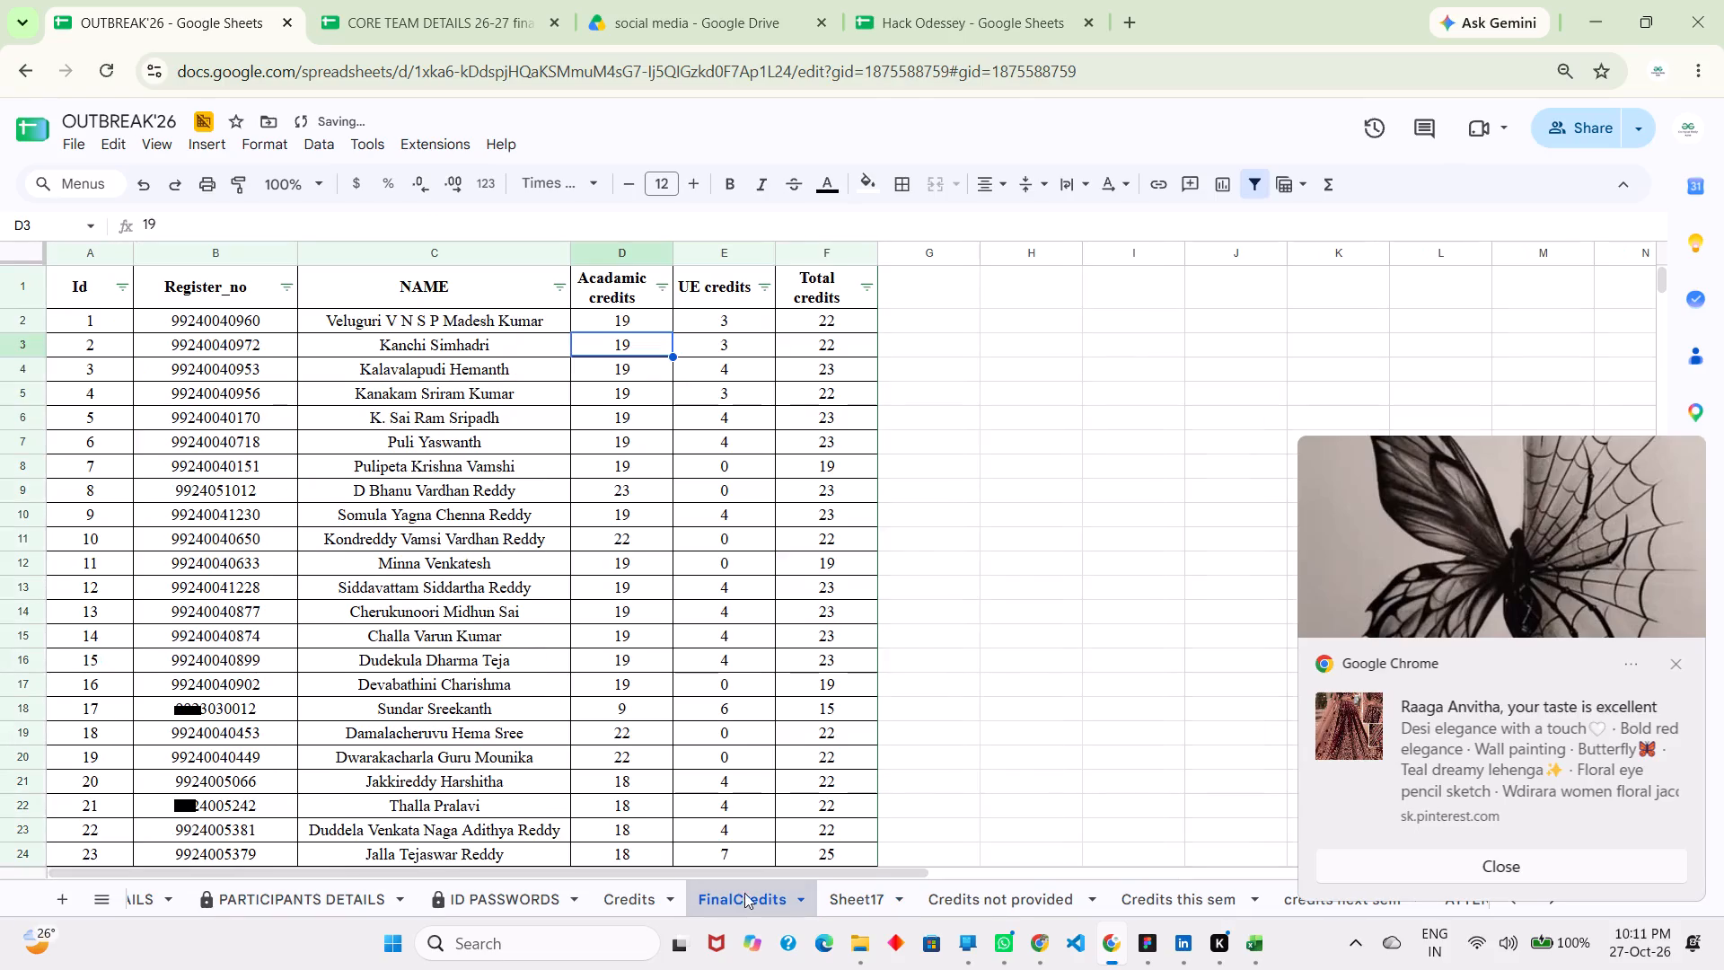
pyautogui.click(884, 900)
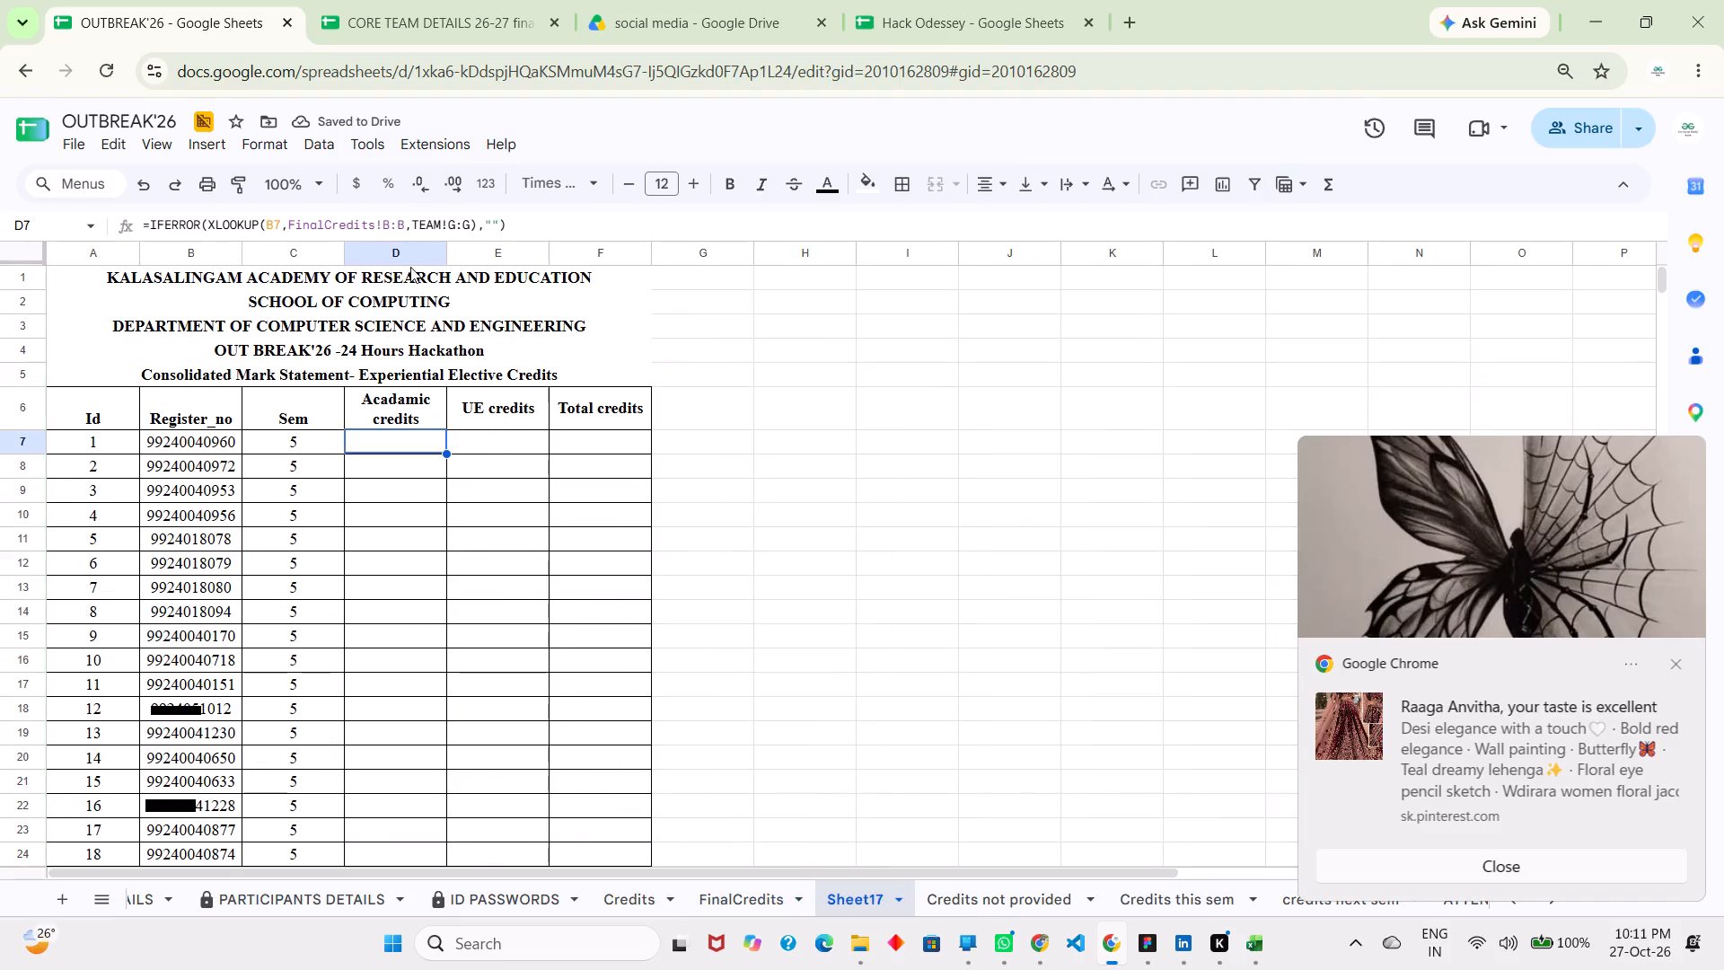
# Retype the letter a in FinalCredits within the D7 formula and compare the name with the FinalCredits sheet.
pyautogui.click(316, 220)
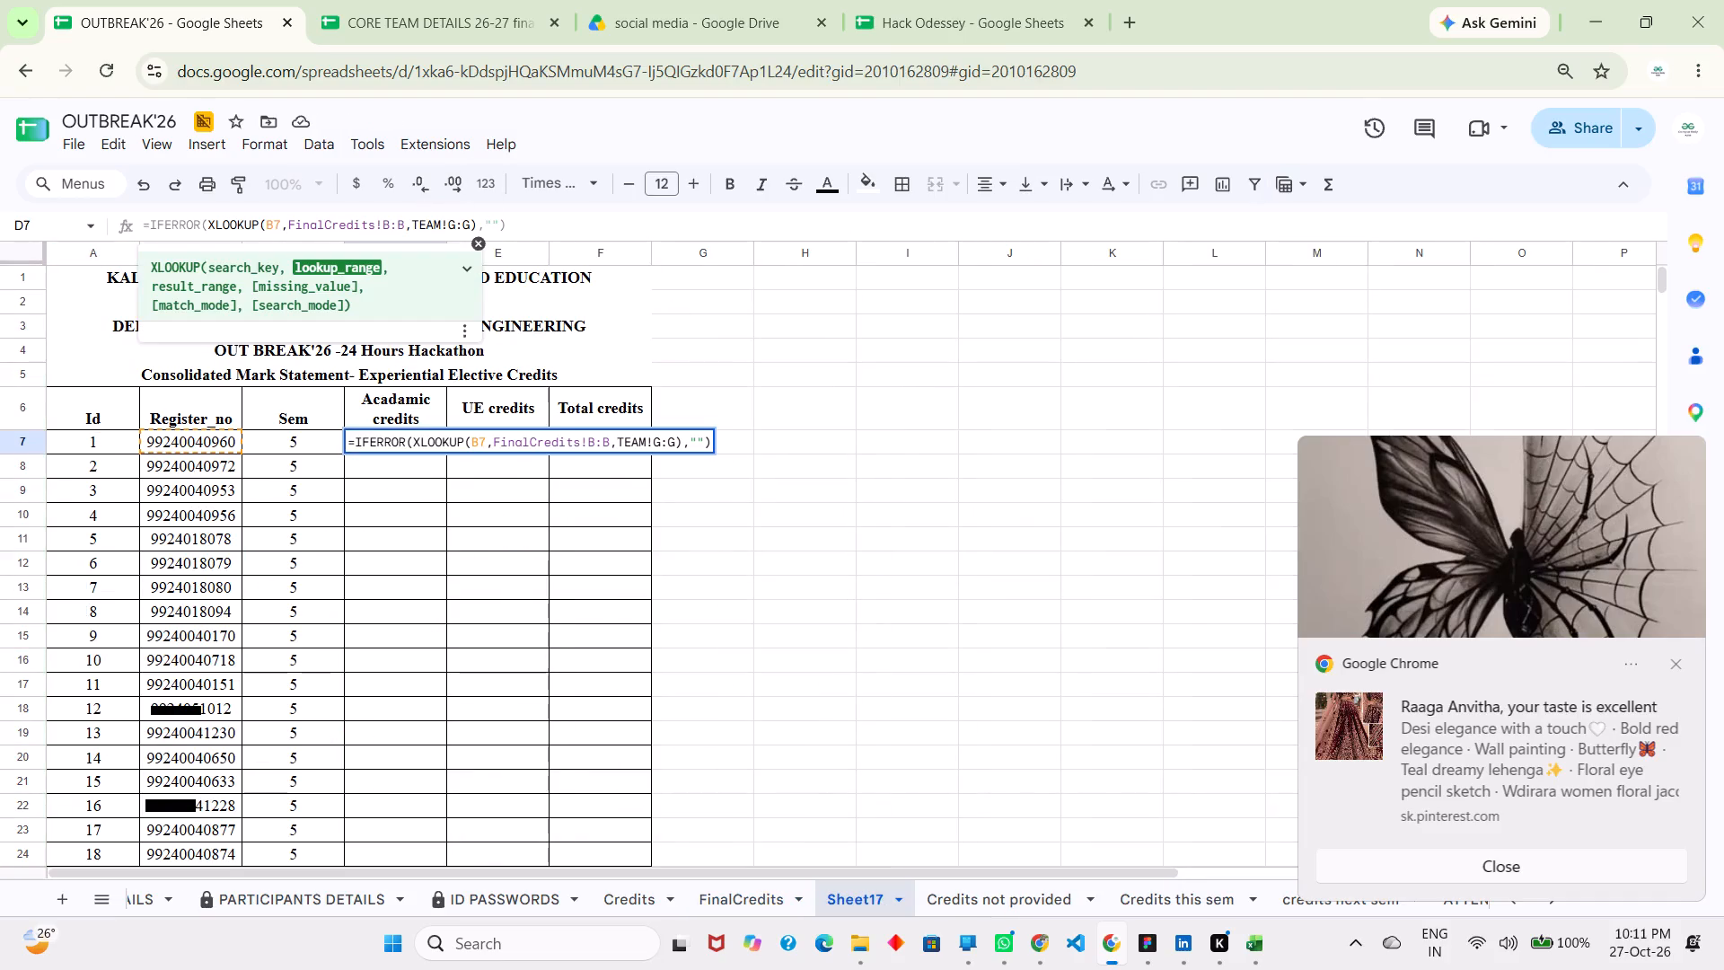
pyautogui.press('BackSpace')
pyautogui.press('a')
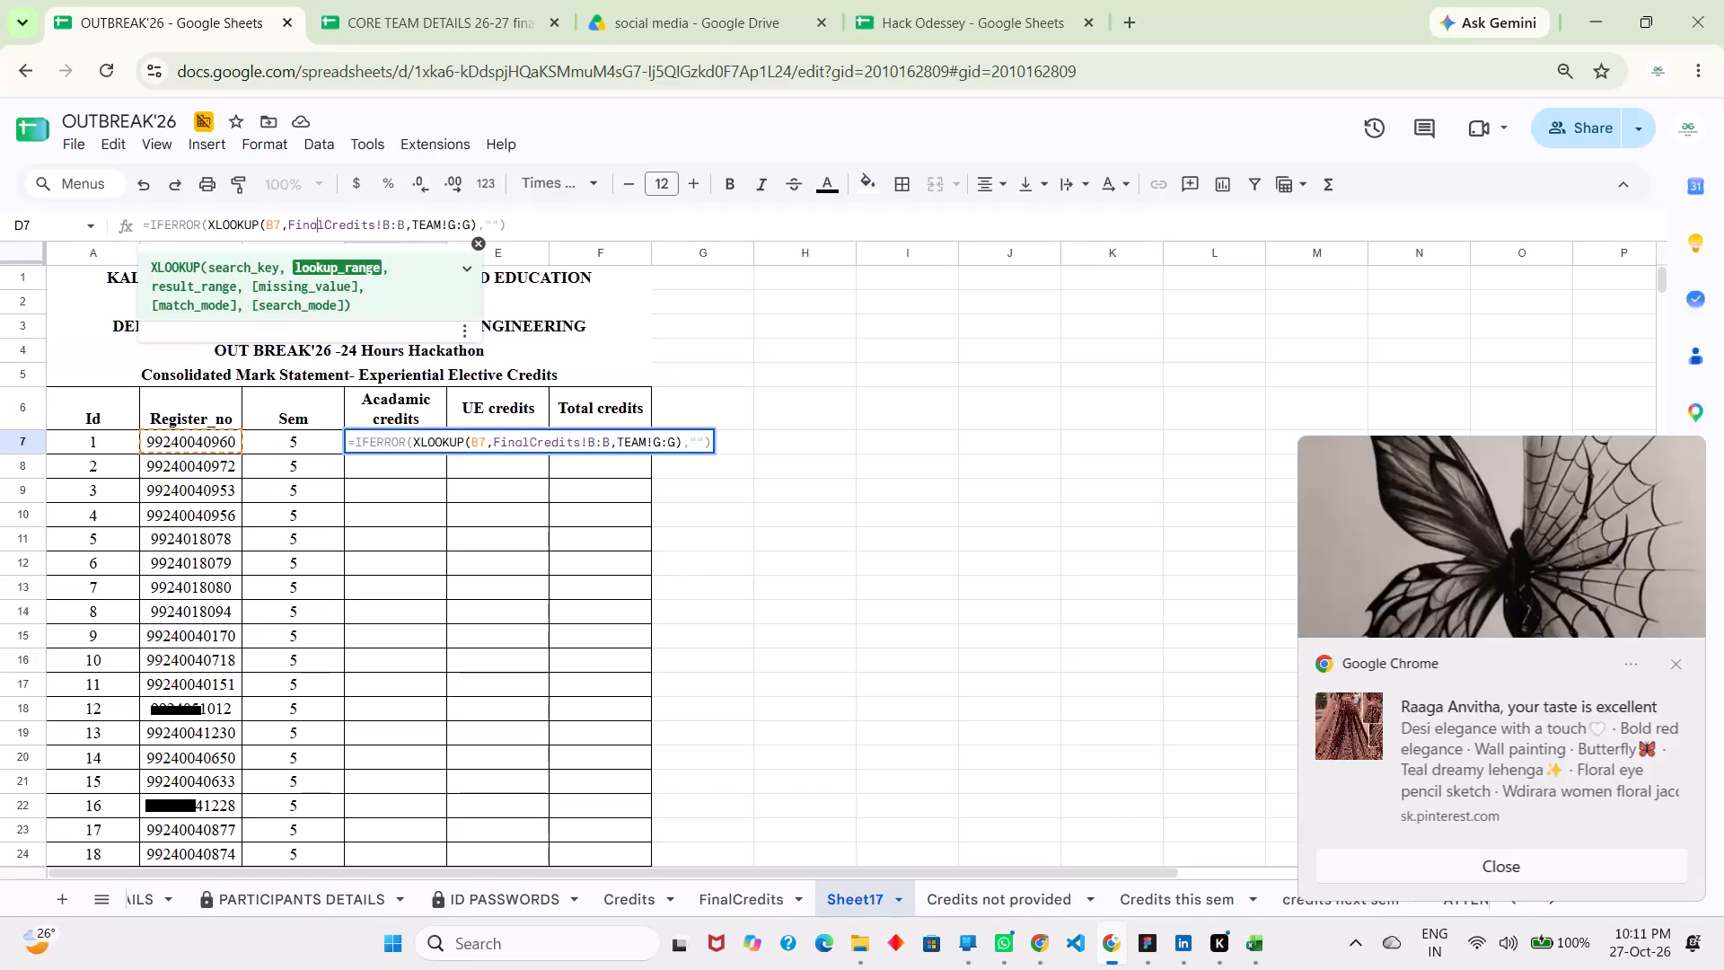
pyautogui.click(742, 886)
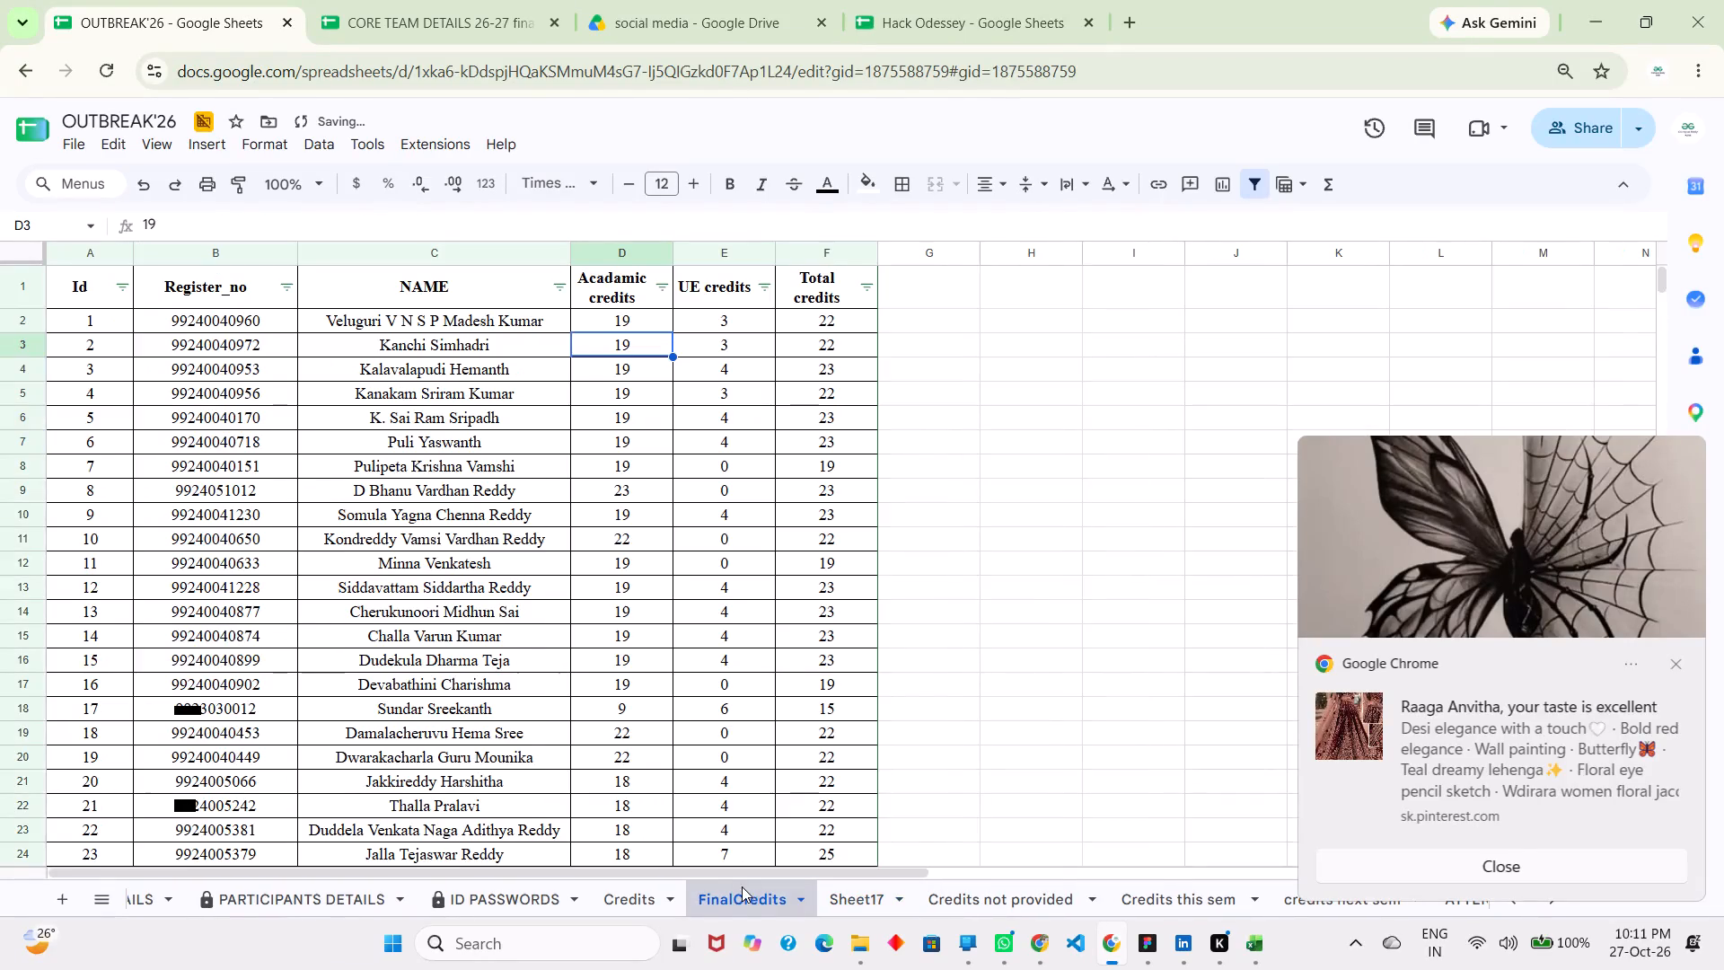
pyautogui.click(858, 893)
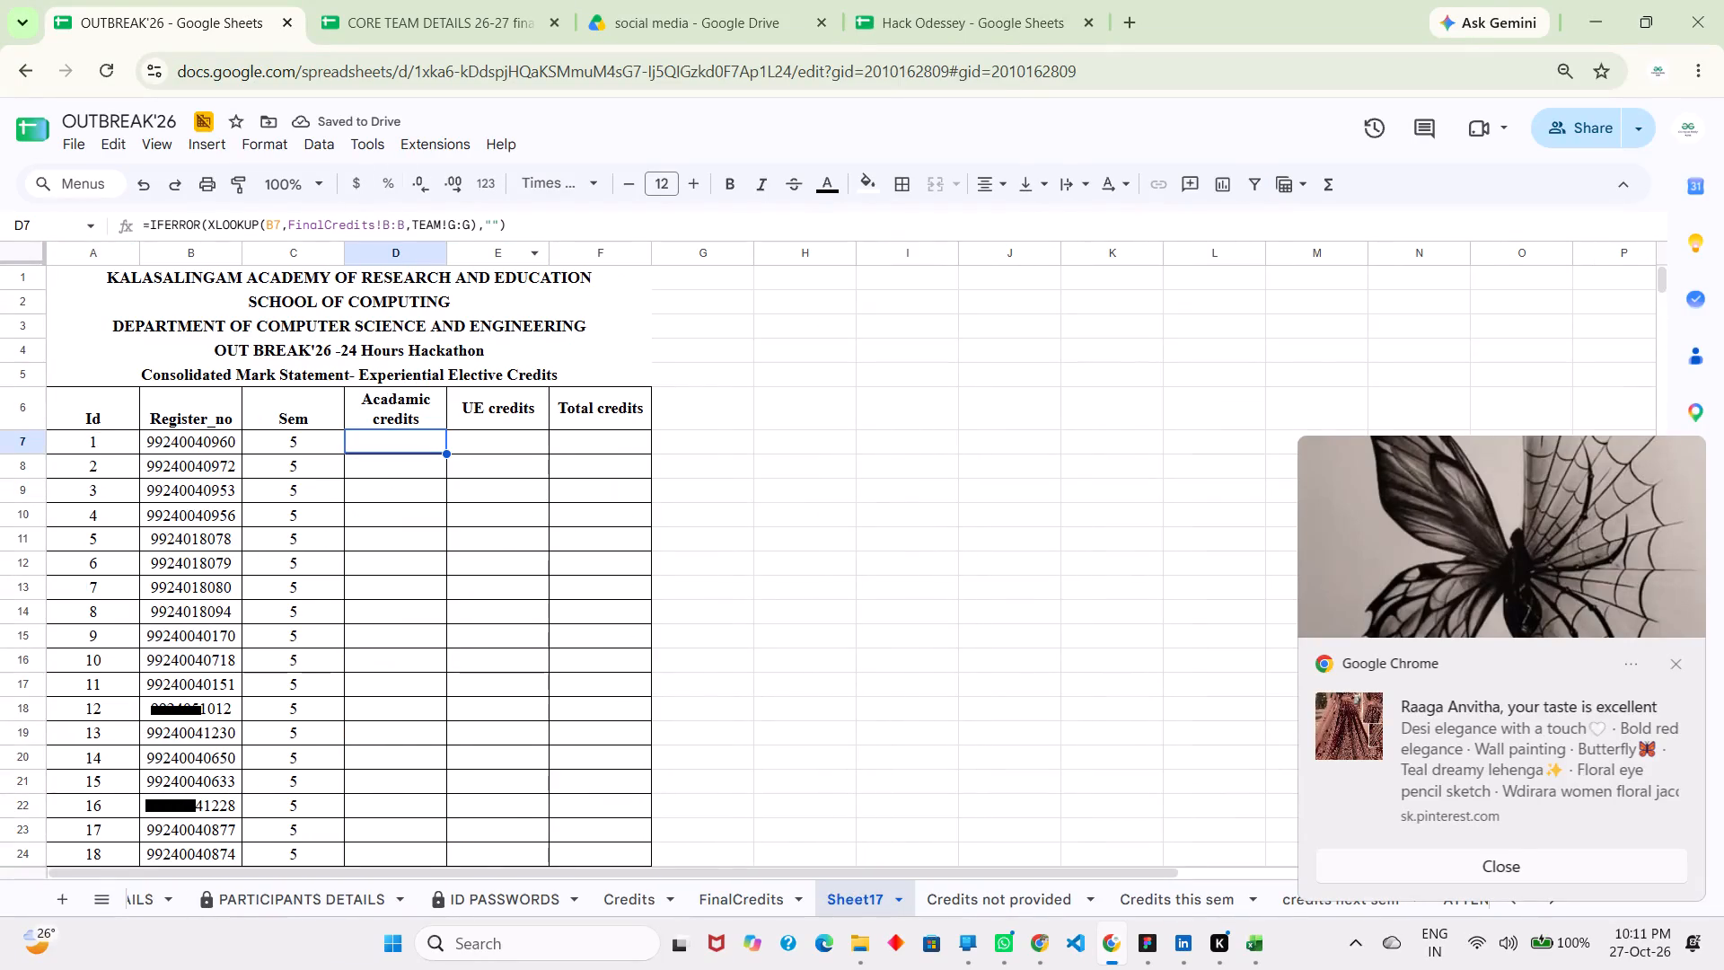
# Inspect the lookup and result ranges in the D7 formula and check the credit columns in the FinalCredits sheet.
pyautogui.click(350, 220)
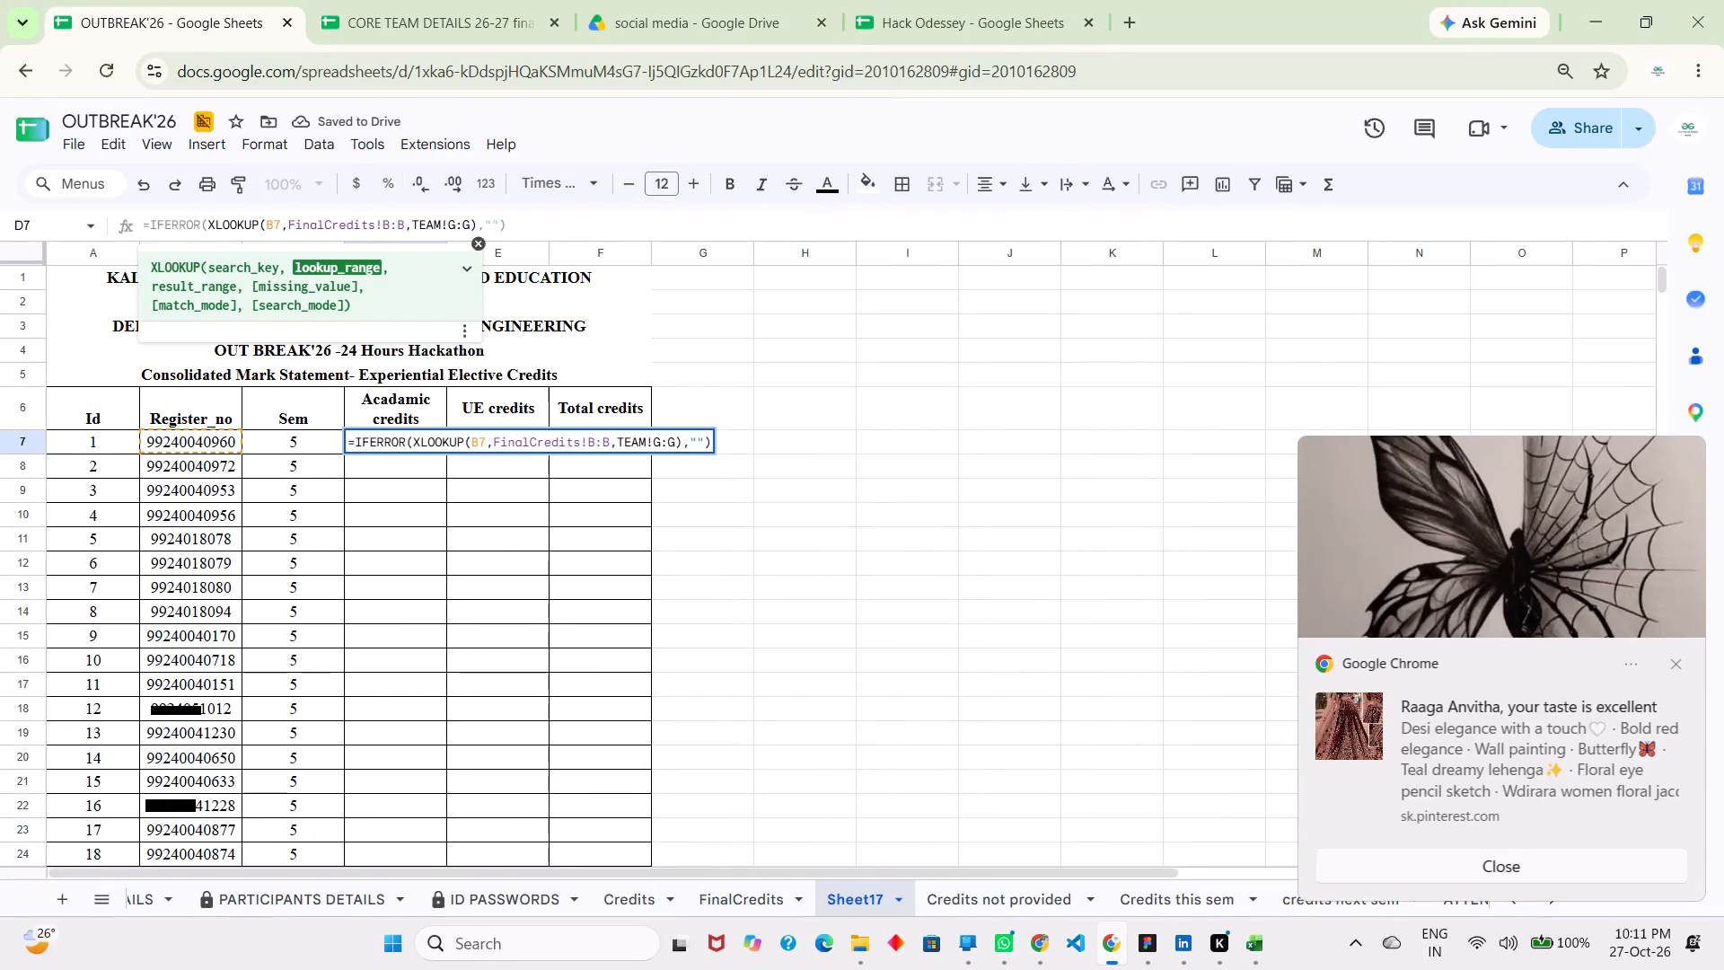
pyautogui.click(441, 221)
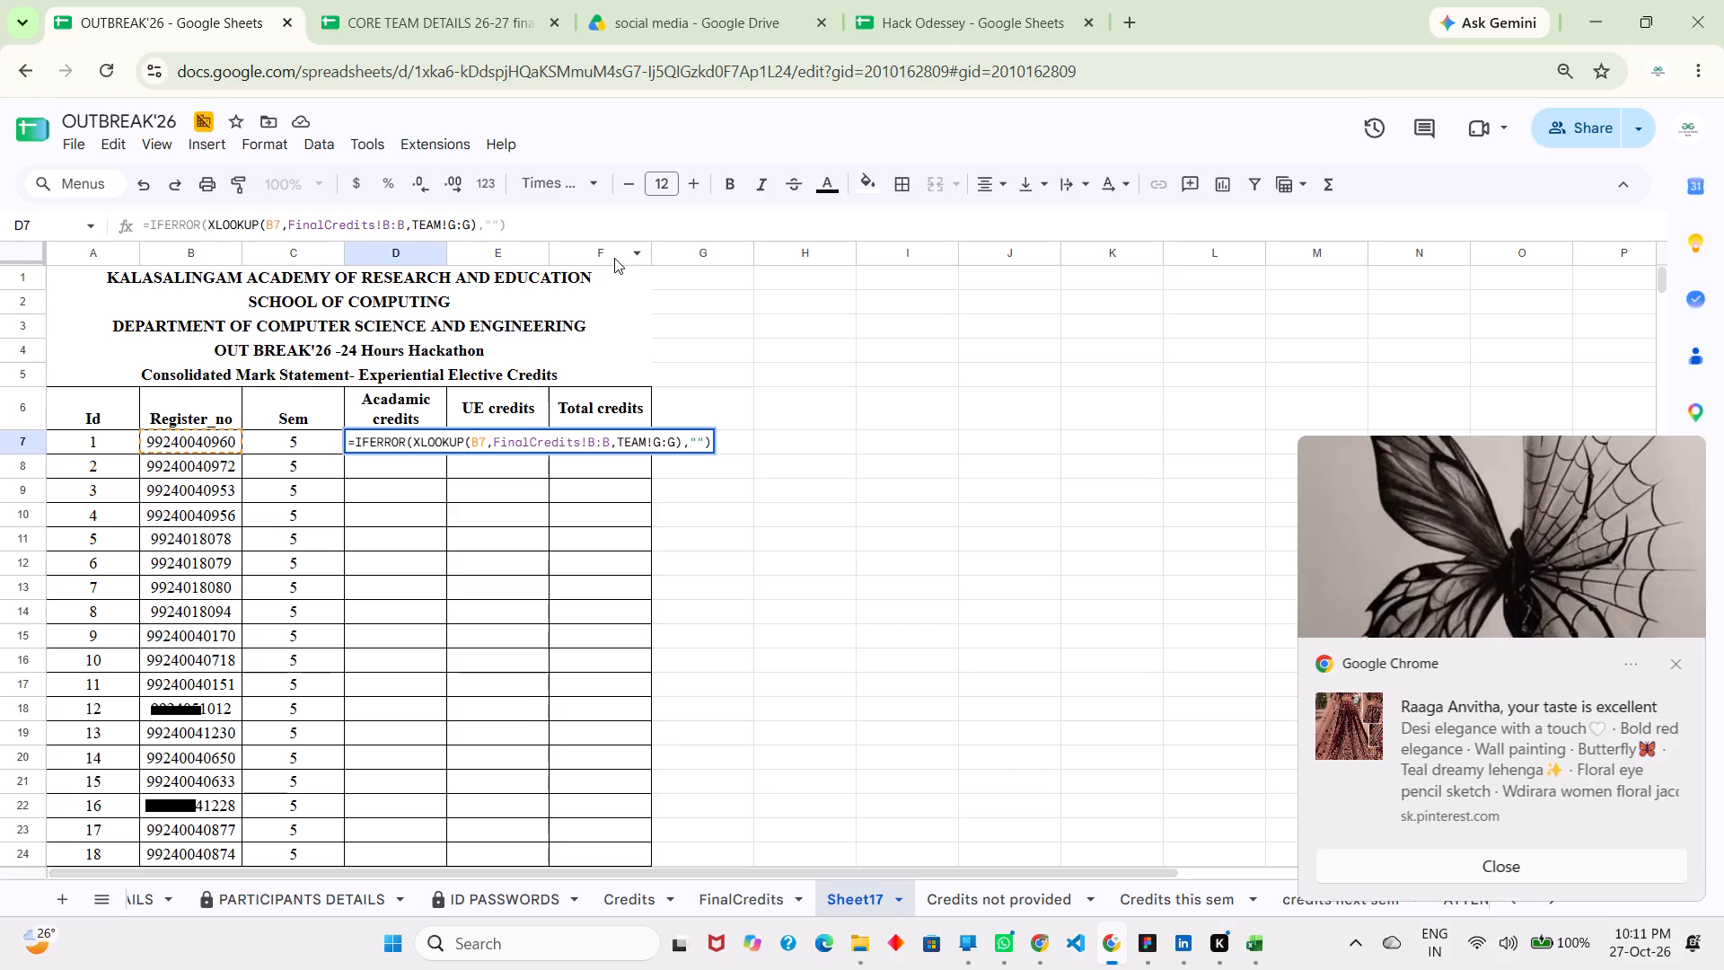
pyautogui.press('Left')
pyautogui.press('Left')
pyautogui.press('Left')
pyautogui.press('Left')
pyautogui.press('Left')
pyautogui.press('Left')
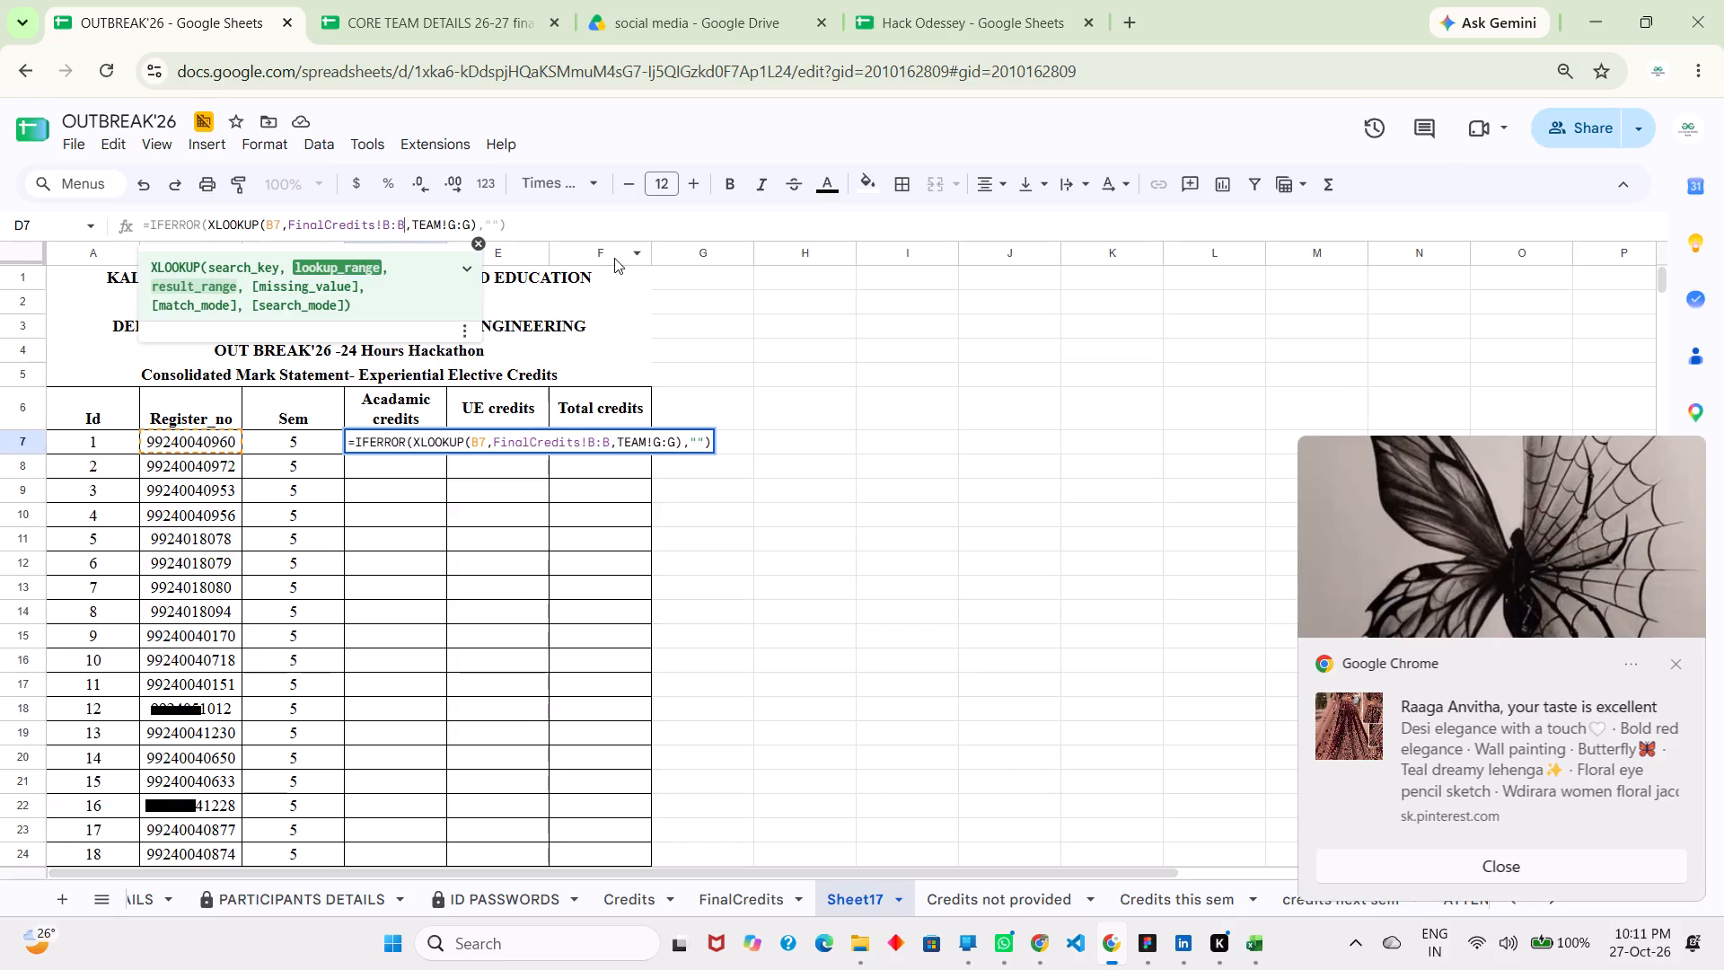
pyautogui.press('Left')
pyautogui.press('Right')
pyautogui.press('Right')
pyautogui.press('Right')
pyautogui.press('Right')
pyautogui.press('Right')
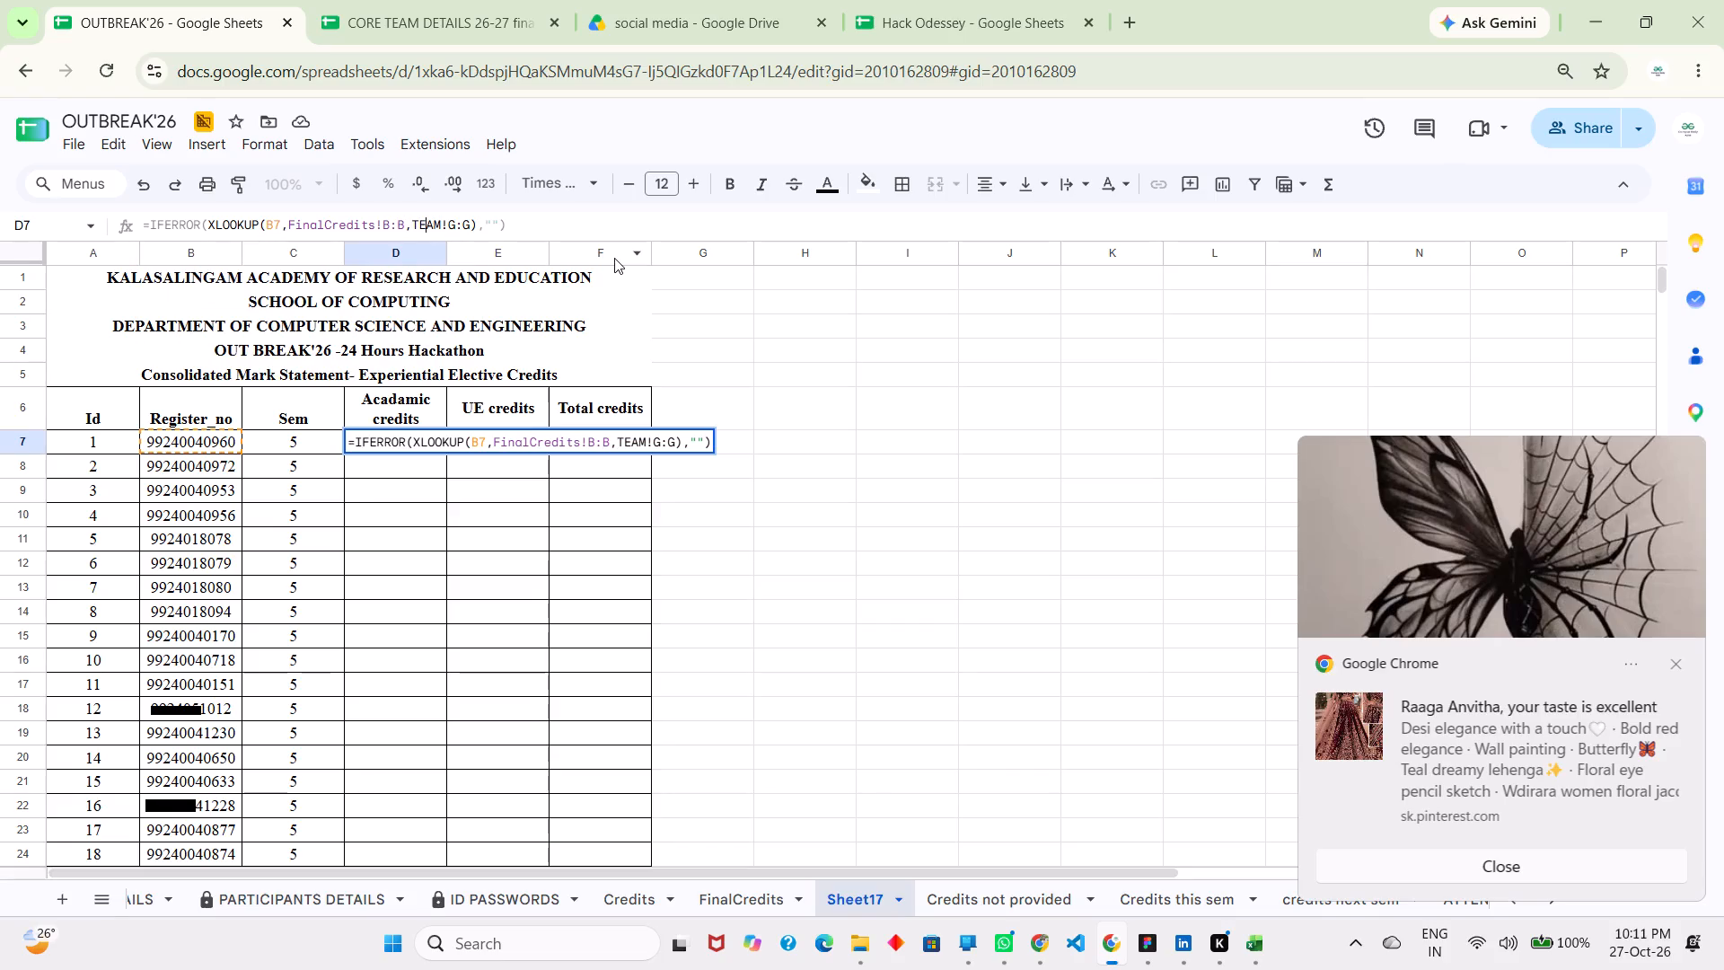
pyautogui.click(710, 900)
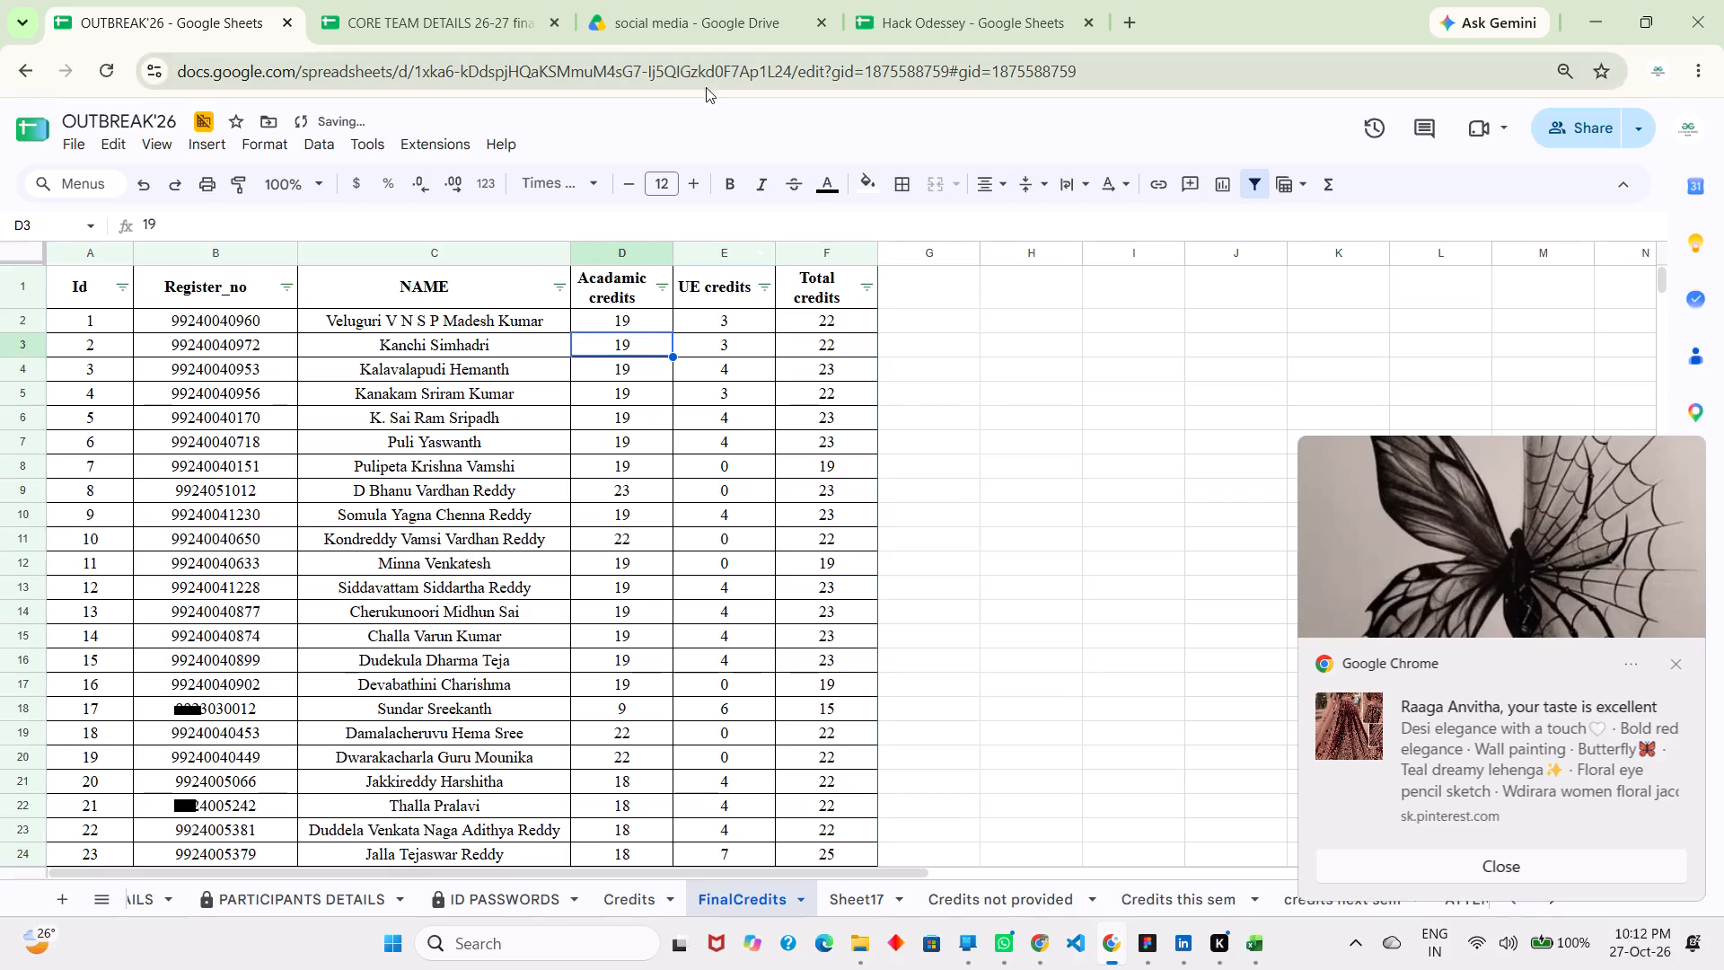
pyautogui.click(861, 891)
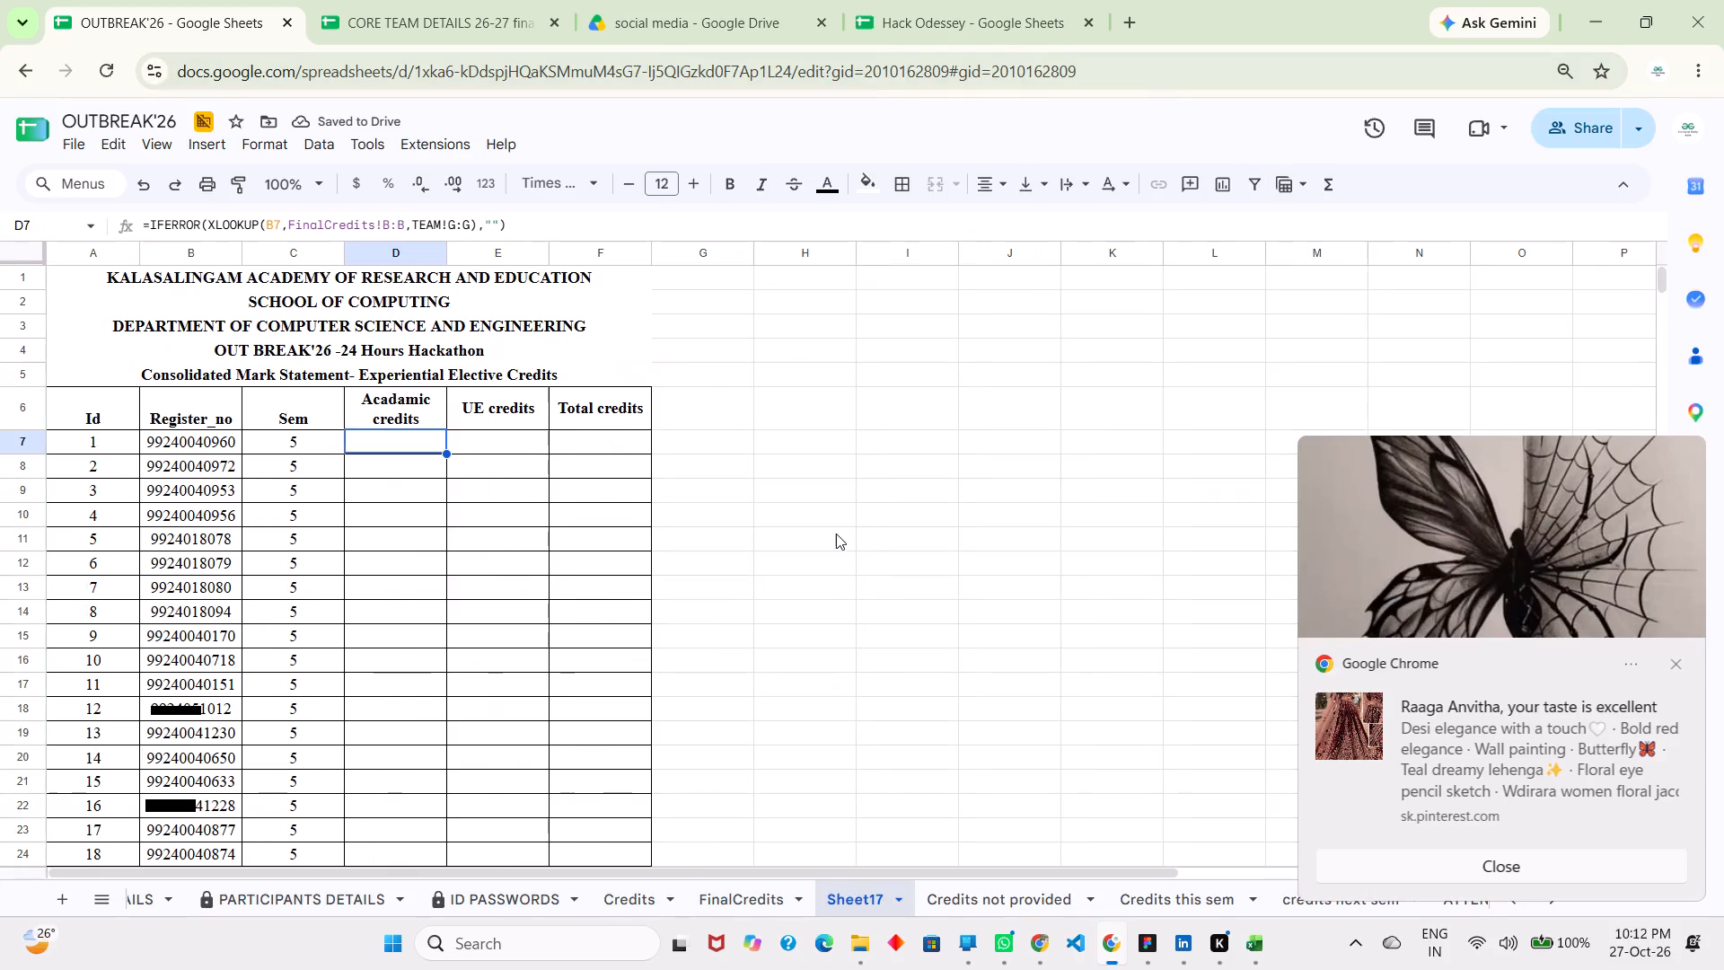
# Change the columns of the XLOOKUP result range in the D7 formula to D:D.
pyautogui.click(455, 216)
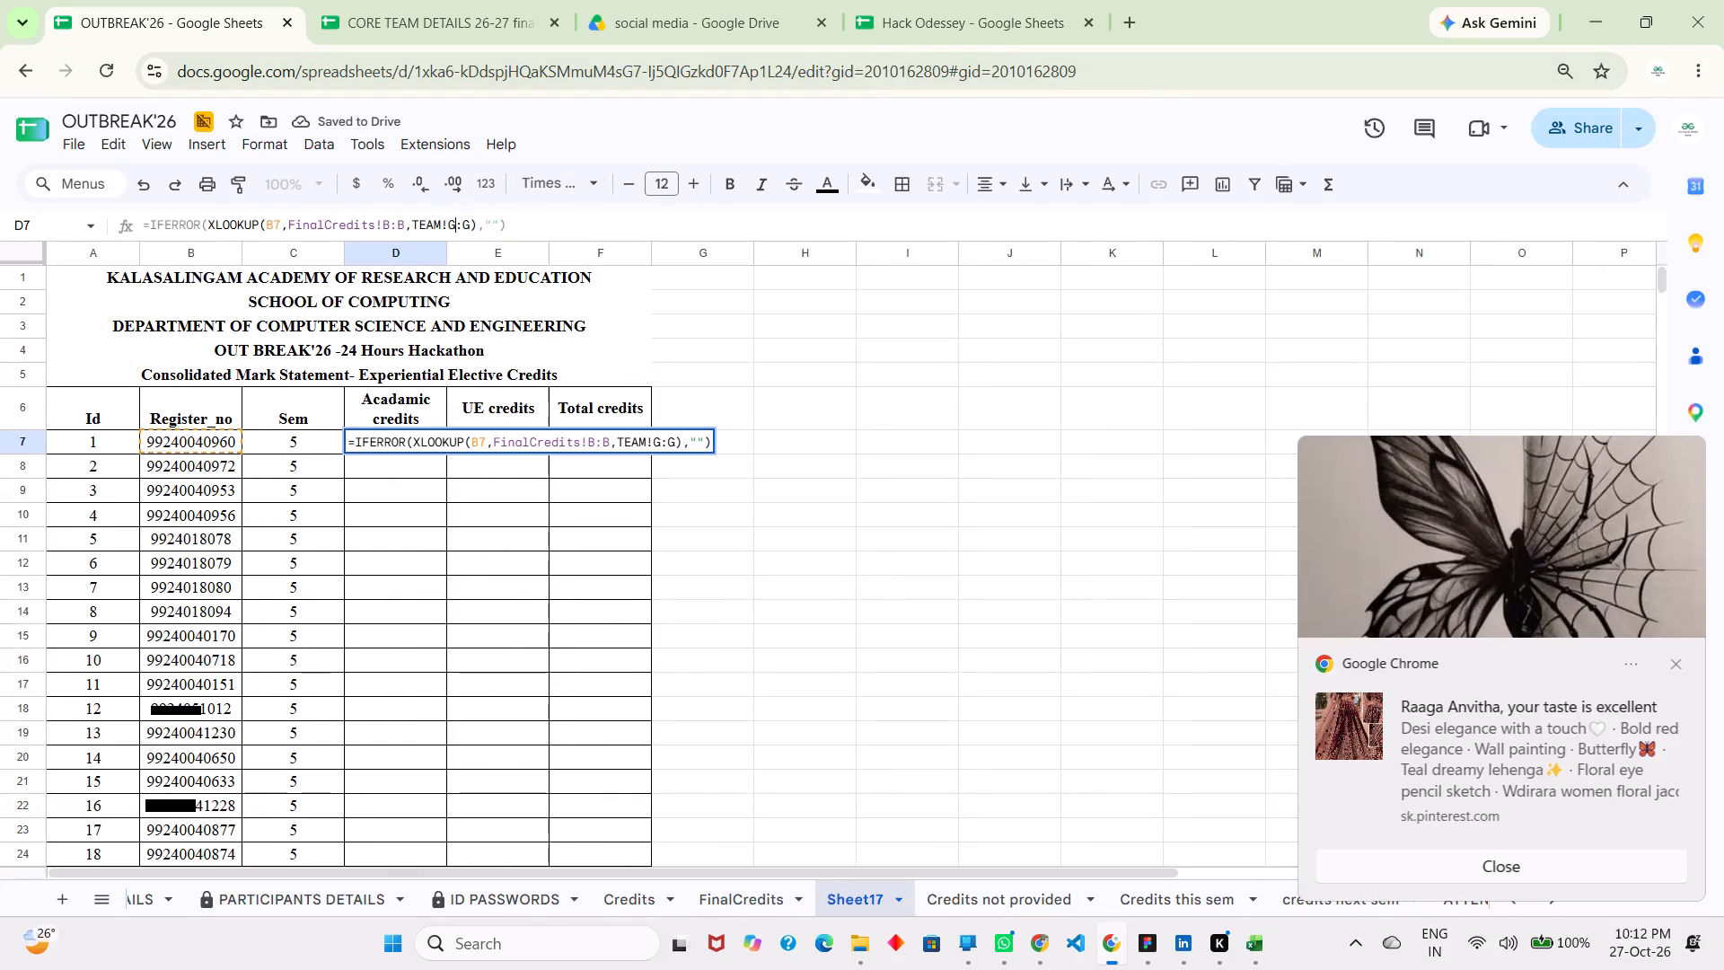
pyautogui.press('BackSpace')
pyautogui.hotkey('shift', 'd')
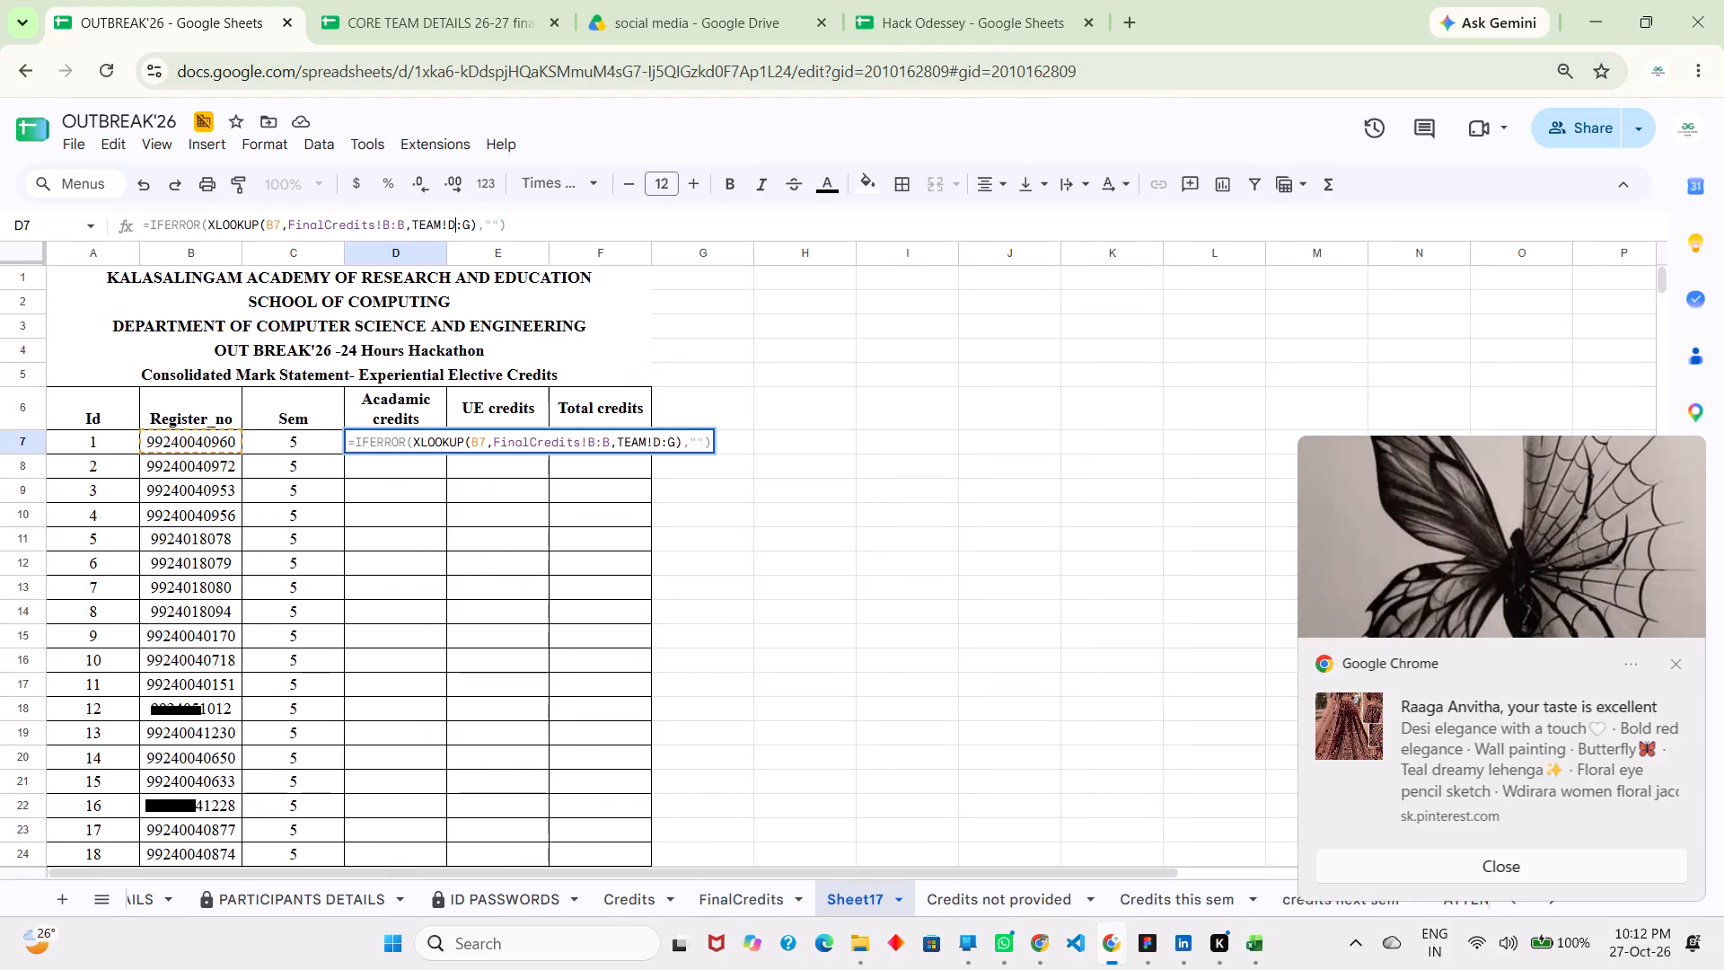
pyautogui.press('Right')
pyautogui.press('Right')
pyautogui.press('BackSpace')
pyautogui.hotkey('shift', 'd')
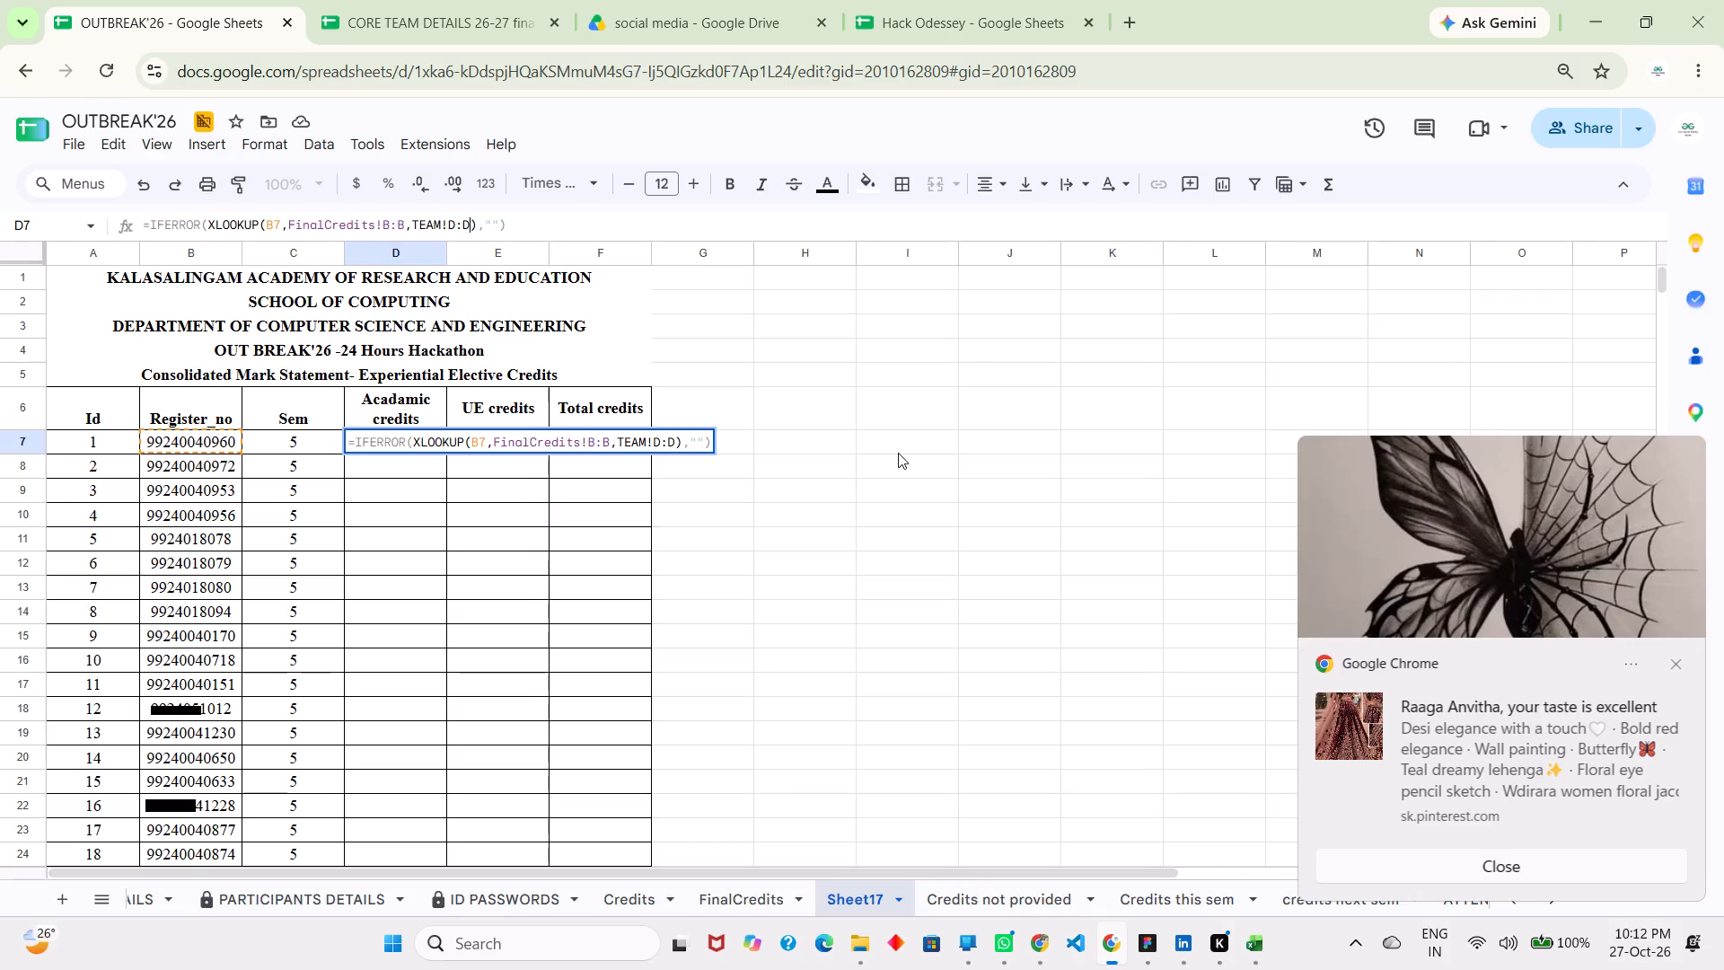
pyautogui.click(898, 453)
pyautogui.click(408, 427)
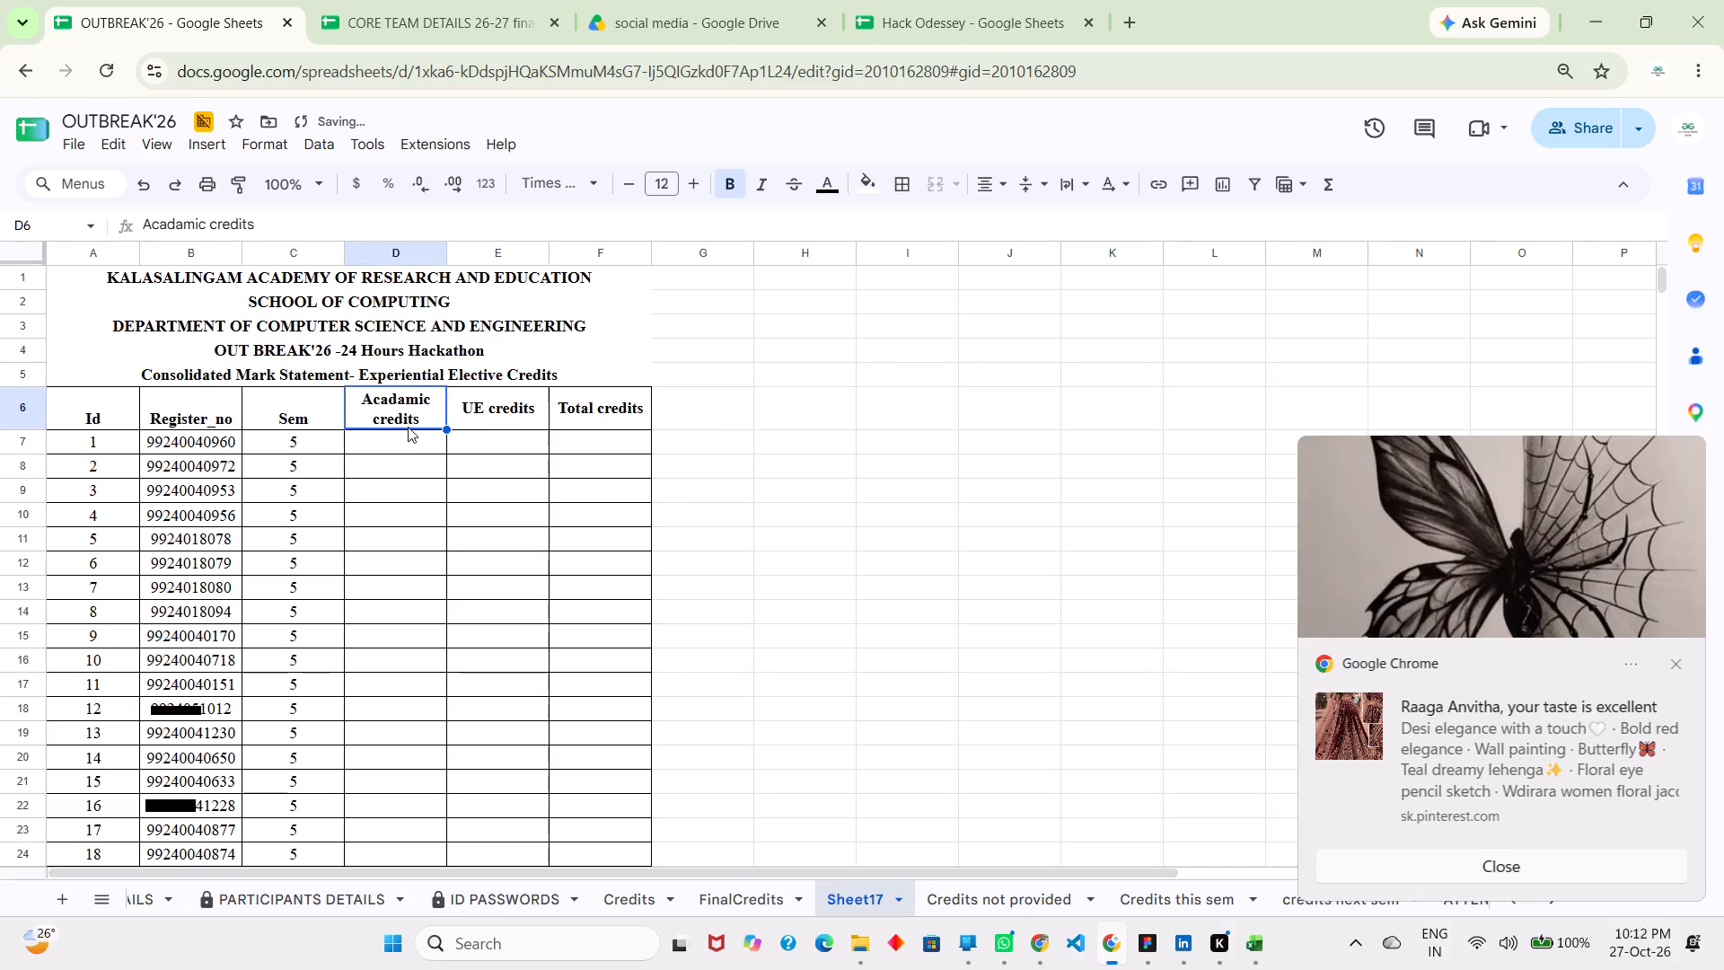
pyautogui.click(403, 436)
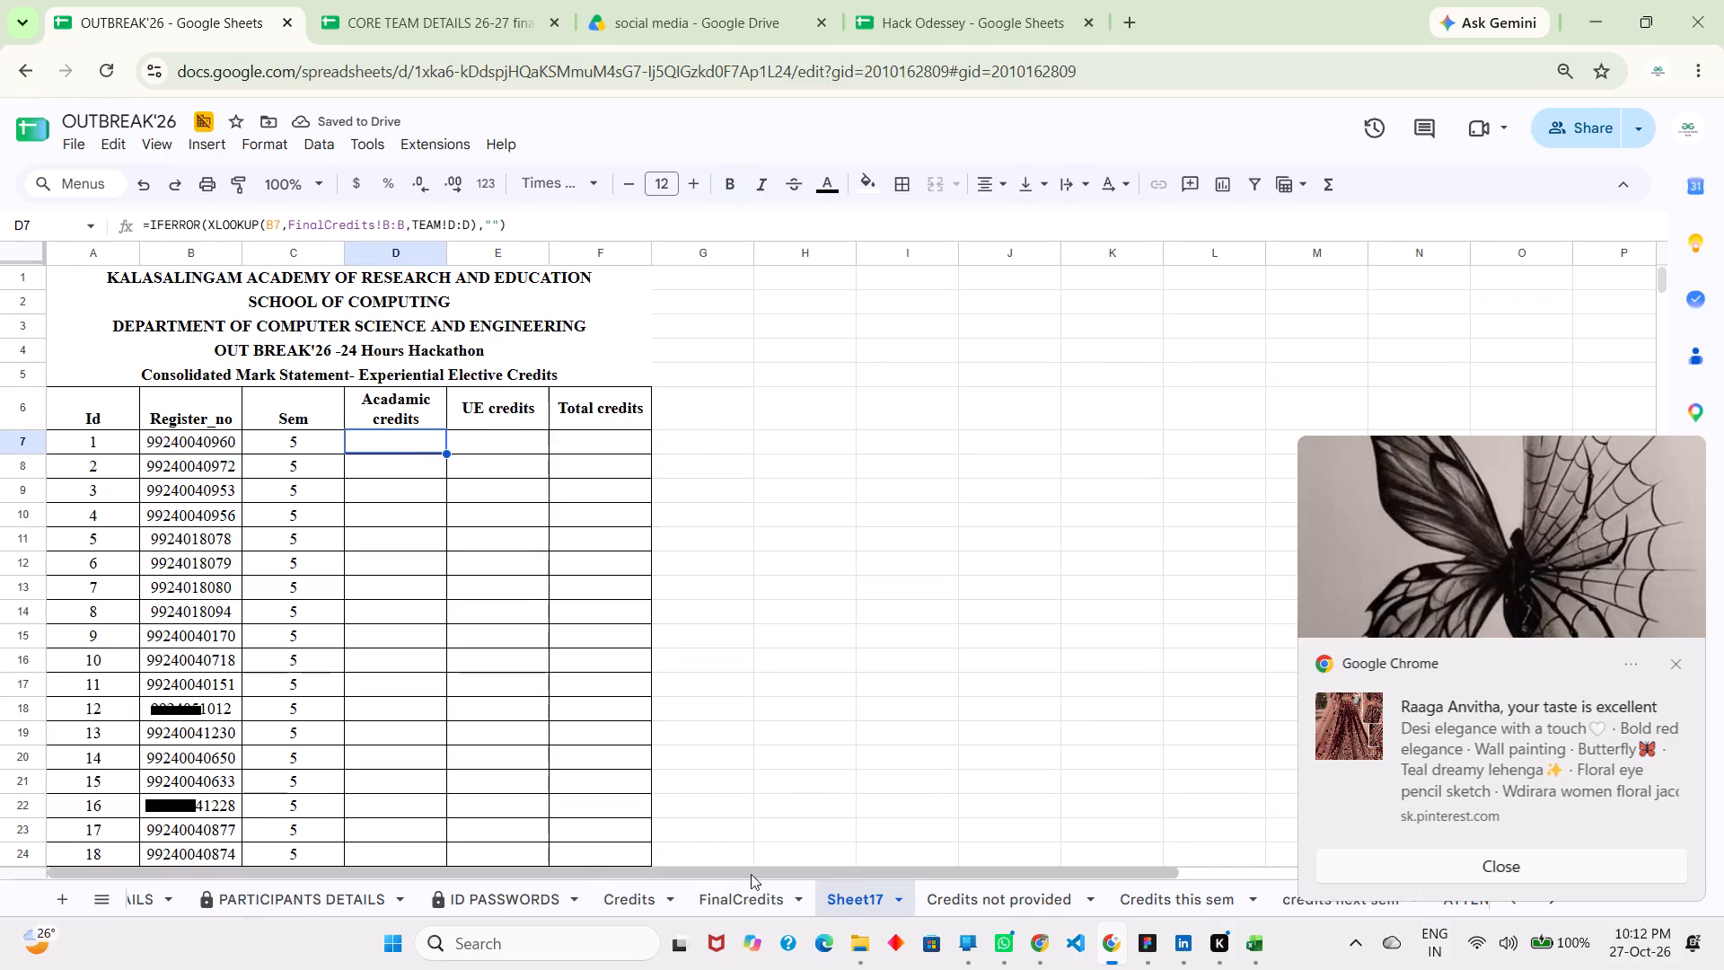
# Copy the name of the FinalCredits sheet.
pyautogui.tripleClick(752, 896)
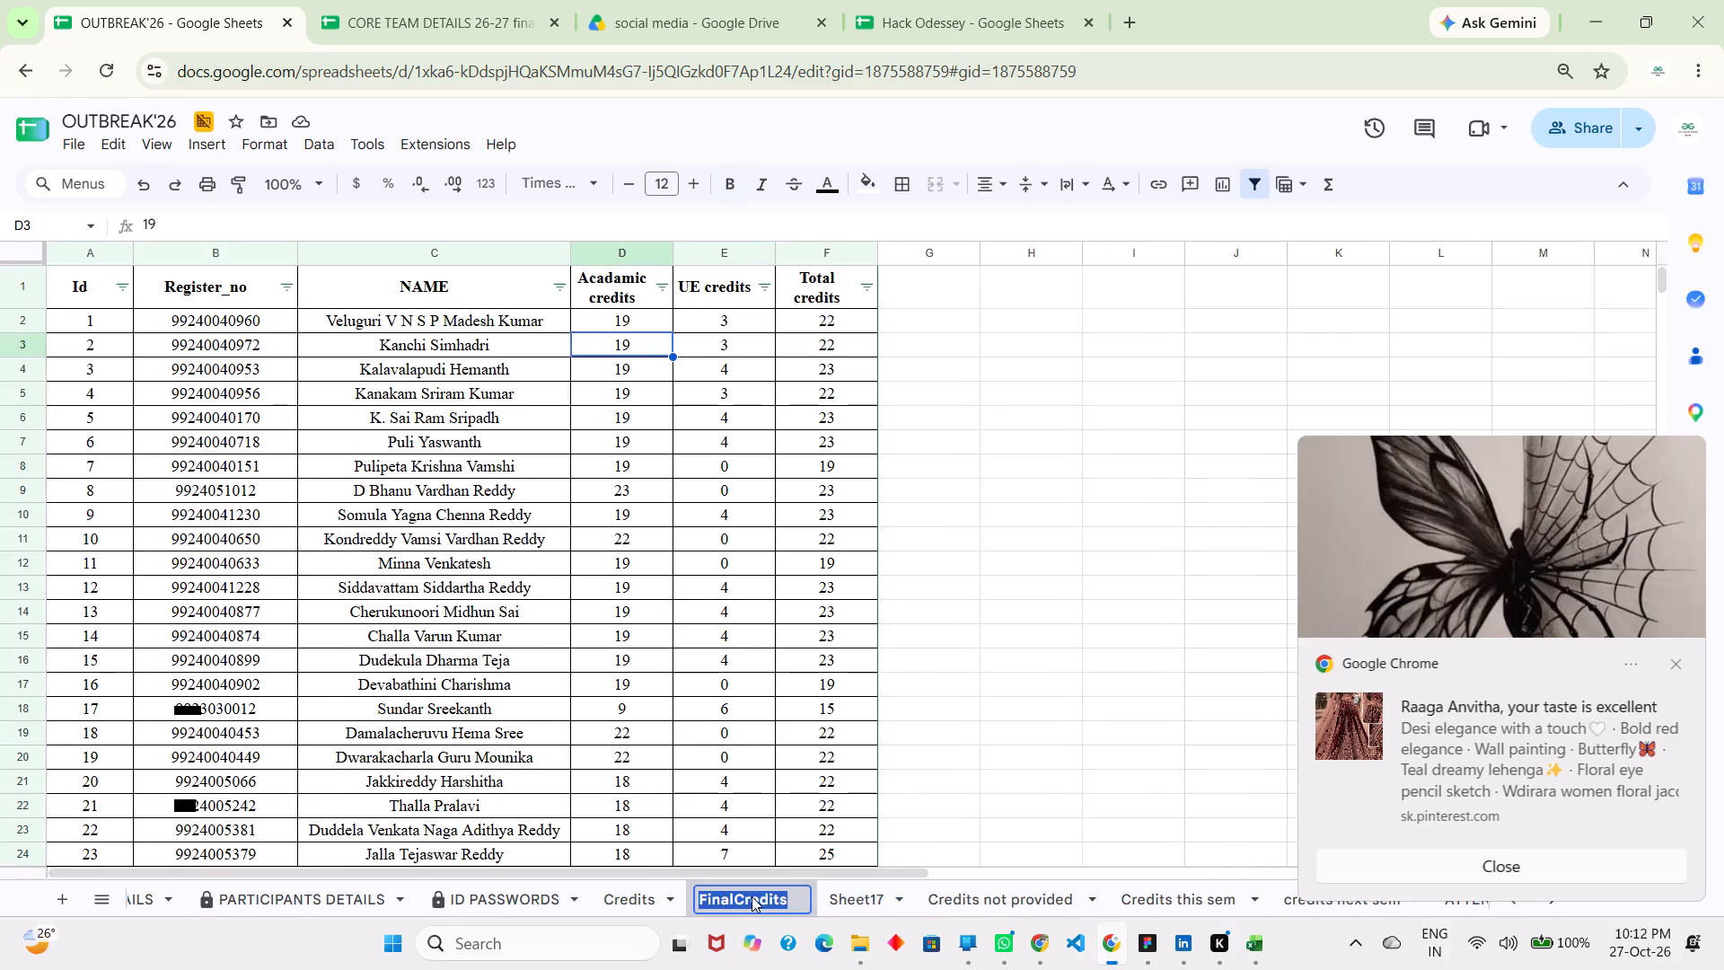
pyautogui.hotkey('ctrl', 'c')
pyautogui.hotkey('ctrl', 'c')
pyautogui.hotkey('ctrl', 'c')
pyautogui.hotkey('ctrl', 'c')
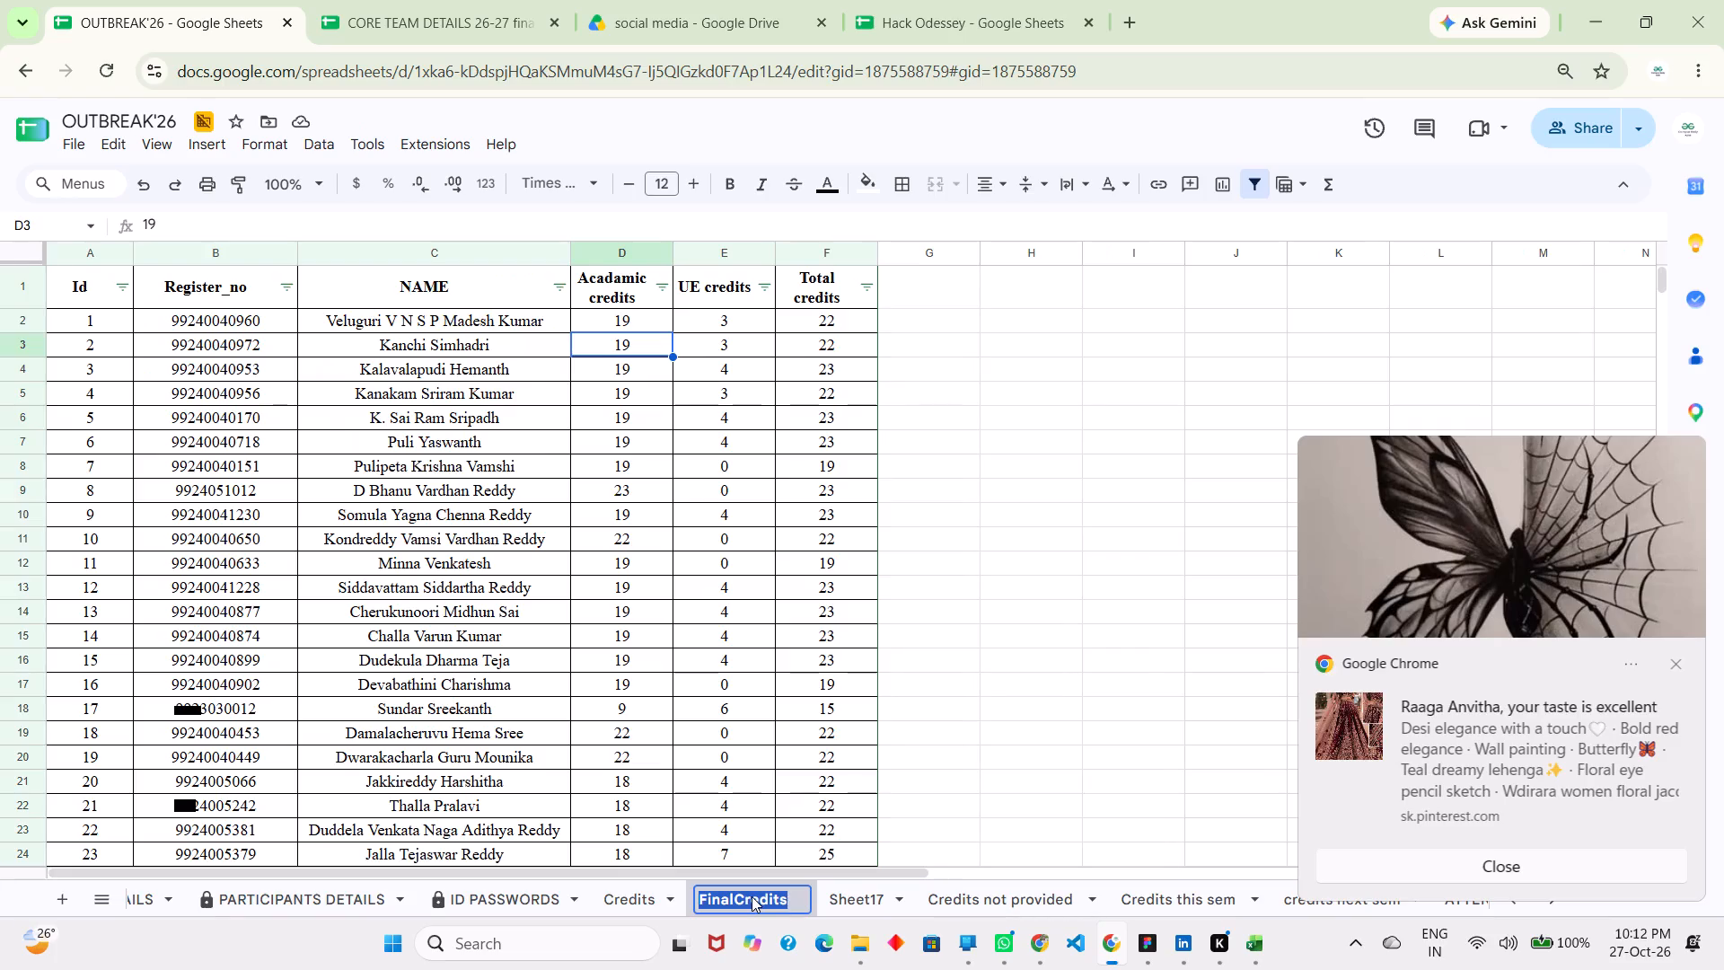
# Paste the copied name FinalCredits over the sheet name in the lookup range of Sheet17's D7 formula.
pyautogui.click(860, 904)
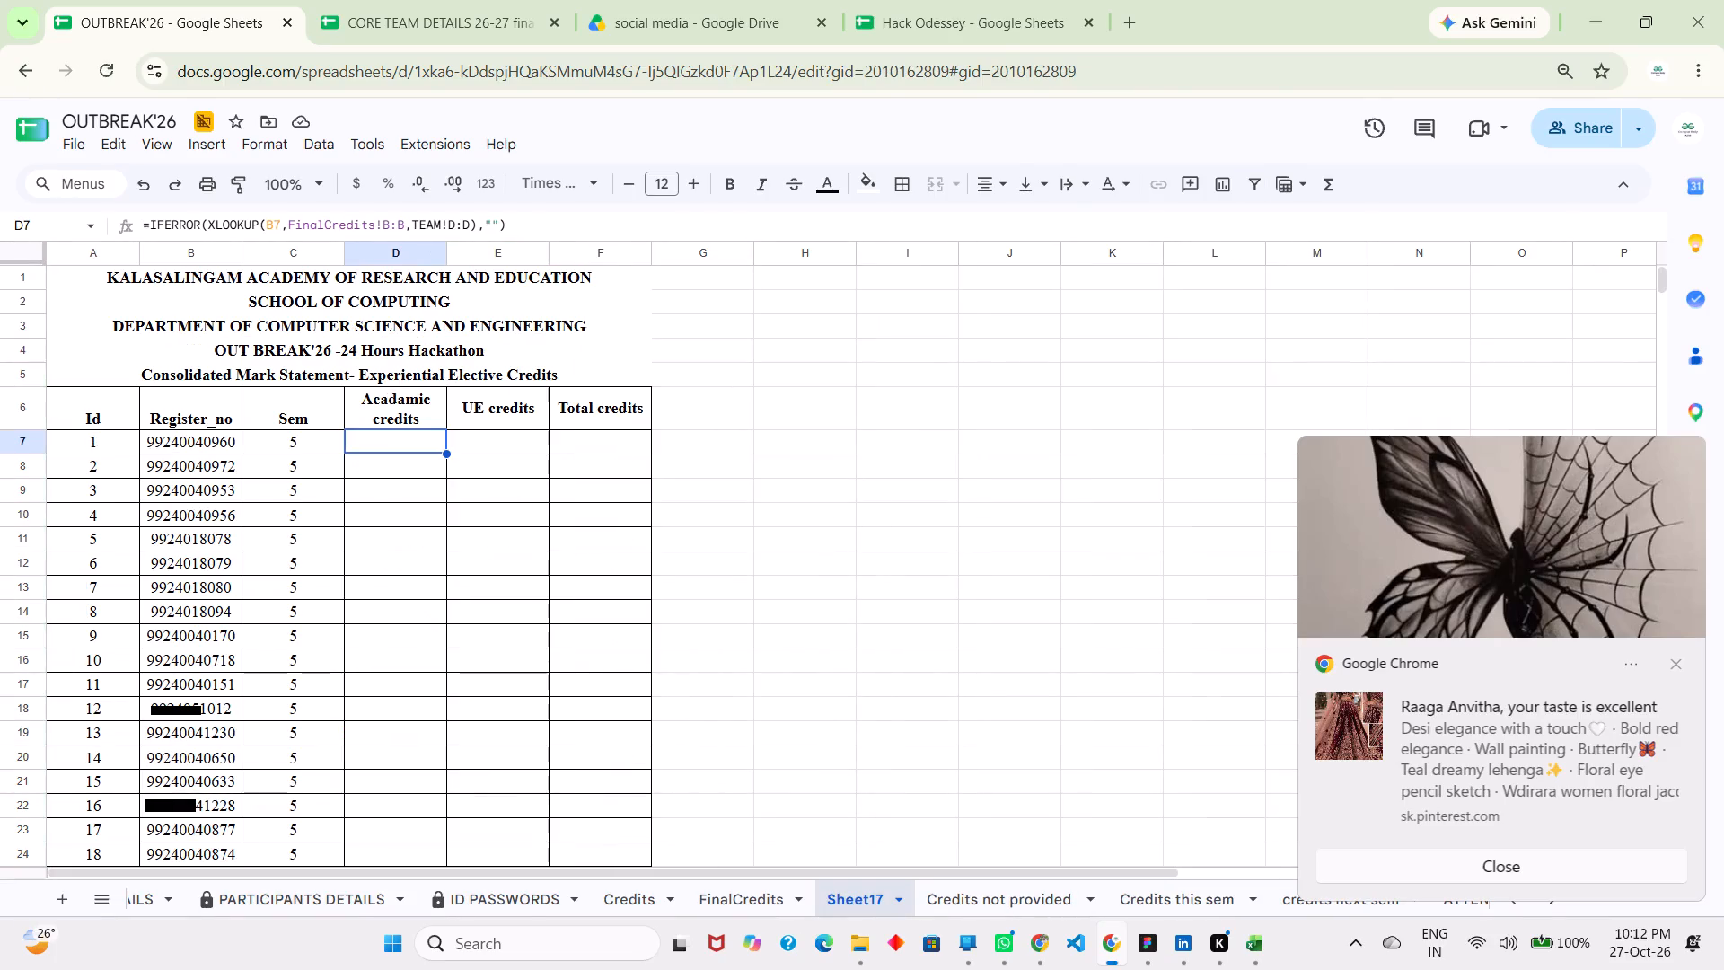
pyautogui.doubleClick(332, 228)
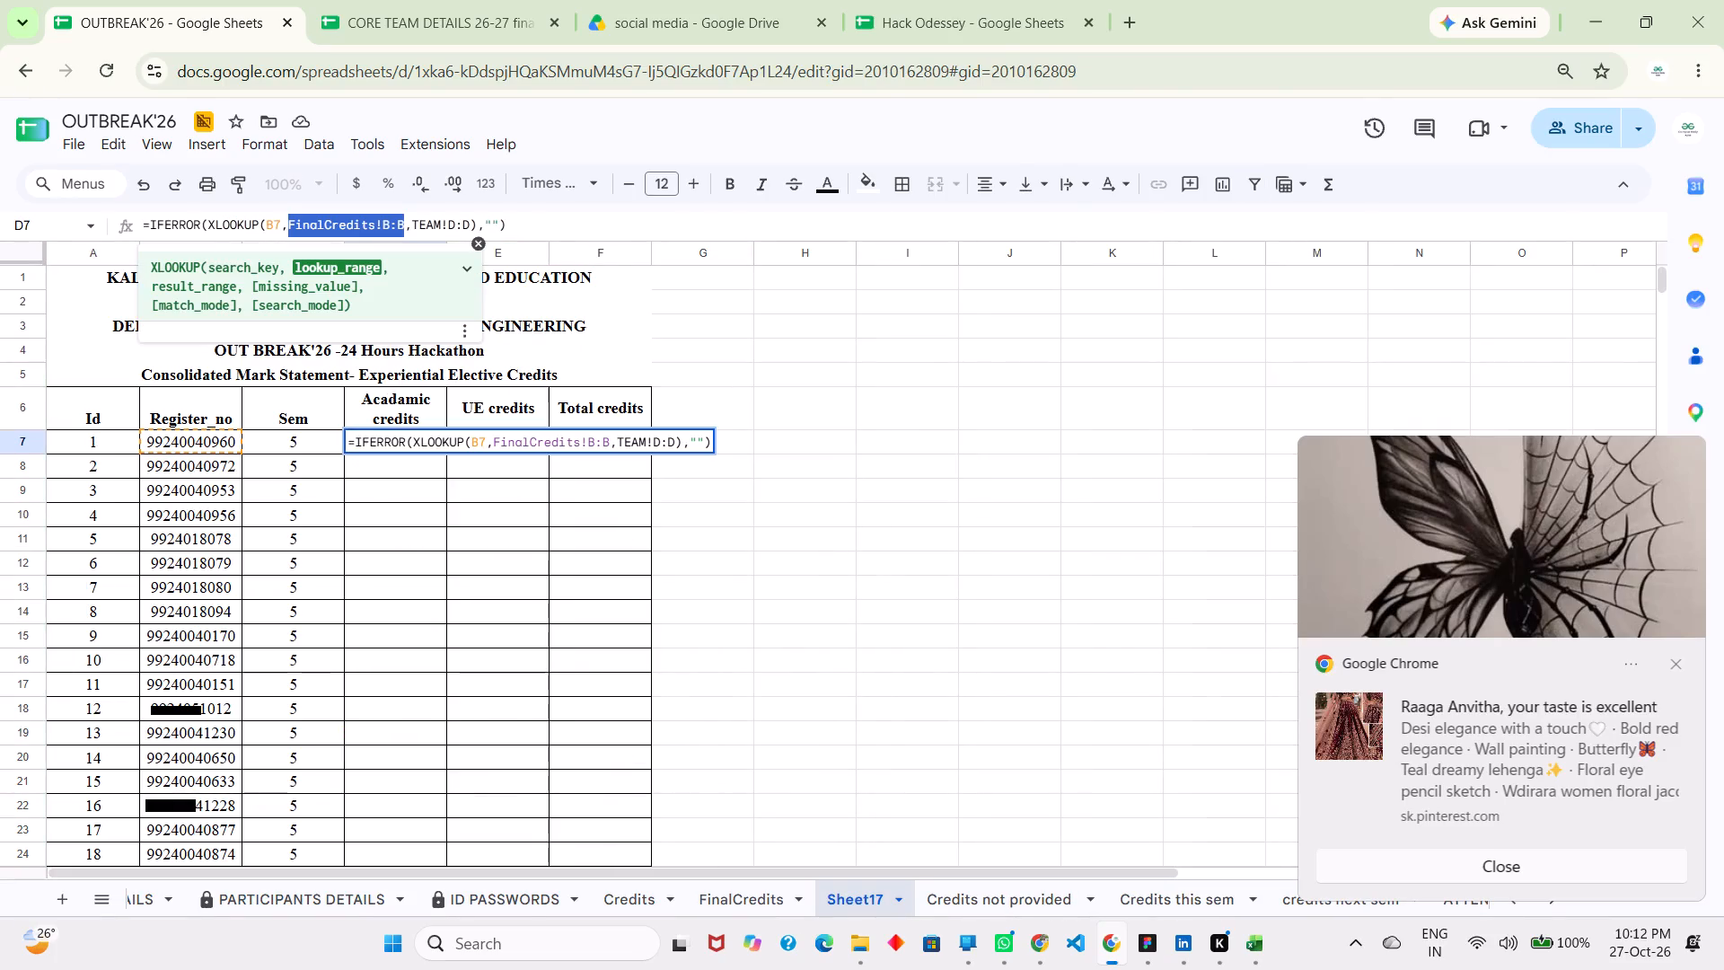
pyautogui.doubleClick(332, 220)
pyautogui.click(406, 210)
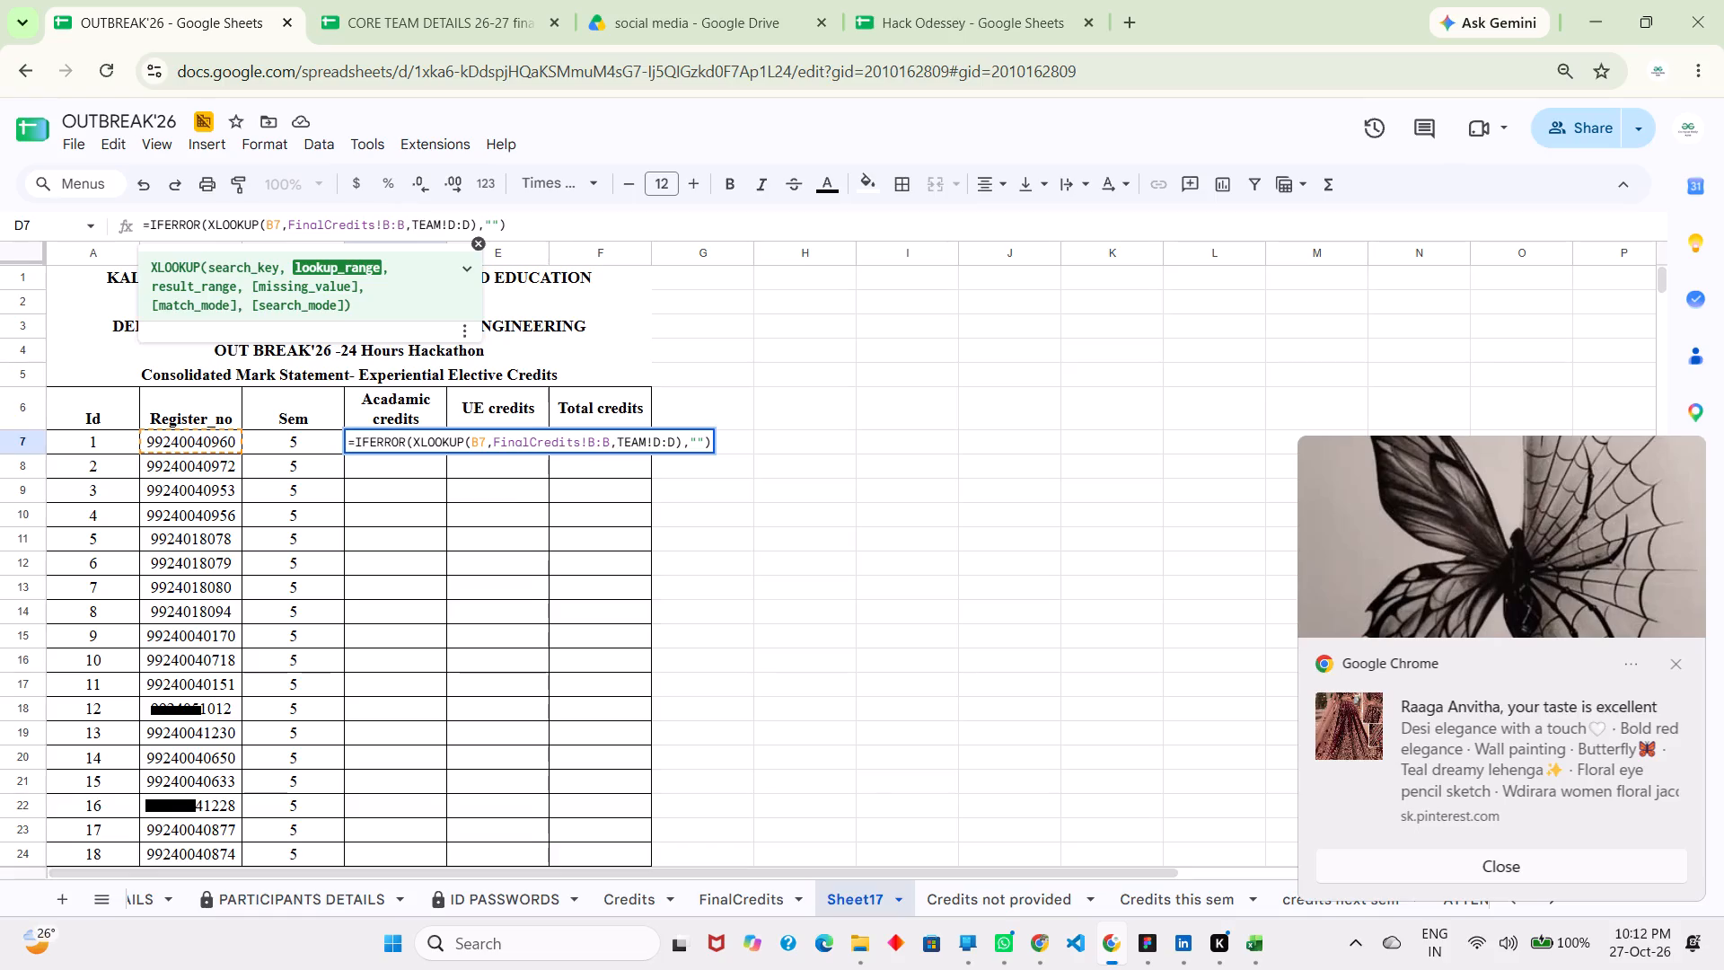
pyautogui.moveTo(370, 224); pyautogui.dragTo(365, 224)
pyautogui.moveTo(365, 224); pyautogui.dragTo(361, 224)
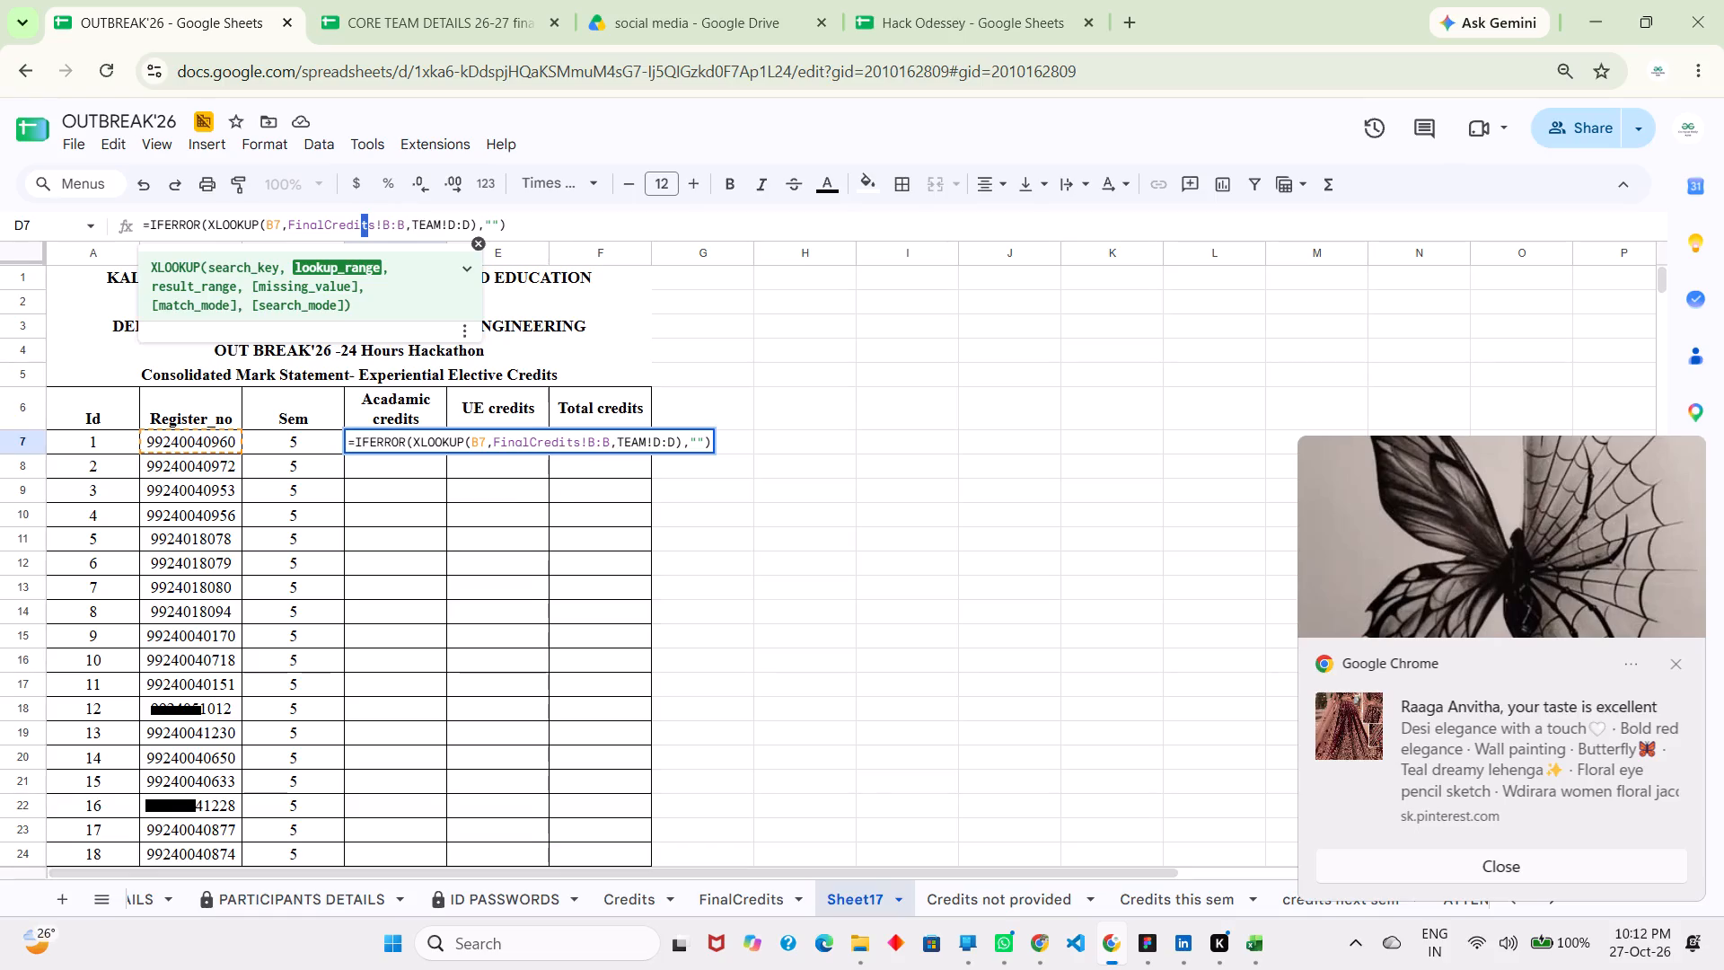
pyautogui.click(371, 224)
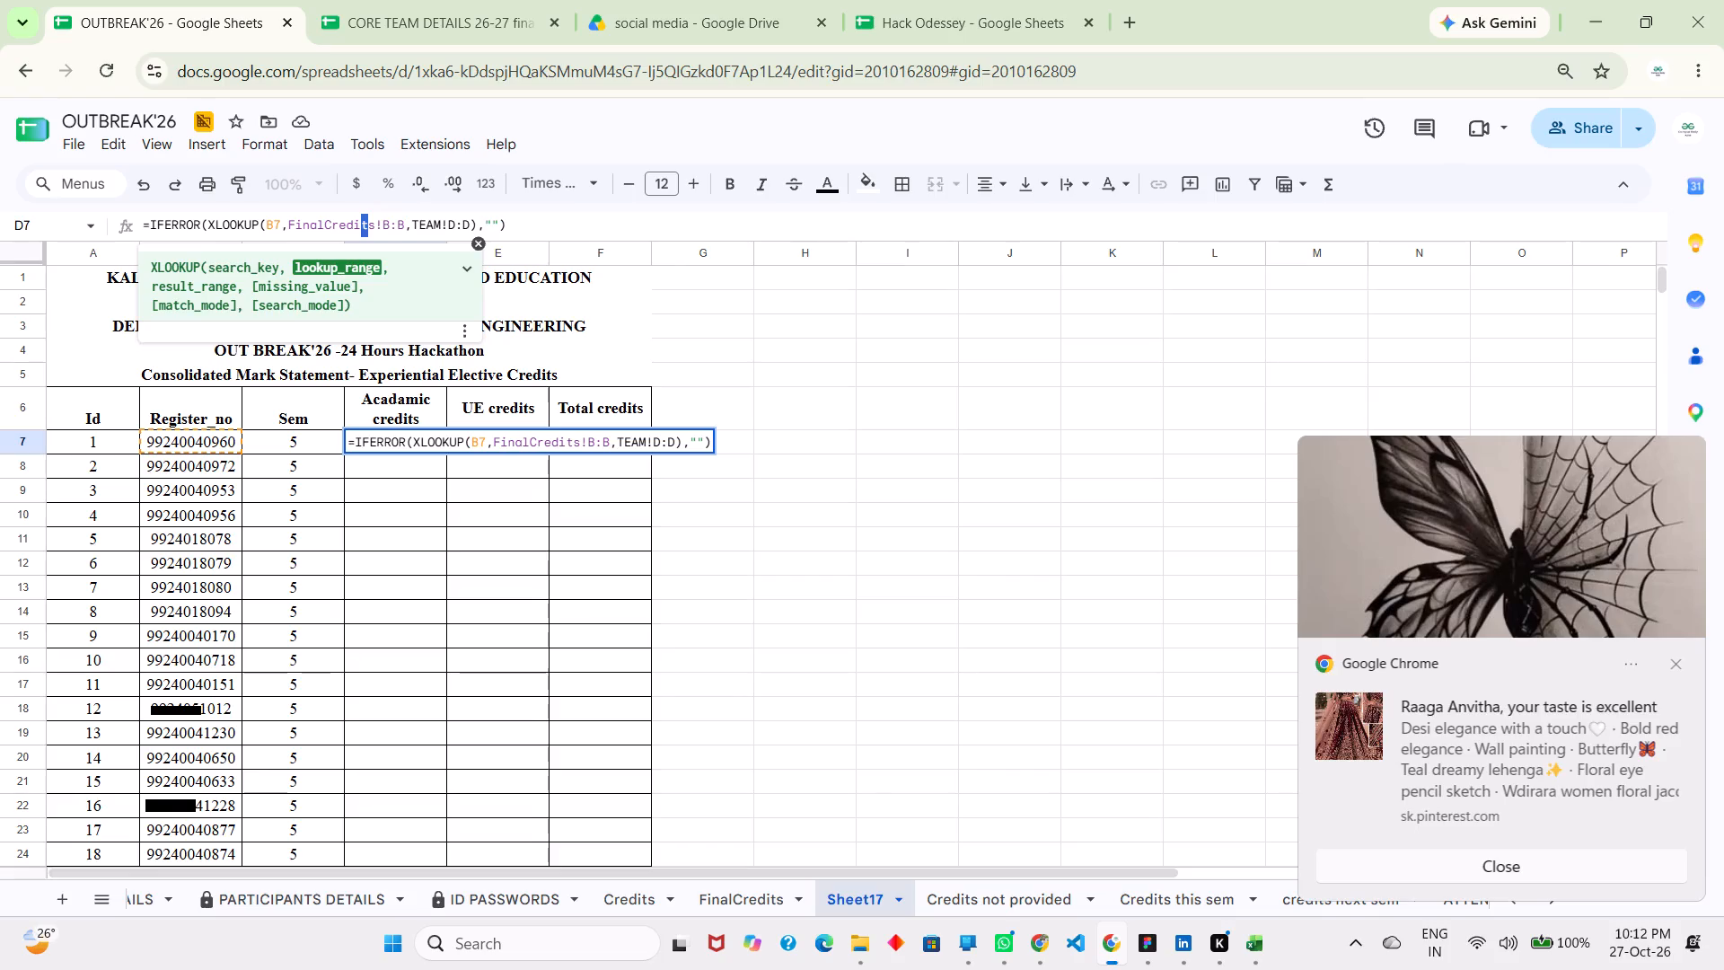
pyautogui.click(376, 225)
pyautogui.moveTo(374, 225); pyautogui.dragTo(335, 225)
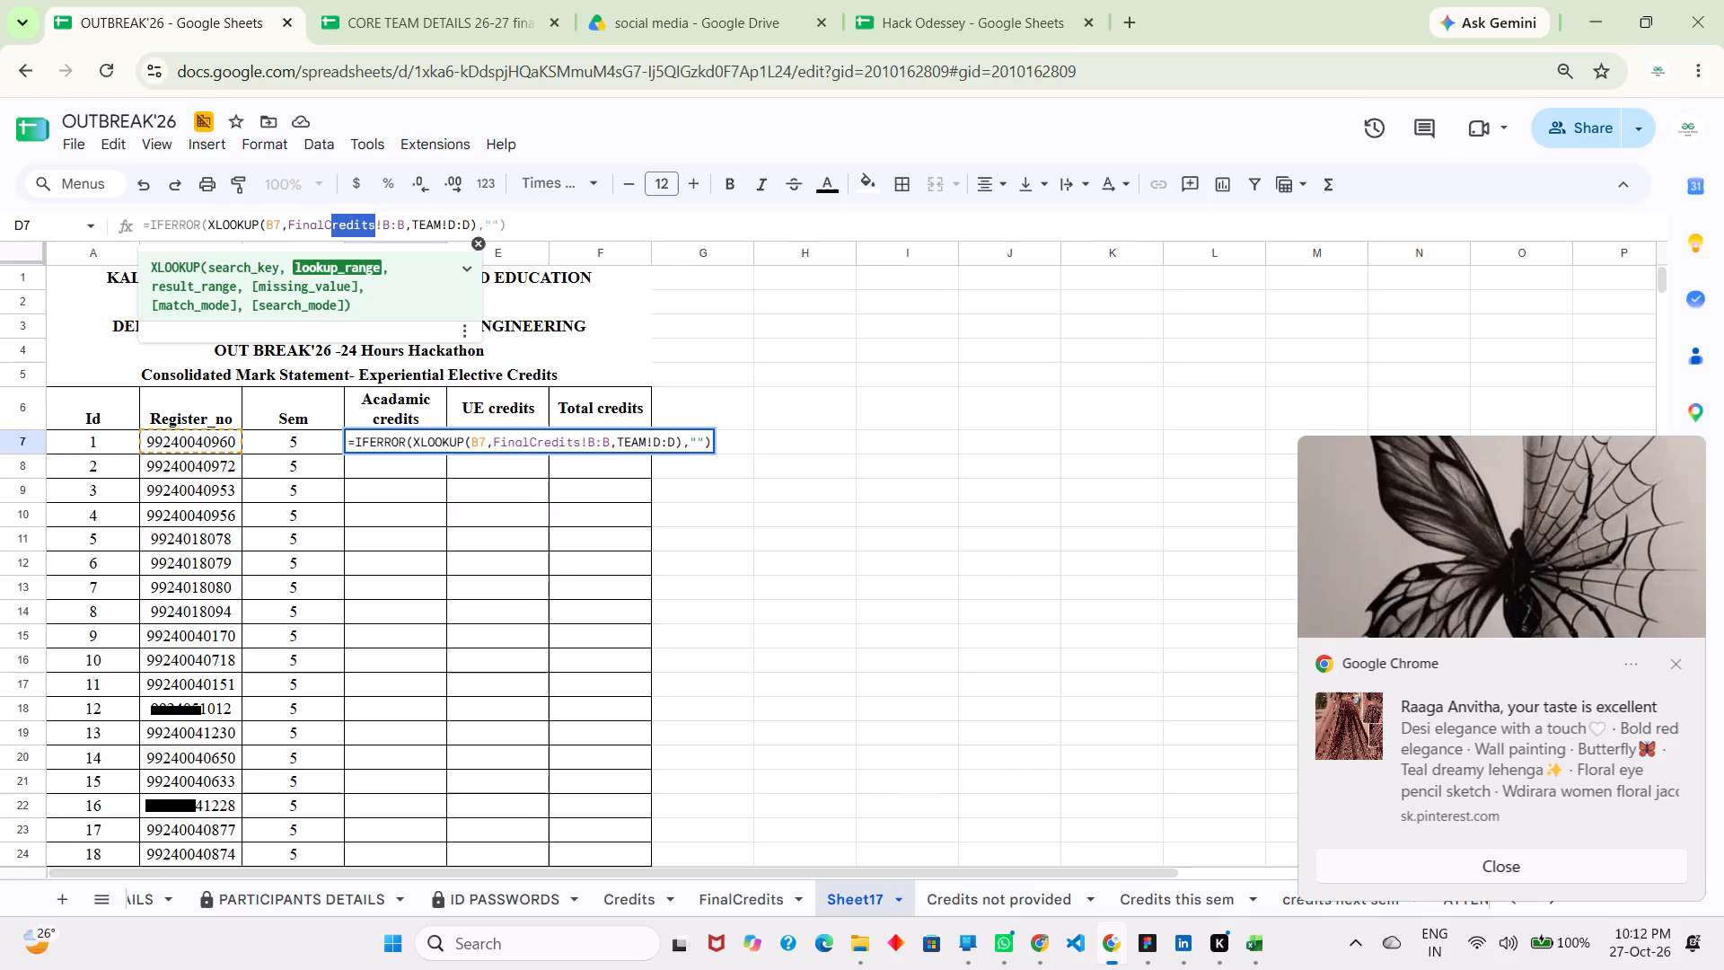
pyautogui.moveTo(335, 225); pyautogui.dragTo(290, 225)
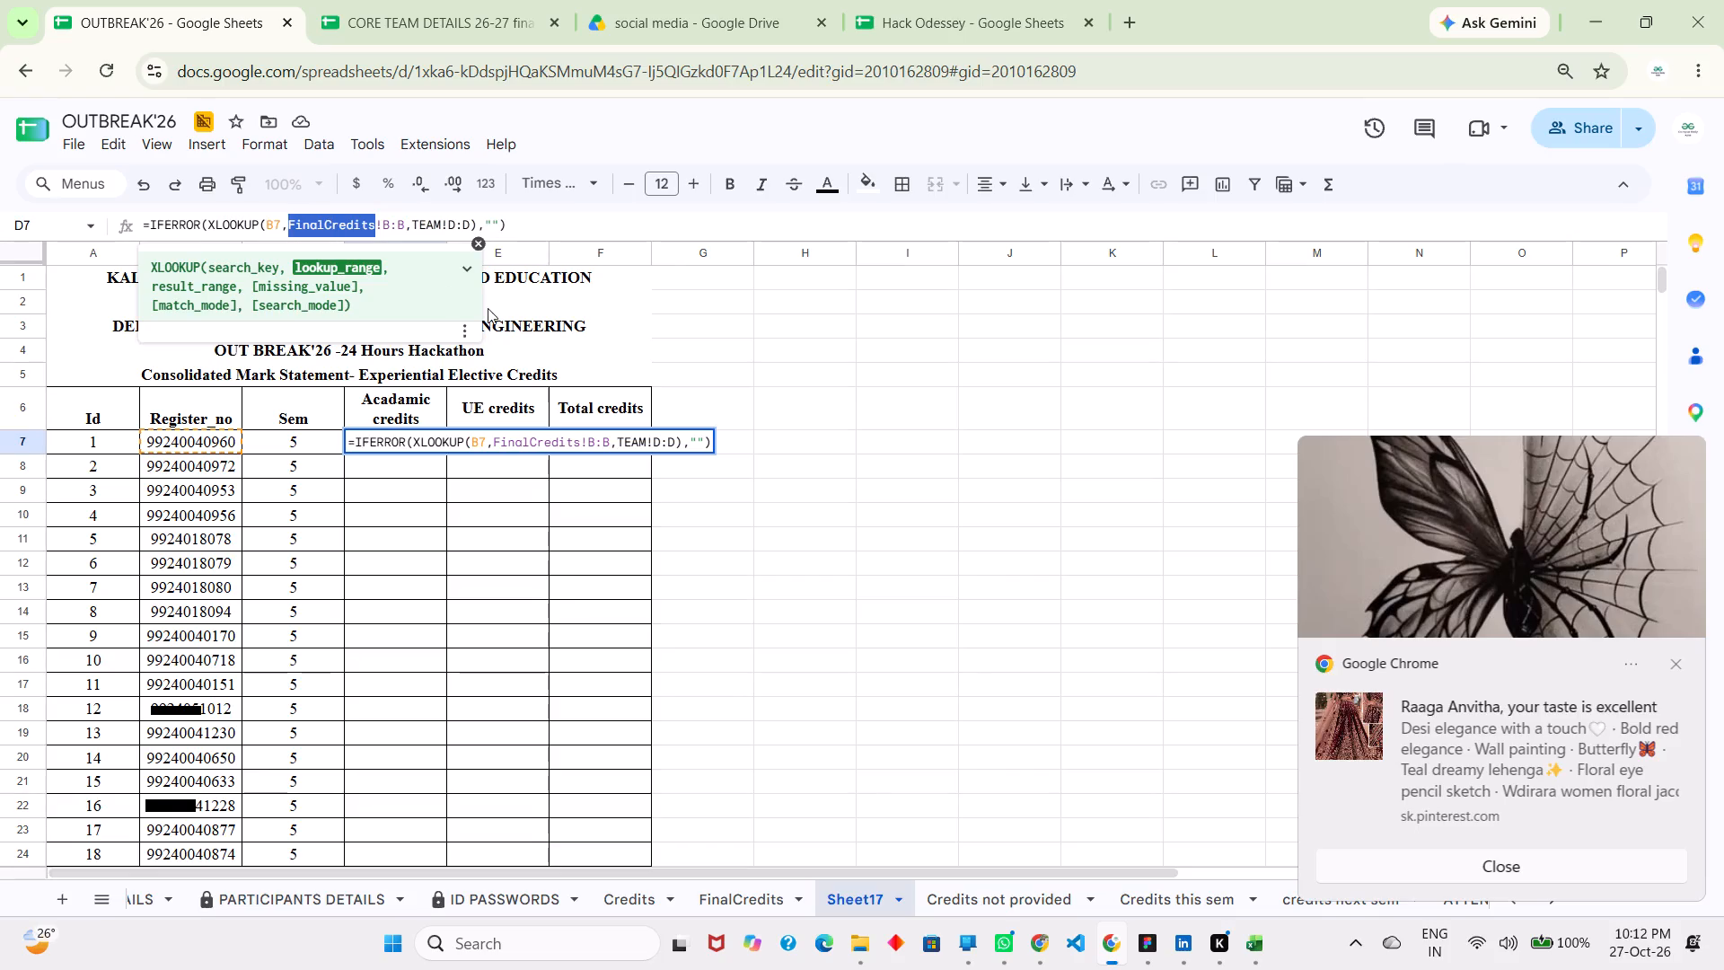
pyautogui.hotkey('ctrl', 'v')
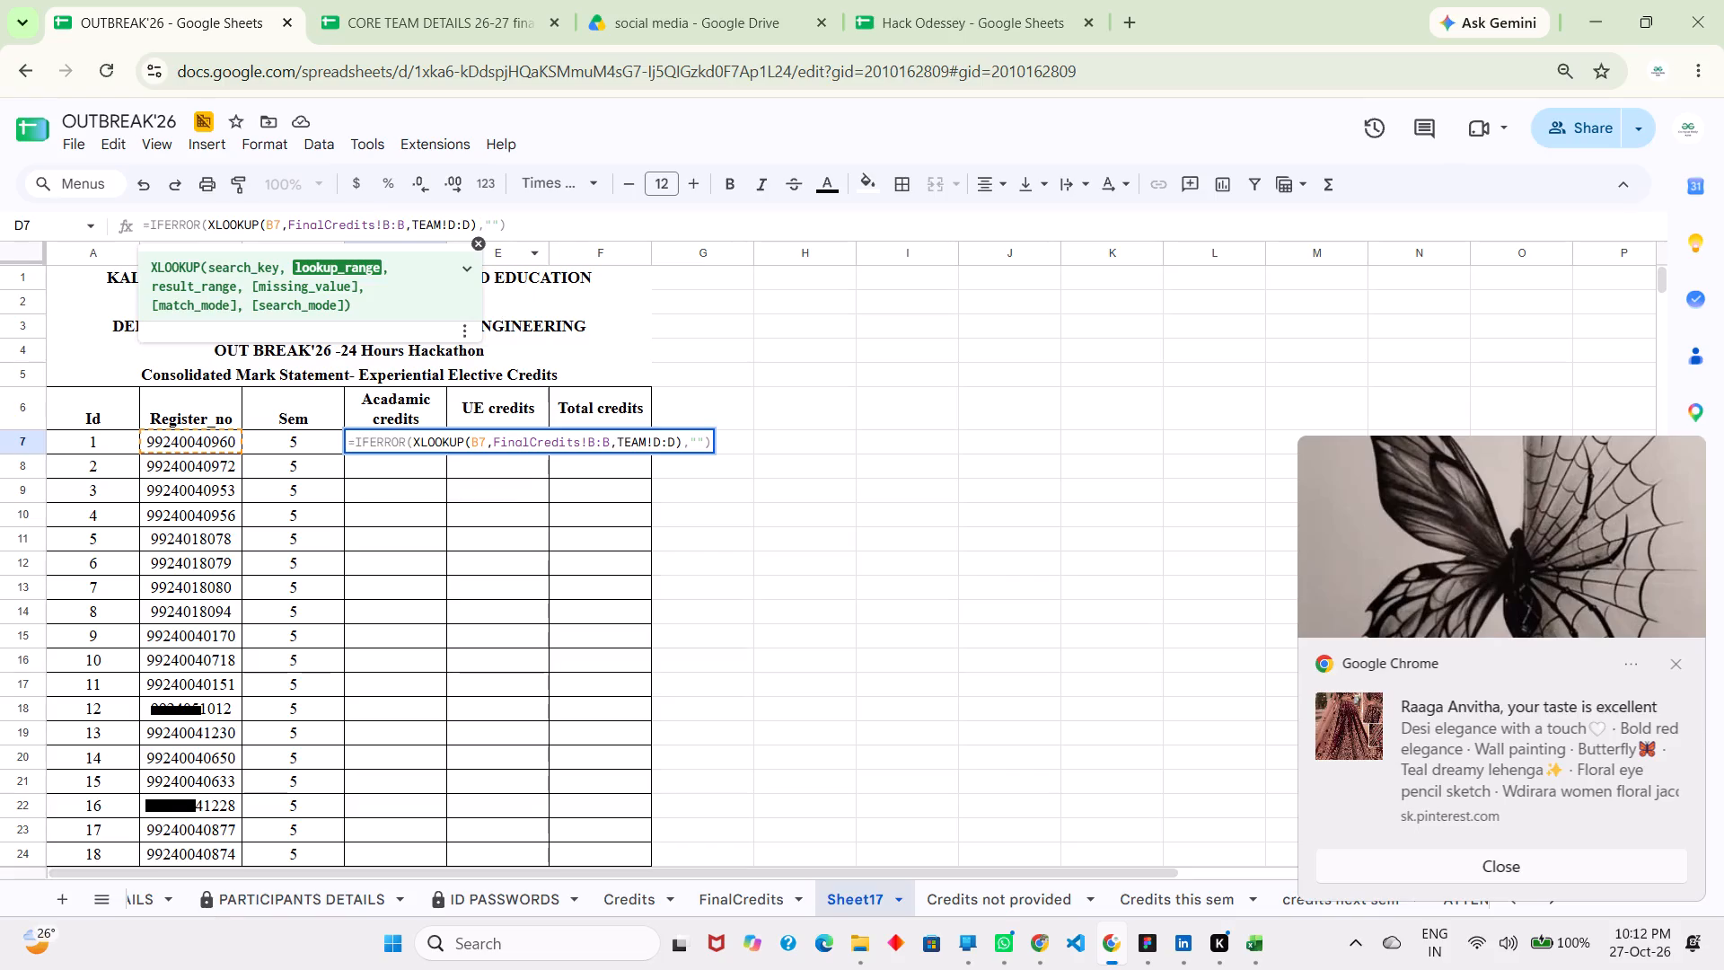
# Replace the sheet name TEAM in the D7 formula's result range with FinalCredits, making the range FinalCredits!D:D.
pyautogui.click(441, 224)
pyautogui.press('BackSpace')
pyautogui.press('BackSpace')
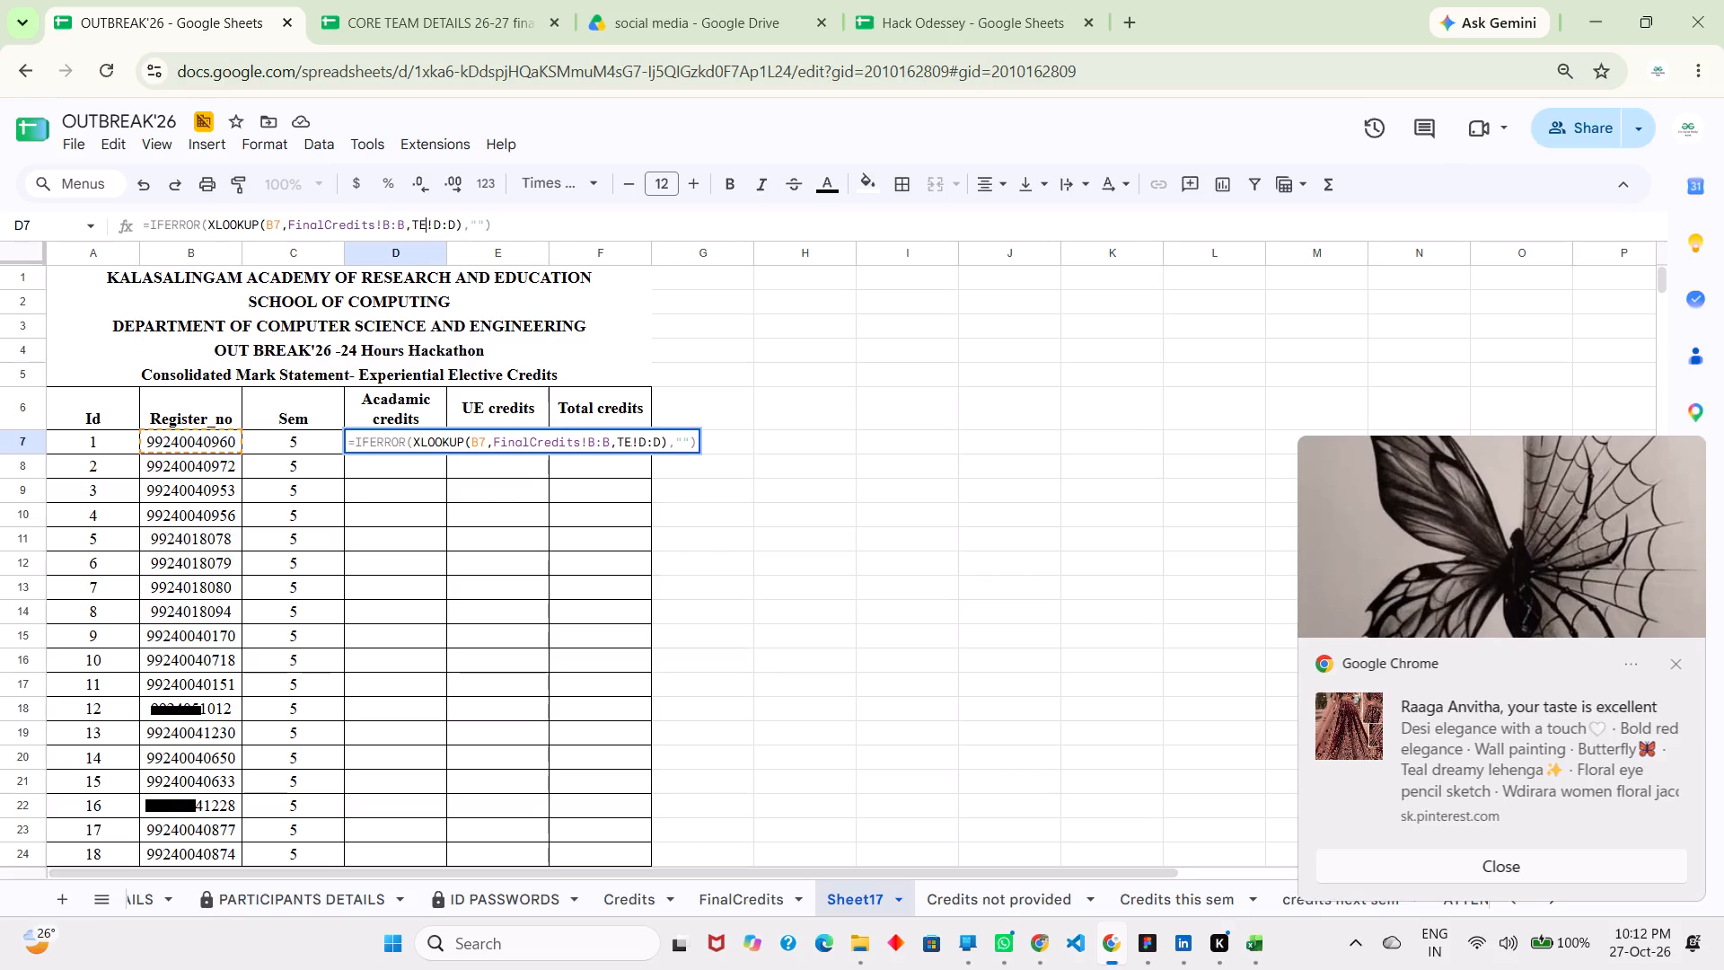
pyautogui.press('BackSpace')
pyautogui.press('BackSpace')
pyautogui.hotkey('ctrl', 'v')
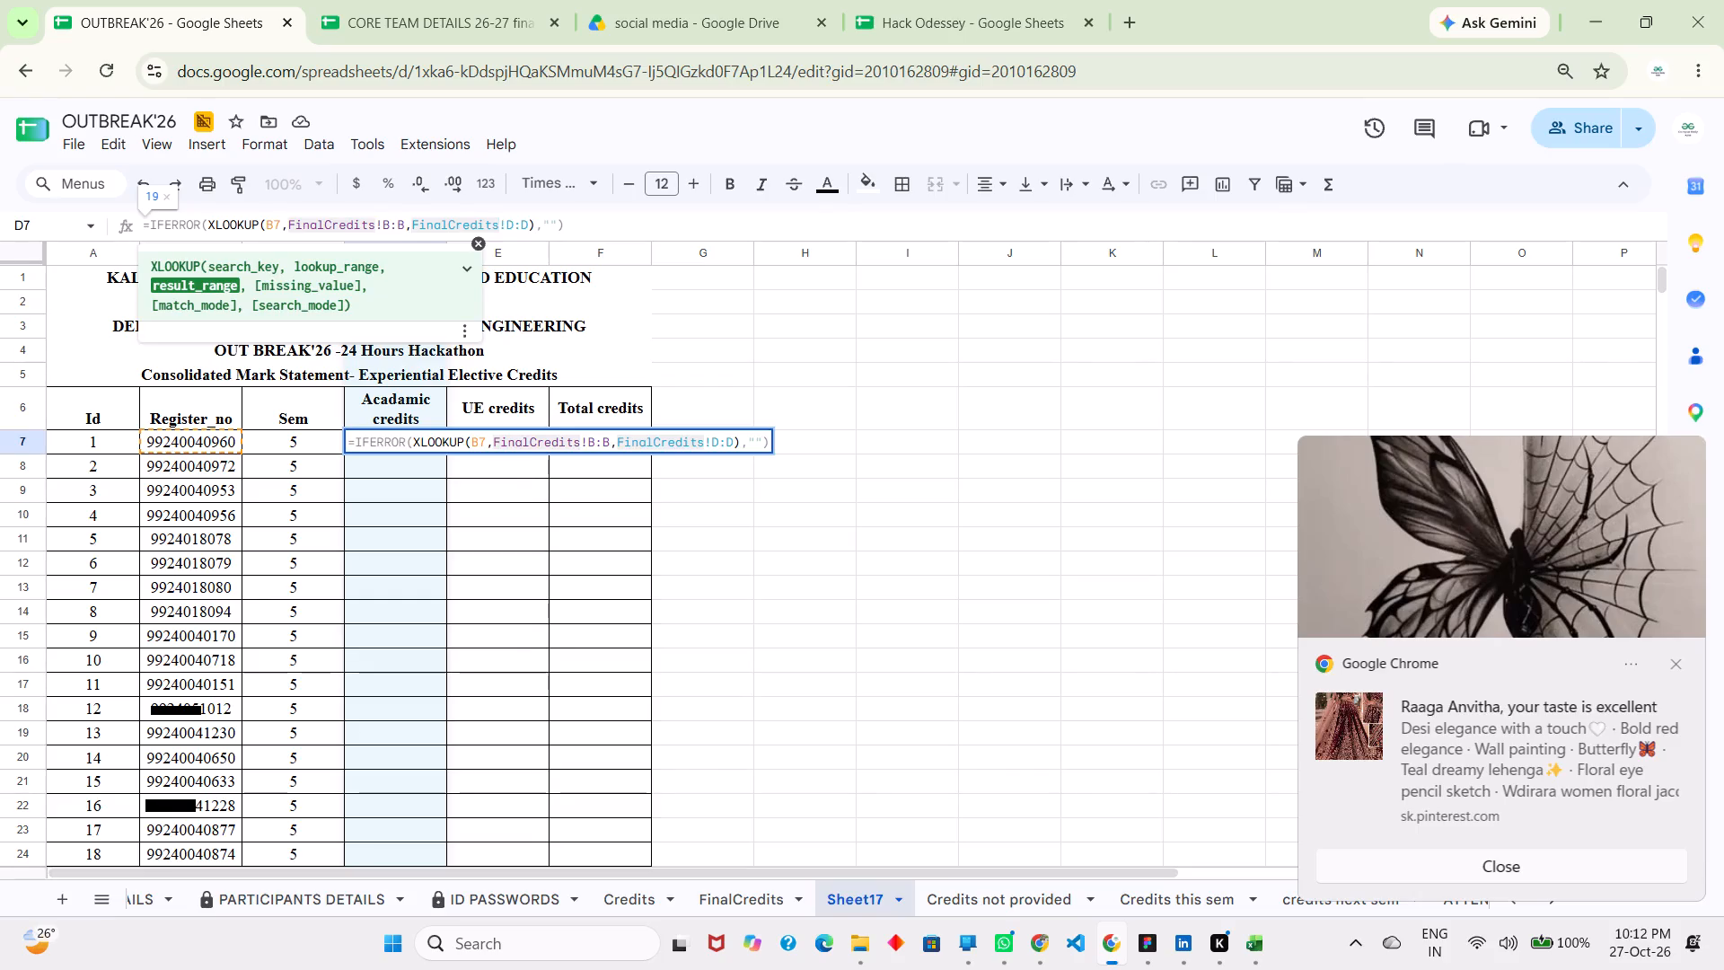
pyautogui.click(954, 542)
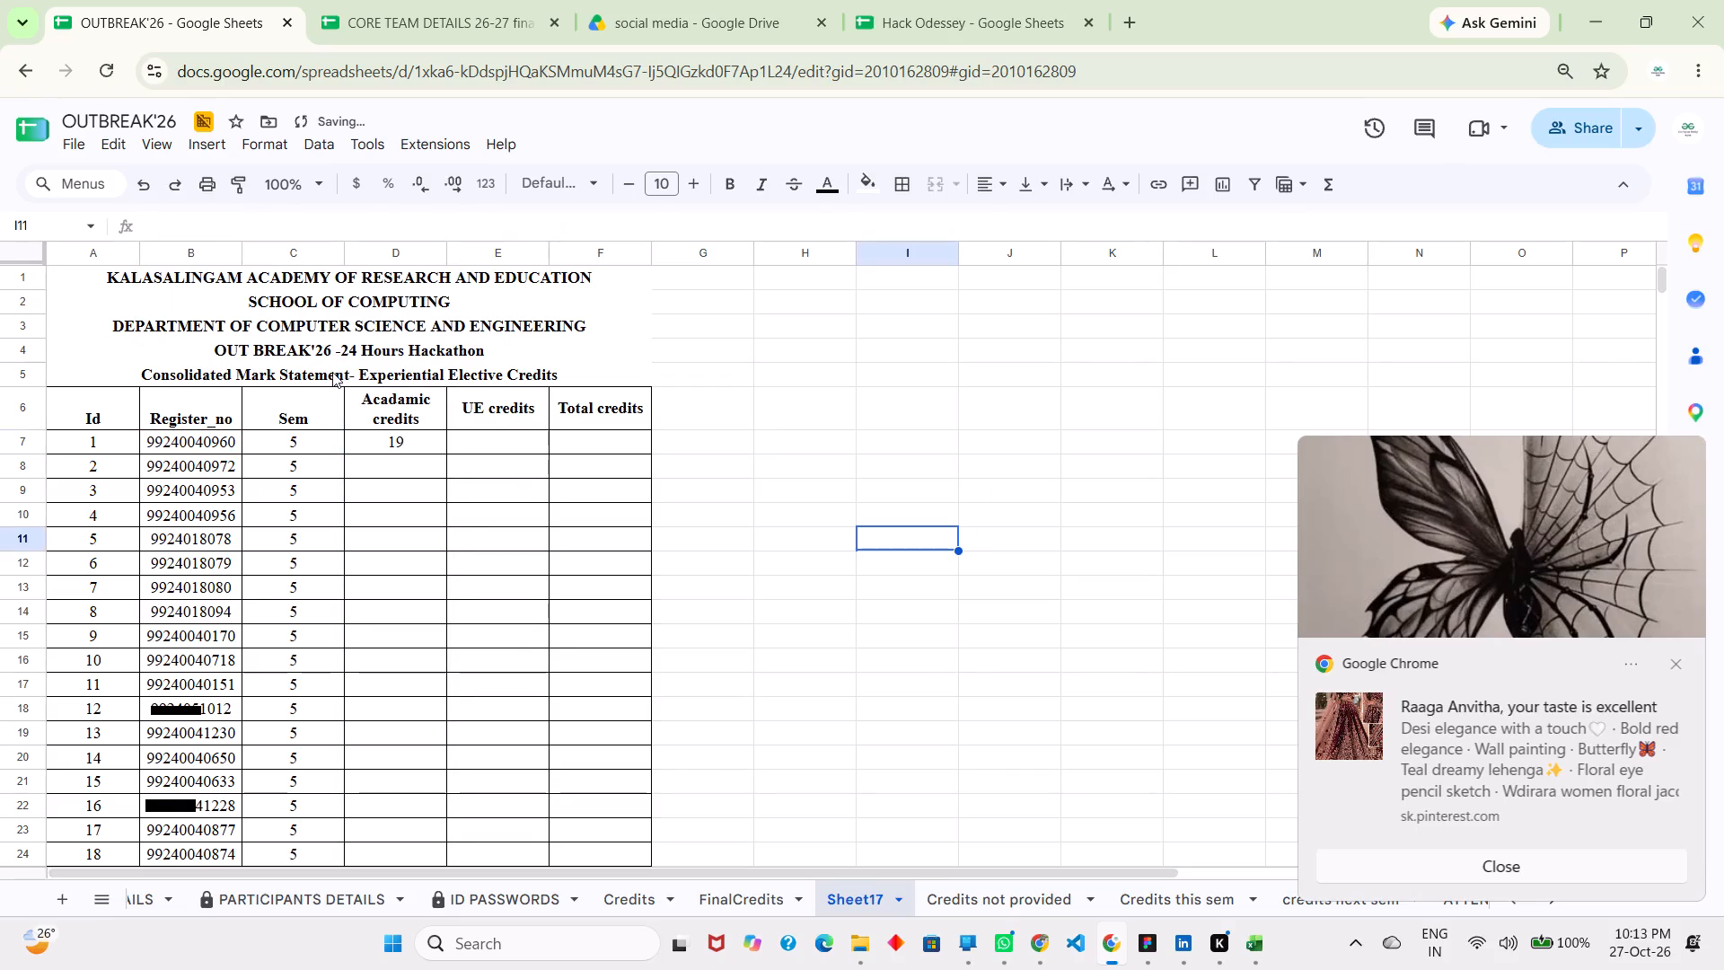
# Compare the Acadamic credits result in D7 of Sheet17 with the matching row of the FinalCredits sheet.
pyautogui.click(355, 451)
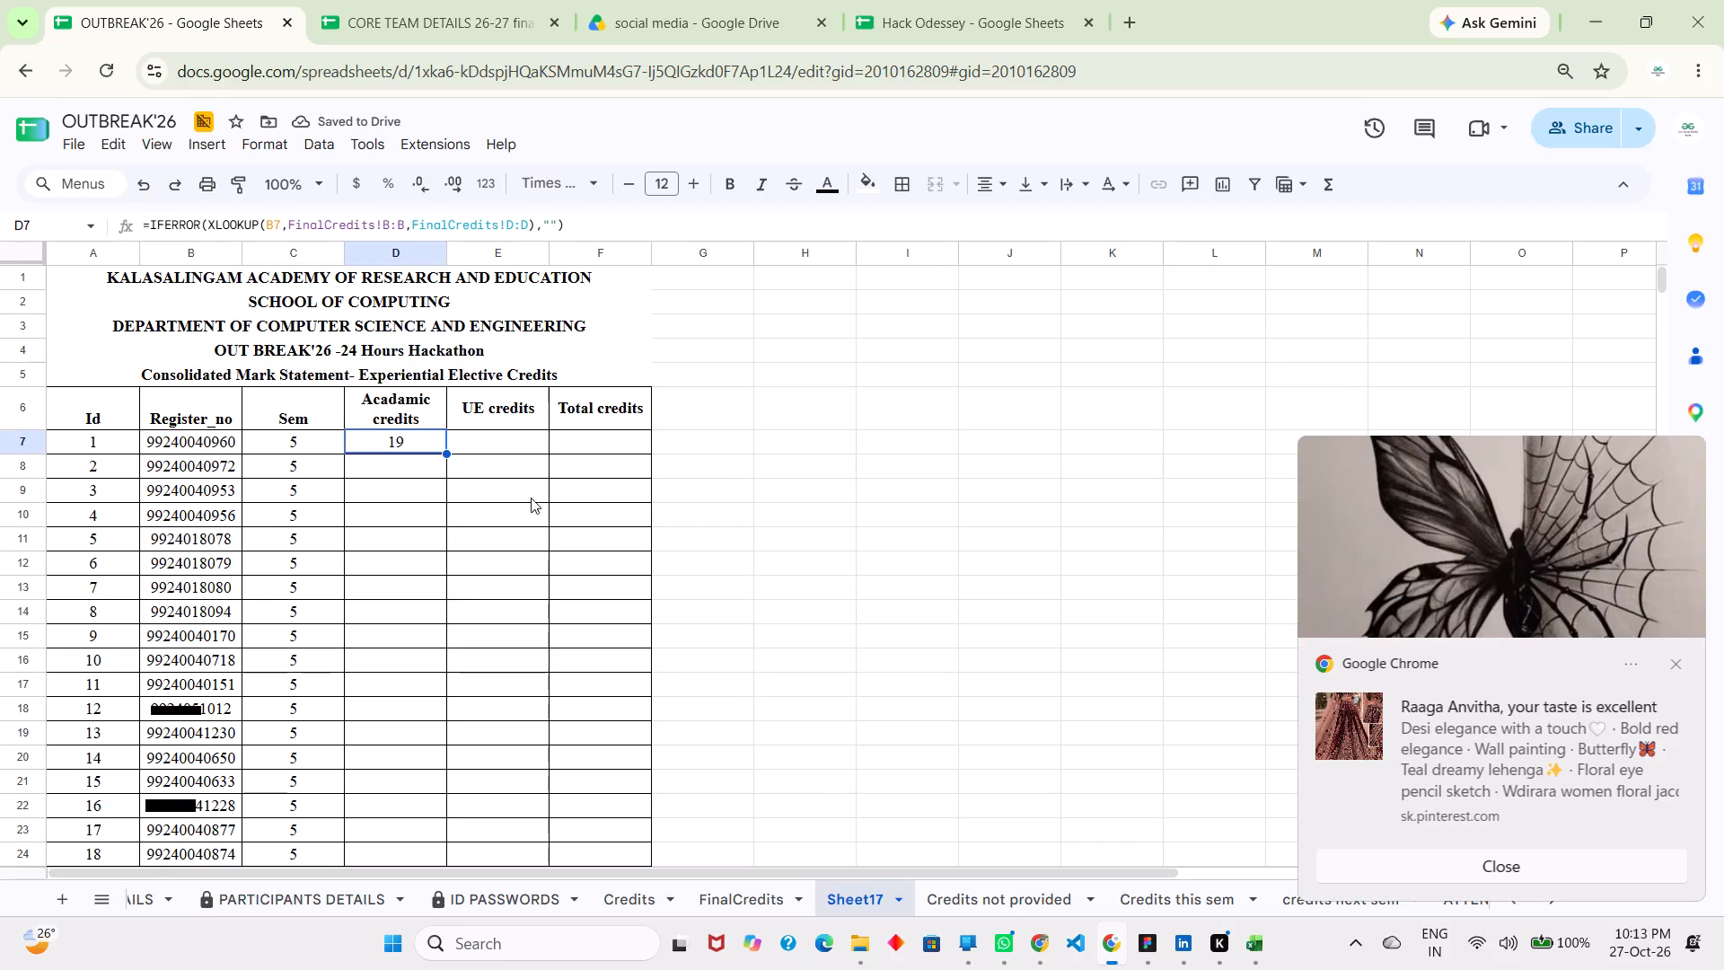
pyautogui.click(747, 889)
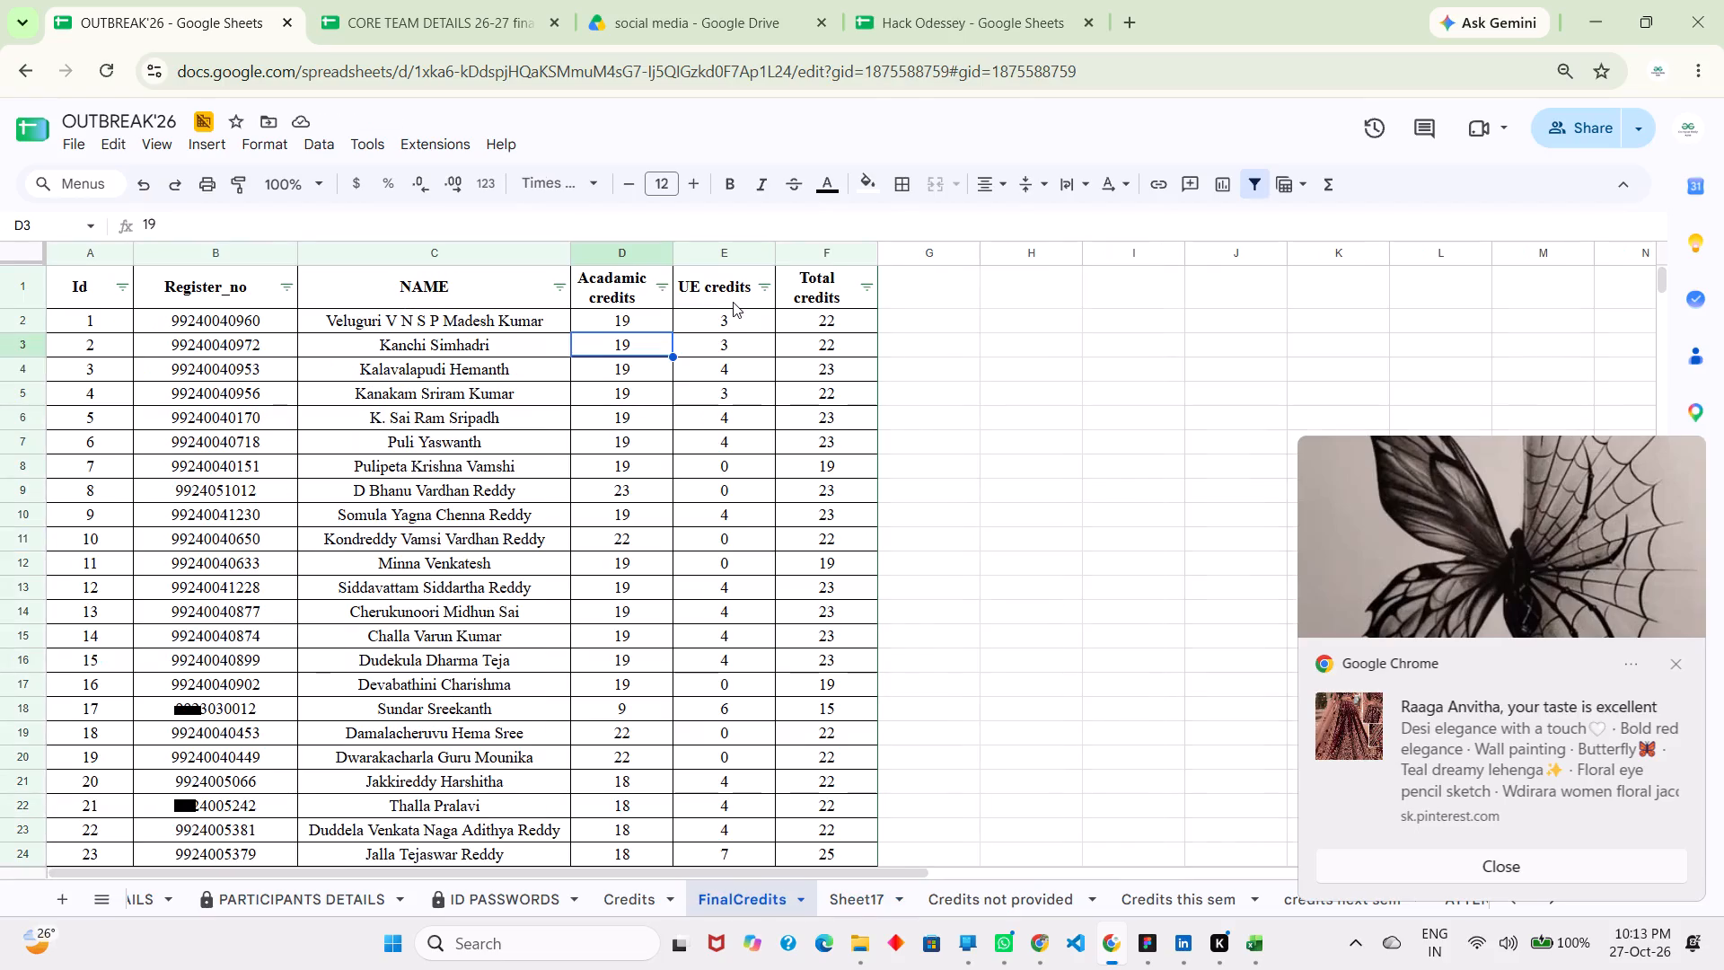
pyautogui.click(879, 913)
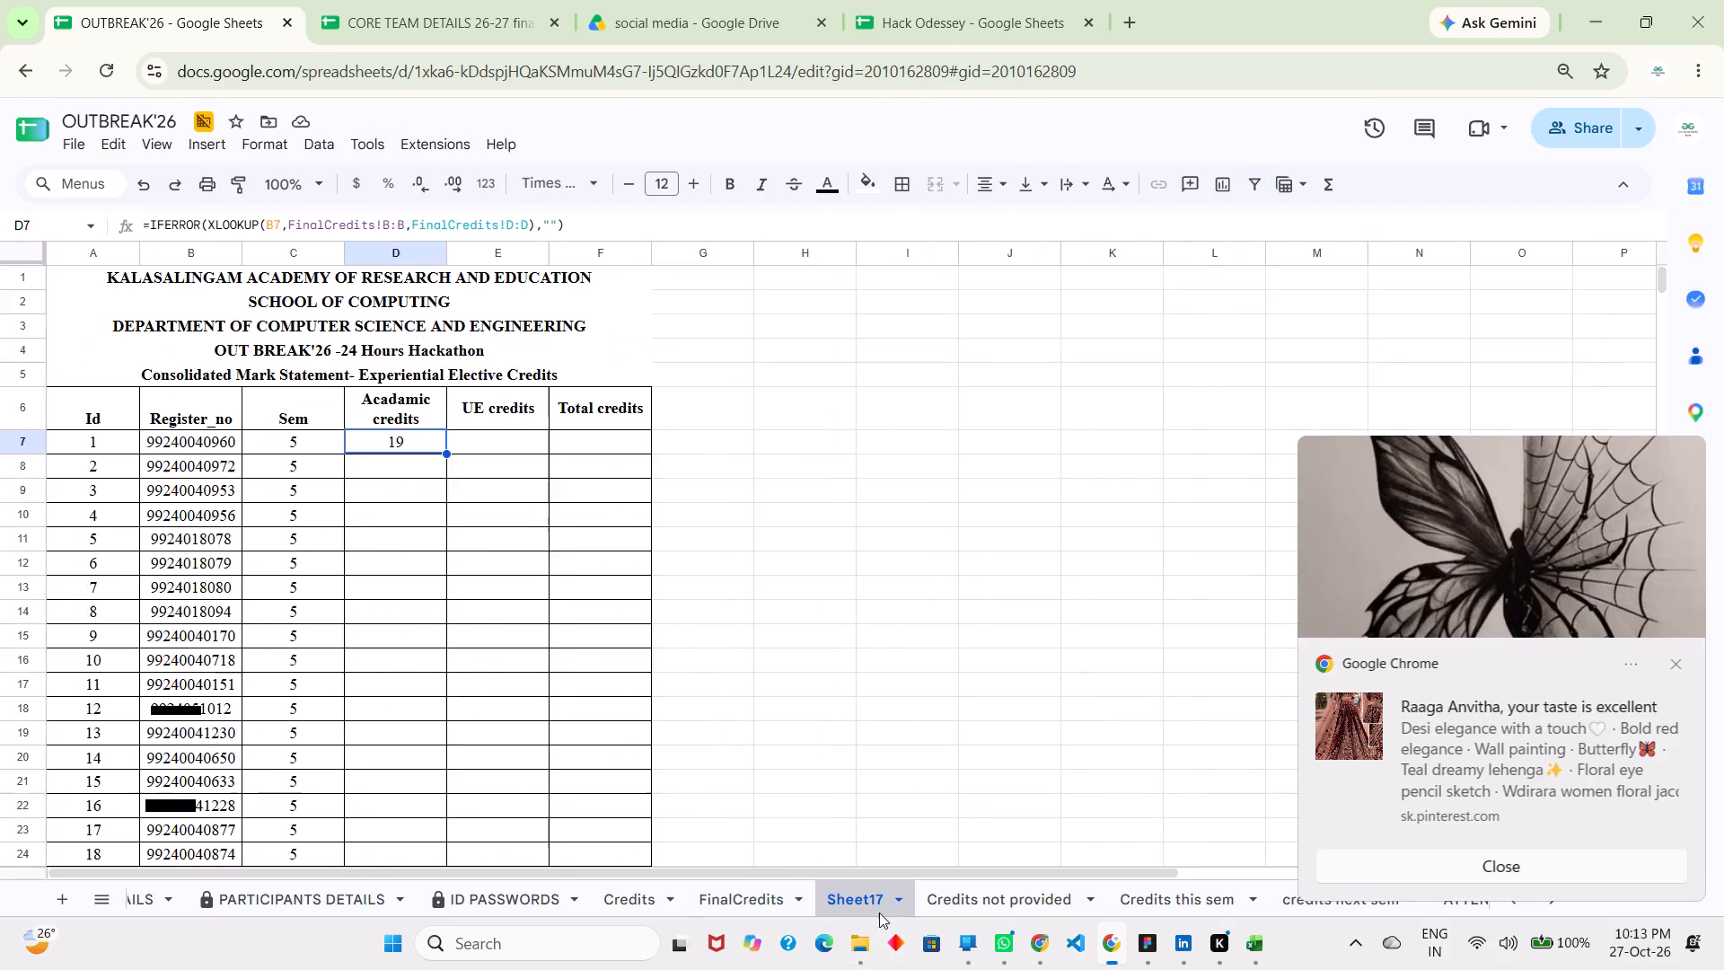
pyautogui.click(758, 893)
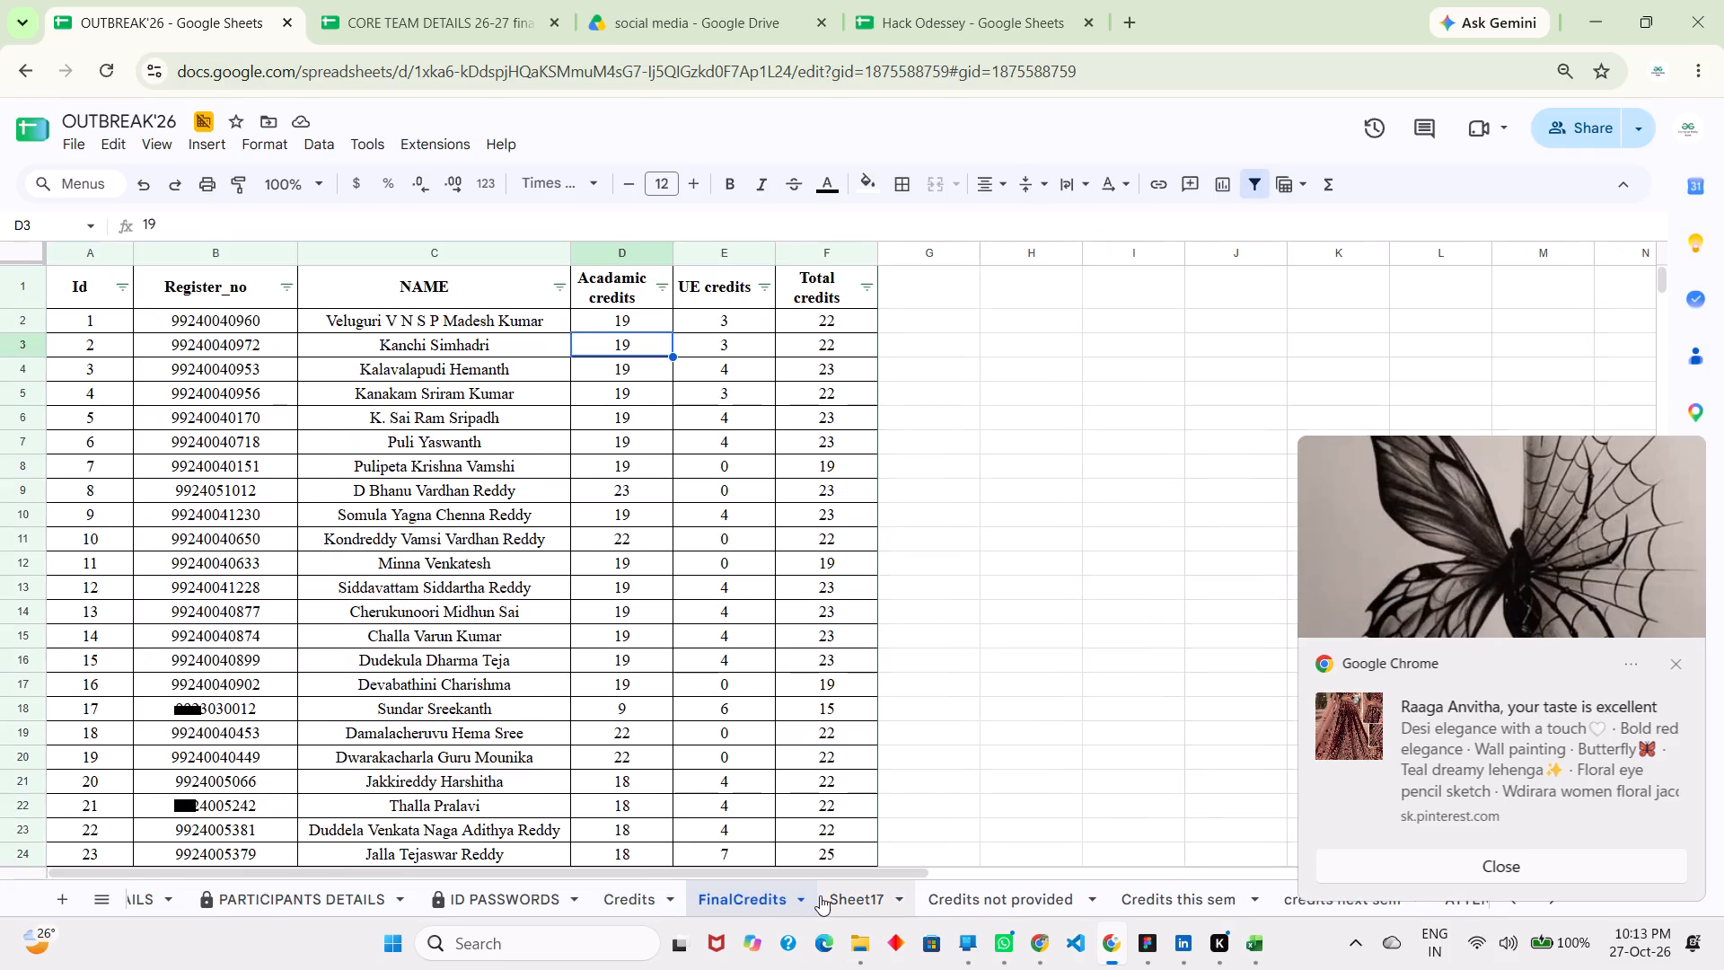
pyautogui.click(820, 895)
pyautogui.click(761, 888)
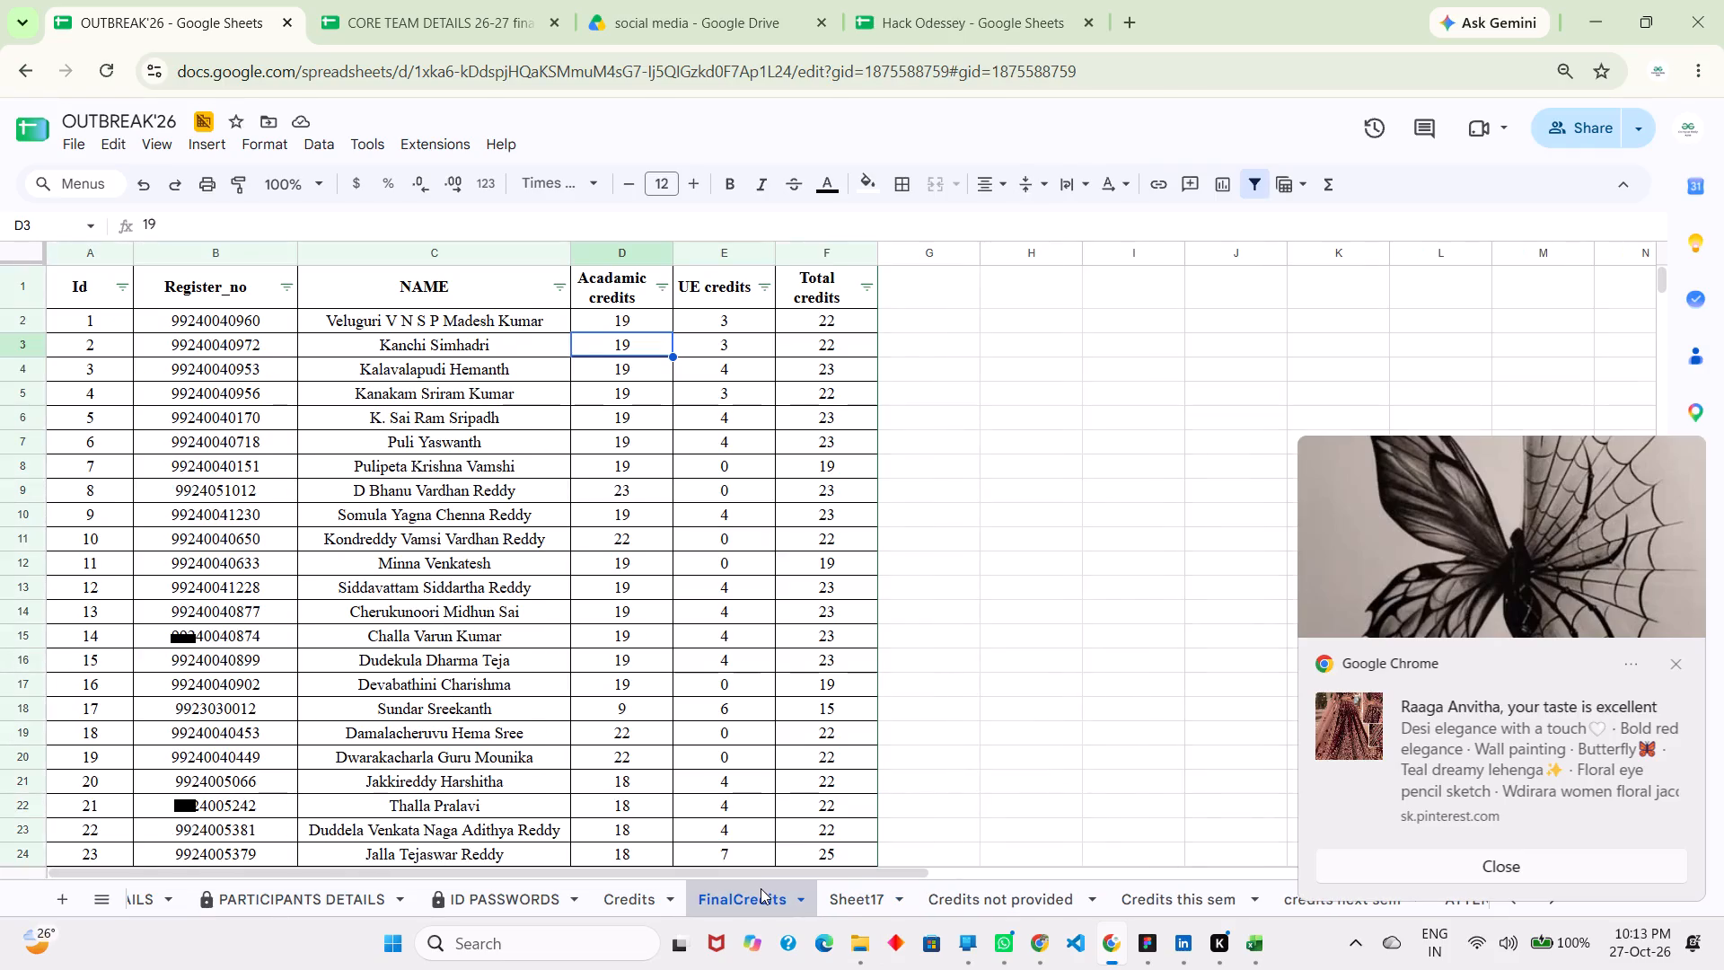
pyautogui.click(866, 915)
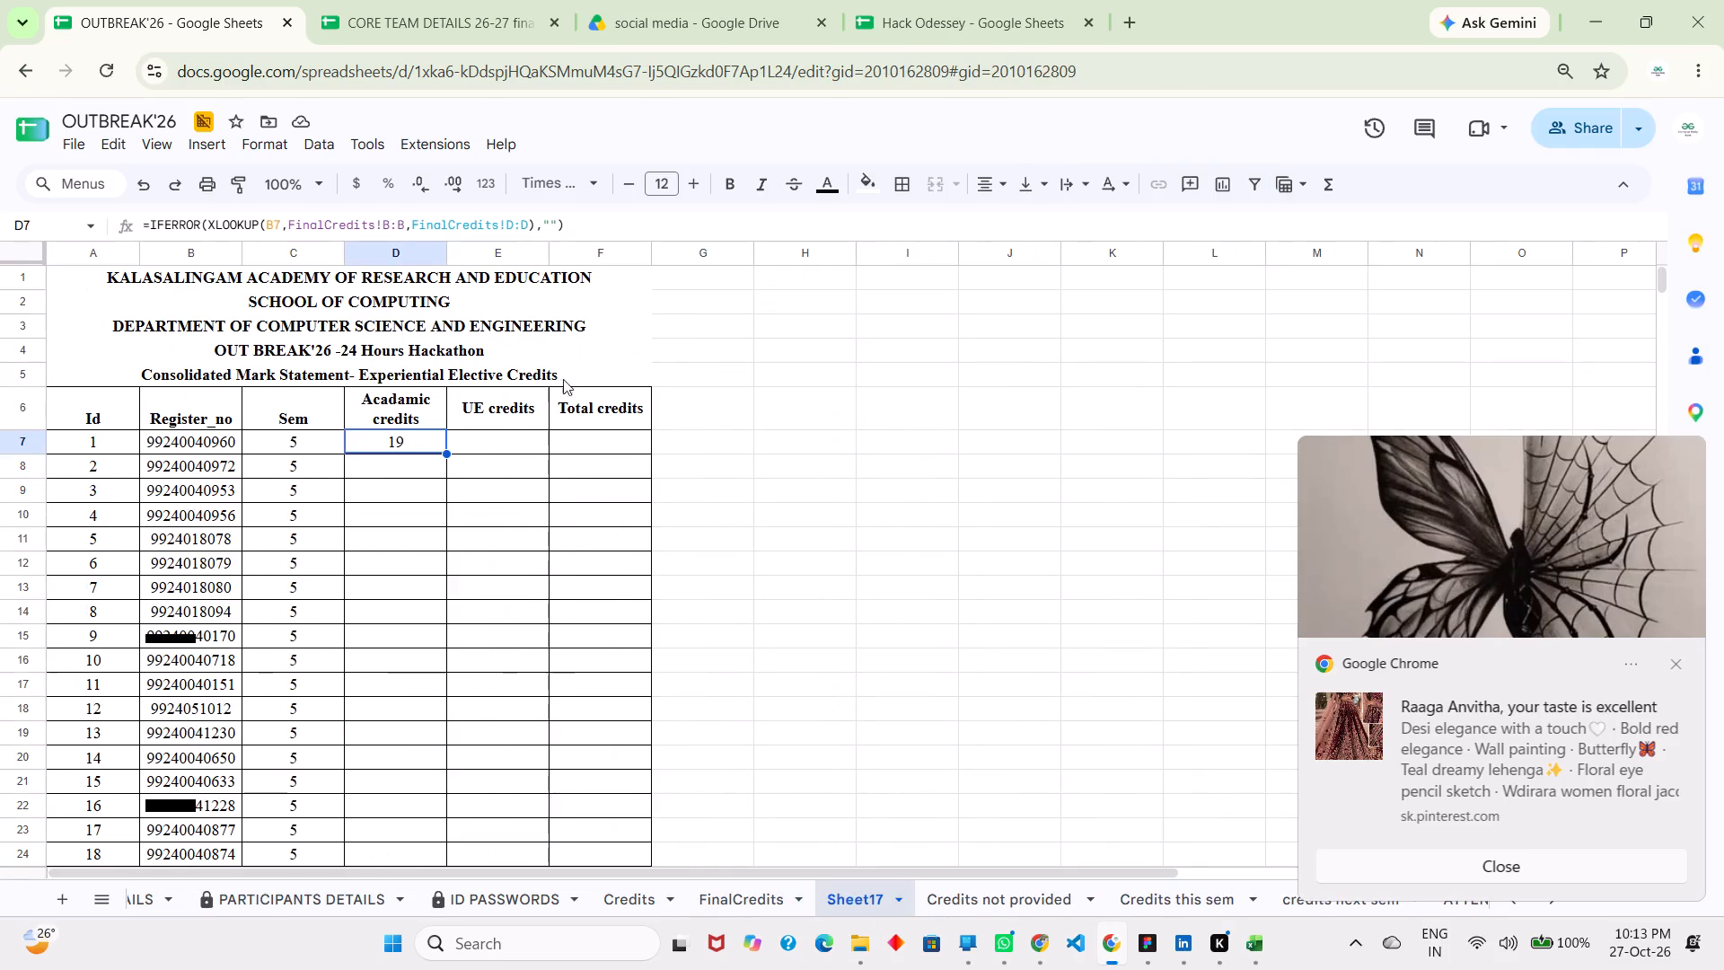
# Fill the D7 lookup formula down the Acadamic credits column through D181.
pyautogui.moveTo(445, 453); pyautogui.dragTo(524, 969)
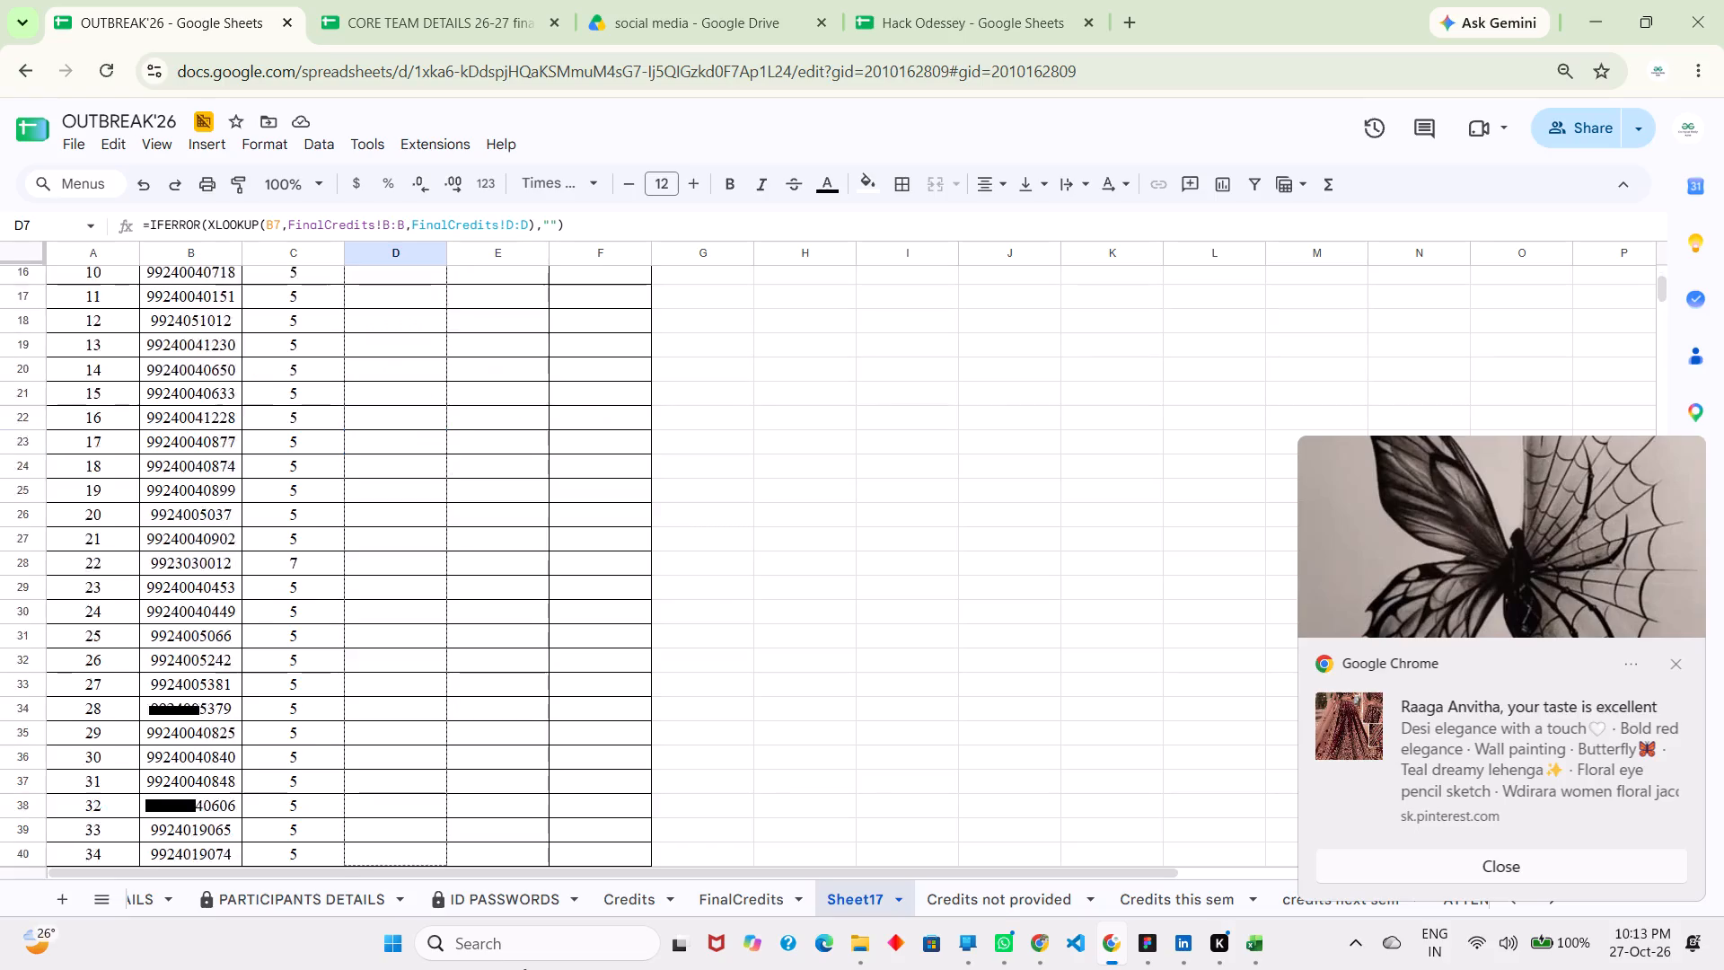
pyautogui.moveTo(524, 969); pyautogui.dragTo(422, 8)
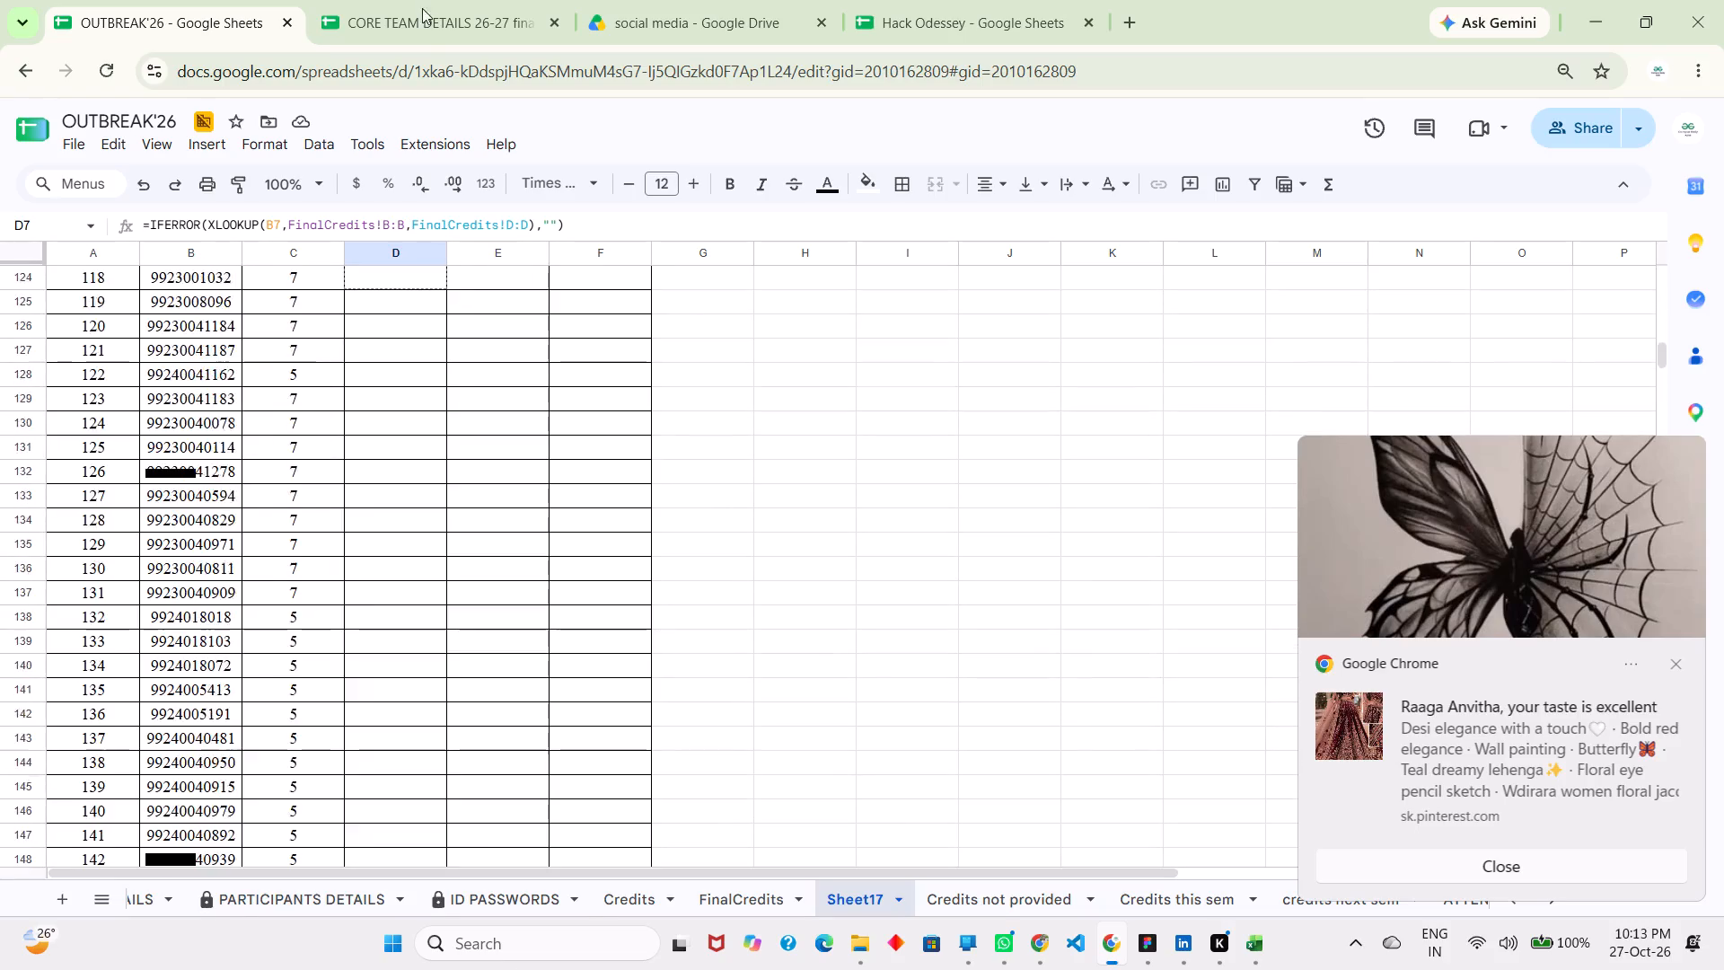
pyautogui.moveTo(422, 8); pyautogui.dragTo(435, 476)
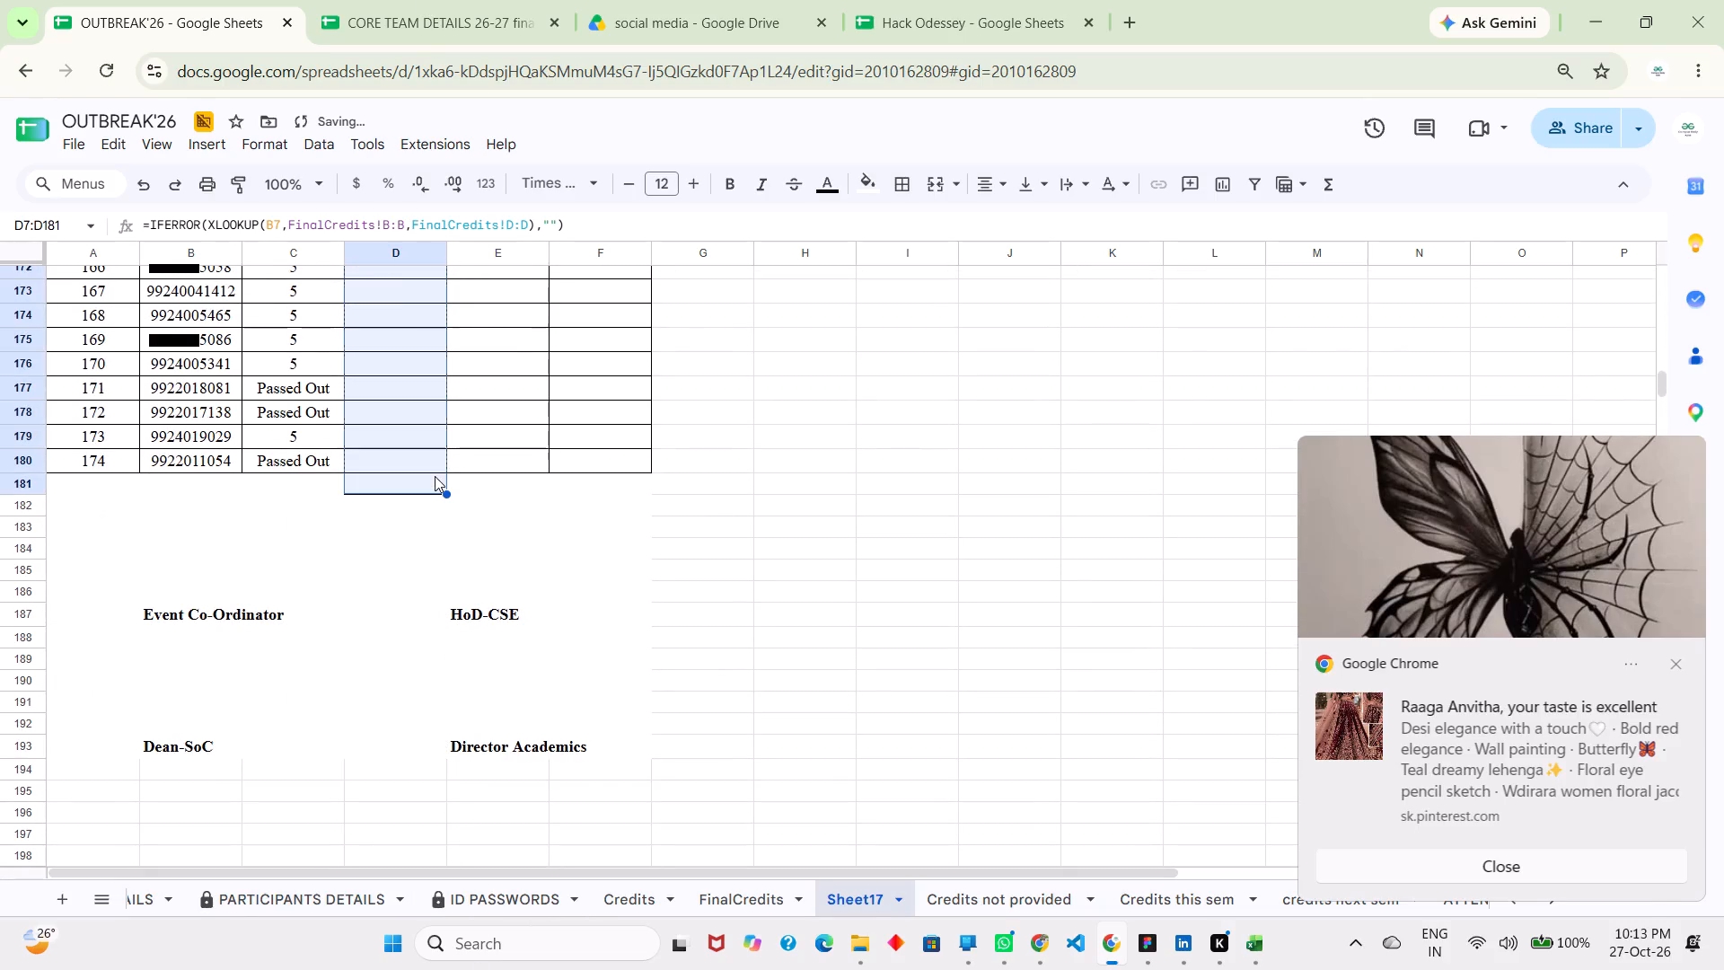
# Review the filled Acadamic credits column from the first to the last student row.
pyautogui.scroll(9, 467, 444)
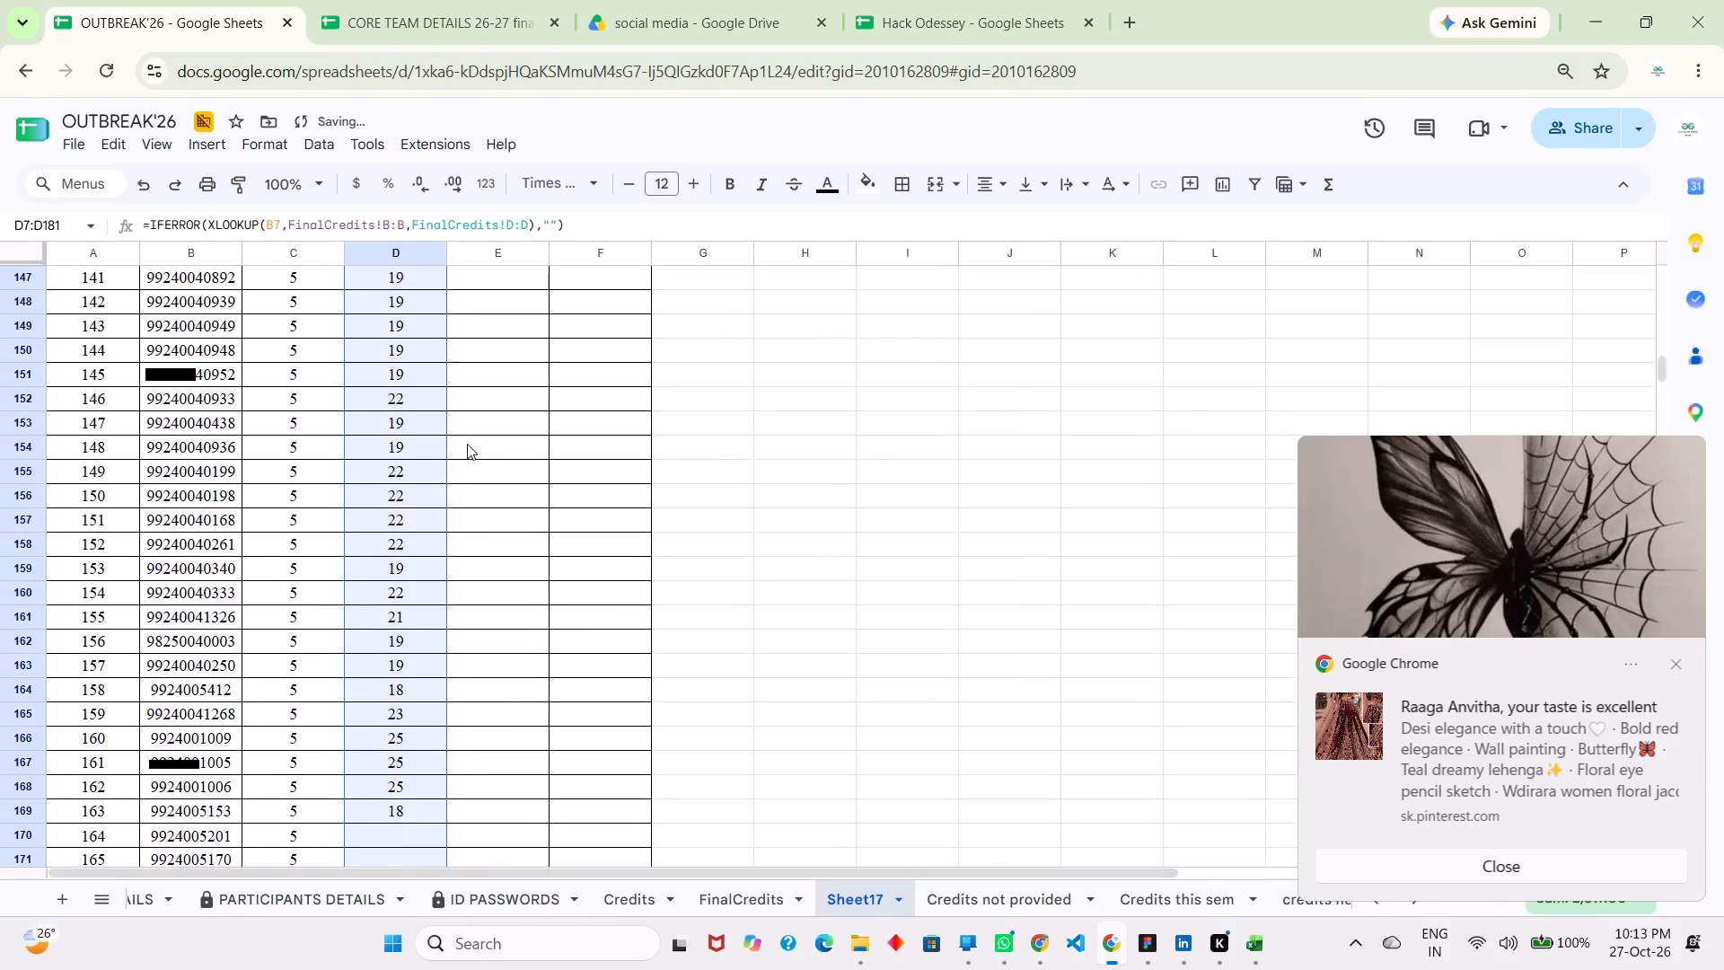
pyautogui.scroll(15, 467, 444)
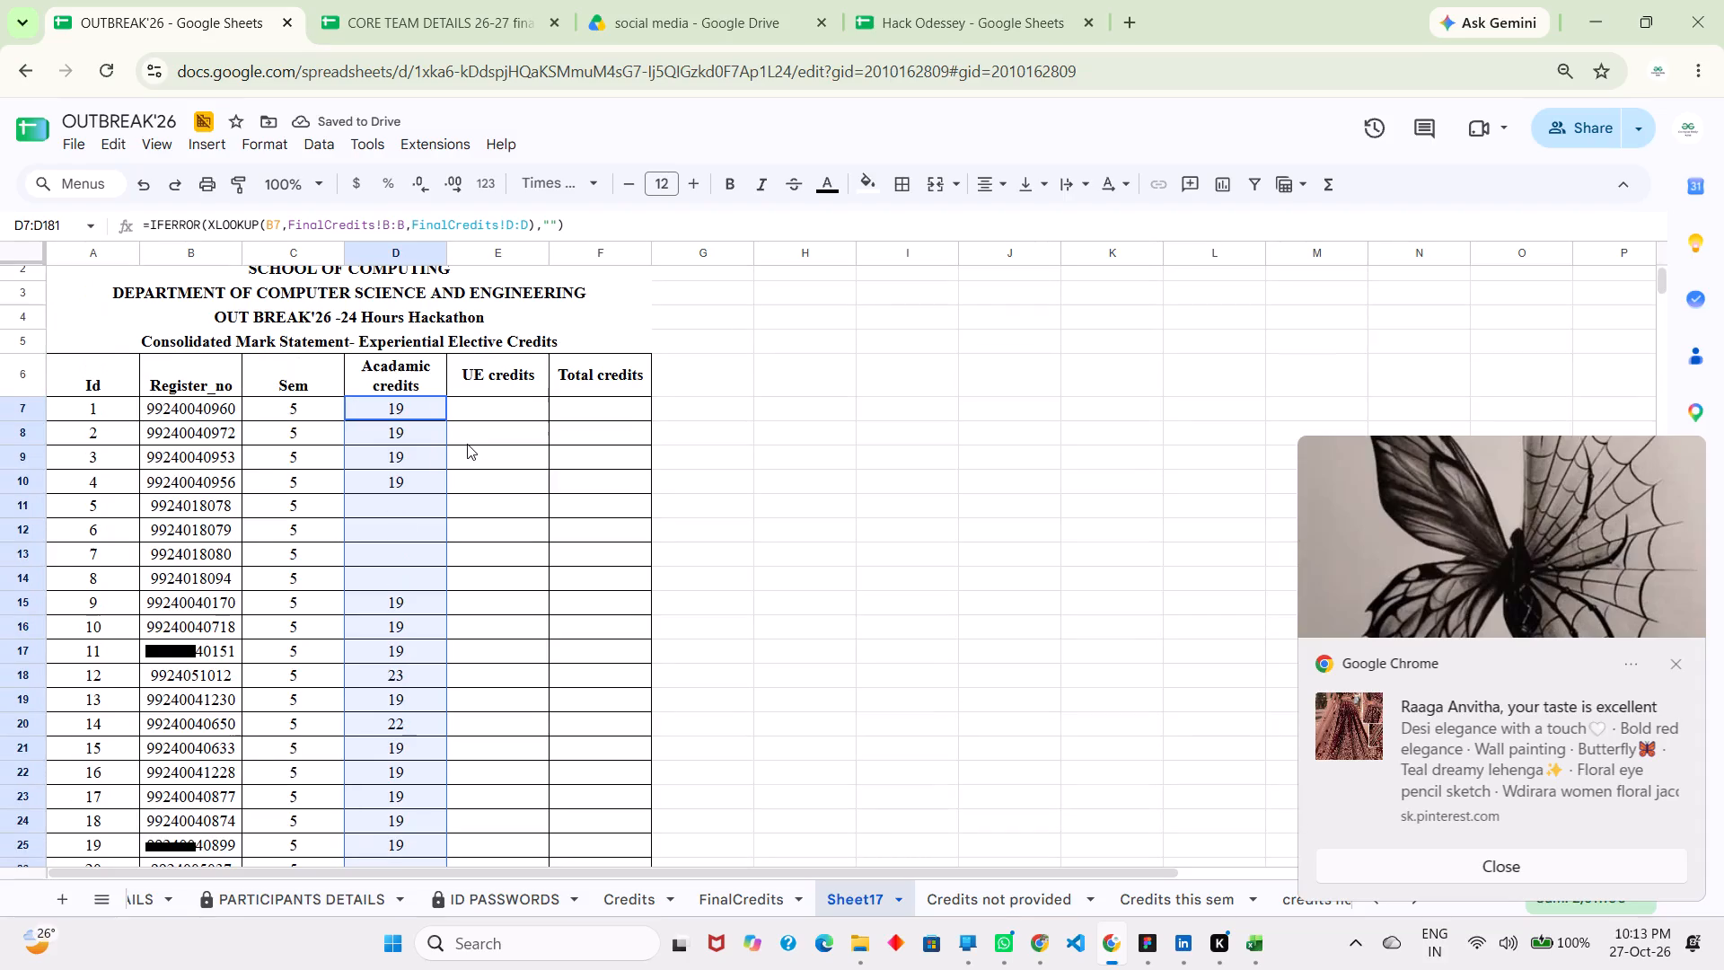
pyautogui.scroll(-8, 467, 444)
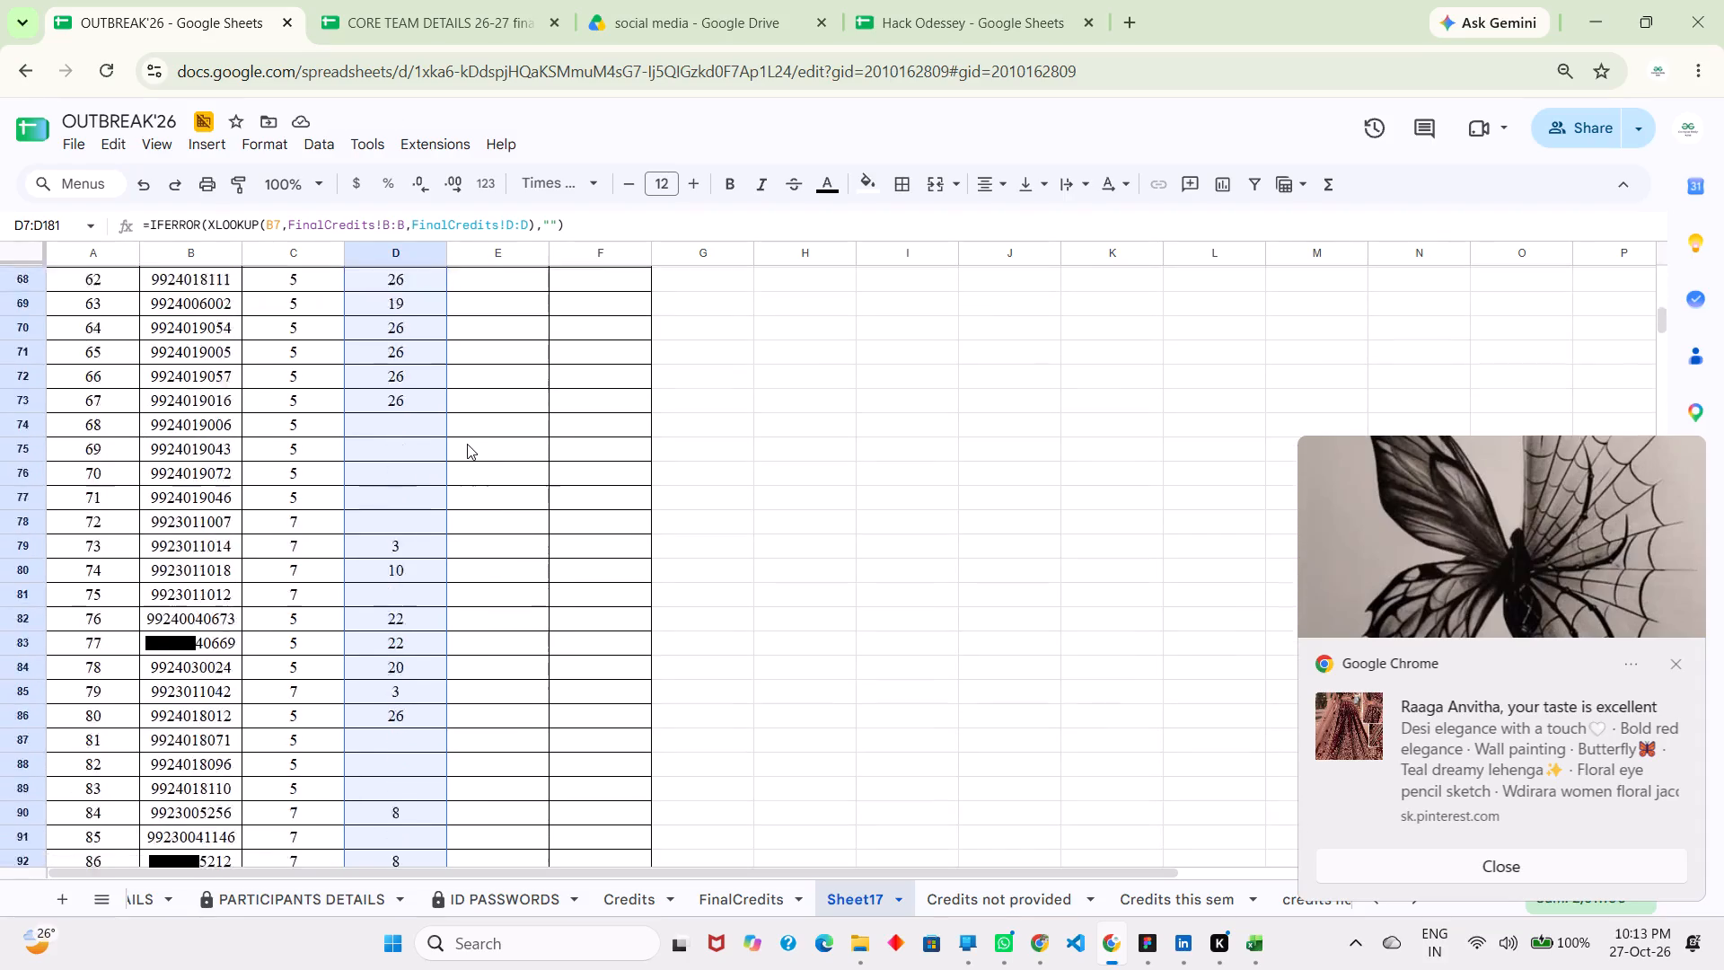
pyautogui.scroll(-7, 467, 444)
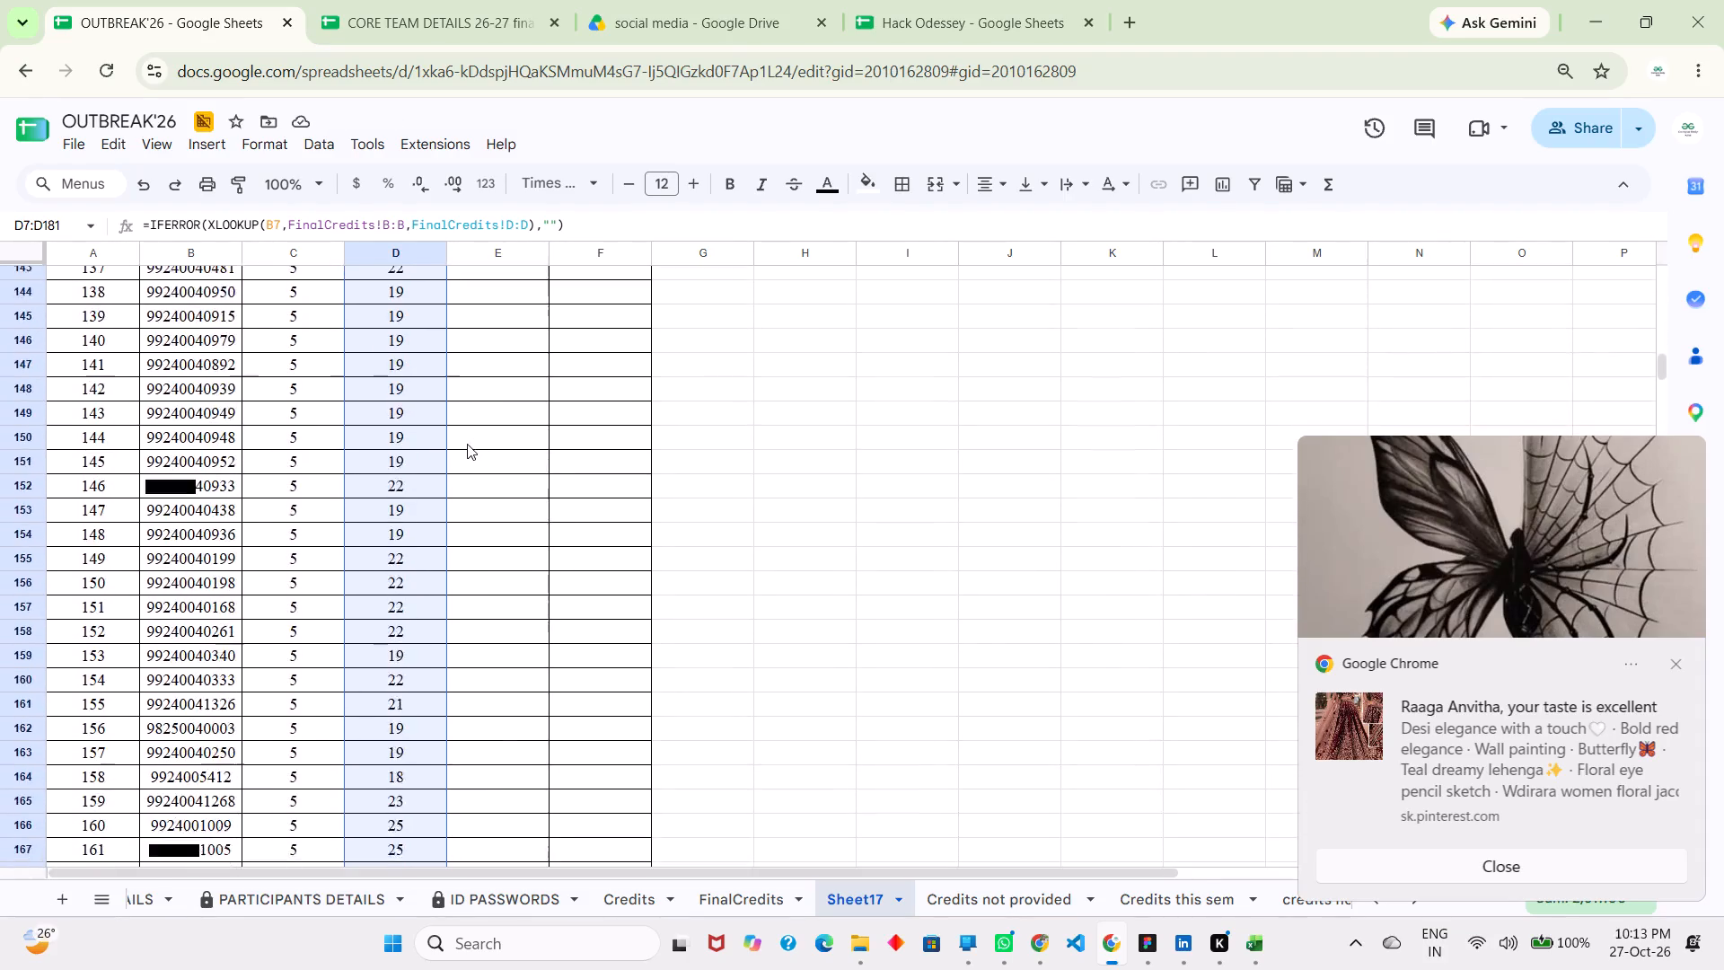
pyautogui.scroll(-1, 467, 444)
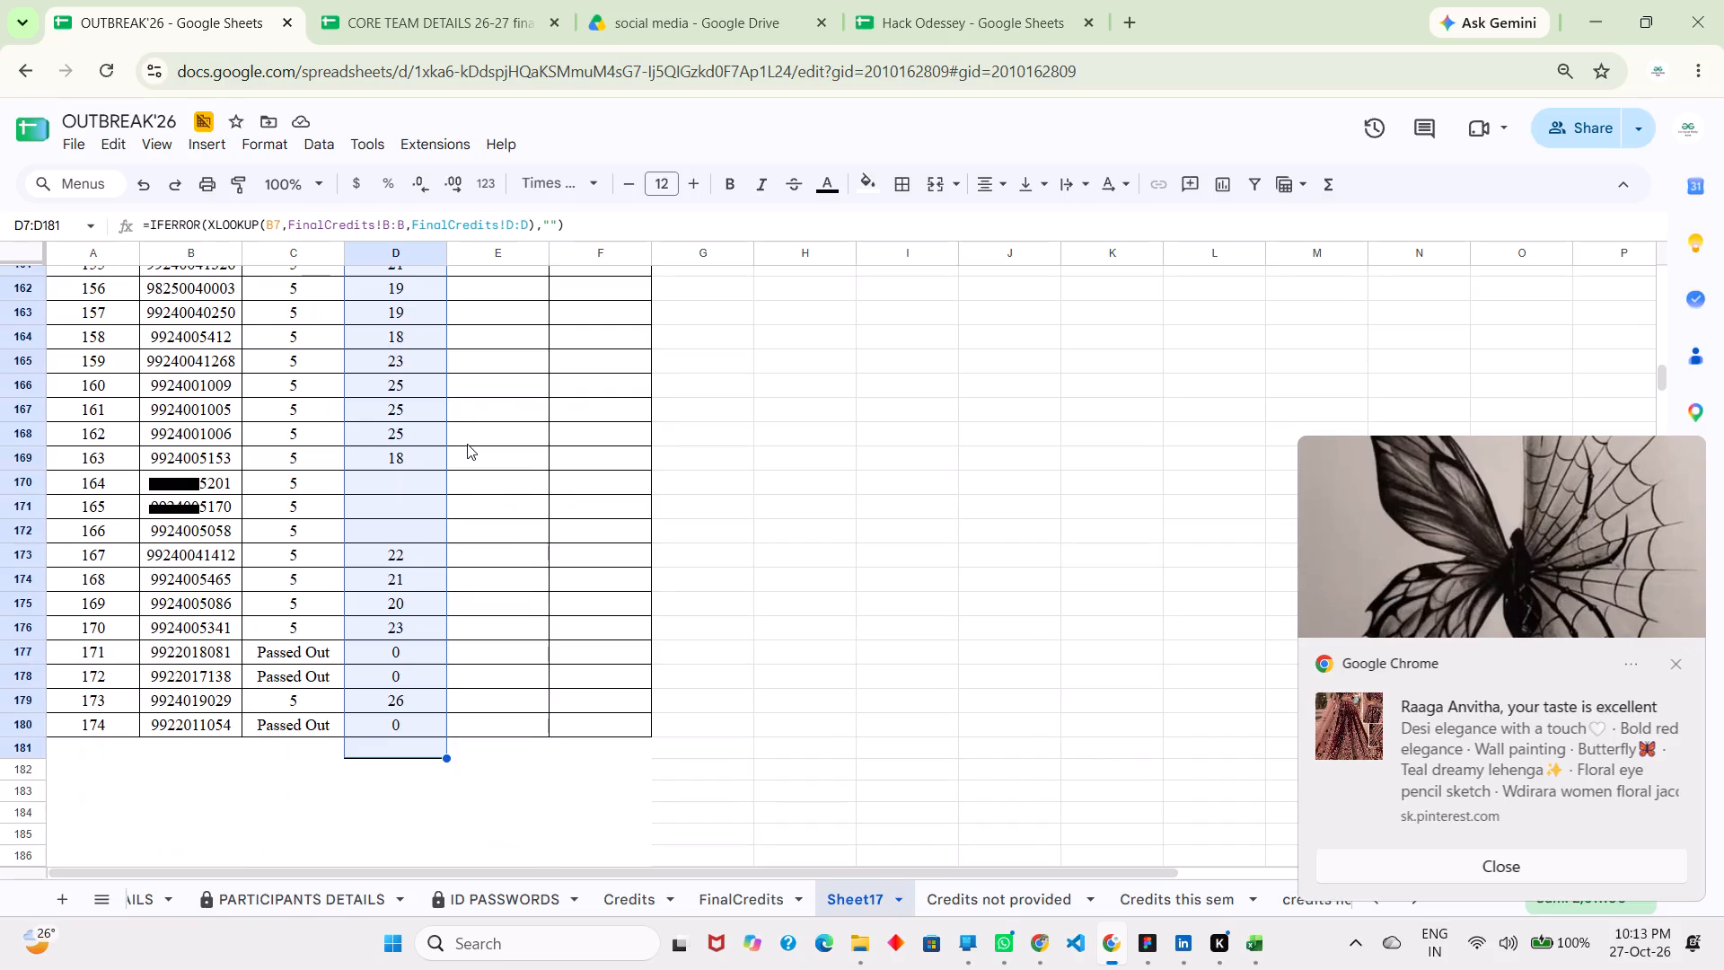
pyautogui.scroll(2, 467, 444)
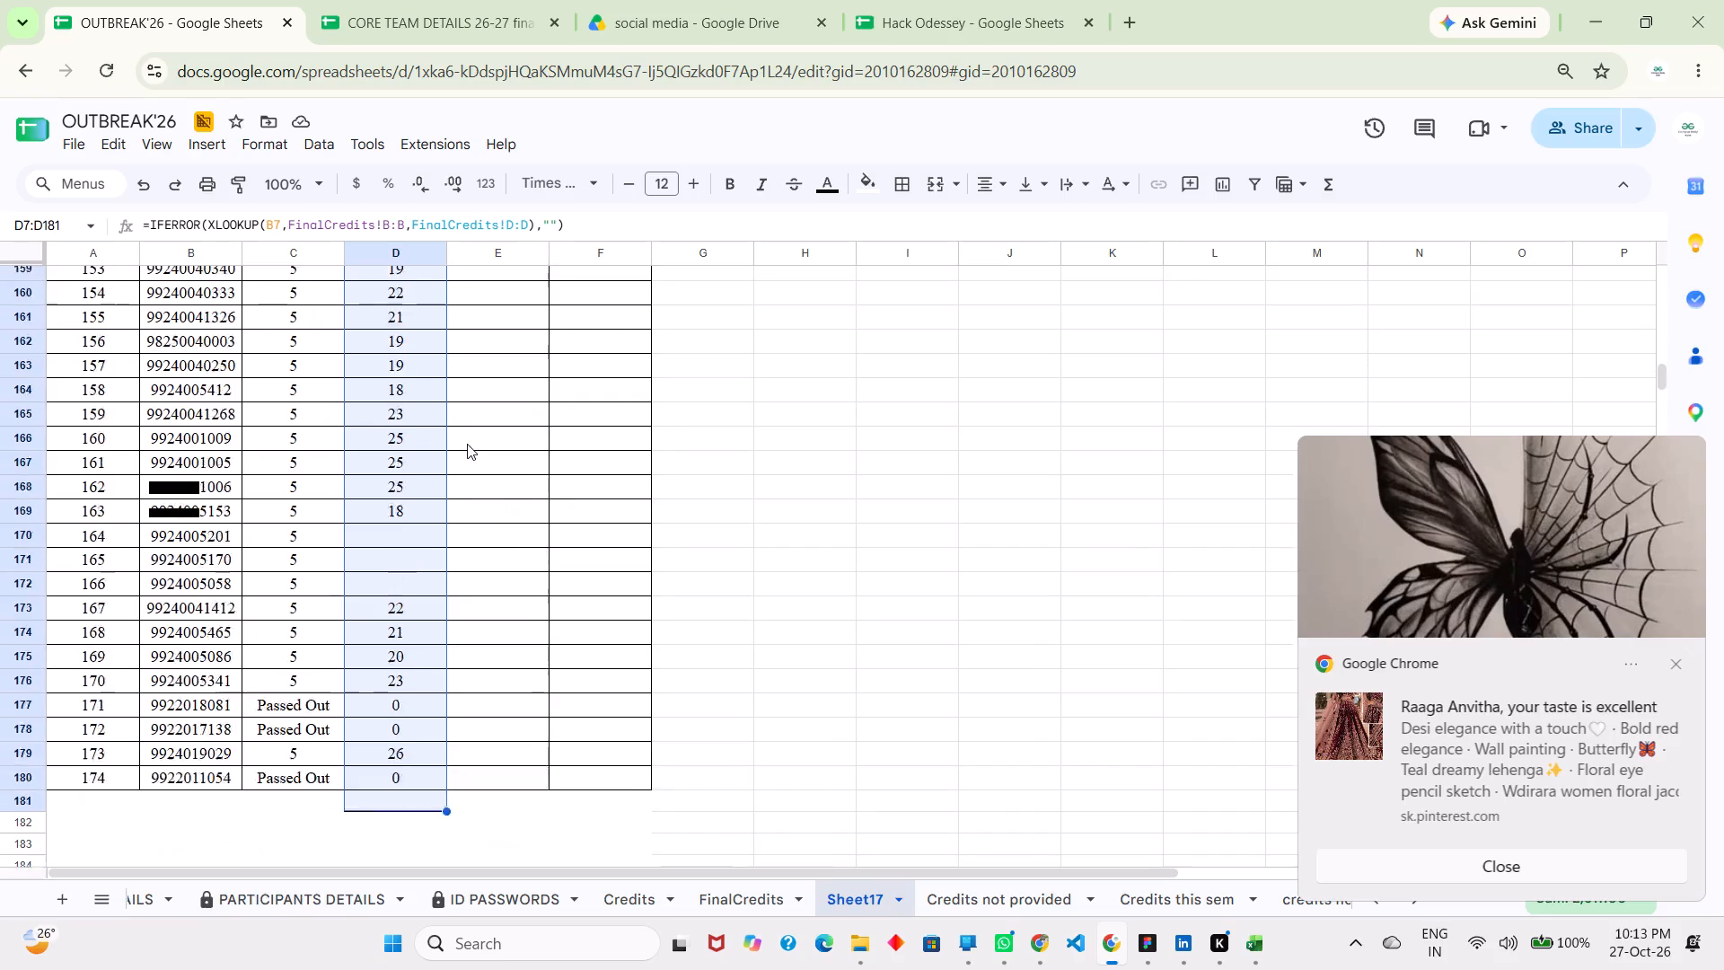
pyautogui.scroll(18, 467, 444)
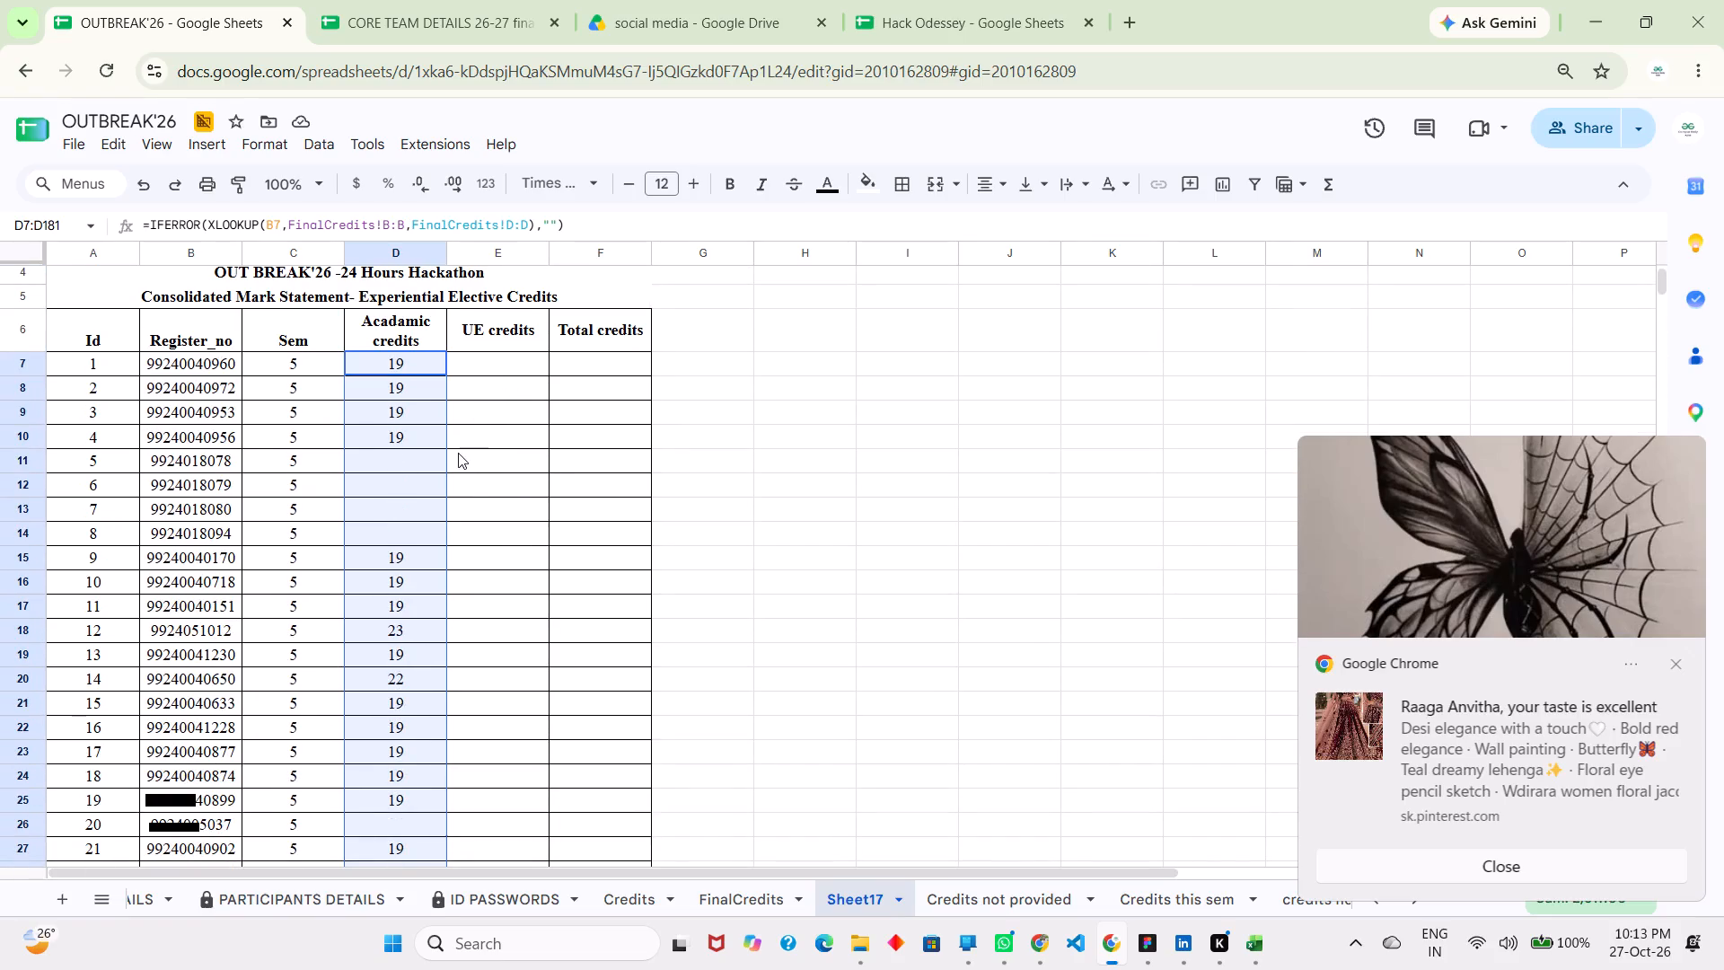
# Copy the Acadamic credits formula from D7 into E7 under UE credits.
pyautogui.click(468, 448)
pyautogui.click(427, 445)
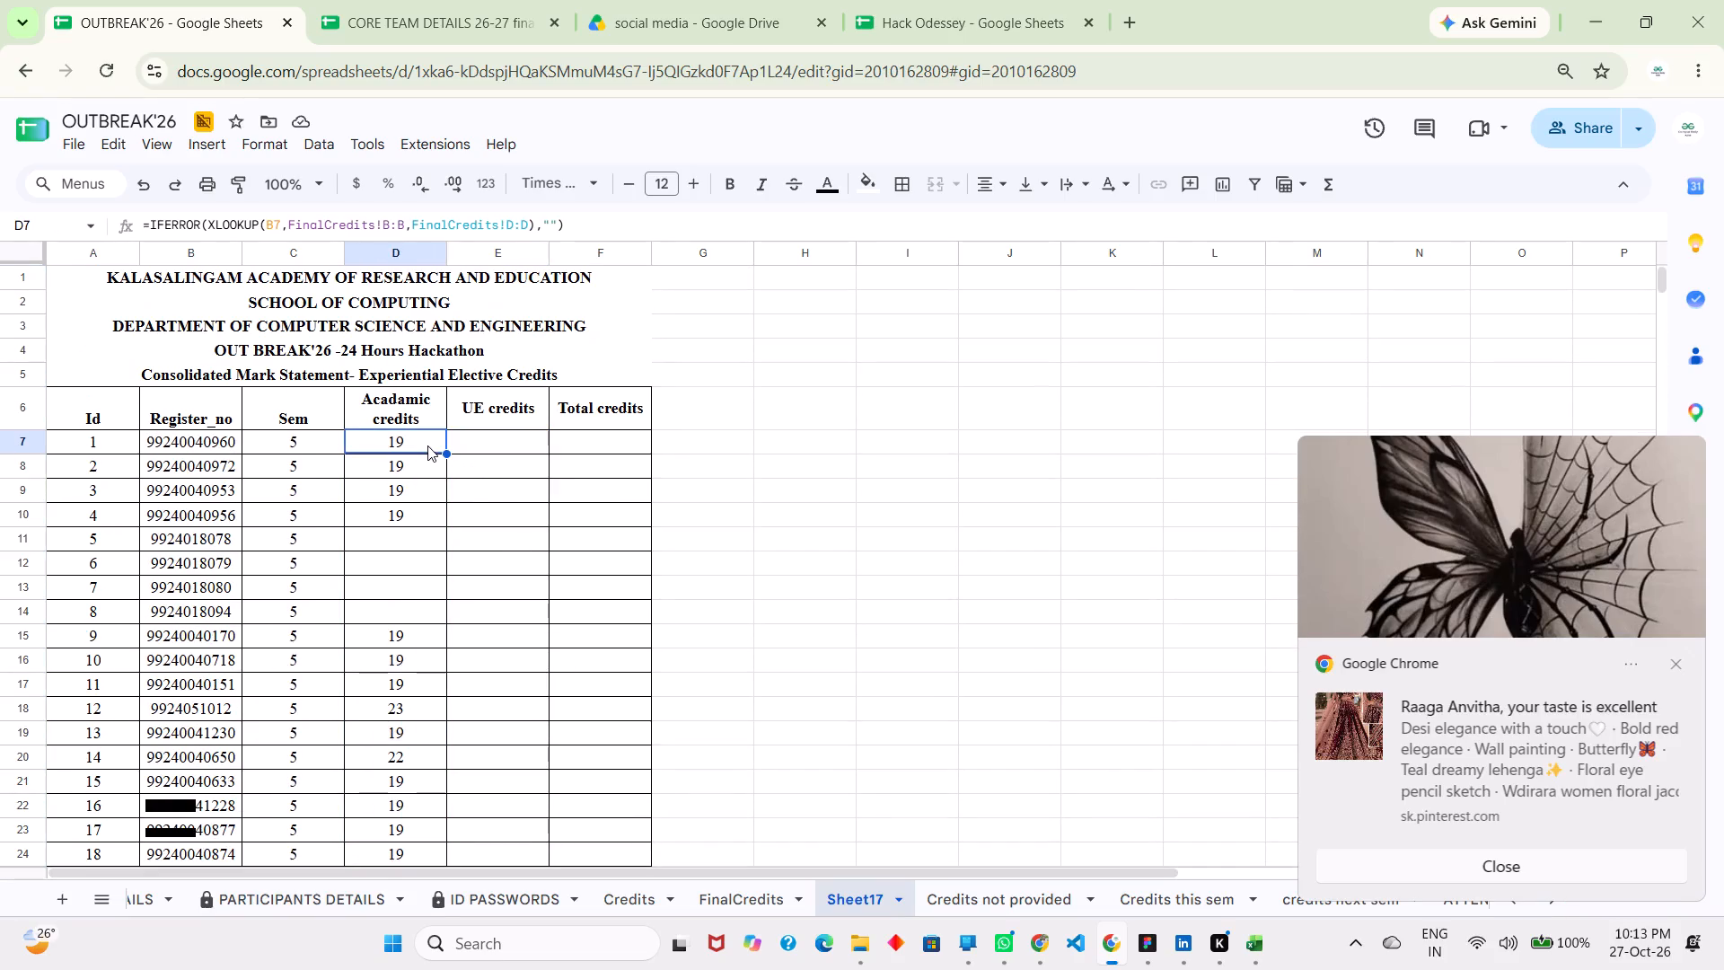
pyautogui.hotkey('ctrl', 'c')
pyautogui.click(495, 445)
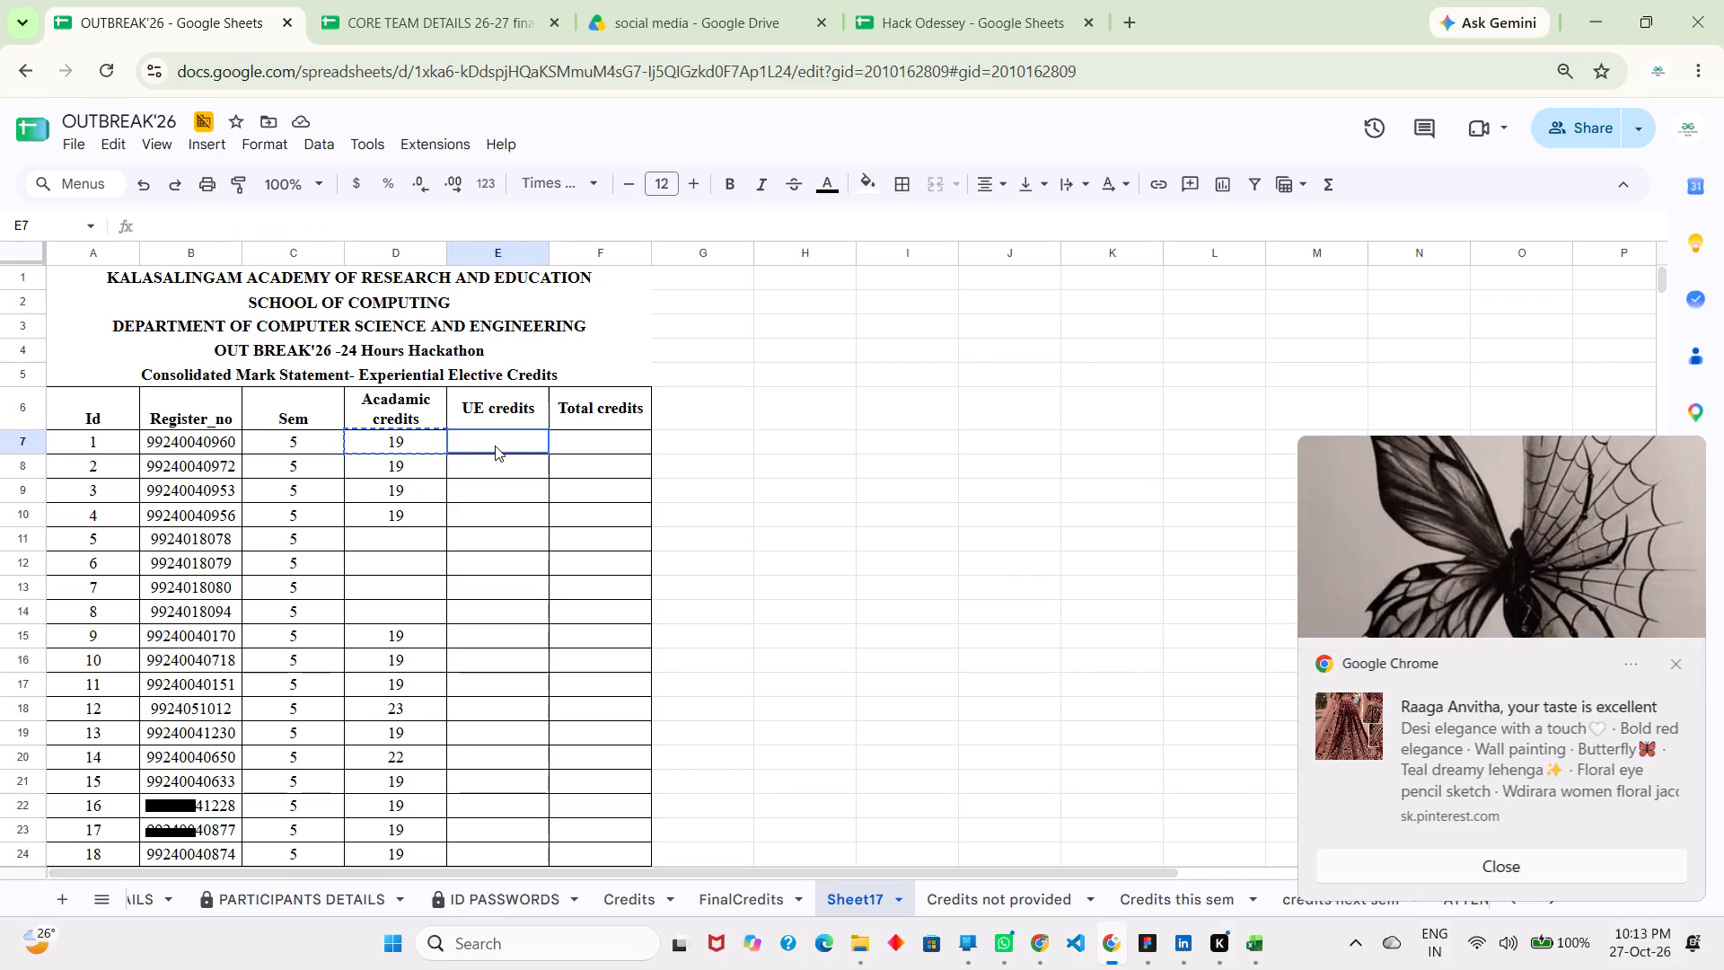
pyautogui.hotkey('ctrl', 'v')
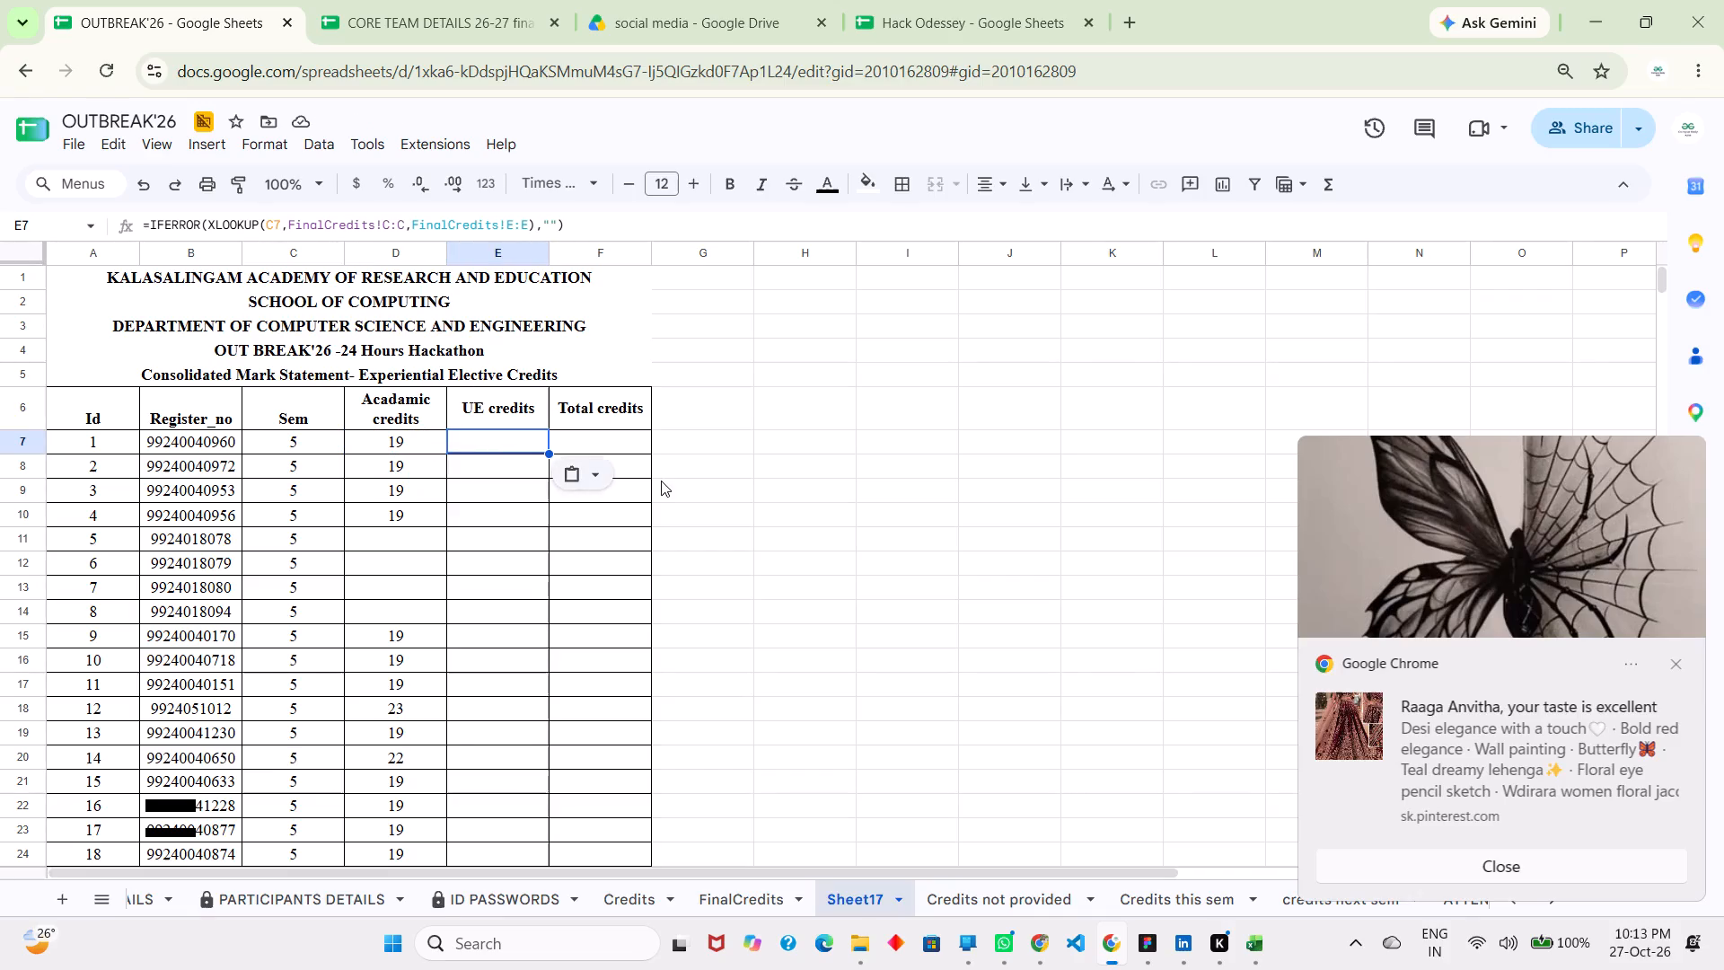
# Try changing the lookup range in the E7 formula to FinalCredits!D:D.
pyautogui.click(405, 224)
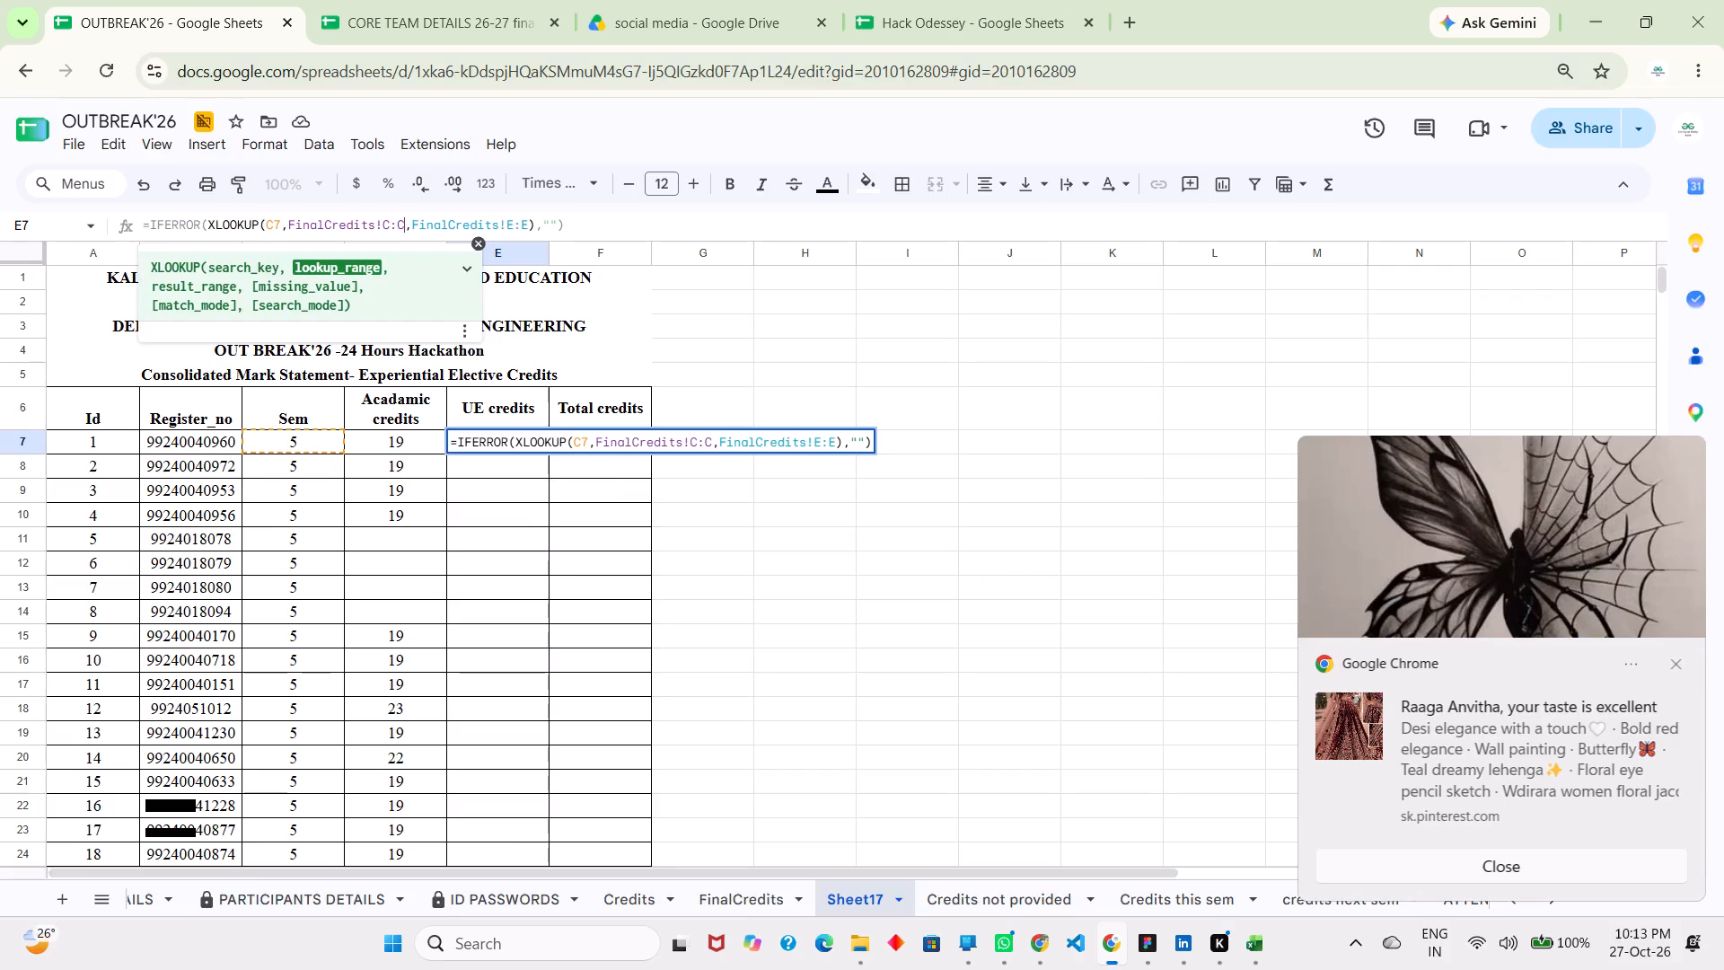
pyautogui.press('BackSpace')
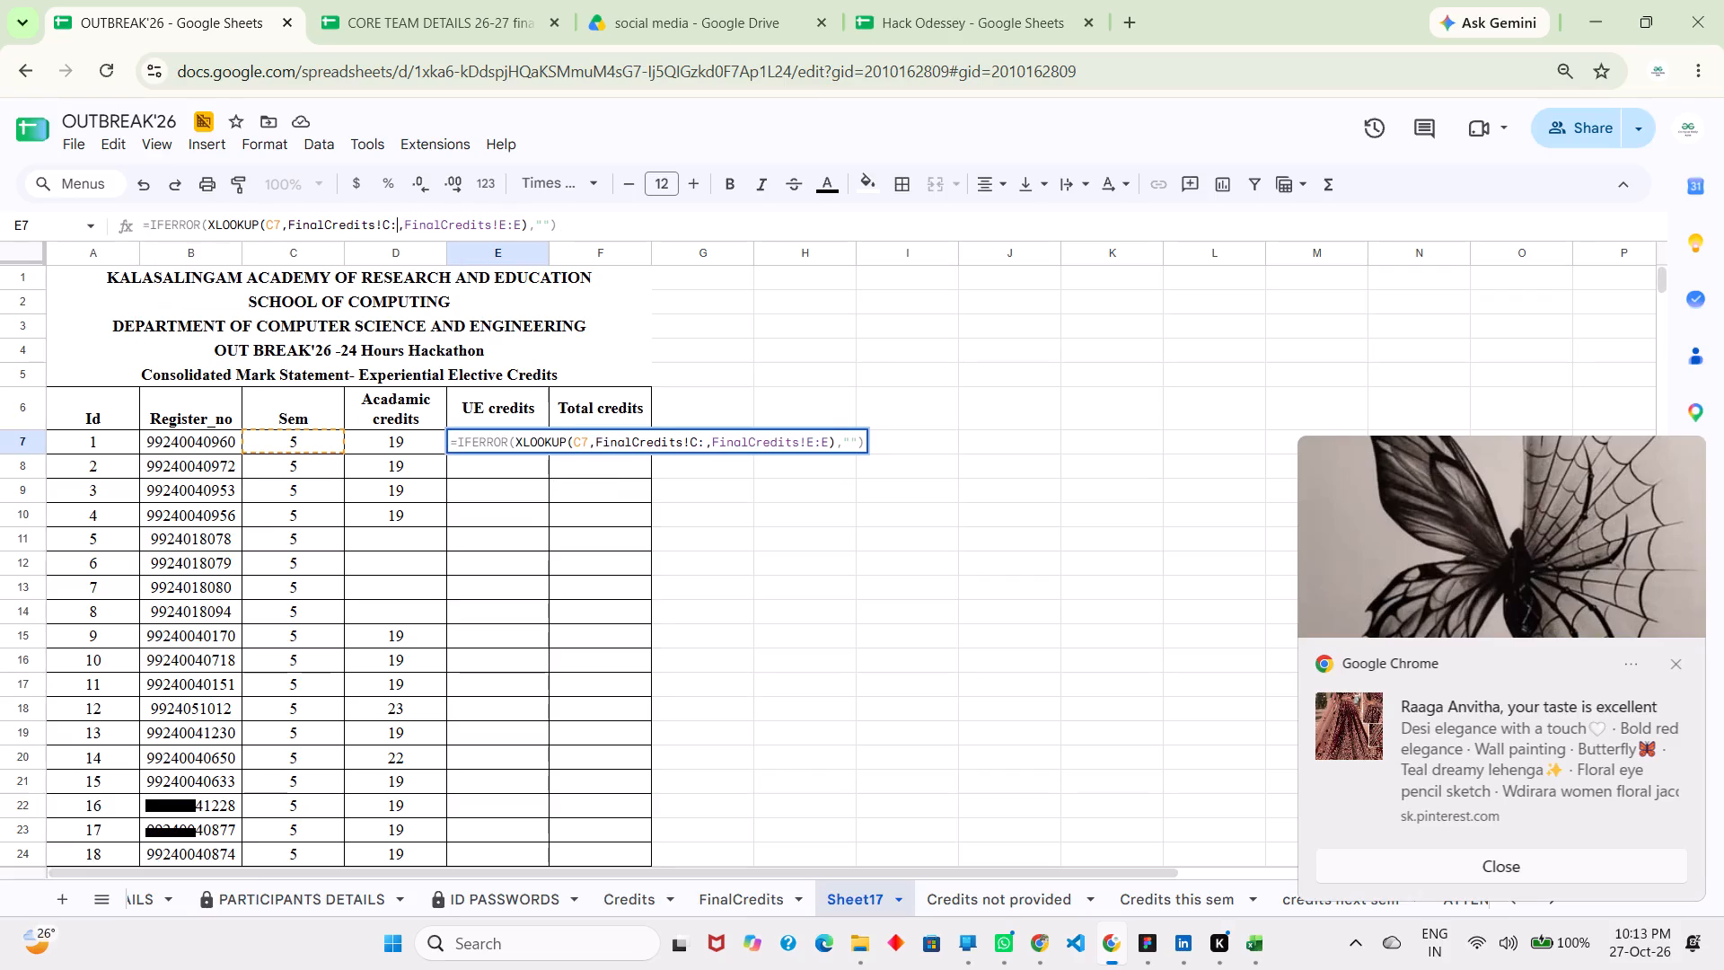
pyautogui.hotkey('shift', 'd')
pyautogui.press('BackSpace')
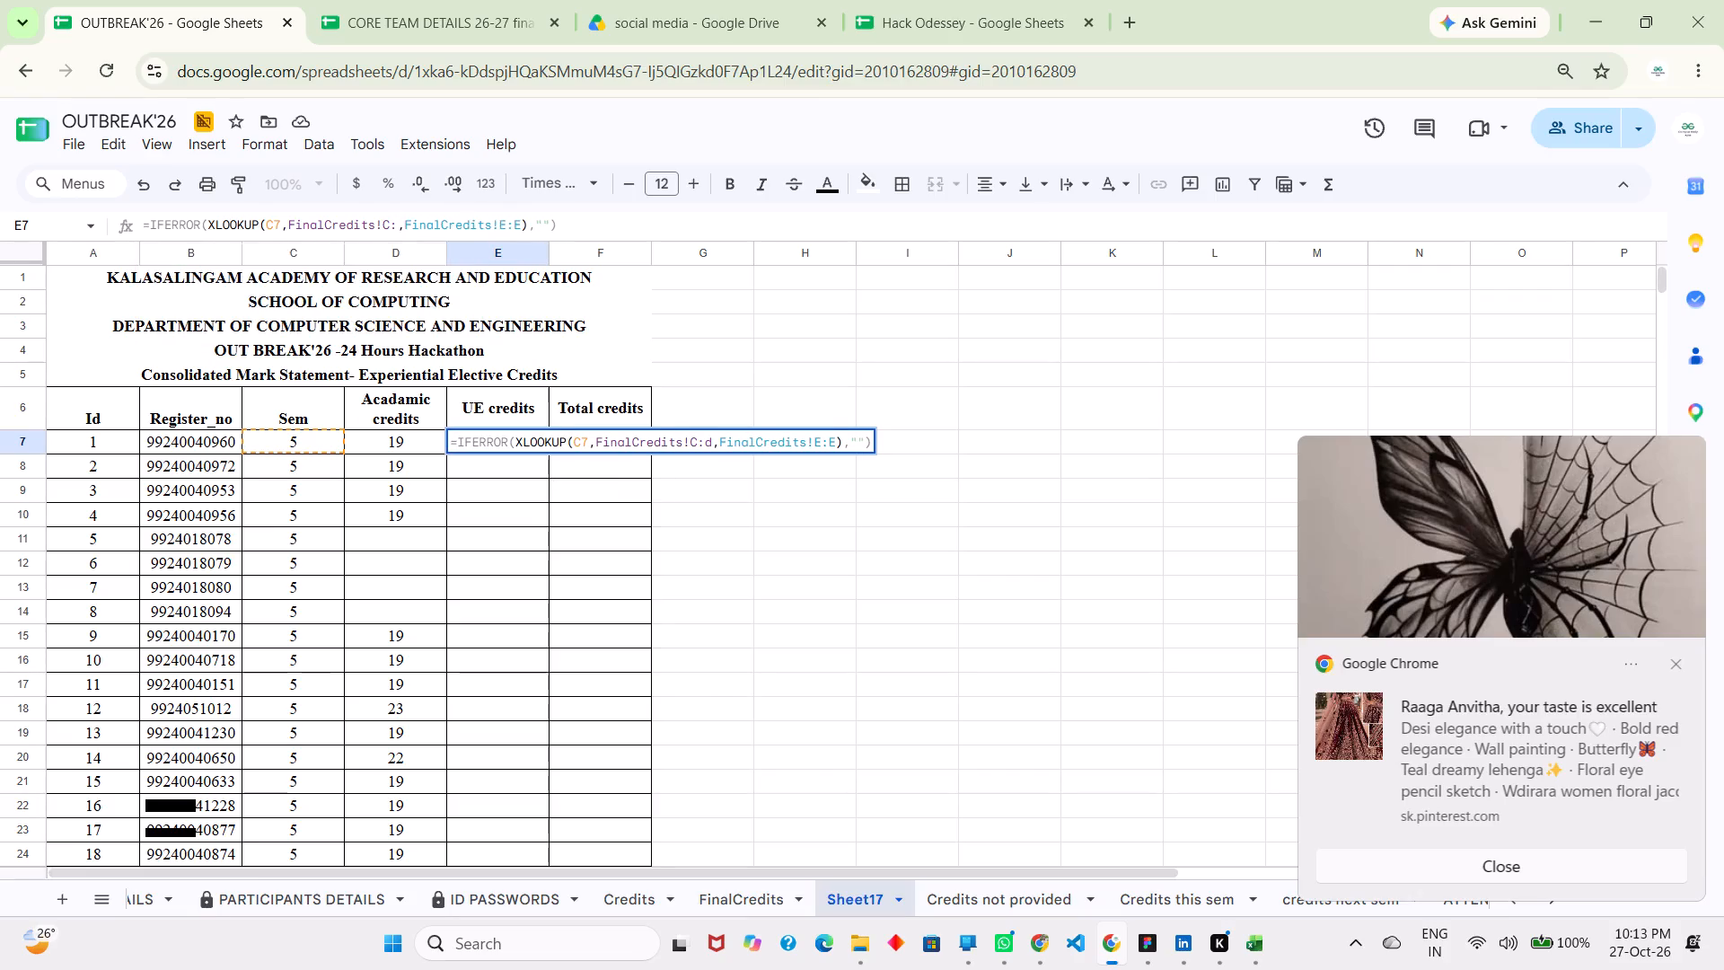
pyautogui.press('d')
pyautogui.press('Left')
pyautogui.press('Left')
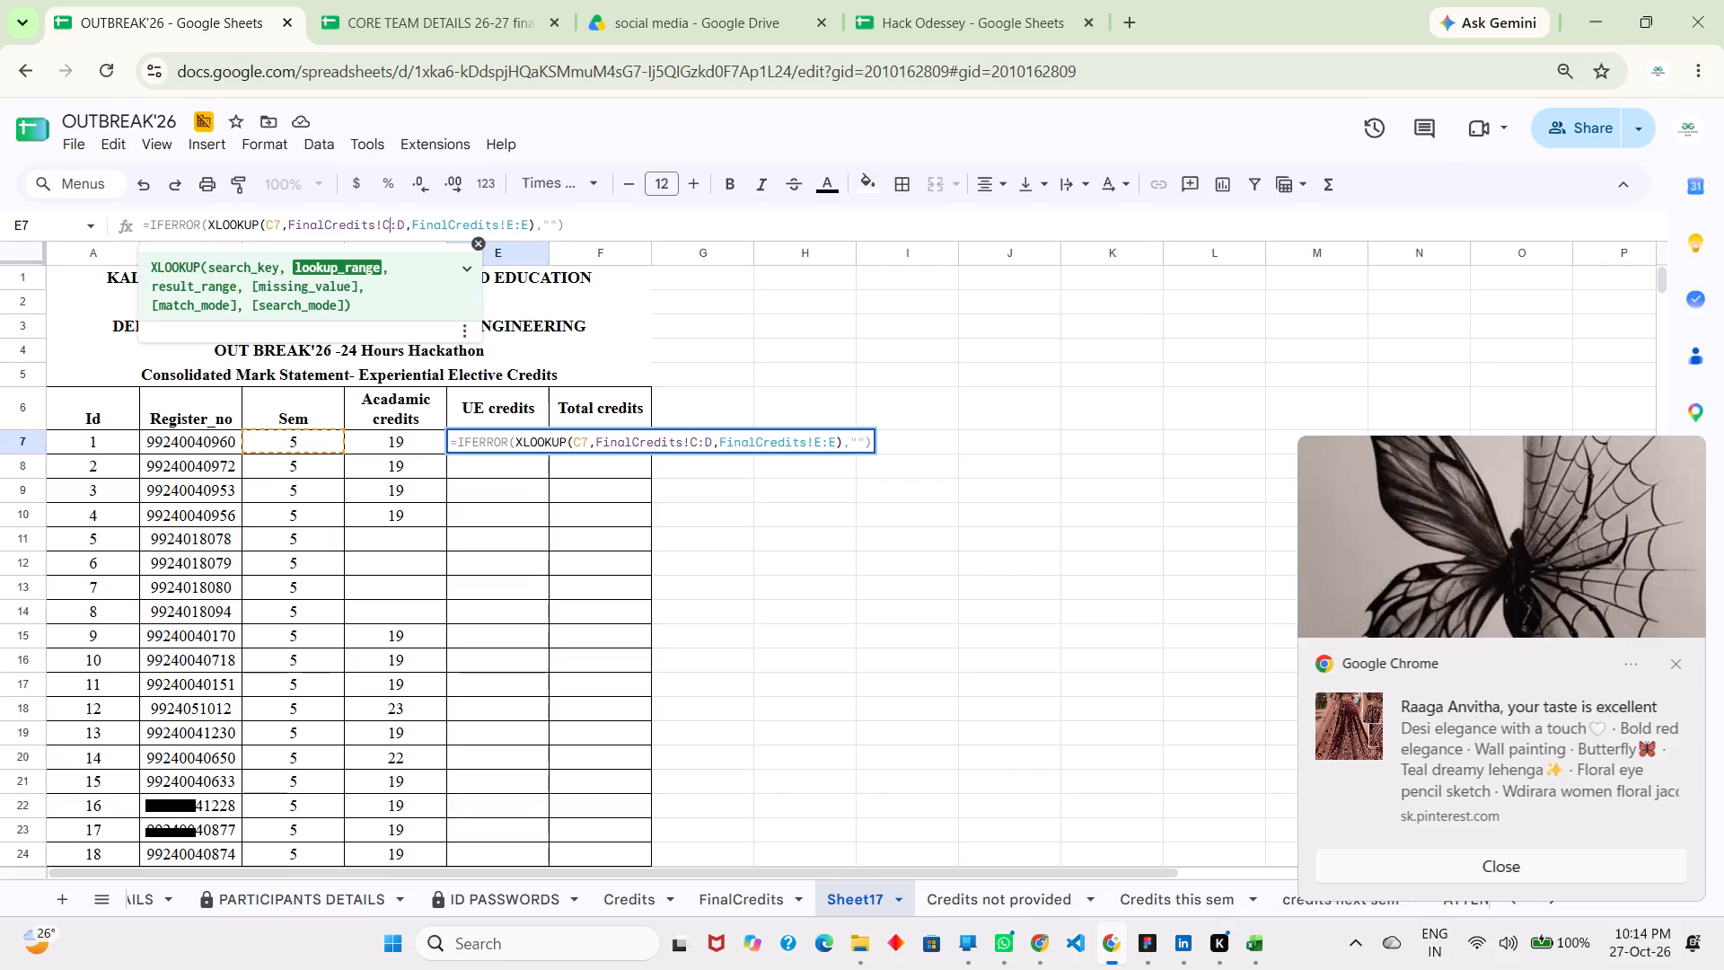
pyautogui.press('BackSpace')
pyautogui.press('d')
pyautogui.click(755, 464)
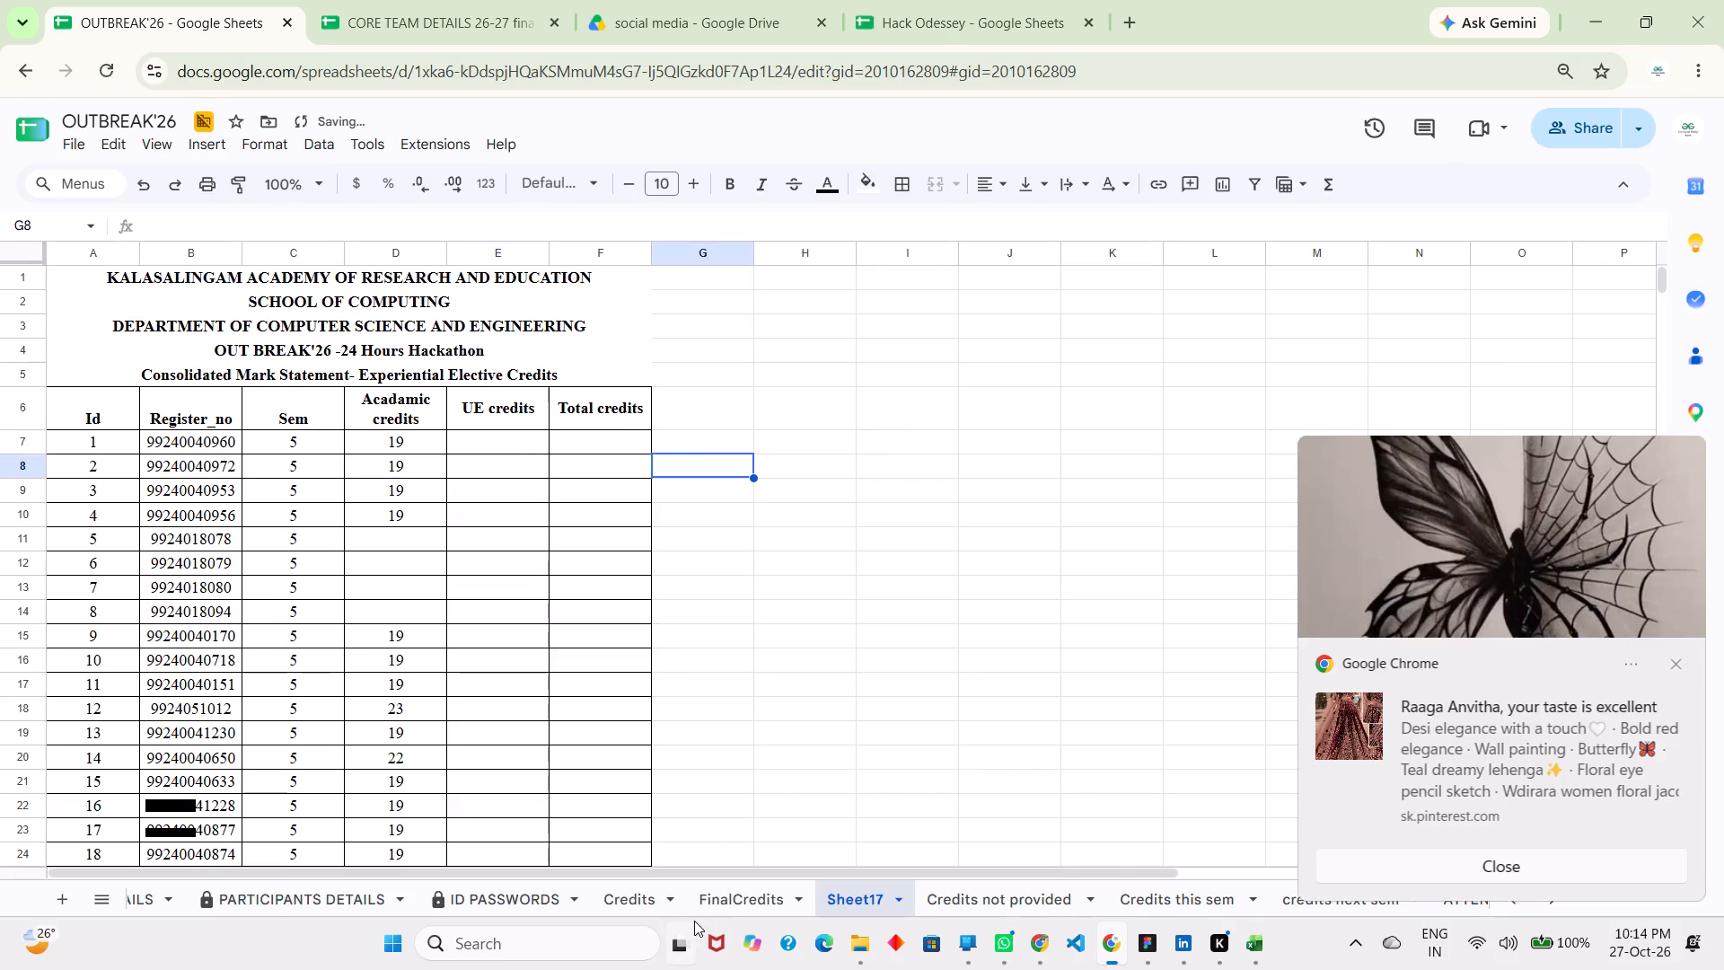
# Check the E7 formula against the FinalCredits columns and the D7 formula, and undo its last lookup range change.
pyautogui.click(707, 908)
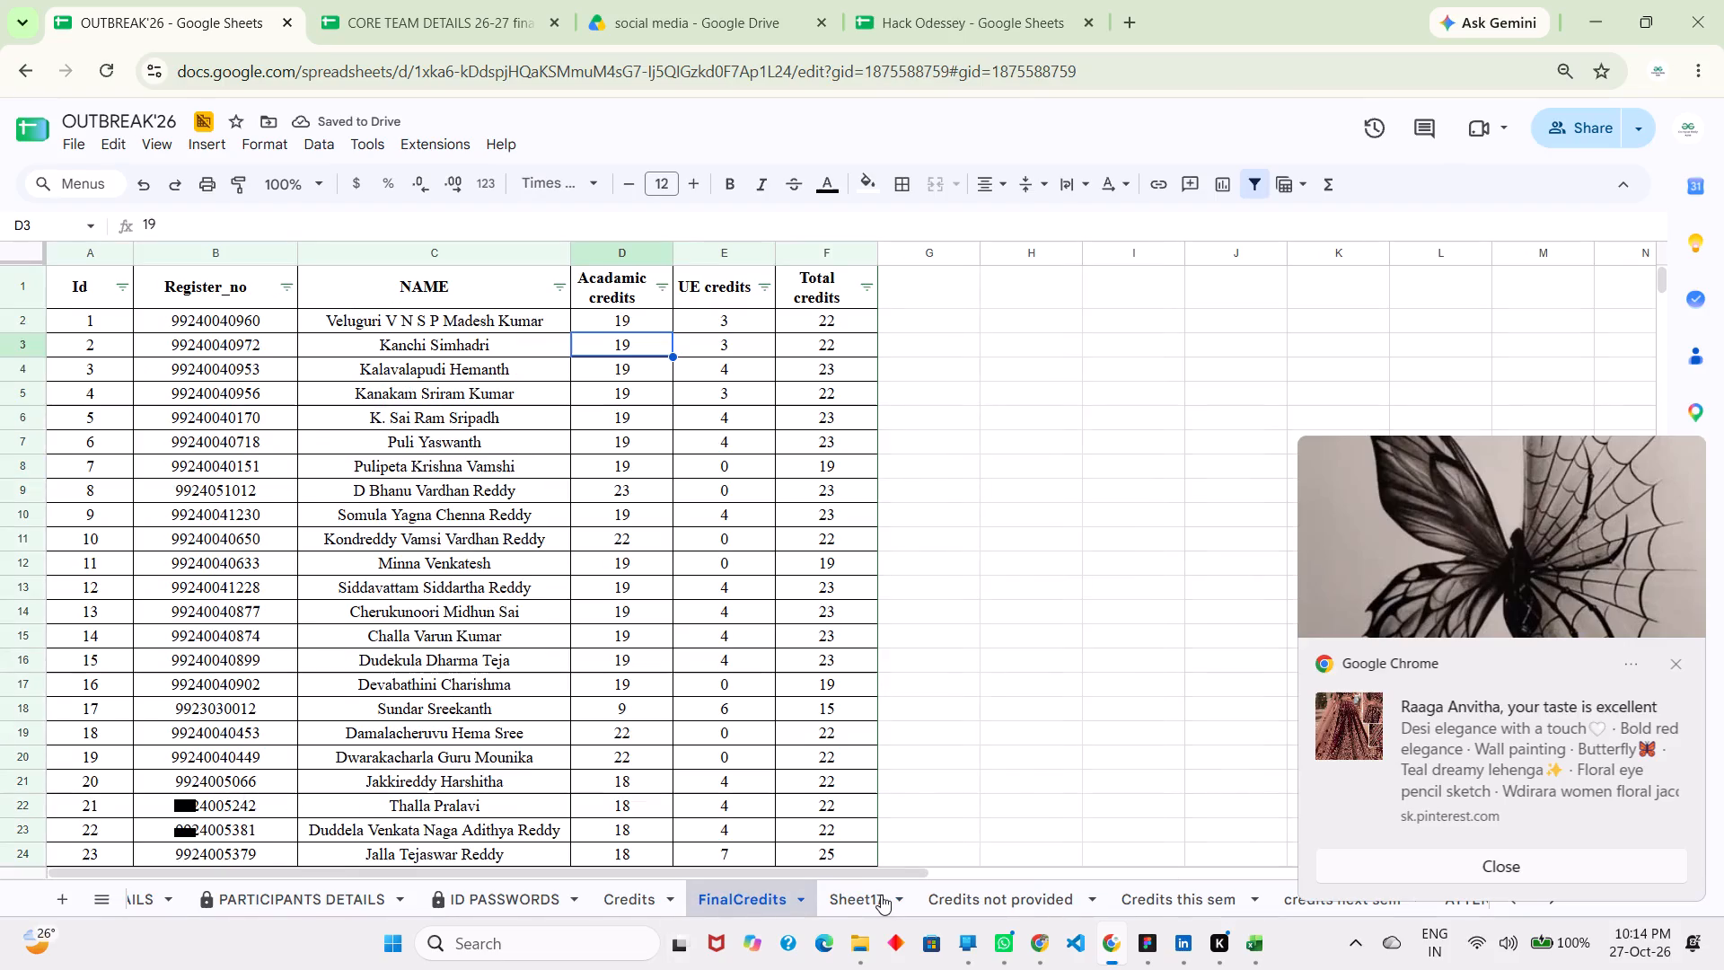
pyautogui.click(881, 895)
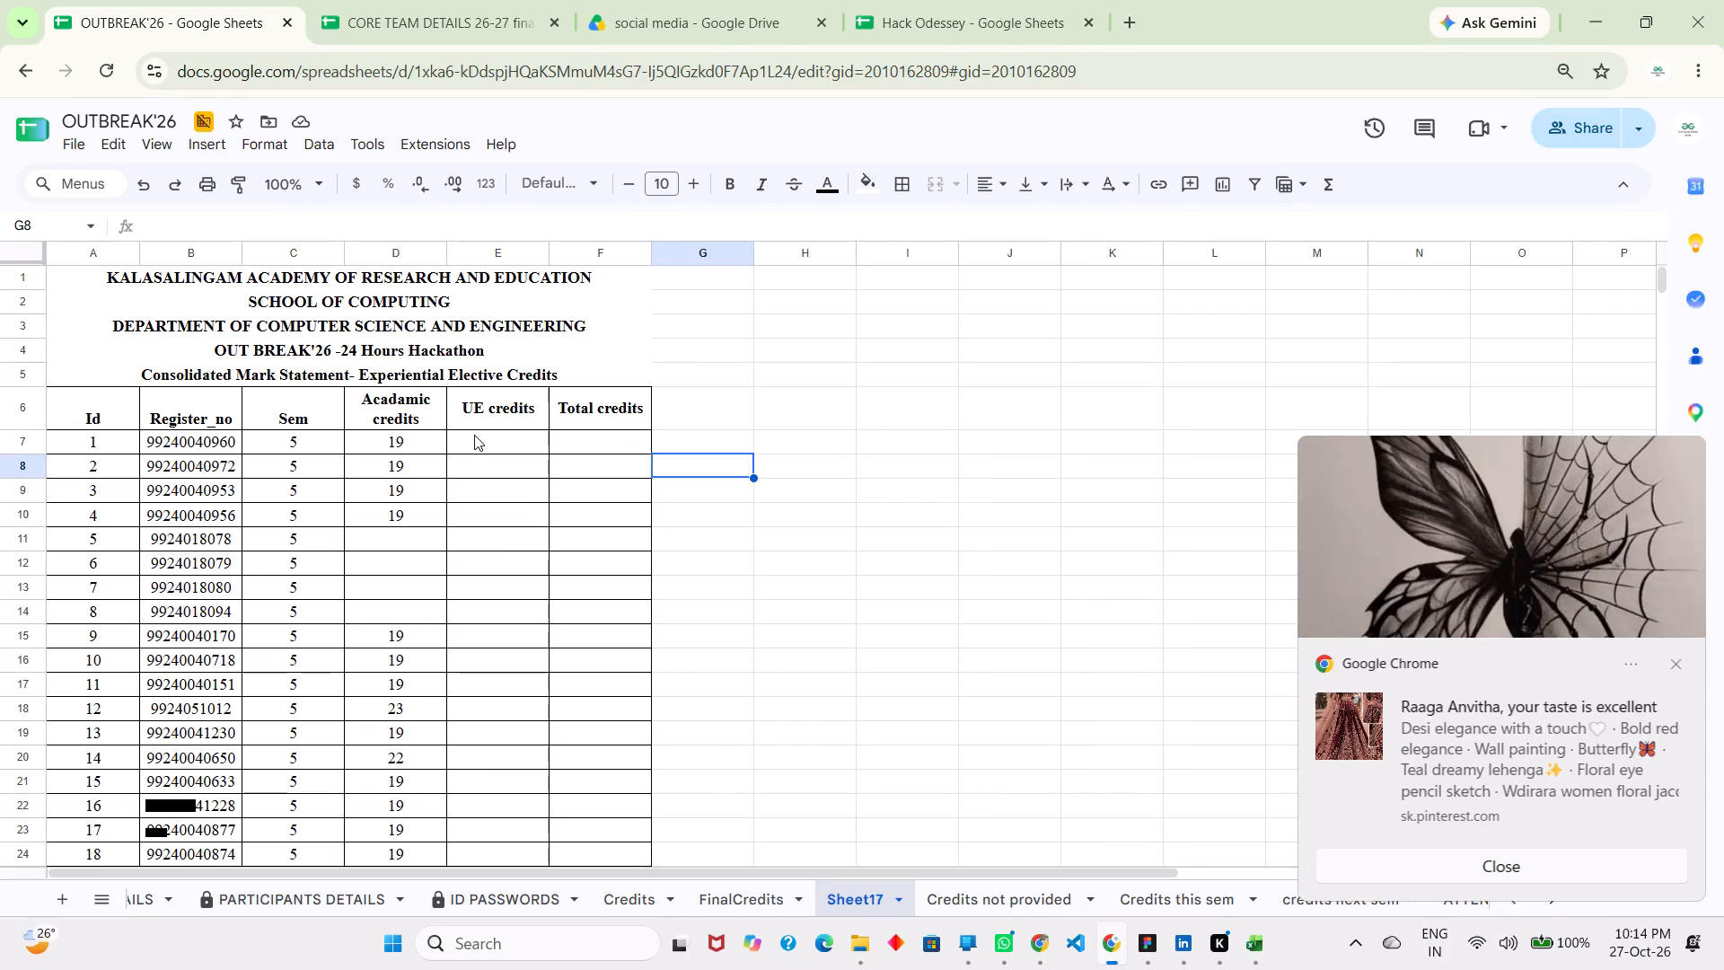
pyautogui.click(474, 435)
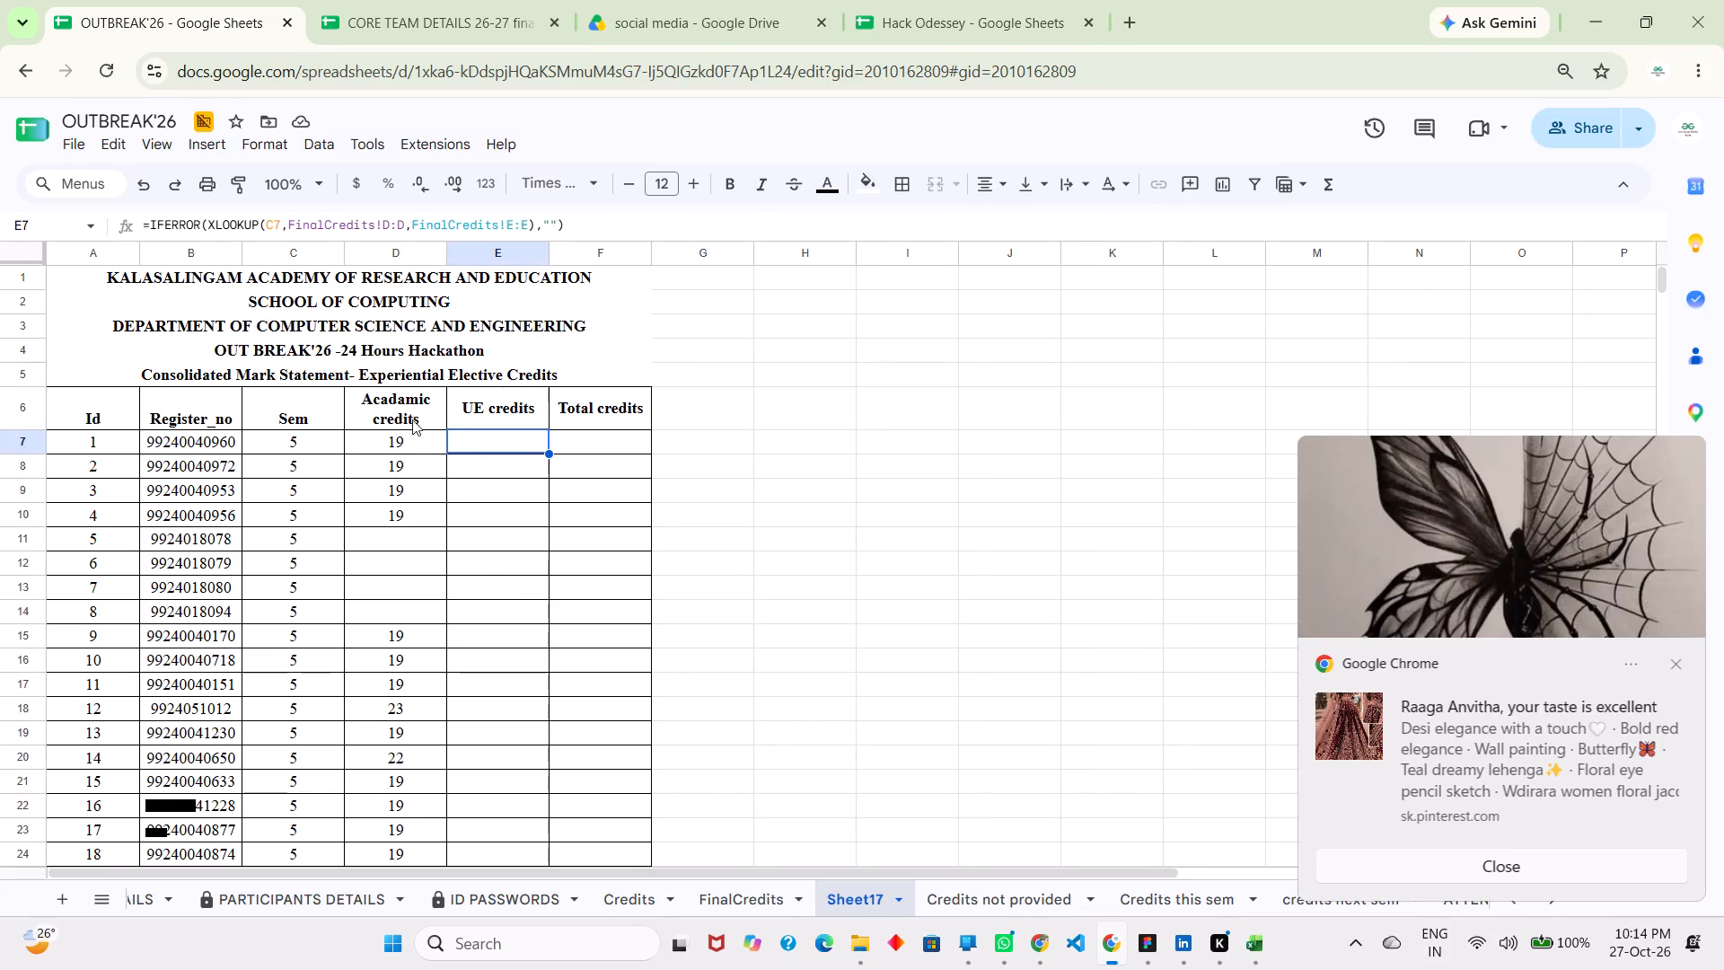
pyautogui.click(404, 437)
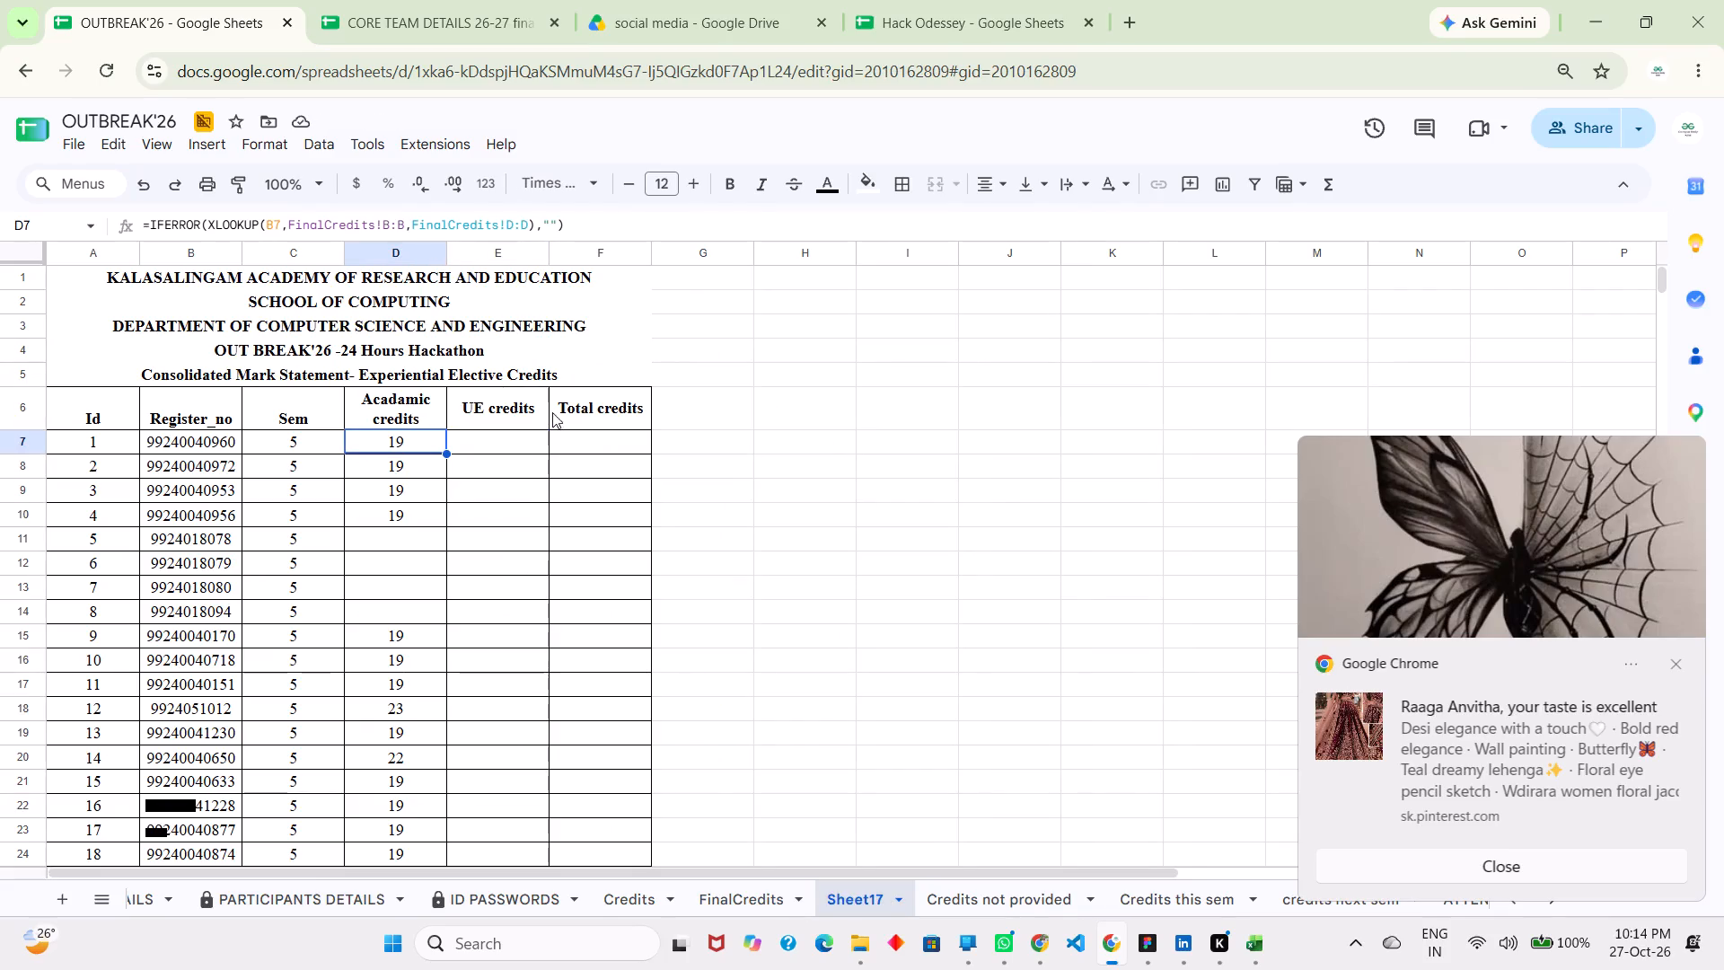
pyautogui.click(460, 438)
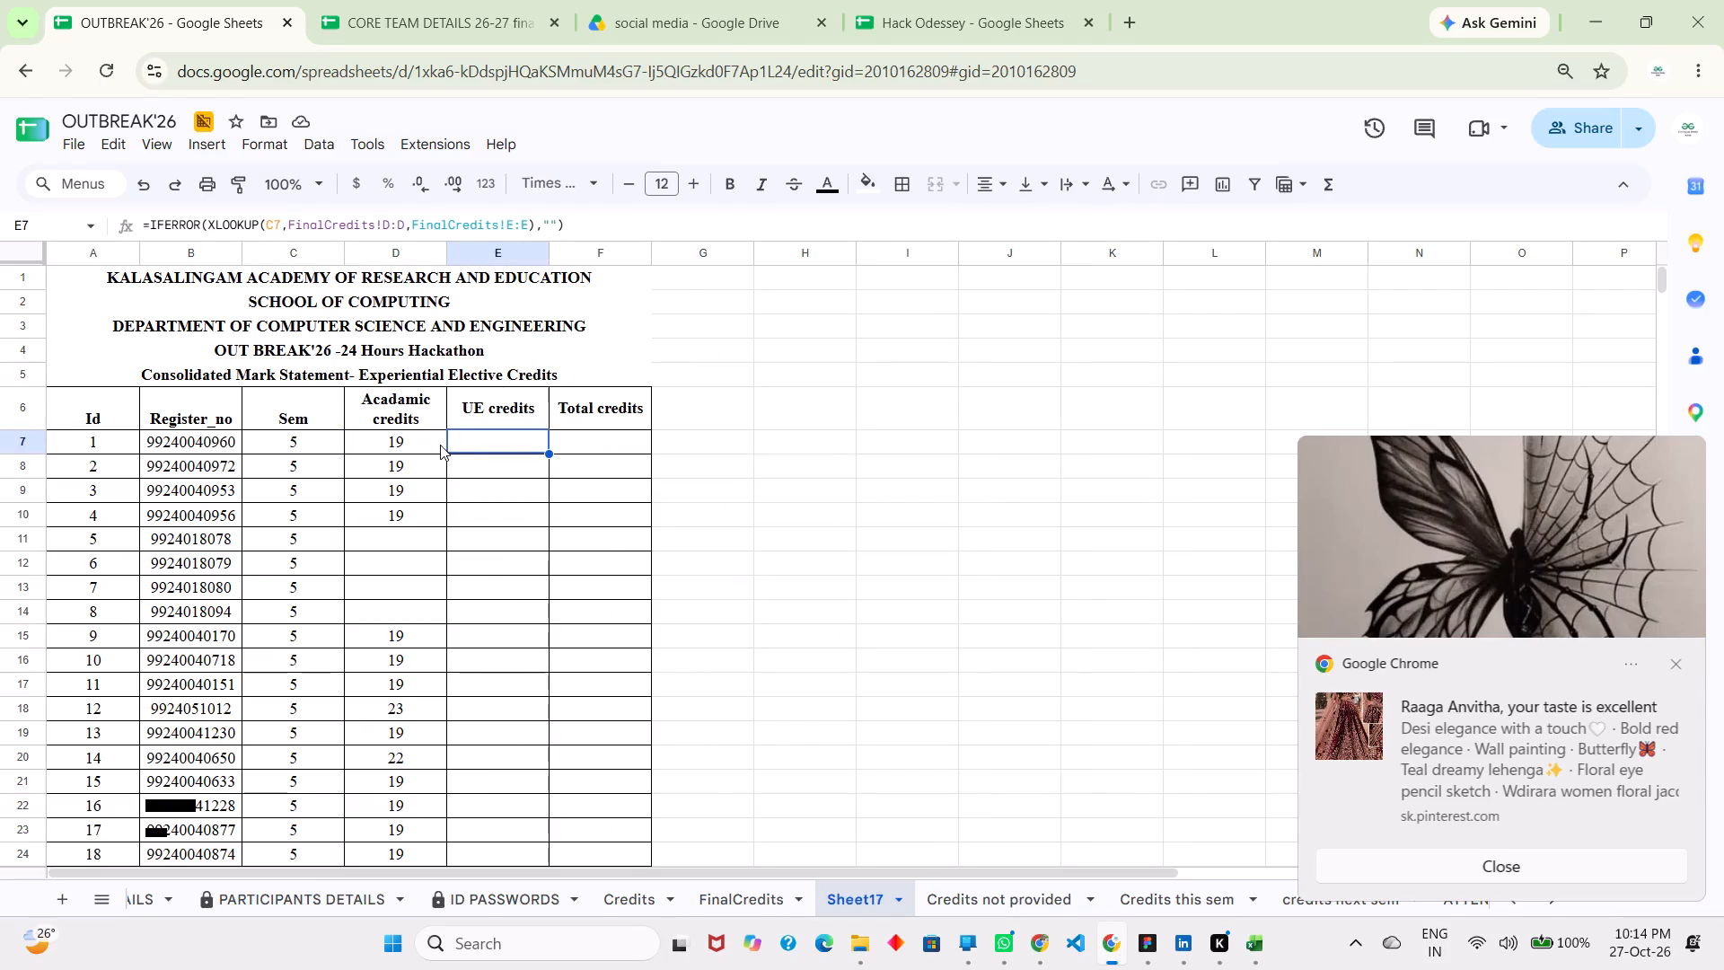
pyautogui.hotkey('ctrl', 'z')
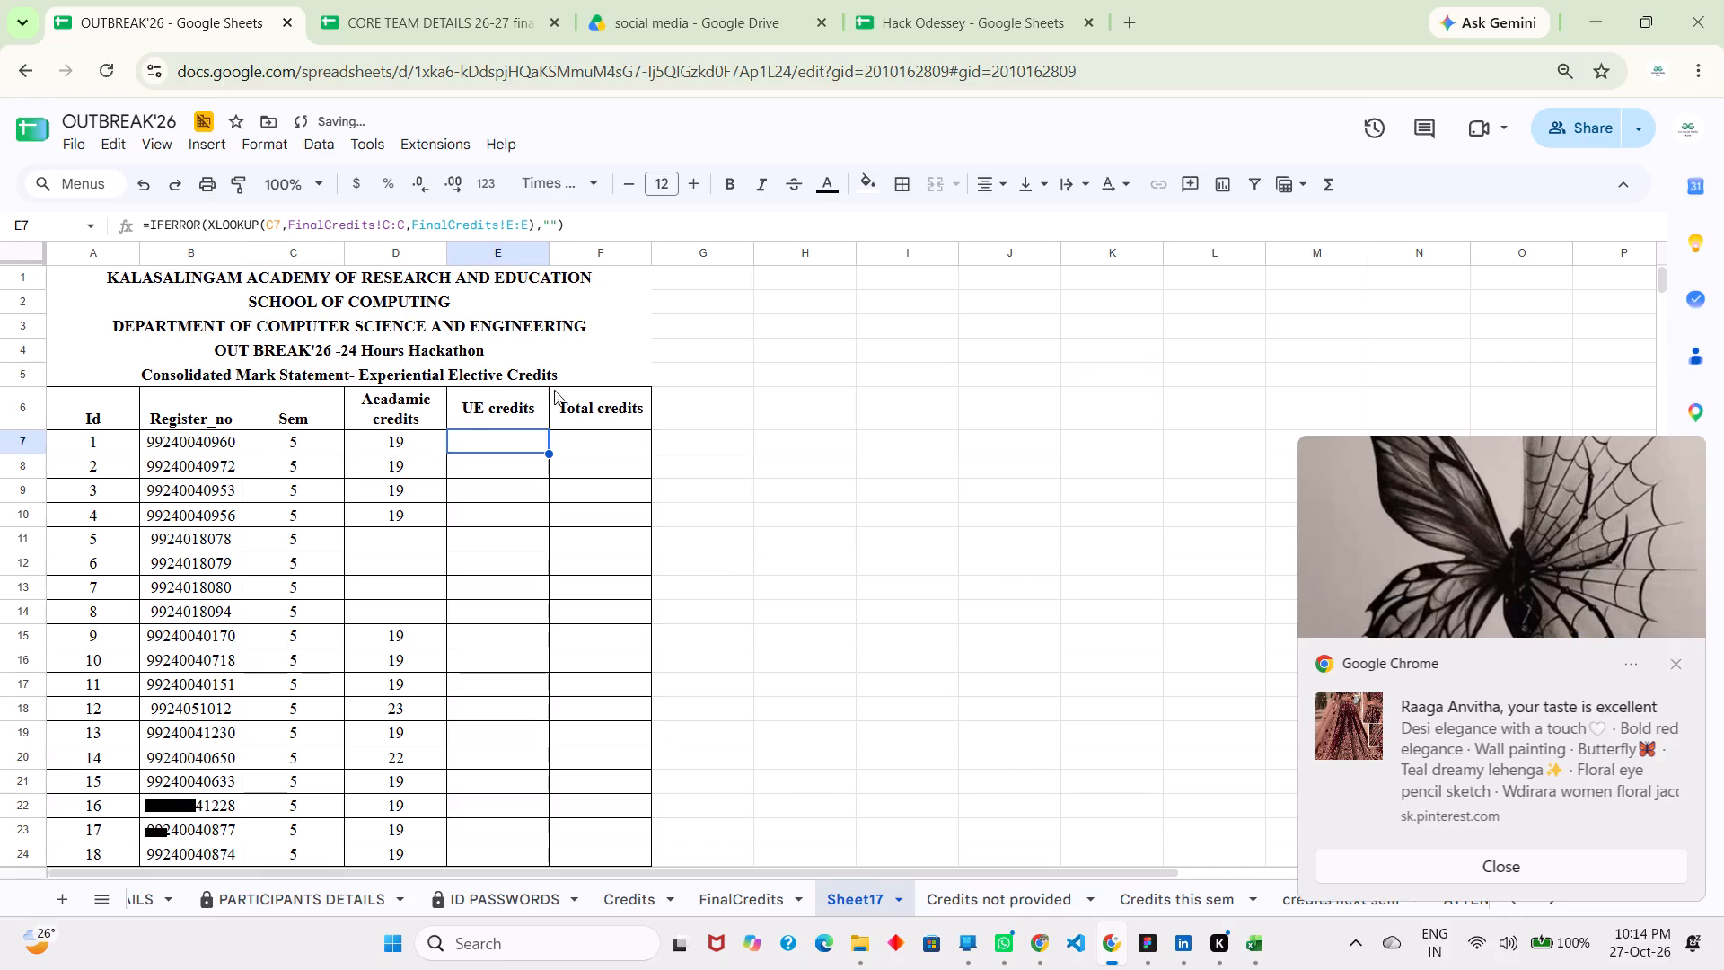
# Check D7 and FinalCredits for reference, and set the lookup range in the E7 UE credits formula to FinalCredits!B:B.
pyautogui.click(402, 431)
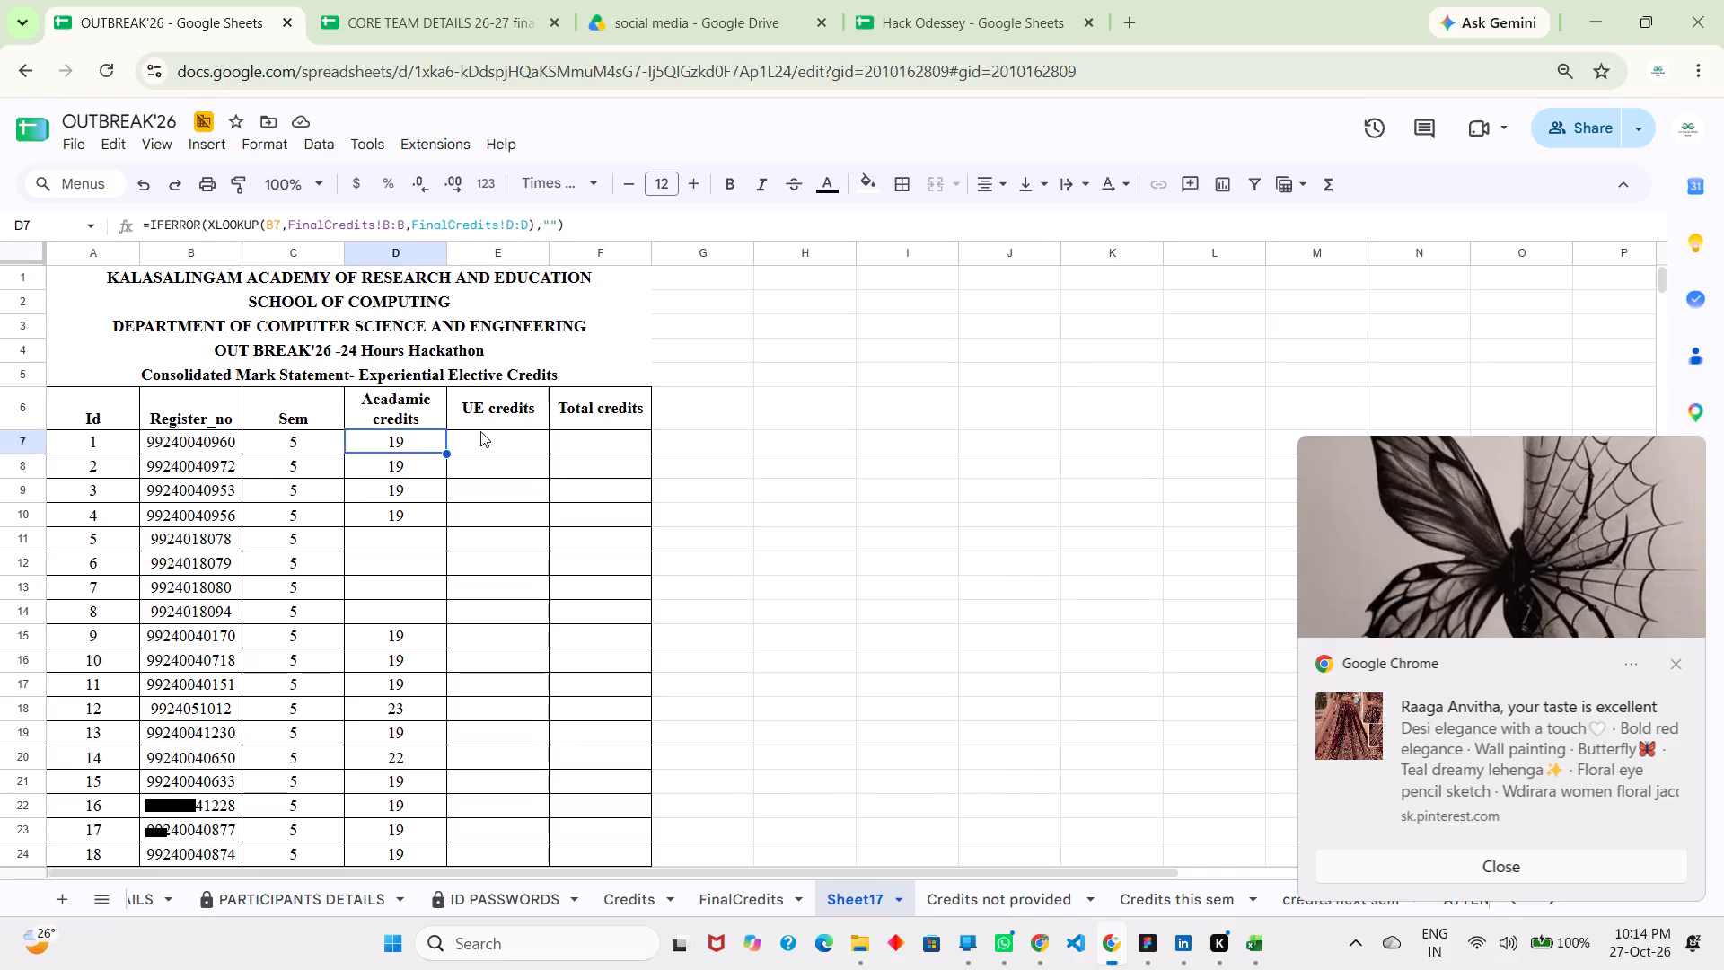
pyautogui.click(714, 895)
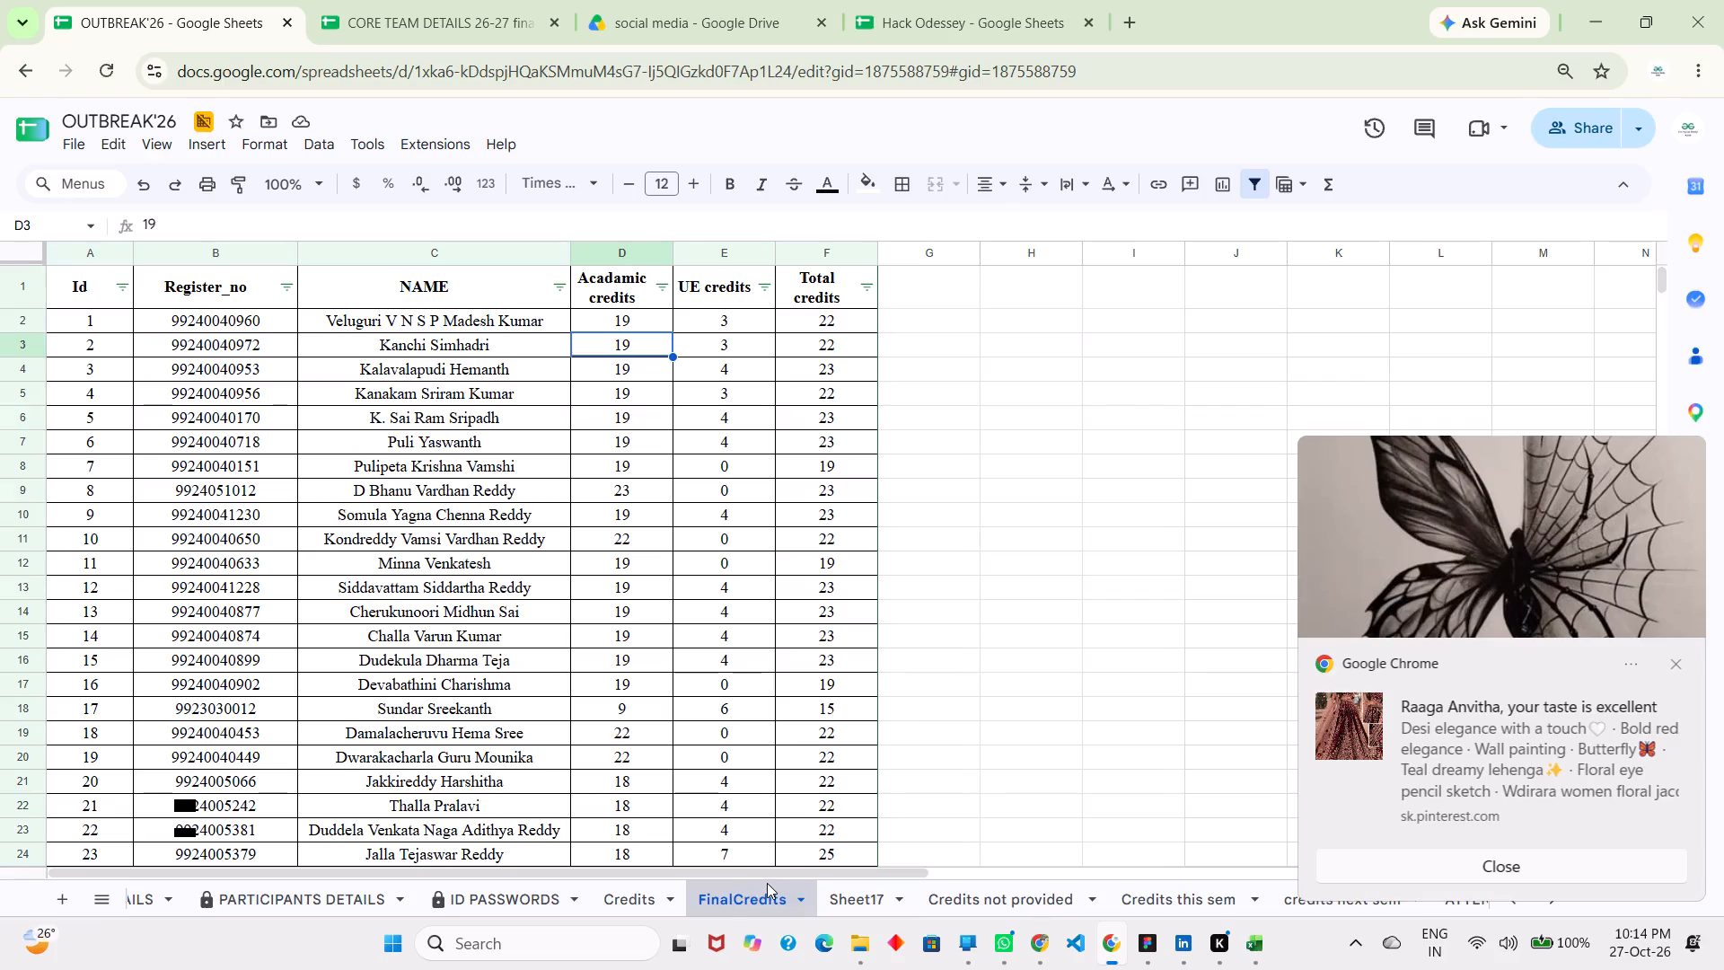
pyautogui.click(850, 885)
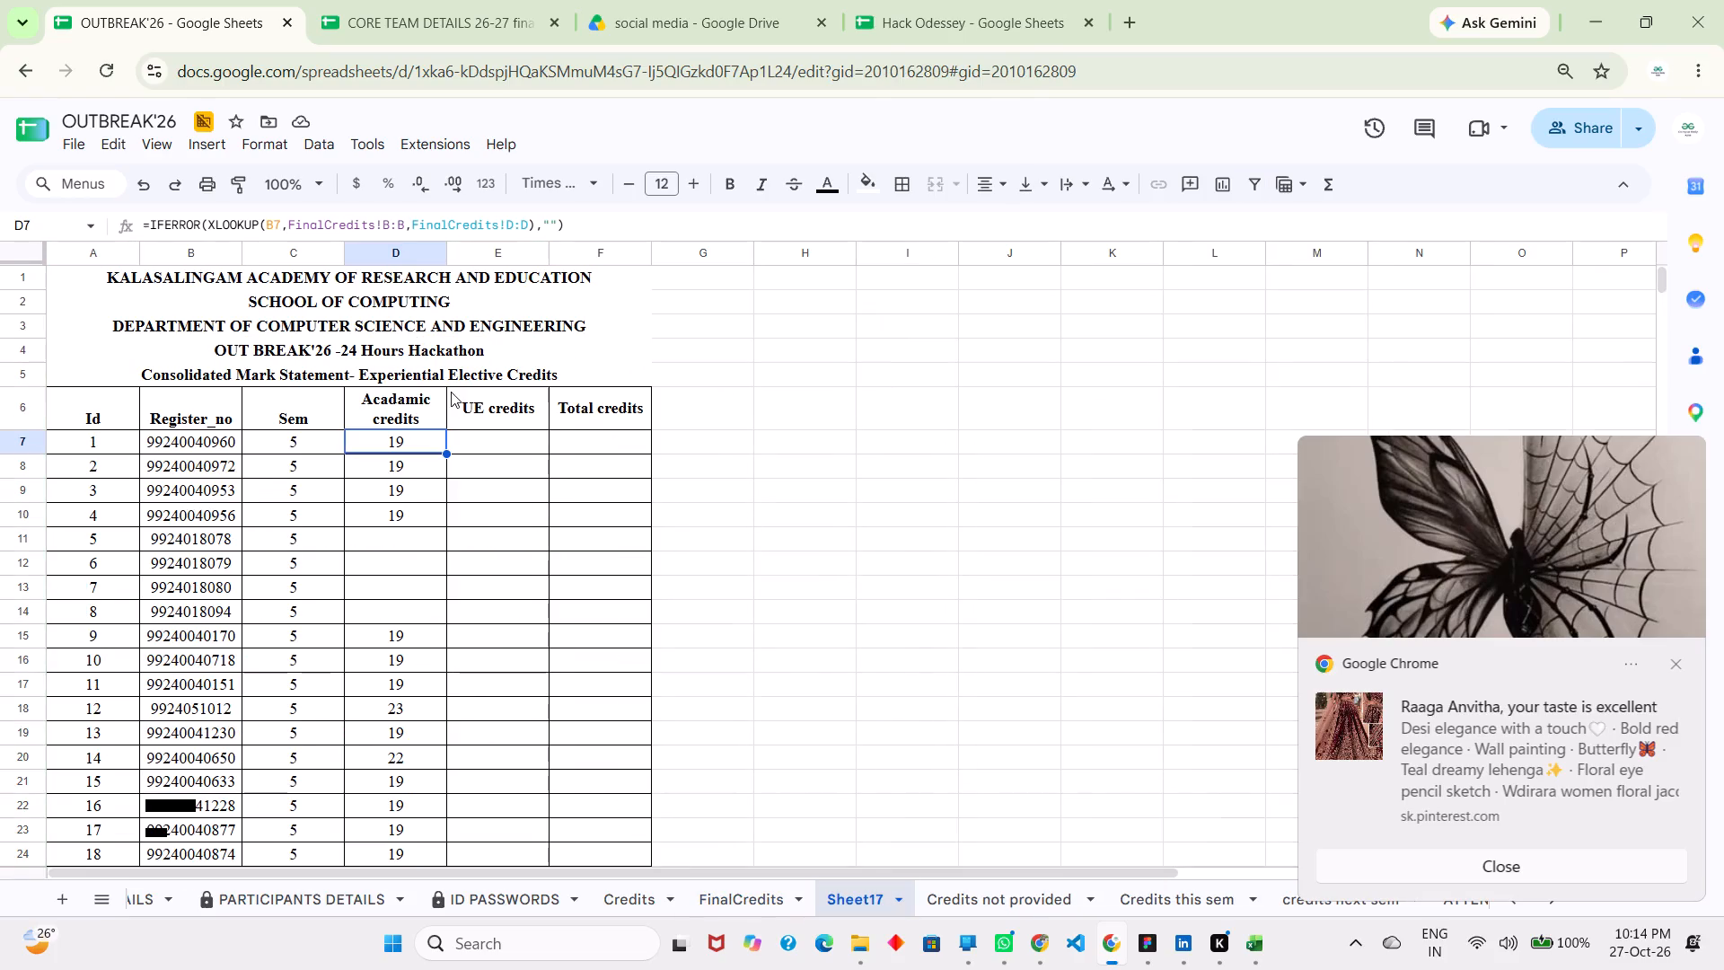
pyautogui.click(456, 448)
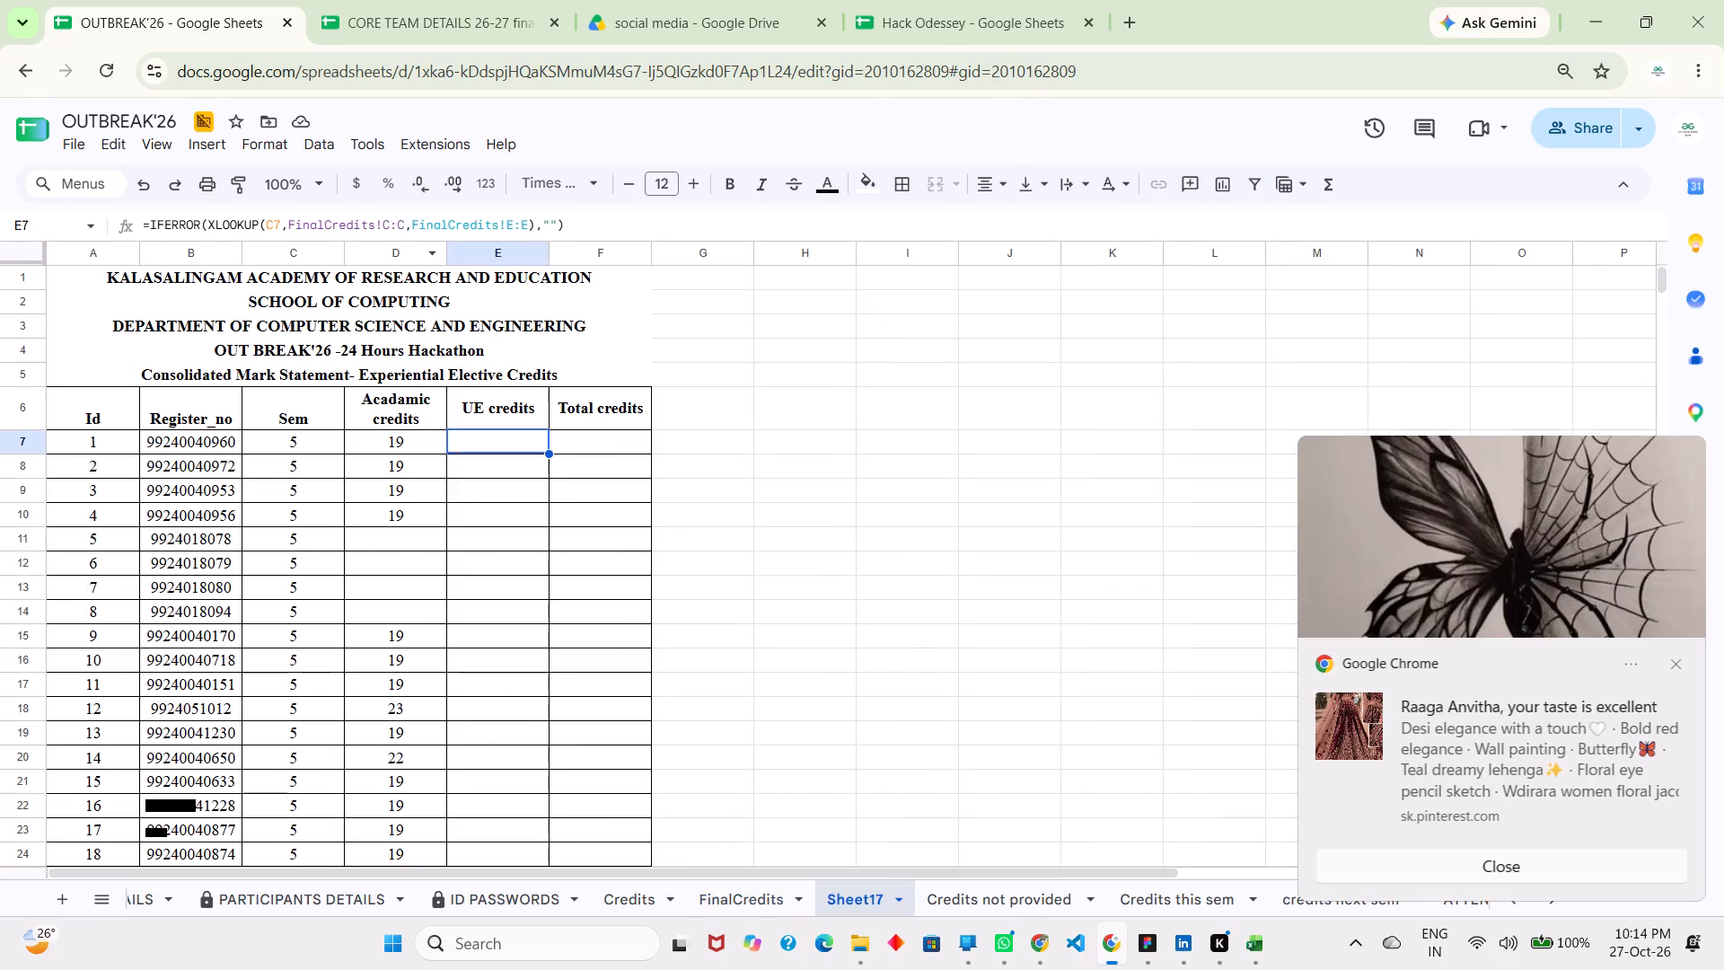
pyautogui.click(394, 223)
pyautogui.press('Right')
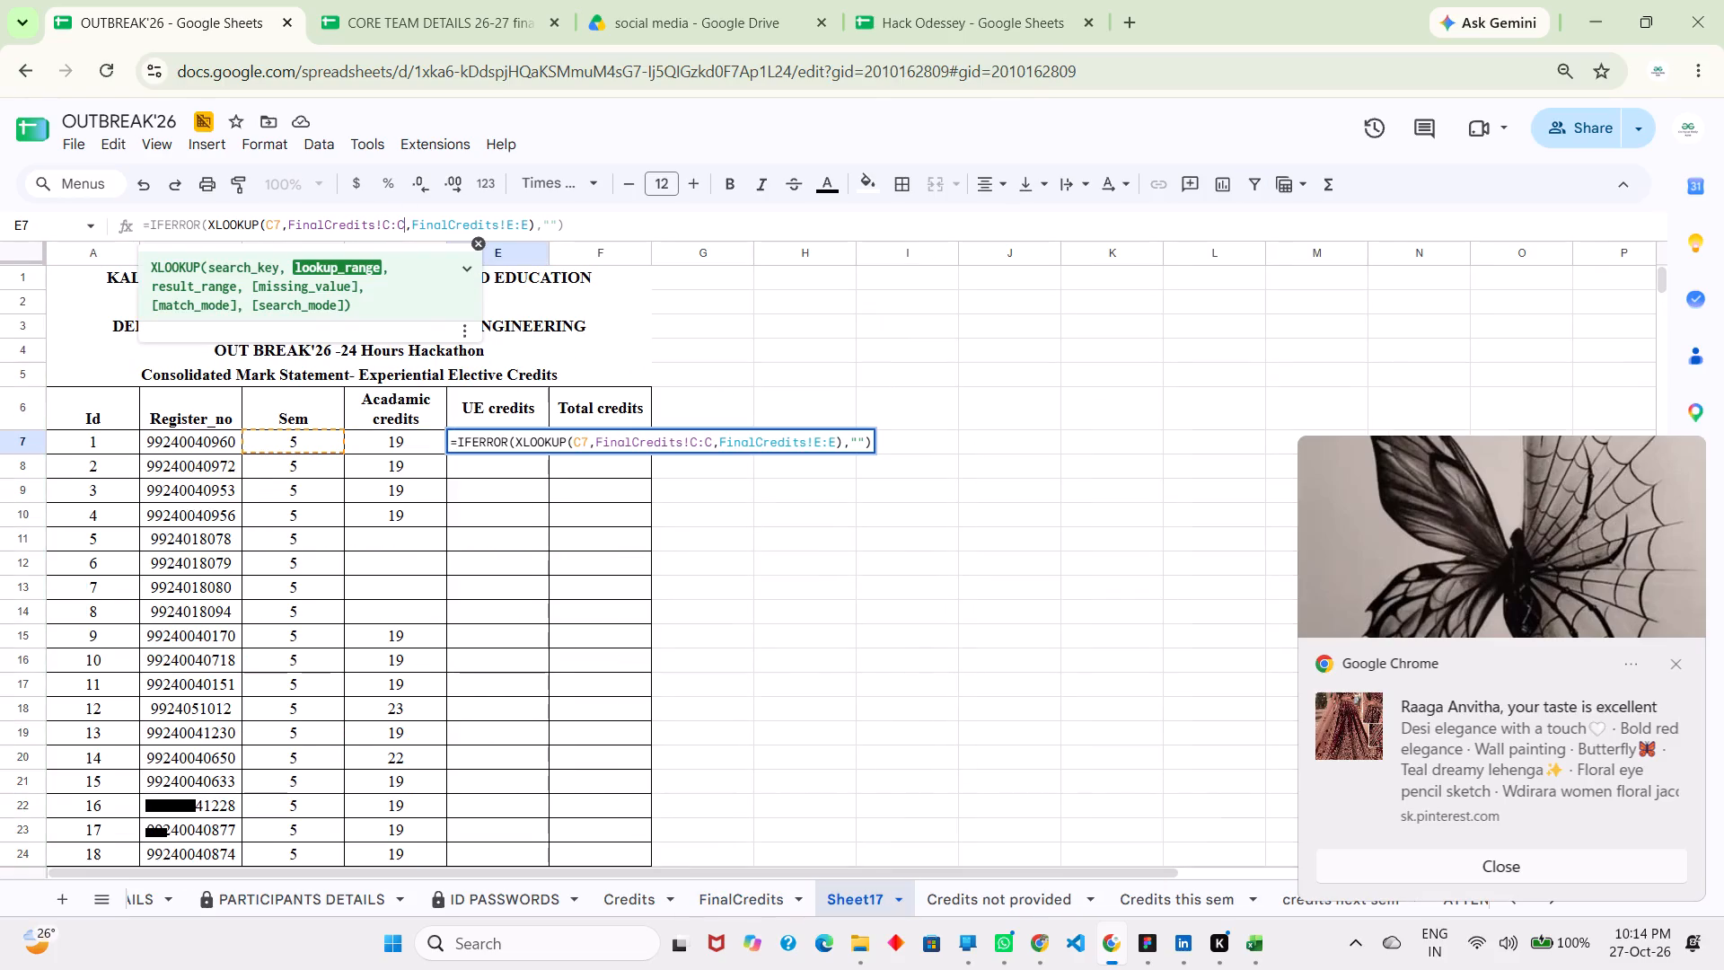
pyautogui.press('BackSpace')
pyautogui.hotkey('shift', 'b')
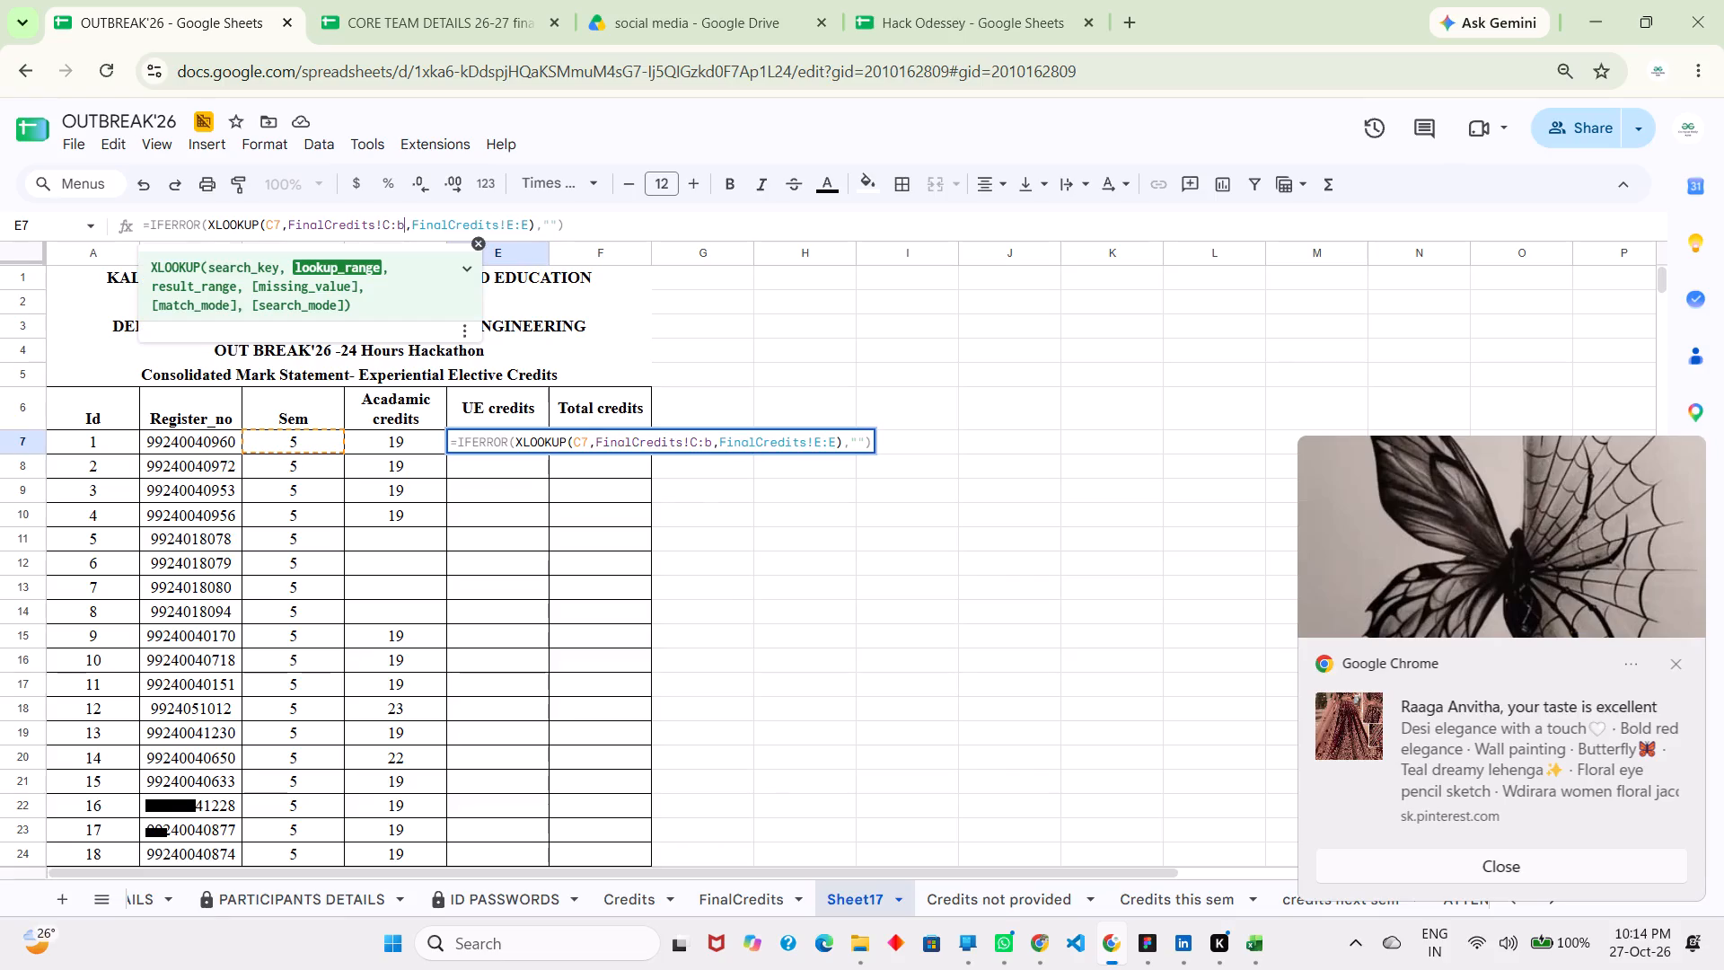
pyautogui.press('Left')
pyautogui.press('Left')
pyautogui.press('Right')
pyautogui.press('Right')
pyautogui.press('BackSpace')
pyautogui.press('b')
pyautogui.press('Left')
pyautogui.press('Left')
pyautogui.press('Left')
pyautogui.press('Right')
pyautogui.press('BackSpace')
pyautogui.press('b')
# Set the XLOOKUP search key in the E7 formula to B7 and commit the formula.
pyautogui.press('Left')
pyautogui.press('Left')
pyautogui.press('Left')
pyautogui.press('Left')
pyautogui.press('Left')
pyautogui.press('Left')
pyautogui.press('Left')
pyautogui.press('Left')
pyautogui.press('Left')
pyautogui.press('Left')
pyautogui.press('Left')
pyautogui.press('Left')
pyautogui.press('Left')
pyautogui.press('Left')
pyautogui.press('Left')
pyautogui.press('Left')
pyautogui.press('Left')
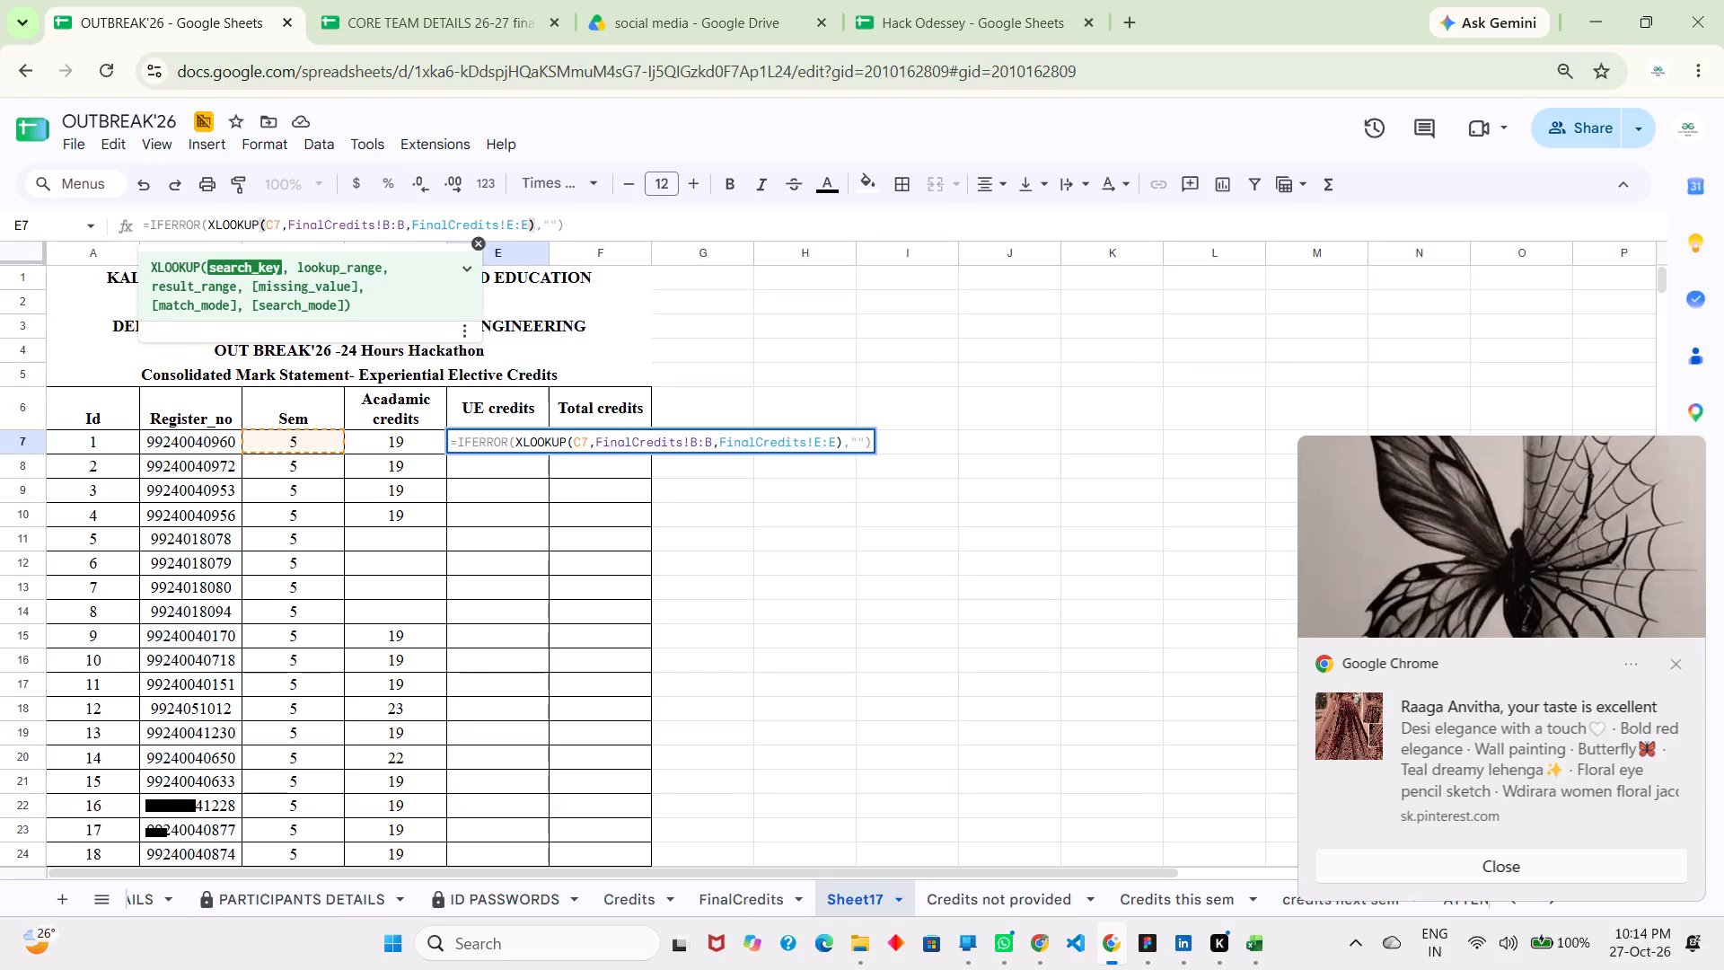
pyautogui.press('Right')
pyautogui.press('BackSpace')
pyautogui.press('b')
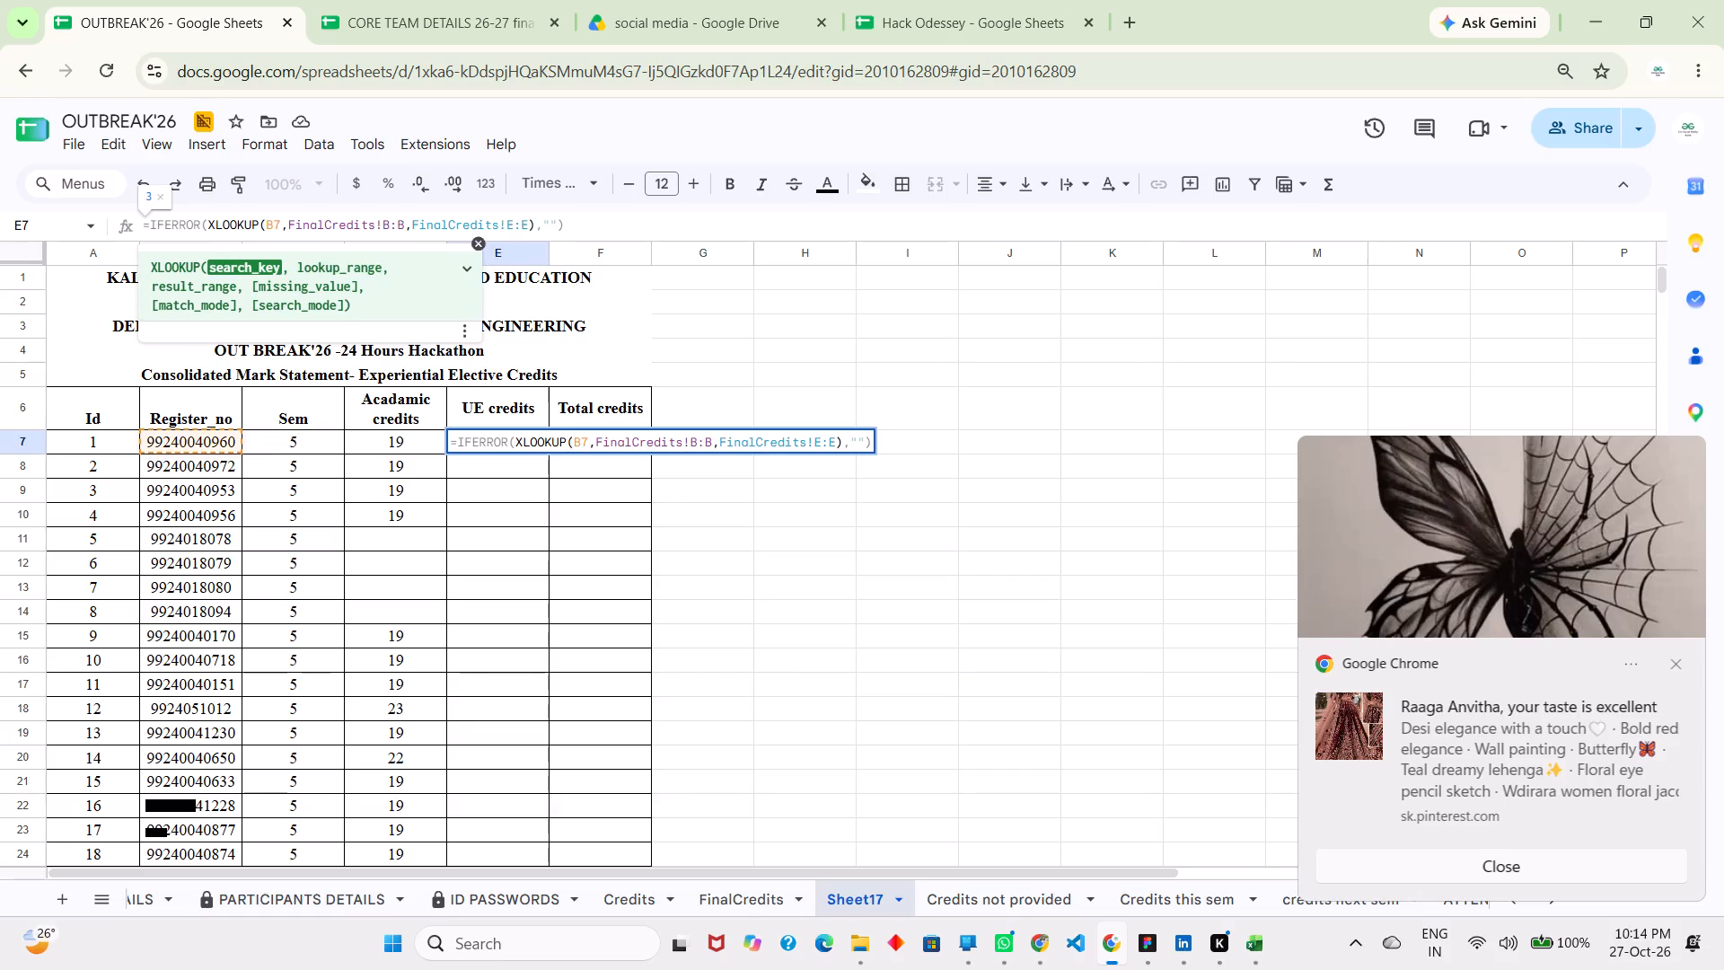
pyautogui.click(877, 578)
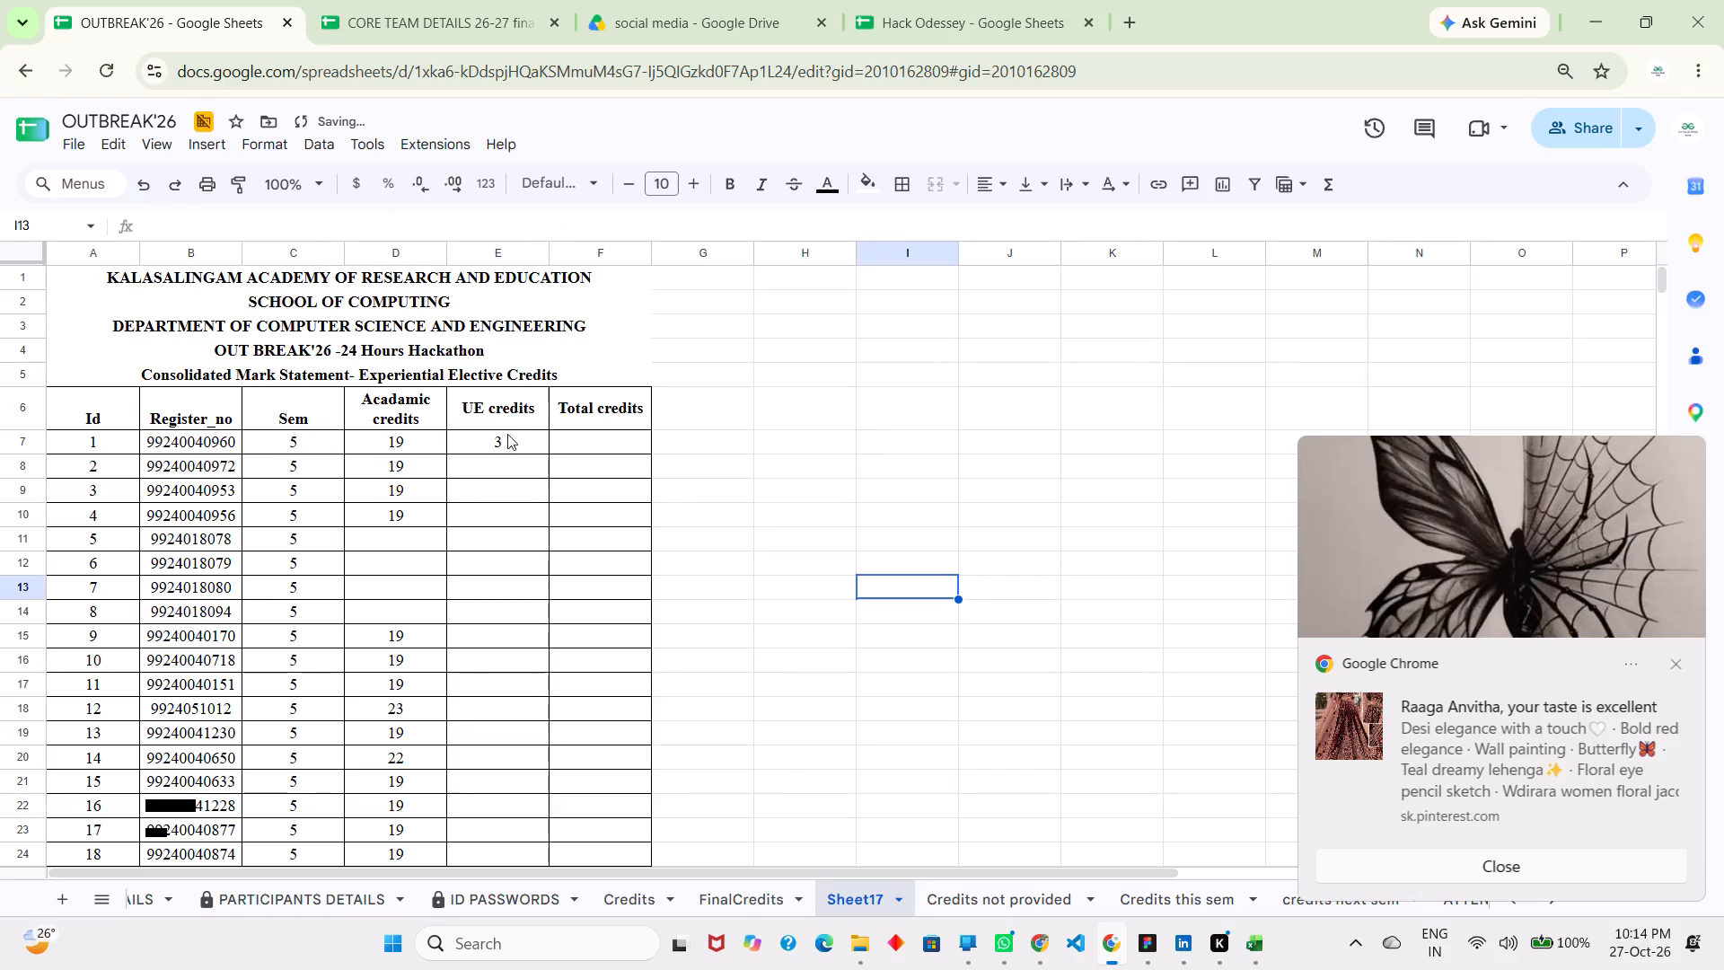
# Check E7 against FinalCredits and fill its formula down the UE credits column to the last student row, E180.
pyautogui.click(501, 430)
pyautogui.click(508, 438)
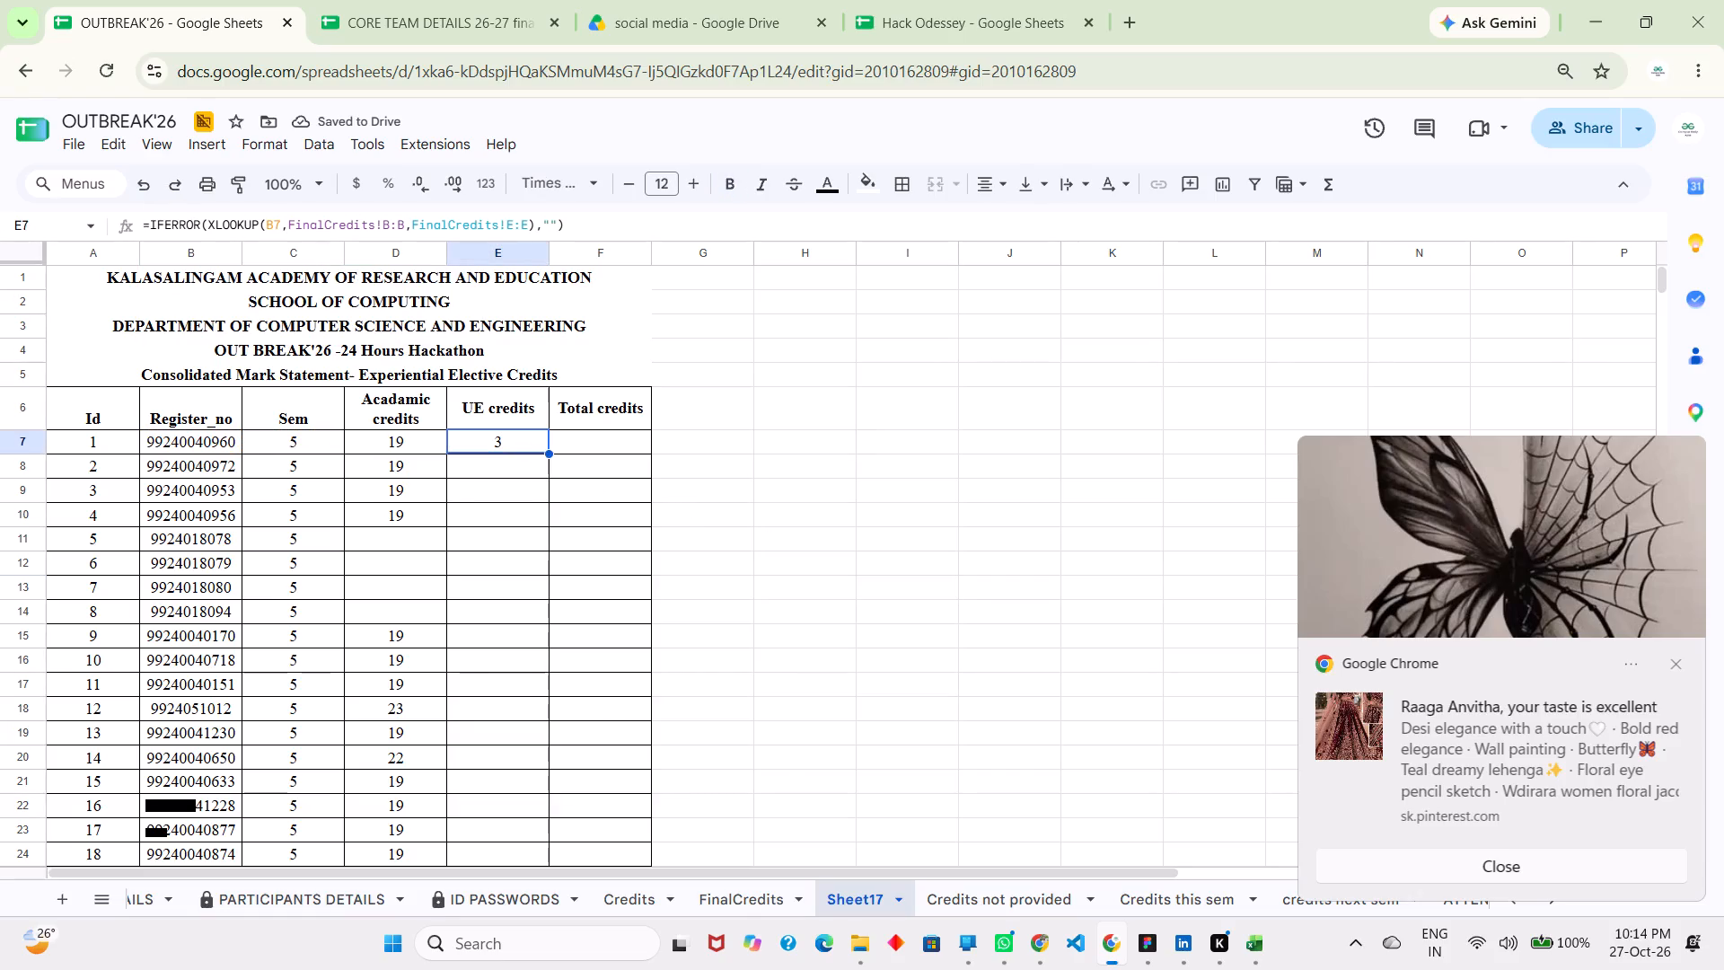
pyautogui.click(765, 881)
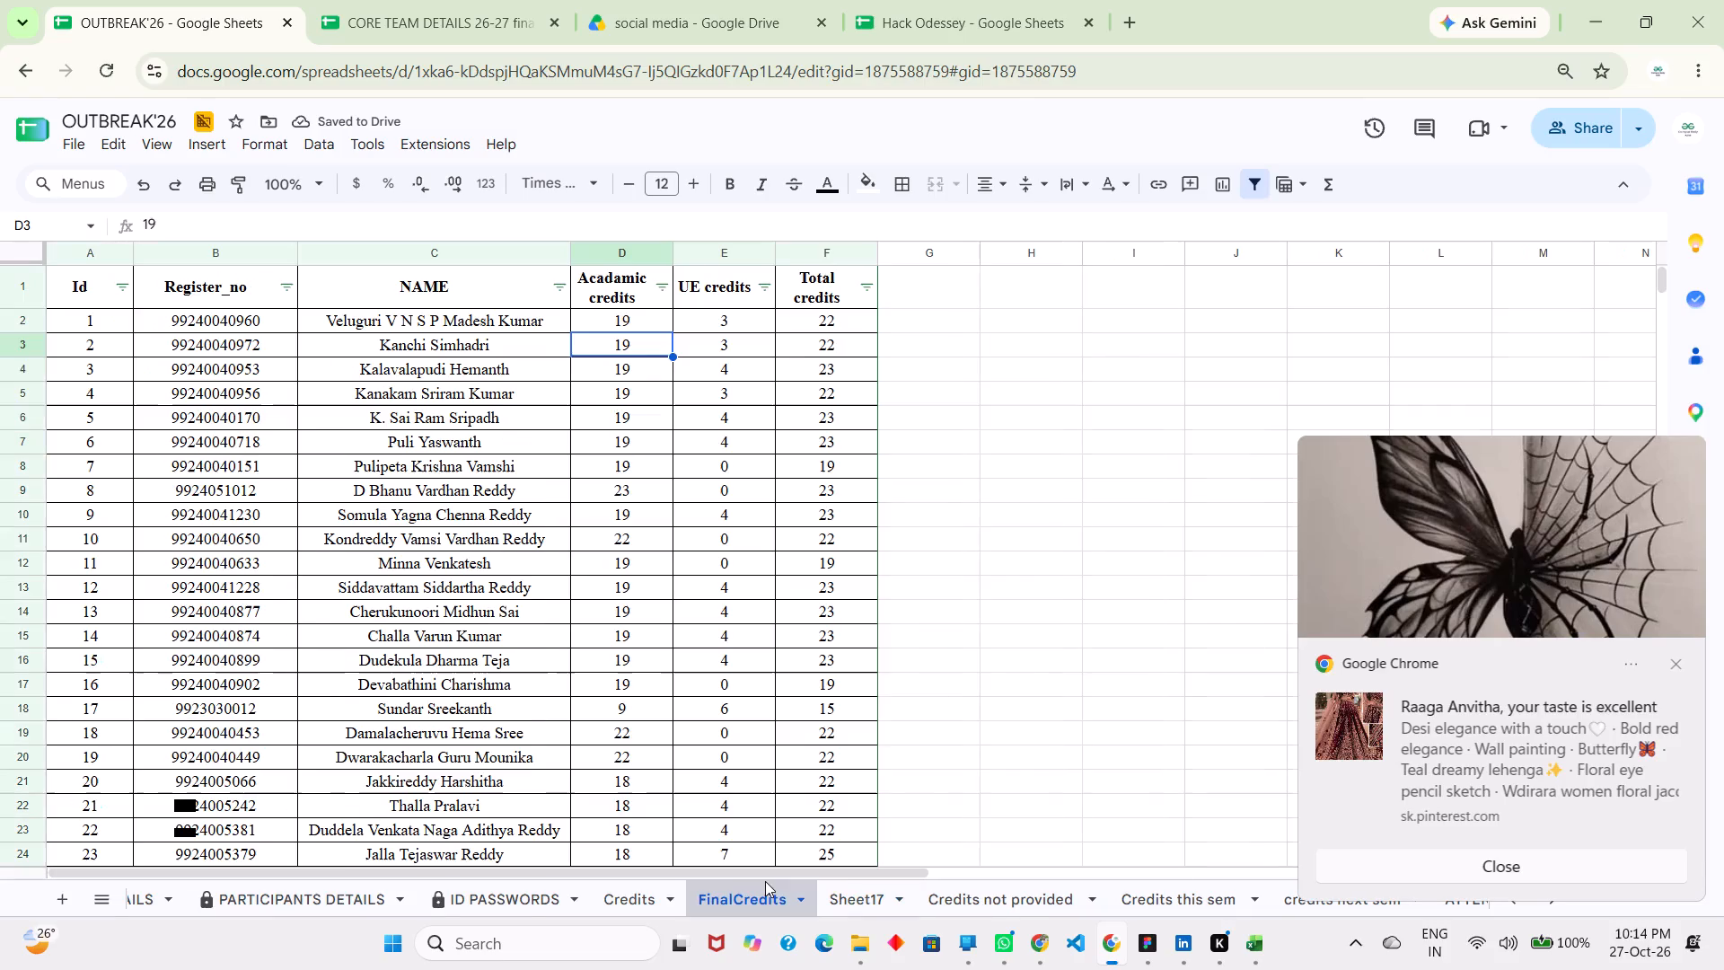
pyautogui.click(866, 885)
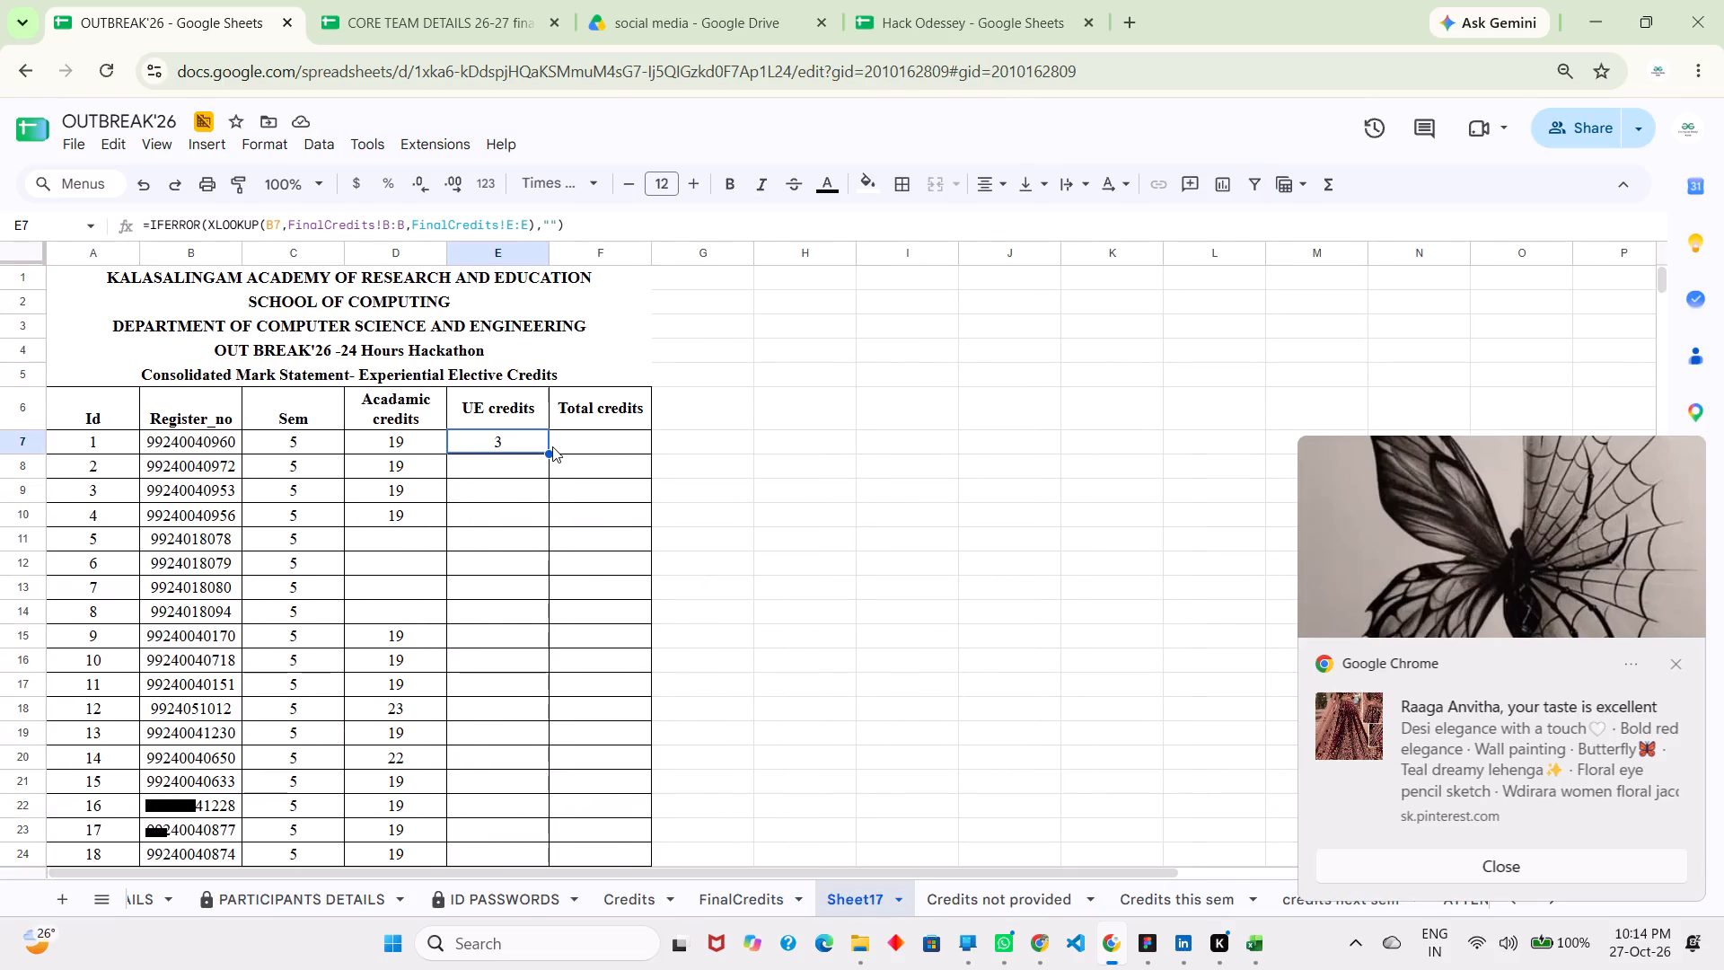
pyautogui.moveTo(547, 454); pyautogui.dragTo(534, 965)
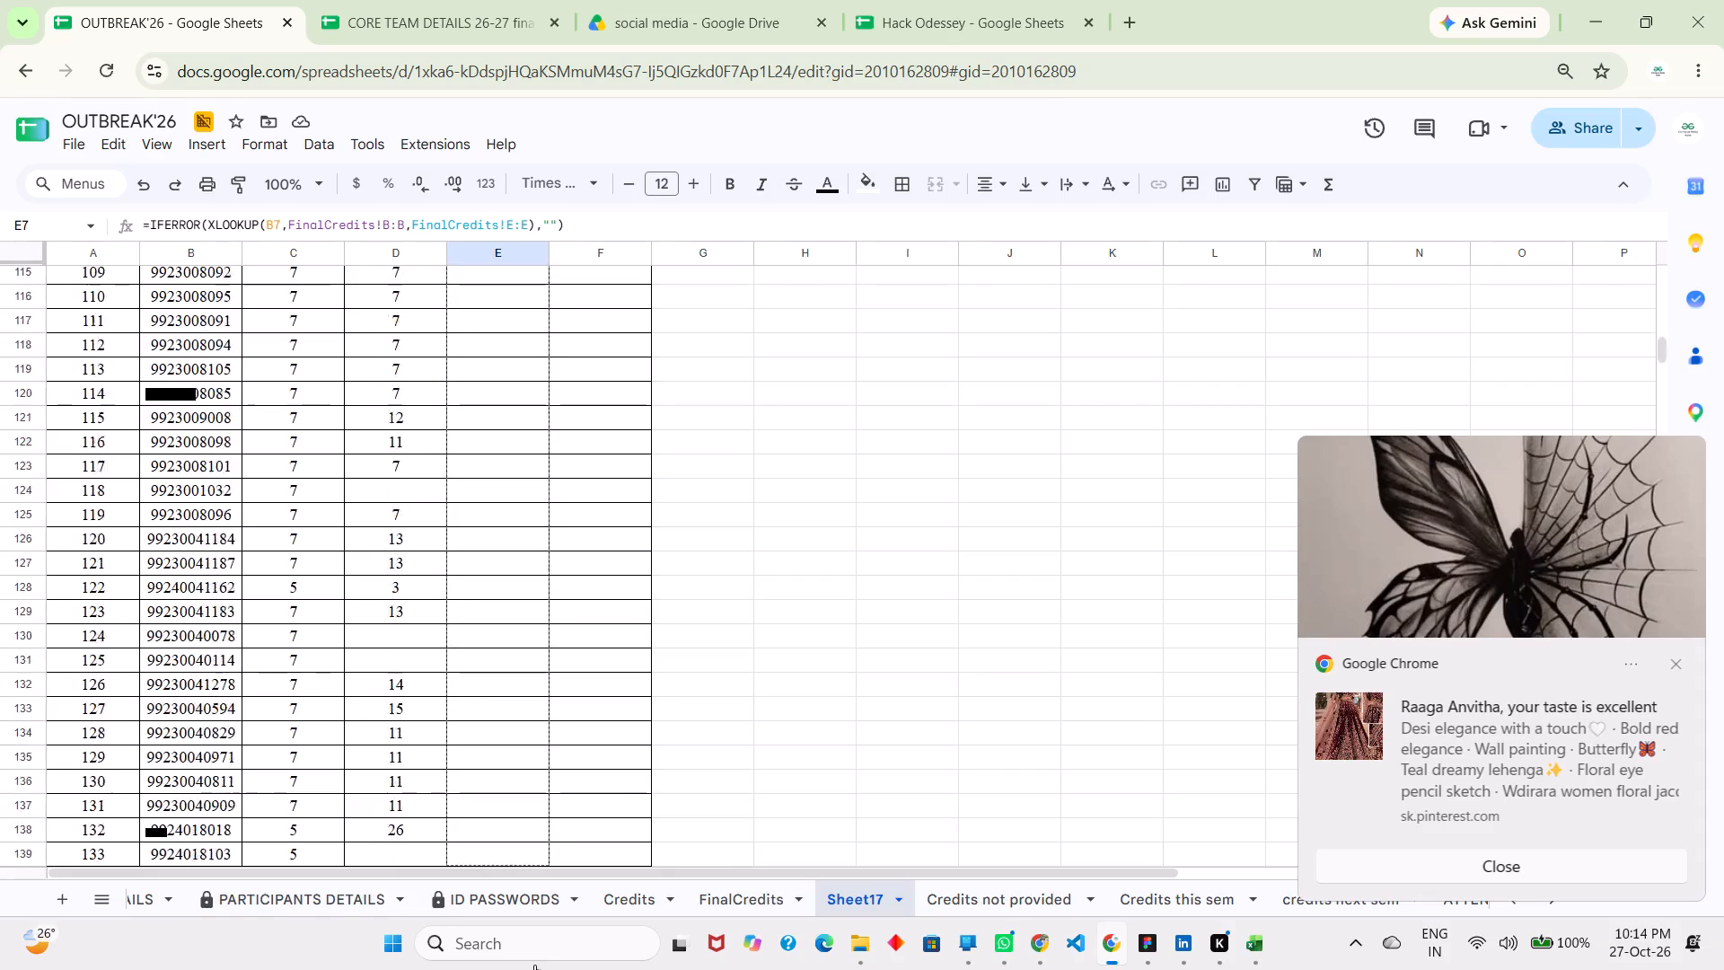
pyautogui.moveTo(534, 965); pyautogui.dragTo(560, 931)
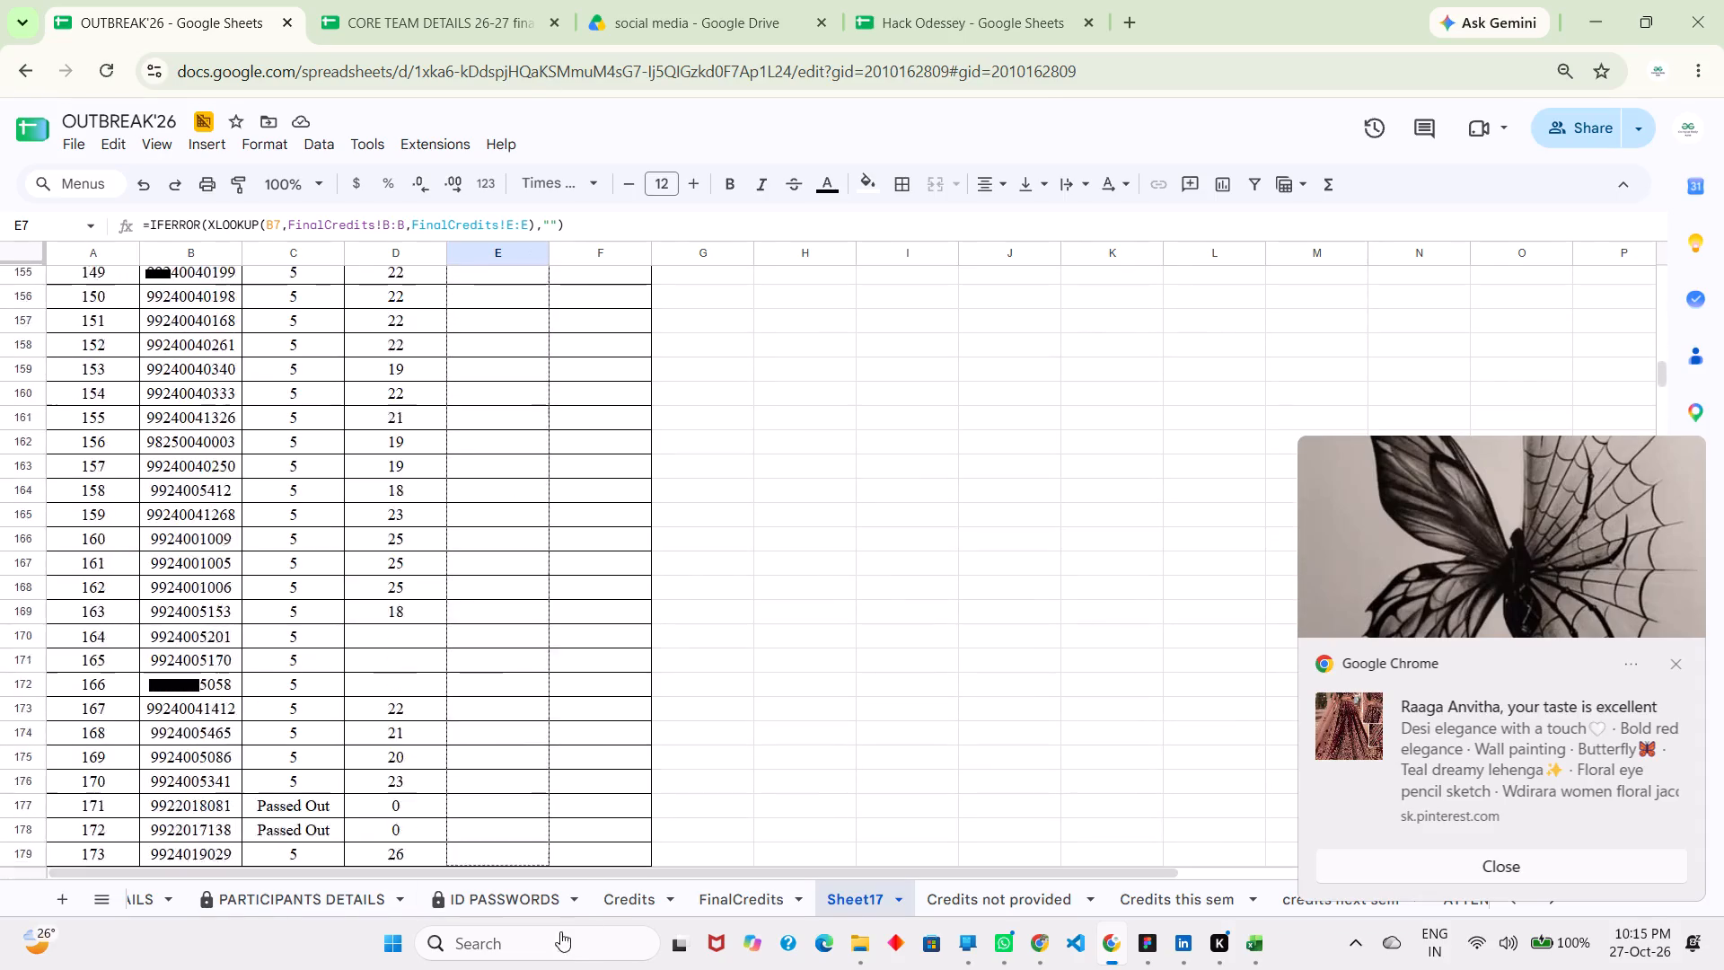
pyautogui.moveTo(560, 931); pyautogui.dragTo(523, 610)
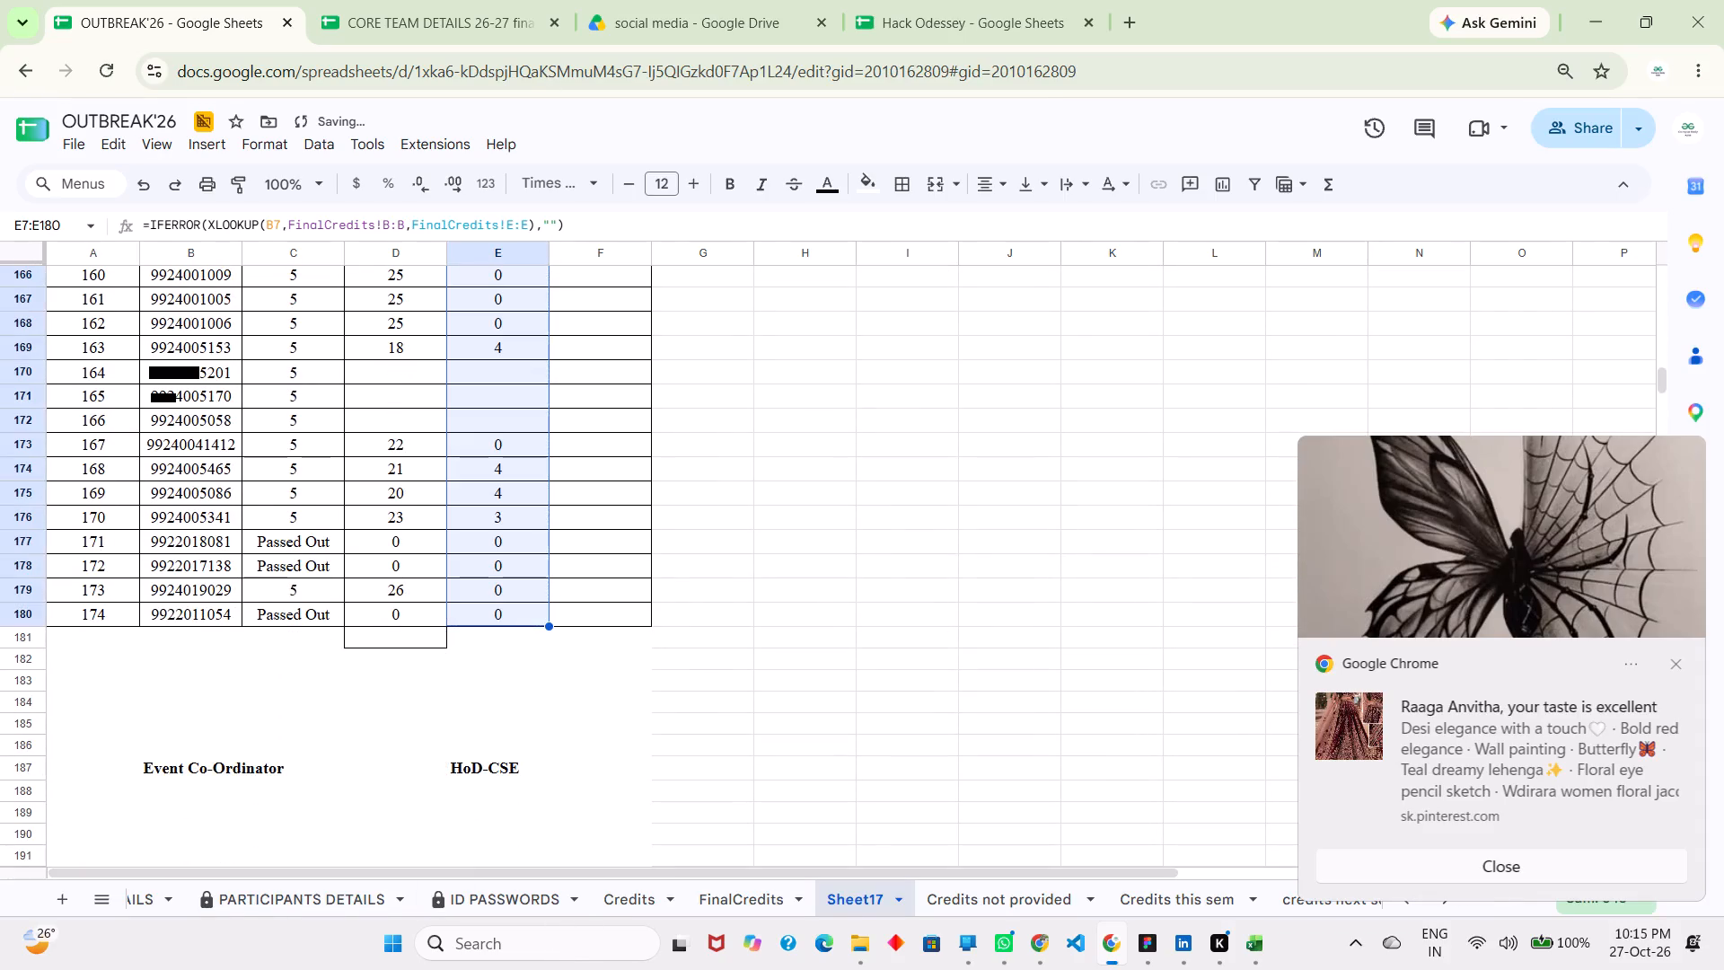
# Clear cell D181 below the table and choose white as the border colour.
pyautogui.click(435, 630)
pyautogui.press('Delete')
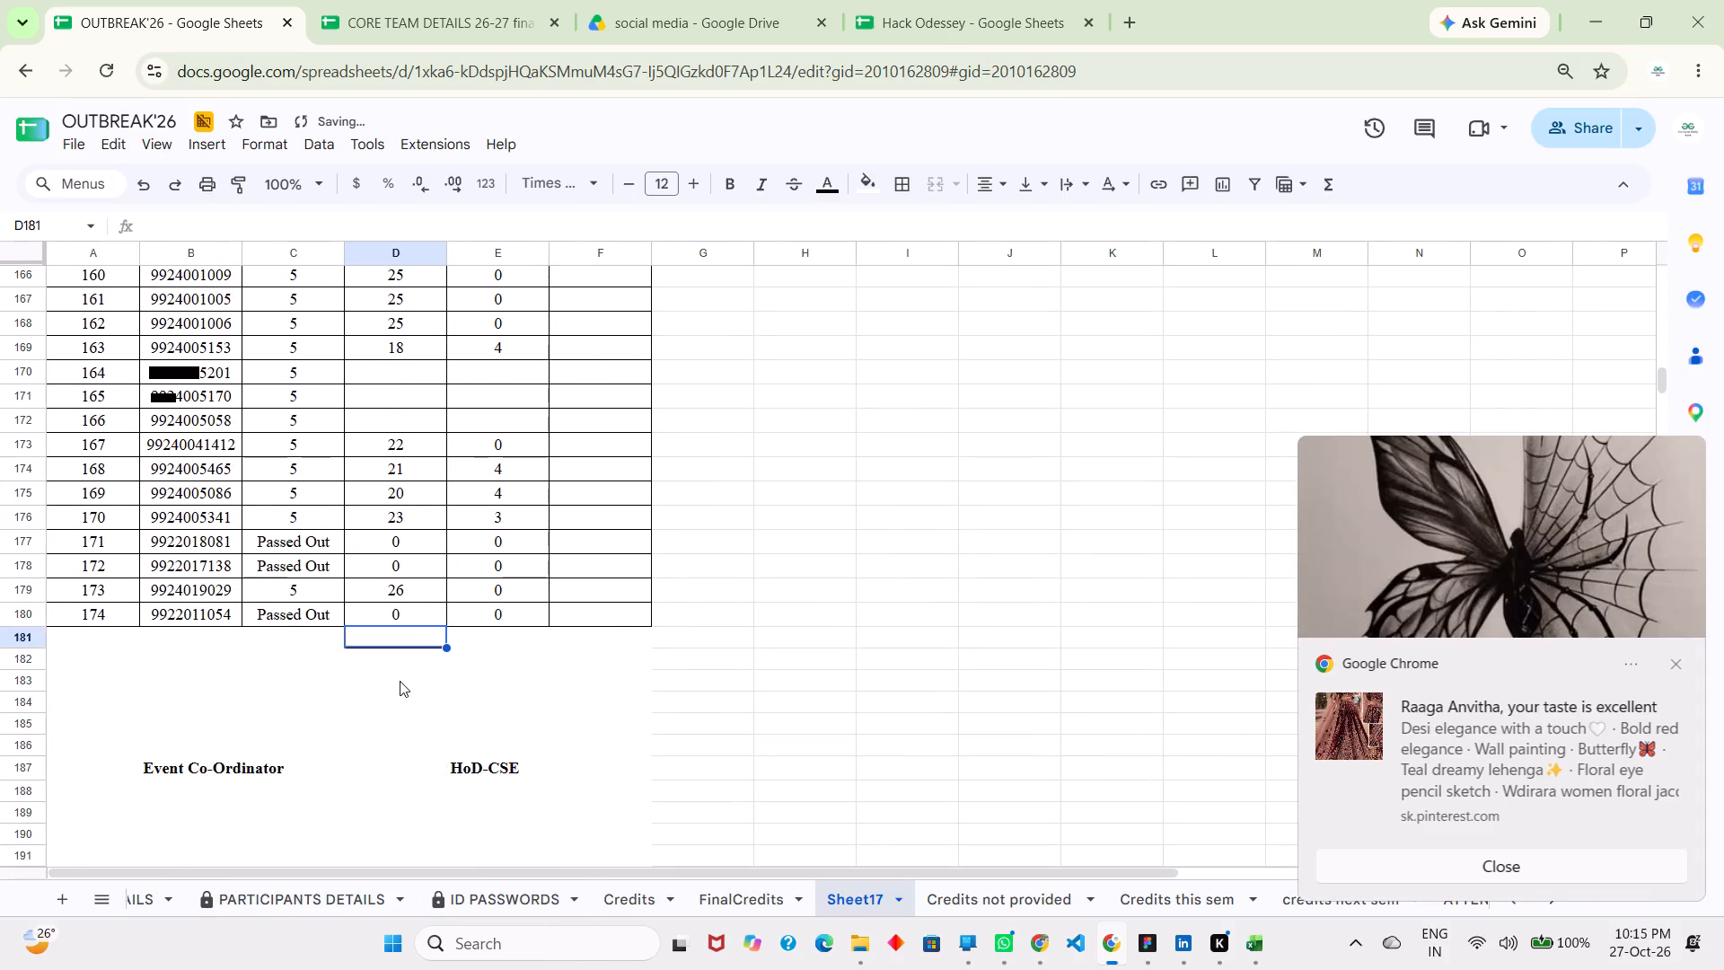
pyautogui.click(904, 177)
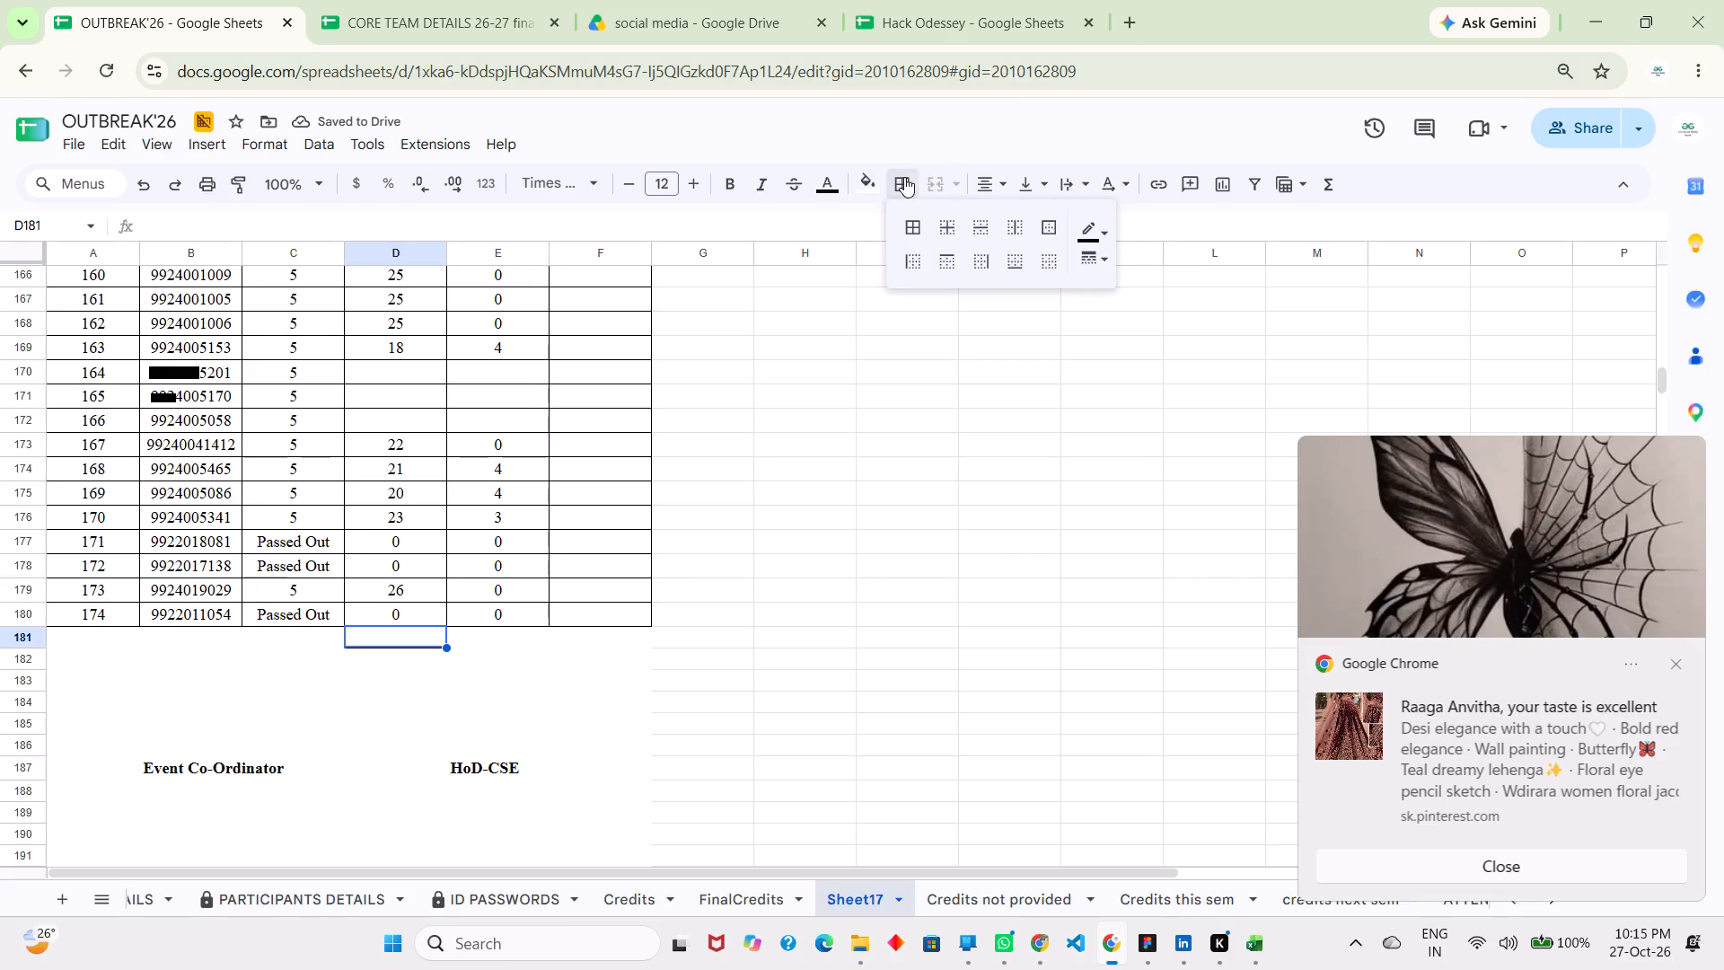
pyautogui.moveTo(1091, 221); pyautogui.dragTo(1301, 297)
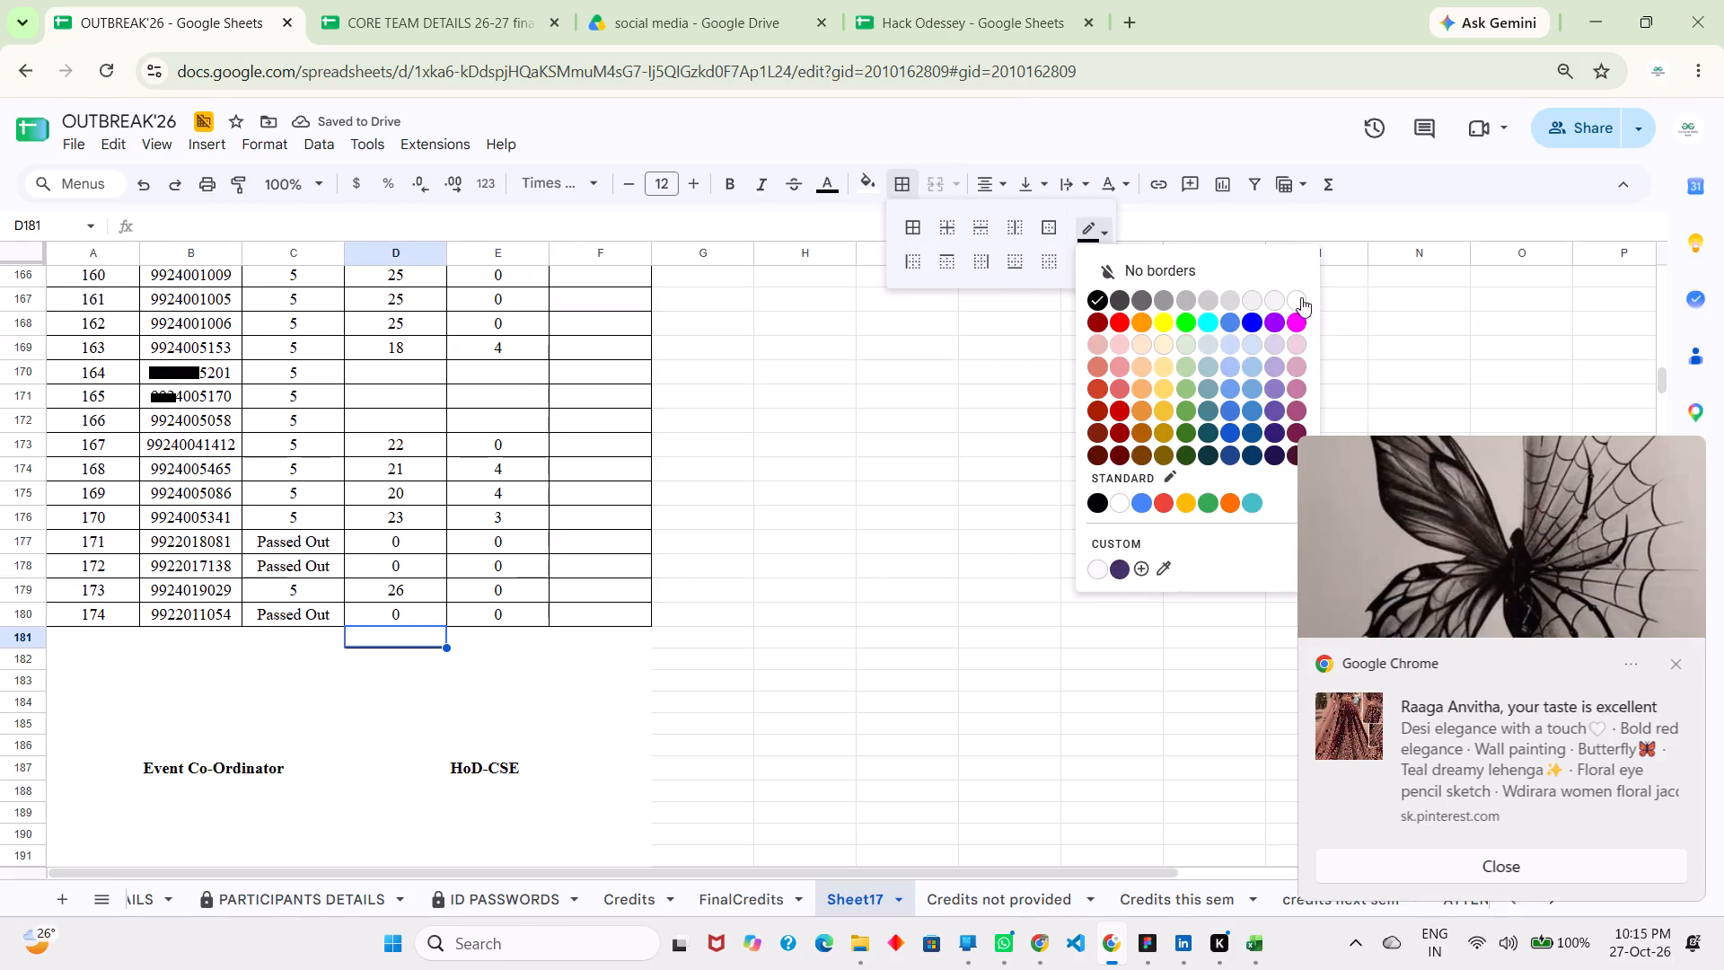
pyautogui.moveTo(1301, 297); pyautogui.dragTo(1300, 296)
pyautogui.click(1300, 296)
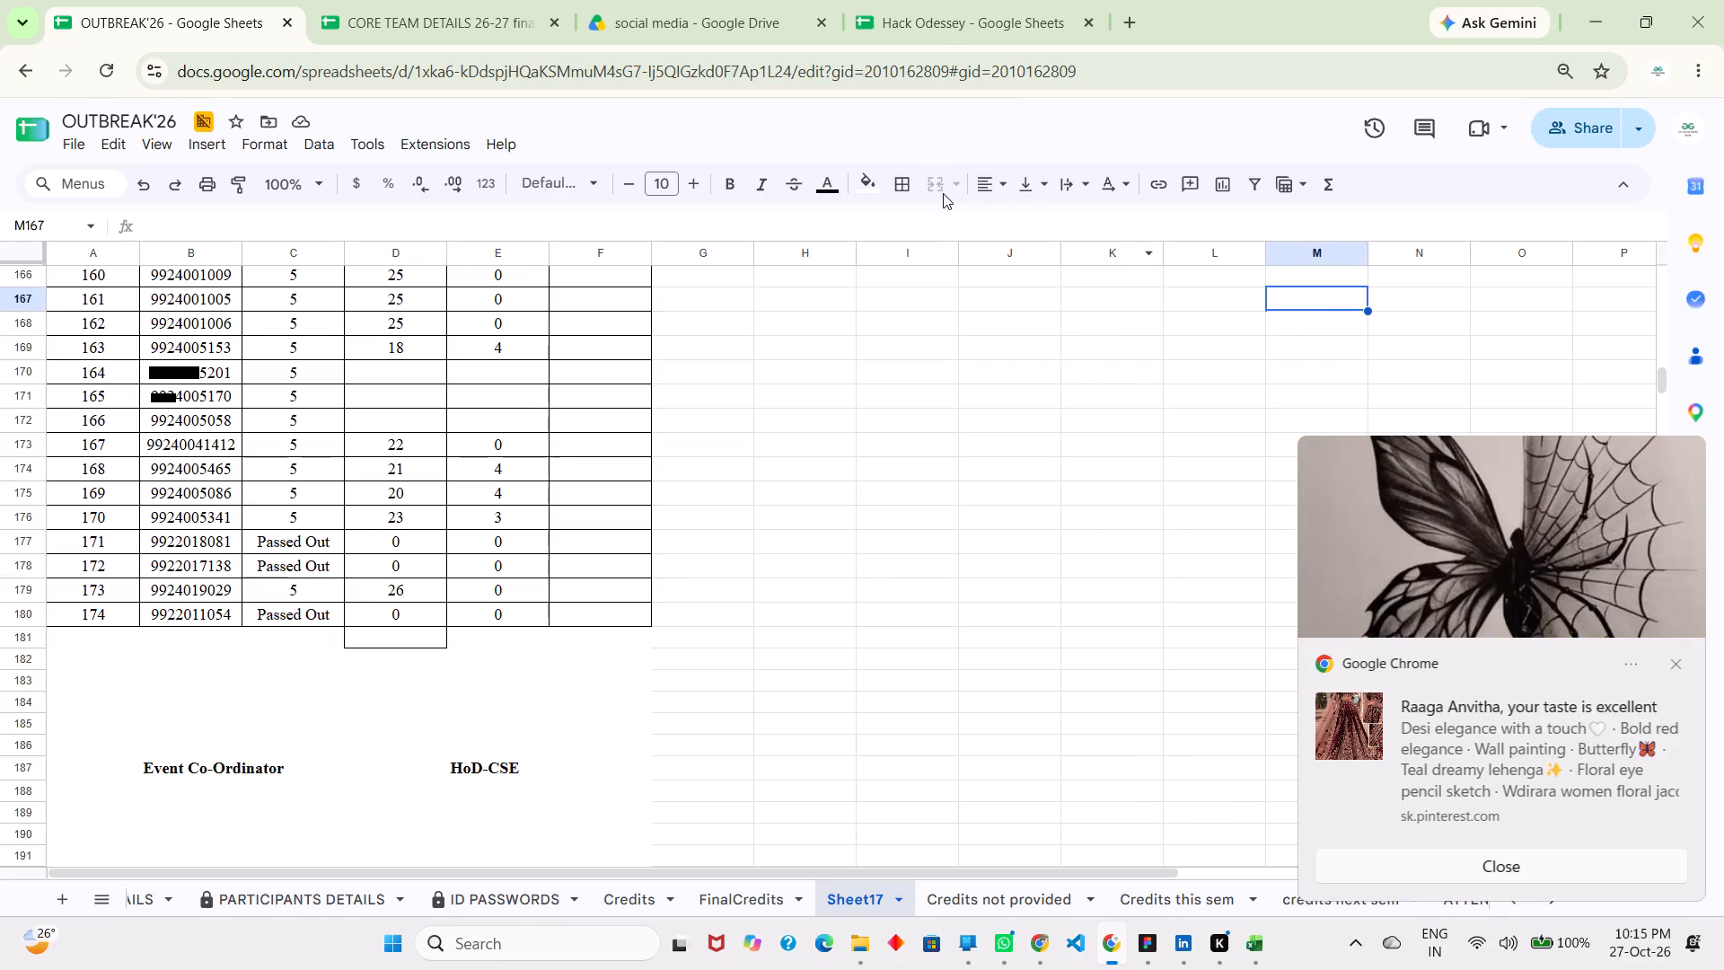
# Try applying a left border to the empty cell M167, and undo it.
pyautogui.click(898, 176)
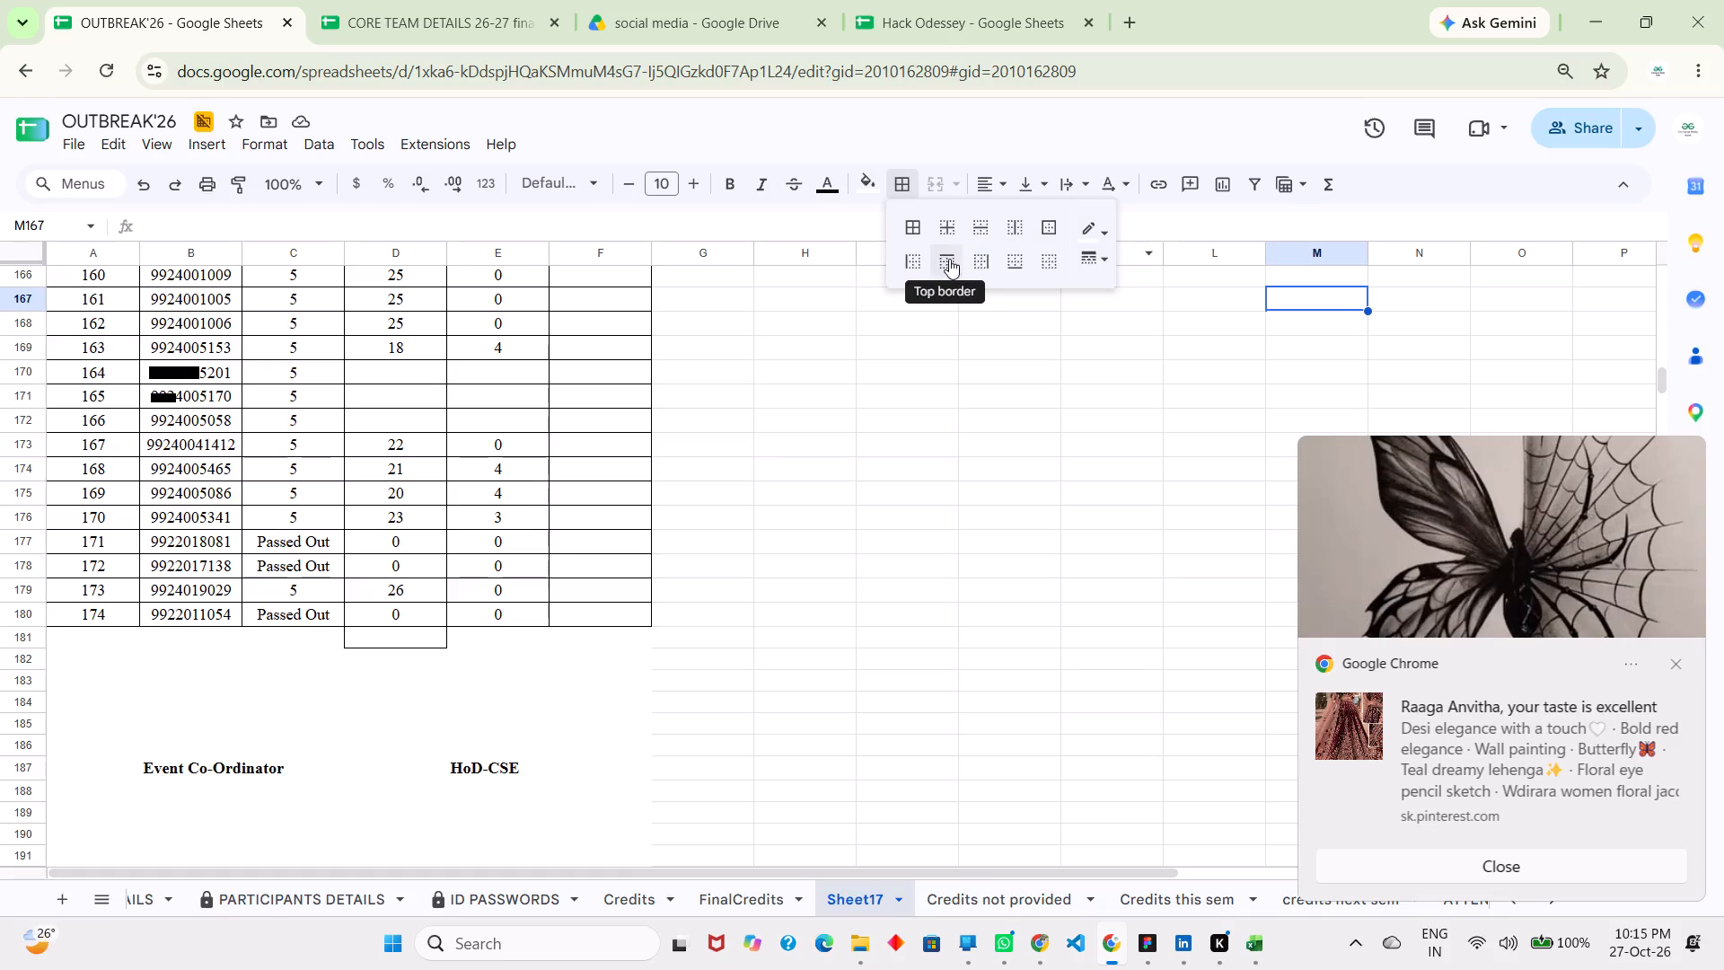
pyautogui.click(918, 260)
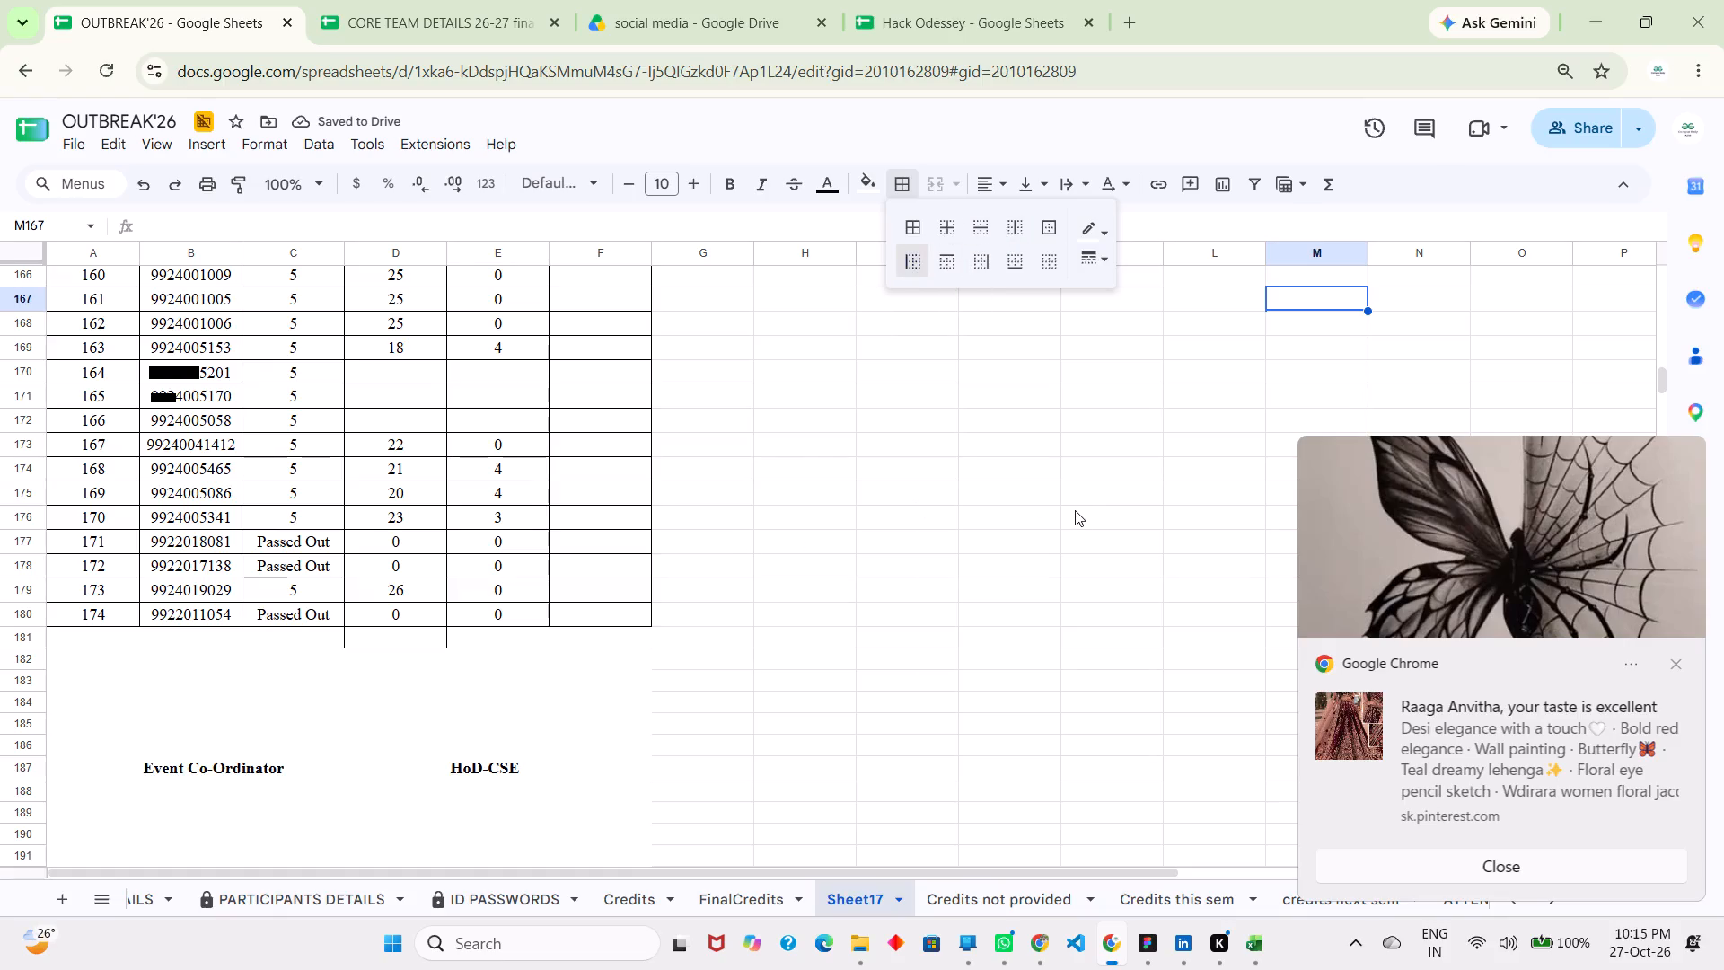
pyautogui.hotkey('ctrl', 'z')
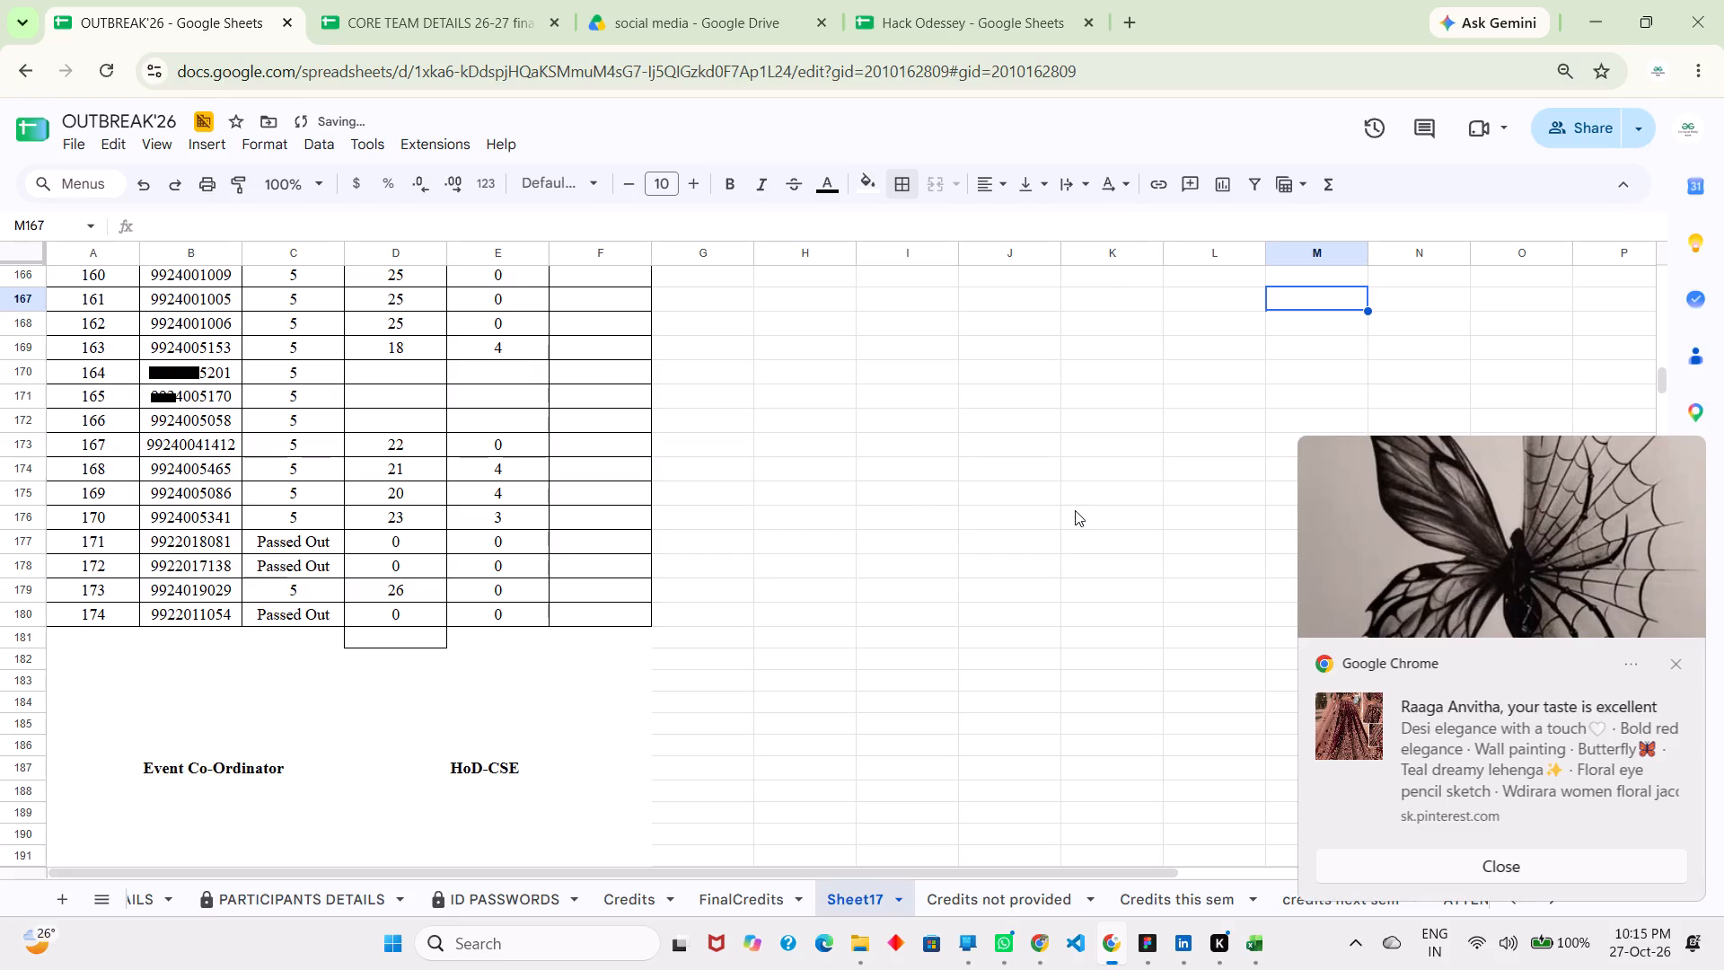
# Apply the white left, bottom and right borders to D181 to hide its stray outline below the table.
pyautogui.click(396, 642)
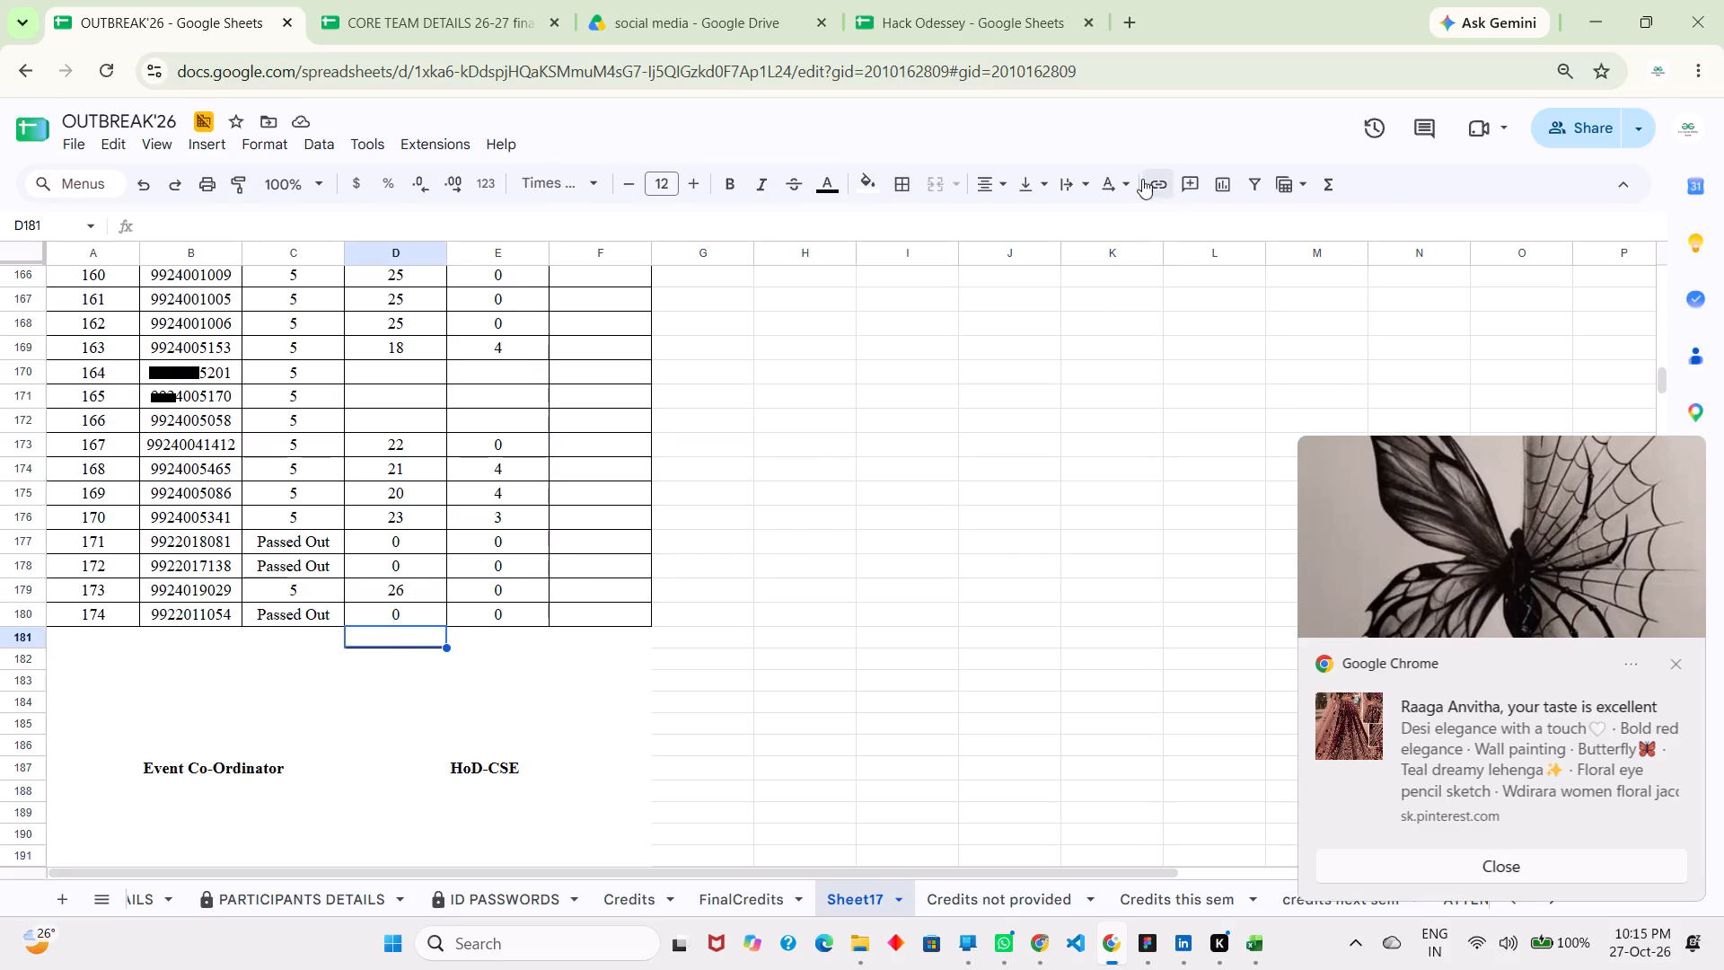
pyautogui.click(895, 176)
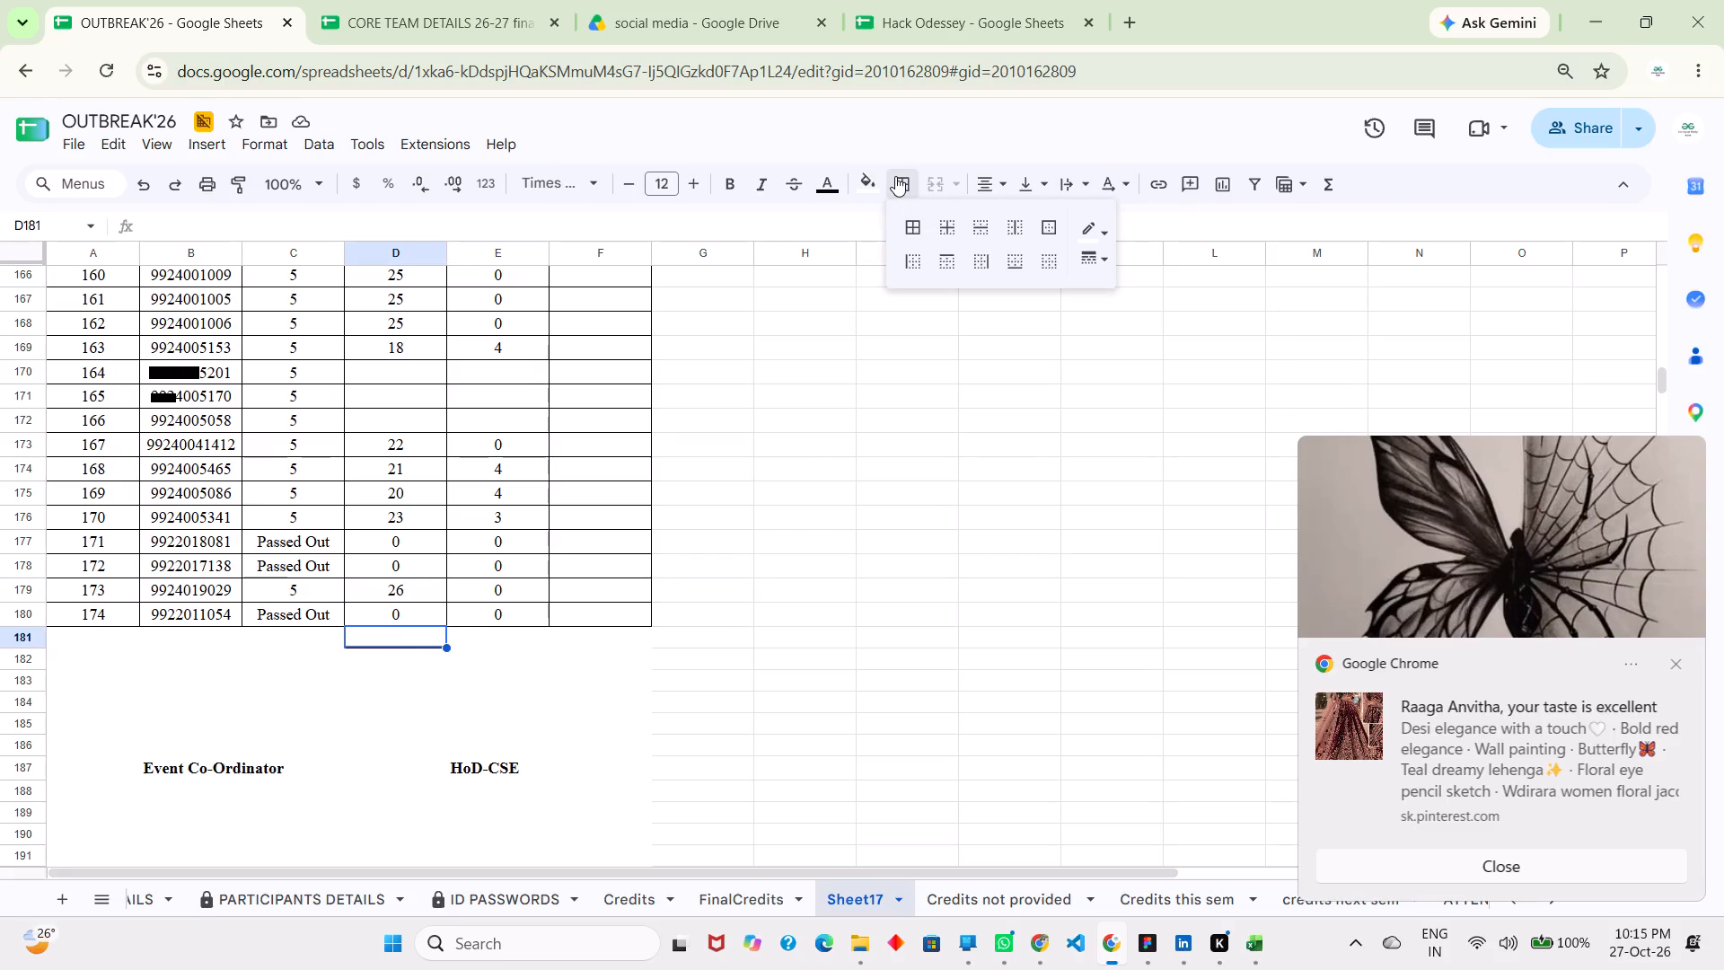
pyautogui.click(906, 251)
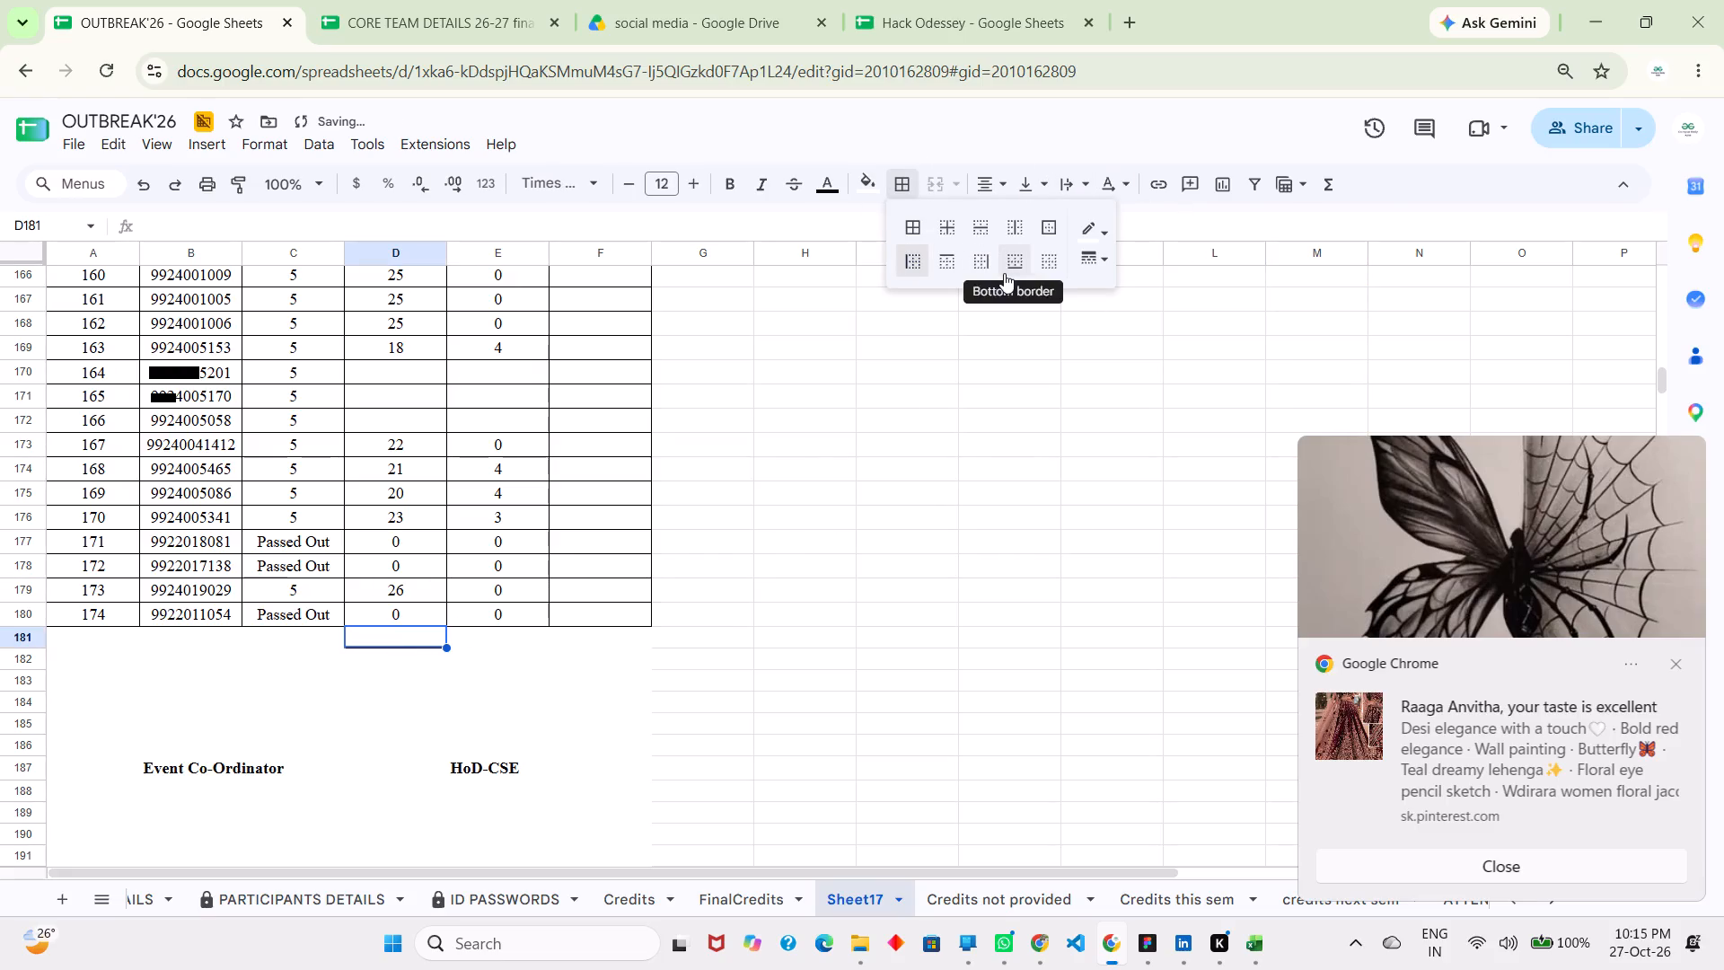
pyautogui.click(1004, 273)
pyautogui.click(972, 266)
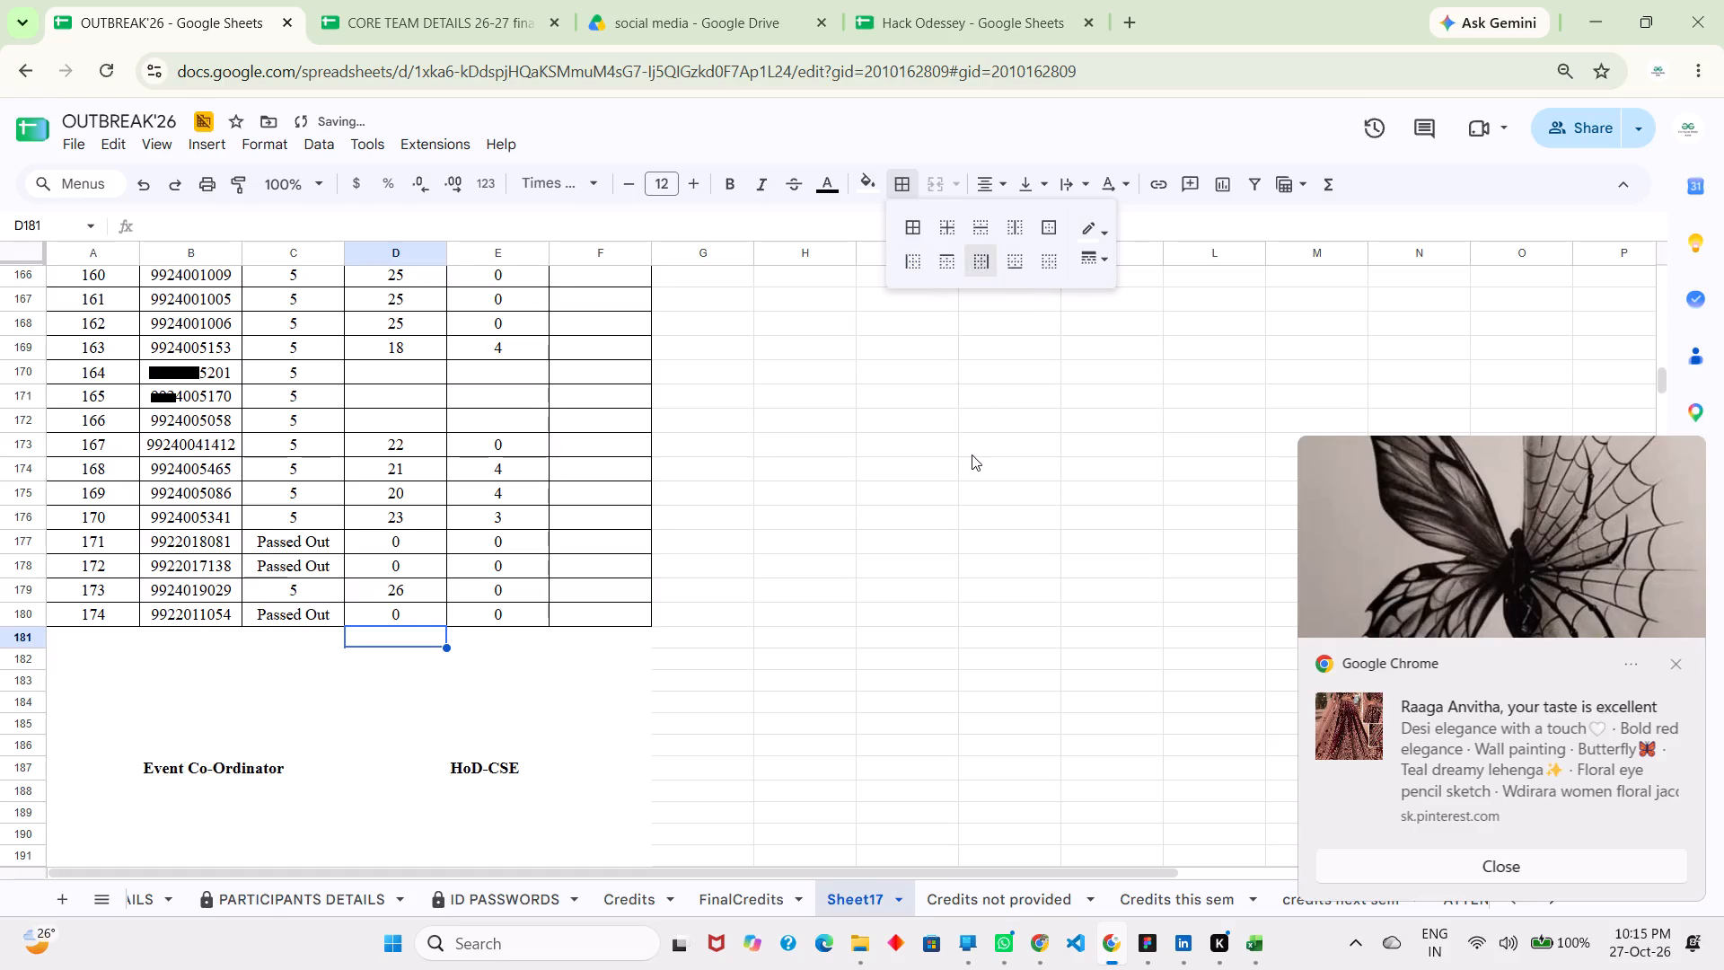
pyautogui.click(972, 454)
# Compare the blank-credit students with Ids 5 to 8 against FinalCredits and delete their rows, 11 to 14, from Sheet17.
pyautogui.scroll(16, 732, 527)
pyautogui.scroll(6, 732, 527)
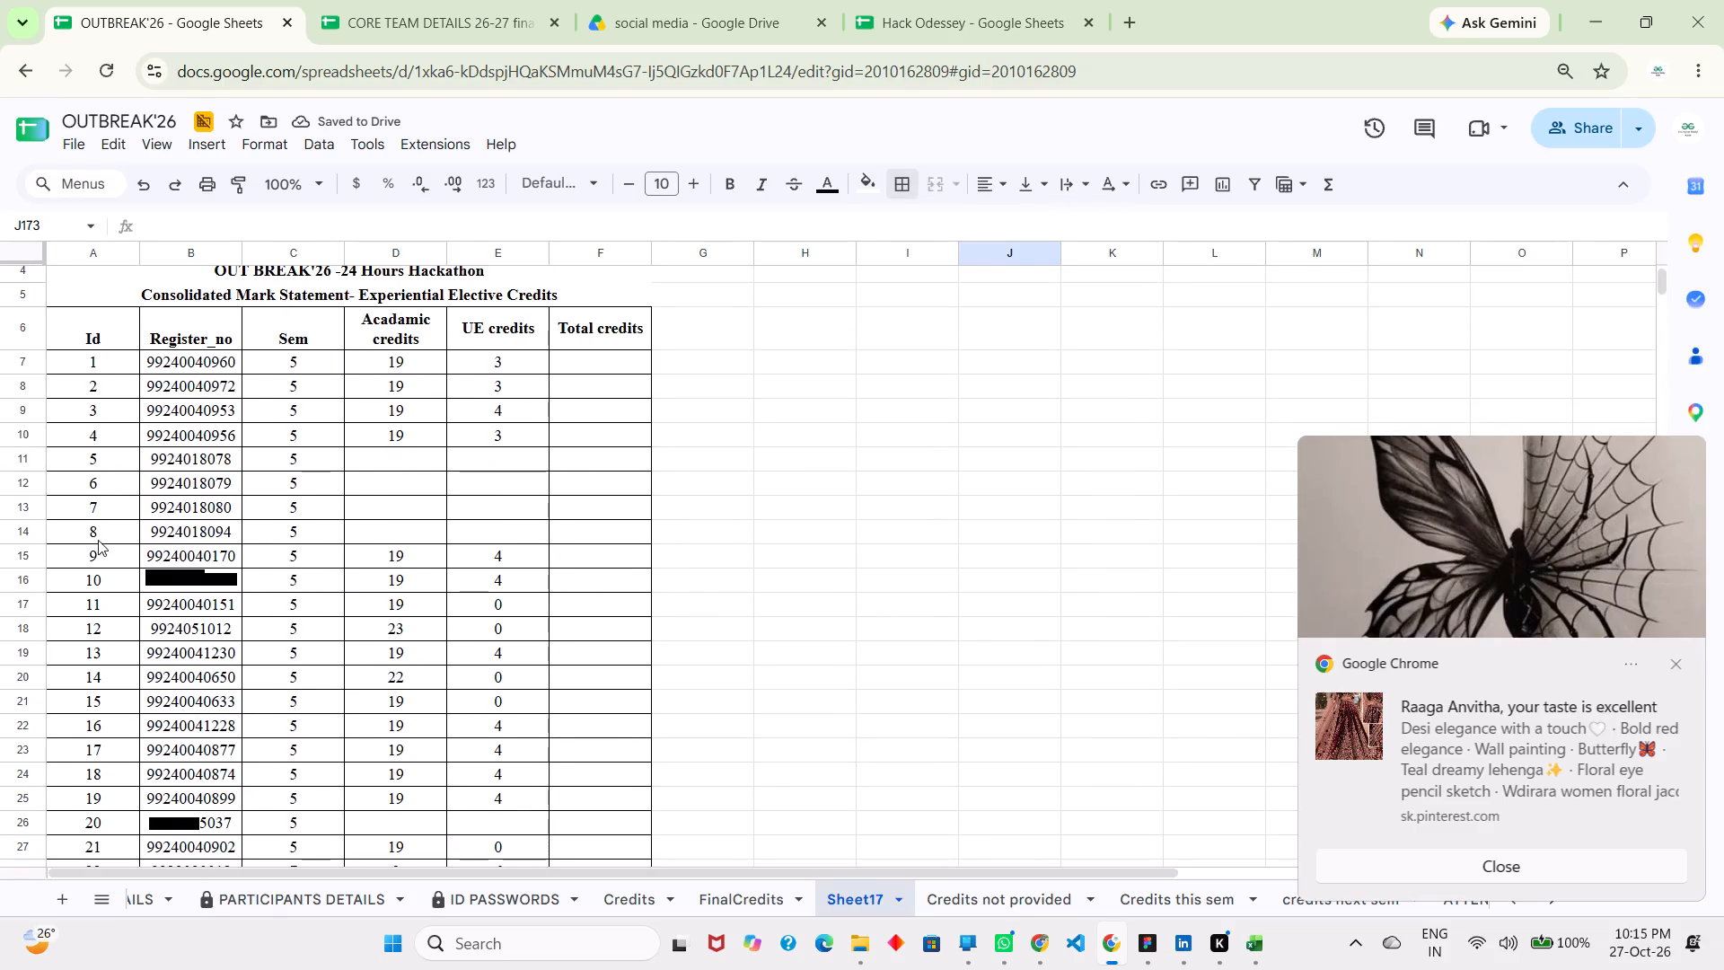
pyautogui.moveTo(38, 537); pyautogui.dragTo(30, 612)
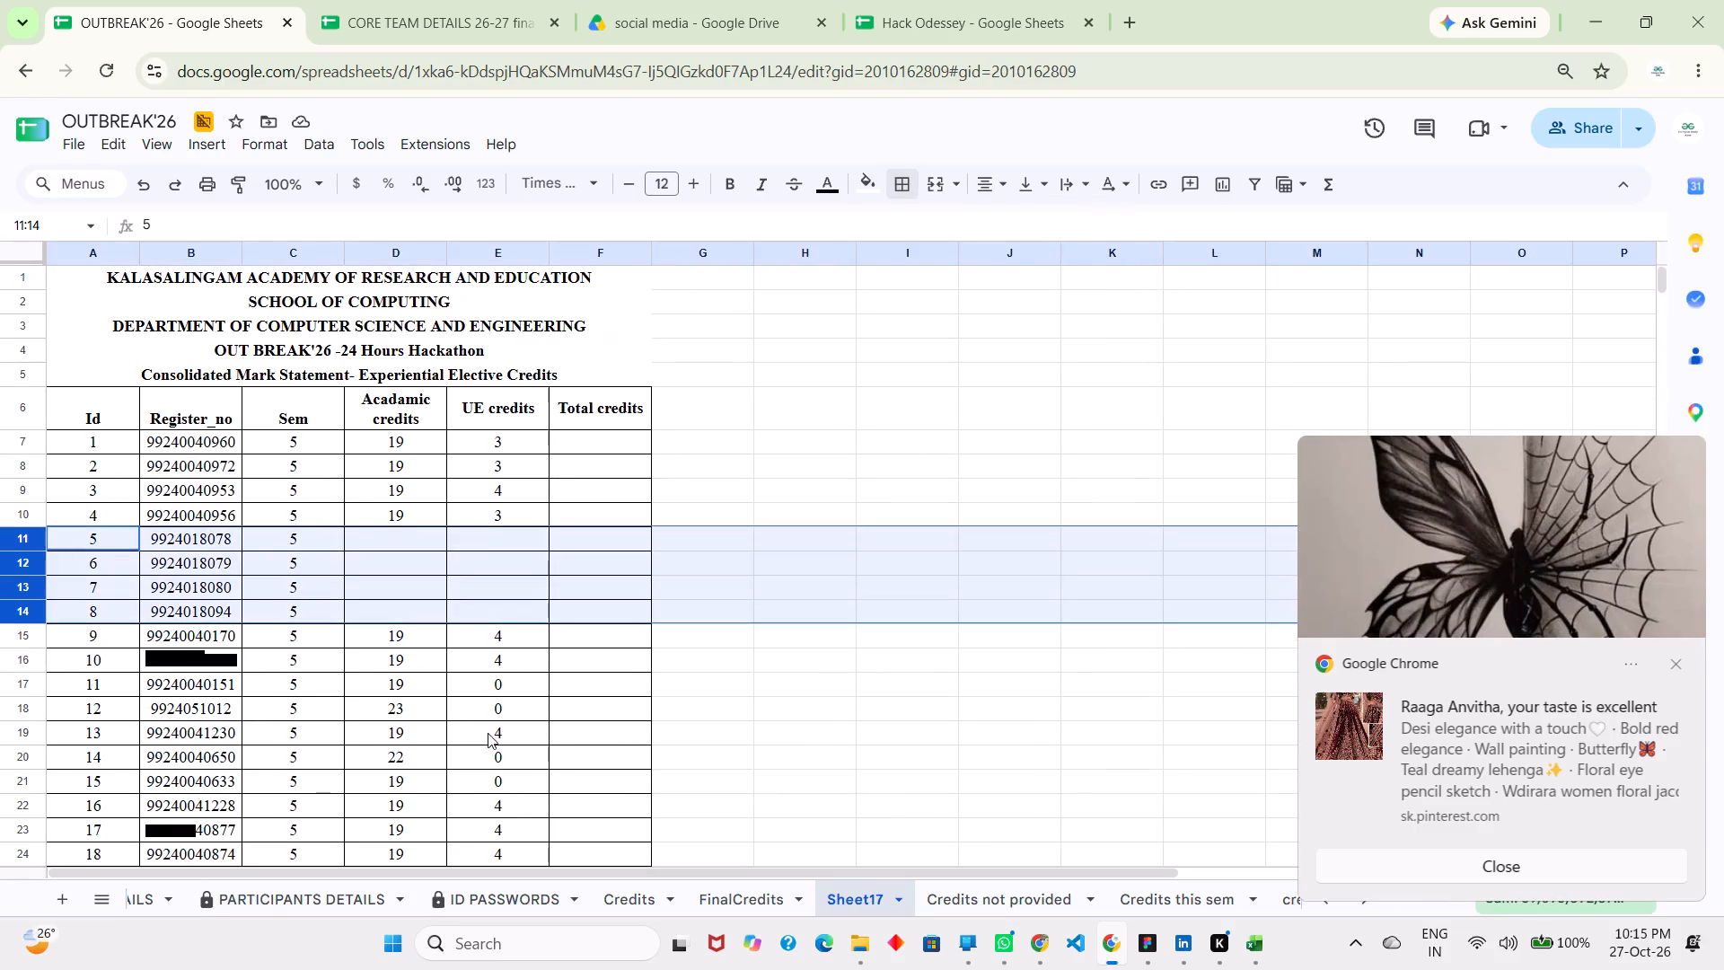
pyautogui.click(722, 882)
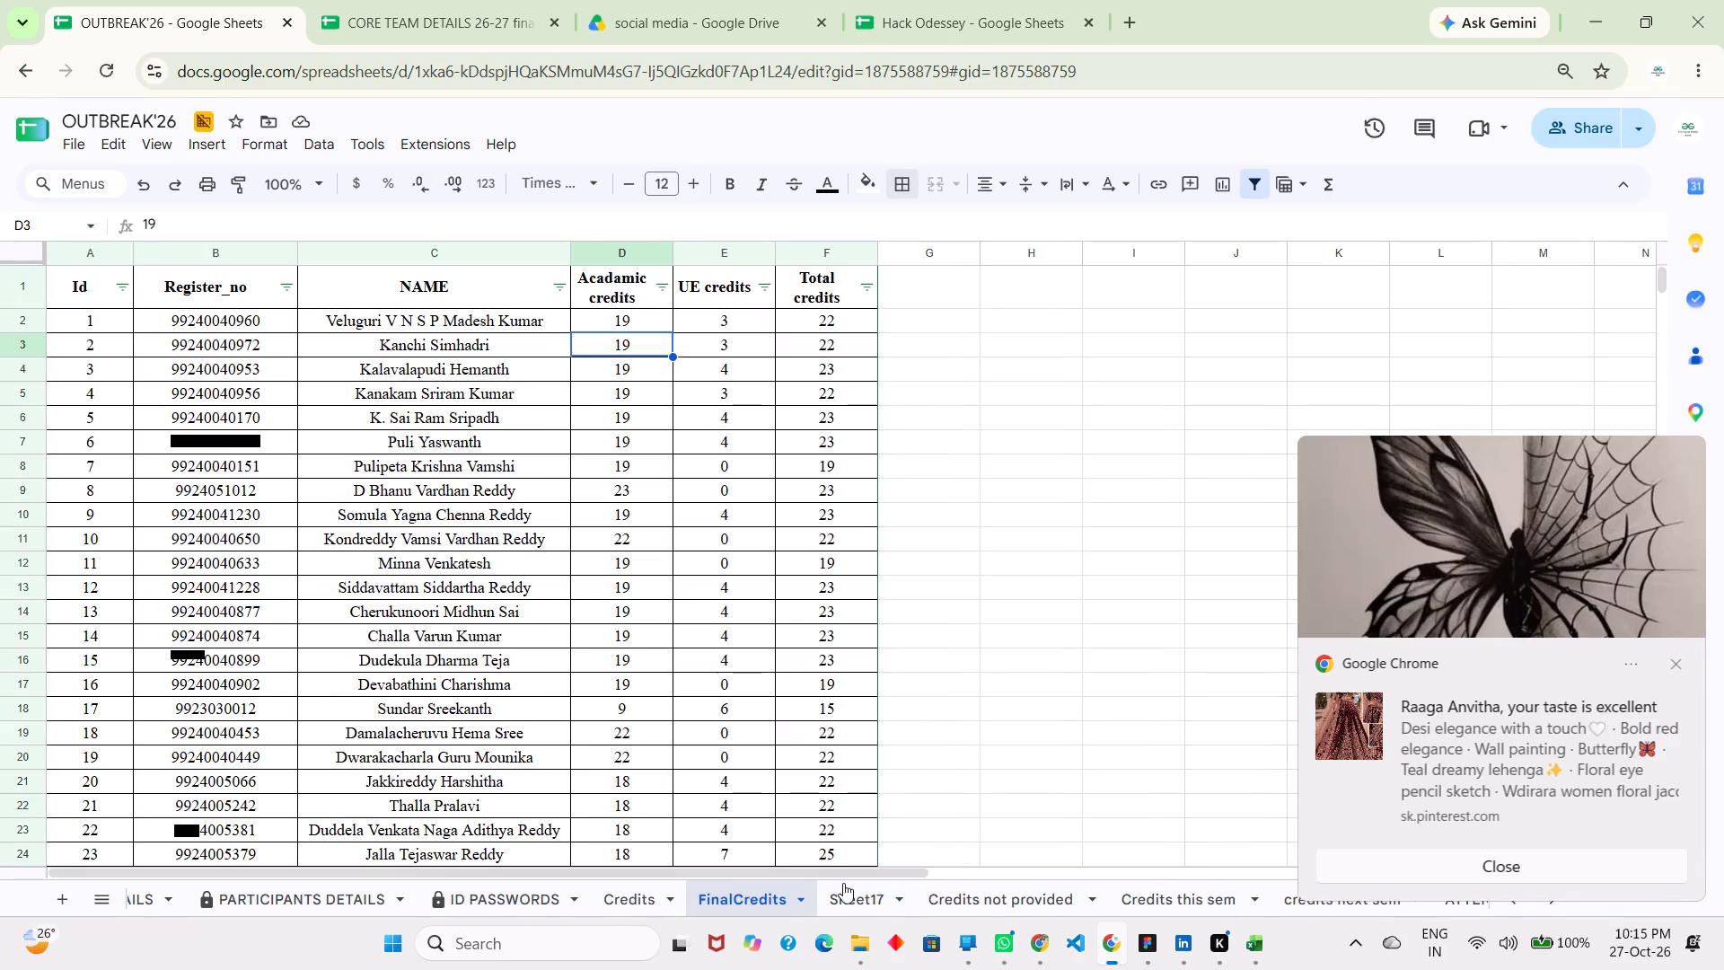
pyautogui.click(843, 883)
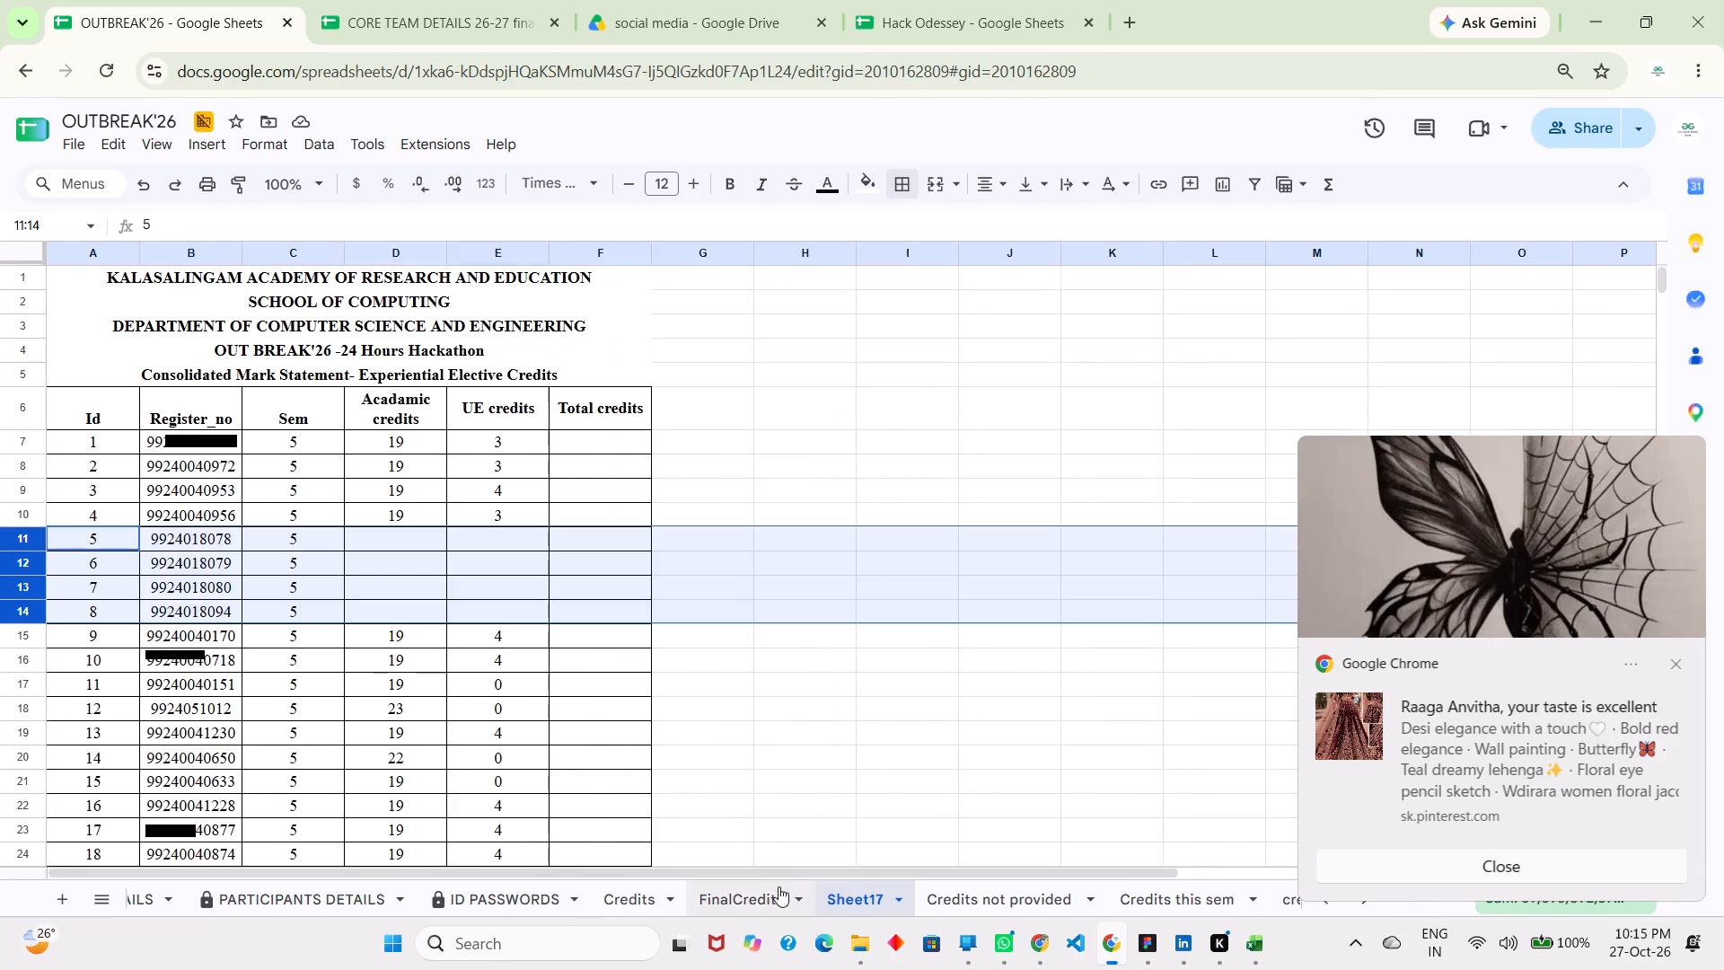
pyautogui.click(767, 895)
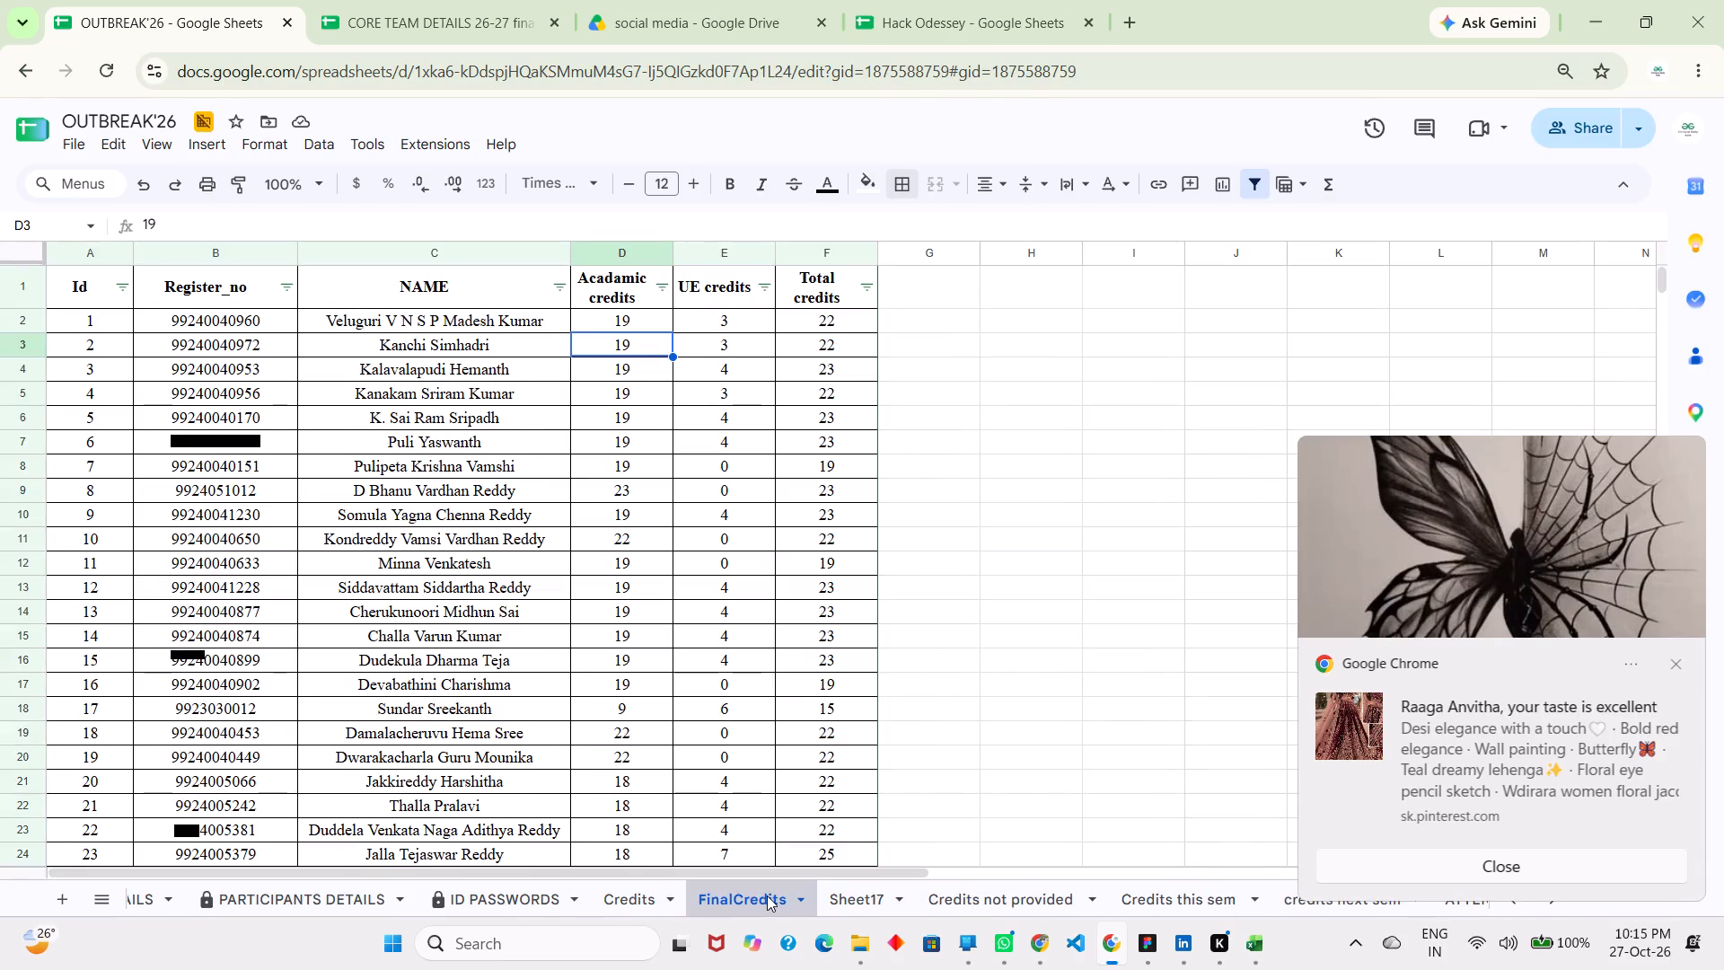
pyautogui.click(871, 894)
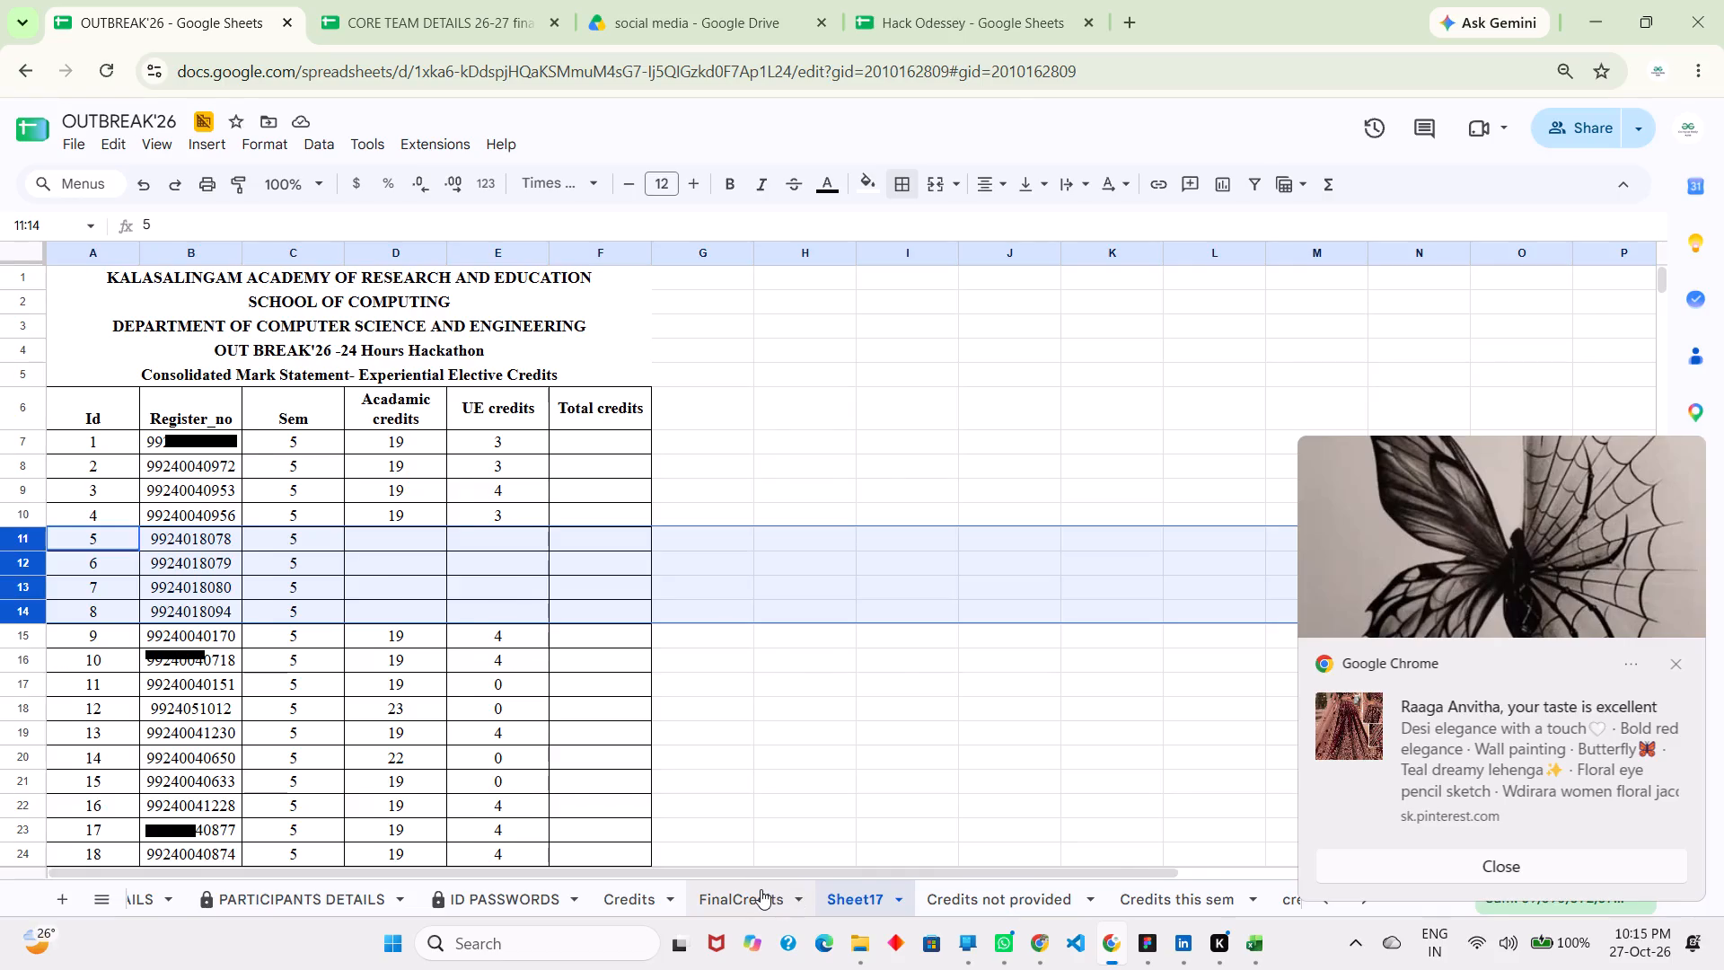
pyautogui.click(761, 889)
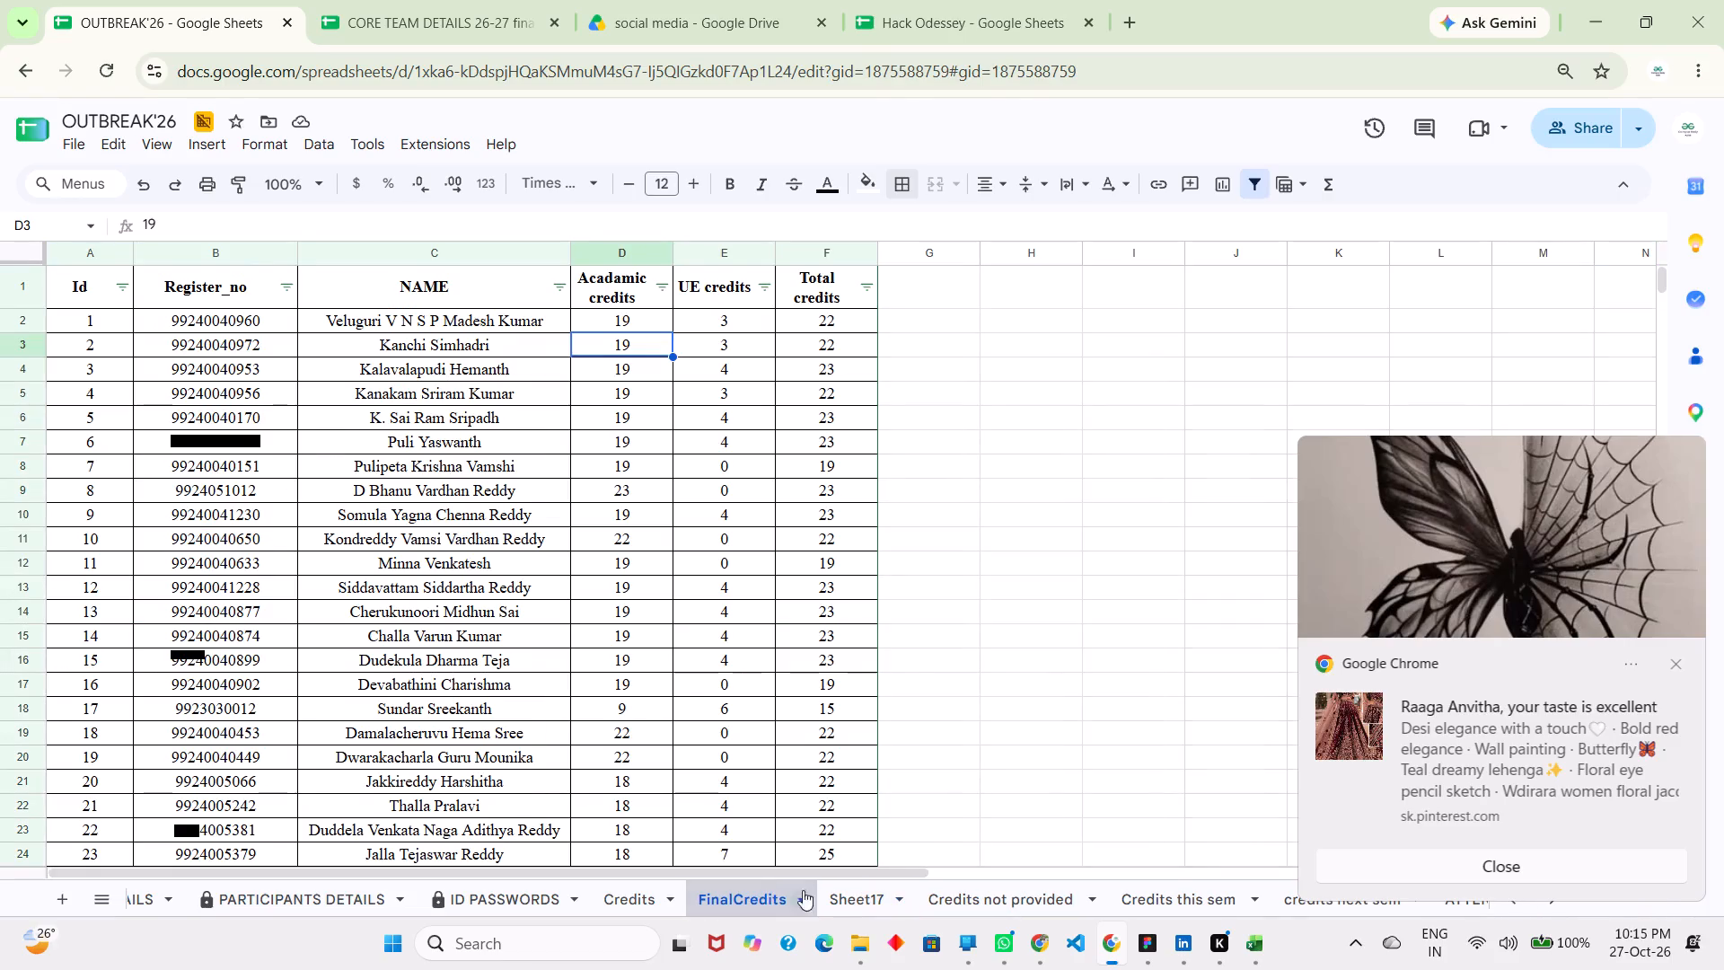
pyautogui.click(828, 893)
pyautogui.press('Delete')
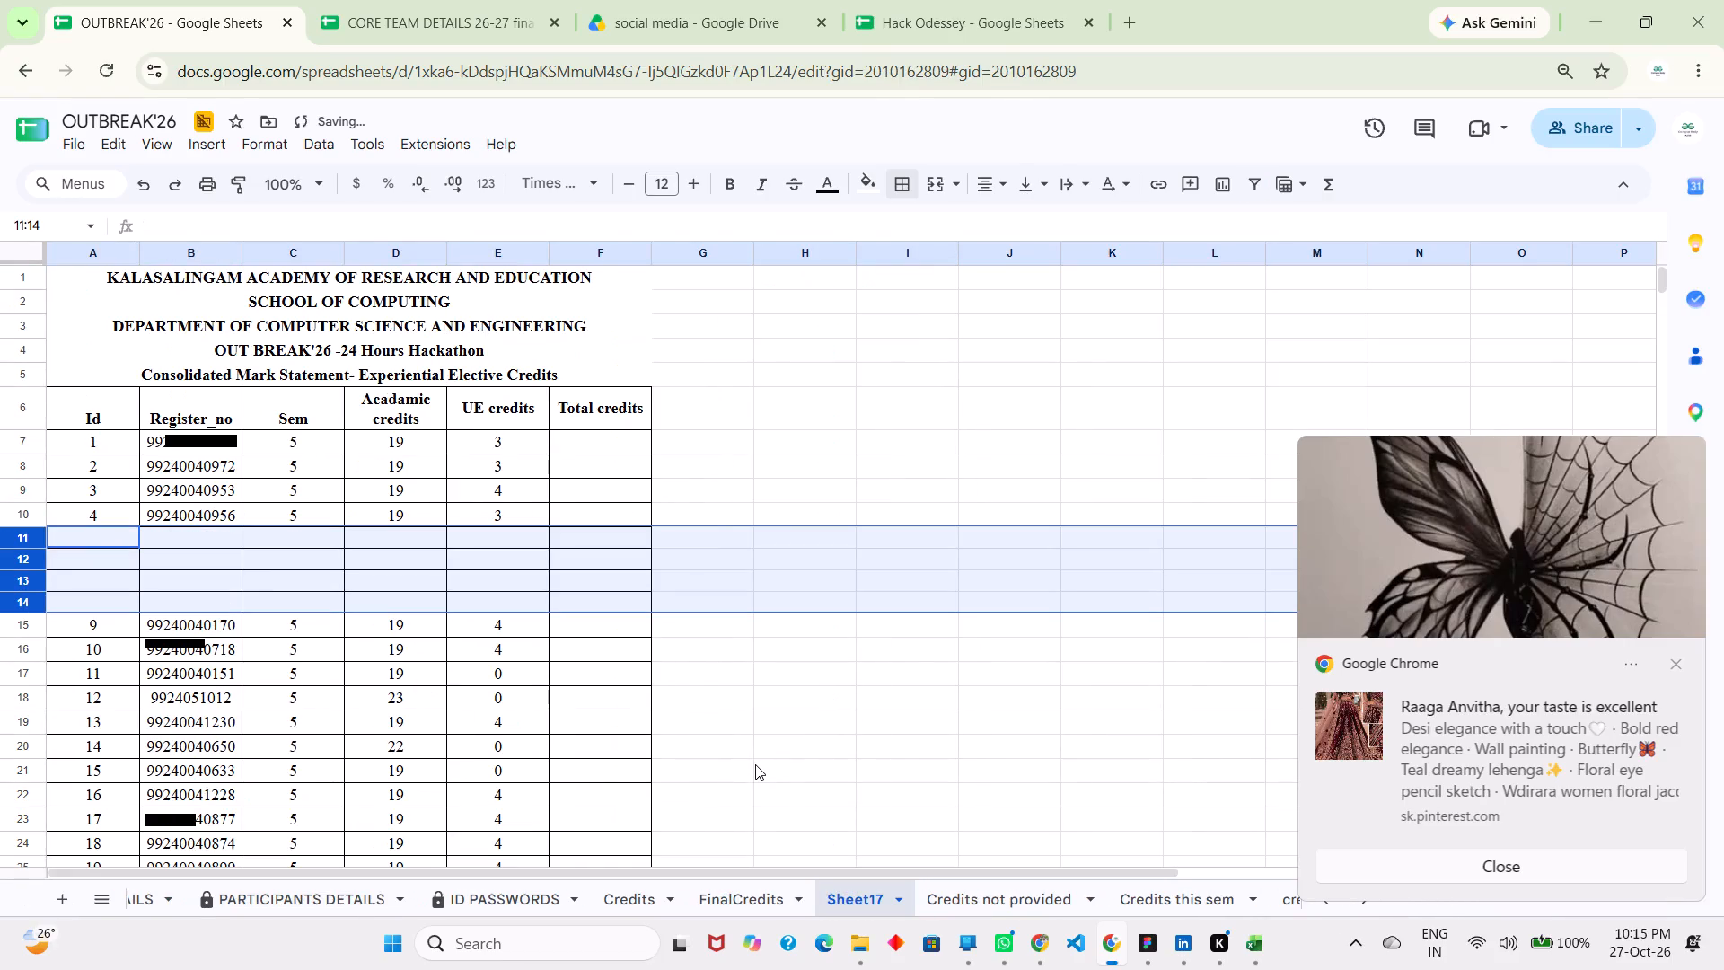
pyautogui.rightClick(26, 559)
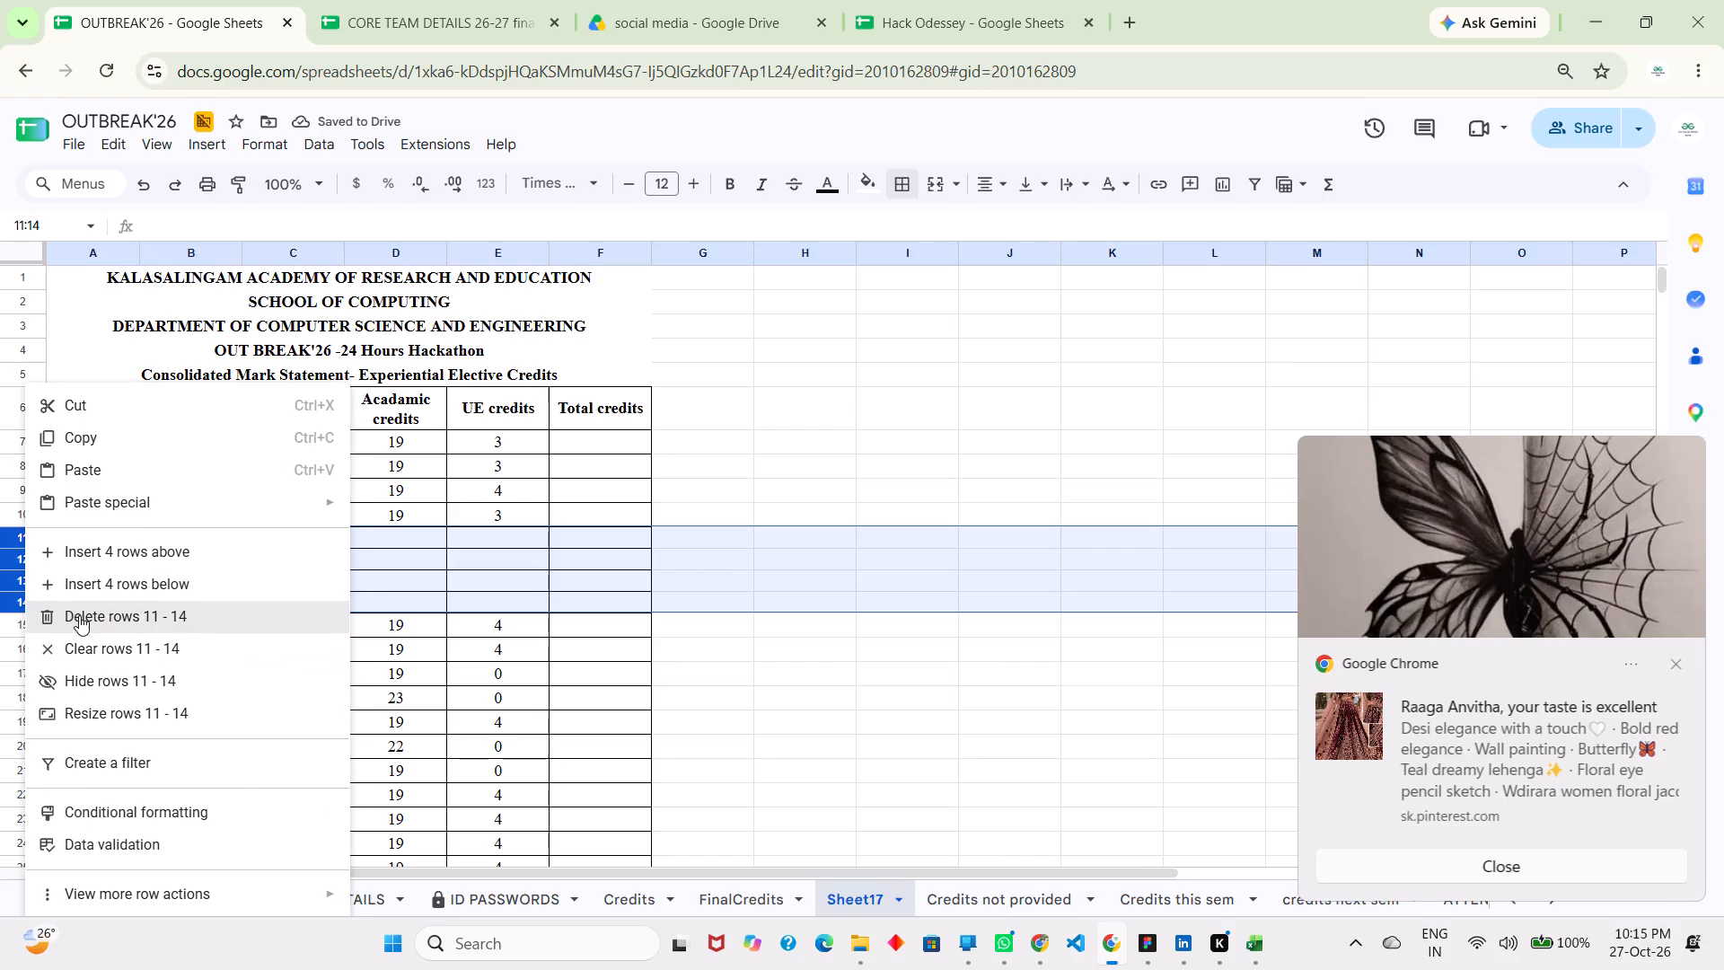
pyautogui.click(80, 622)
# Select the remaining rows with blank credits together, picking rows 22, 42, 45, 46 and 62.
pyautogui.scroll(-2, 80, 622)
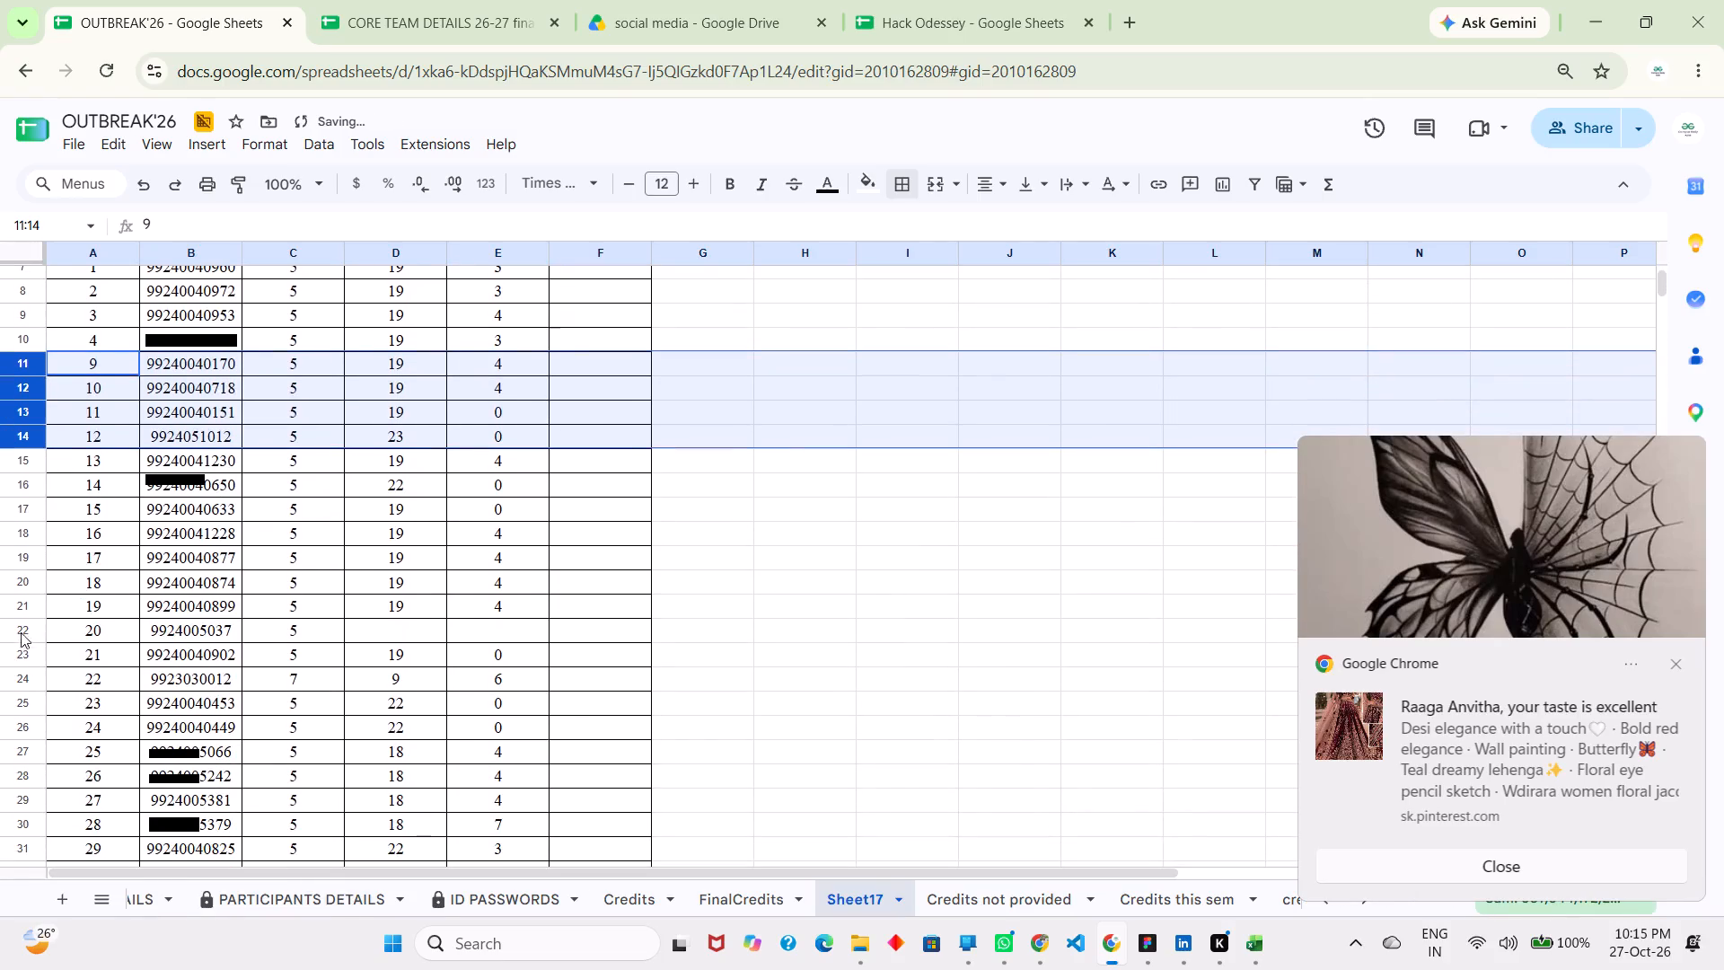
pyautogui.click(19, 638)
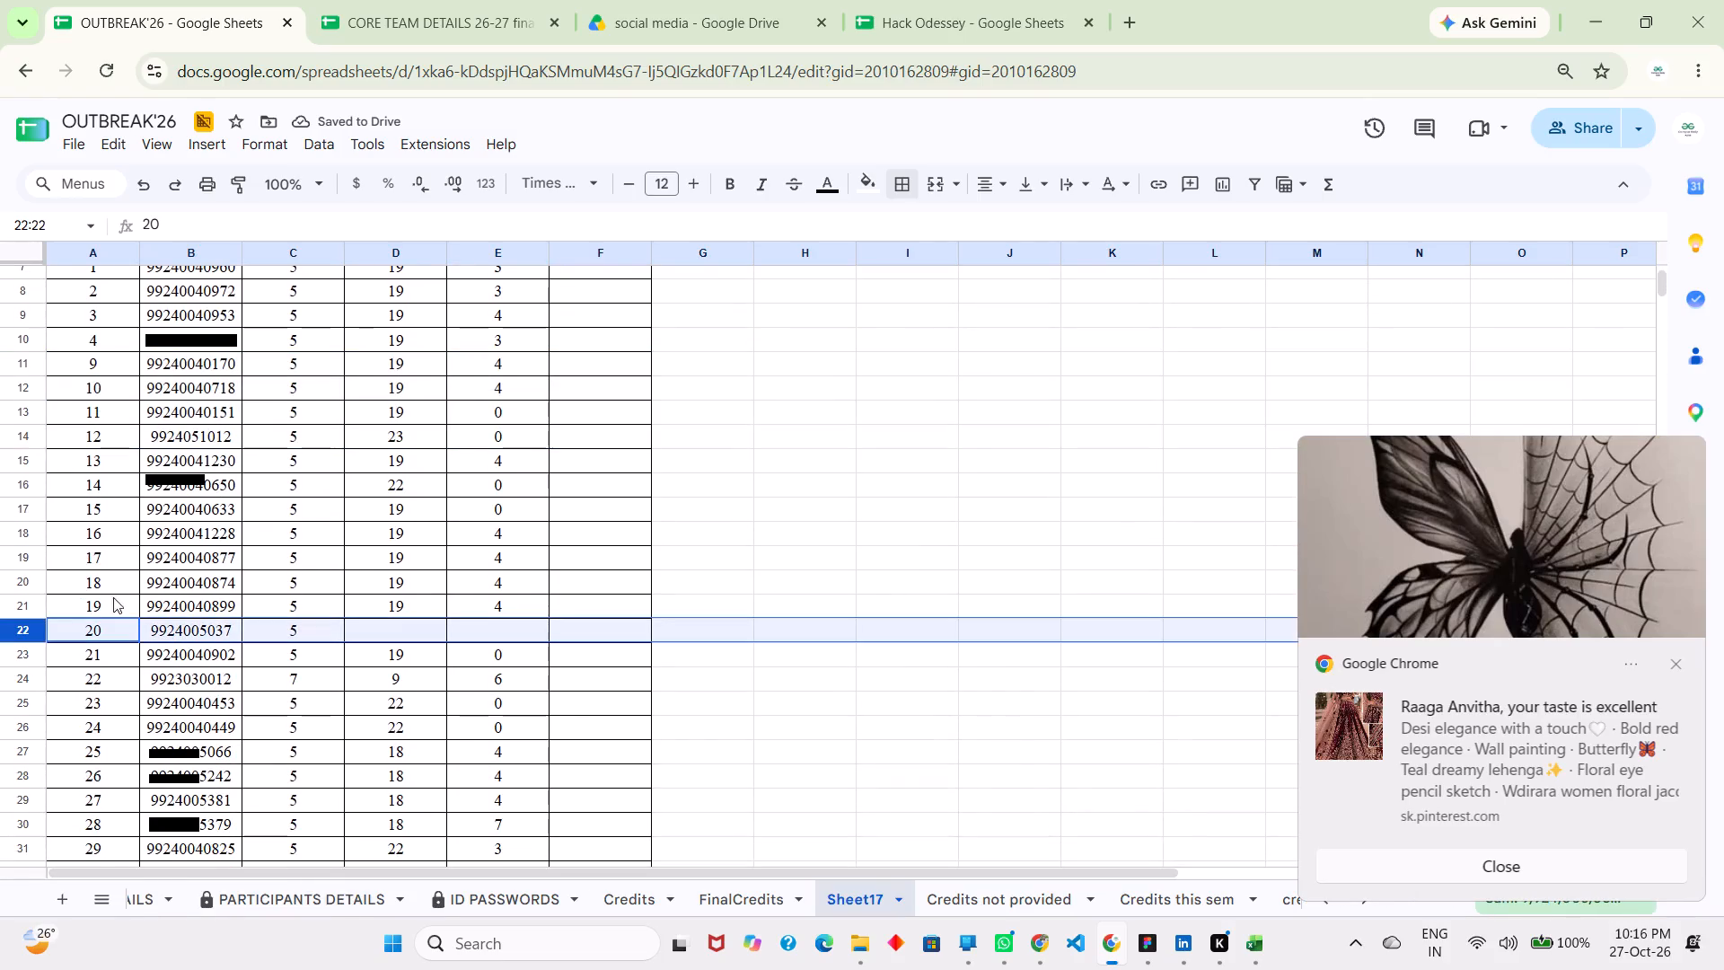
pyautogui.scroll(-5, 146, 588)
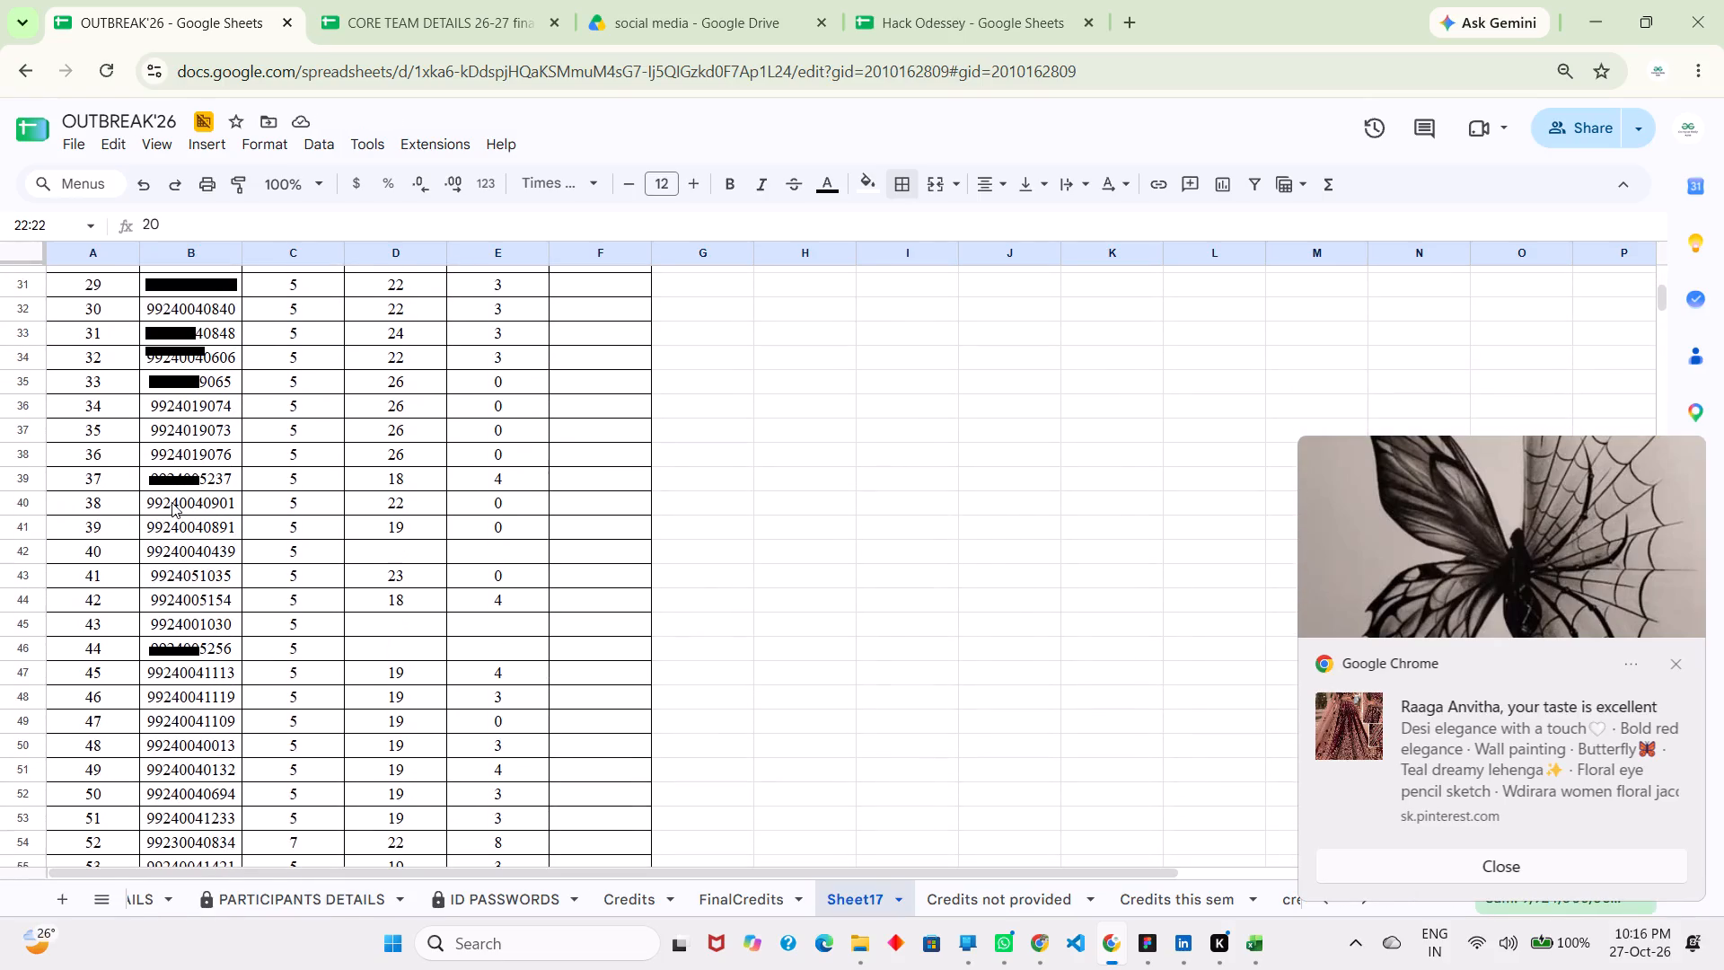
pyautogui.keyDown('ctrl'); pyautogui.click(25, 550); pyautogui.keyUp('ctrl')
pyautogui.keyDown('ctrl'); pyautogui.click(24, 622); pyautogui.keyUp('ctrl')
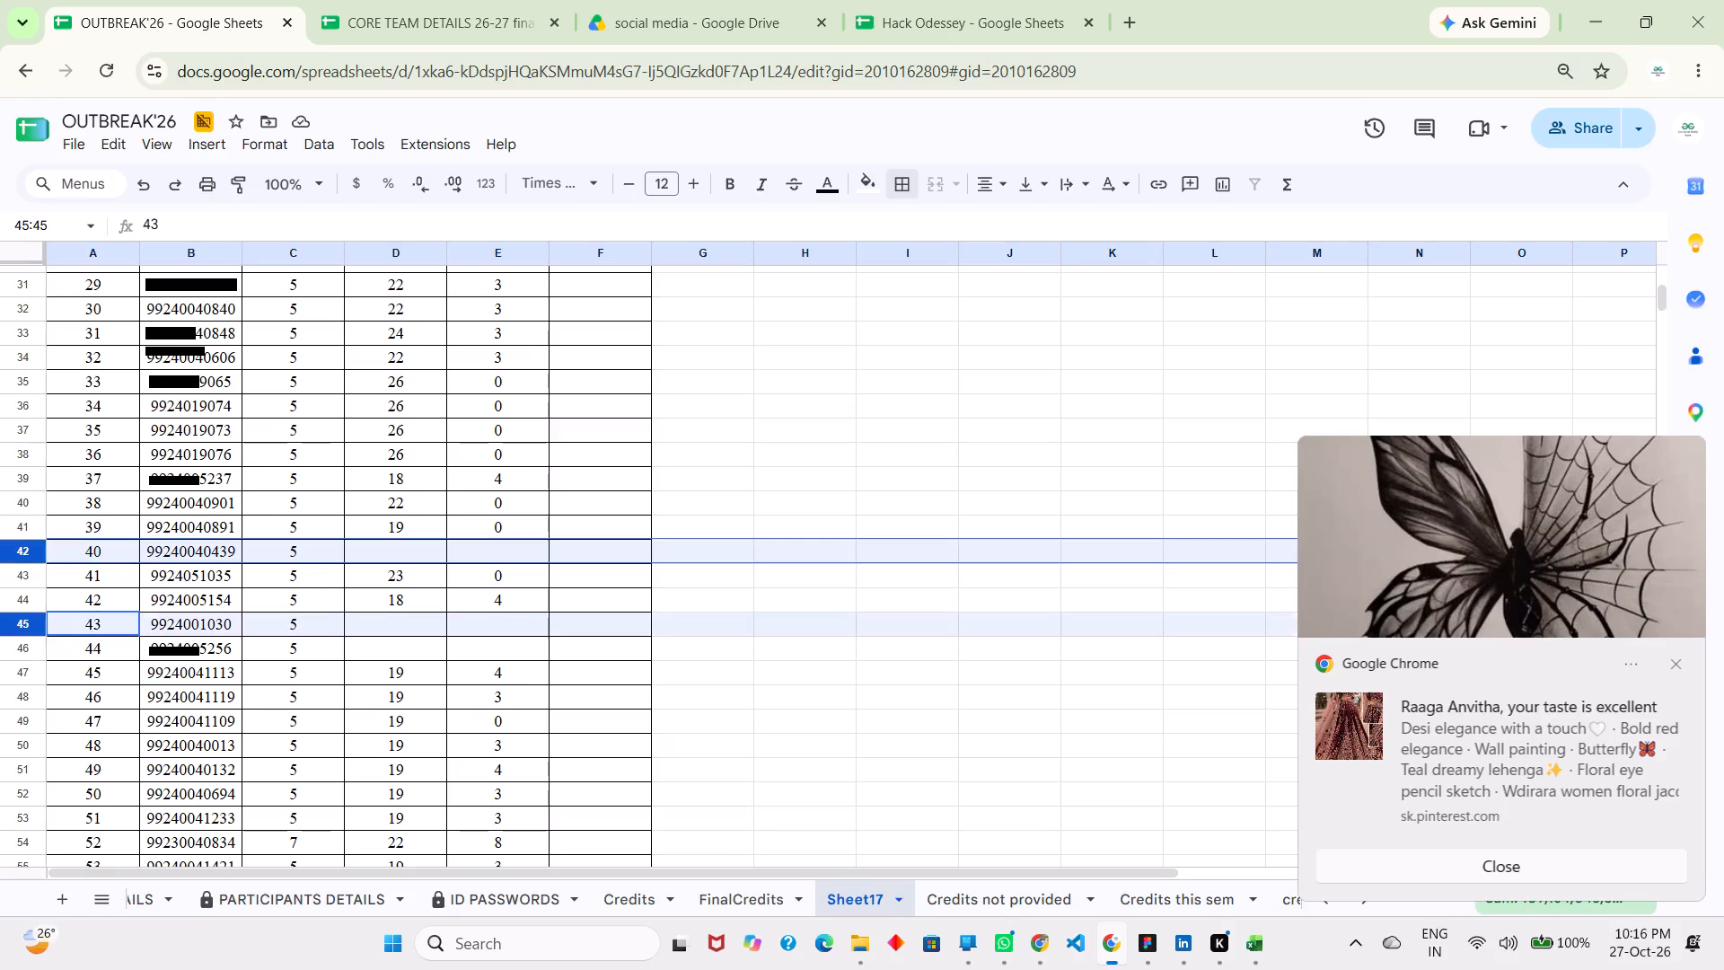
pyautogui.keyDown('ctrl'); pyautogui.click(24, 650); pyautogui.keyUp('ctrl')
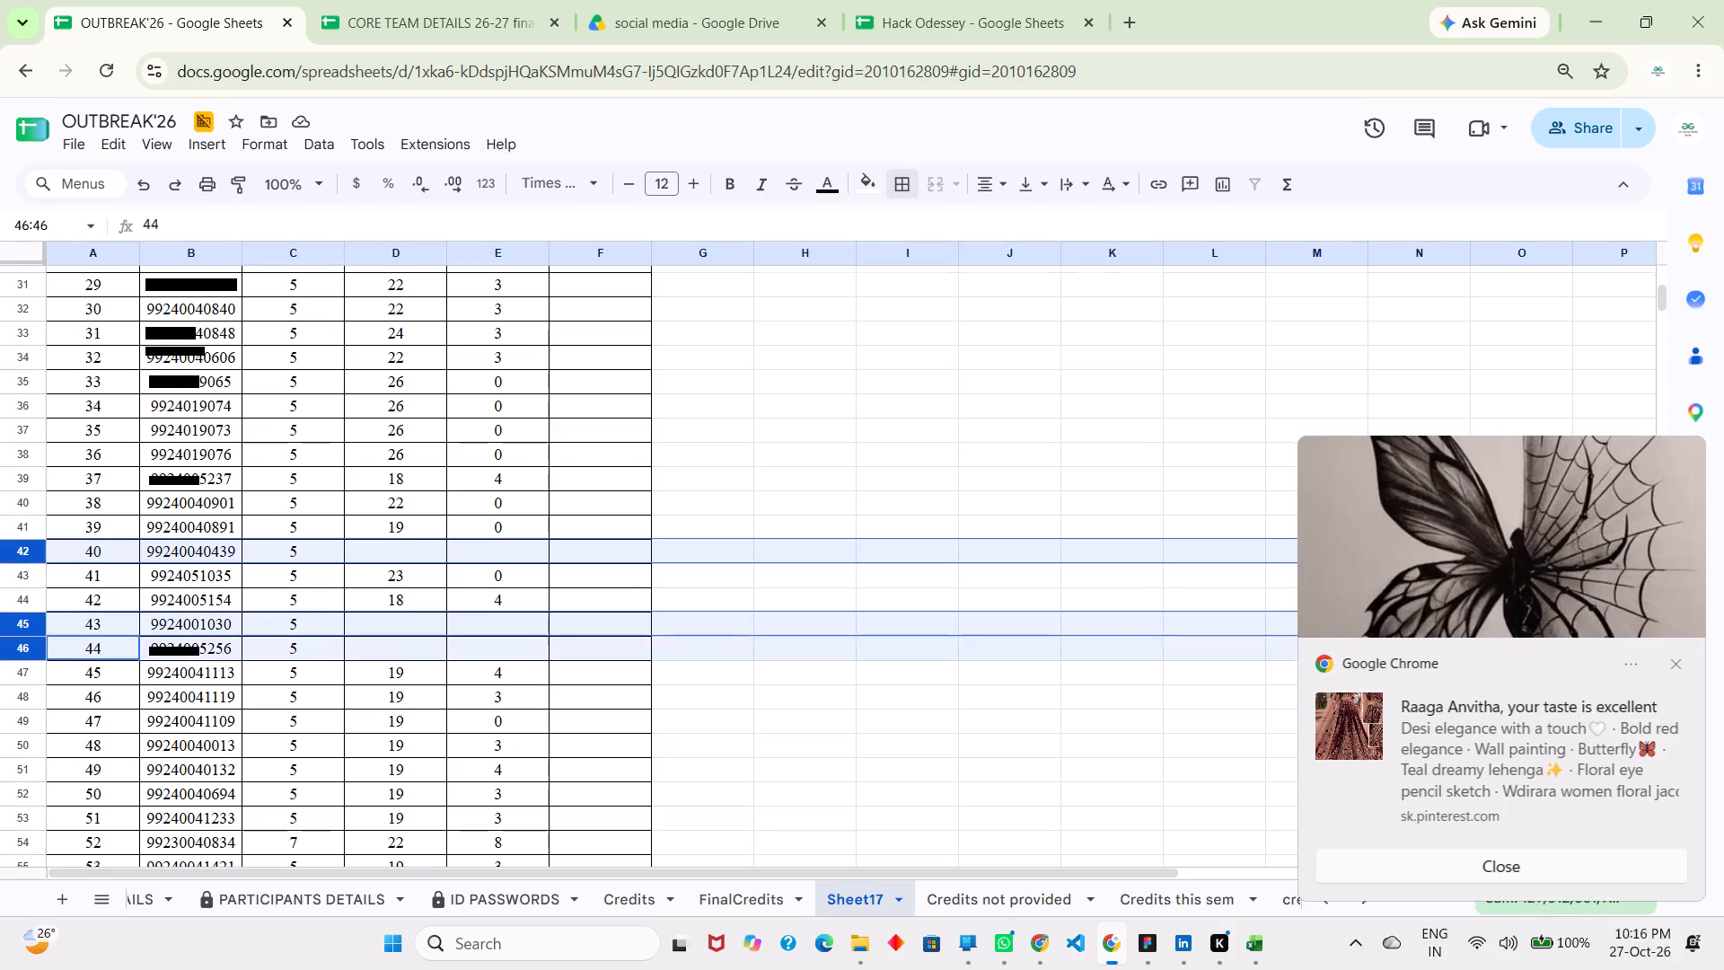
pyautogui.scroll(5, 24, 650)
pyautogui.scroll(-3, 24, 650)
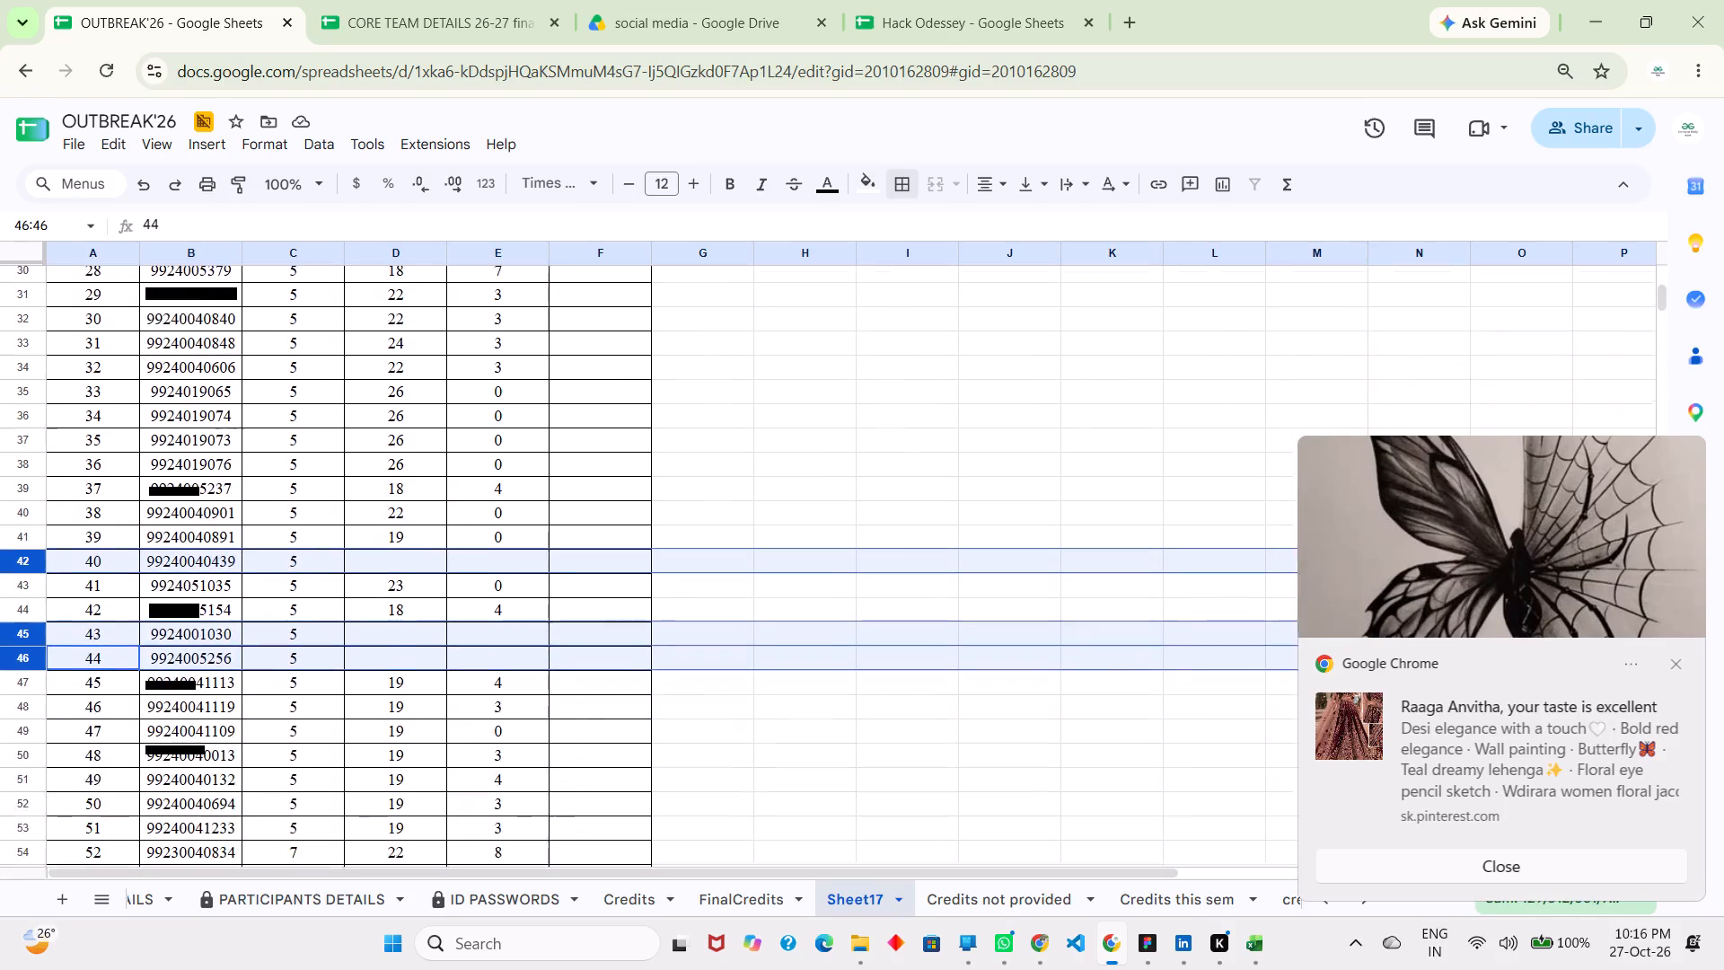
pyautogui.scroll(-5, 24, 650)
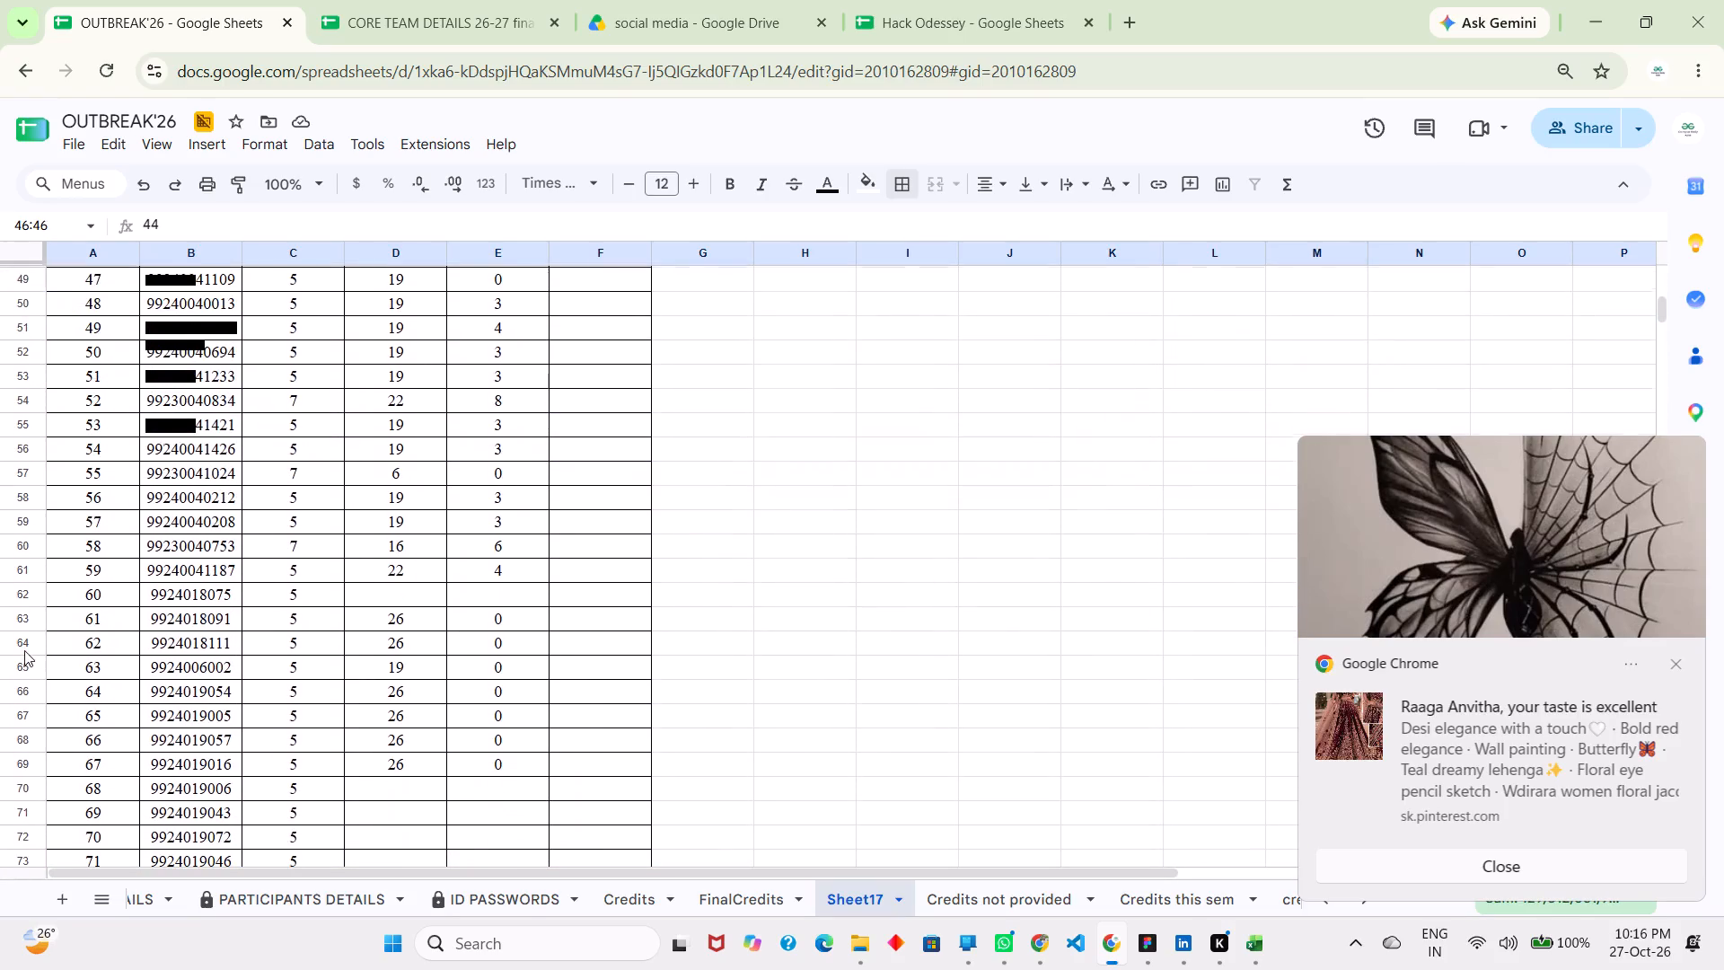
pyautogui.keyDown('ctrl'); pyautogui.click(29, 587); pyautogui.keyUp('ctrl')
pyautogui.scroll(6, 29, 587)
pyautogui.scroll(-2, 29, 587)
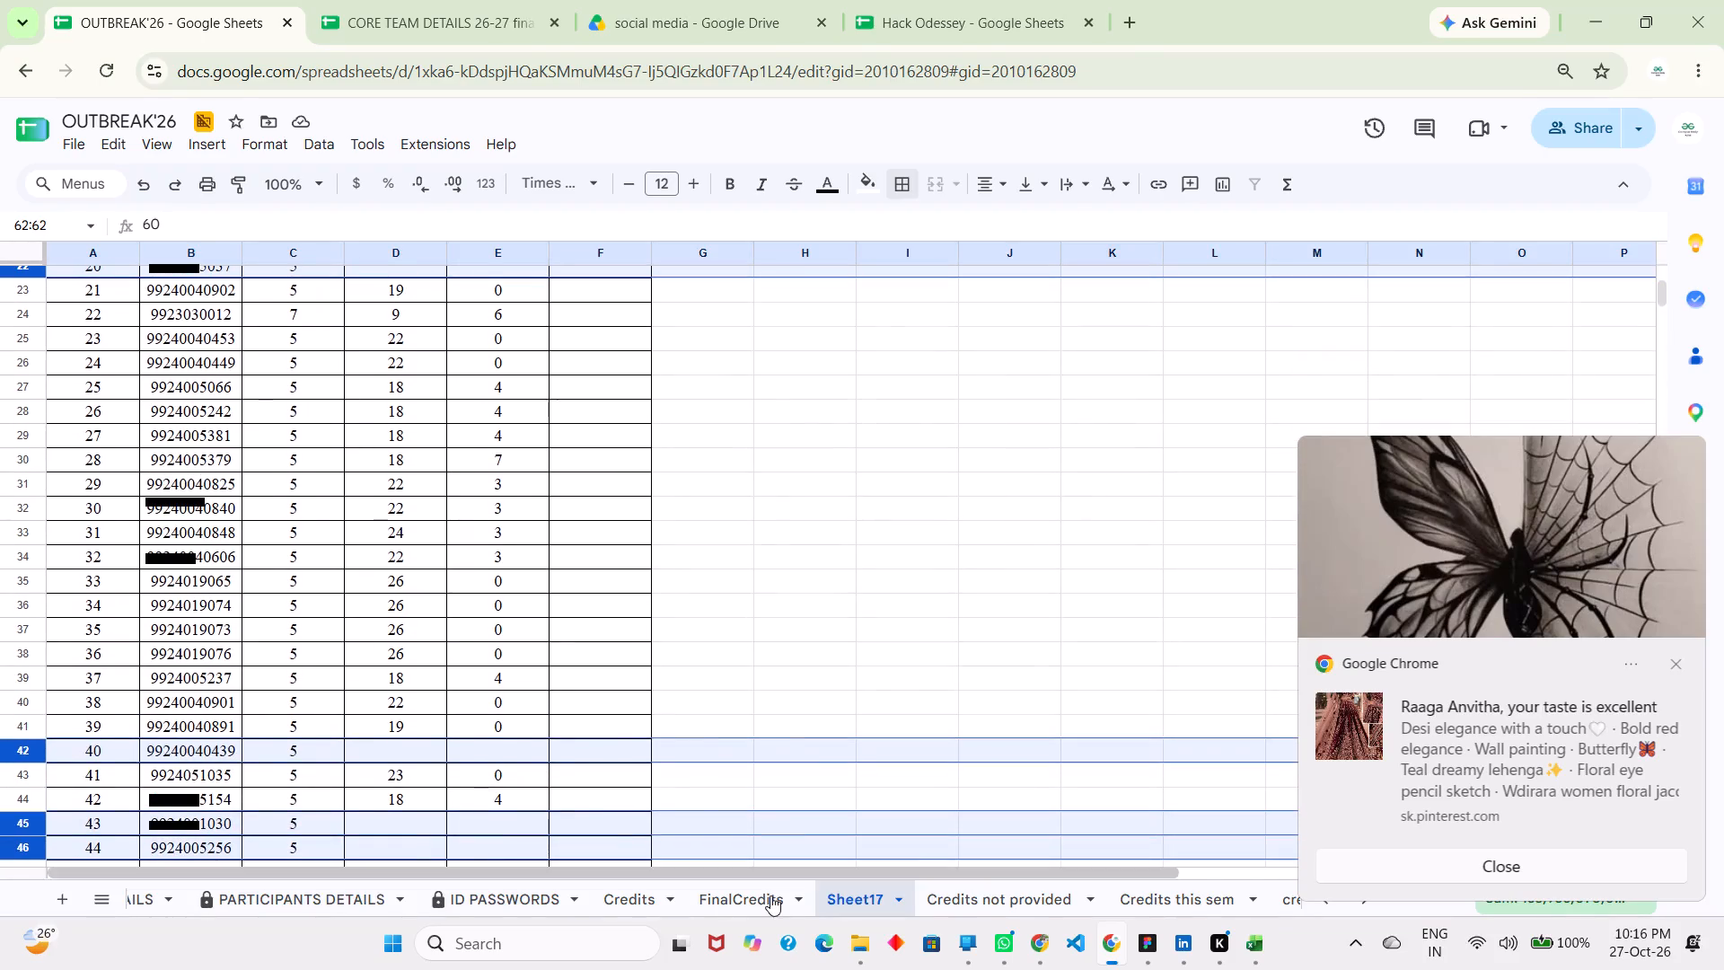
# Check the selected students against FinalCredits and drop rows 45 and 46 from the Sheet17 row selection.
pyautogui.click(770, 895)
pyautogui.scroll(-4, 843, 509)
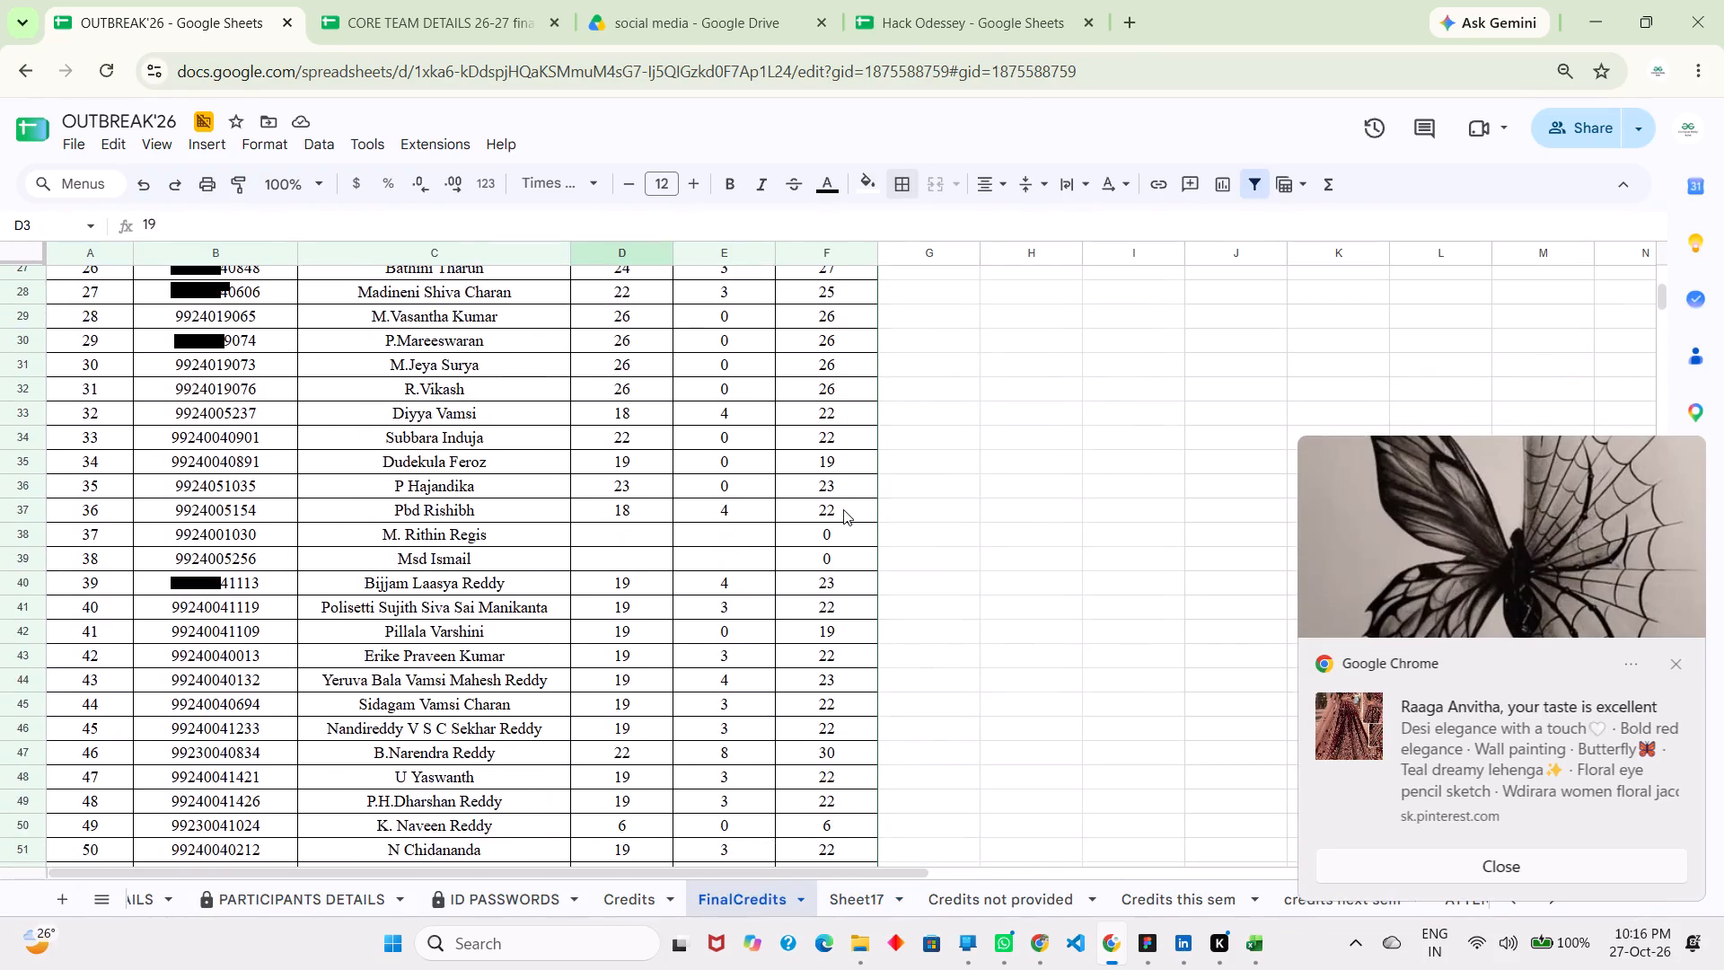
pyautogui.click(876, 884)
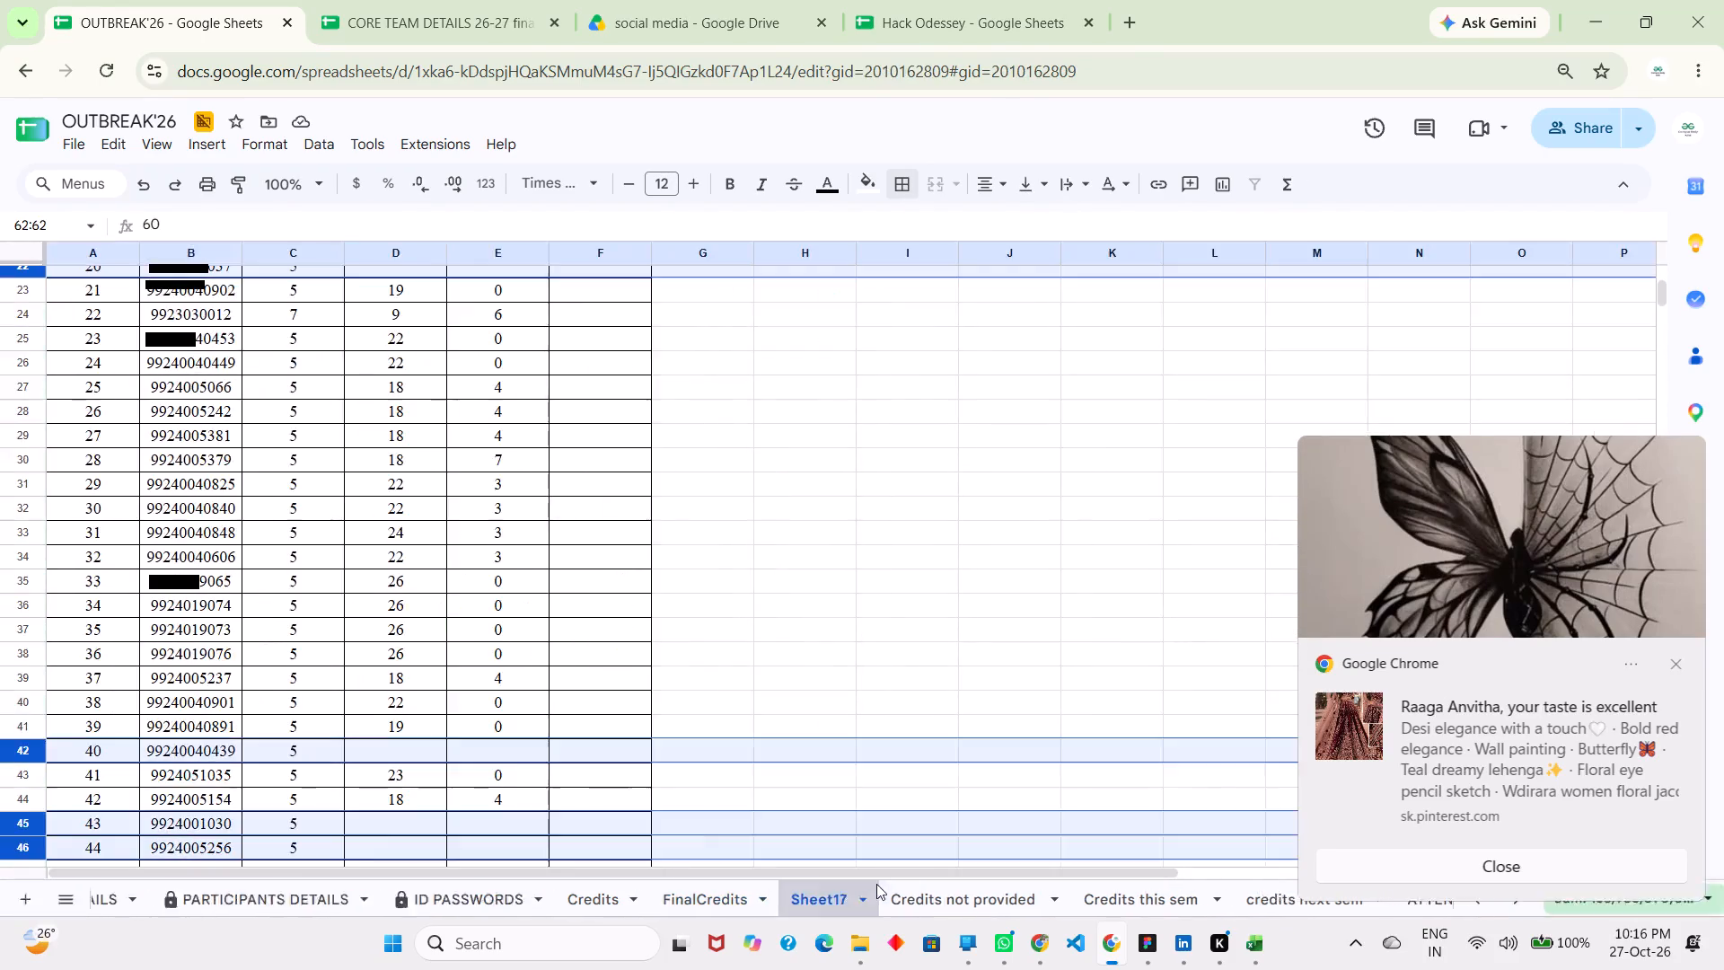
pyautogui.scroll(-1, 657, 811)
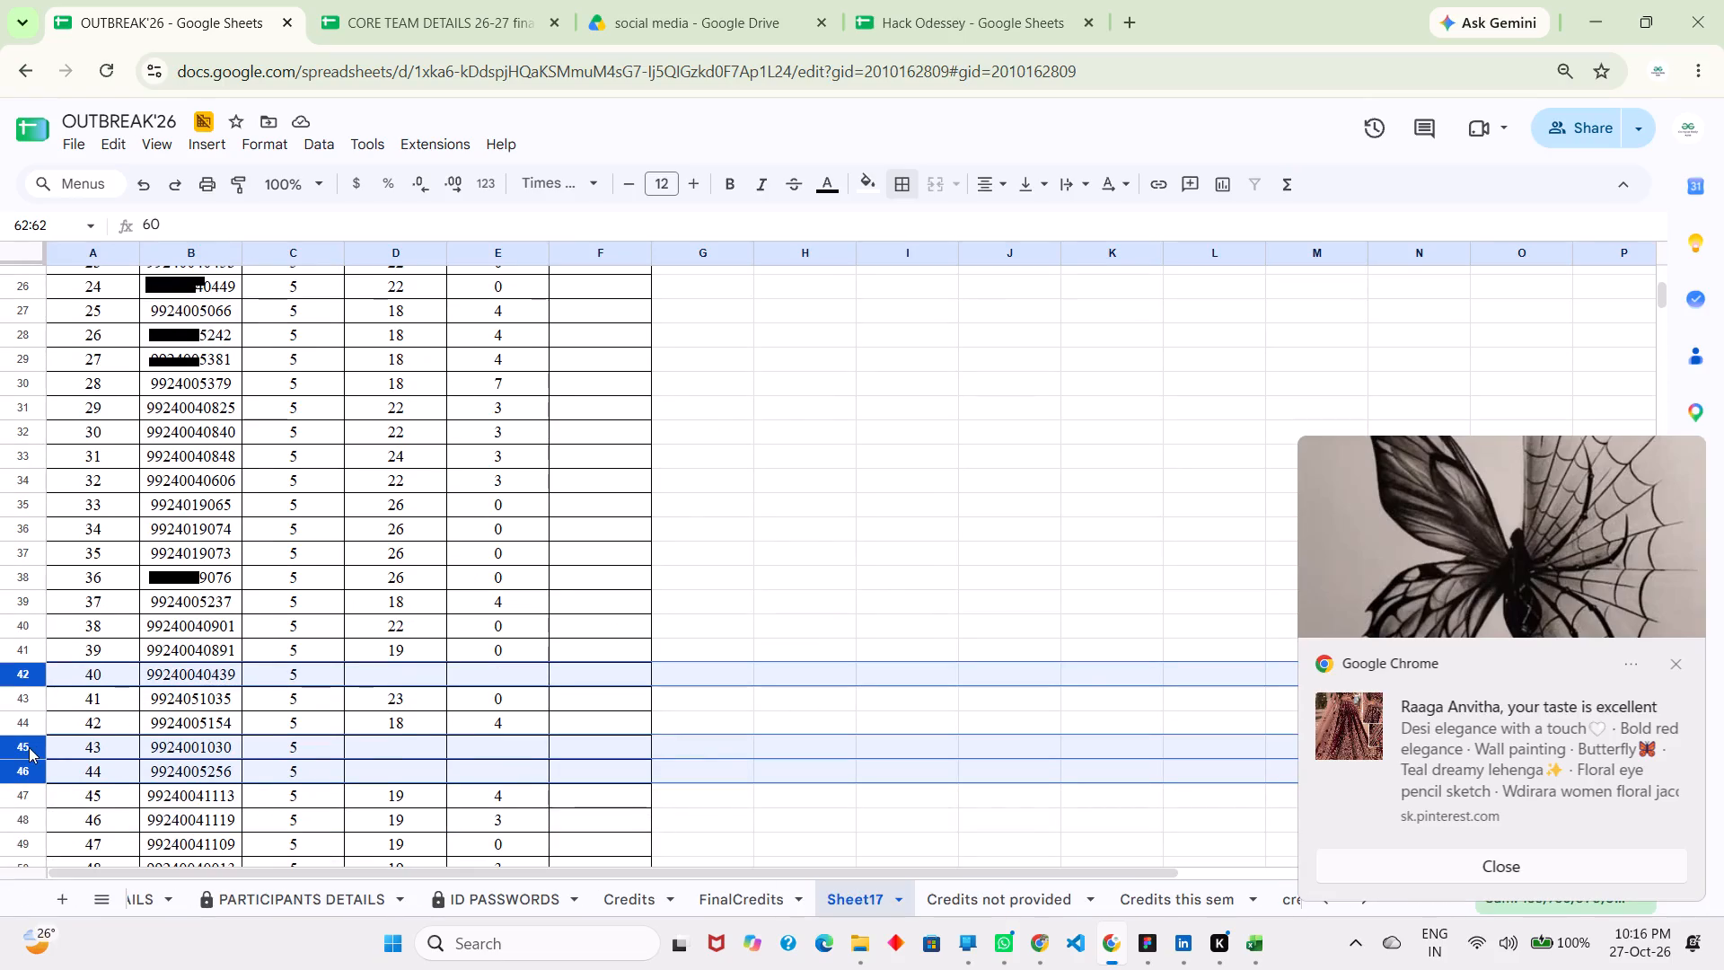
pyautogui.keyDown('ctrl'); pyautogui.click(29, 747); pyautogui.keyUp('ctrl')
pyautogui.scroll(-3, 29, 742)
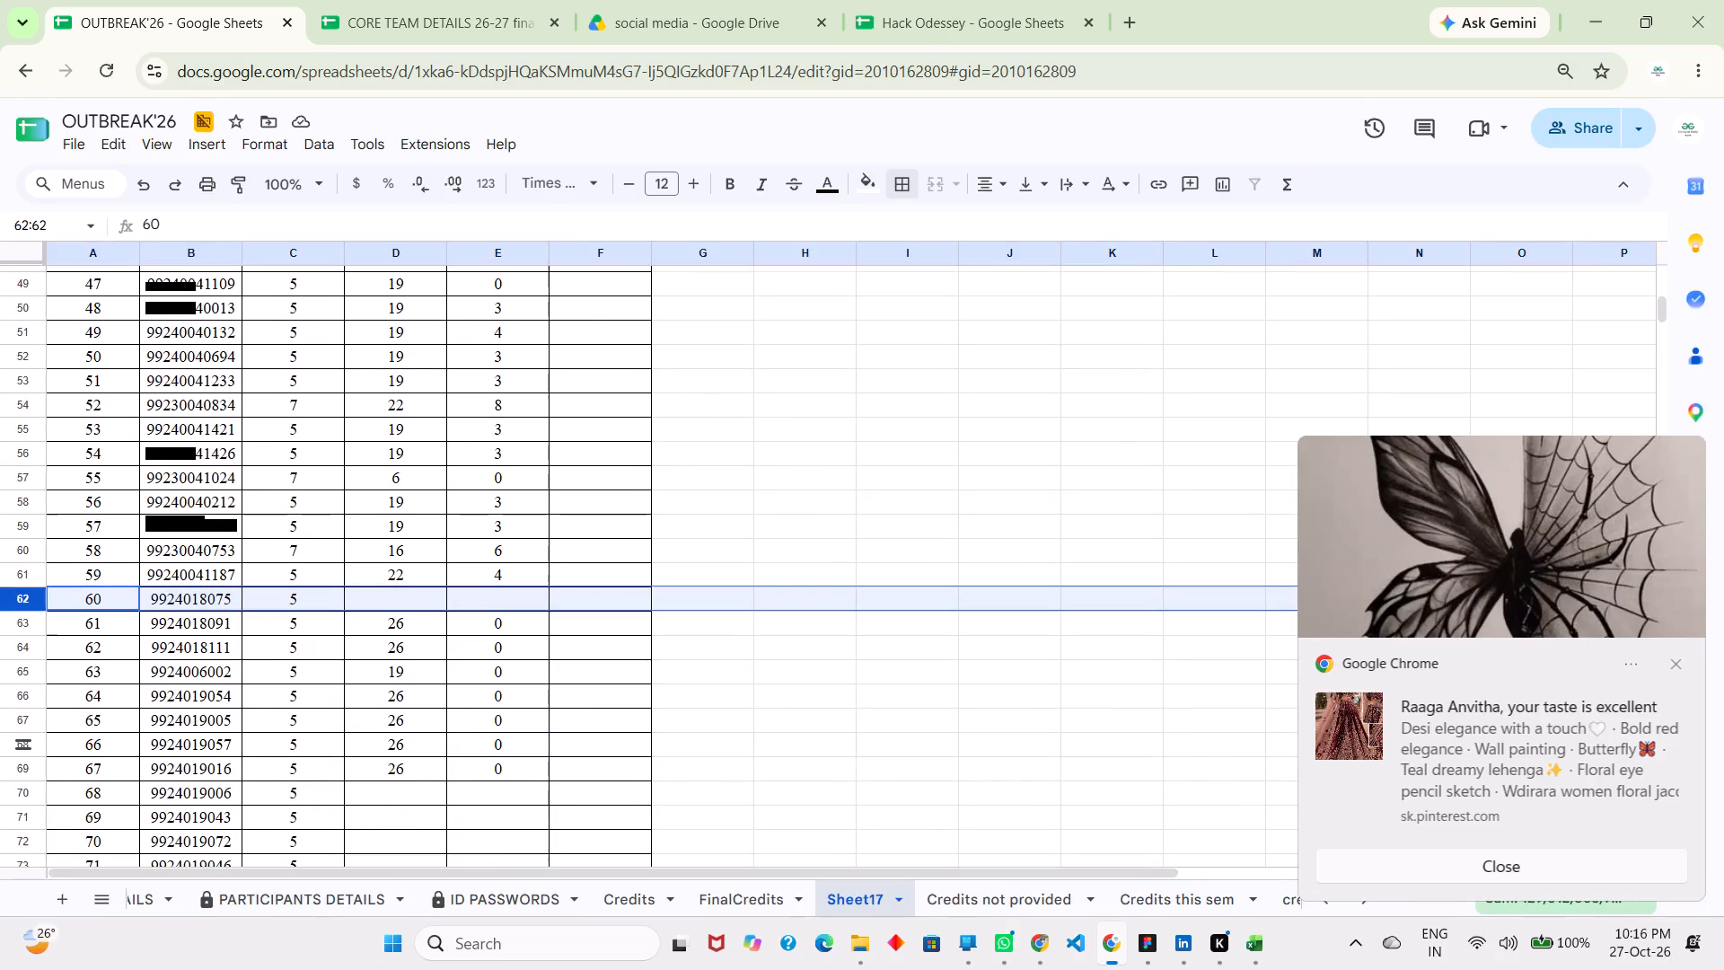
pyautogui.scroll(1, 266, 625)
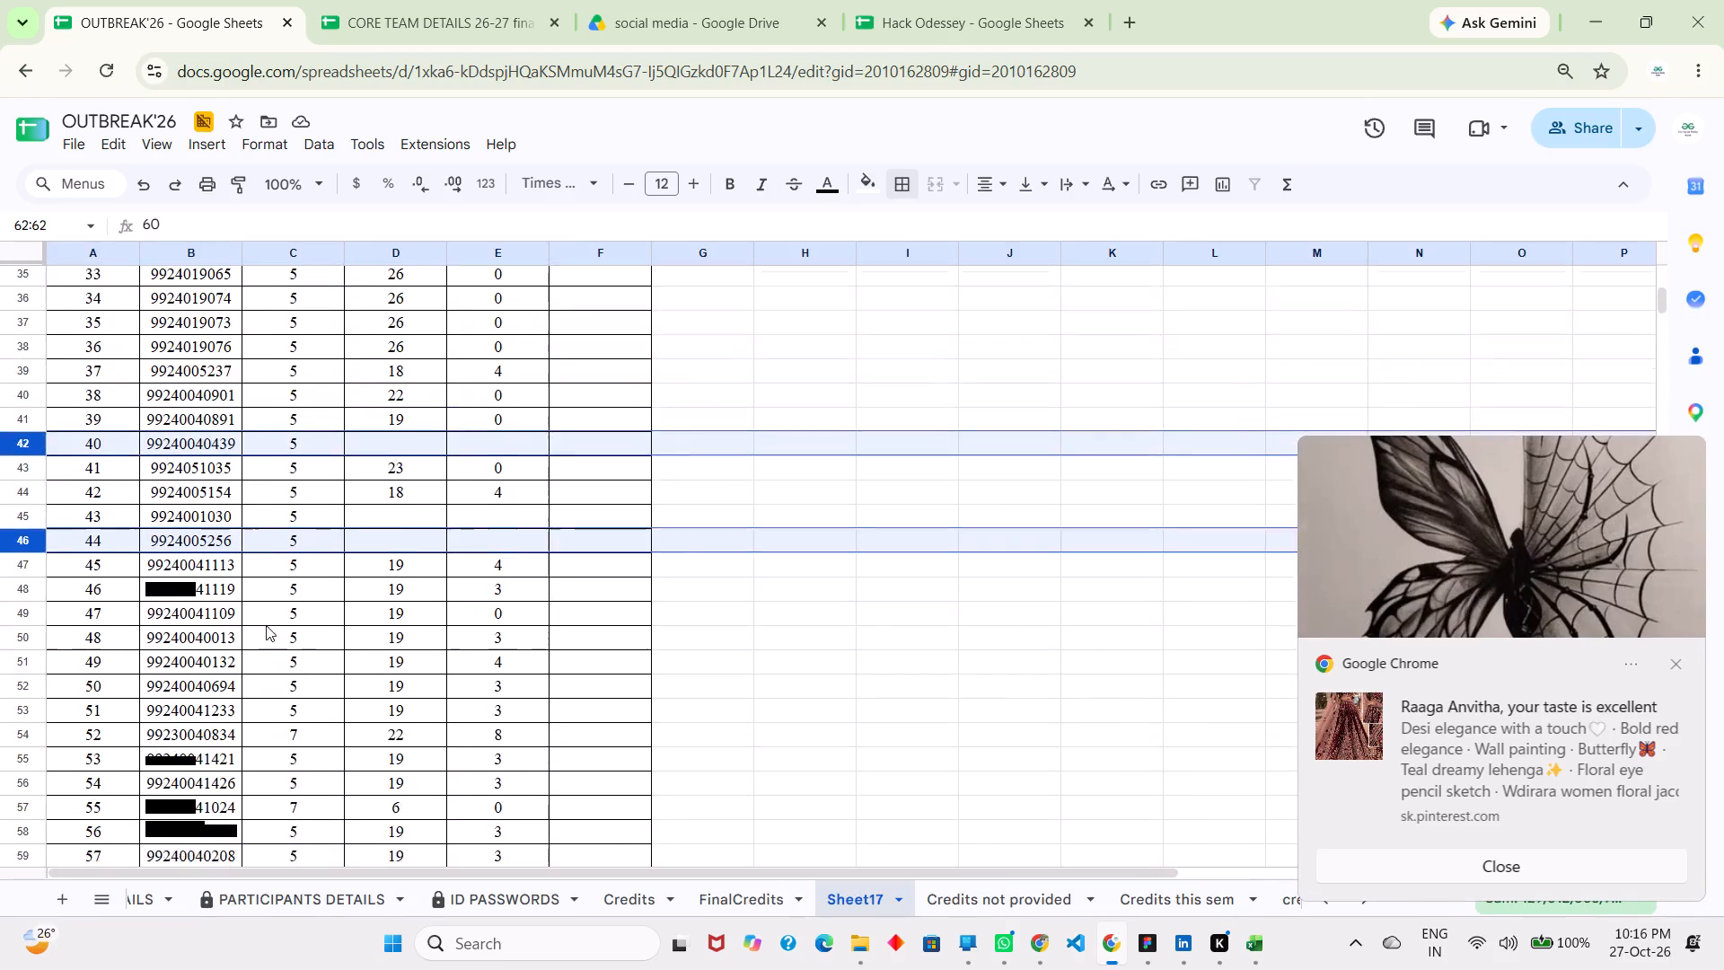
pyautogui.scroll(-2, 266, 625)
pyautogui.scroll(2, 266, 625)
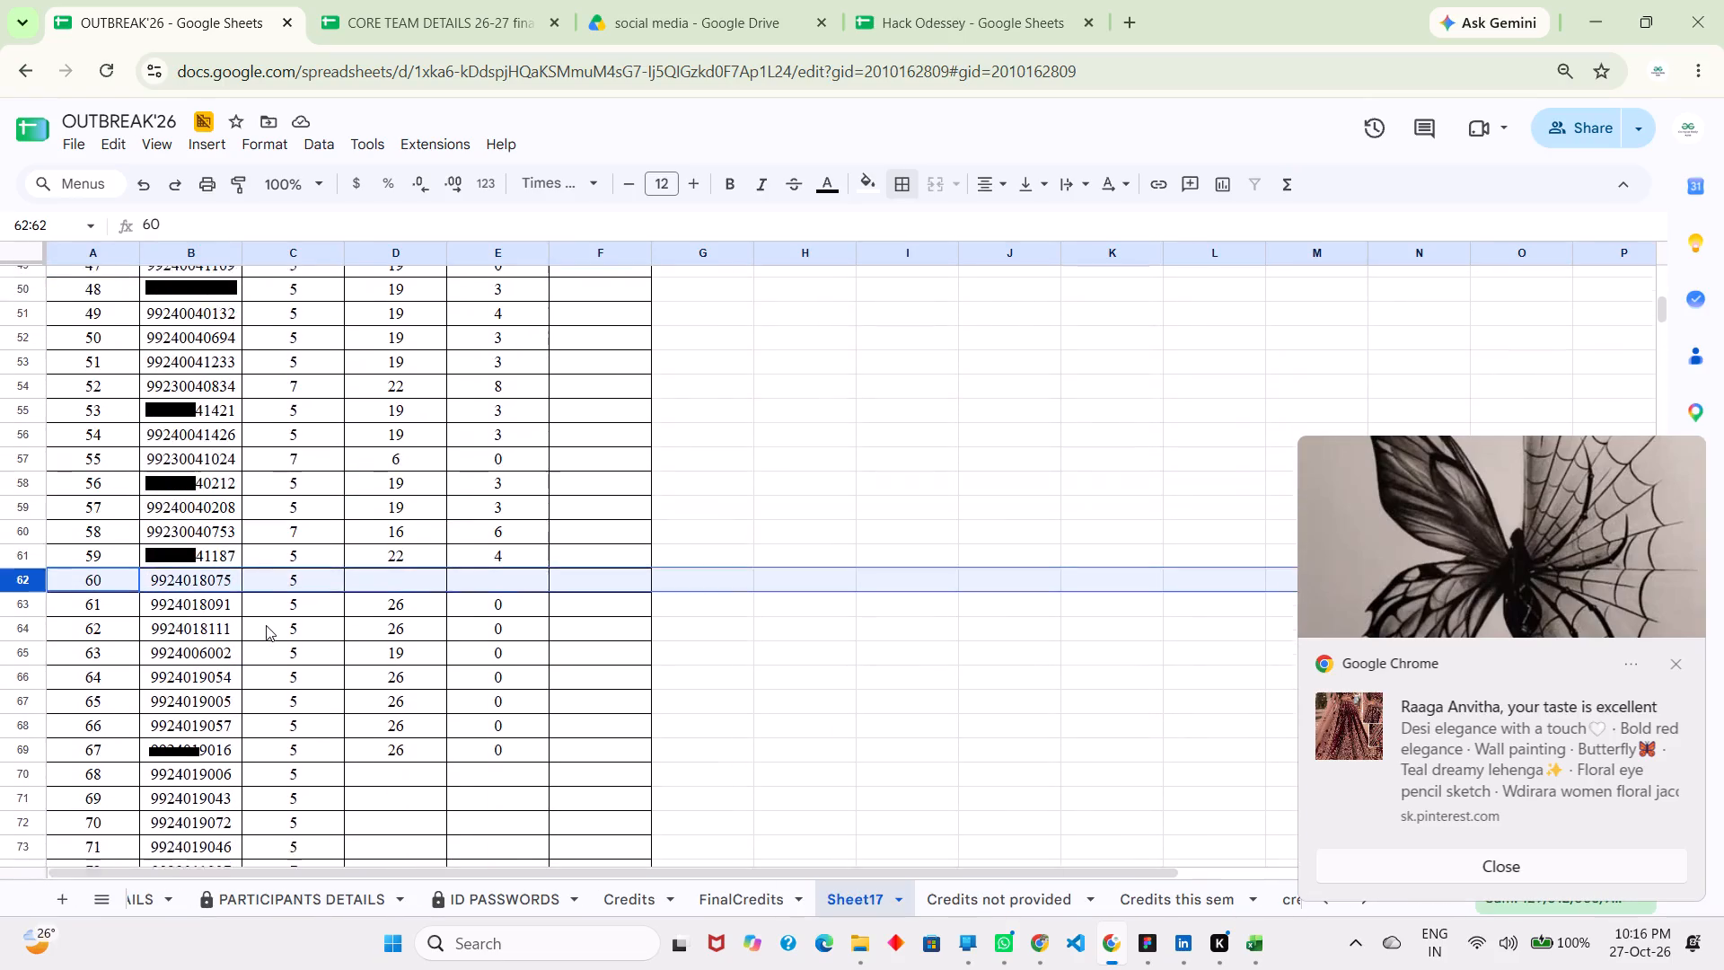
pyautogui.scroll(4, 266, 625)
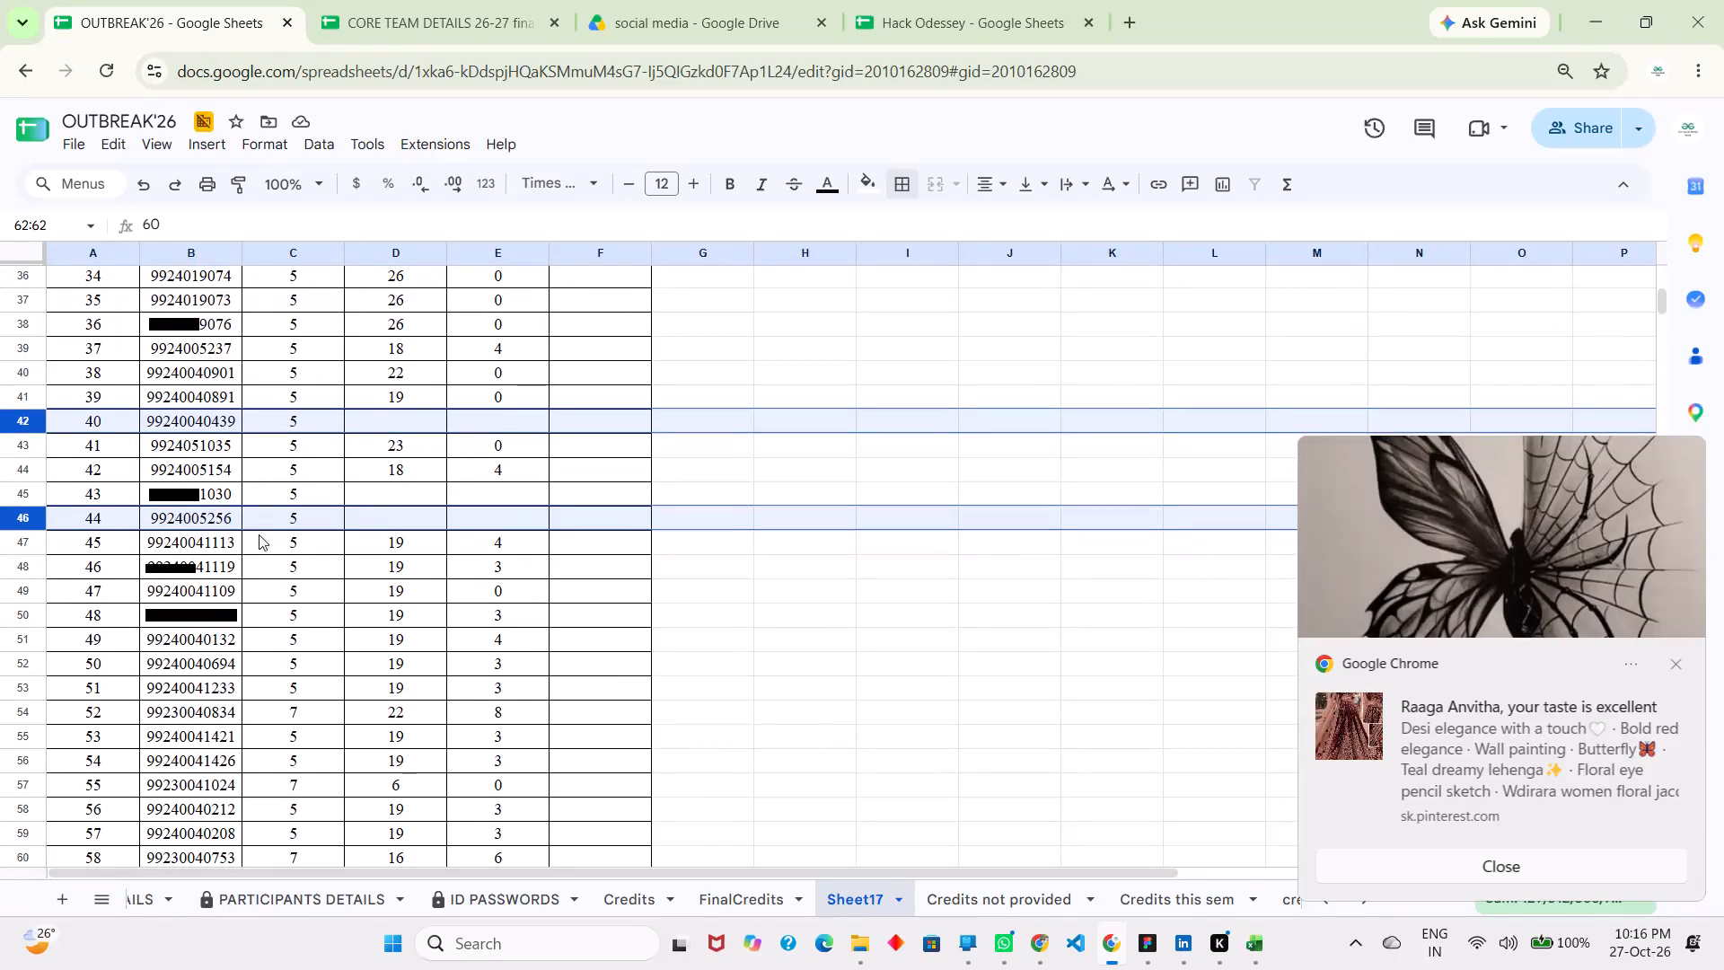
pyautogui.keyDown('ctrl'); pyautogui.click(23, 516); pyautogui.keyUp('ctrl')
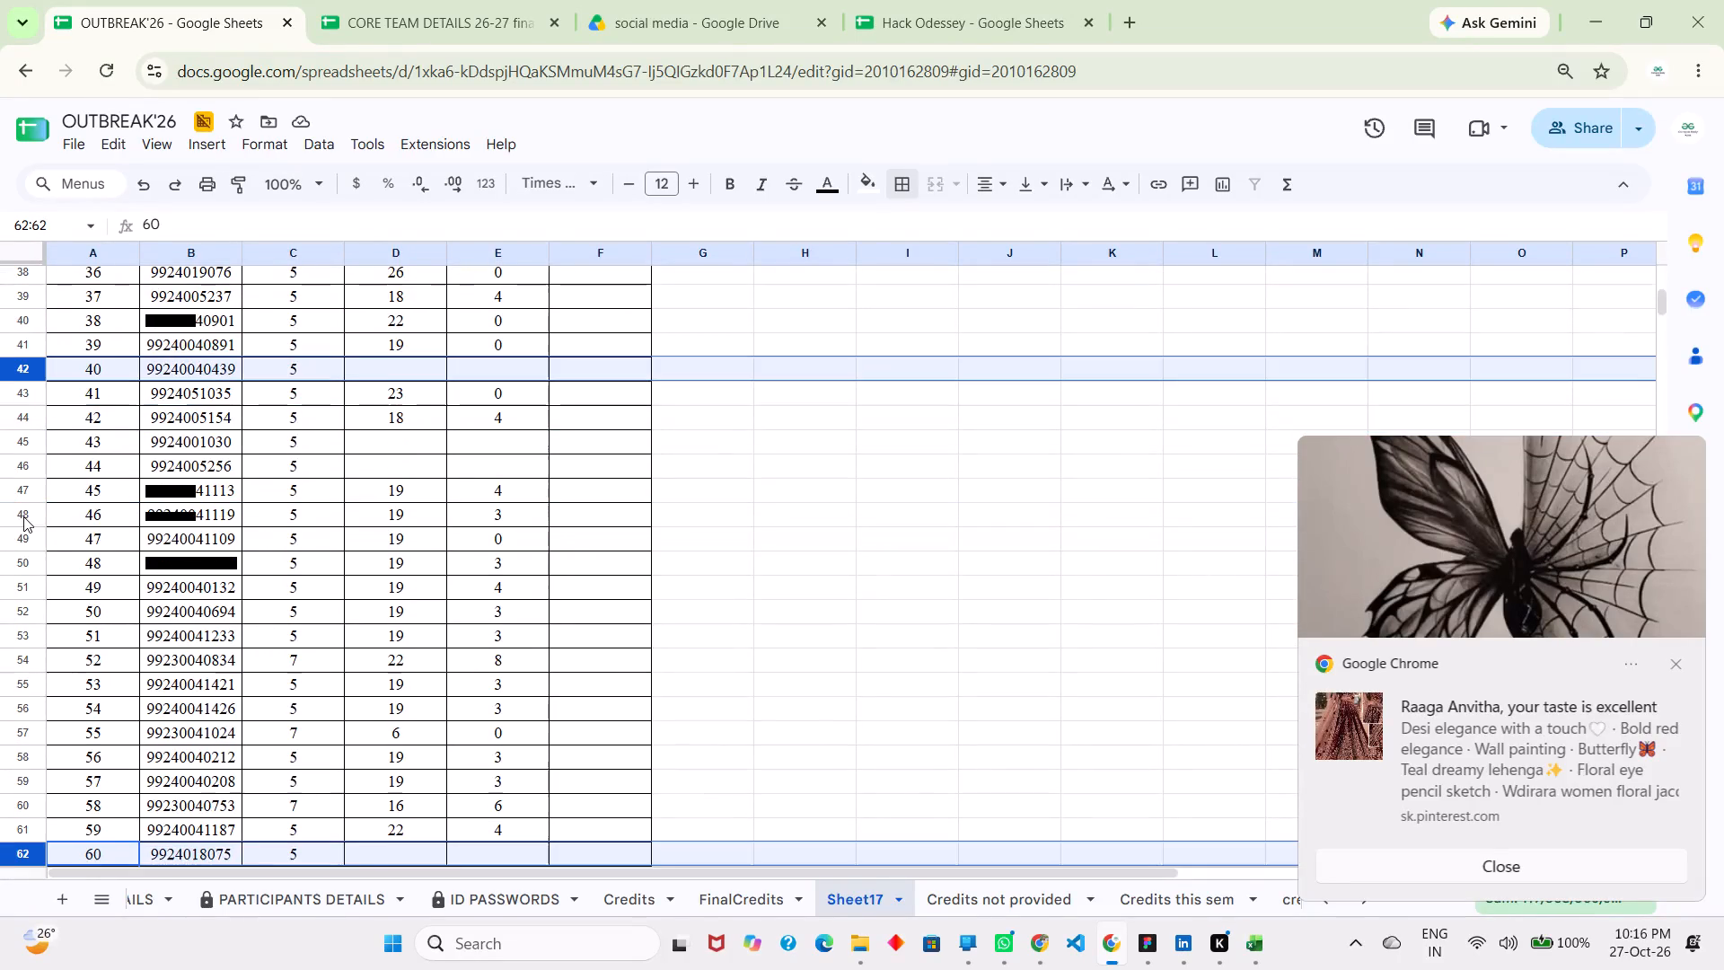
# Review the Sheet17 row selection from row 11 down to row 62.
pyautogui.scroll(4, 157, 743)
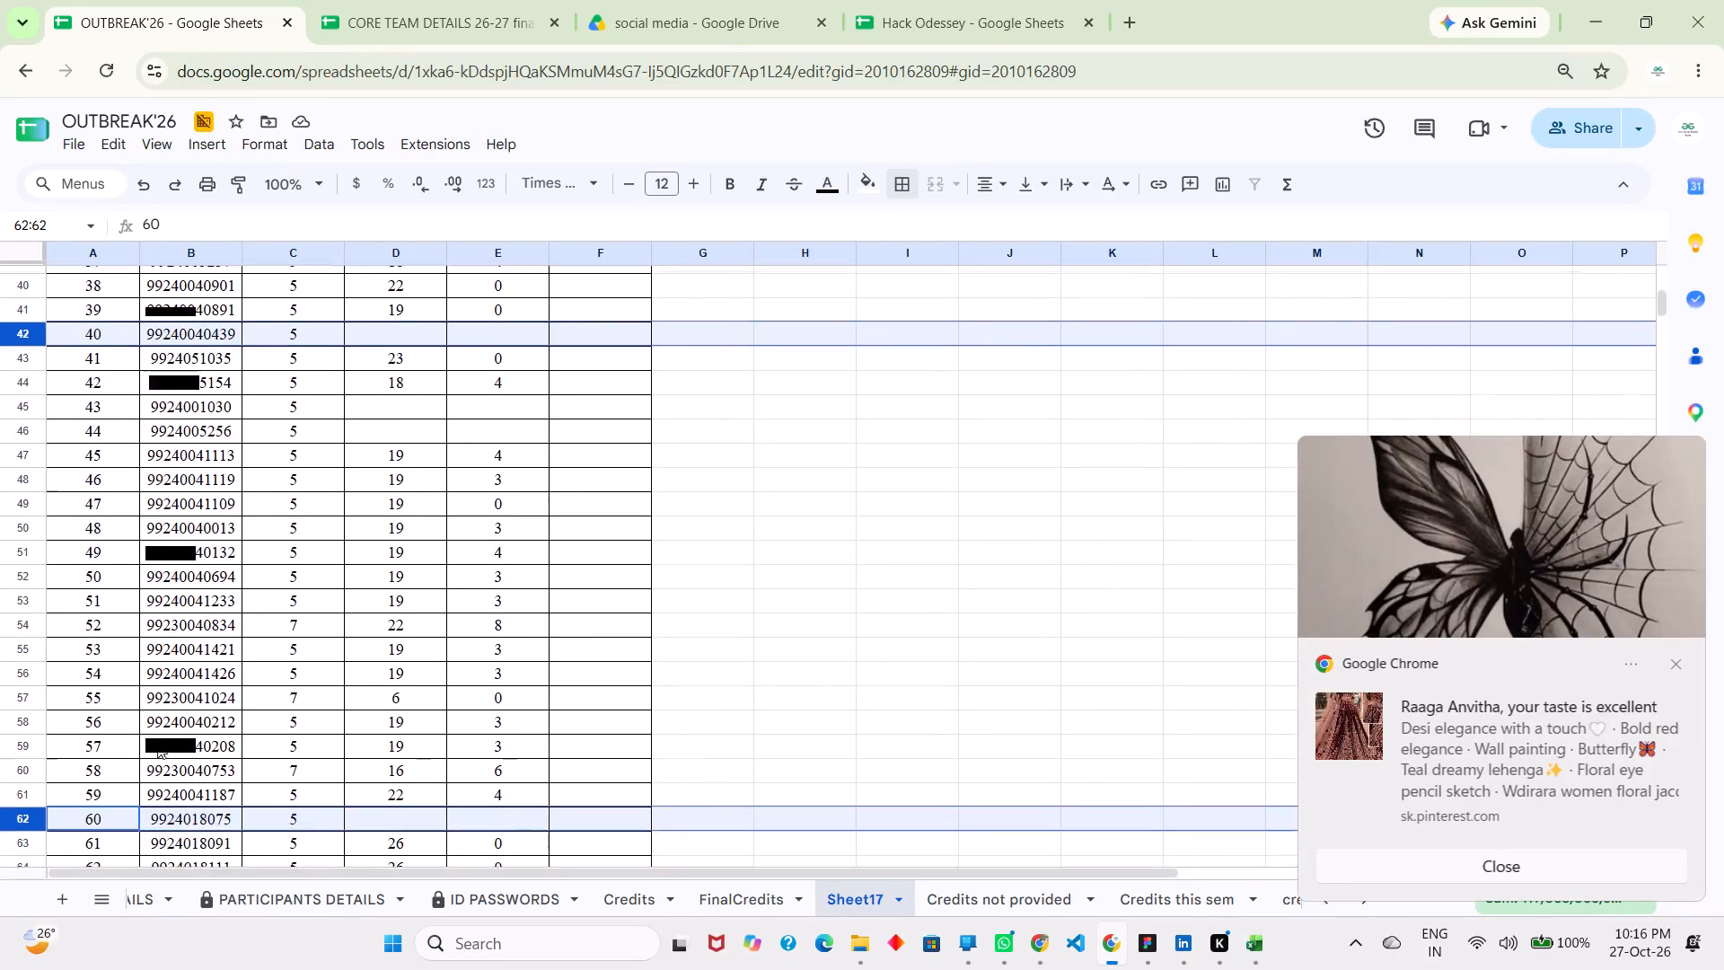
pyautogui.scroll(7, 157, 743)
pyautogui.scroll(-2, 157, 743)
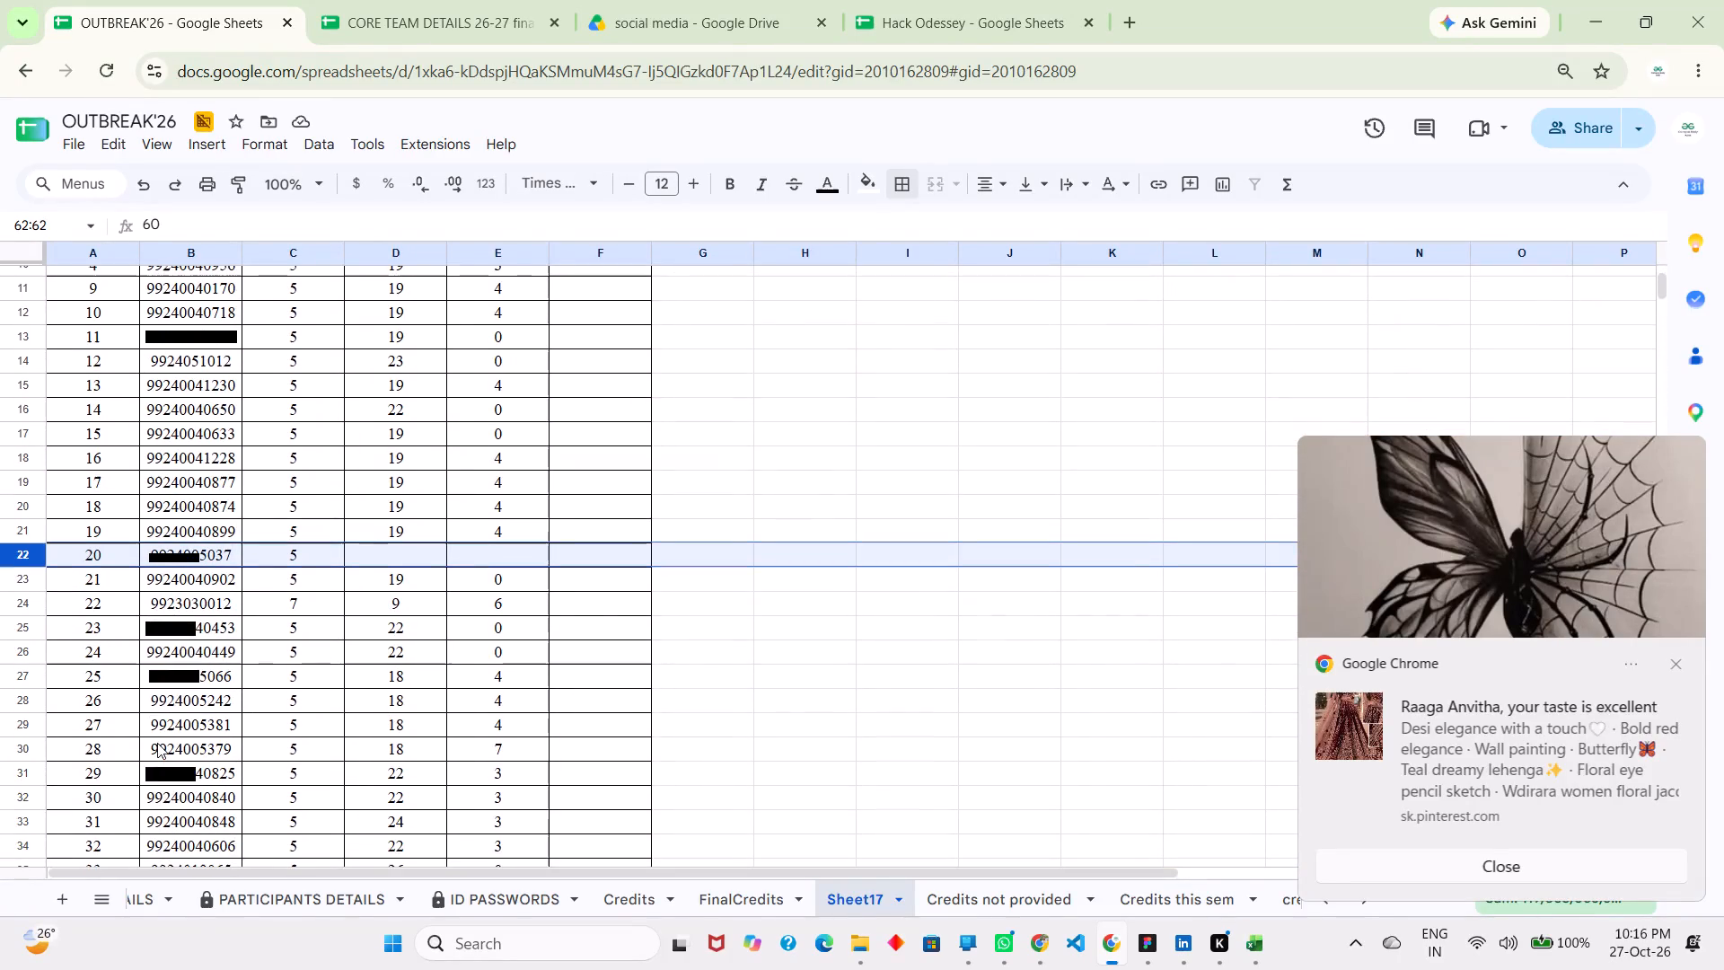
pyautogui.scroll(-7, 157, 743)
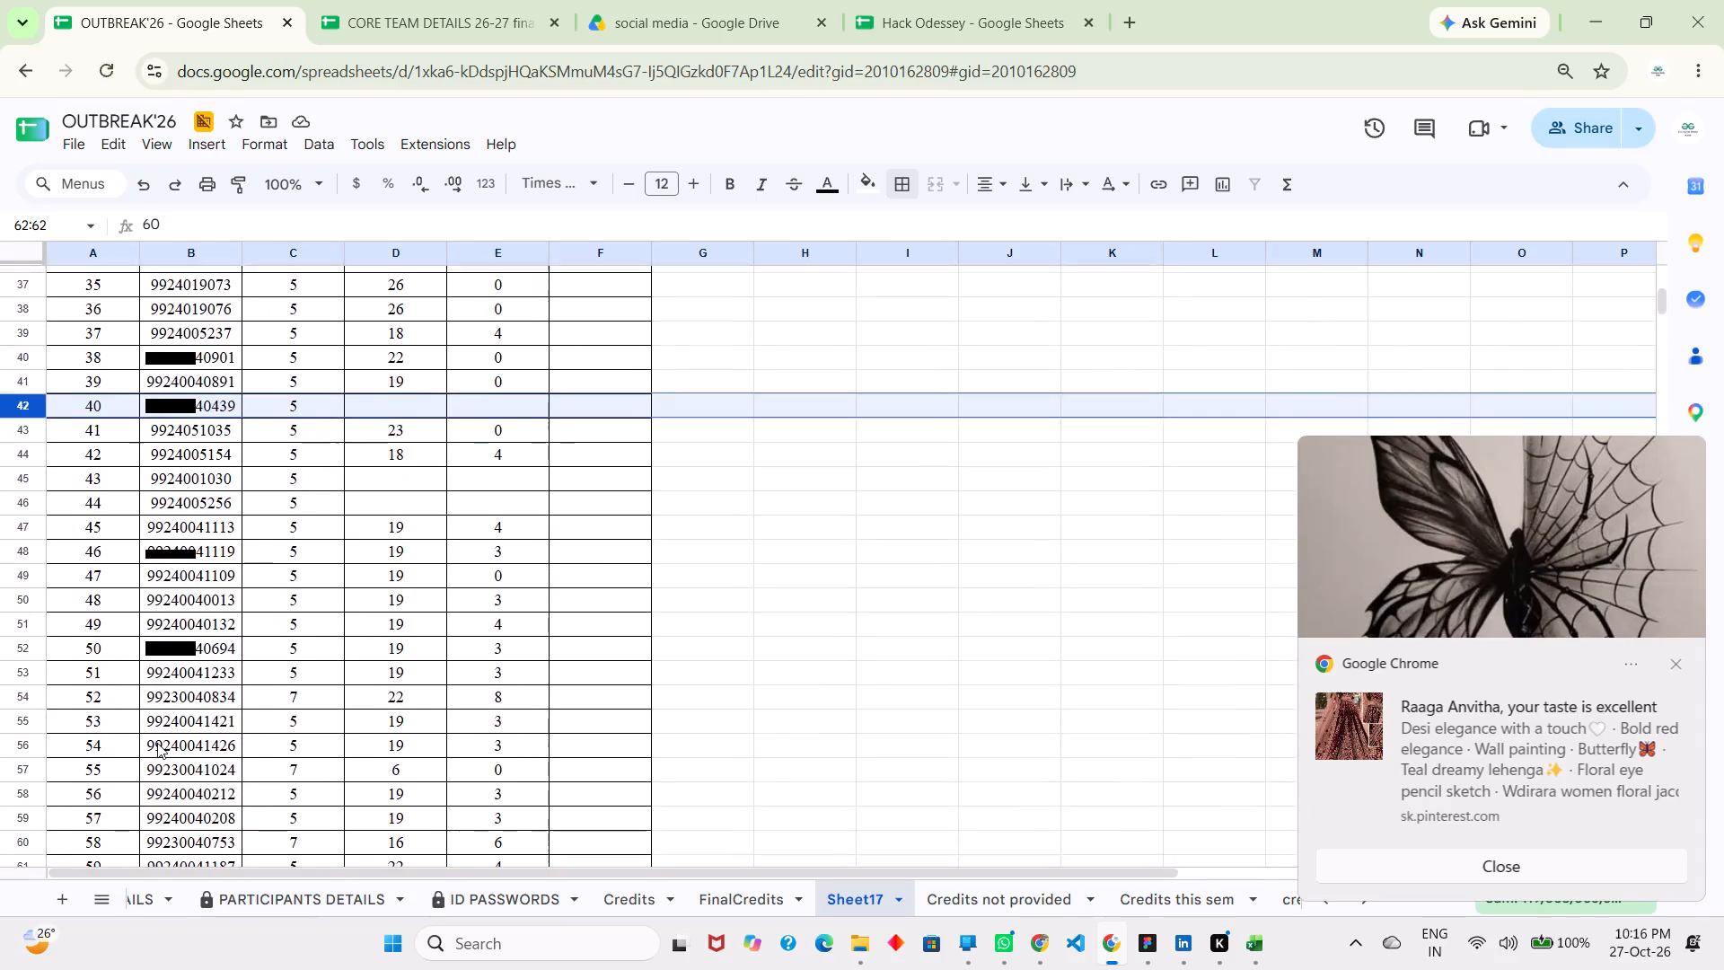
pyautogui.scroll(-3, 157, 743)
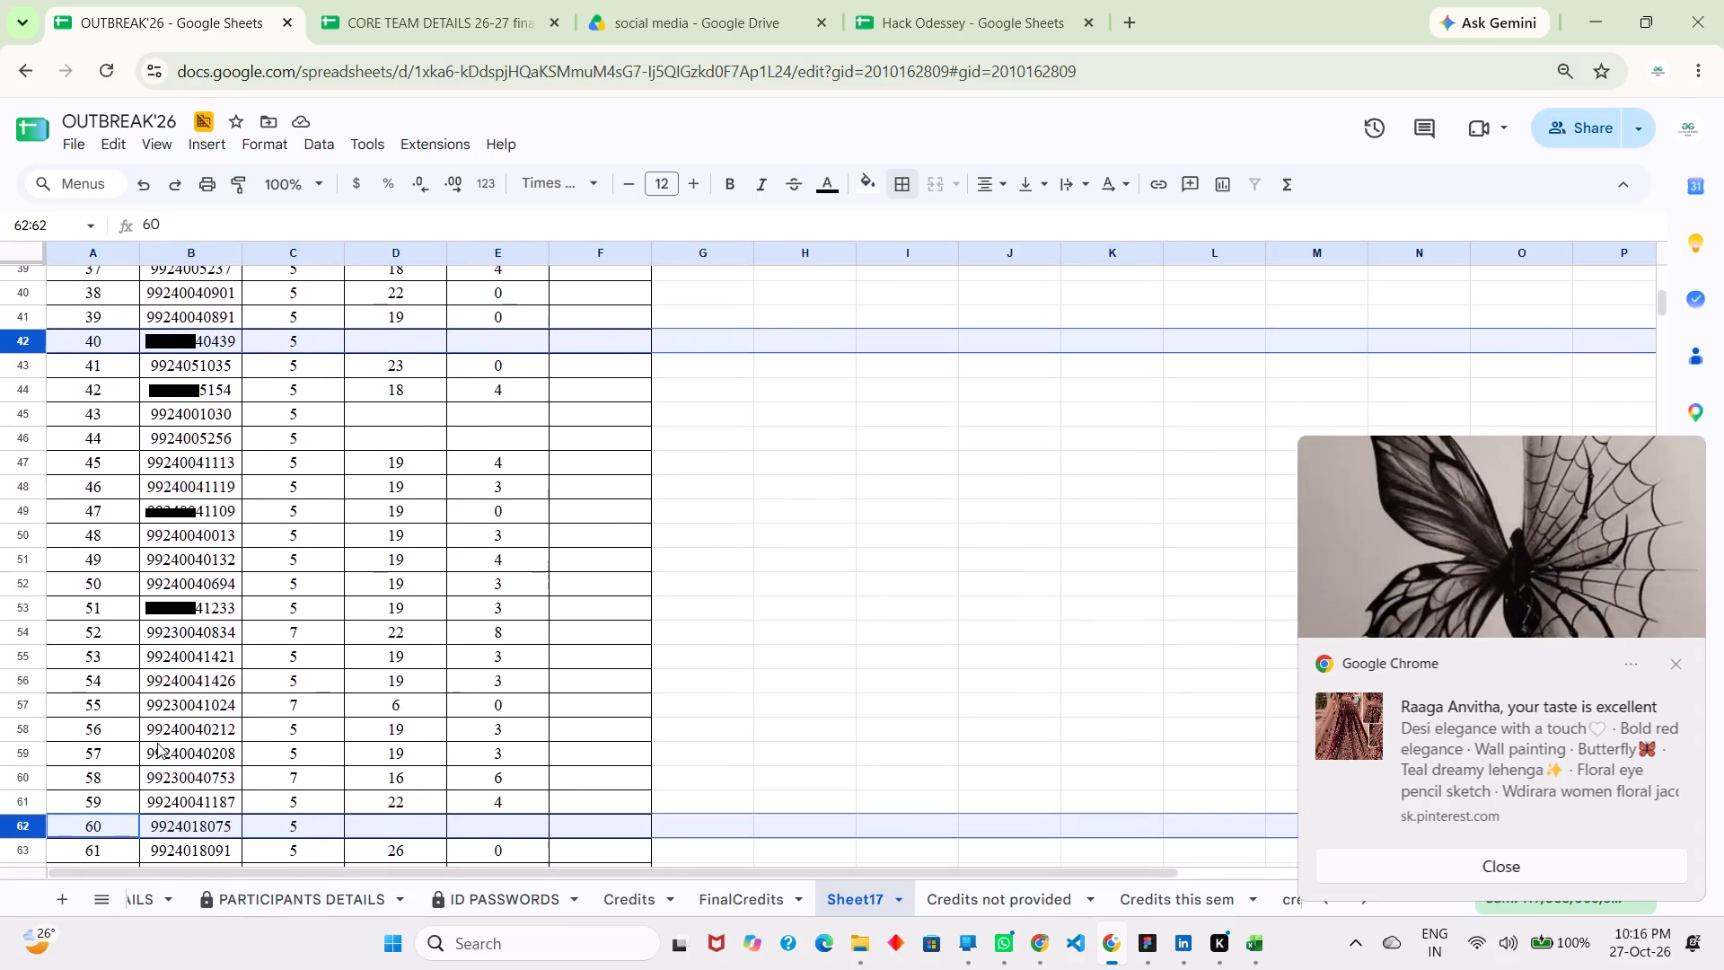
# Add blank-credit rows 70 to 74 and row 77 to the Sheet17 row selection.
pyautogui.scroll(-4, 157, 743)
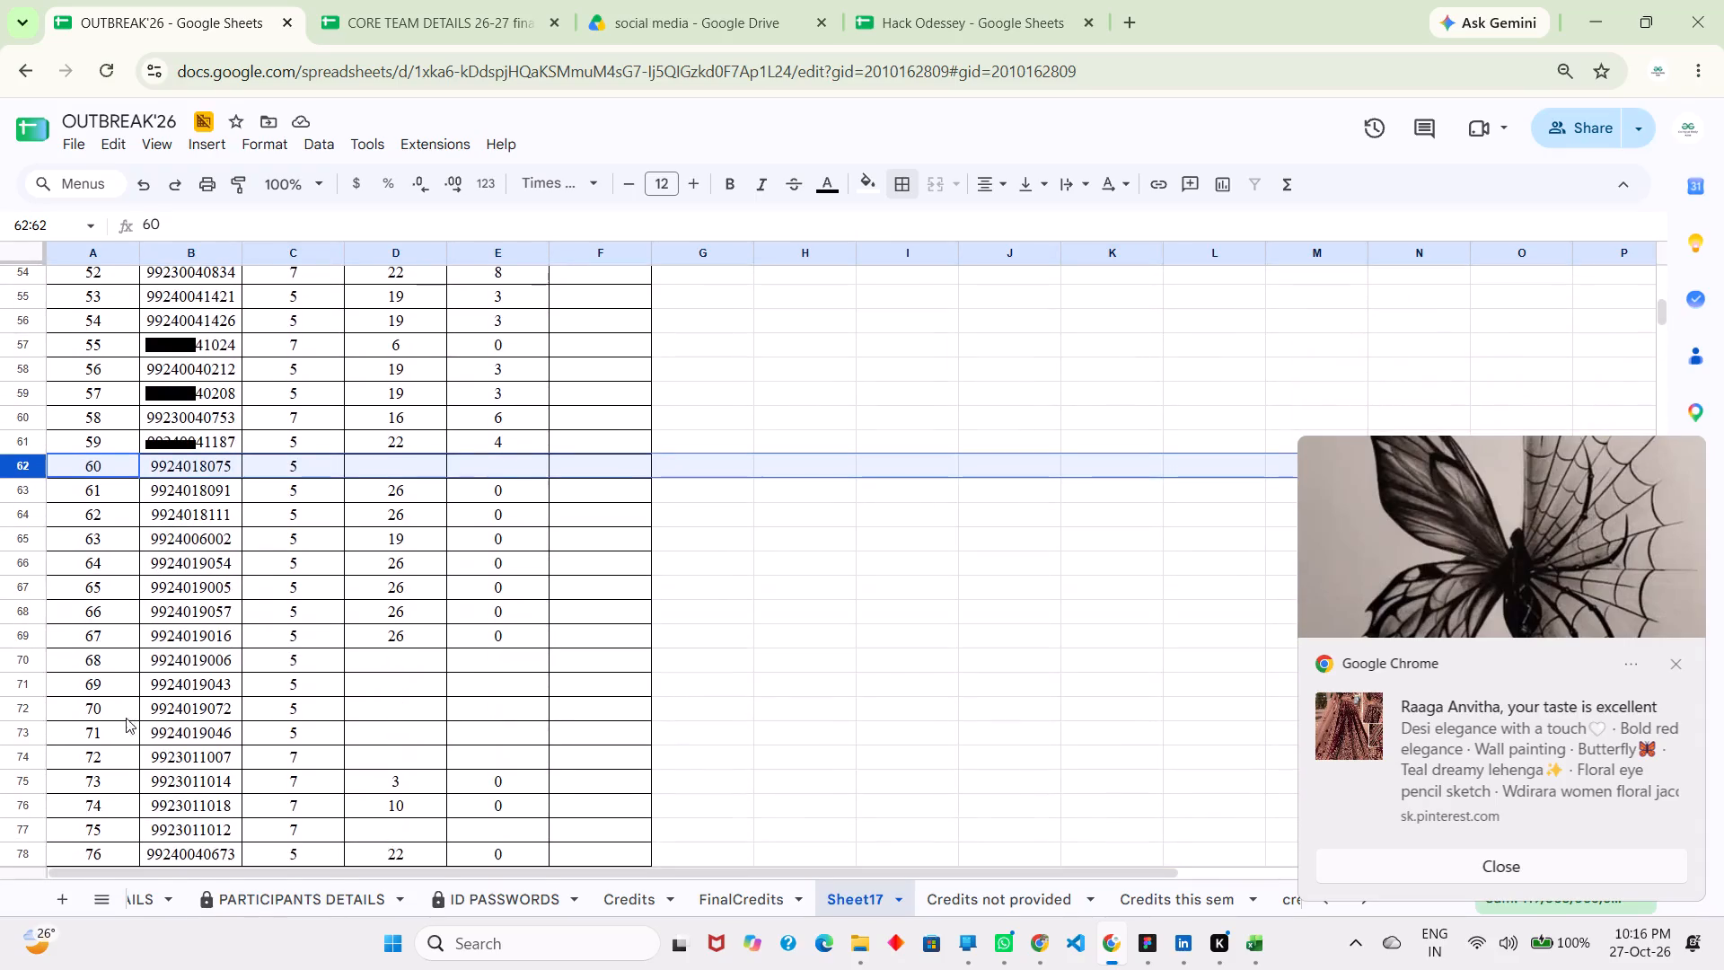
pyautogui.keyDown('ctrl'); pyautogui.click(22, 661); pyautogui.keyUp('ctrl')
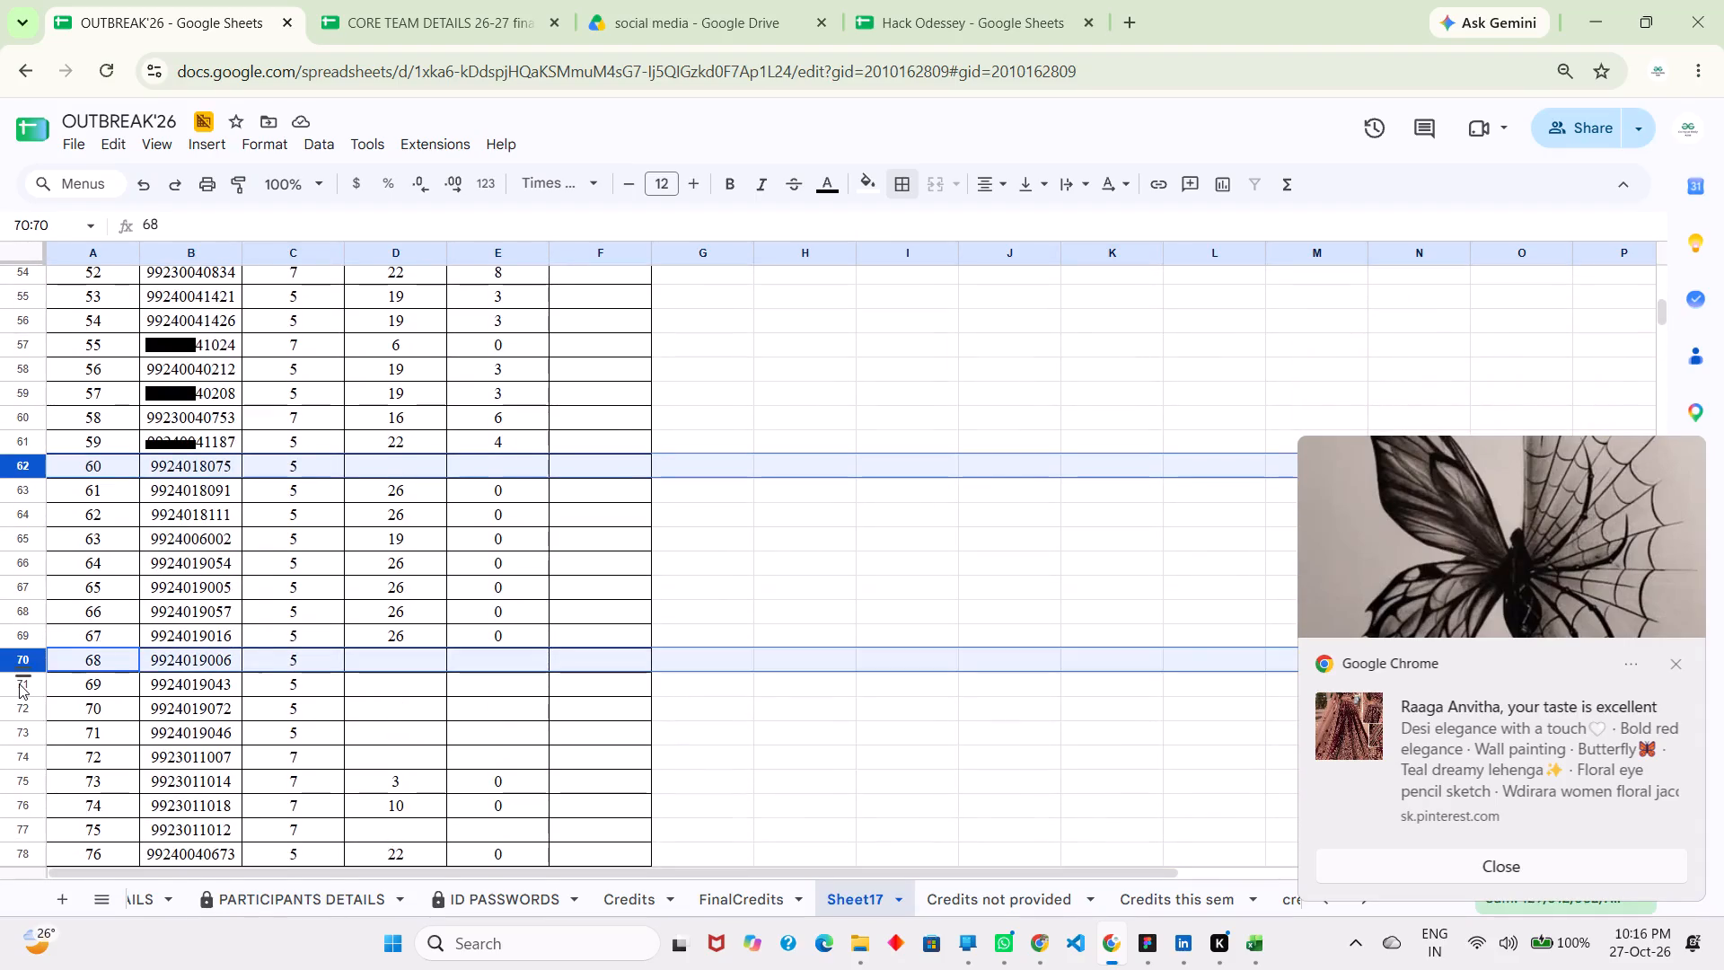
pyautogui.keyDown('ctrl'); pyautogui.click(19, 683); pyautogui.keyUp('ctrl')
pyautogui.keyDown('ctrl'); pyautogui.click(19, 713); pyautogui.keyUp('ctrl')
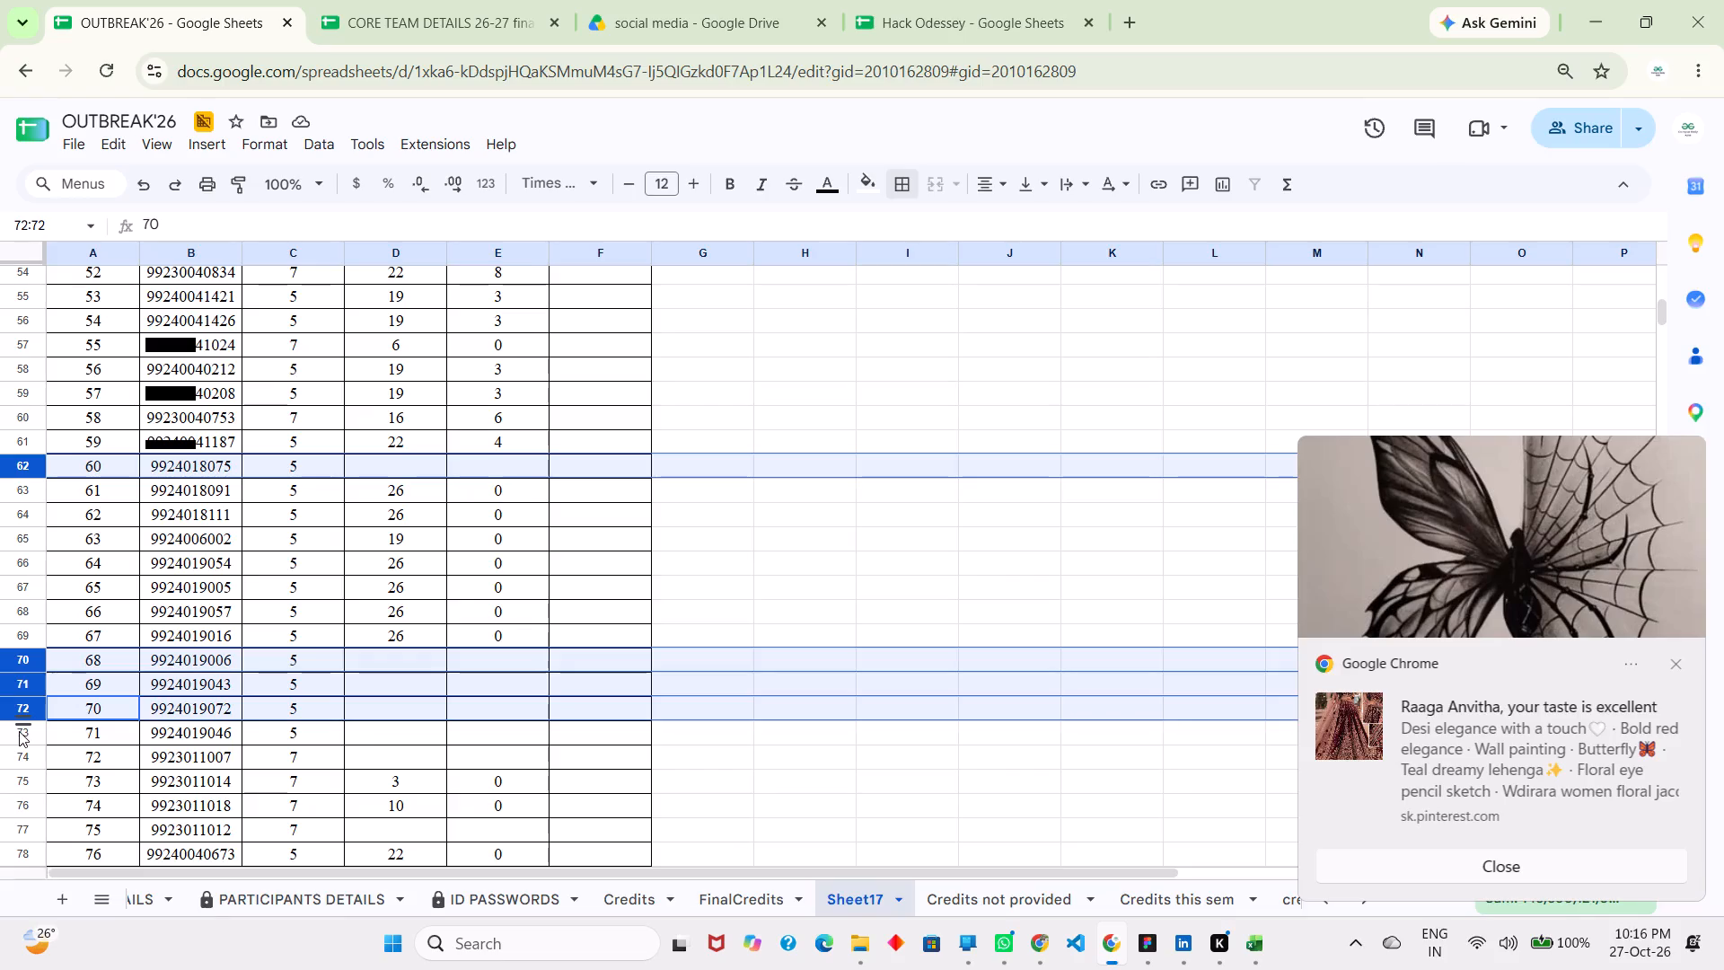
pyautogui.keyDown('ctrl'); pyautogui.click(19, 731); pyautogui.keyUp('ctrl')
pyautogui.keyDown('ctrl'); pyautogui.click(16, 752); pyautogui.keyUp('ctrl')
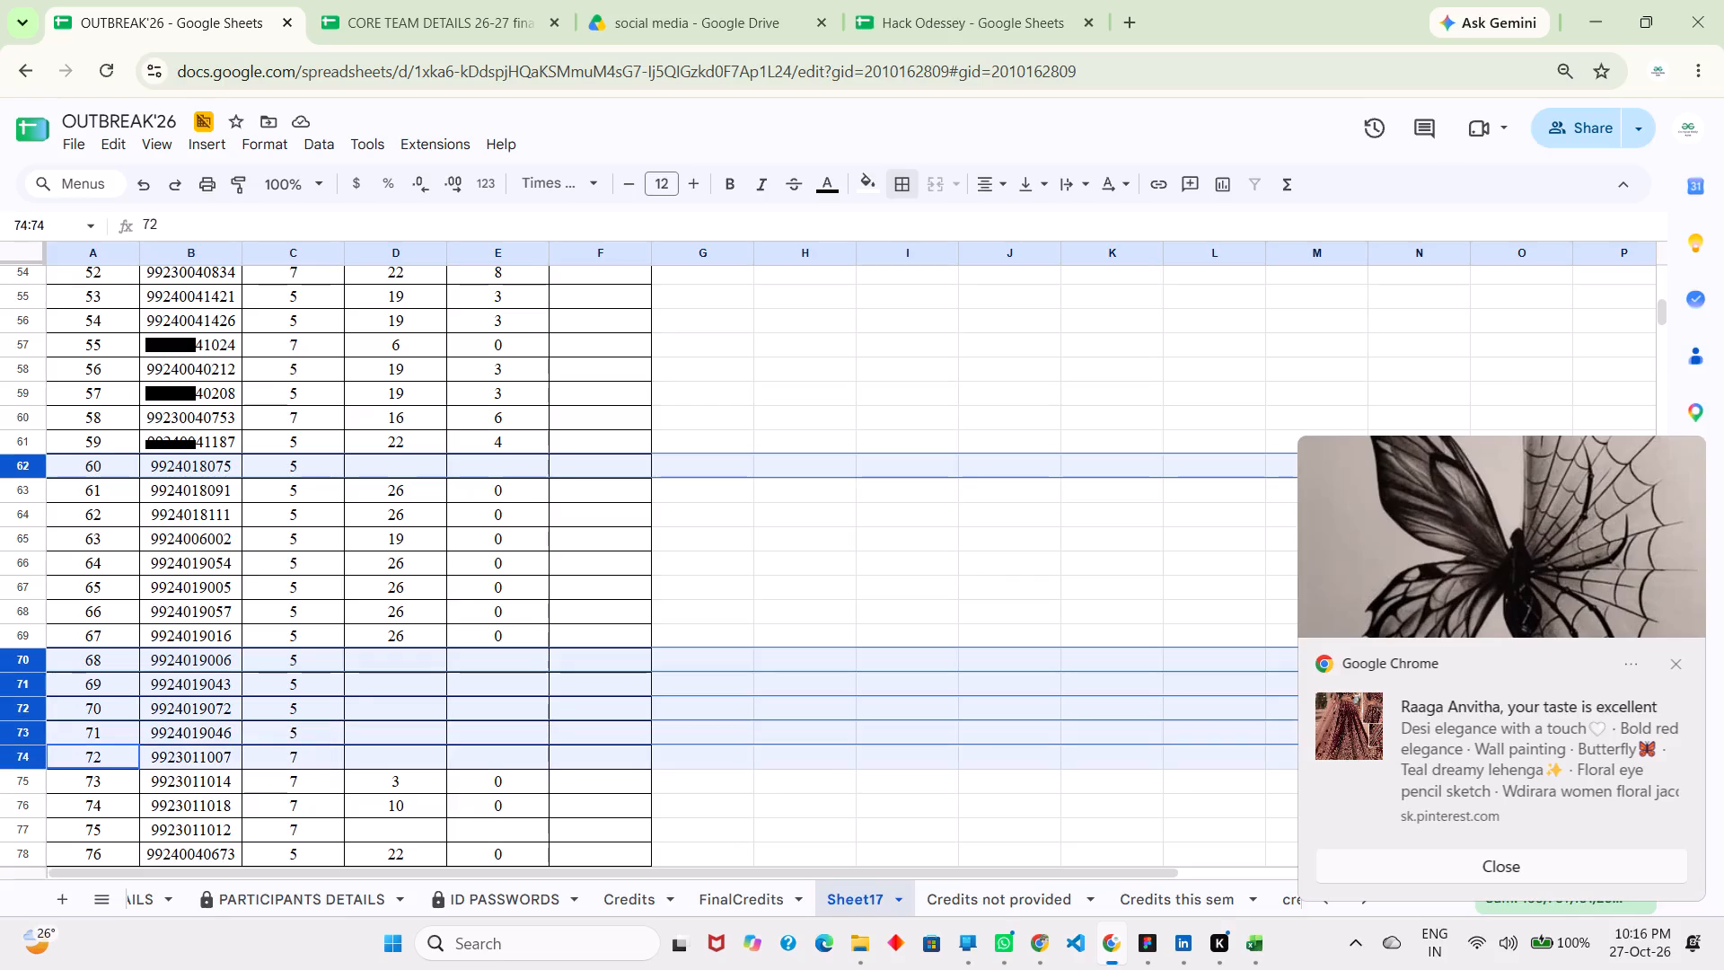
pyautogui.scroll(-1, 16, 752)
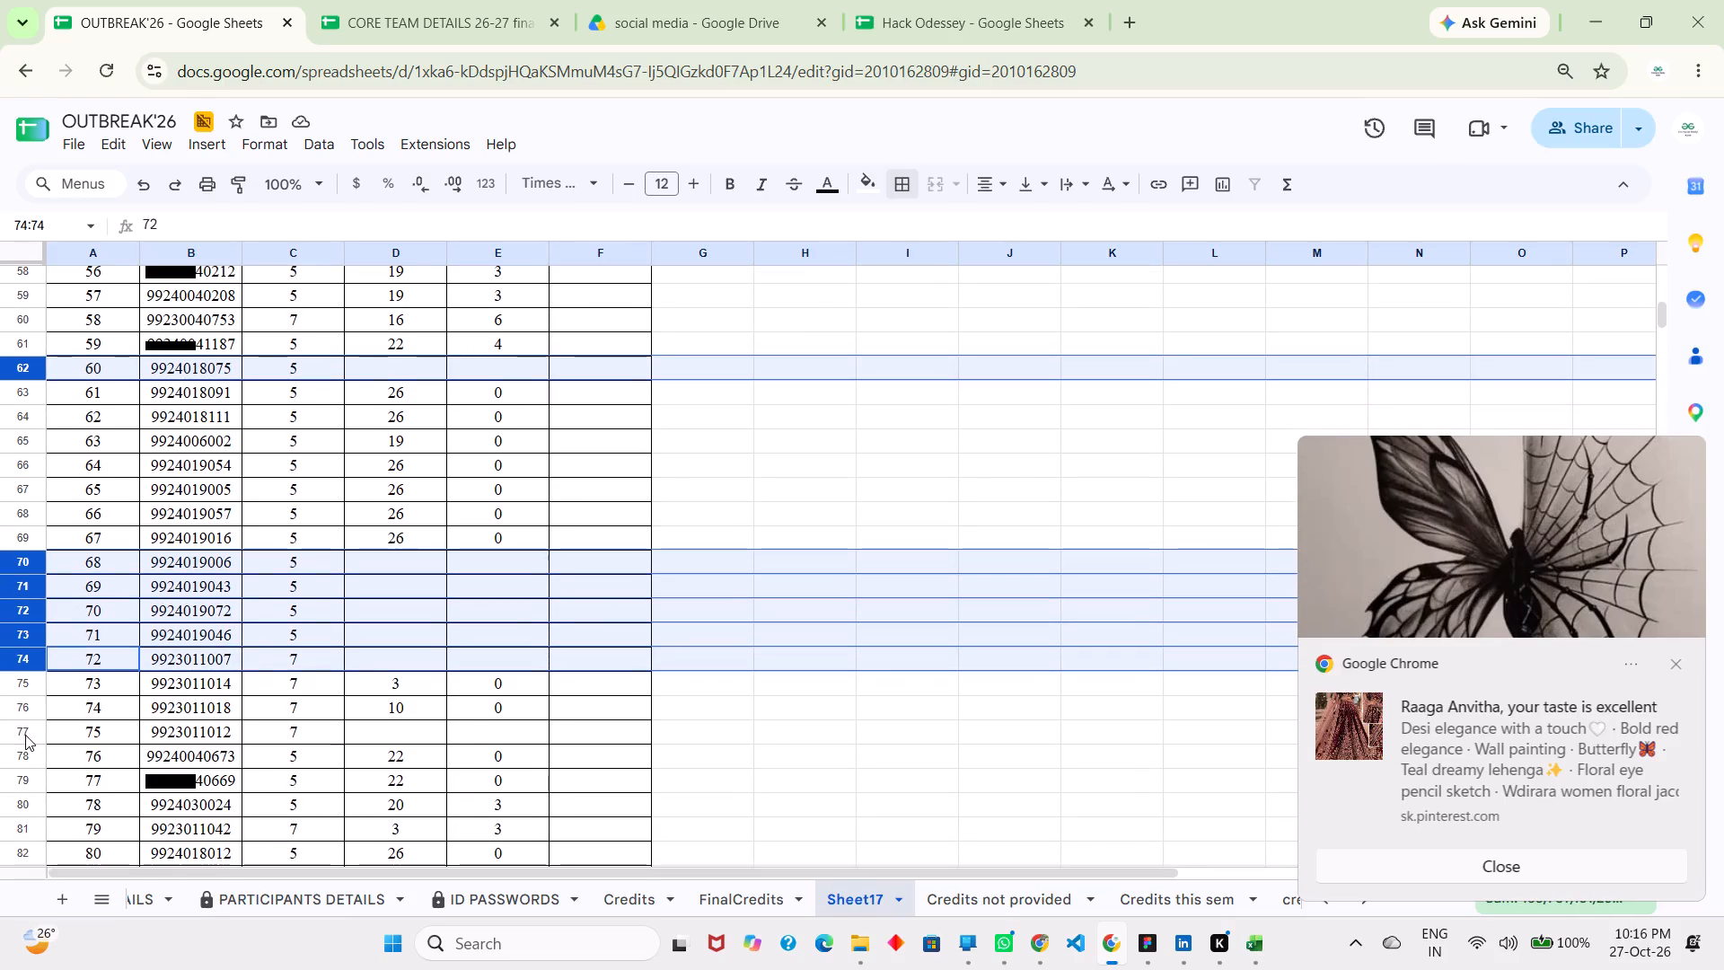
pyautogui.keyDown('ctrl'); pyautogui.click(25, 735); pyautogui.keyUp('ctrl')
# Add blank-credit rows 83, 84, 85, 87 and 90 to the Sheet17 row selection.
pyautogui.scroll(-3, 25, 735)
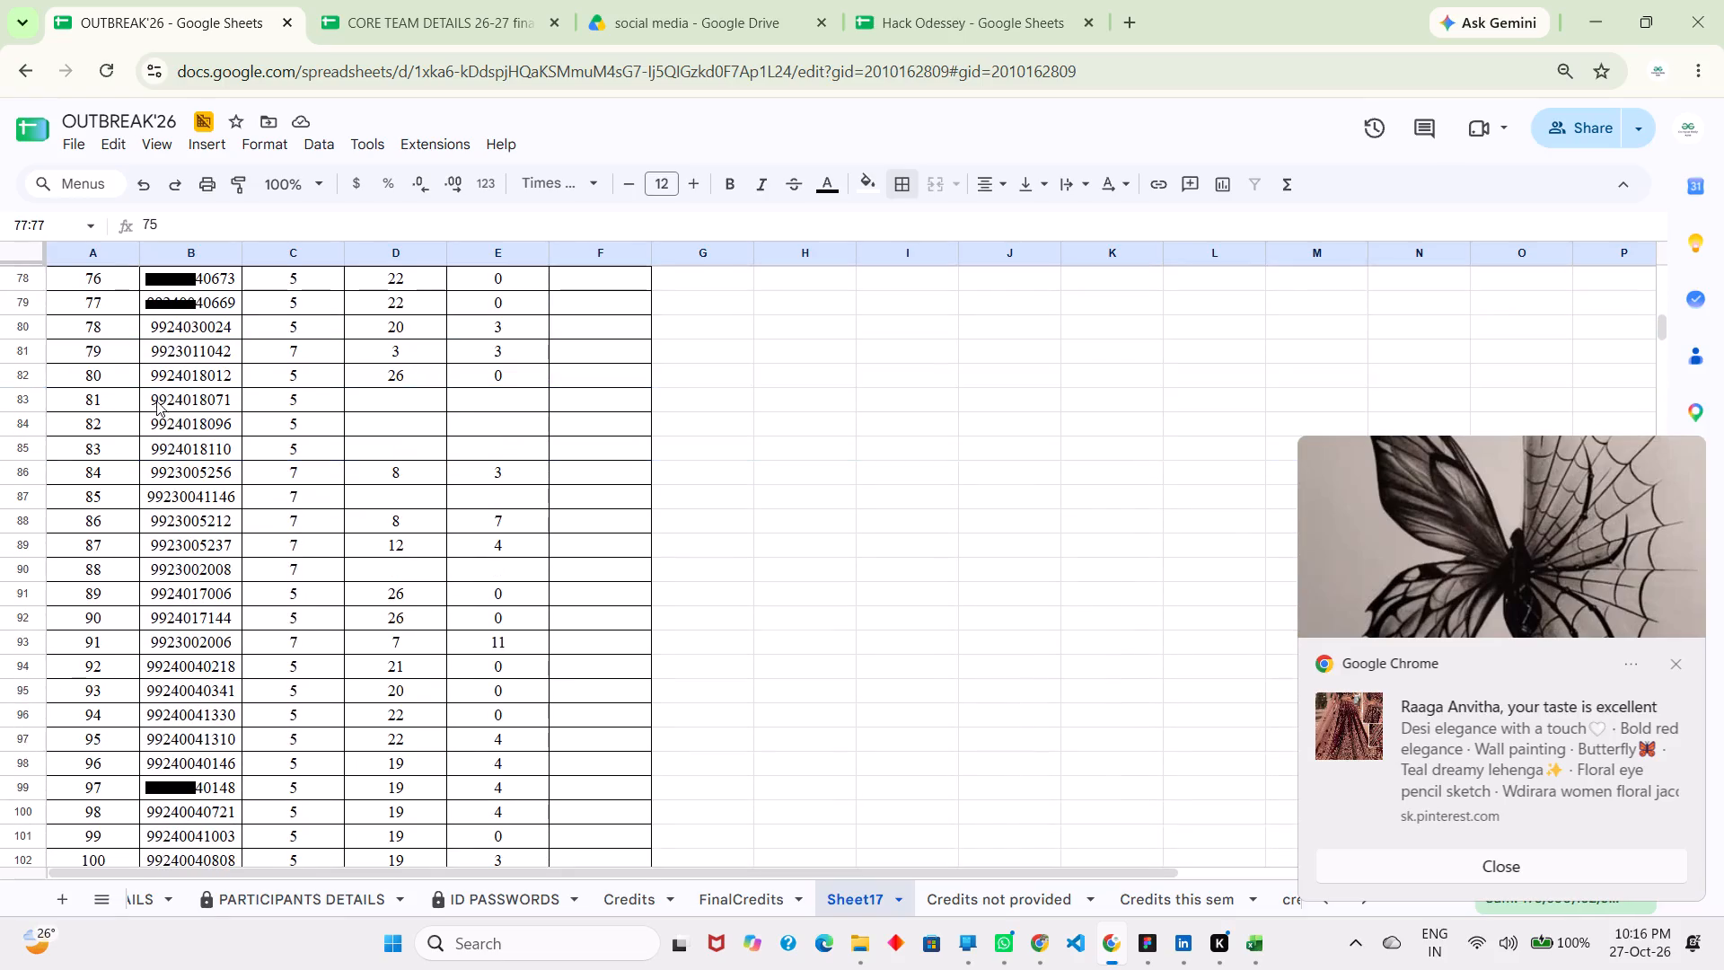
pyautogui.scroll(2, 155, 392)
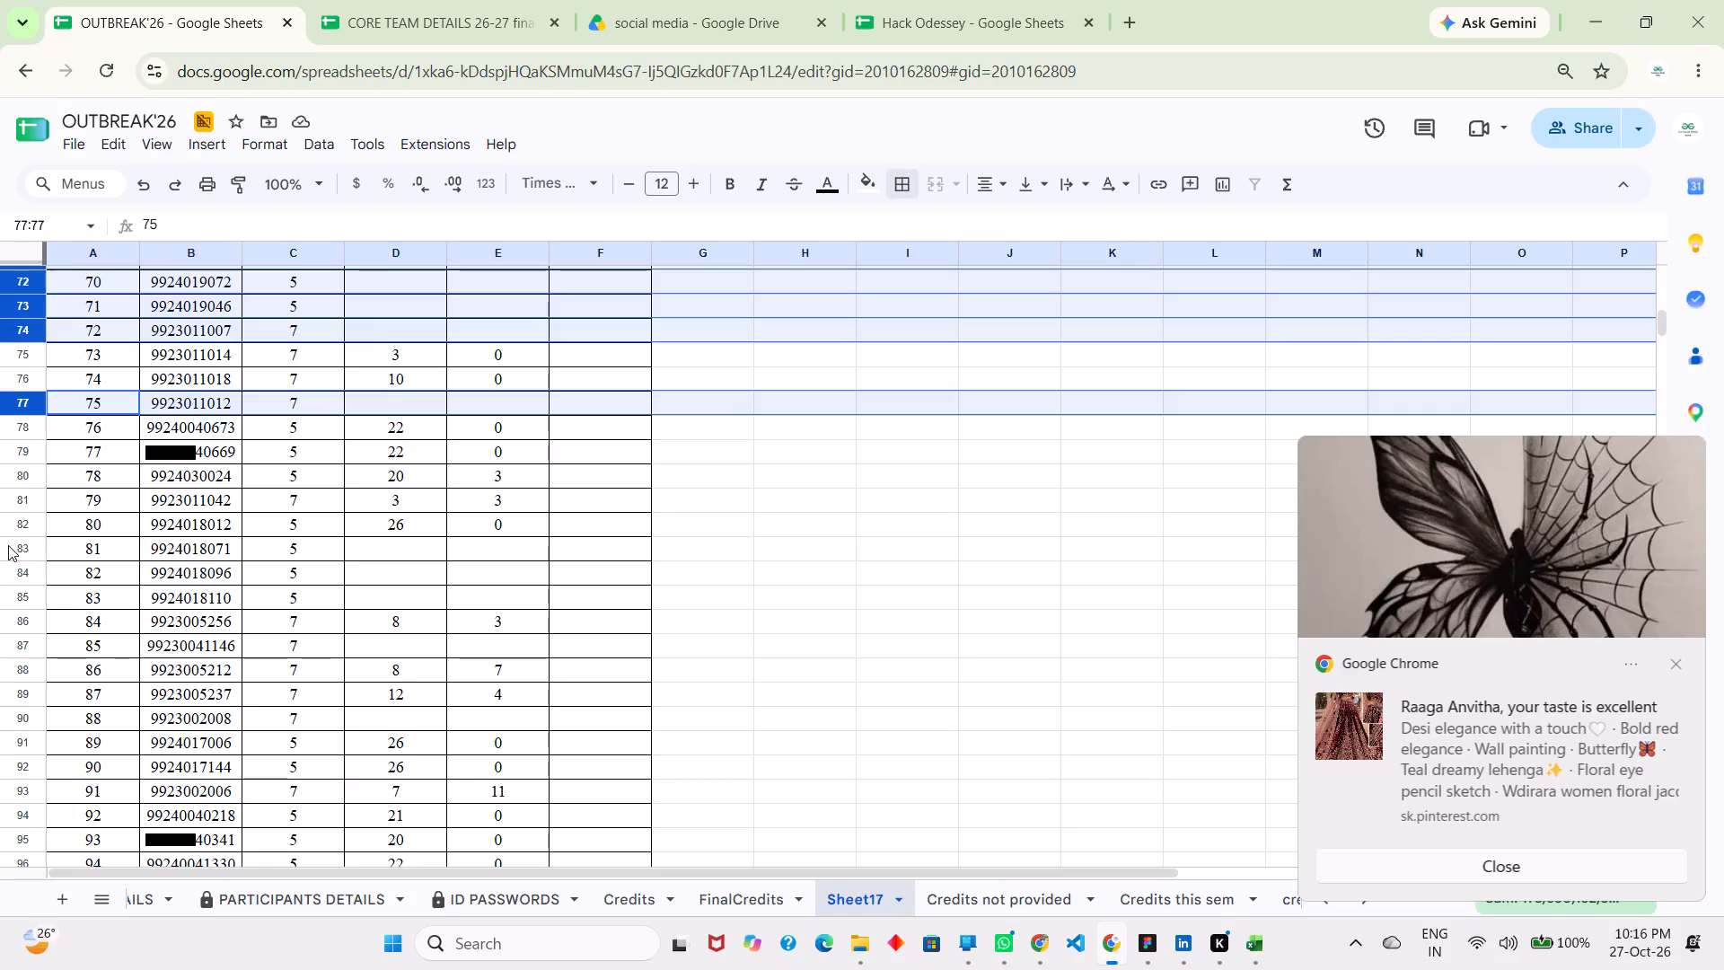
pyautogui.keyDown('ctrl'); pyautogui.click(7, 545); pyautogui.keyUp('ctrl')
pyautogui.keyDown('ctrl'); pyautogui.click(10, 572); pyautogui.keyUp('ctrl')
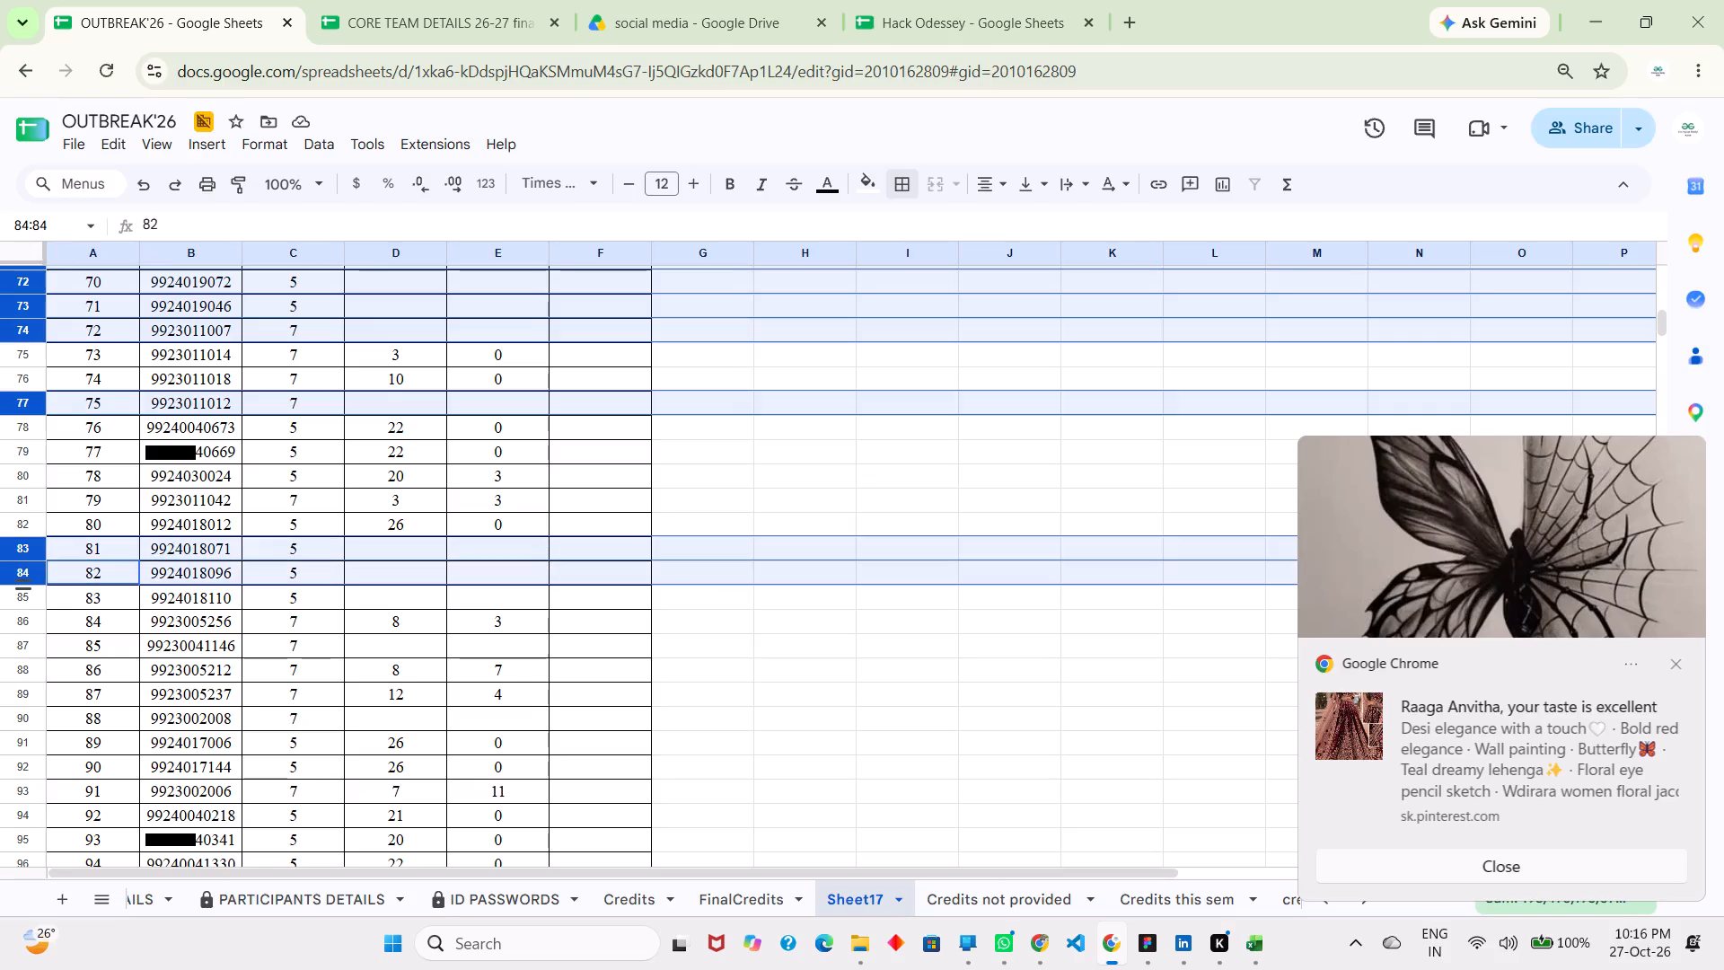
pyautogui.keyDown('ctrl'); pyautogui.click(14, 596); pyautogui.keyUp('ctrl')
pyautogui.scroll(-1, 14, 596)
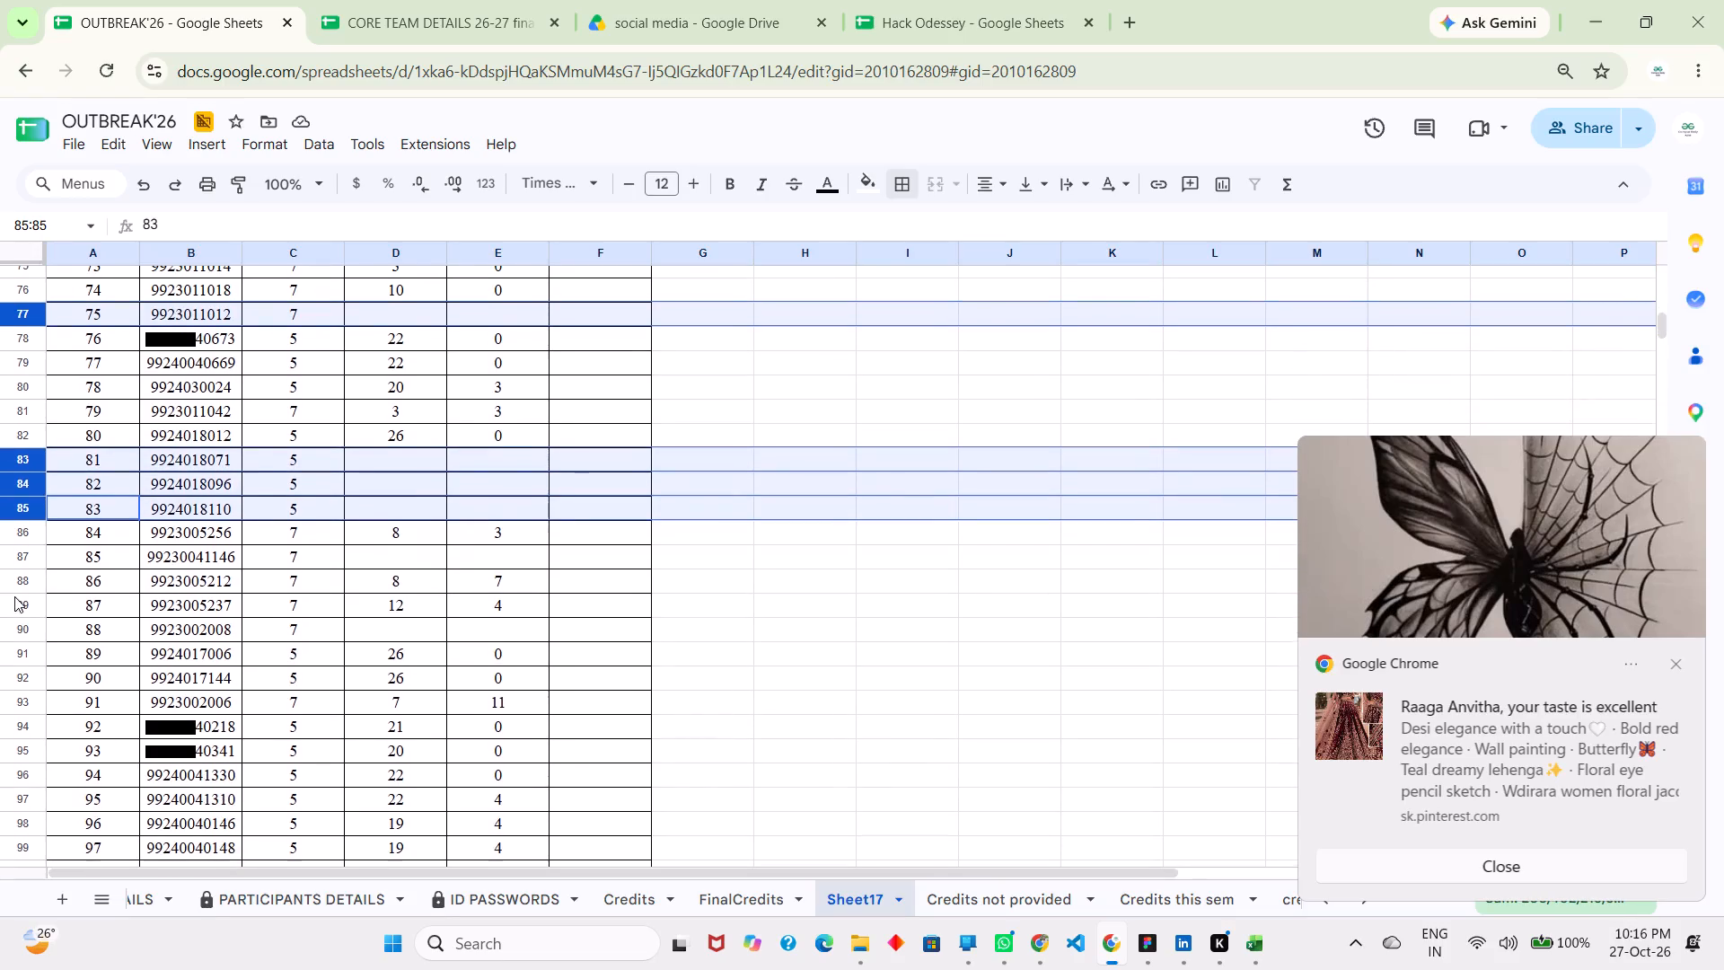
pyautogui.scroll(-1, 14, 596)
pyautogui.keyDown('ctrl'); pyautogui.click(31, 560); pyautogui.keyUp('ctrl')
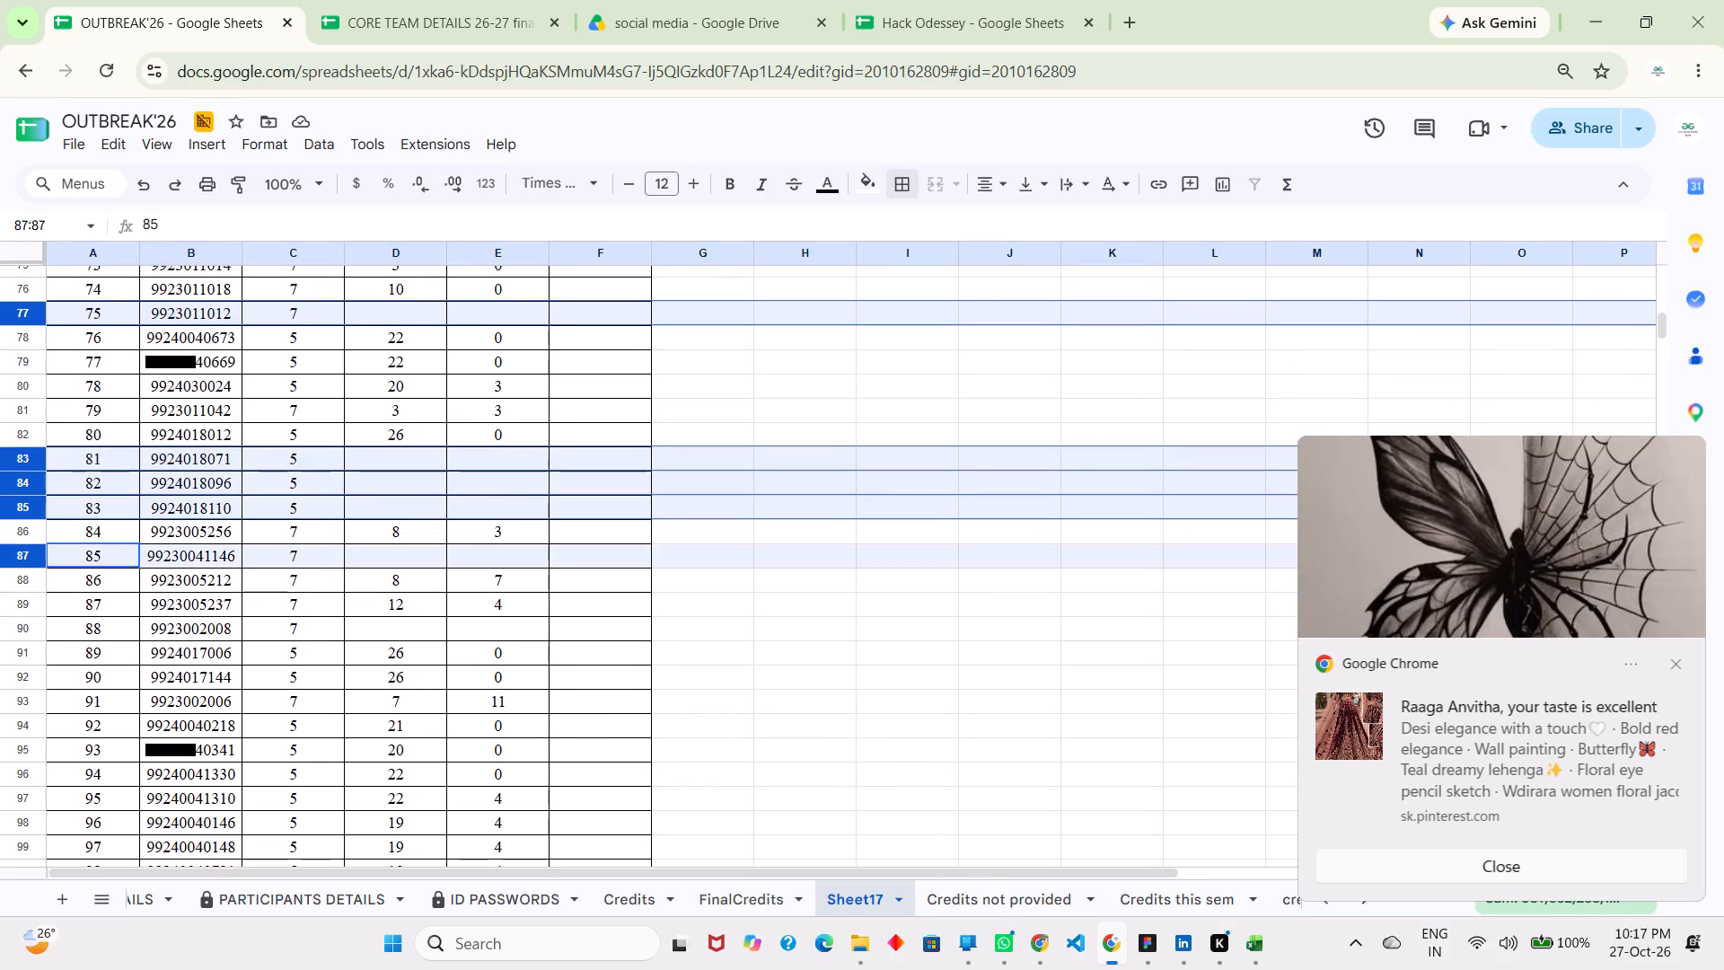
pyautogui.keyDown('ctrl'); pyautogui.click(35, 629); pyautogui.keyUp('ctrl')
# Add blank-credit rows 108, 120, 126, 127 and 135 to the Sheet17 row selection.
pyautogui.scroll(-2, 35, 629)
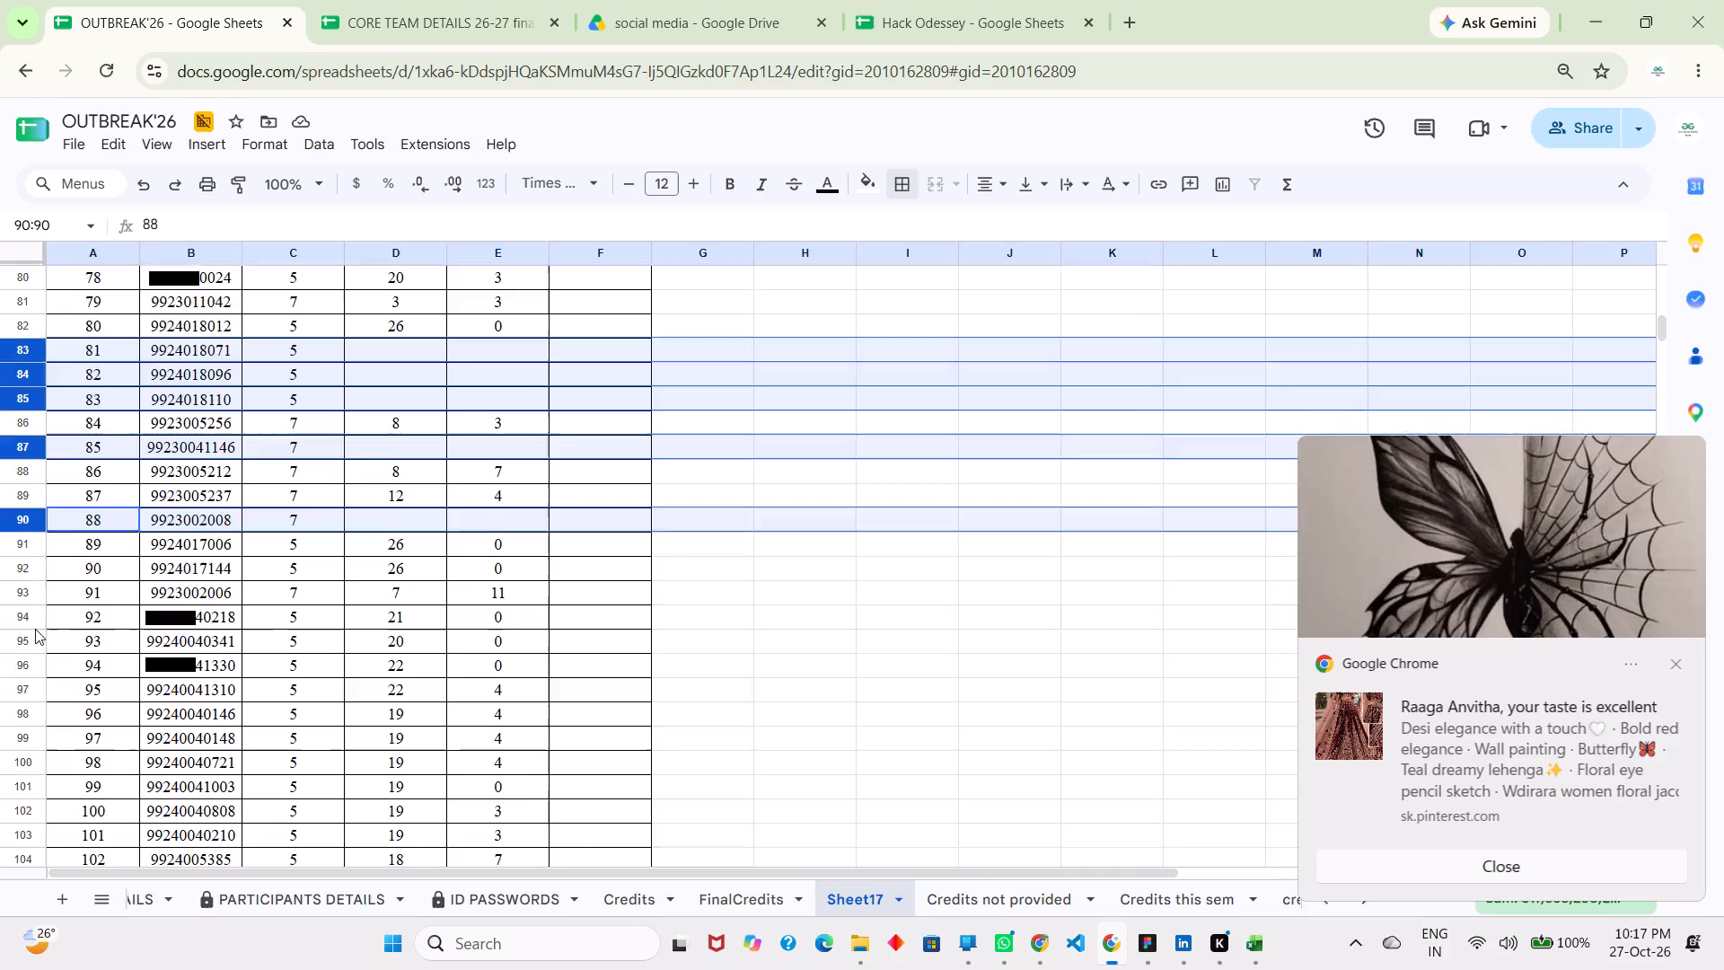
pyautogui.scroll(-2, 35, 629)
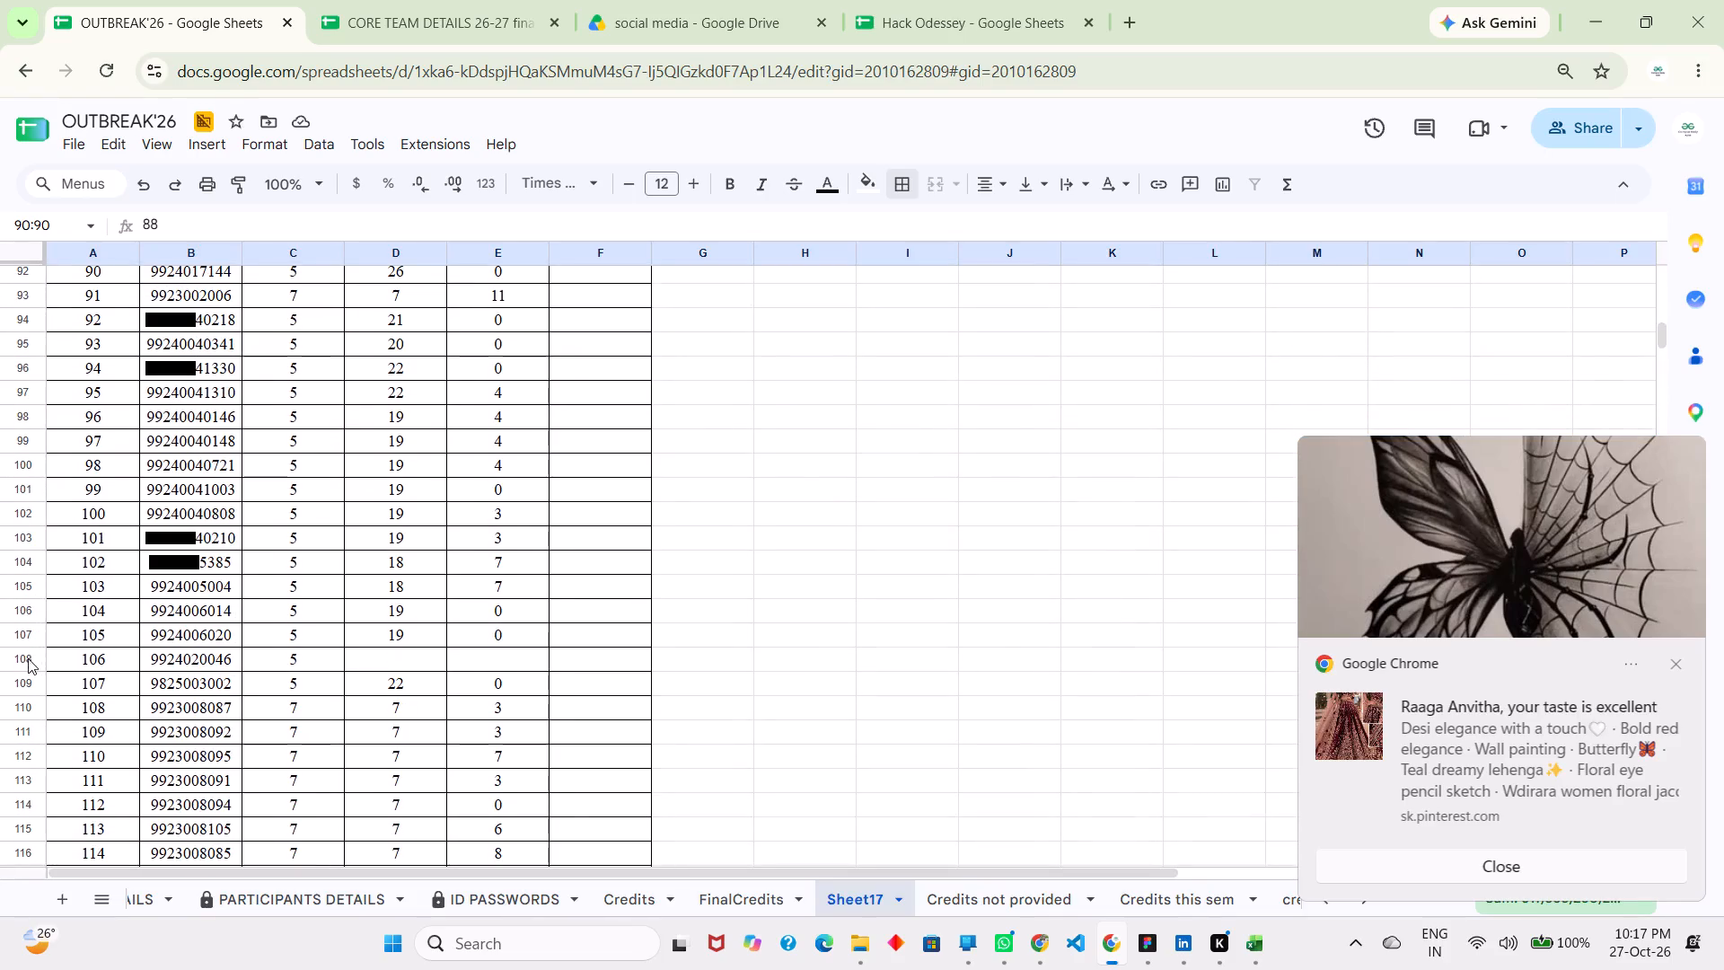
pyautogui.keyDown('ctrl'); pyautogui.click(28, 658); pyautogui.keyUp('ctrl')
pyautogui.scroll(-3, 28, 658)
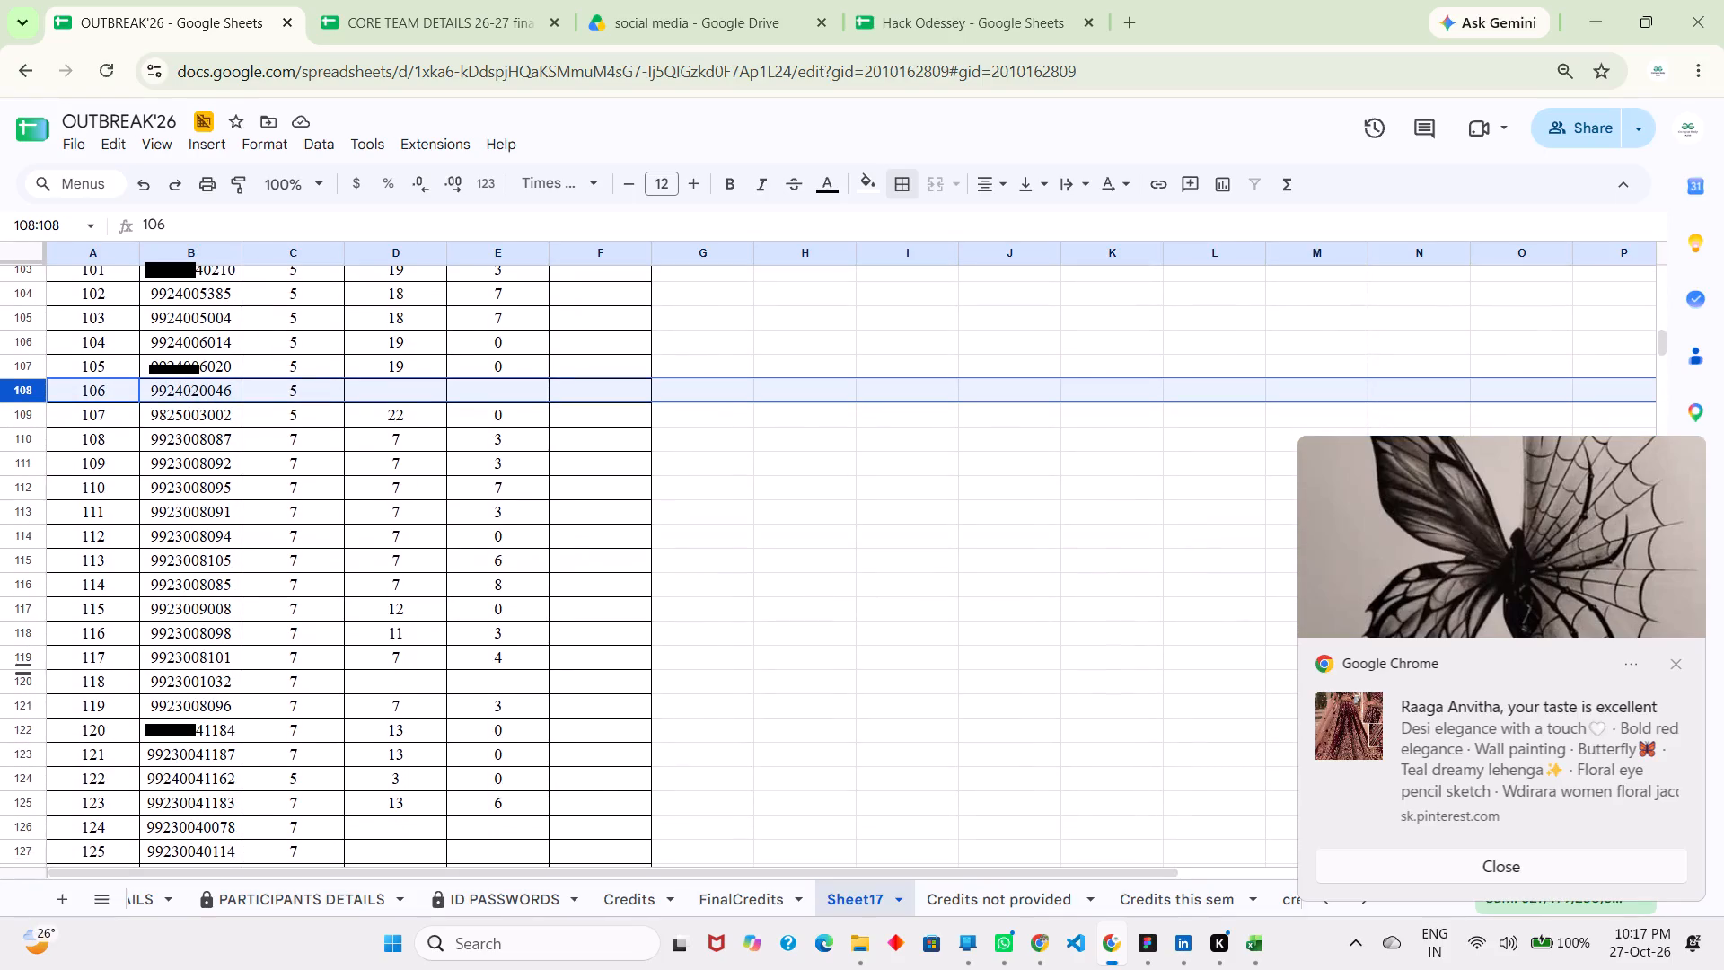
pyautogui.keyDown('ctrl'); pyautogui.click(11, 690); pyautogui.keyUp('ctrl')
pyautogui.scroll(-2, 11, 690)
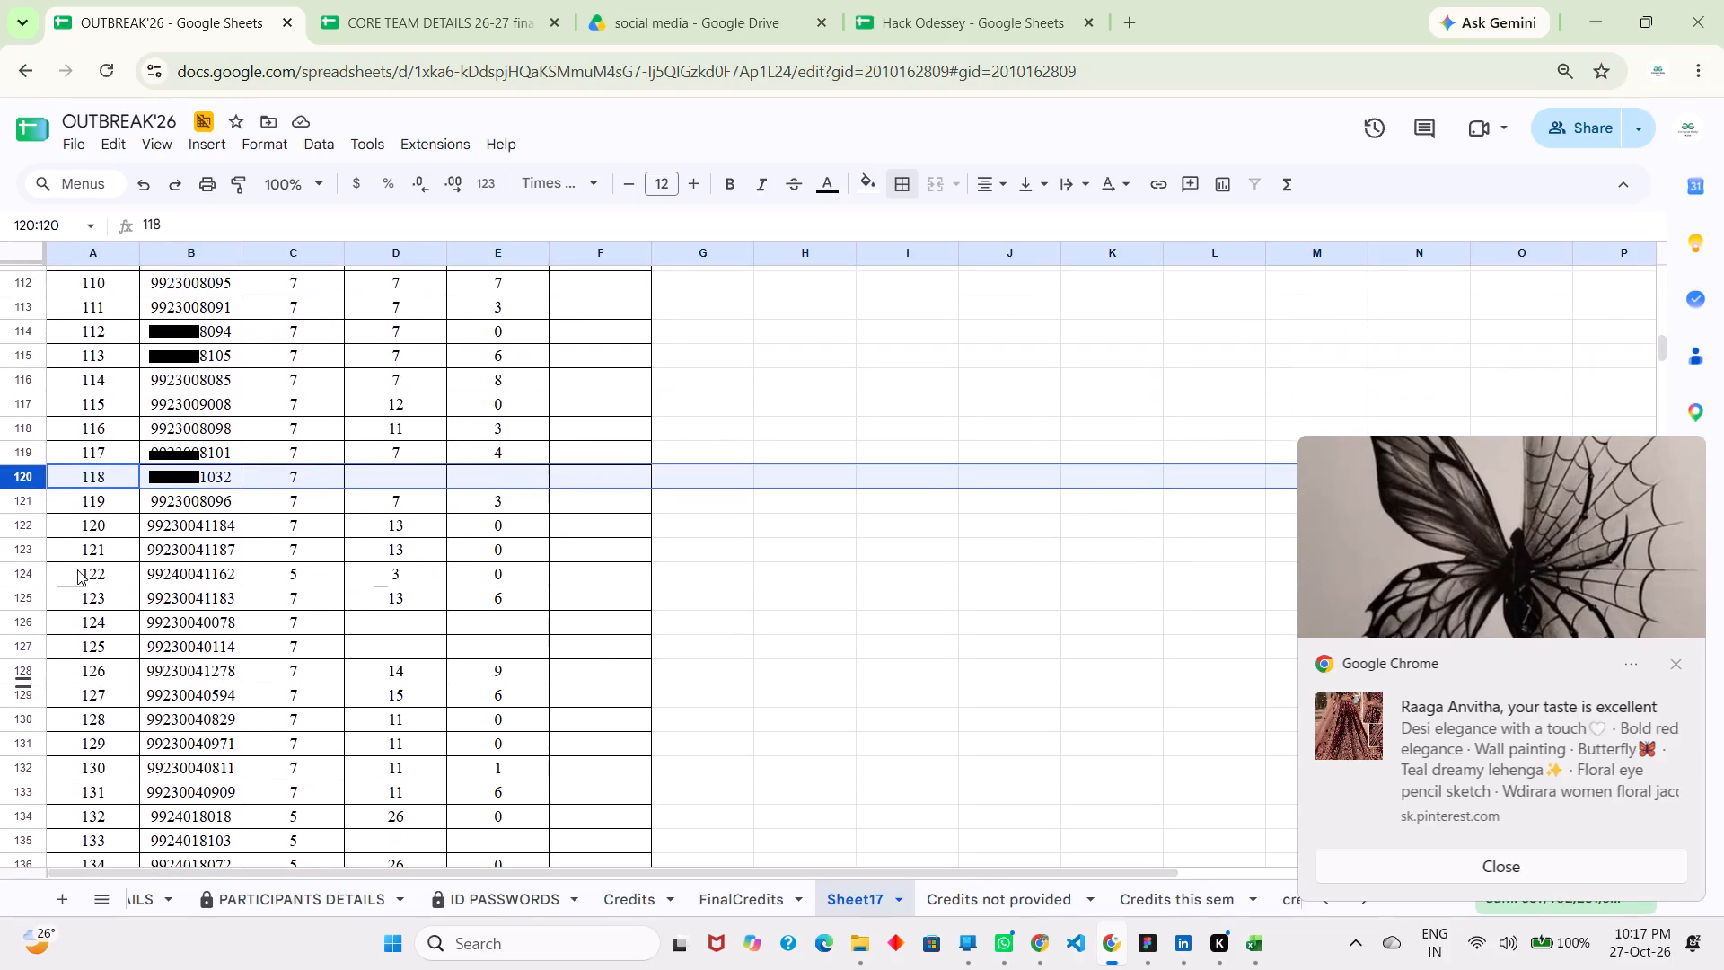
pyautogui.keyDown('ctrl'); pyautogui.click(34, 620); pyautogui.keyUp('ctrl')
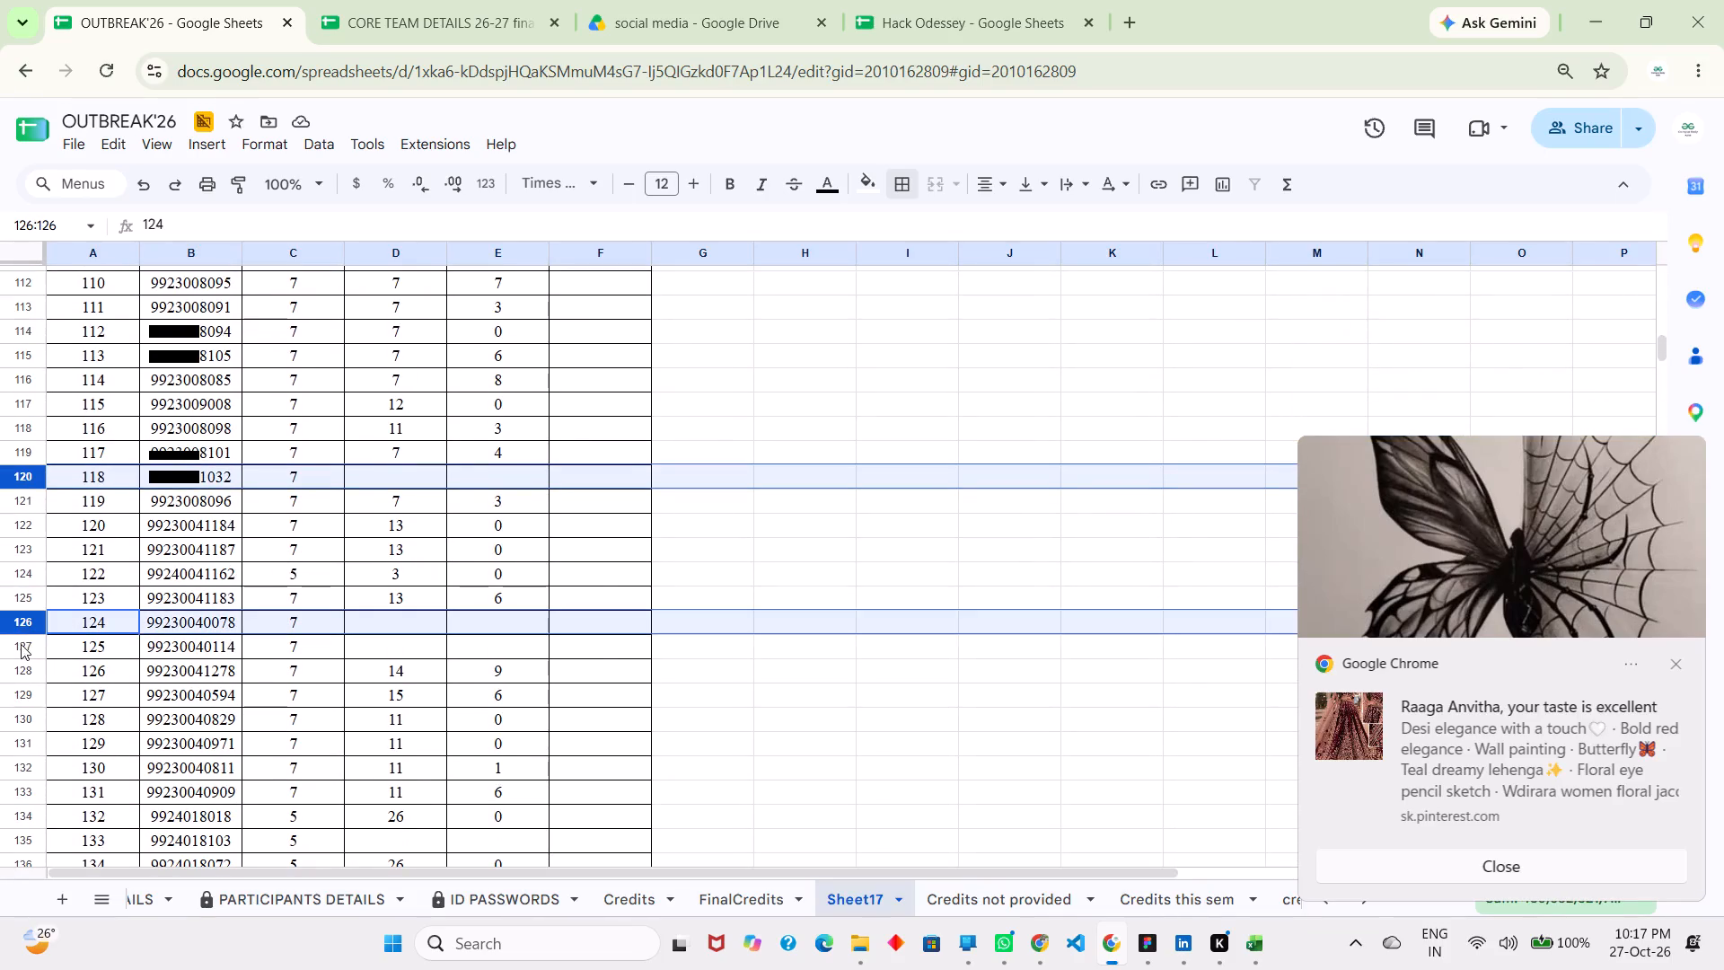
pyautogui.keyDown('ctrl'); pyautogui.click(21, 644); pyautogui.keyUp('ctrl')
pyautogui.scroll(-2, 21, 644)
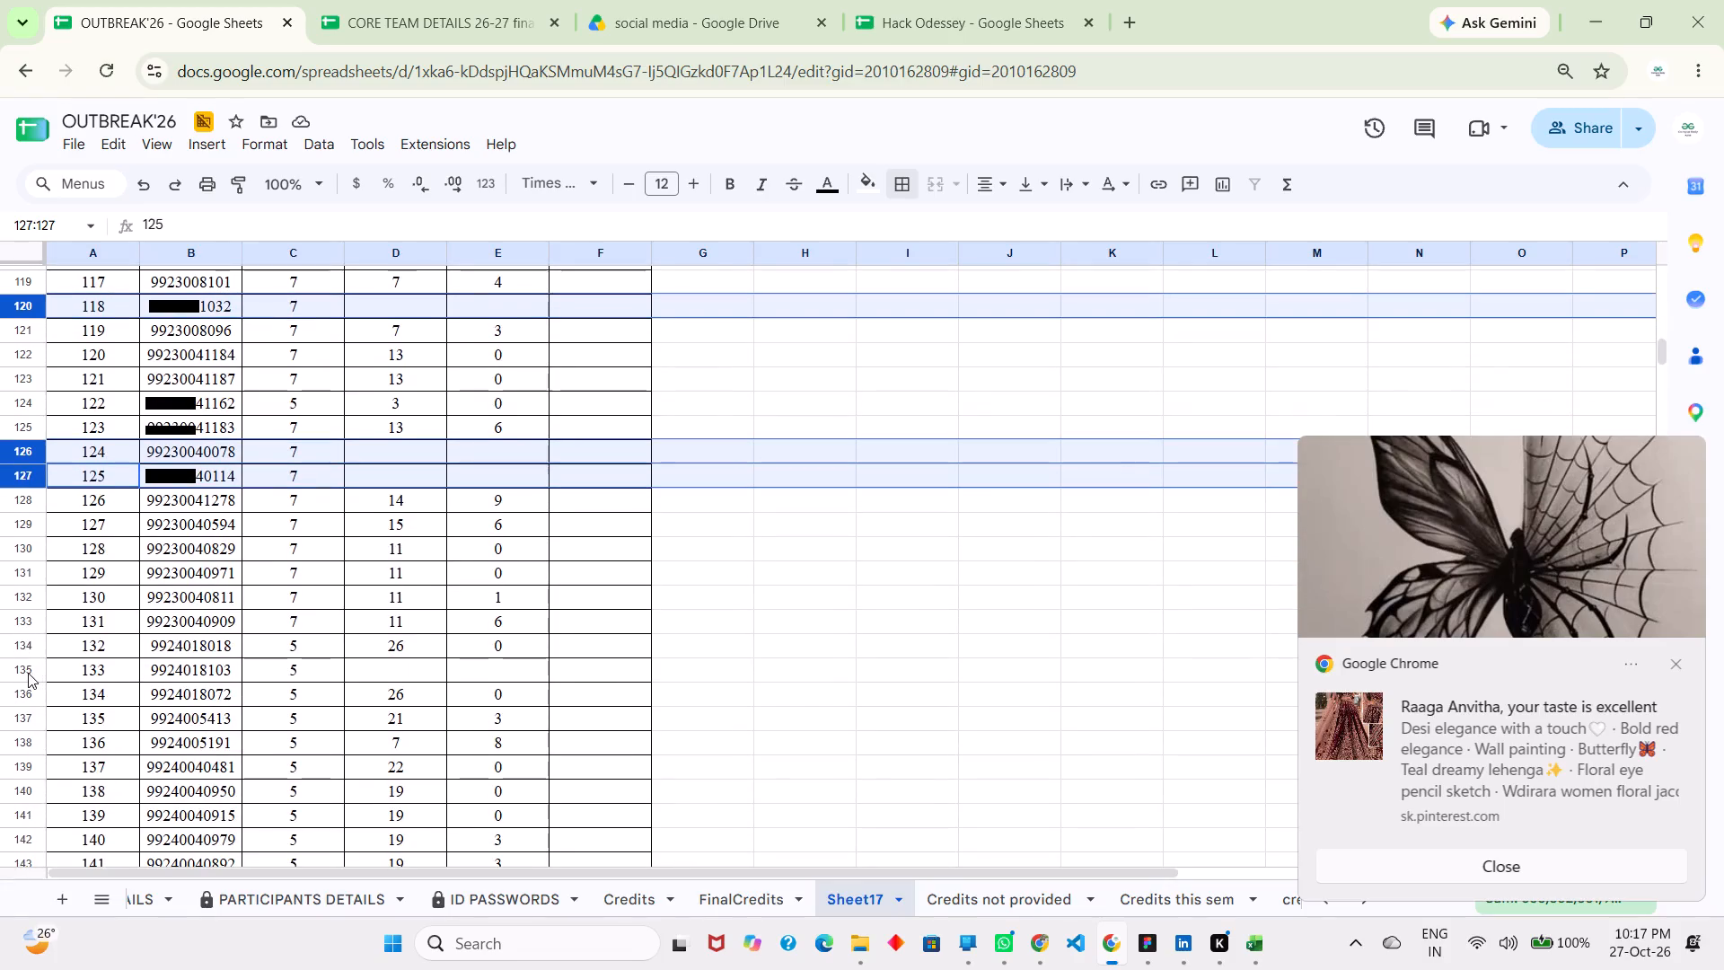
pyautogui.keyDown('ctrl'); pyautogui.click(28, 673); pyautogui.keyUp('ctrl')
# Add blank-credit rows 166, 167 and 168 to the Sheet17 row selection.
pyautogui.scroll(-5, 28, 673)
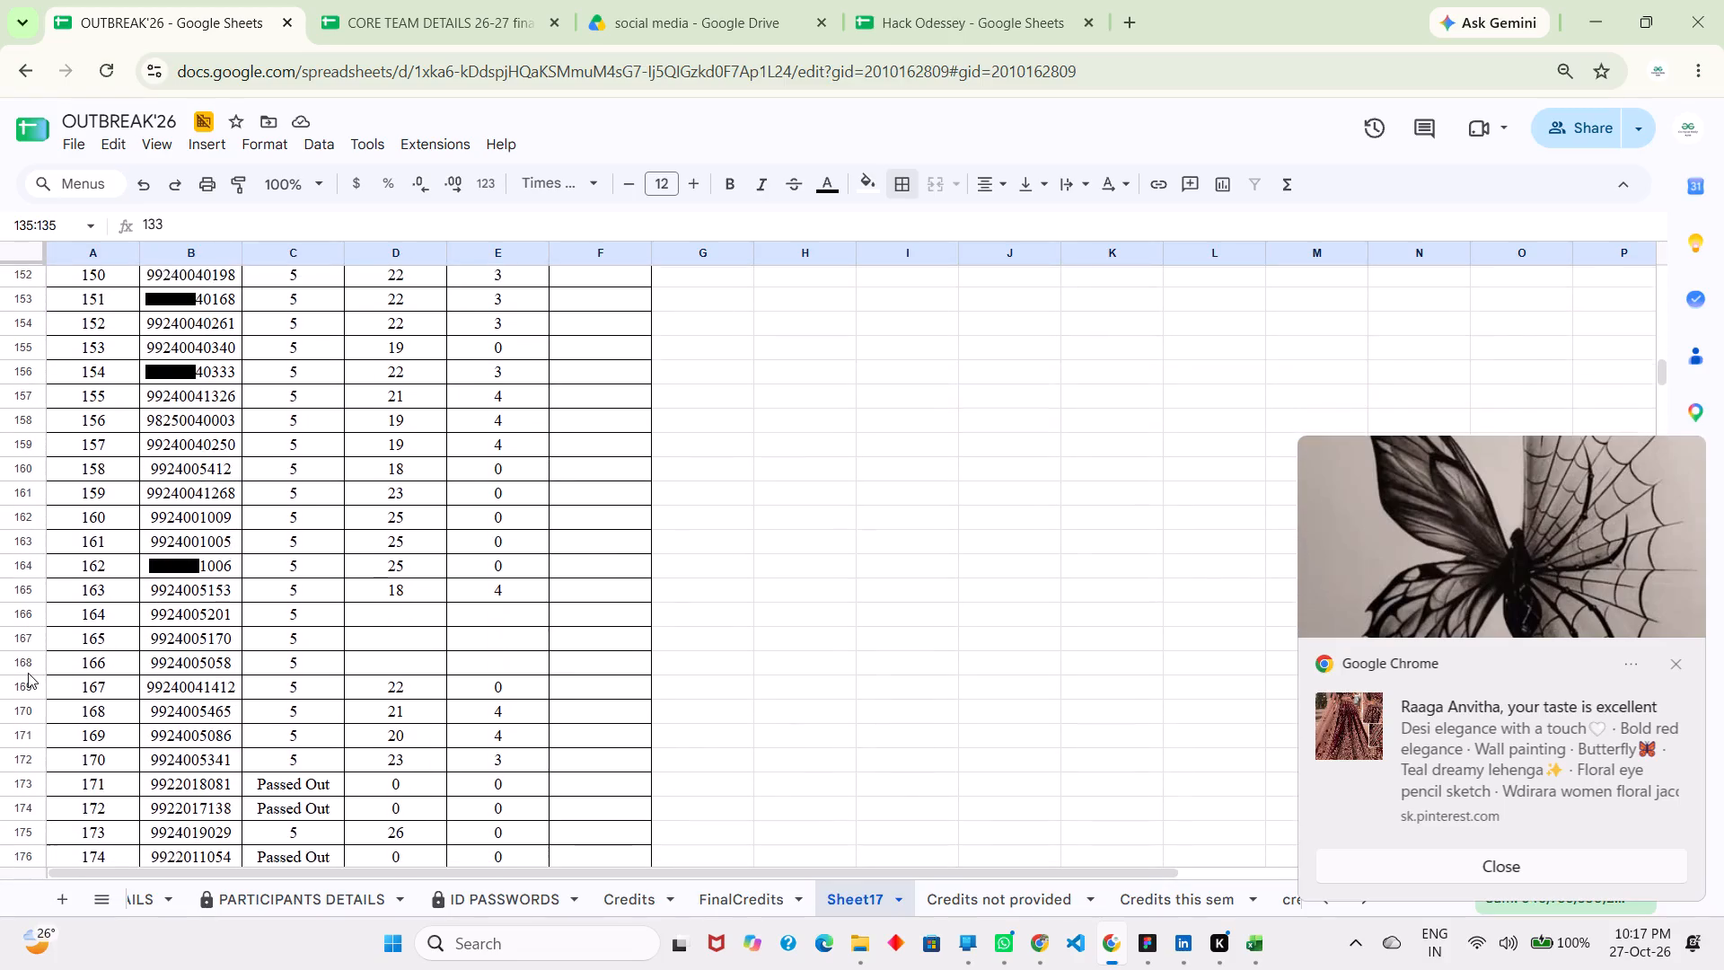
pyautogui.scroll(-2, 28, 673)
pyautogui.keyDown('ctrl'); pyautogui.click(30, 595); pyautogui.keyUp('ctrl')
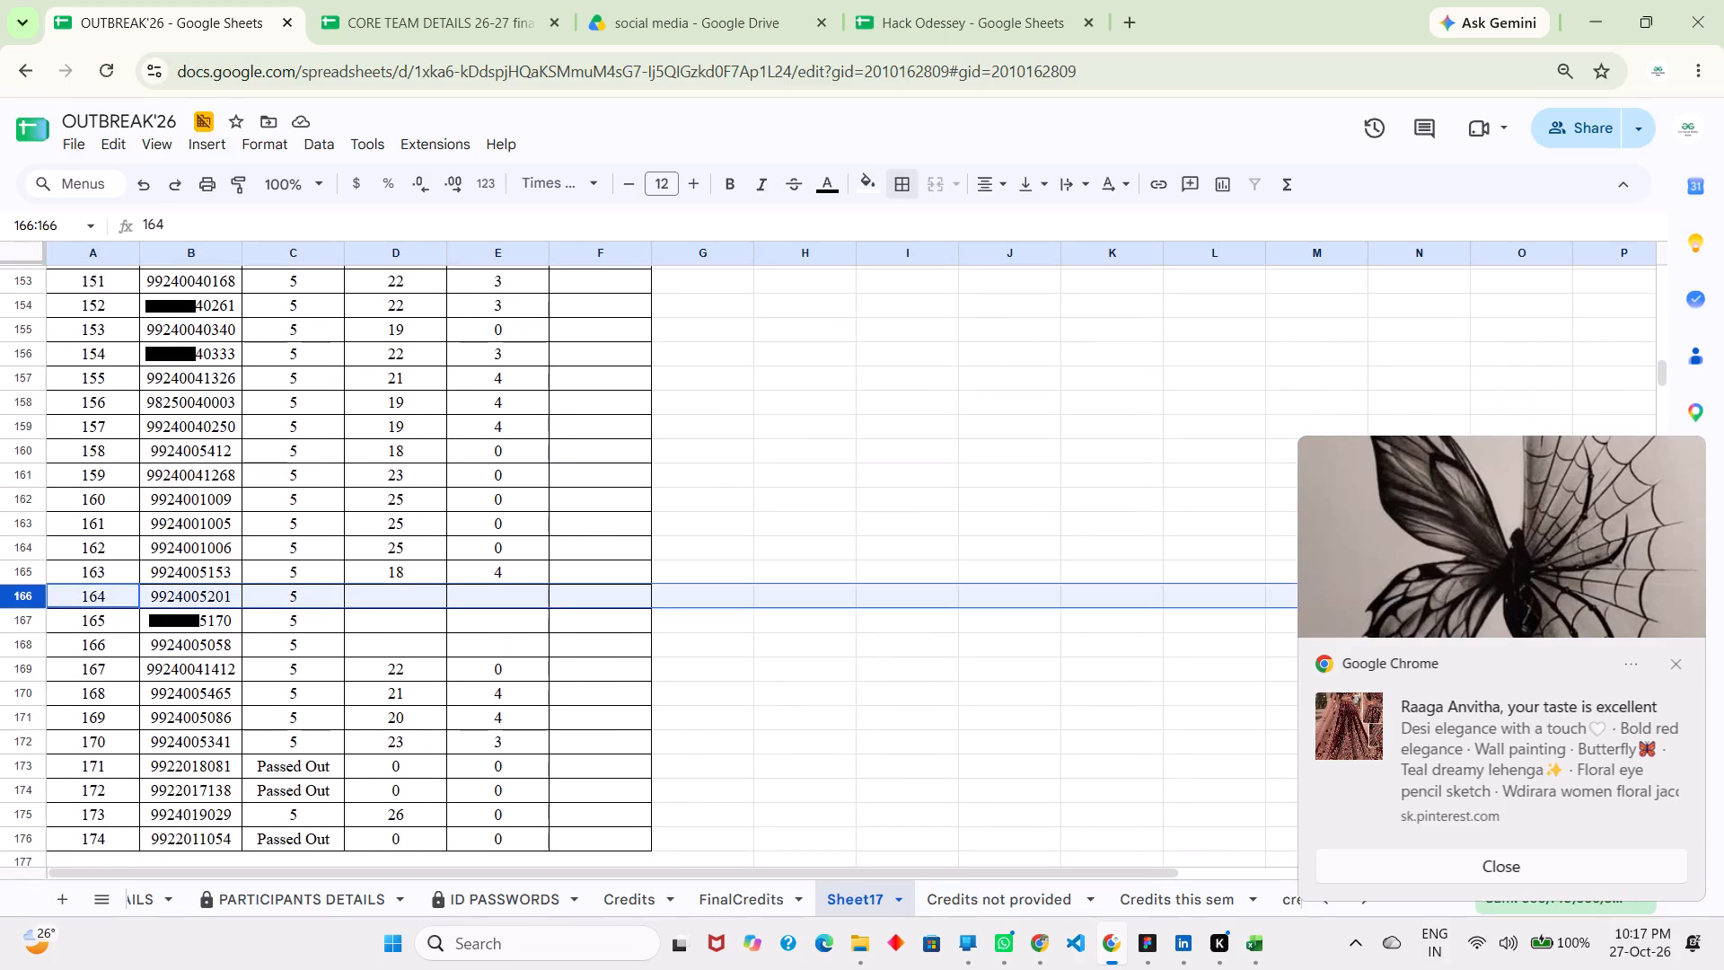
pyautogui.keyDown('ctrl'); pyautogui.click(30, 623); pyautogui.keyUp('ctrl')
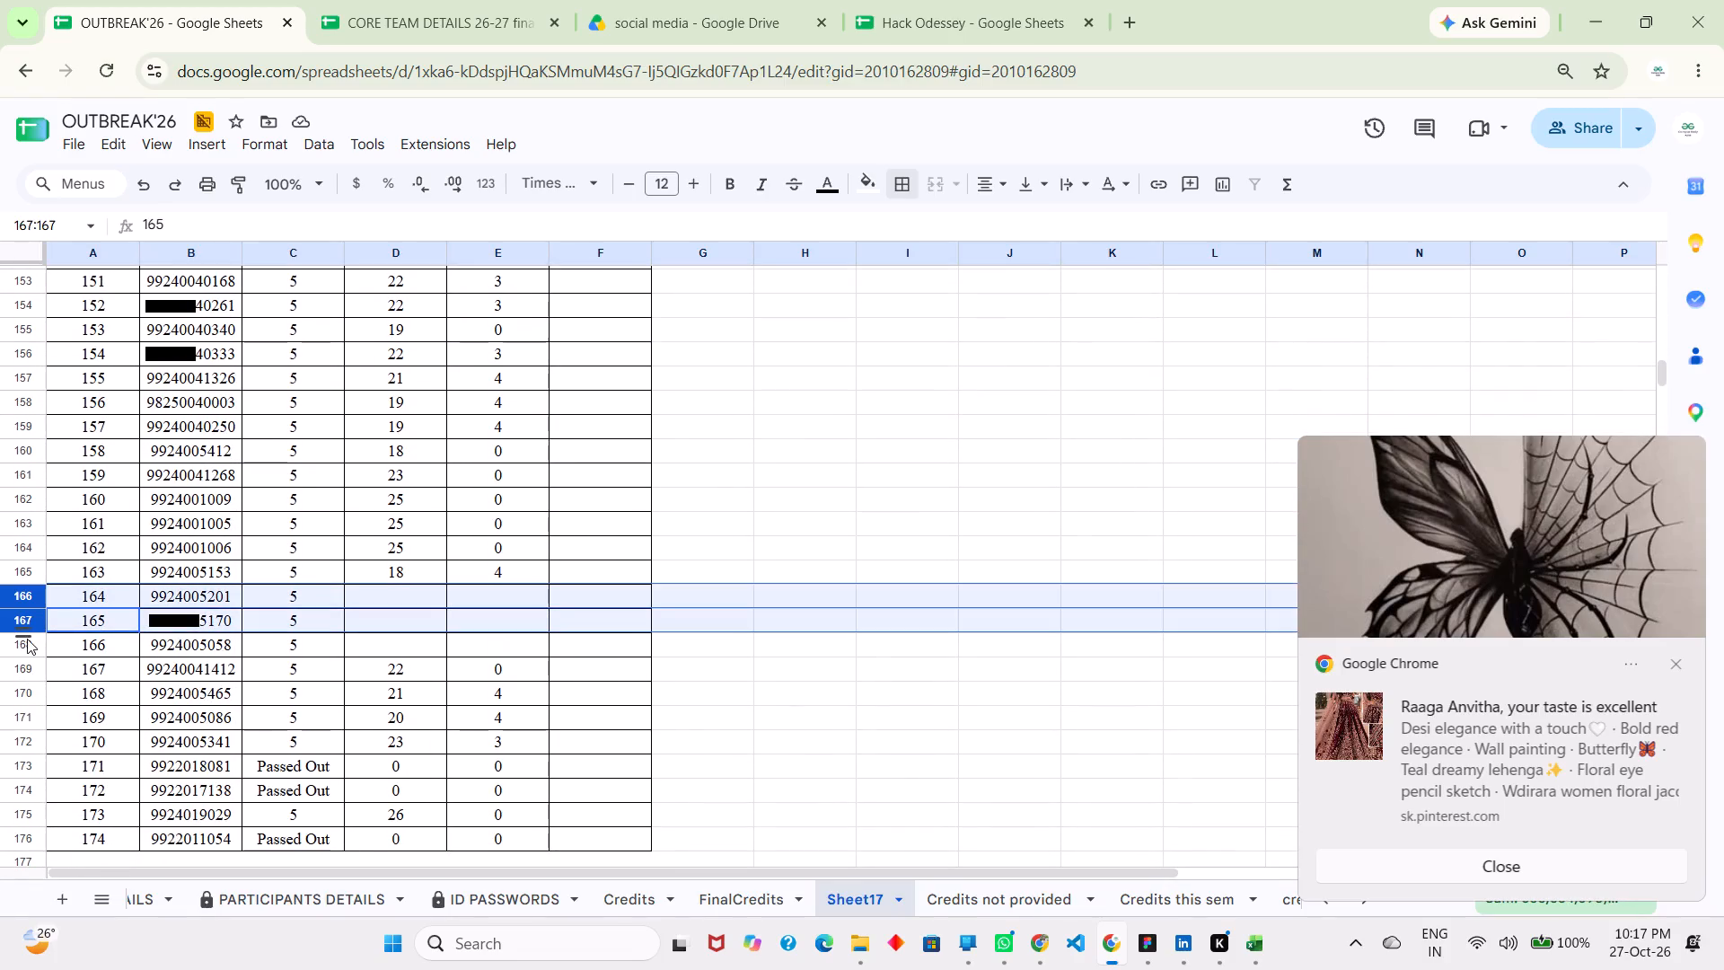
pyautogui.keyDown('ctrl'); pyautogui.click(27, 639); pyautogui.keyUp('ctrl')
pyautogui.scroll(-3, 27, 639)
pyautogui.scroll(14, 27, 639)
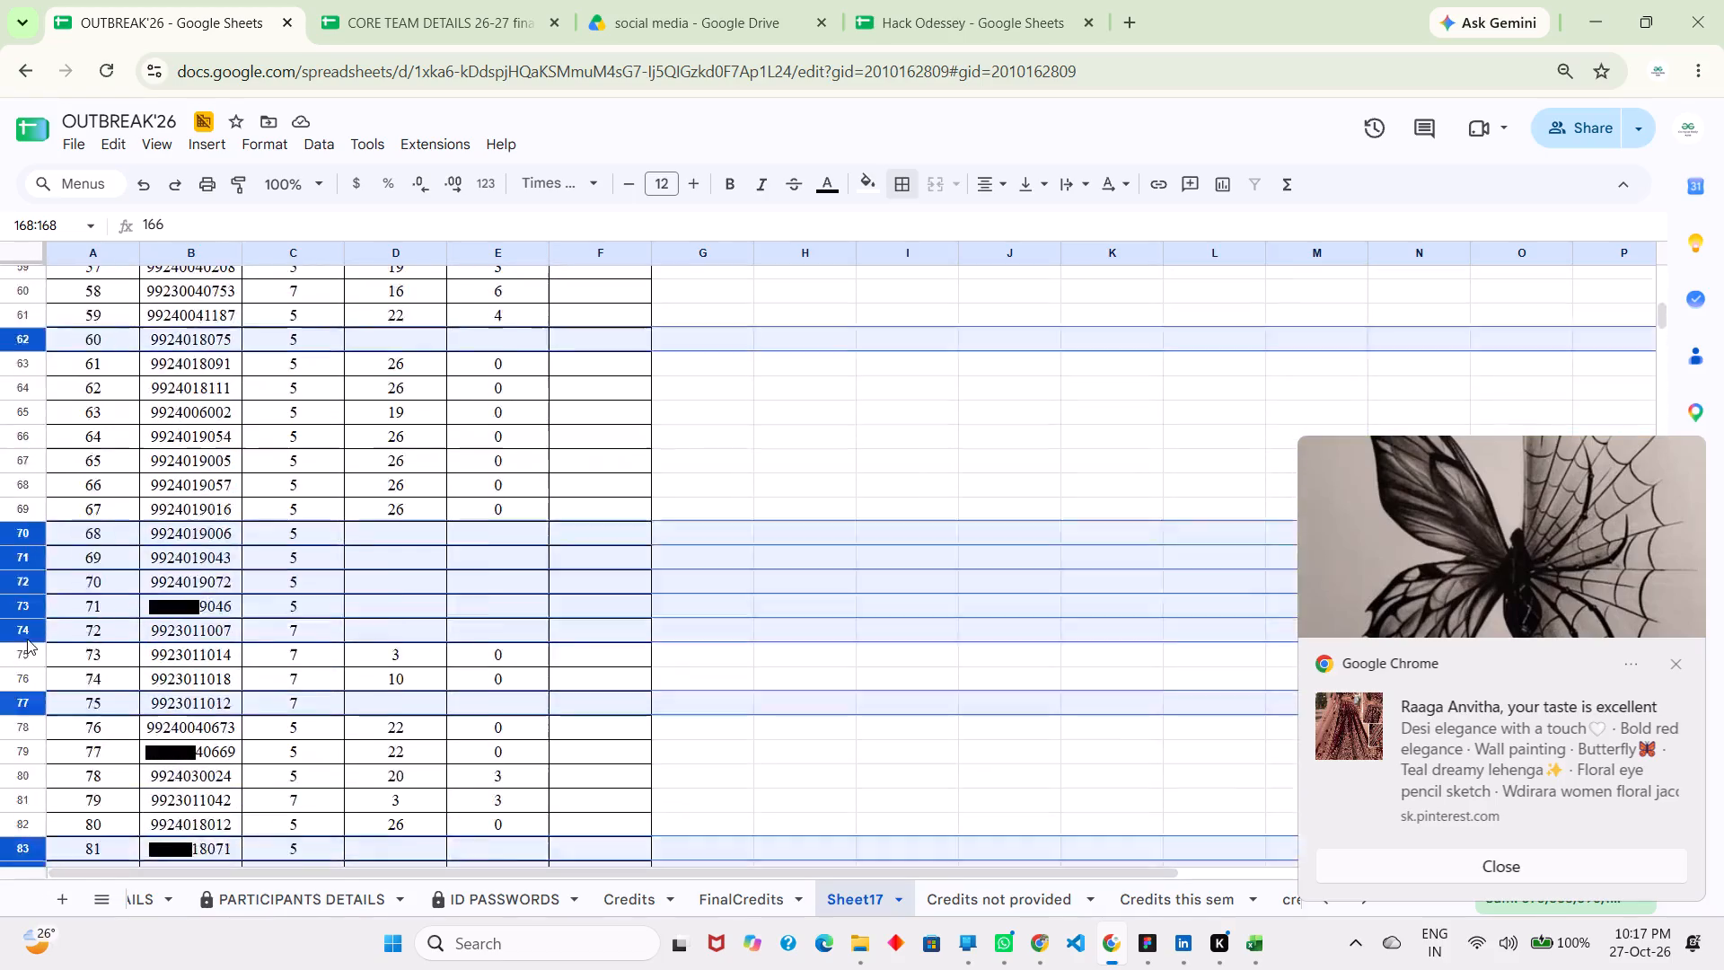
pyautogui.scroll(1, 27, 639)
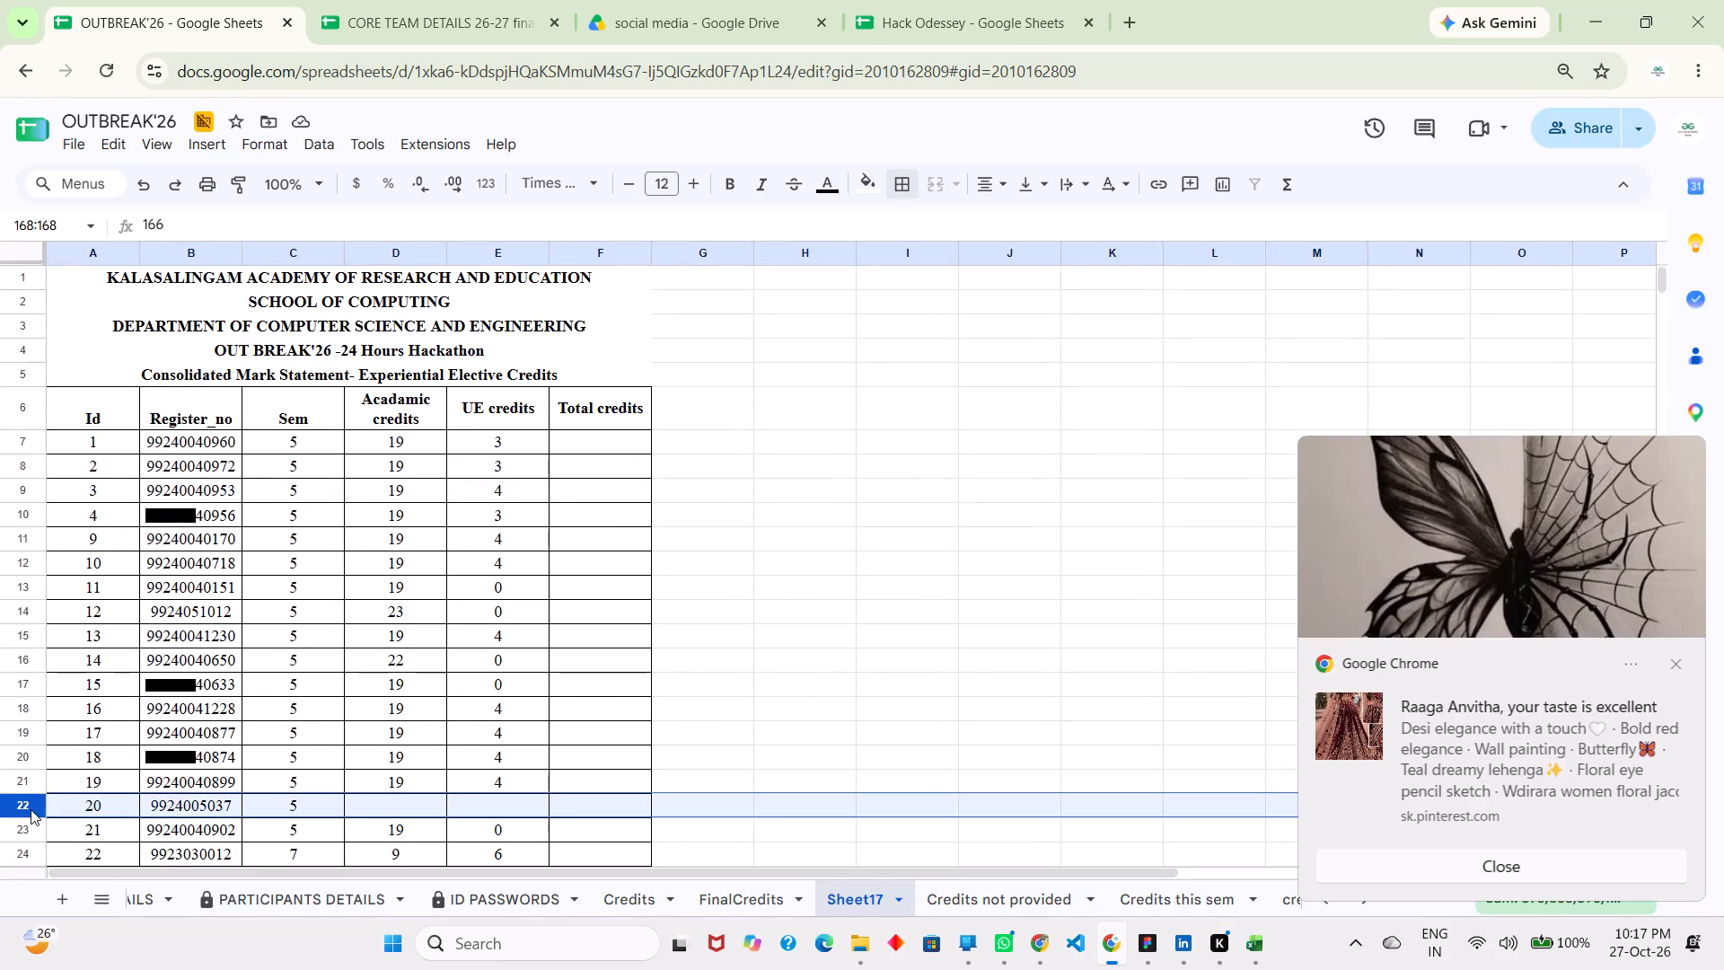
pyautogui.rightClick(31, 808)
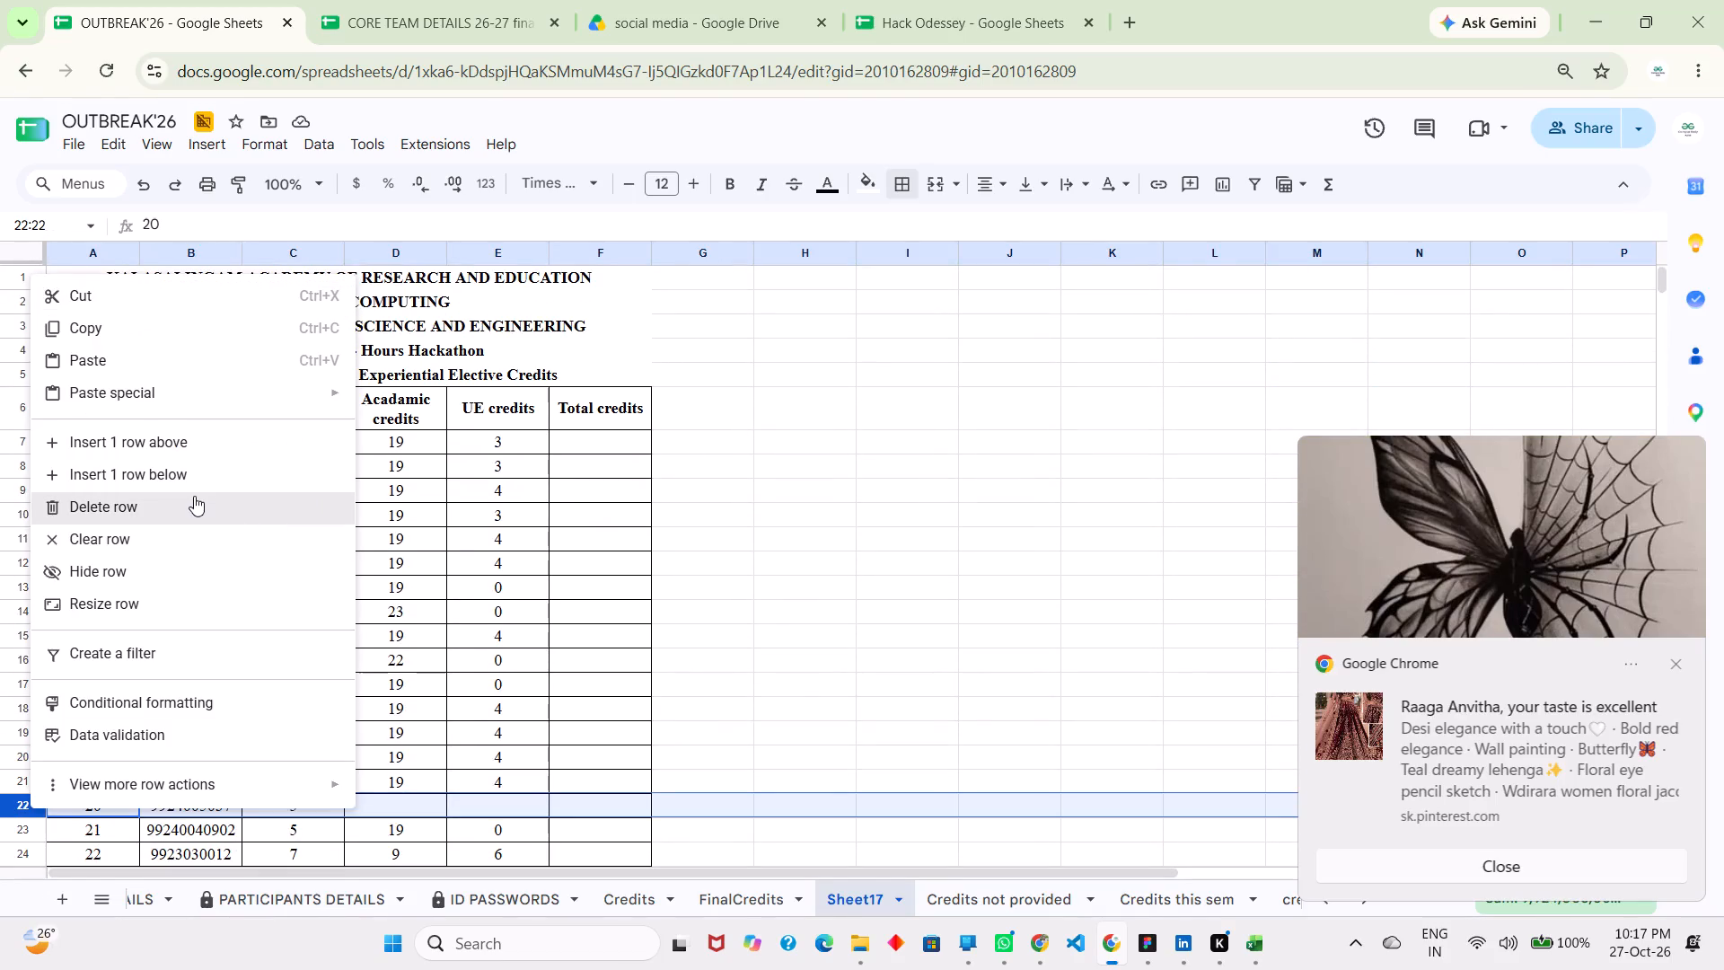
pyautogui.click(194, 496)
# Delete rows 165 to 167, the blank-credit students with Ids 164 to 166, near the end of the table.
pyautogui.scroll(-9, 194, 496)
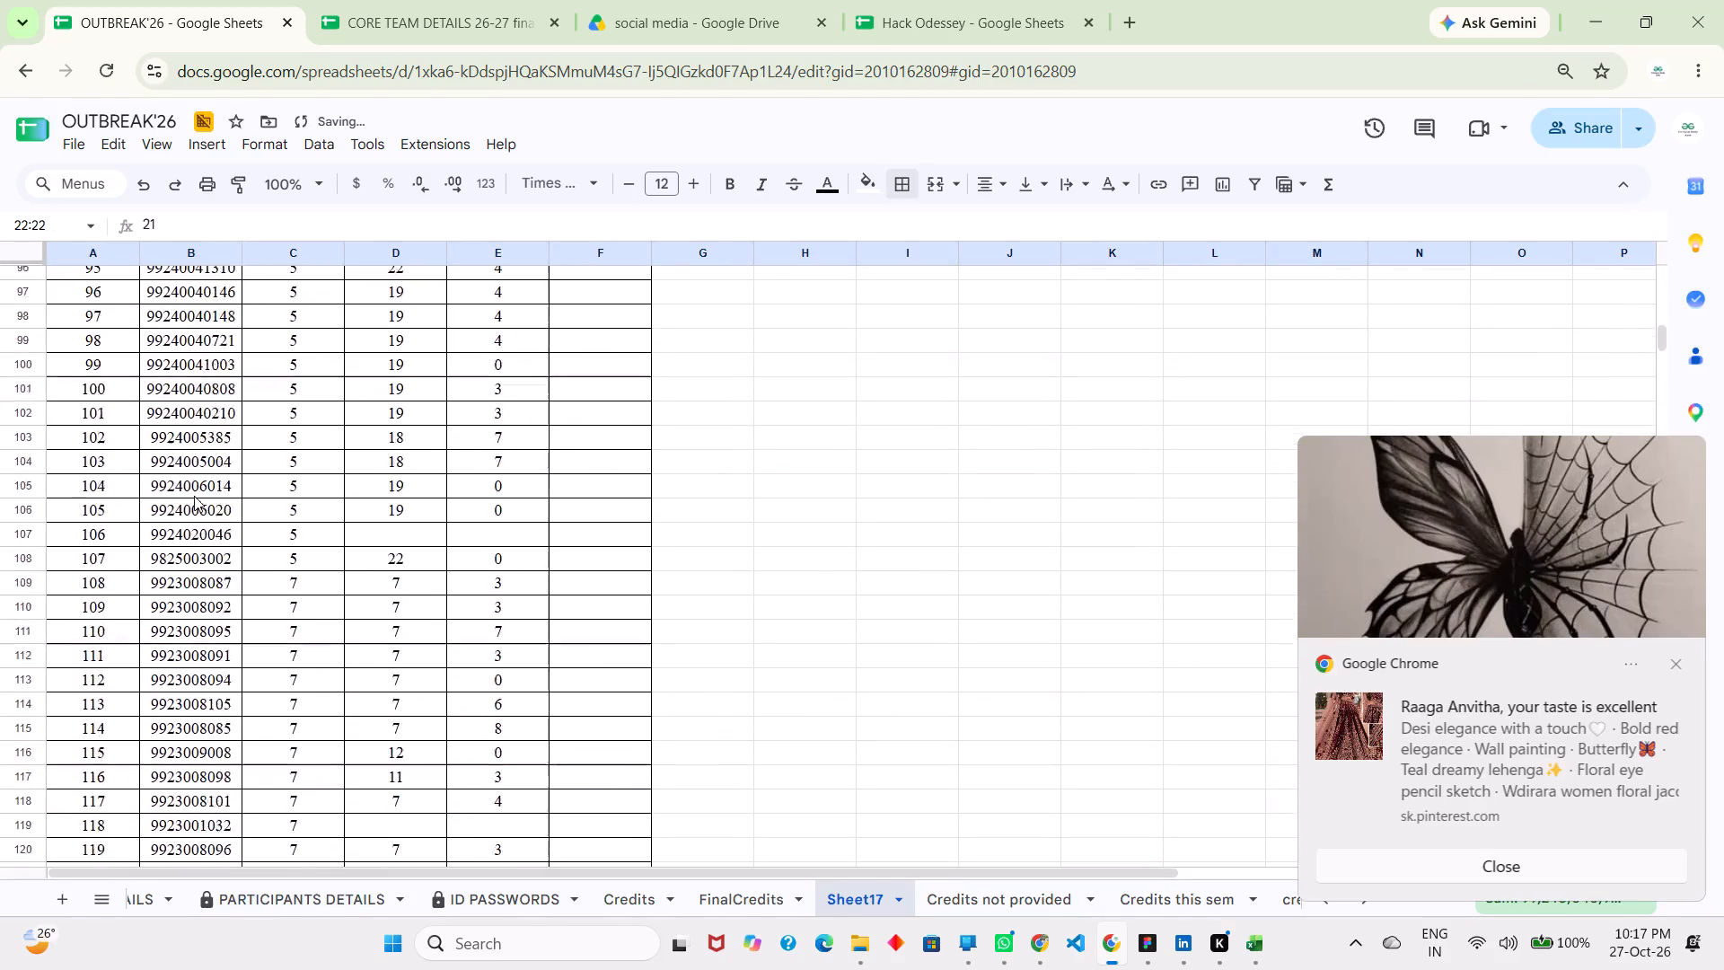
pyautogui.scroll(-6, 194, 496)
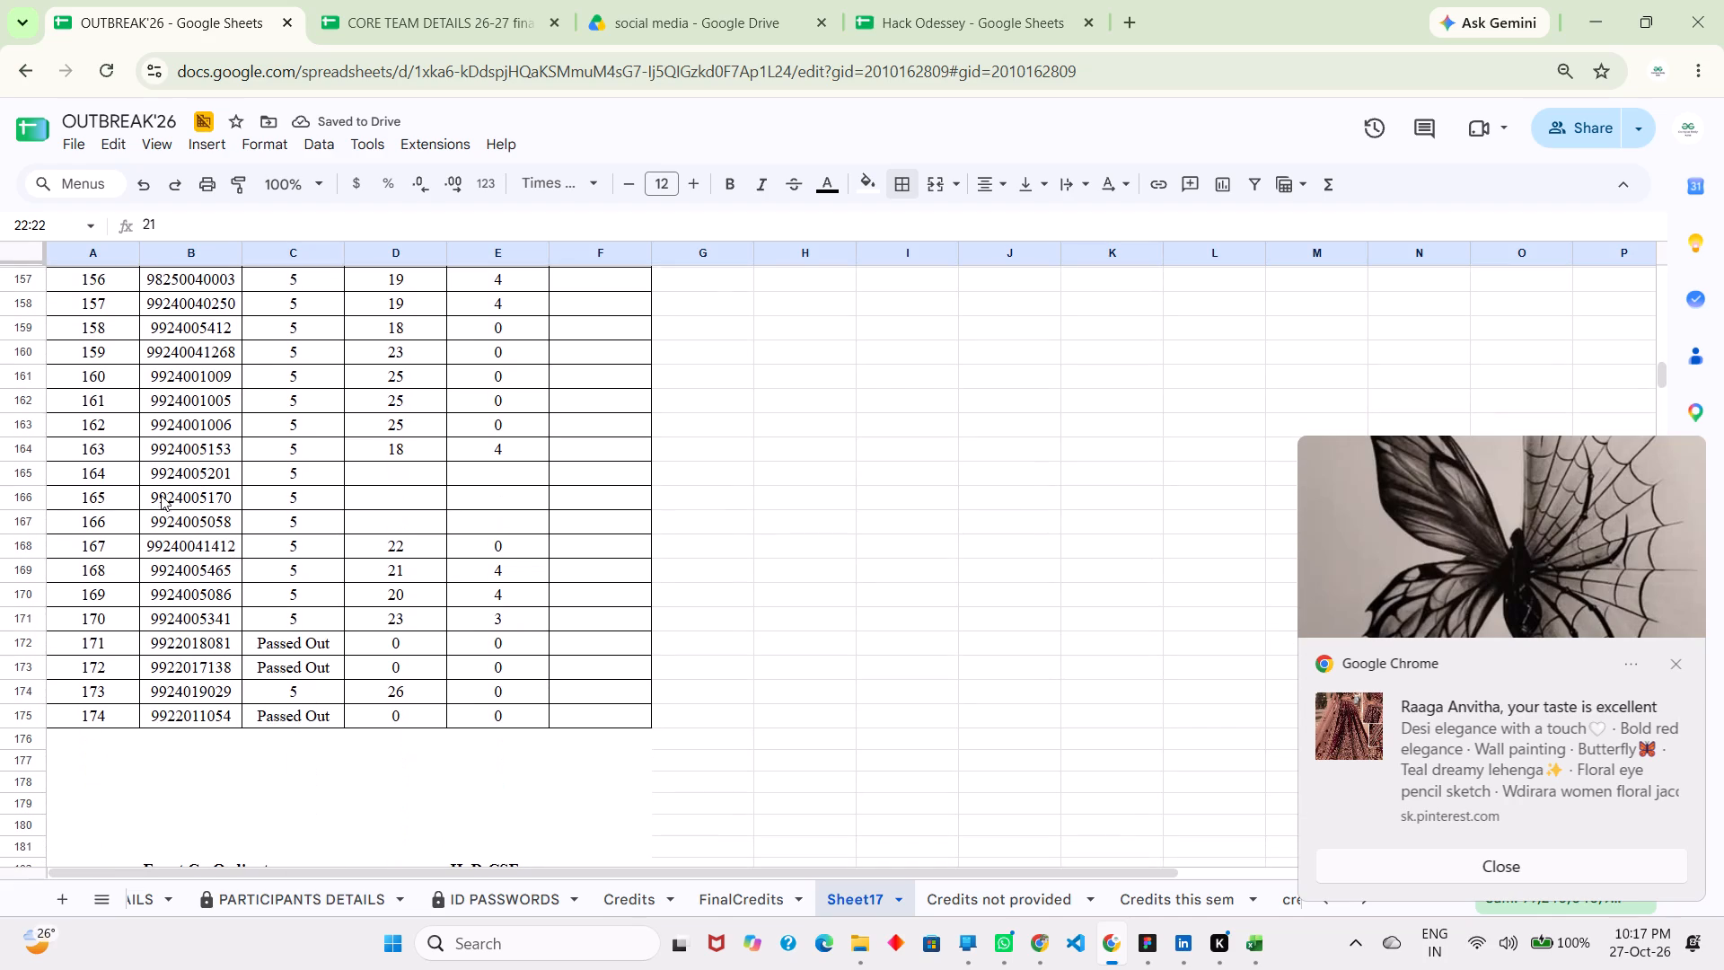
pyautogui.click(42, 473)
pyautogui.keyDown('shift'); pyautogui.click(18, 473); pyautogui.keyUp('shift')
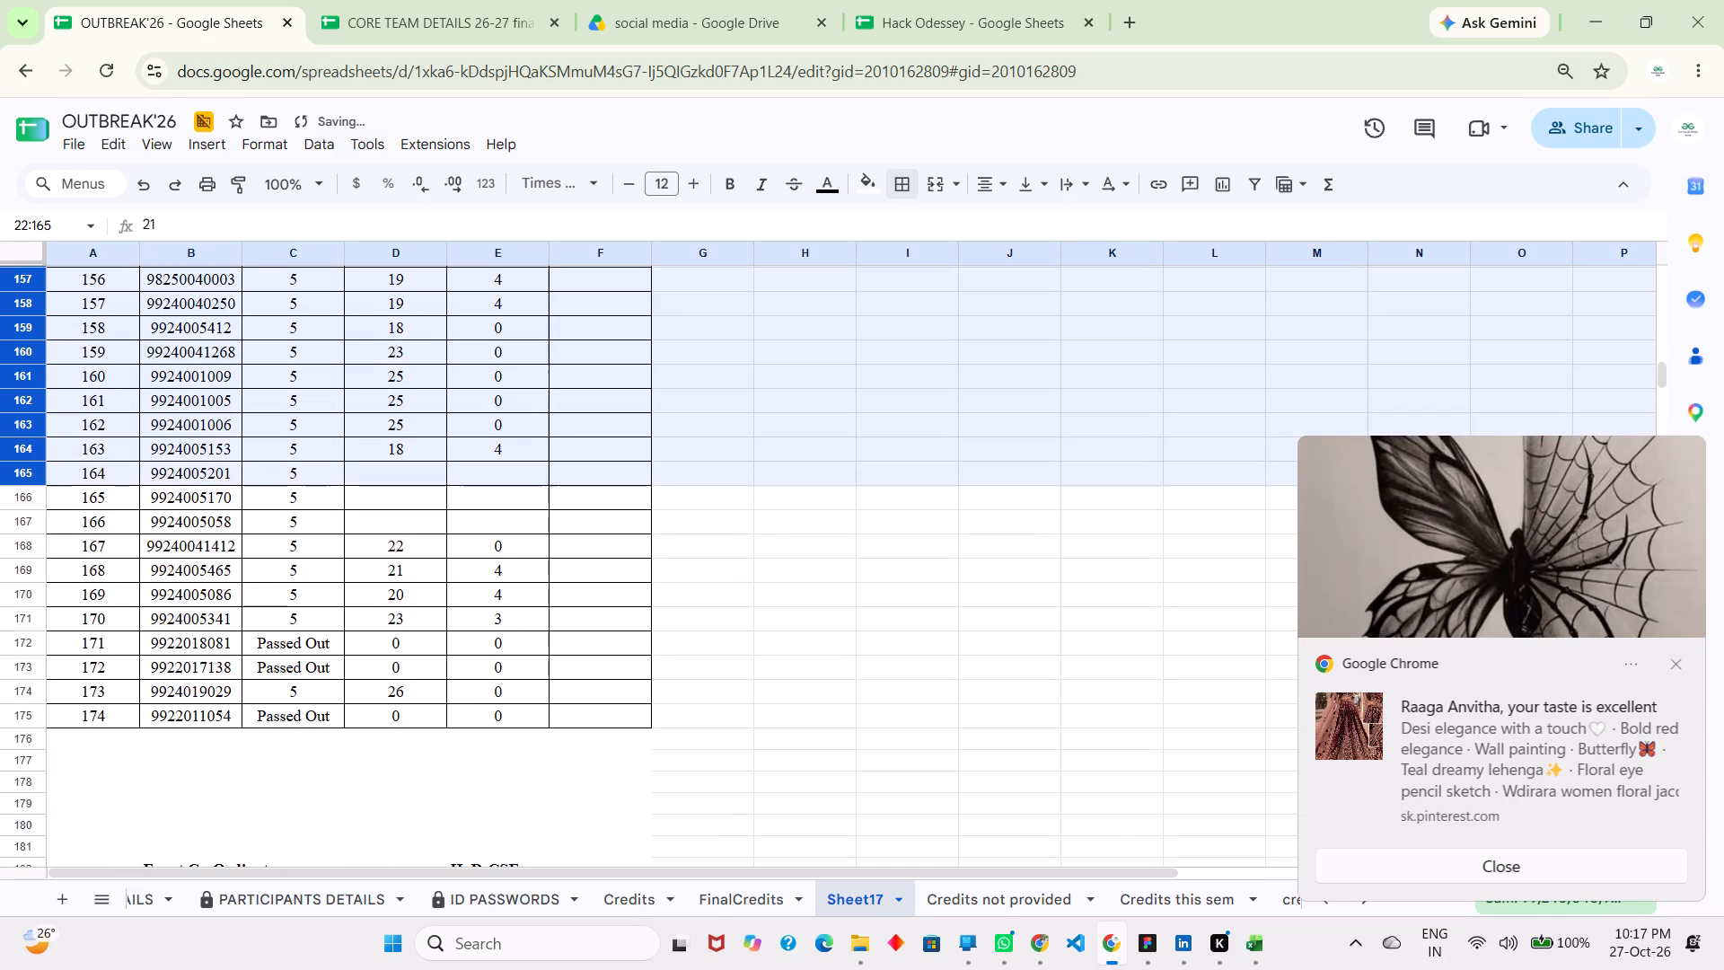
pyautogui.click(18, 473)
pyautogui.click(14, 483)
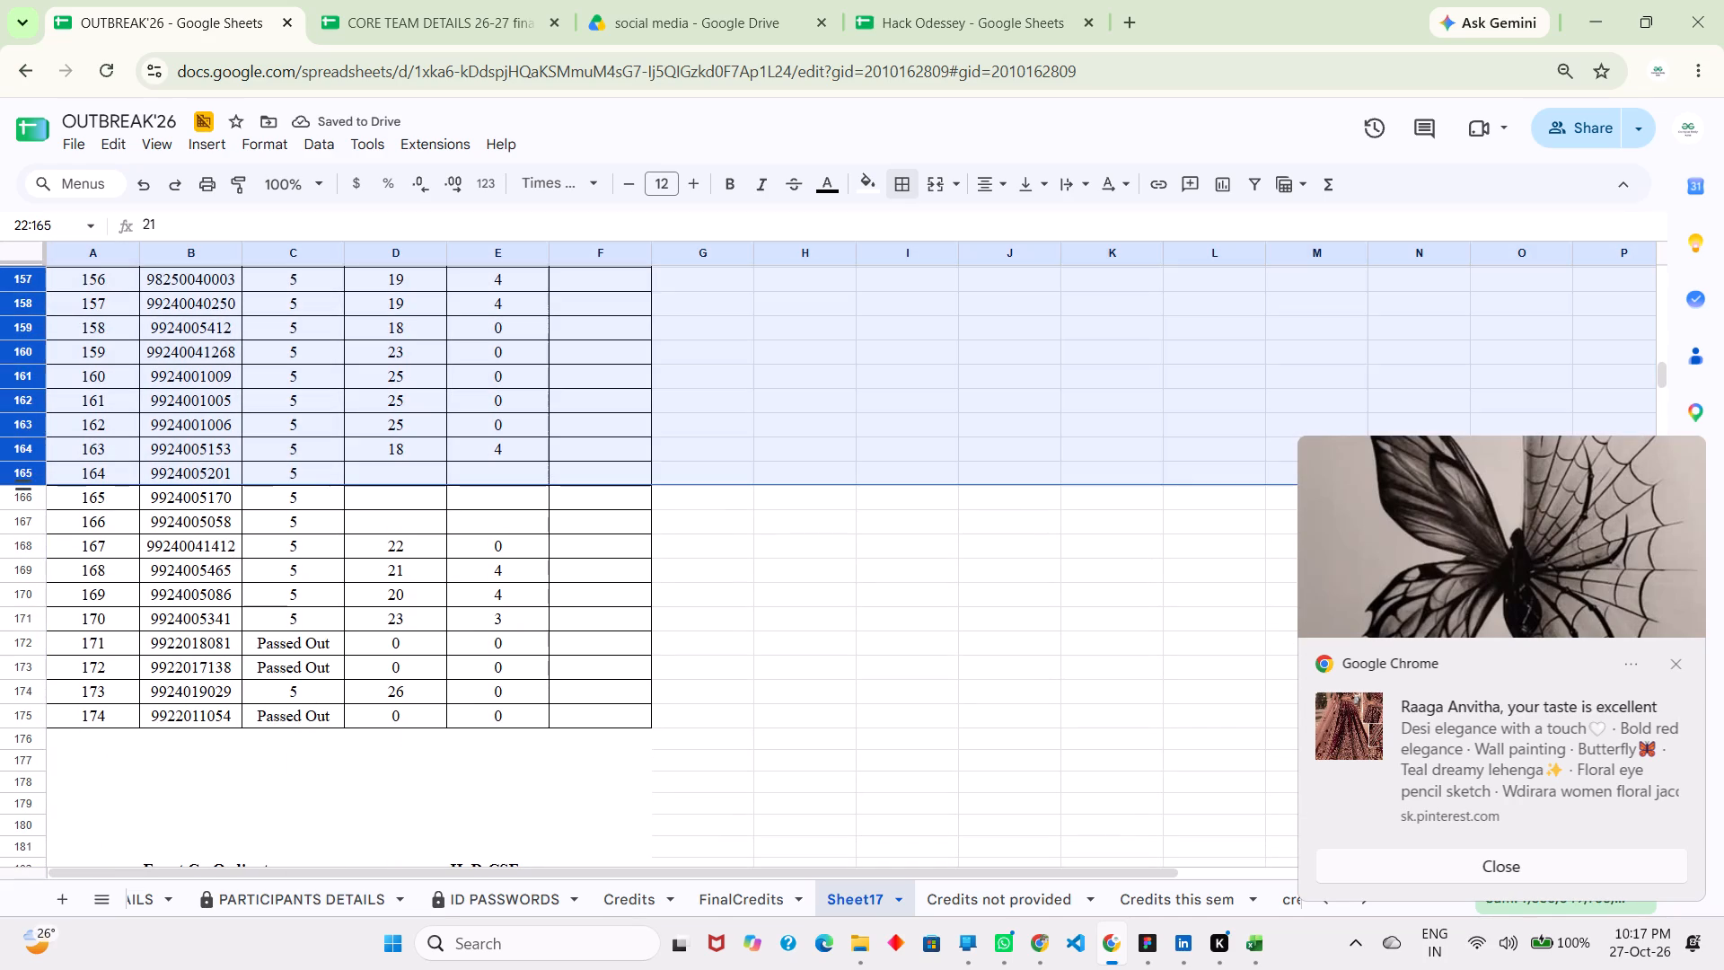
pyautogui.click(17, 510)
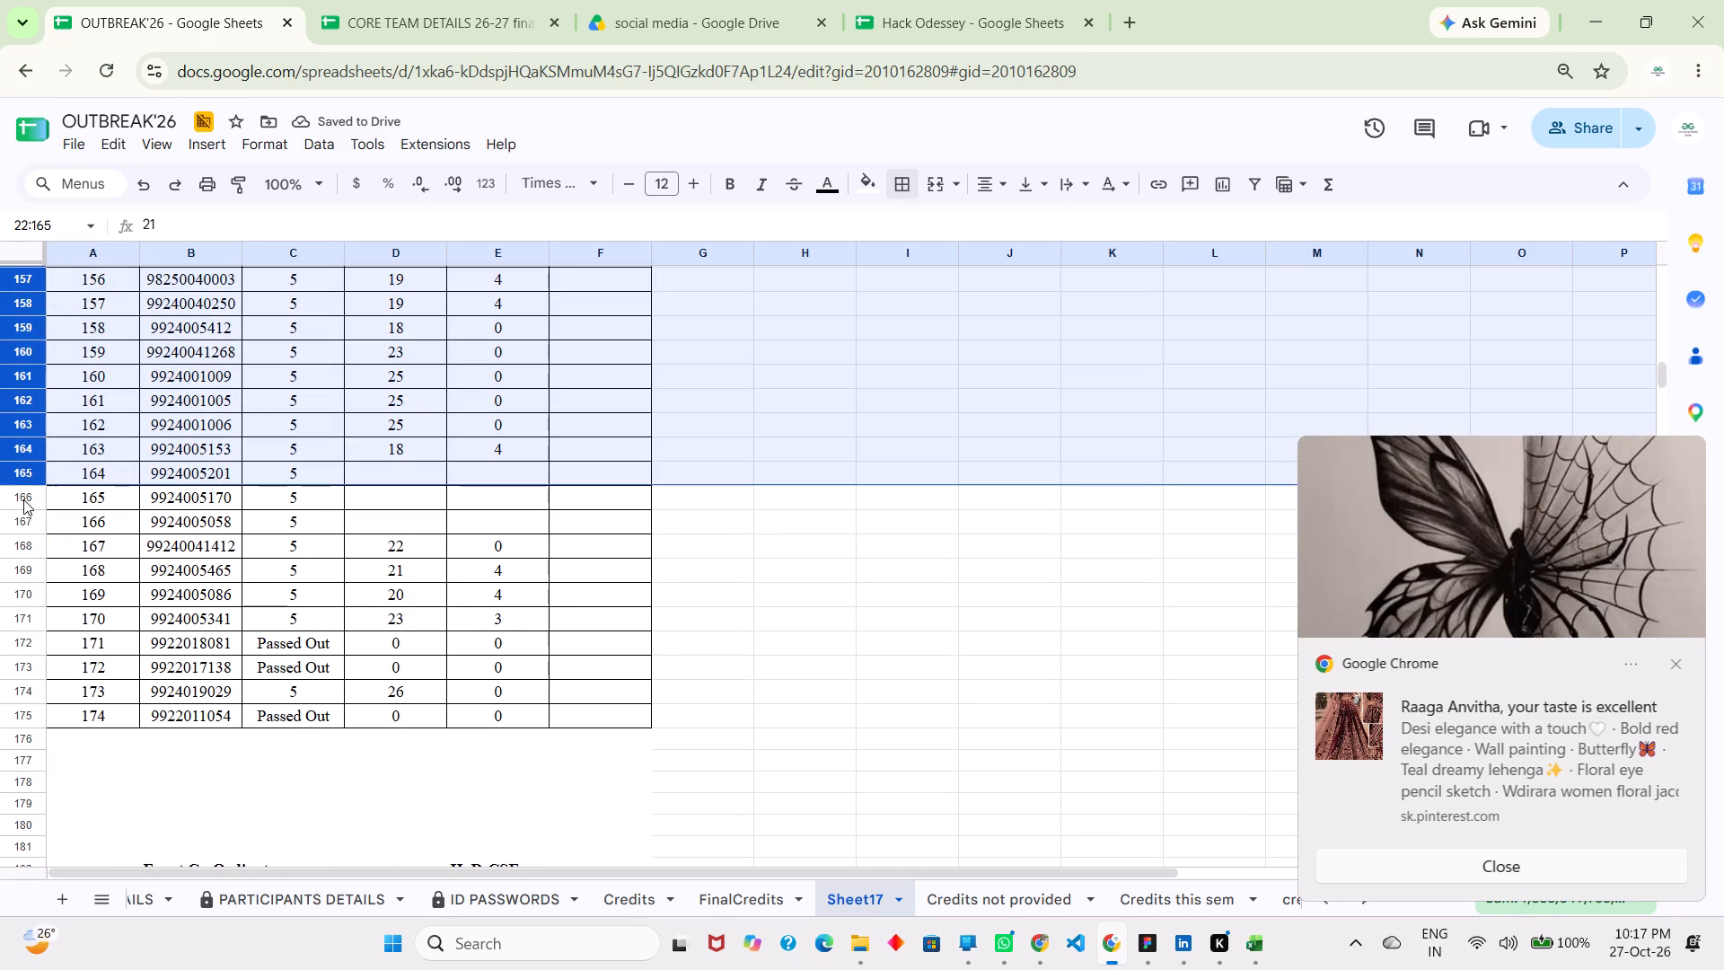
pyautogui.click(23, 499)
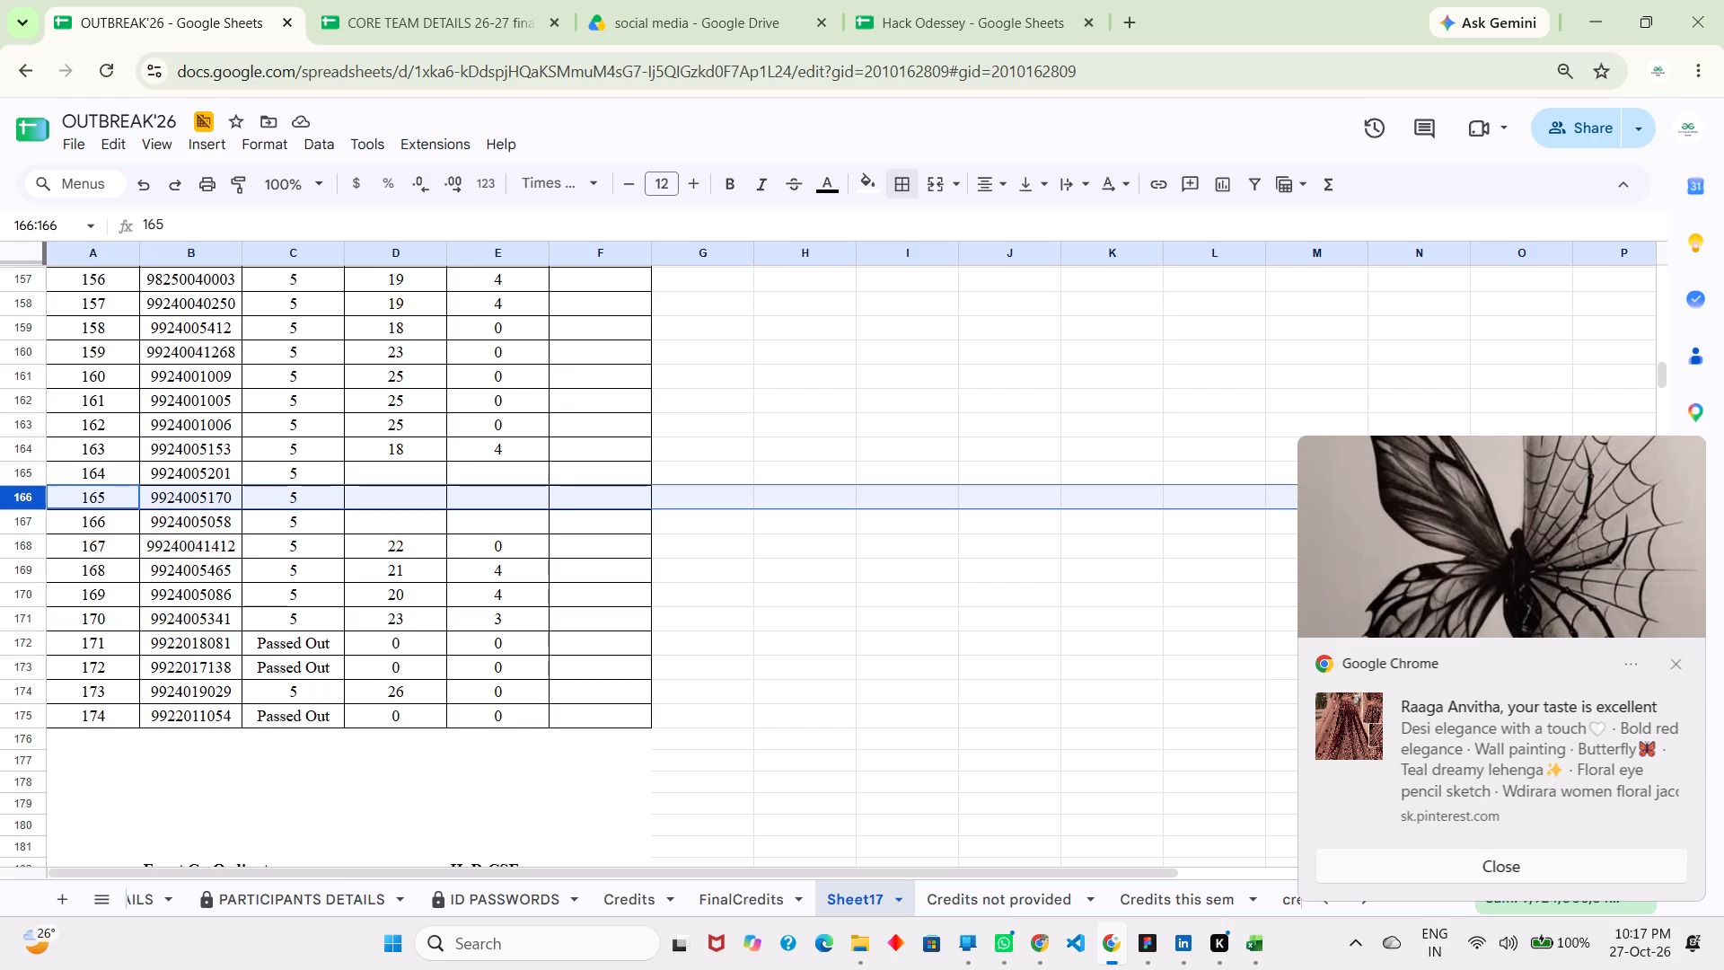
pyautogui.click(29, 469)
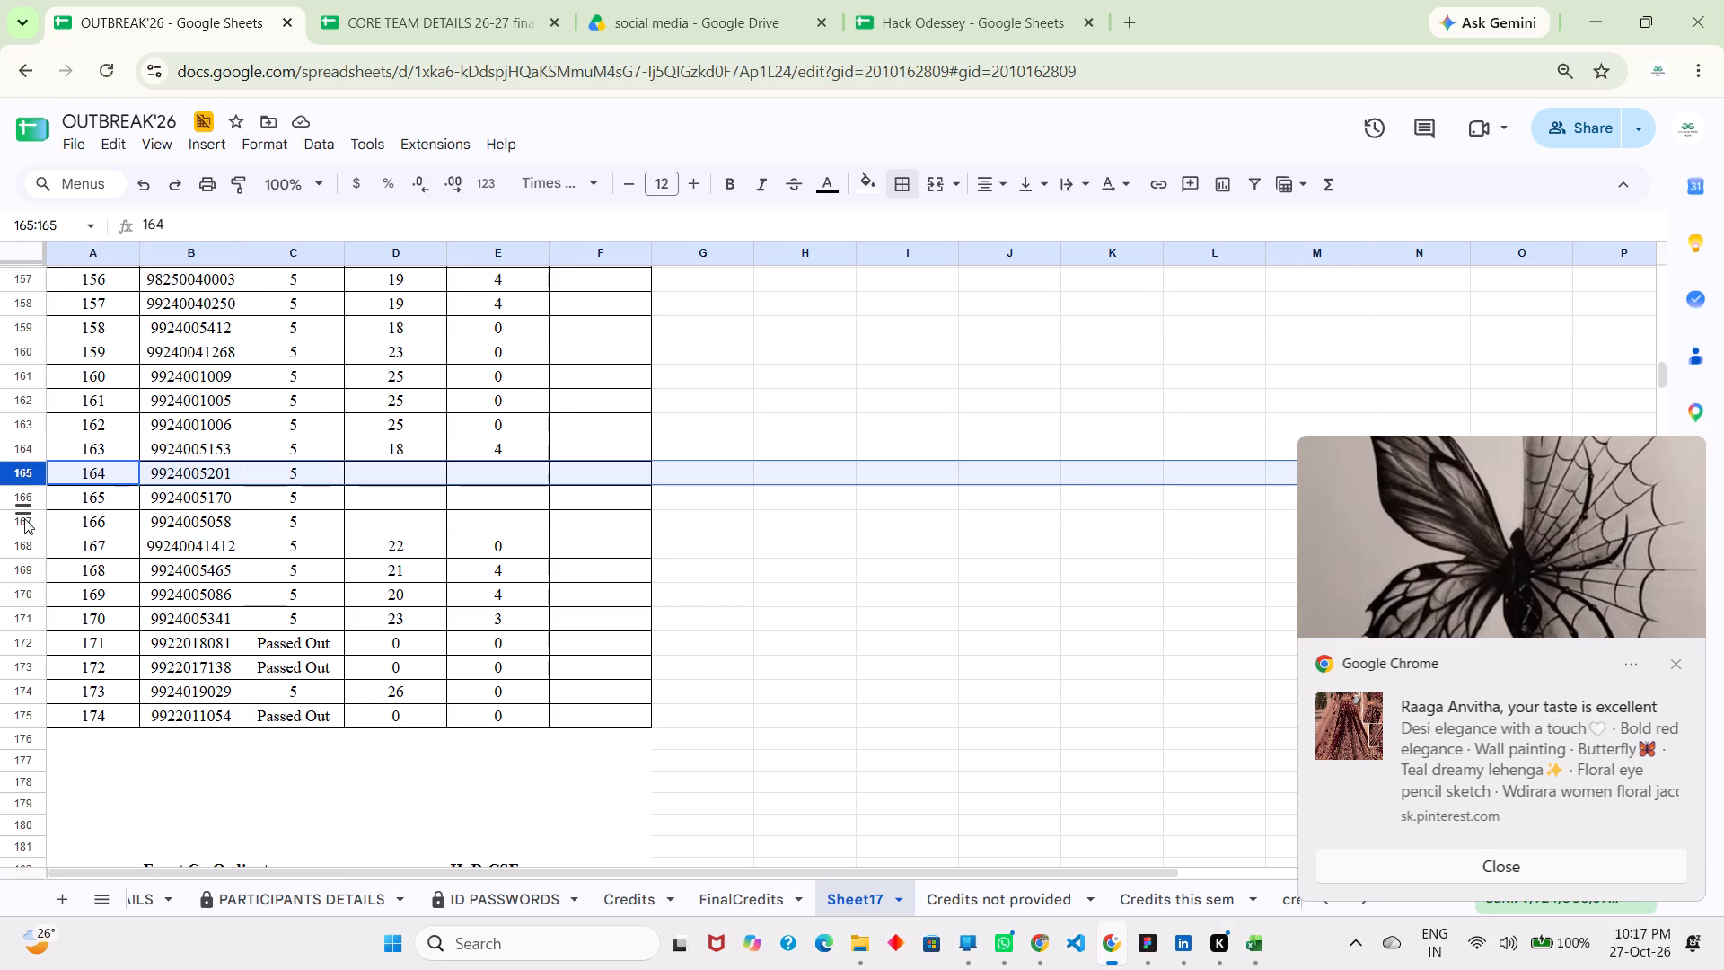
pyautogui.keyDown('shift'); pyautogui.click(19, 525); pyautogui.keyUp('shift')
pyautogui.rightClick(19, 525)
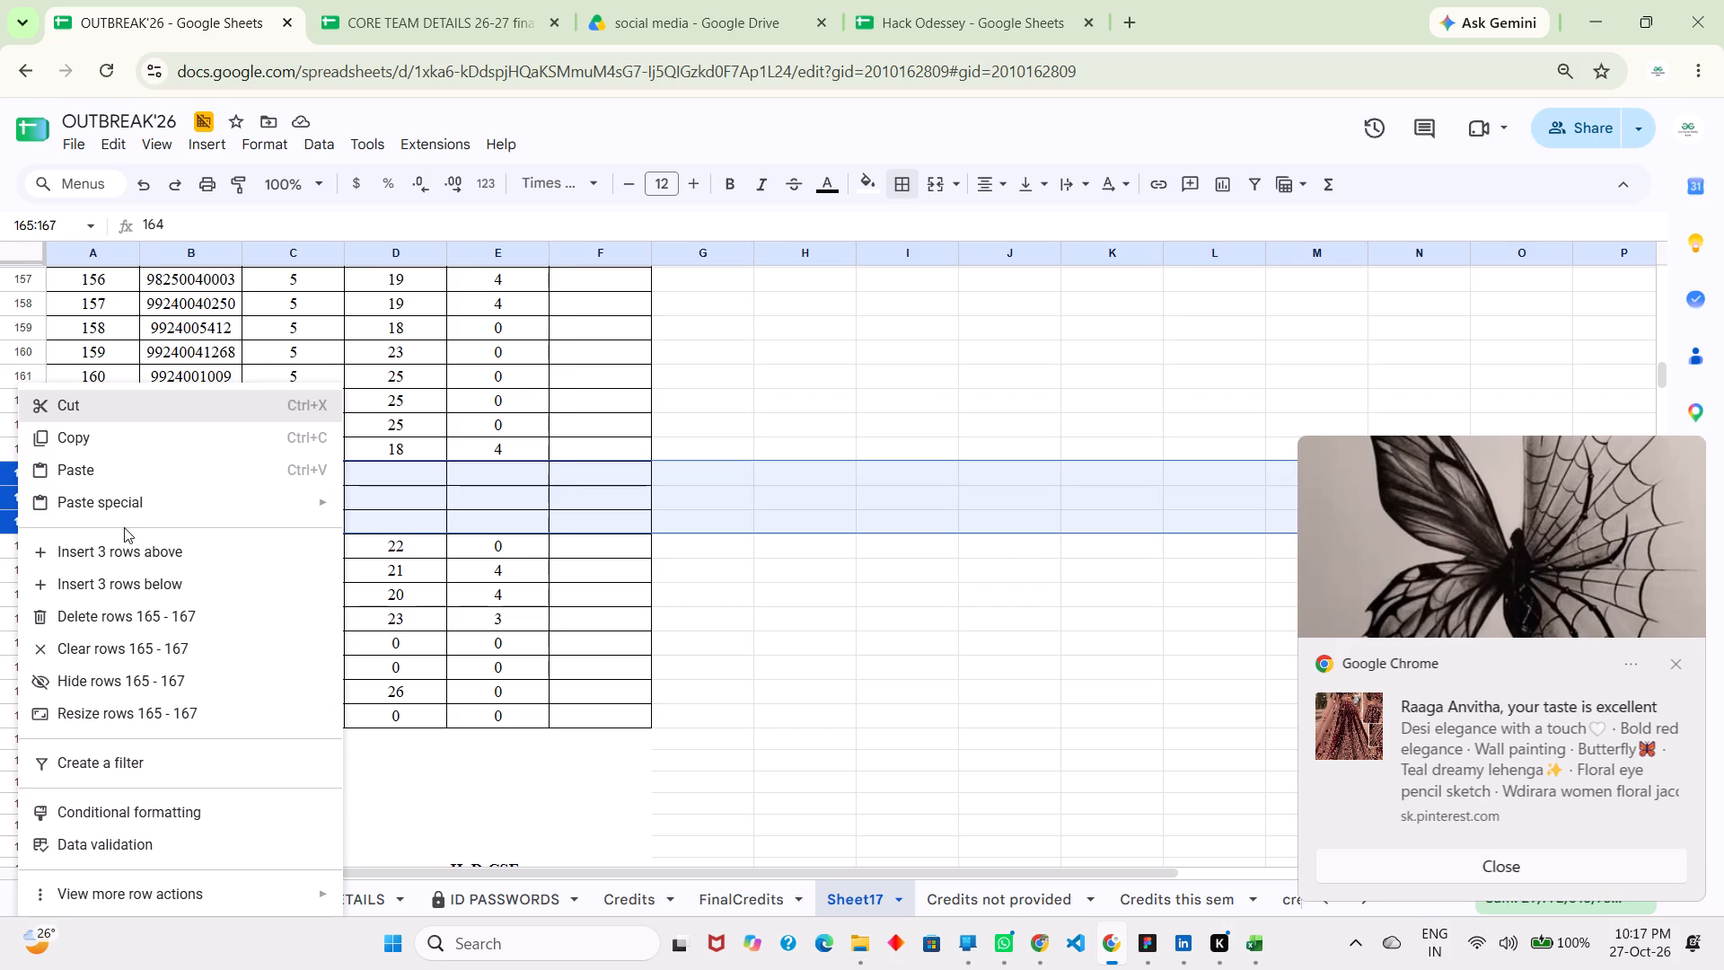
pyautogui.click(129, 601)
# Delete row 134, the blank-credit student with Id 133, from Sheet17.
pyautogui.scroll(2, 129, 601)
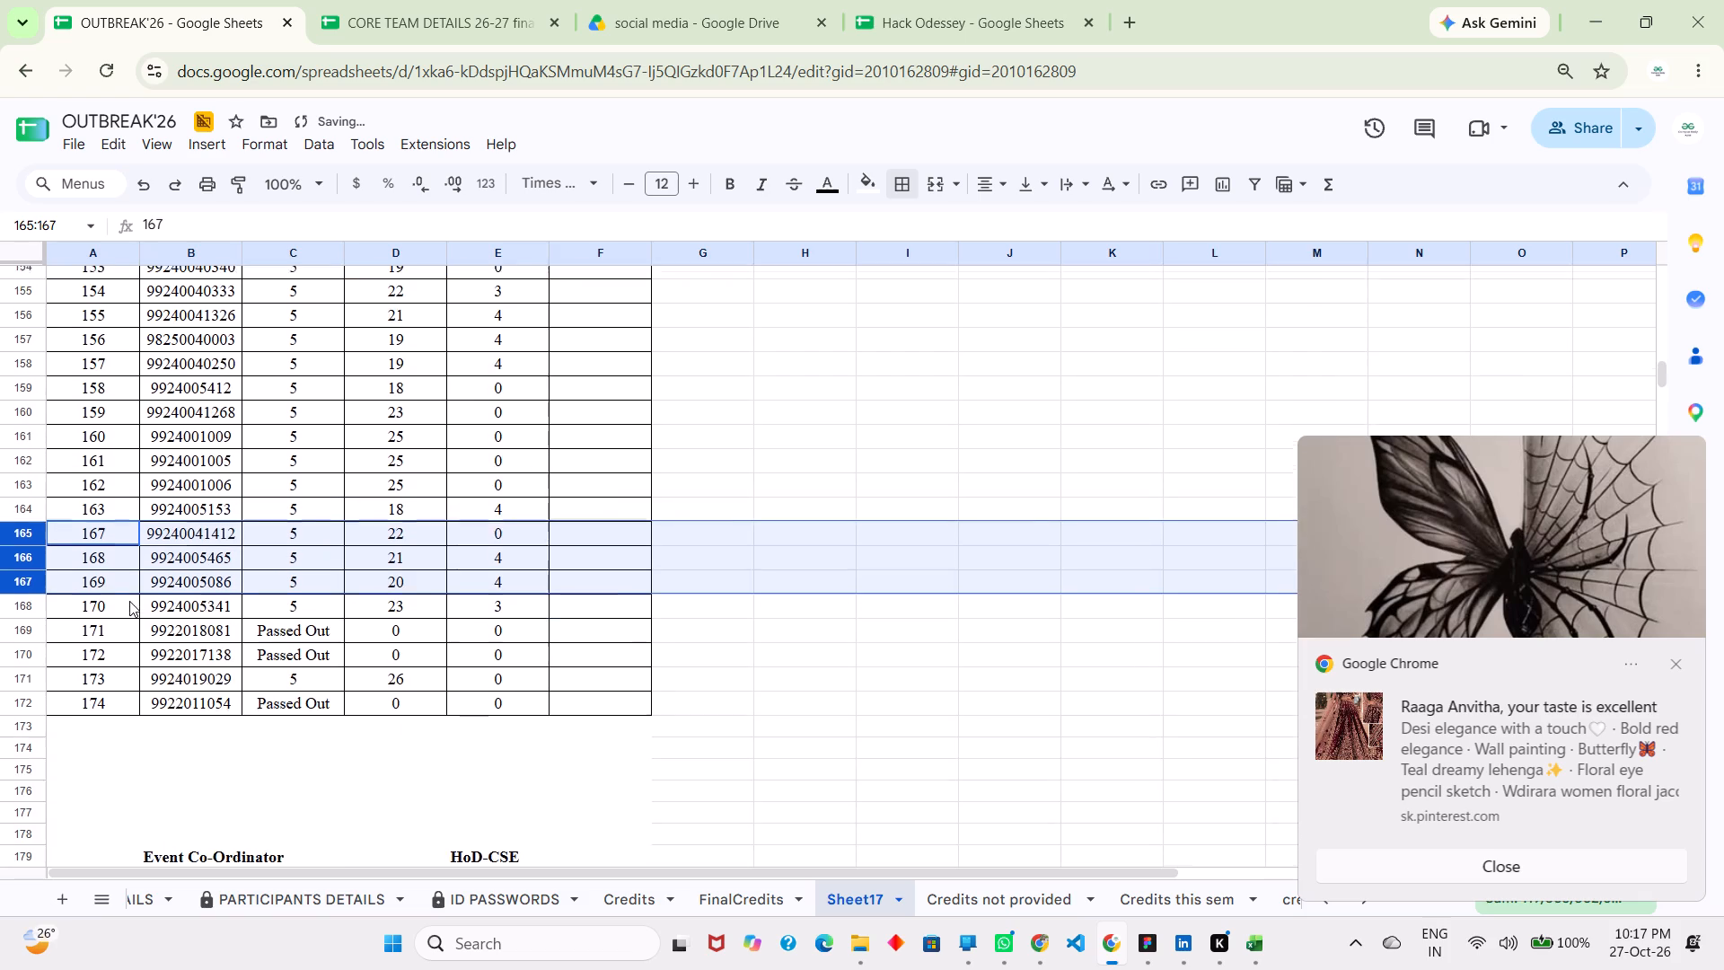
pyautogui.scroll(8, 129, 601)
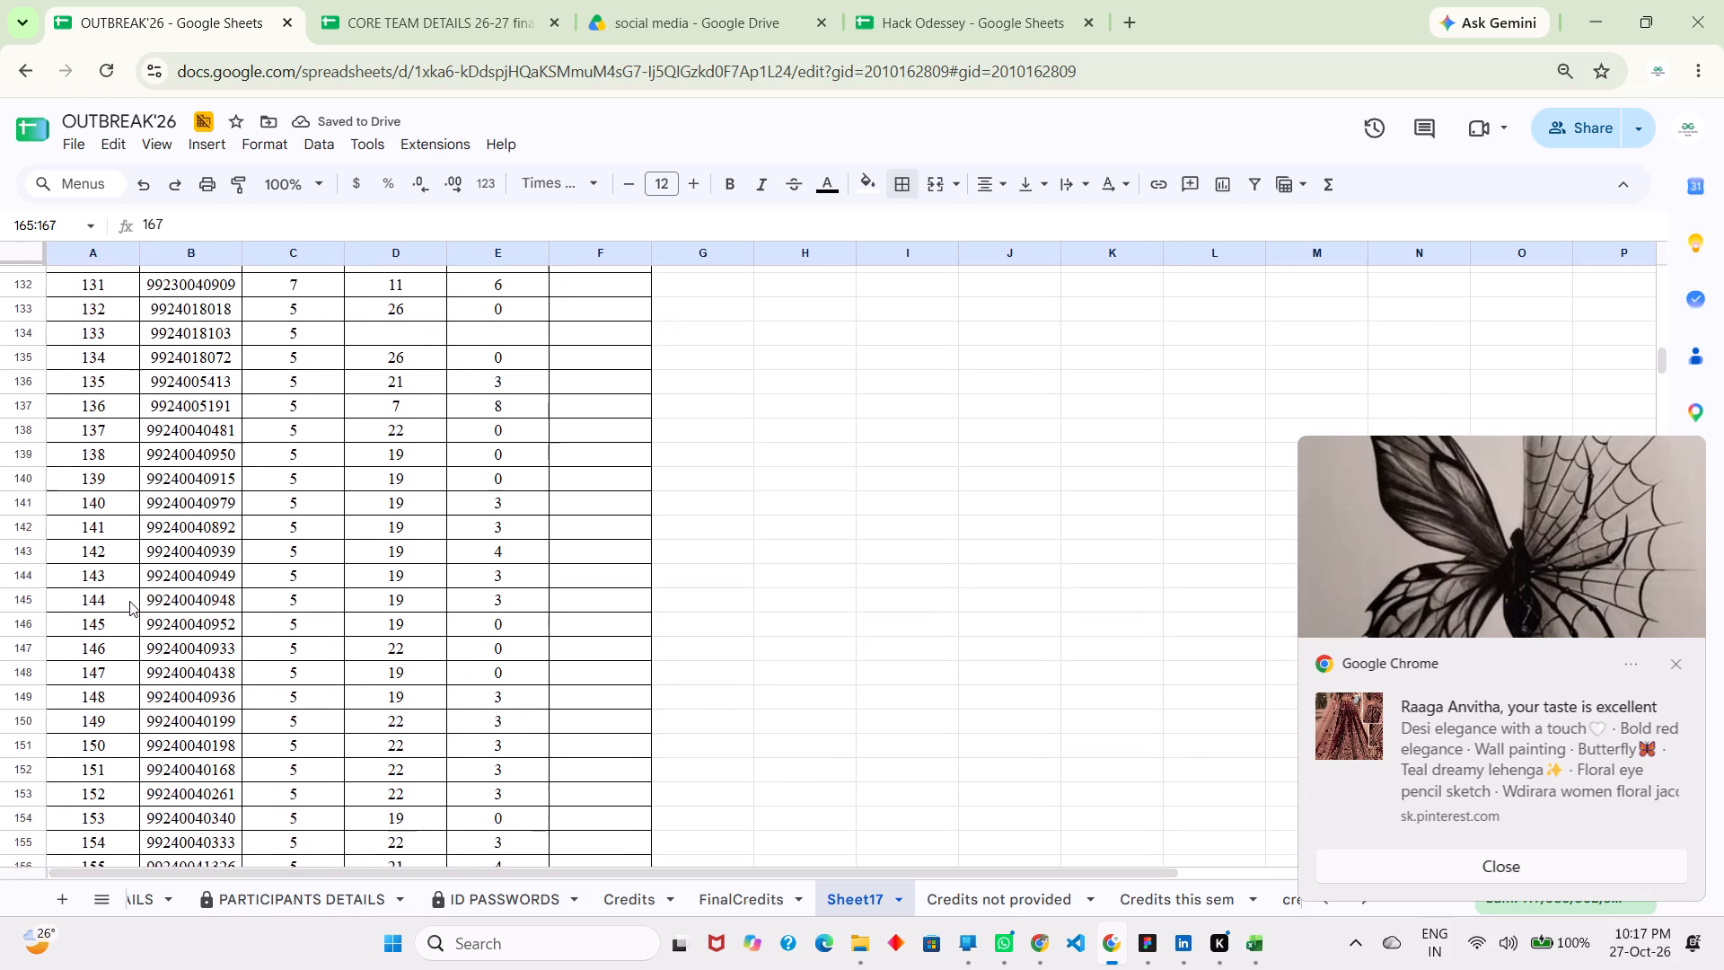
pyautogui.scroll(3, 129, 601)
pyautogui.click(6, 498)
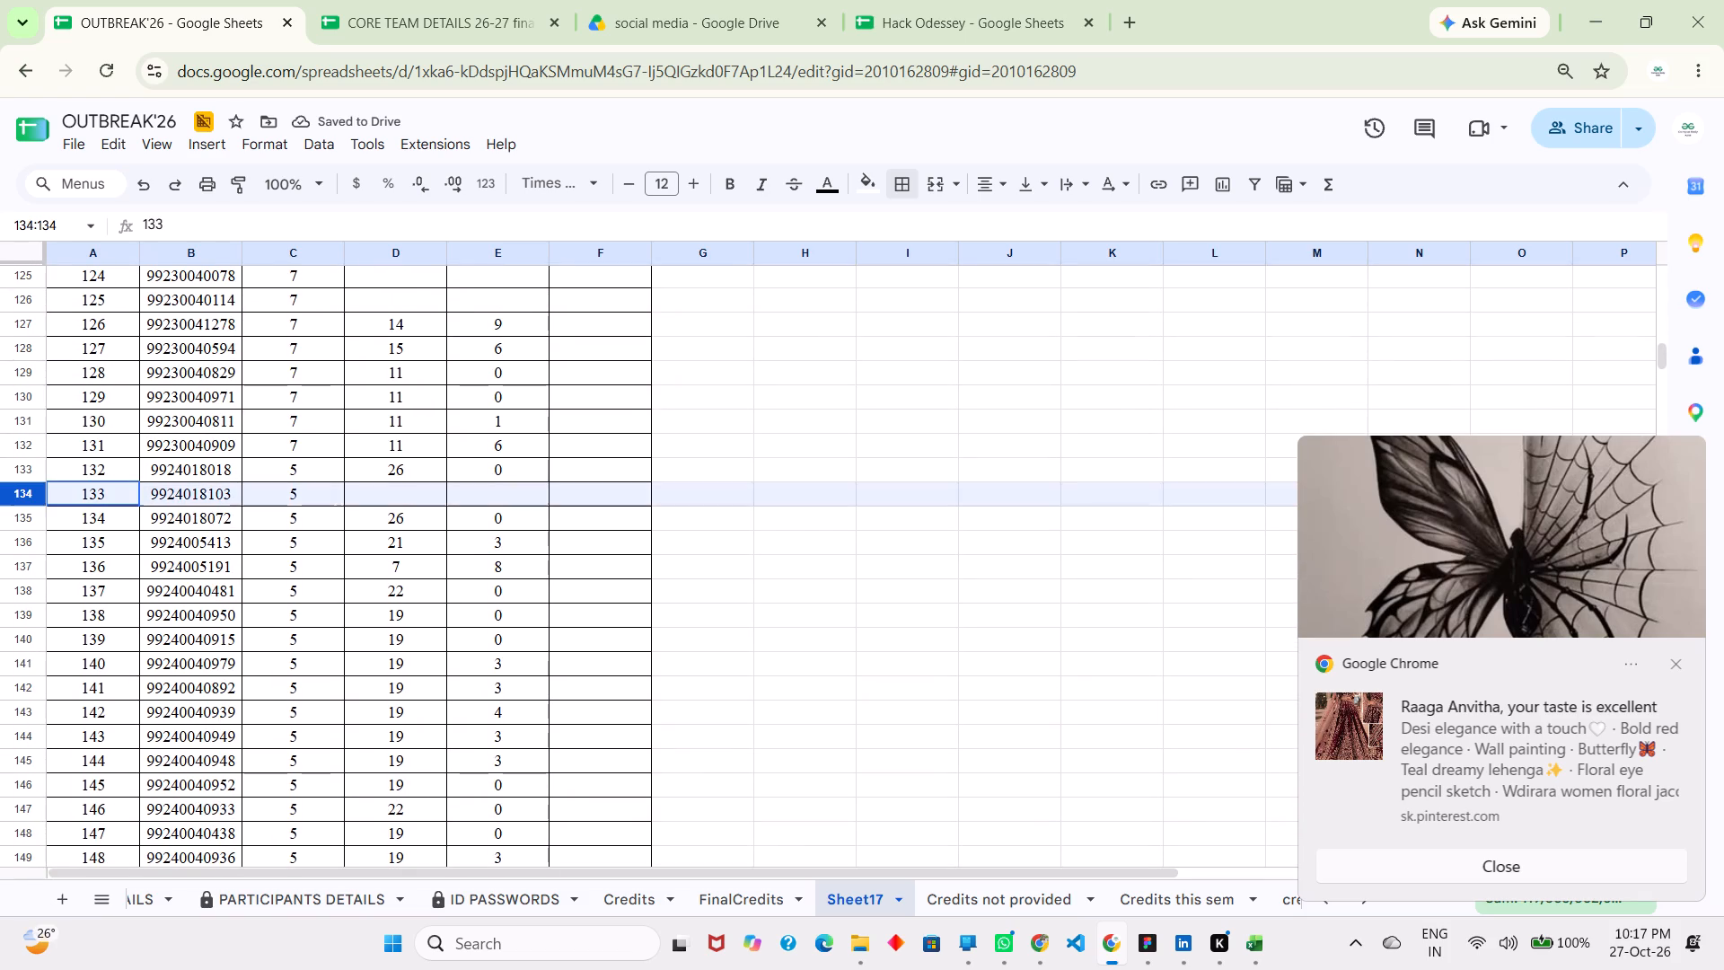
pyautogui.rightClick(6, 498)
pyautogui.click(59, 611)
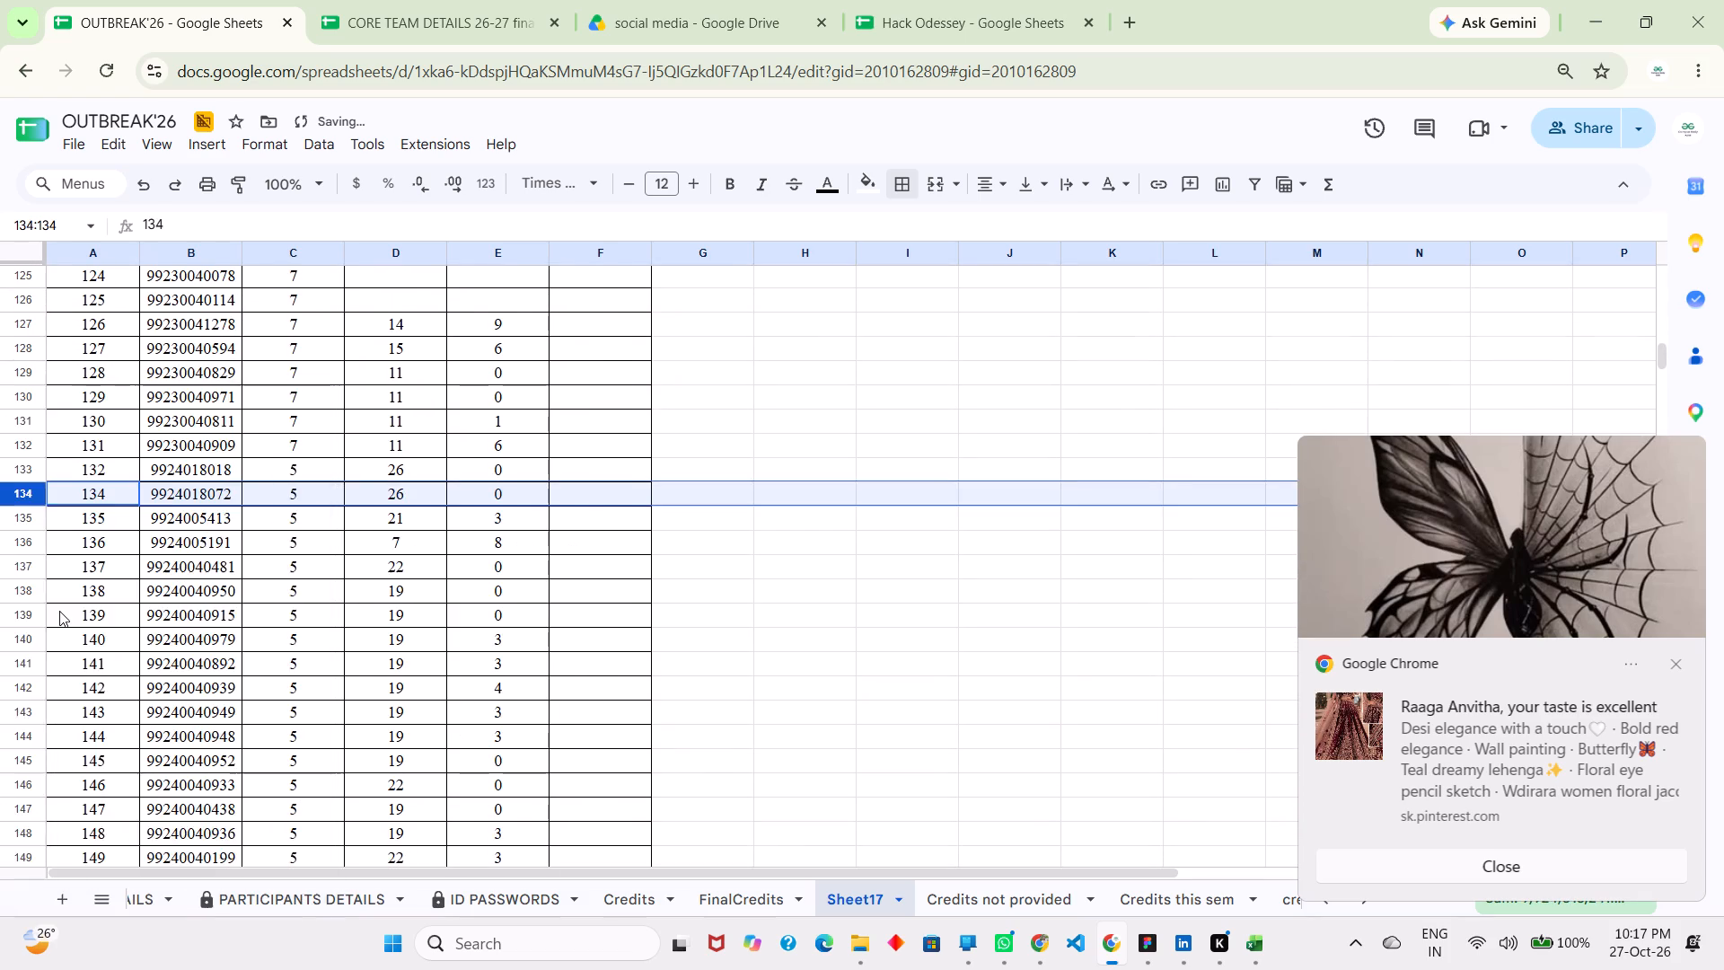
pyautogui.scroll(2, 59, 611)
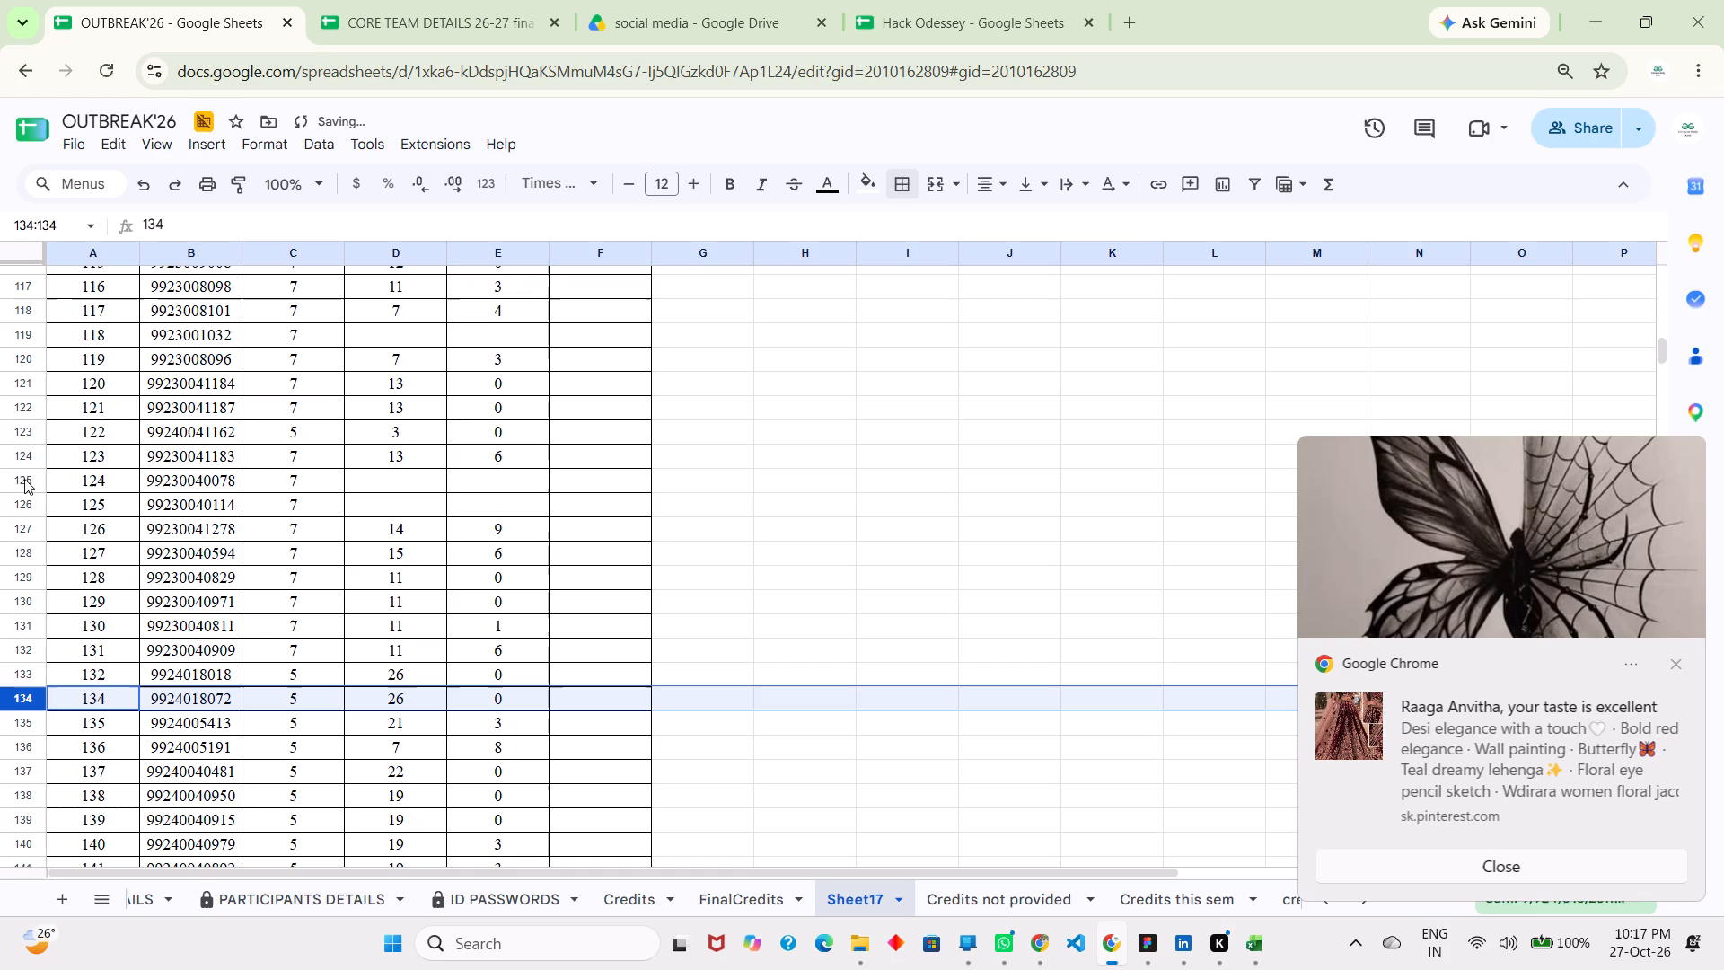
# Delete rows 125 and 126, the blank-credit students with Ids 124 and 125, from Sheet17.
pyautogui.click(24, 479)
pyautogui.keyDown('shift'); pyautogui.click(16, 503); pyautogui.keyUp('shift')
pyautogui.rightClick(16, 503)
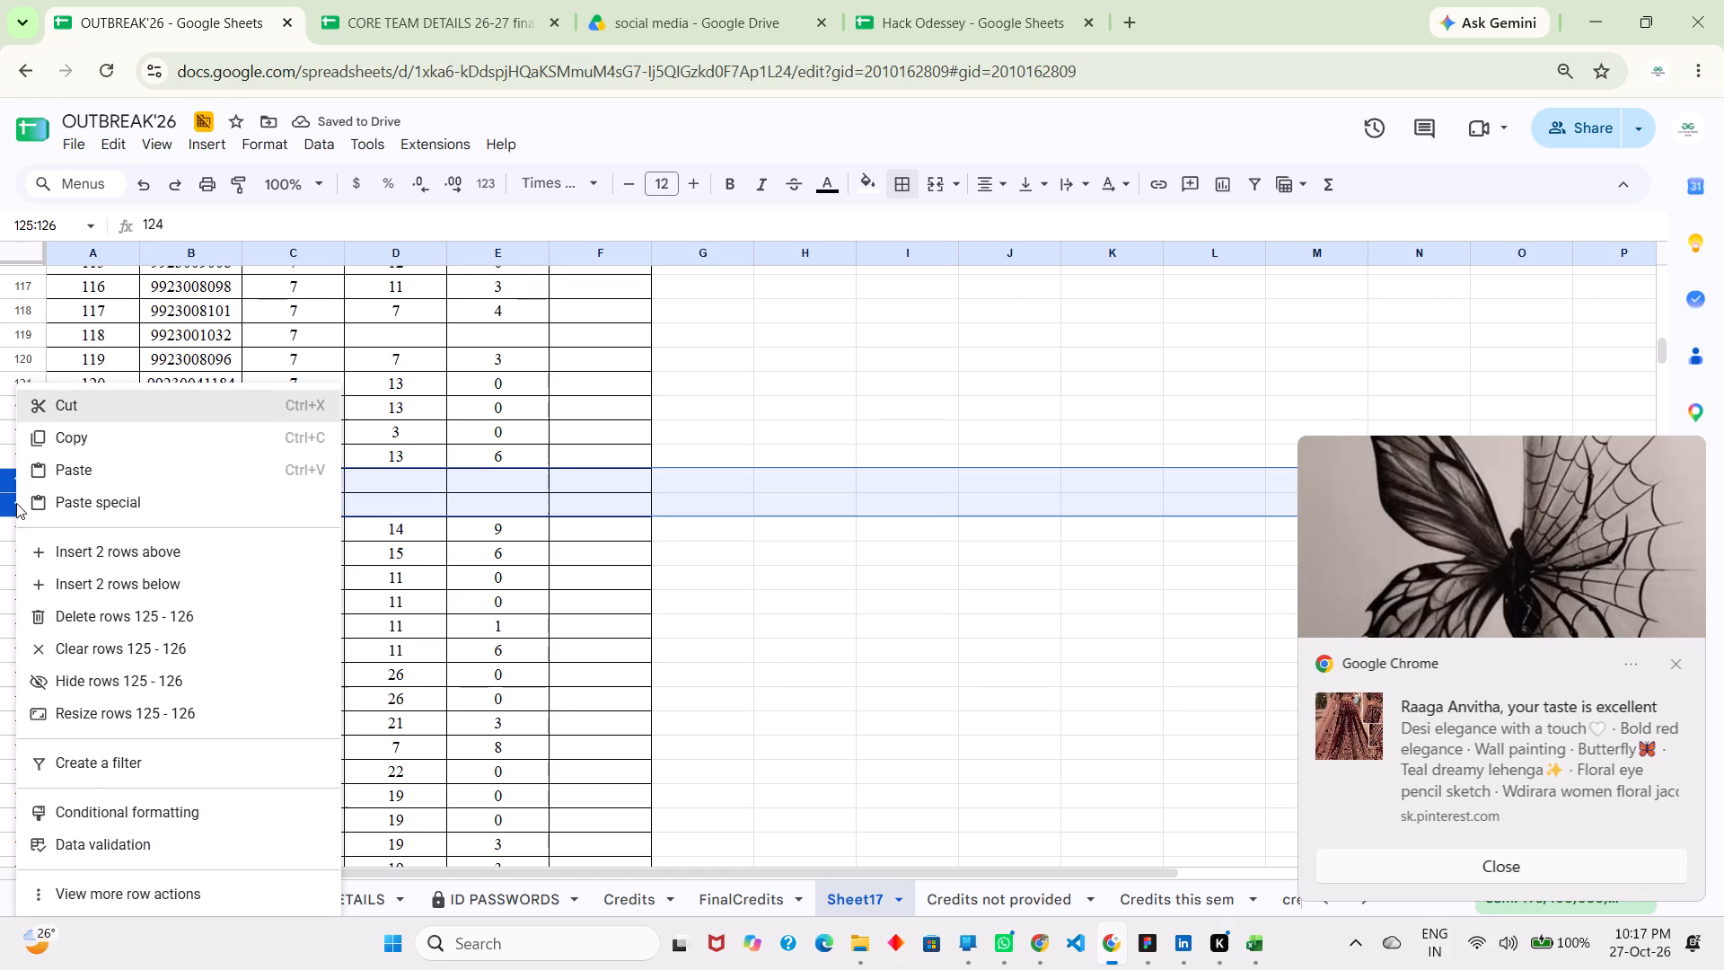
pyautogui.click(154, 625)
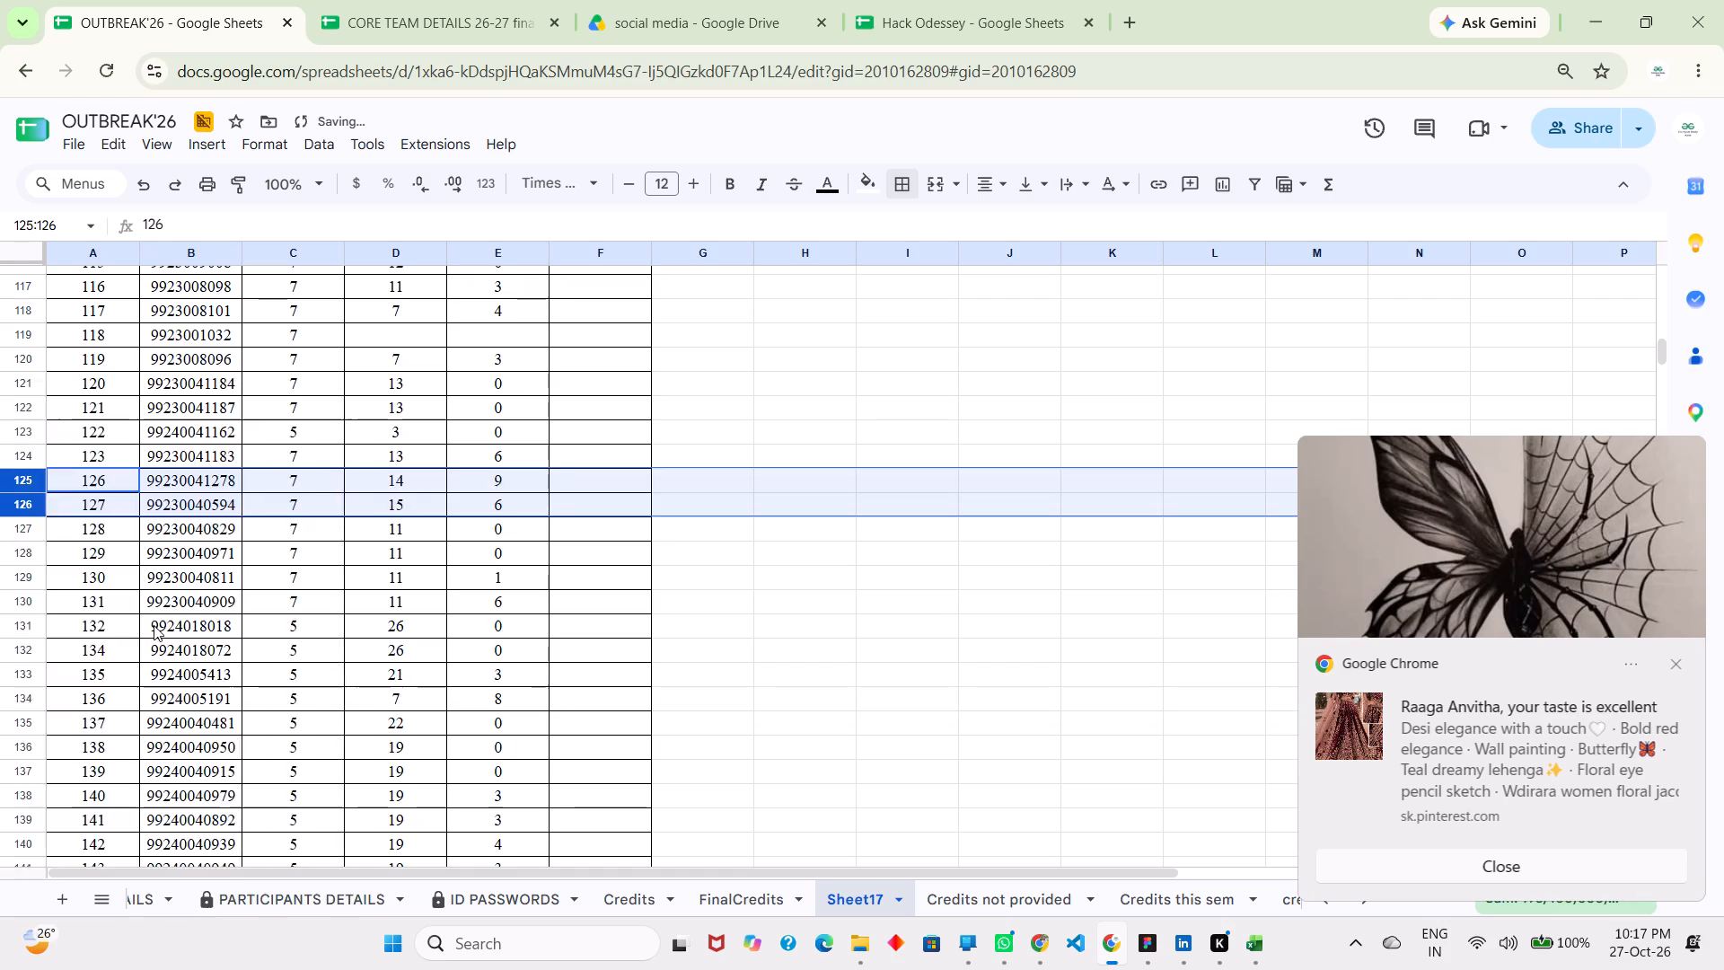
pyautogui.scroll(3, 154, 625)
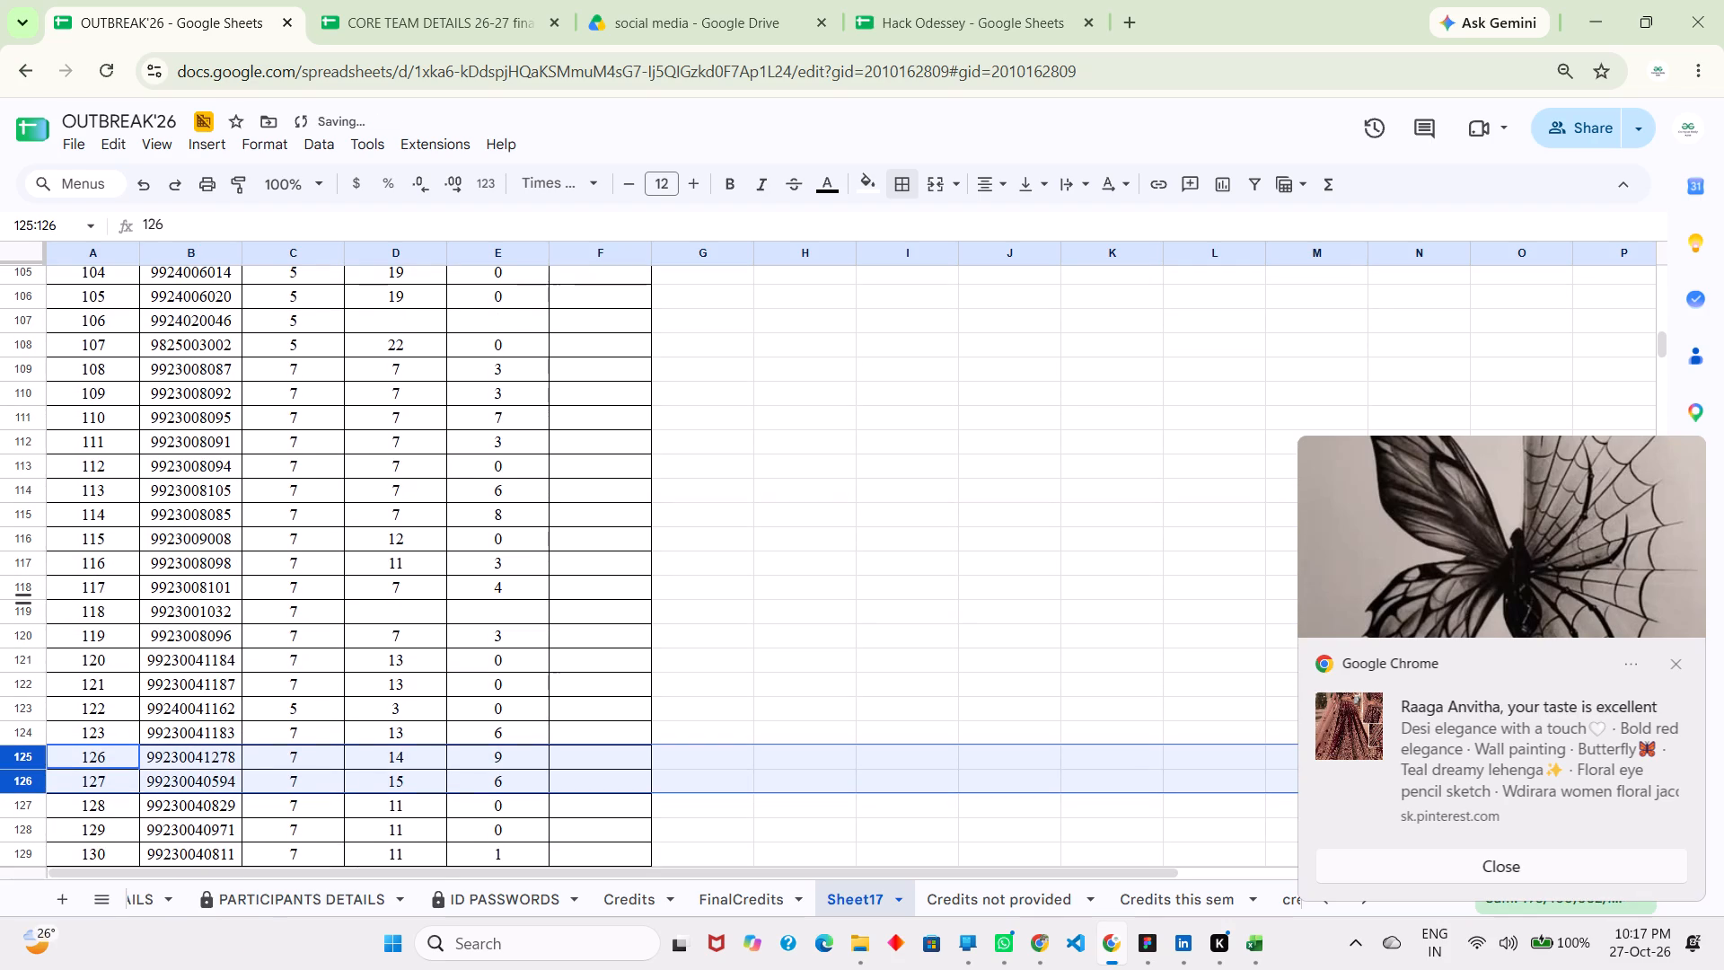
pyautogui.click(20, 610)
pyautogui.rightClick(20, 610)
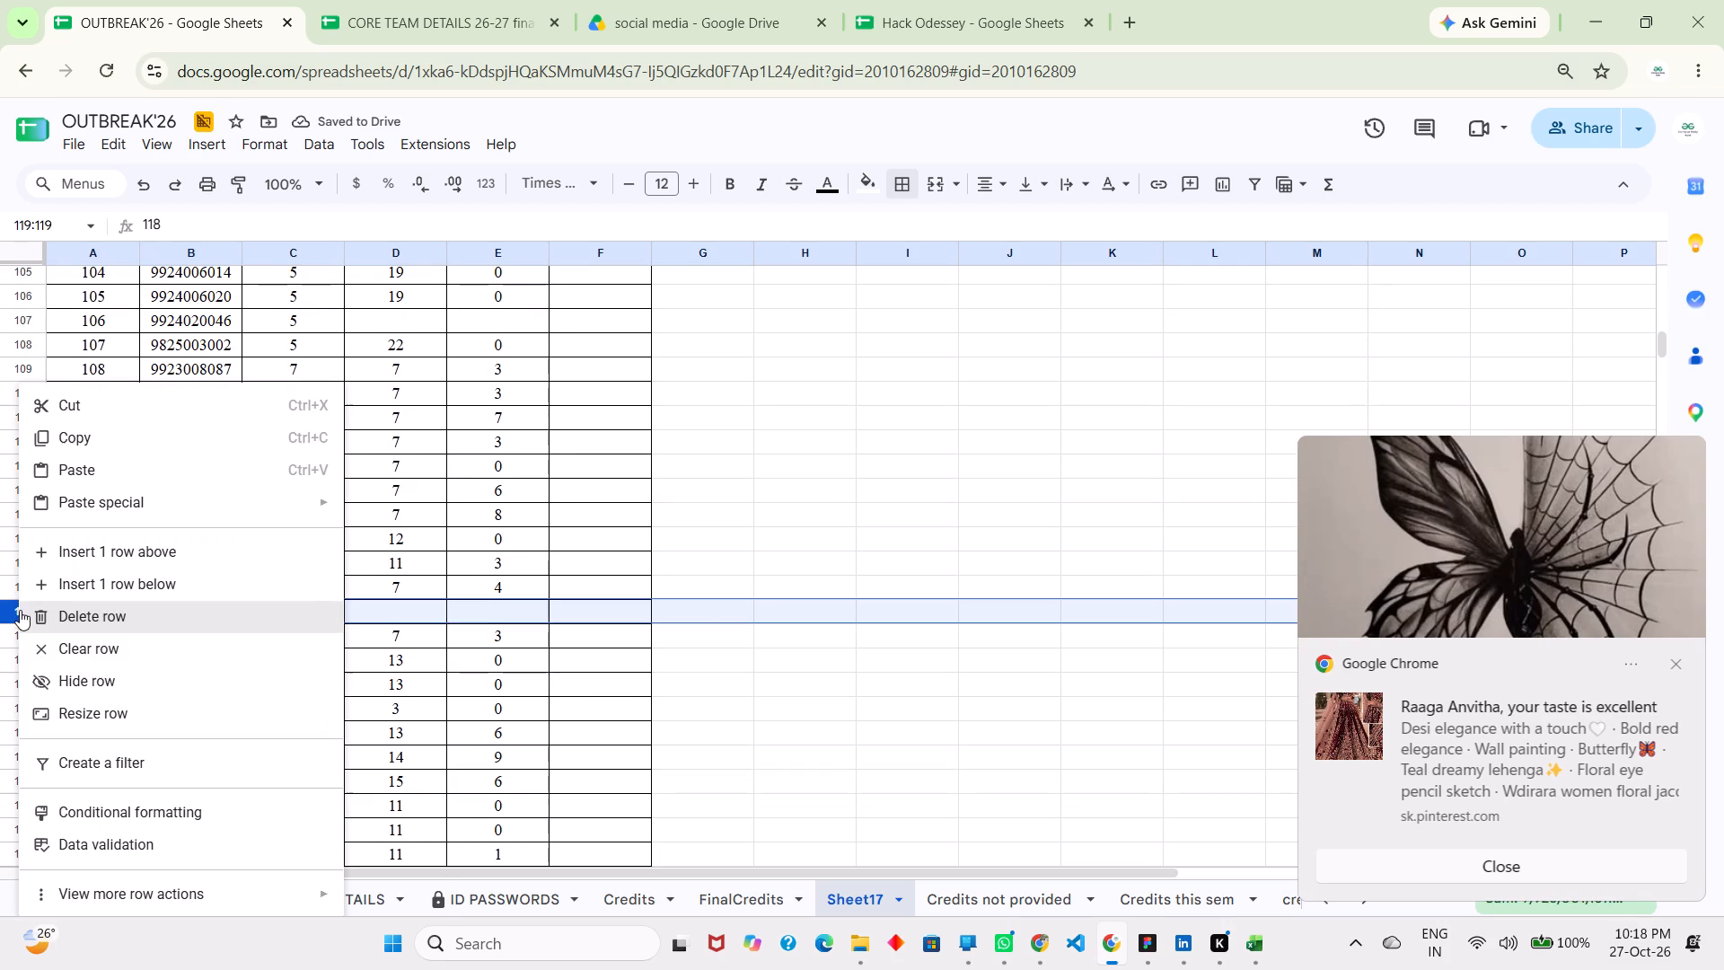
pyautogui.click(72, 615)
pyautogui.scroll(3, 72, 615)
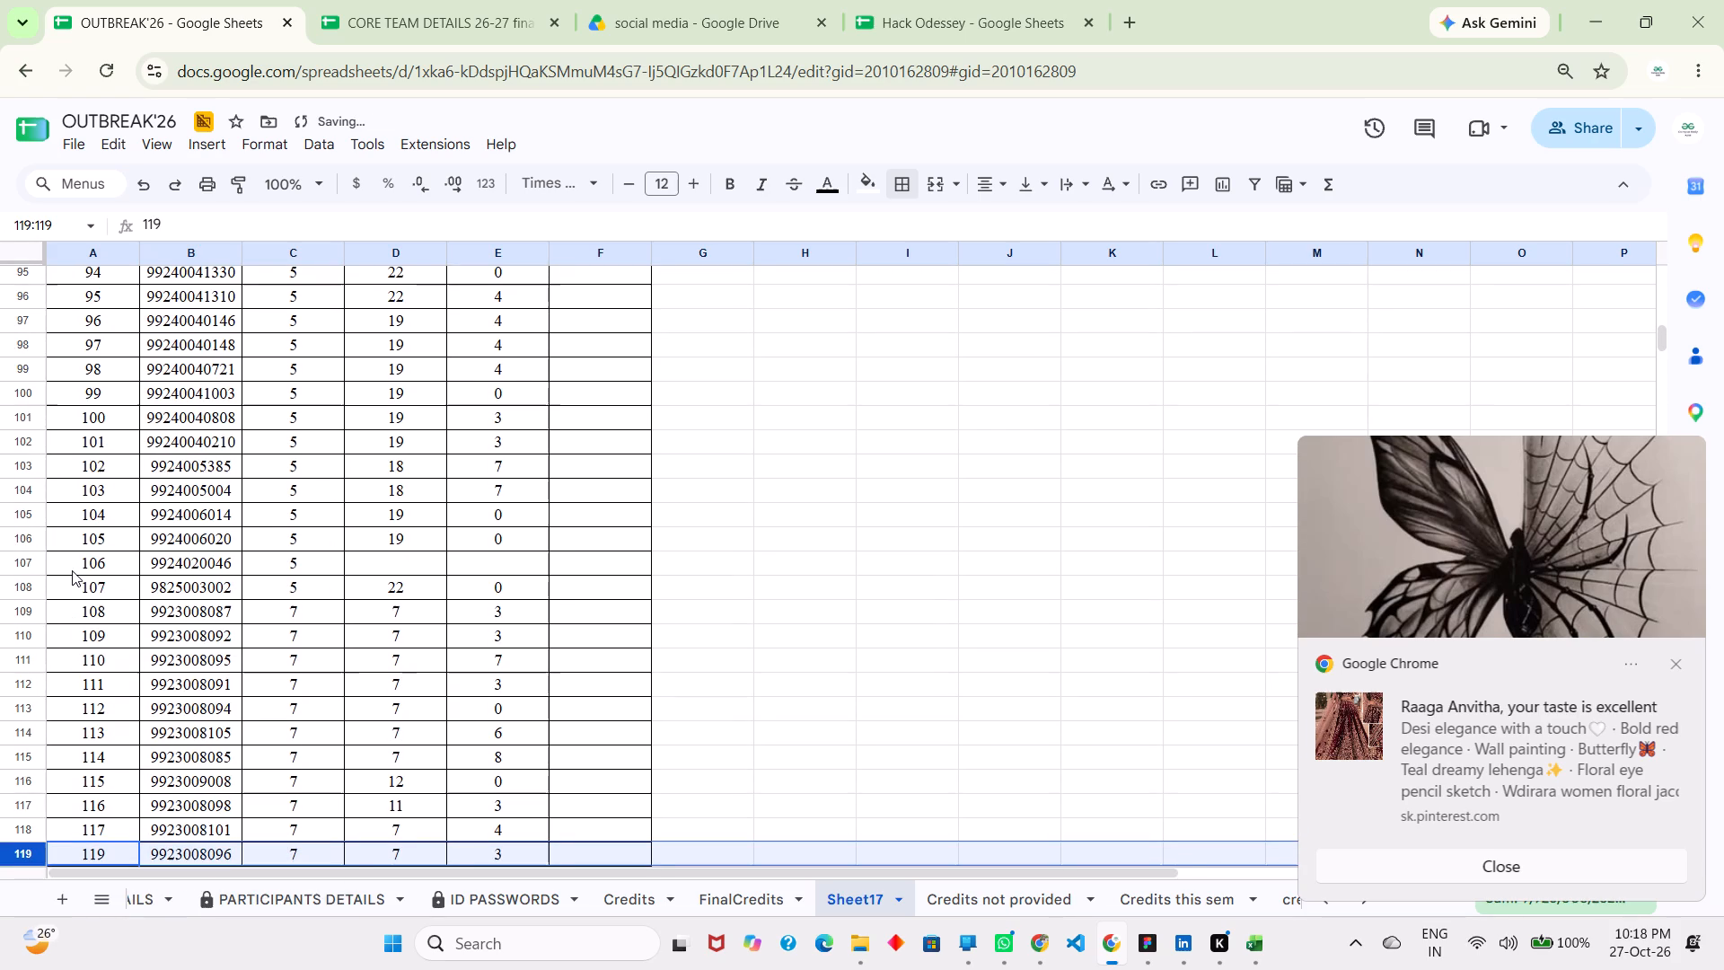
pyautogui.click(22, 561)
pyautogui.rightClick(22, 561)
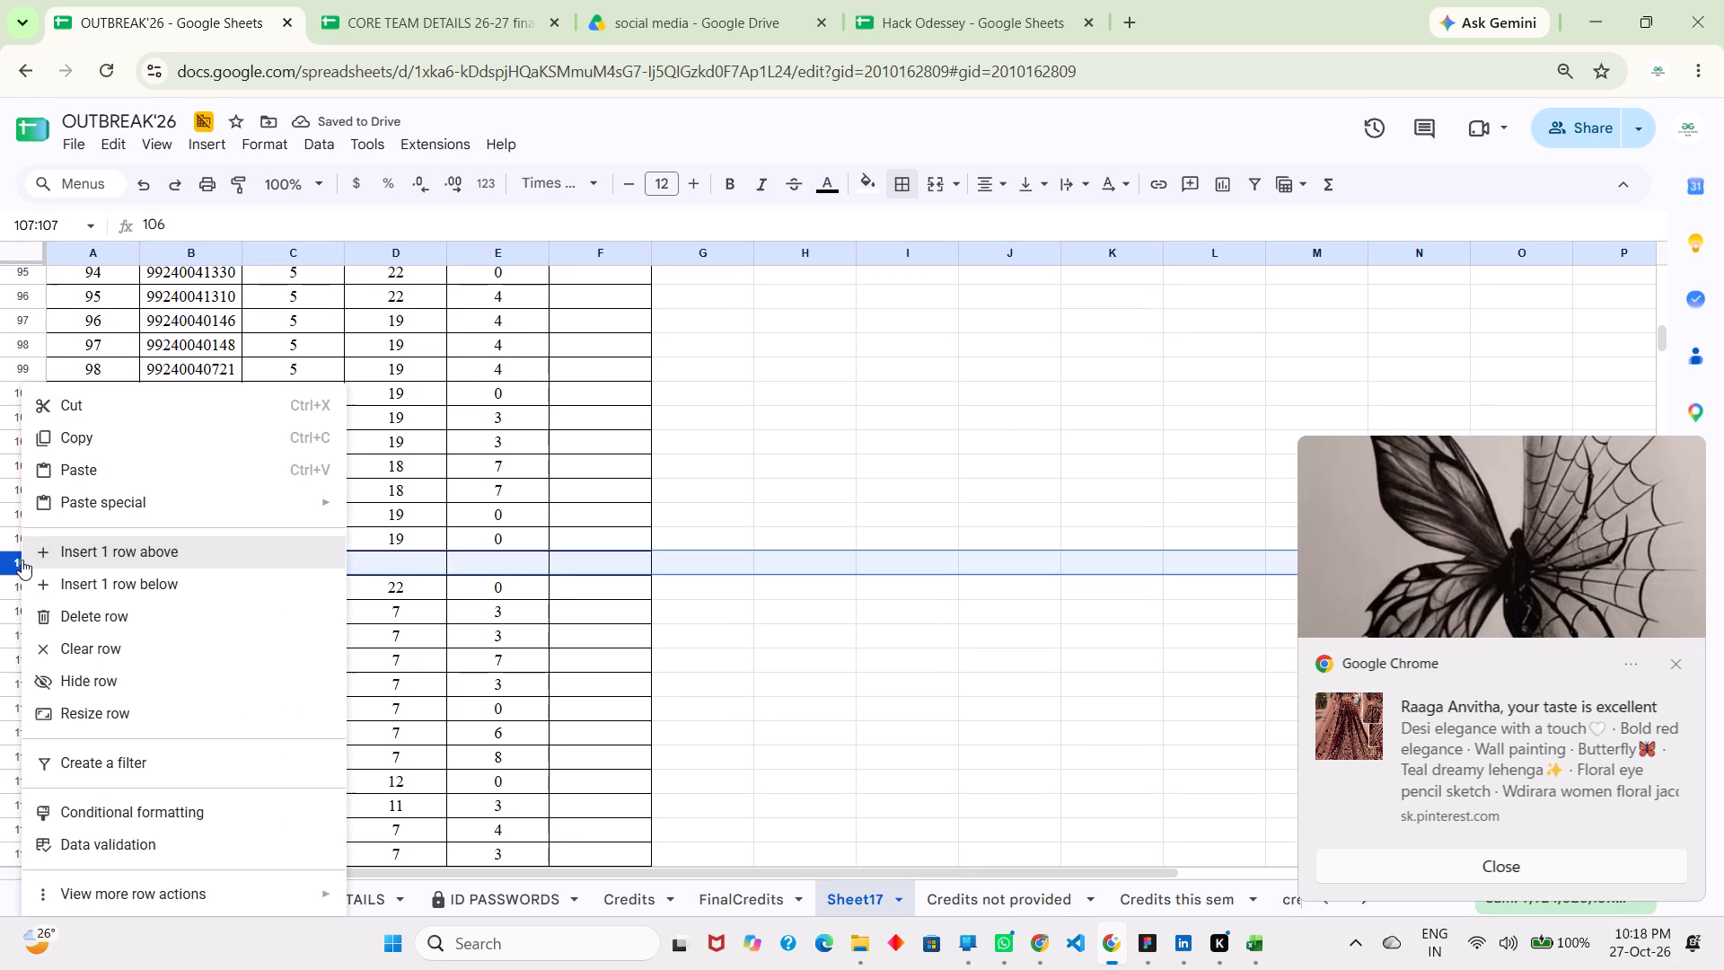
pyautogui.click(40, 611)
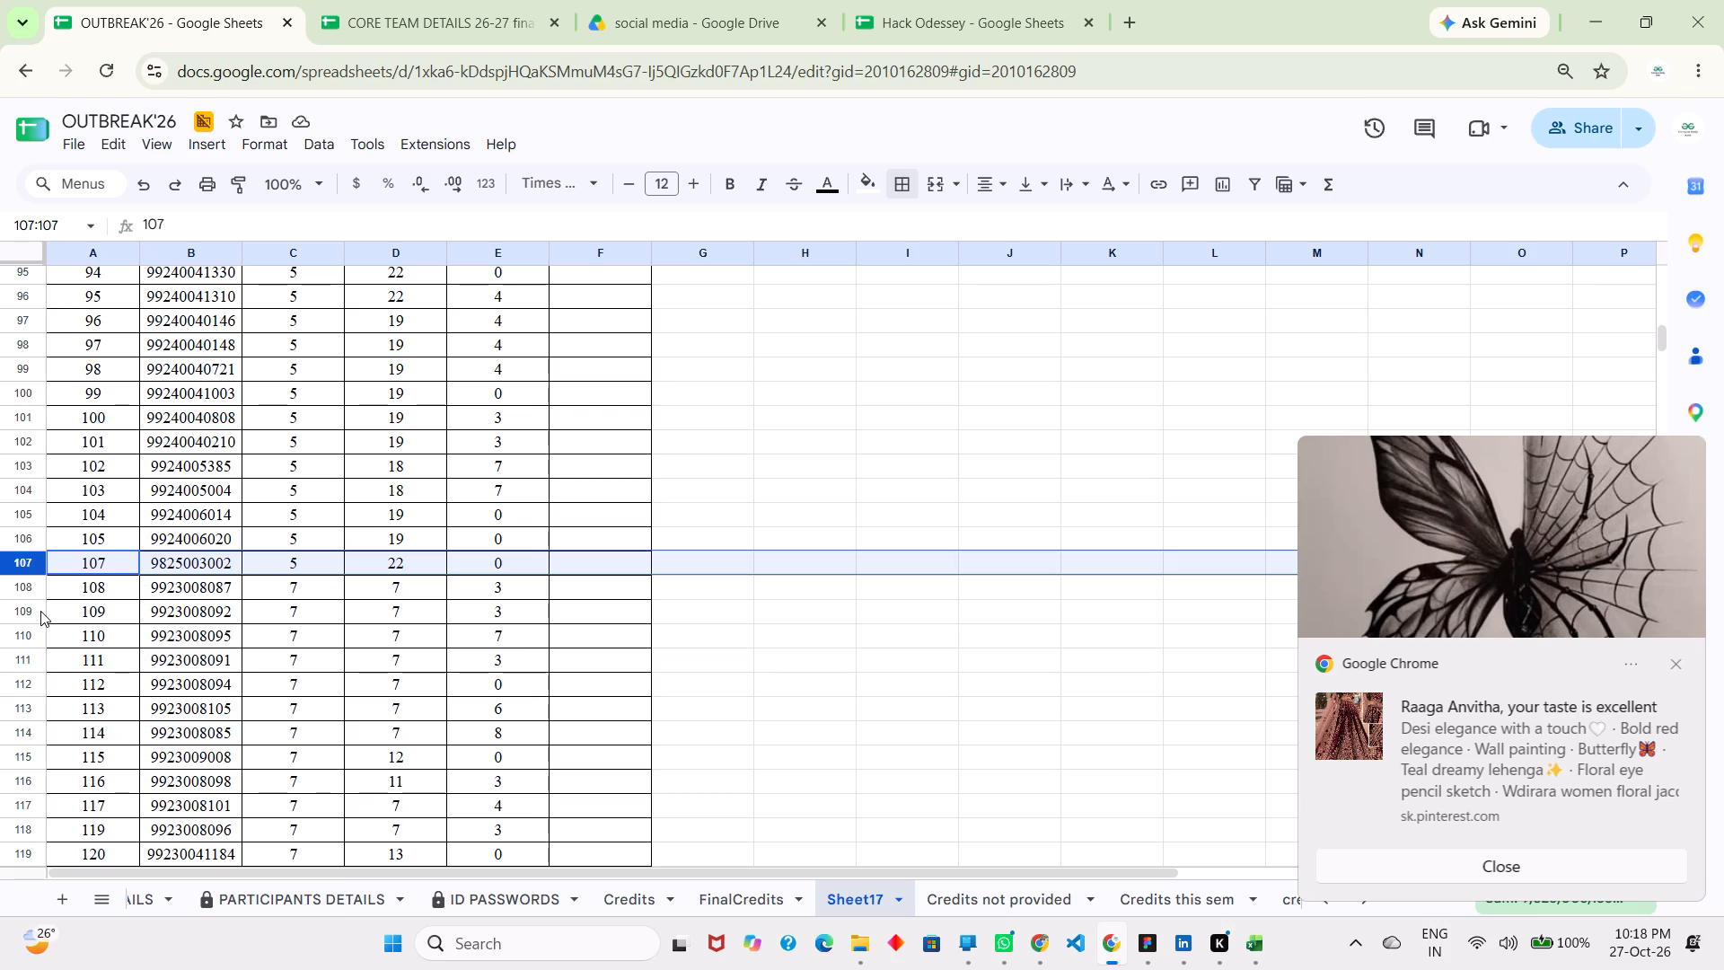
# Delete row 89, the blank-credit student with Id 88, from Sheet17.
pyautogui.scroll(4, 40, 617)
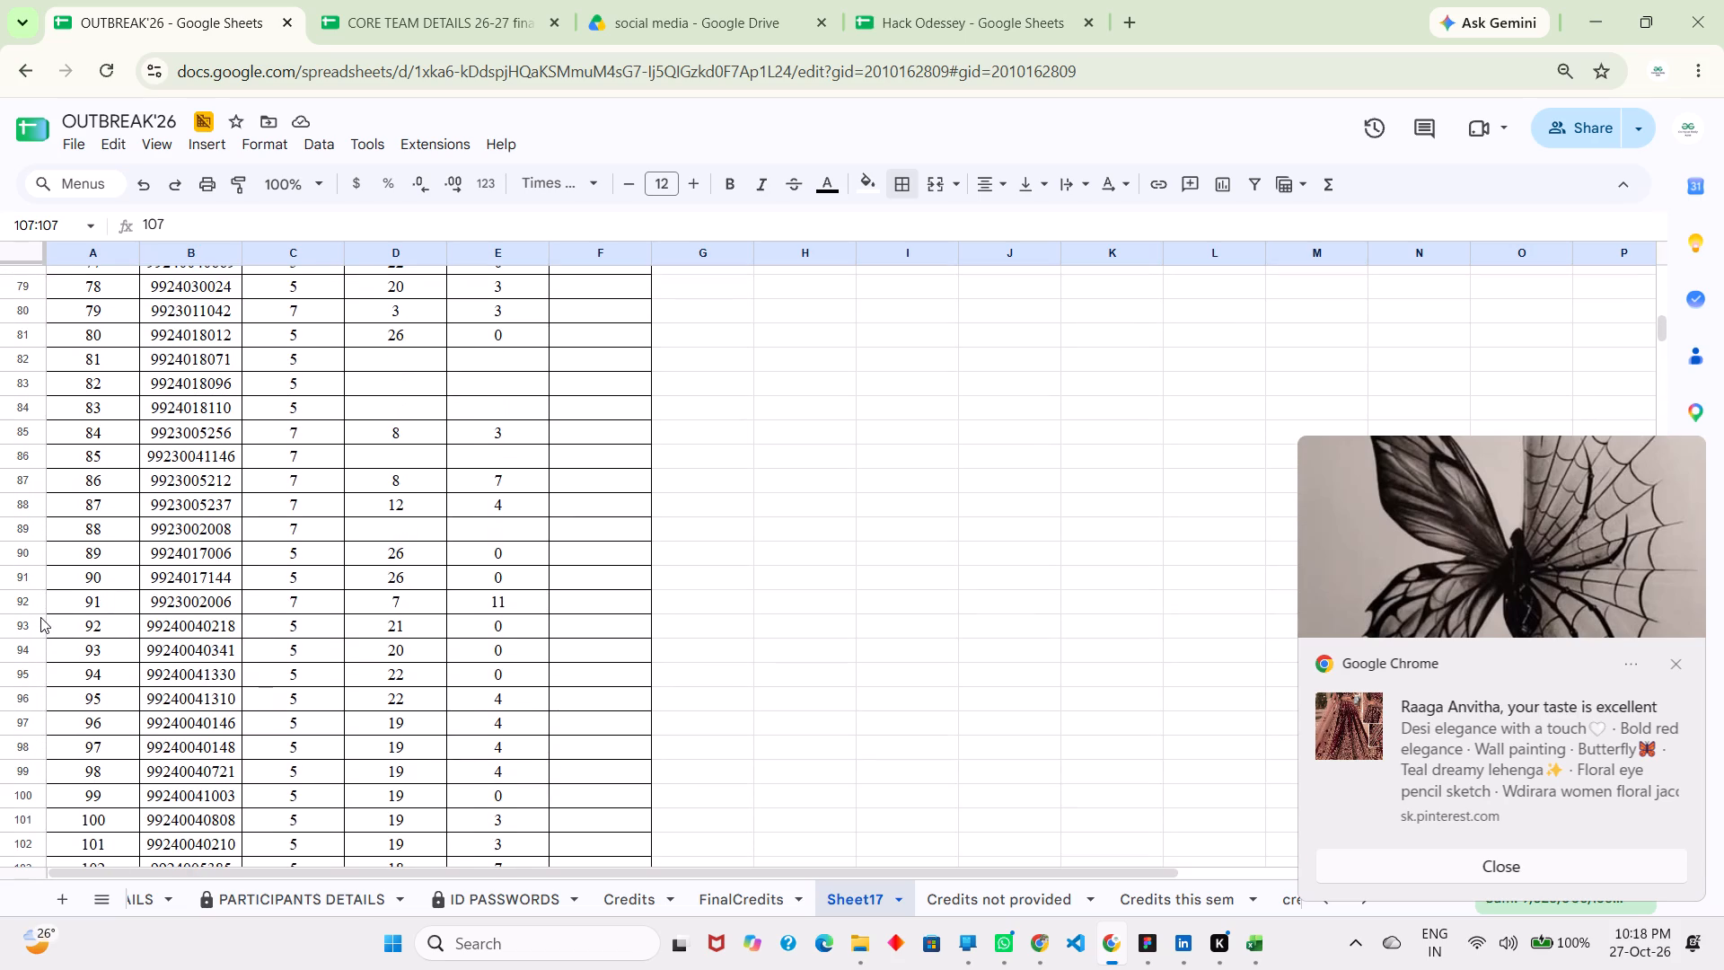
pyautogui.click(14, 530)
pyautogui.rightClick(14, 530)
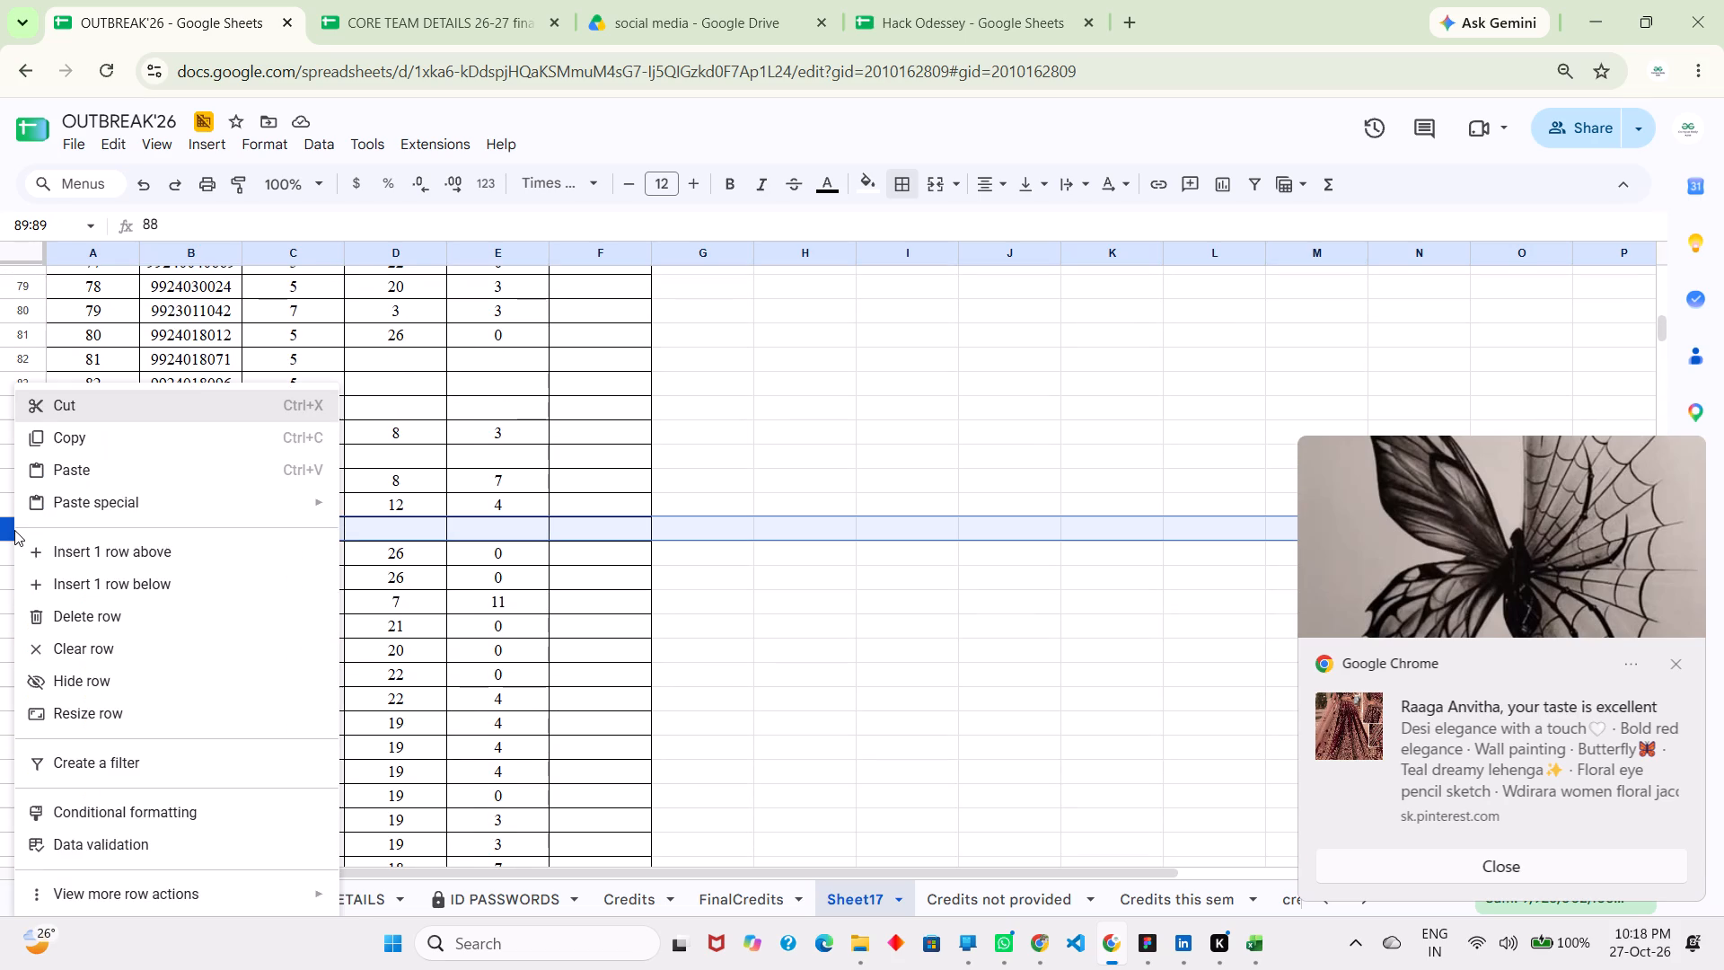
pyautogui.click(156, 608)
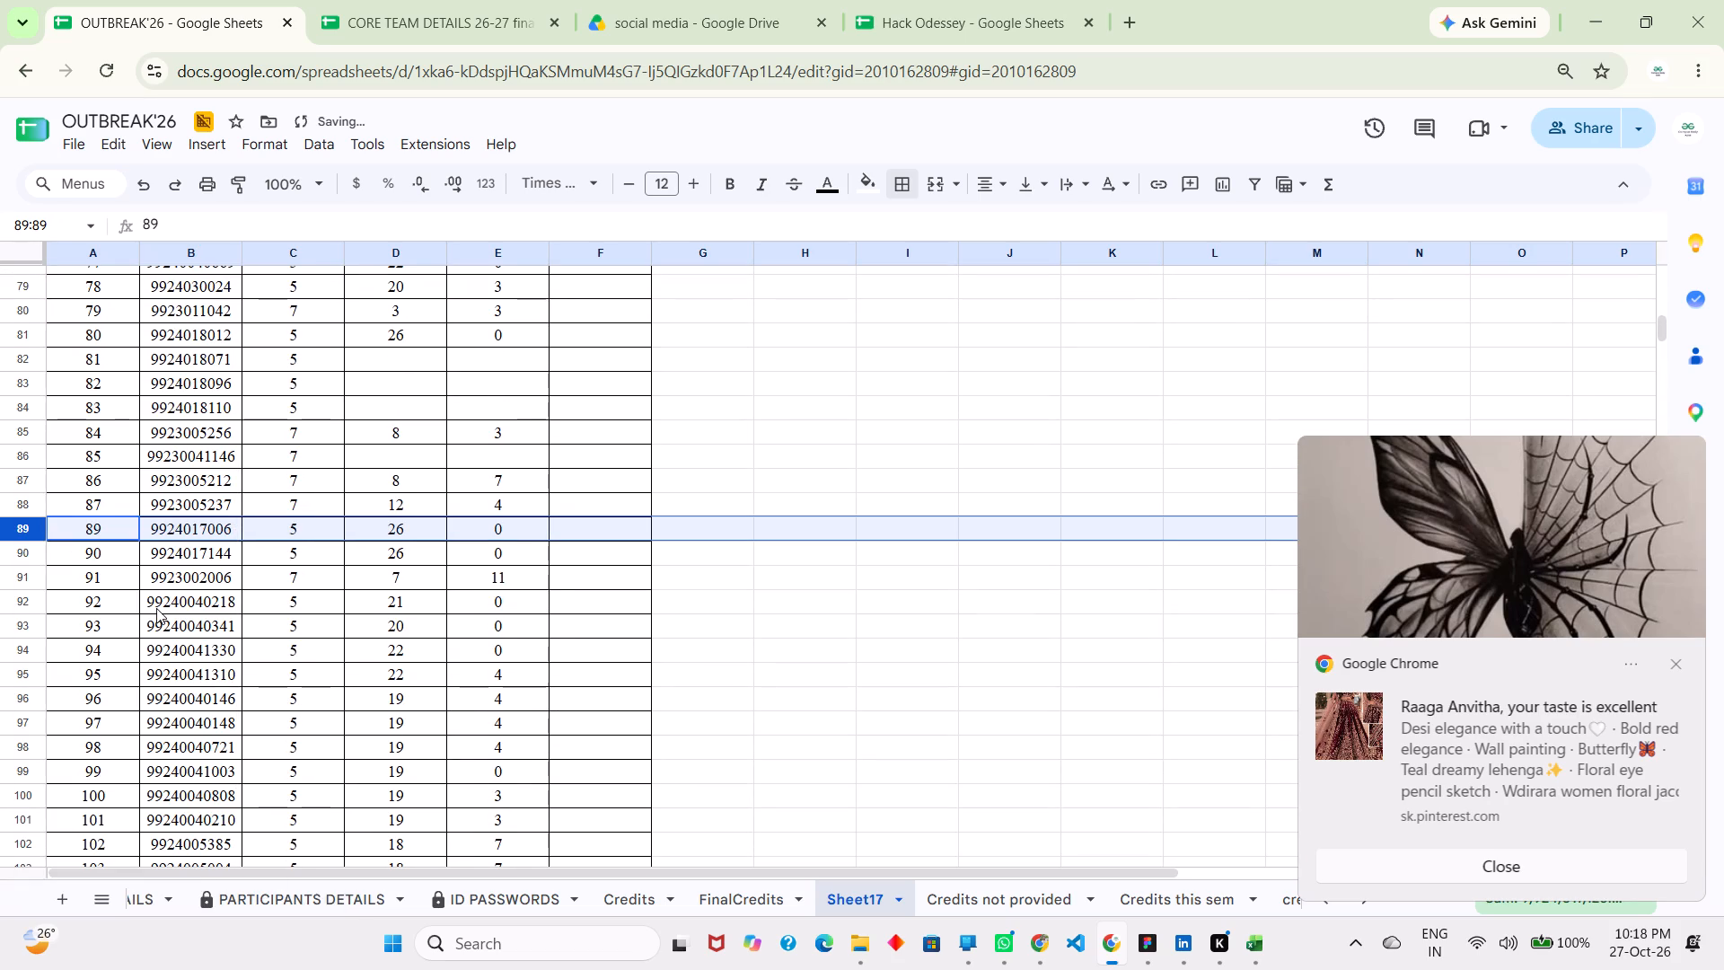
# Delete row 86, the blank-credit student with Id 85, from Sheet17.
pyautogui.scroll(3, 156, 608)
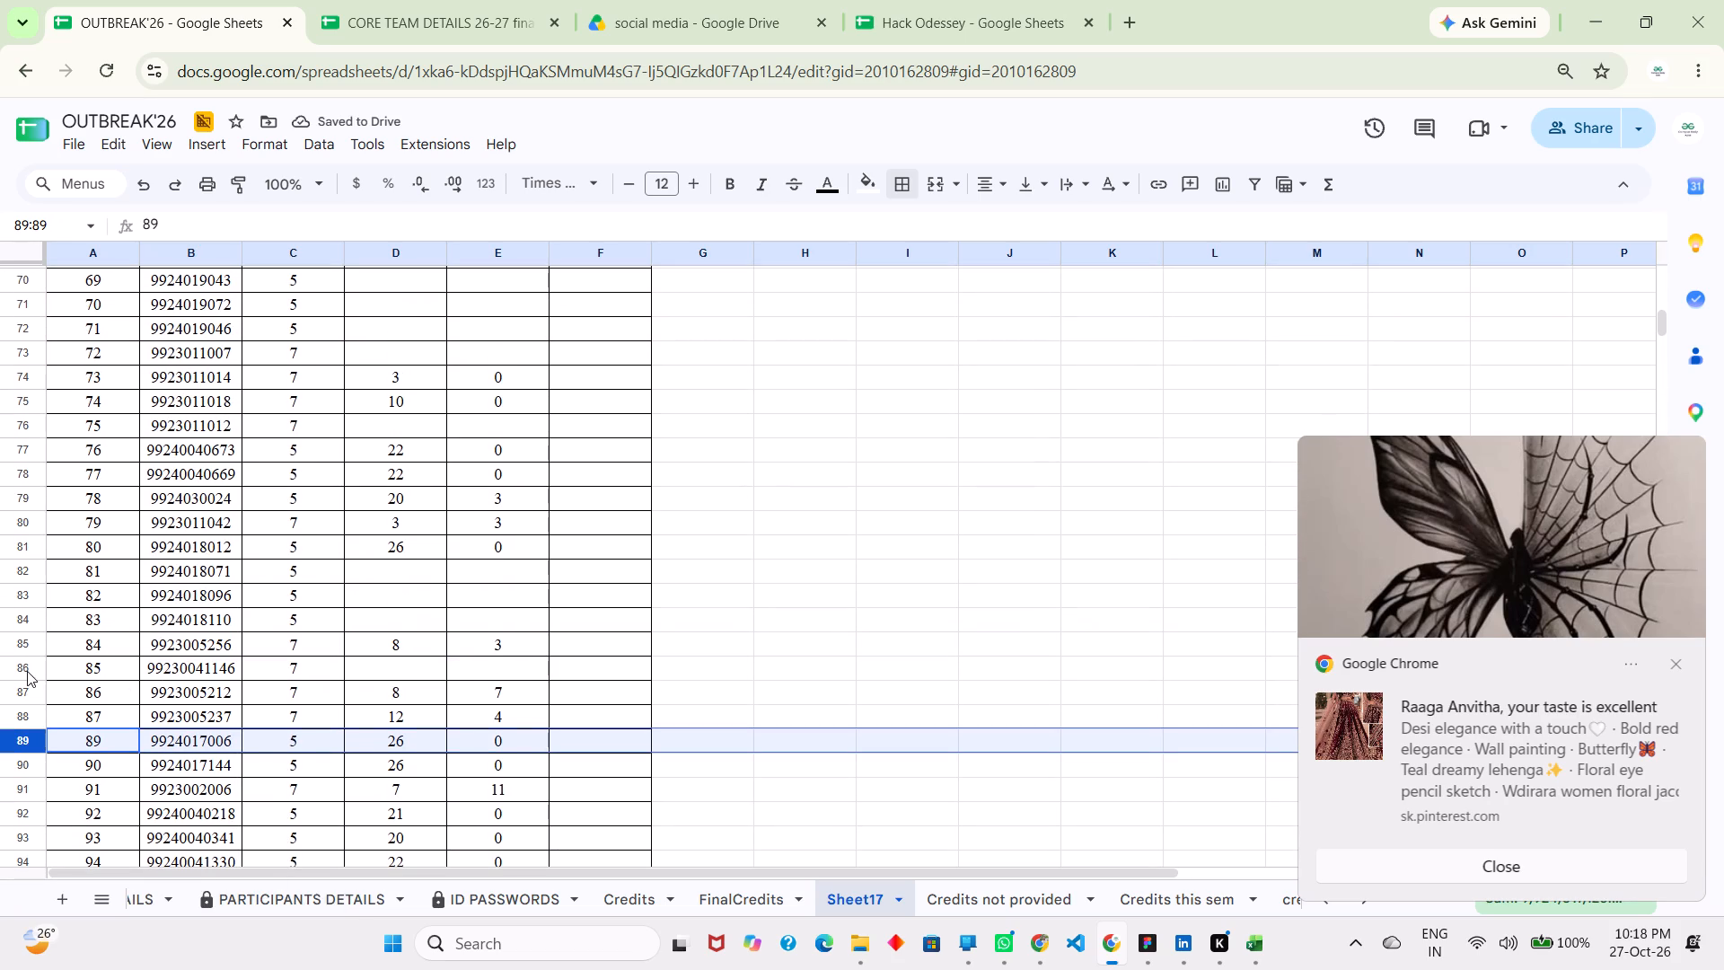
pyautogui.click(27, 671)
pyautogui.rightClick(27, 671)
pyautogui.click(146, 364)
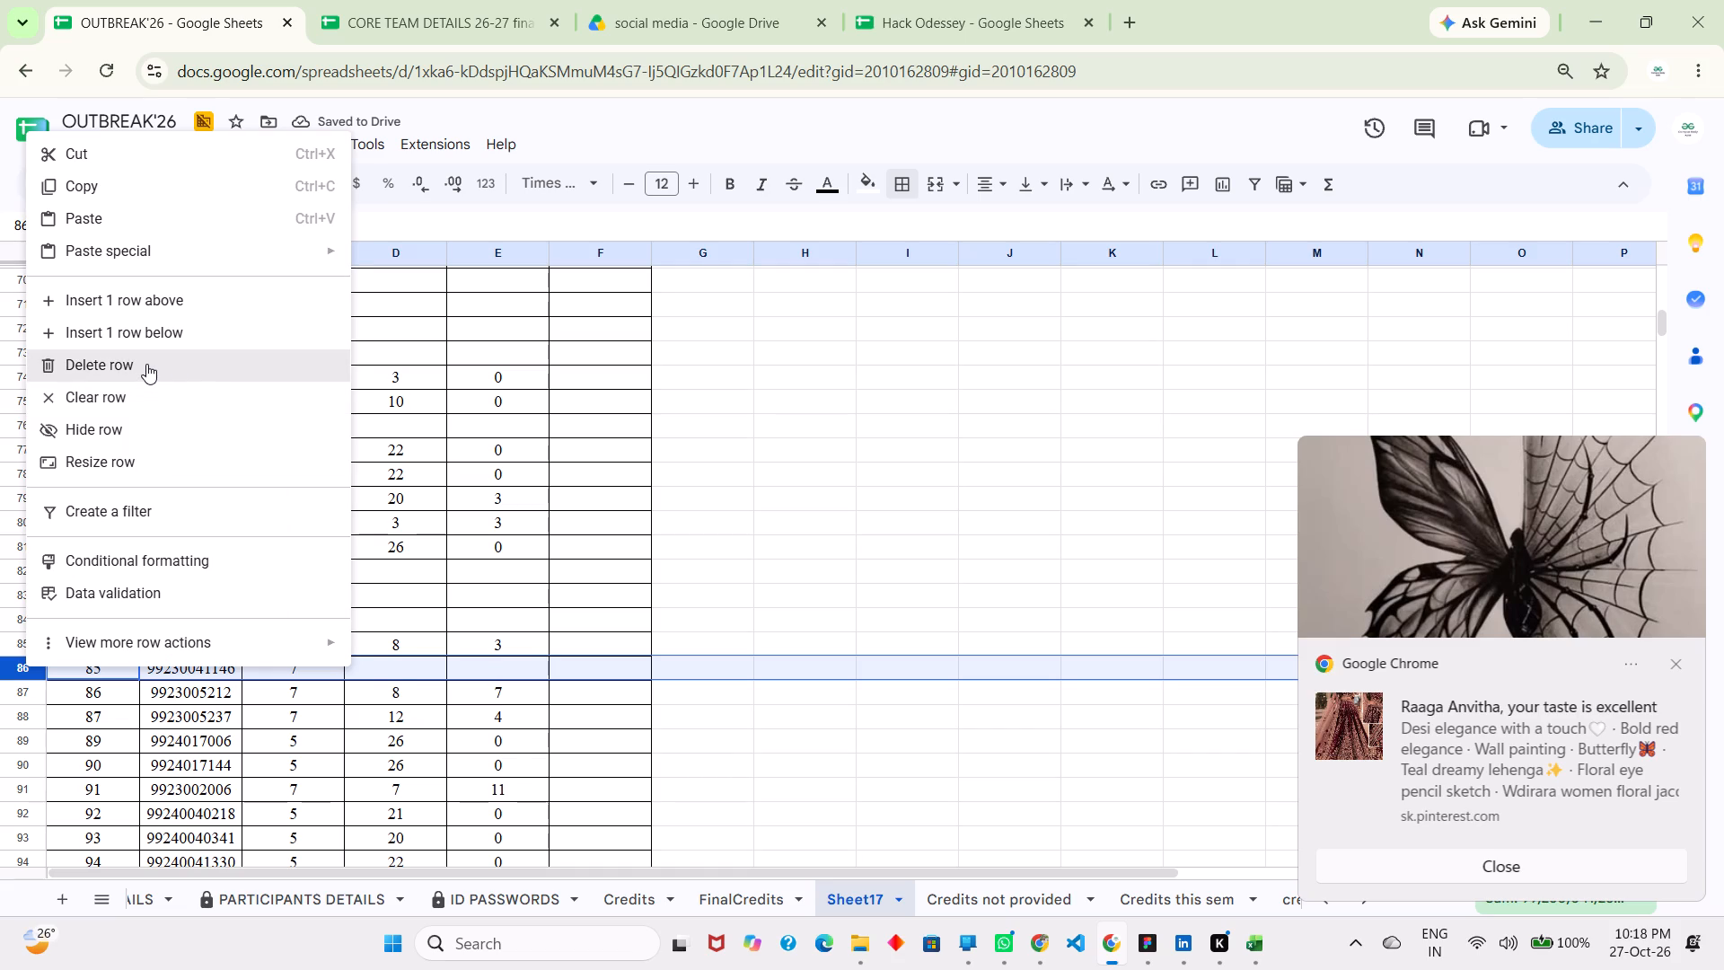
# Delete rows 82 to 84, the blank-credit students with Ids 81 to 83, from Sheet17.
pyautogui.click(23, 565)
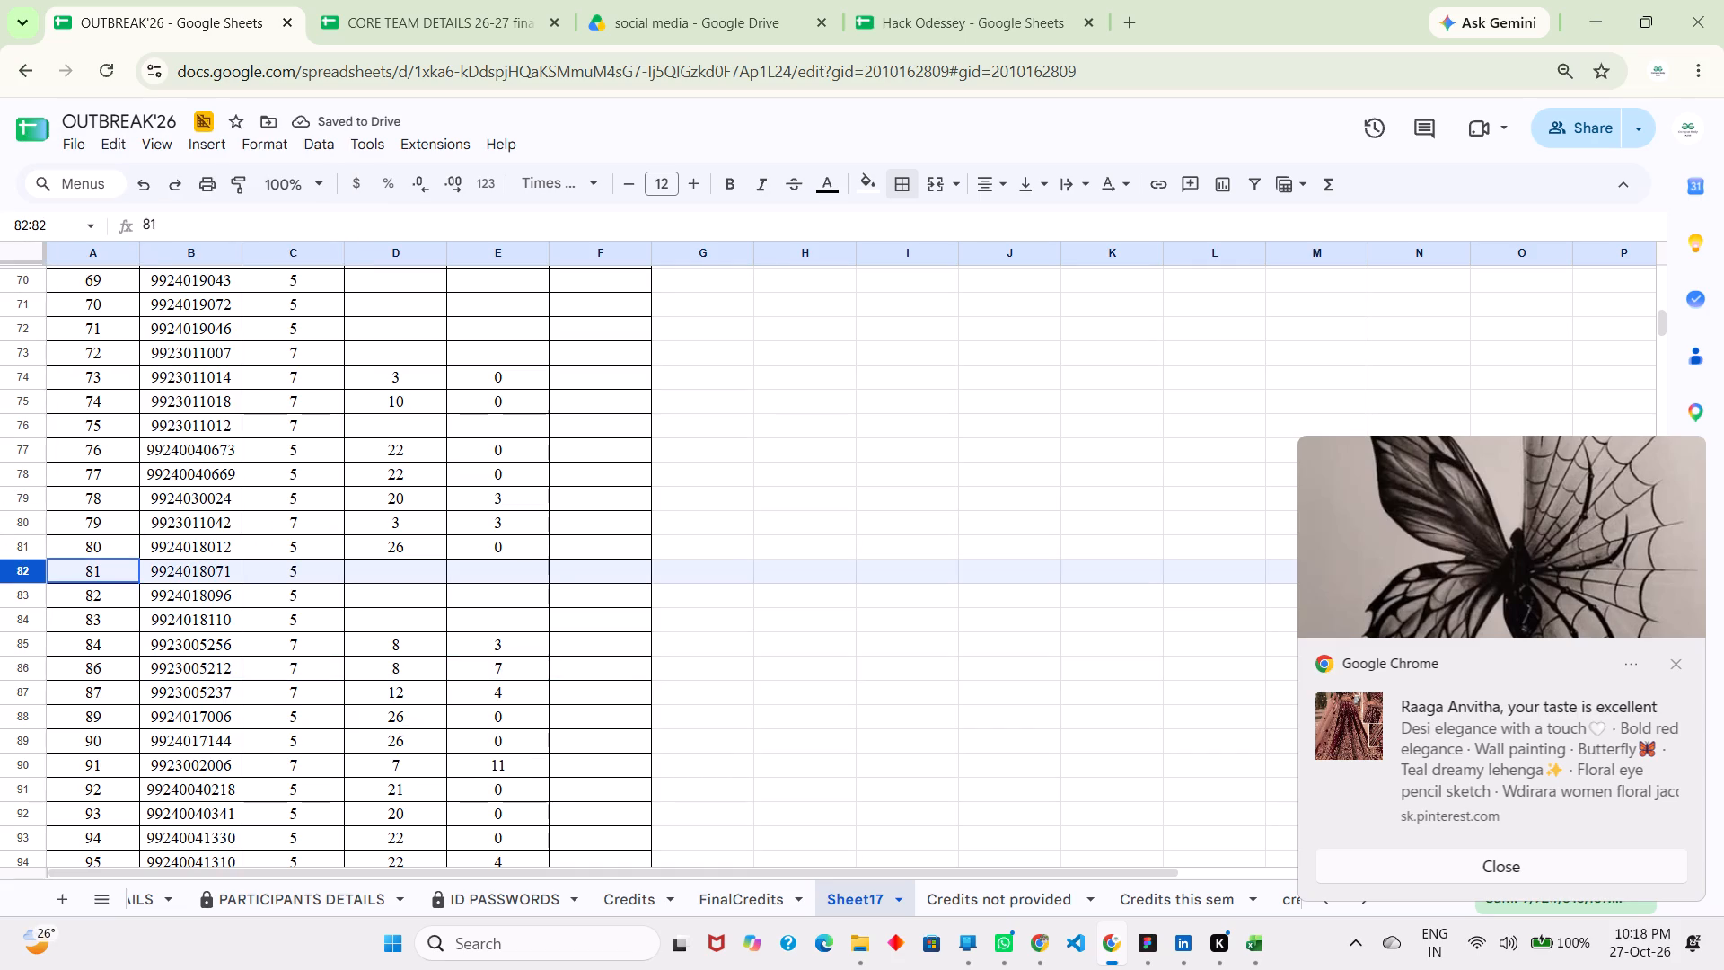
pyautogui.hotkey('shift', 'Down')
pyautogui.hotkey('shift', 'Down')
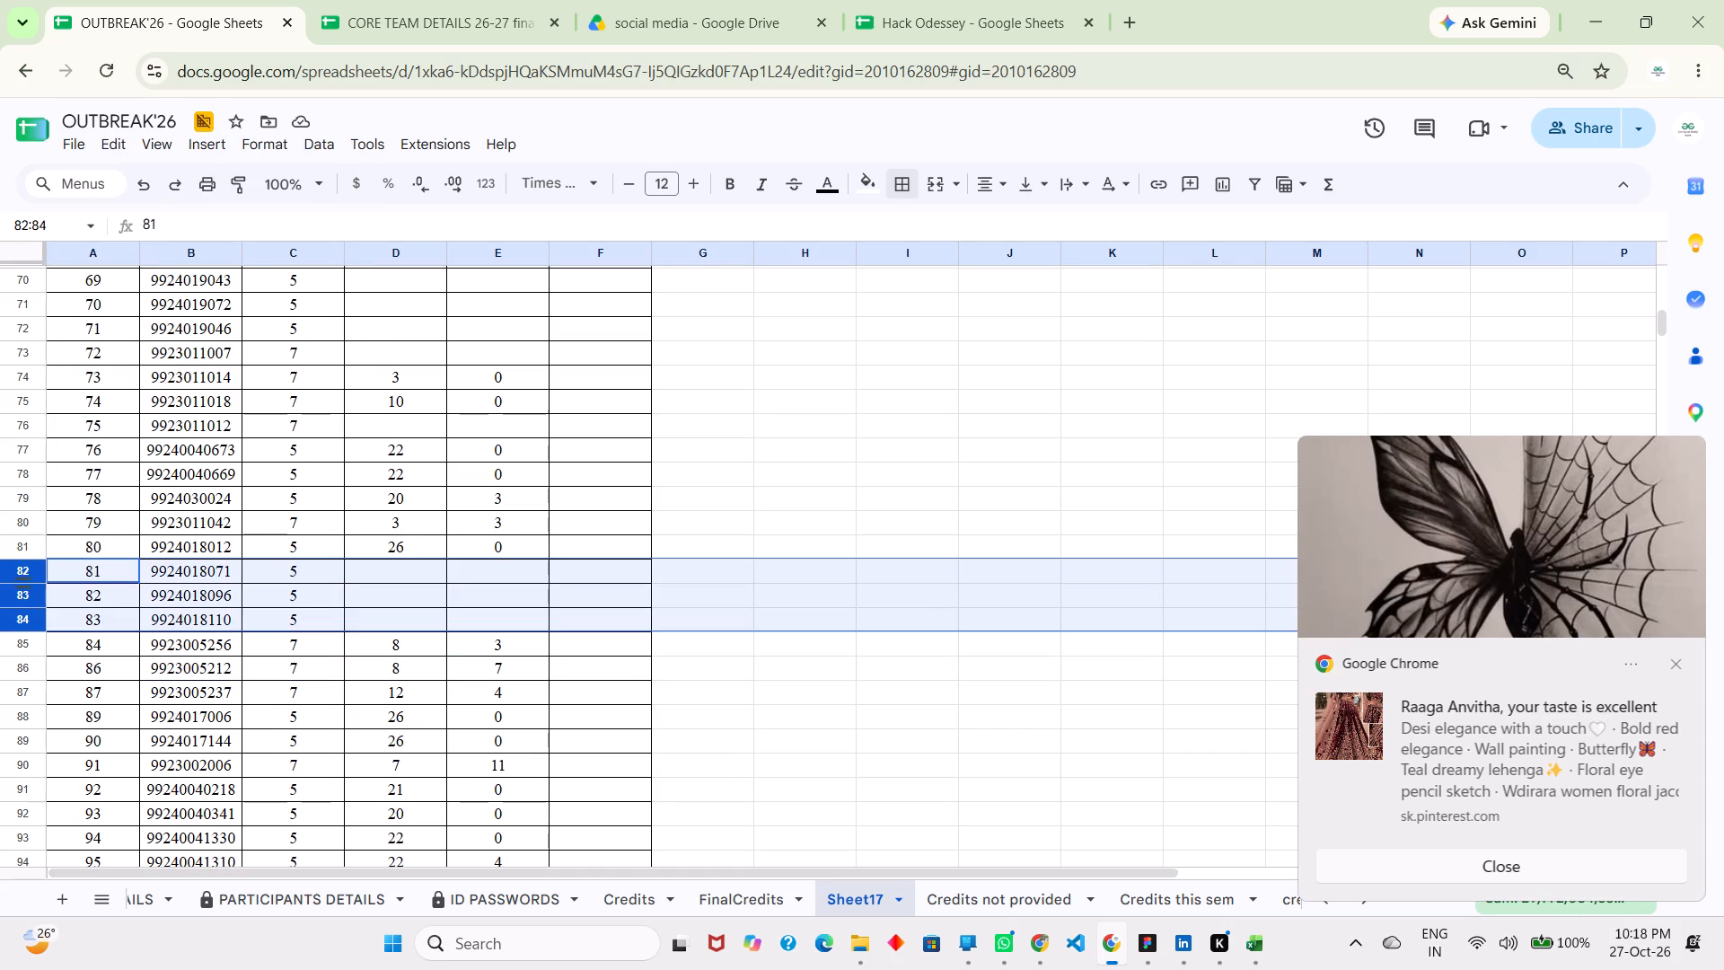
pyautogui.rightClick(20, 602)
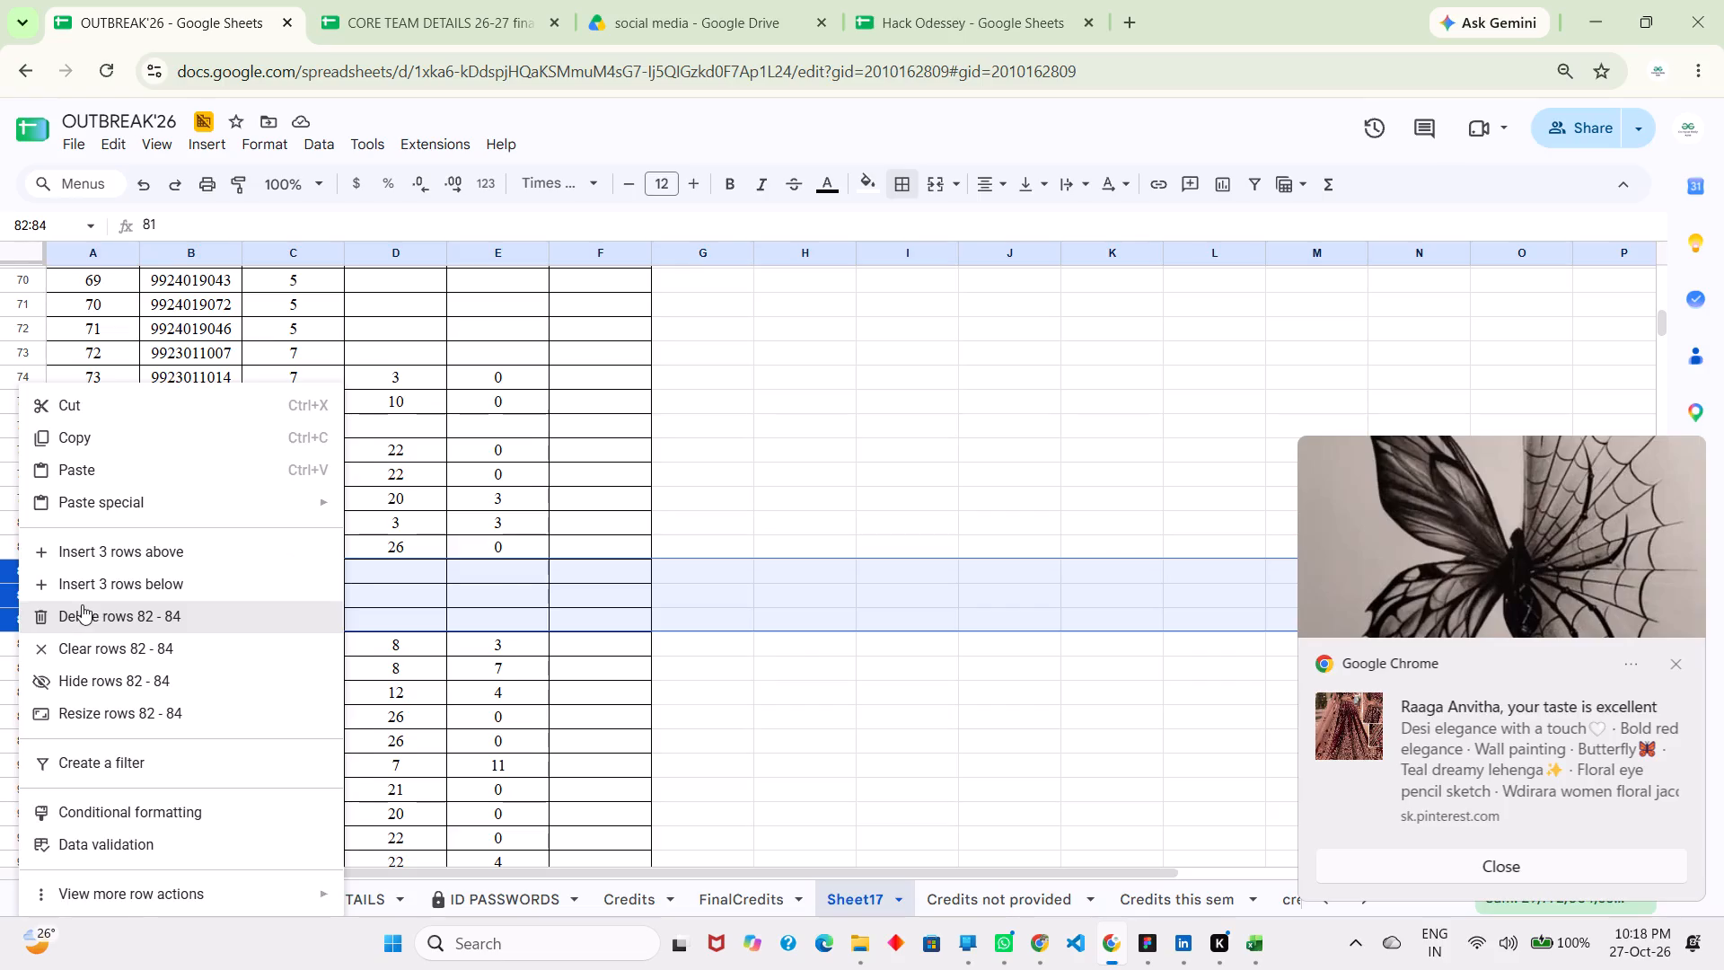
pyautogui.click(82, 604)
pyautogui.scroll(2, 82, 604)
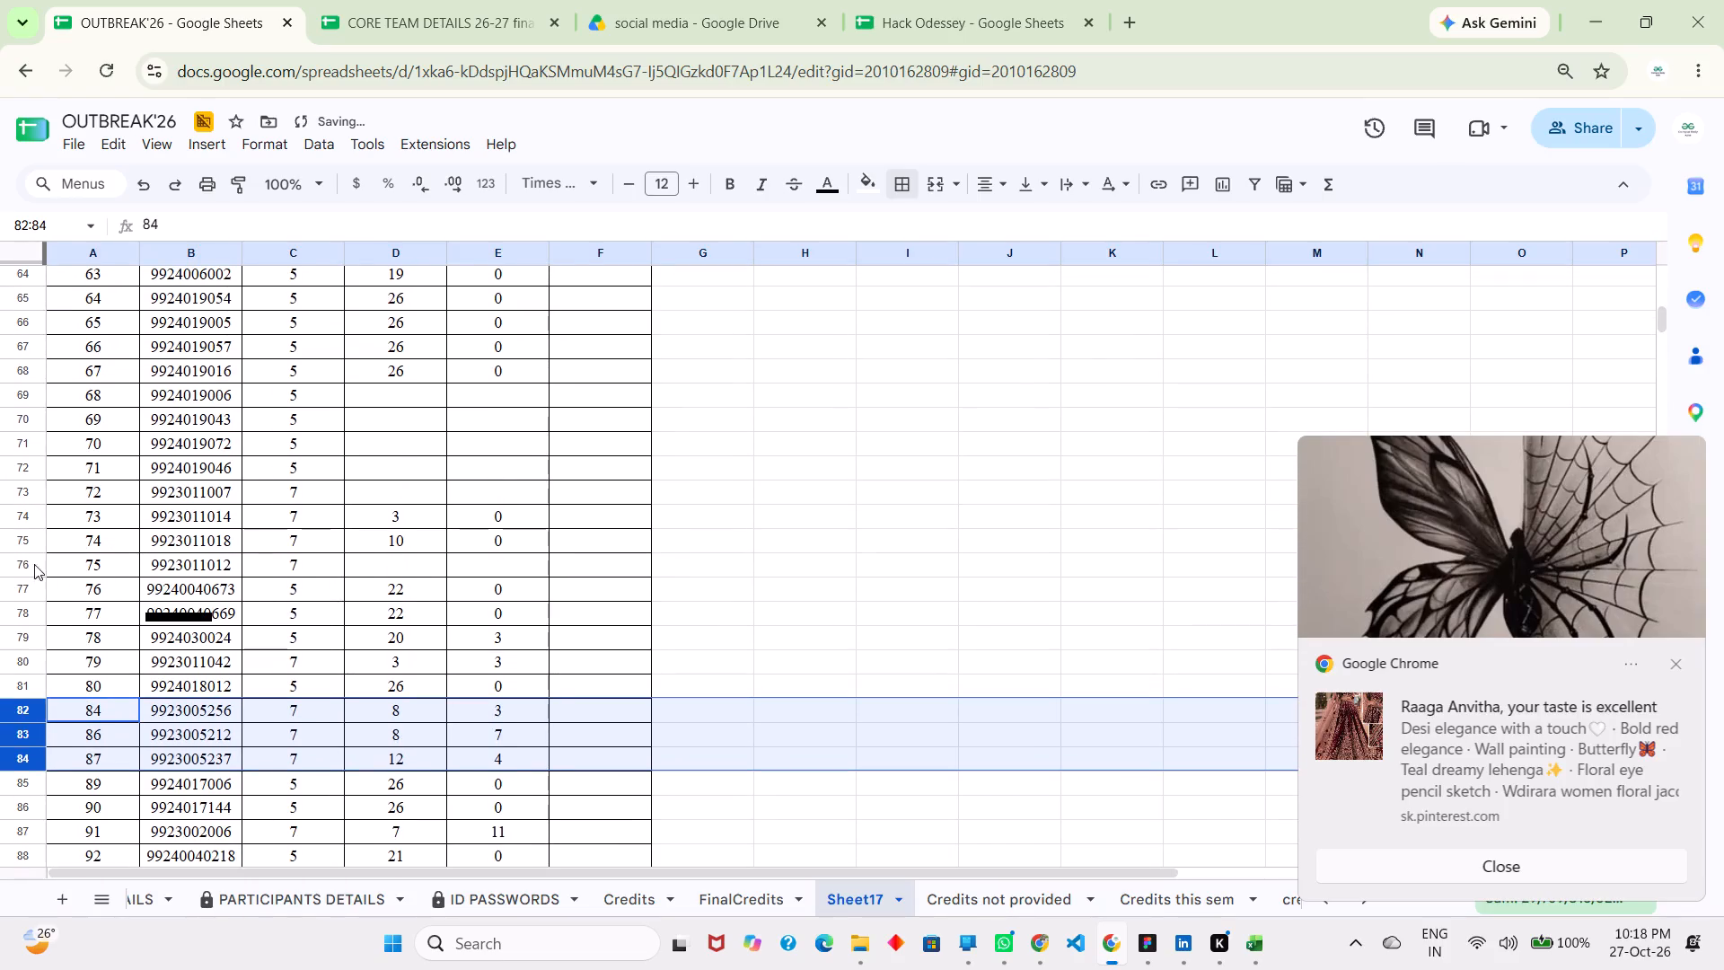
pyautogui.click(28, 563)
pyautogui.rightClick(28, 563)
pyautogui.click(102, 621)
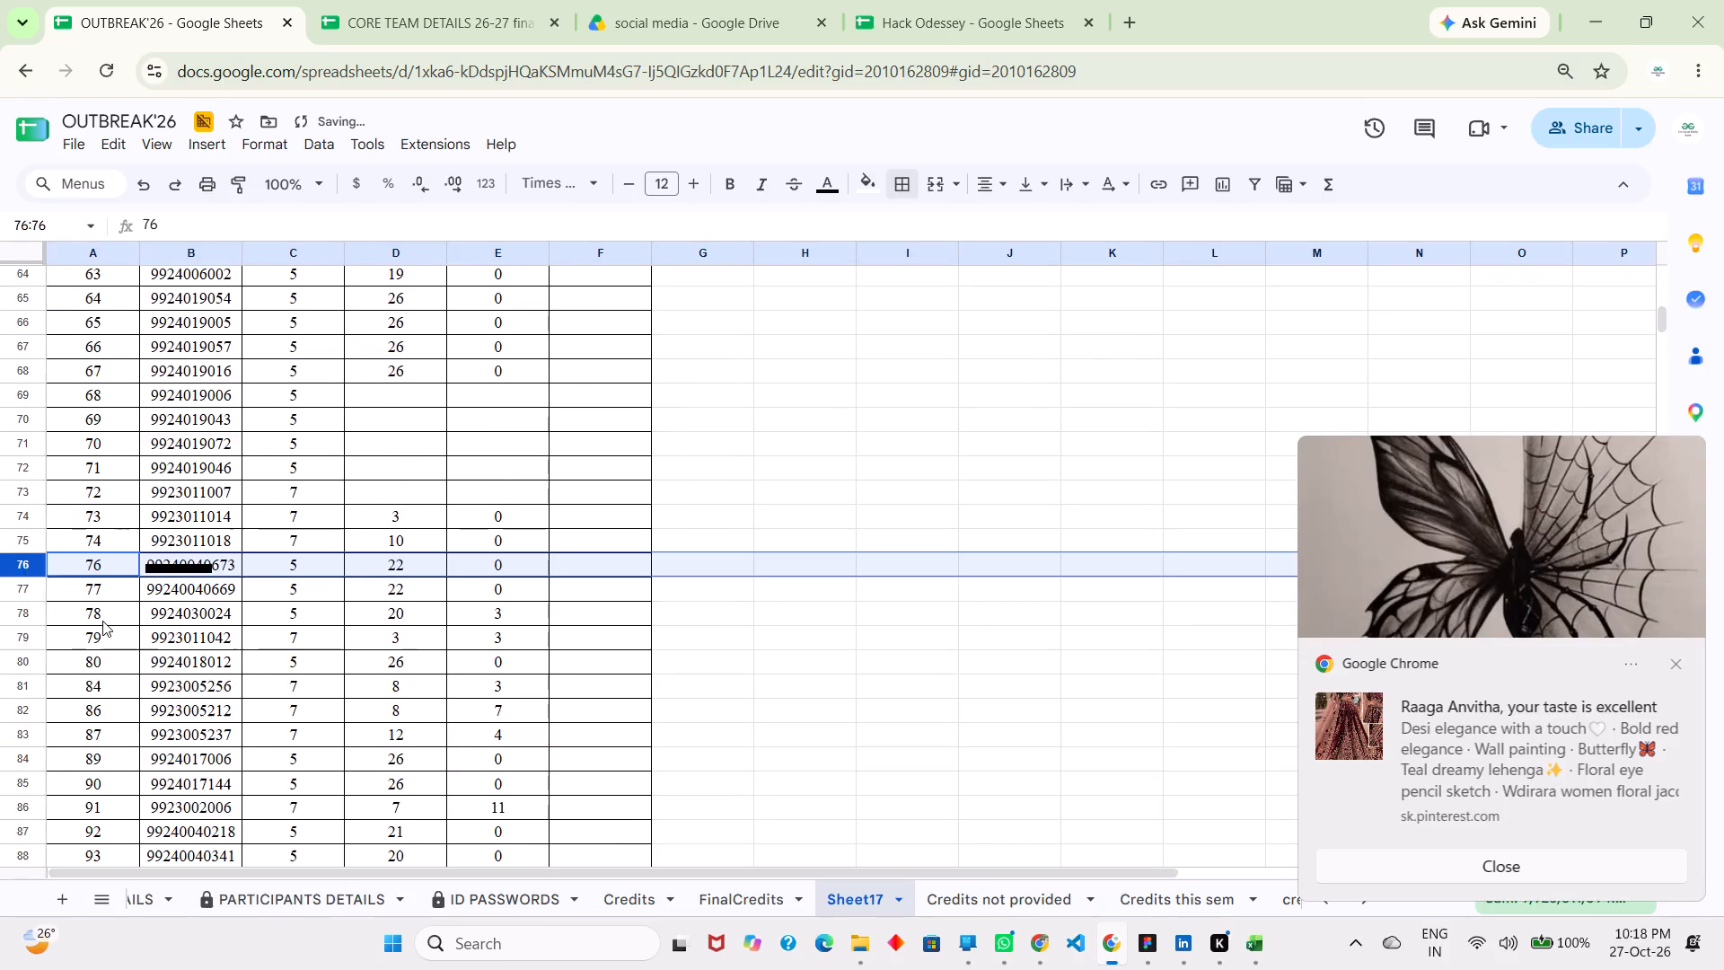
# Delete rows 69 to 73, the blank-credit students with Ids 68 to 72, from Sheet17.
pyautogui.scroll(1, 102, 621)
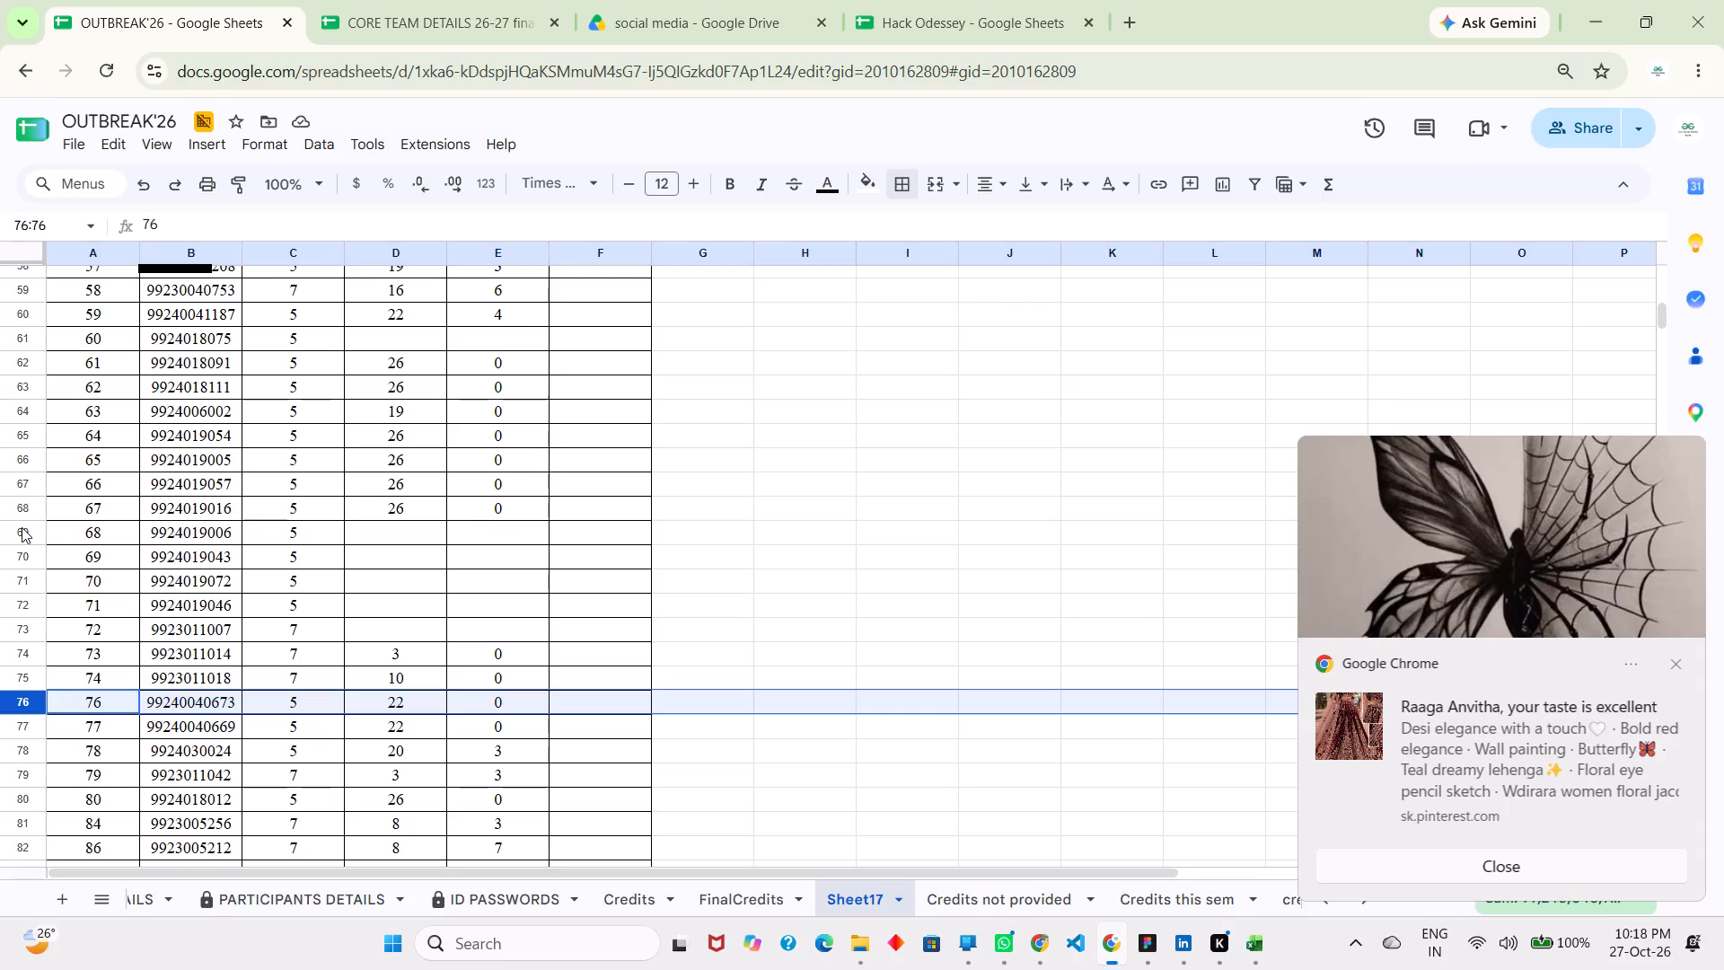
pyautogui.click(12, 528)
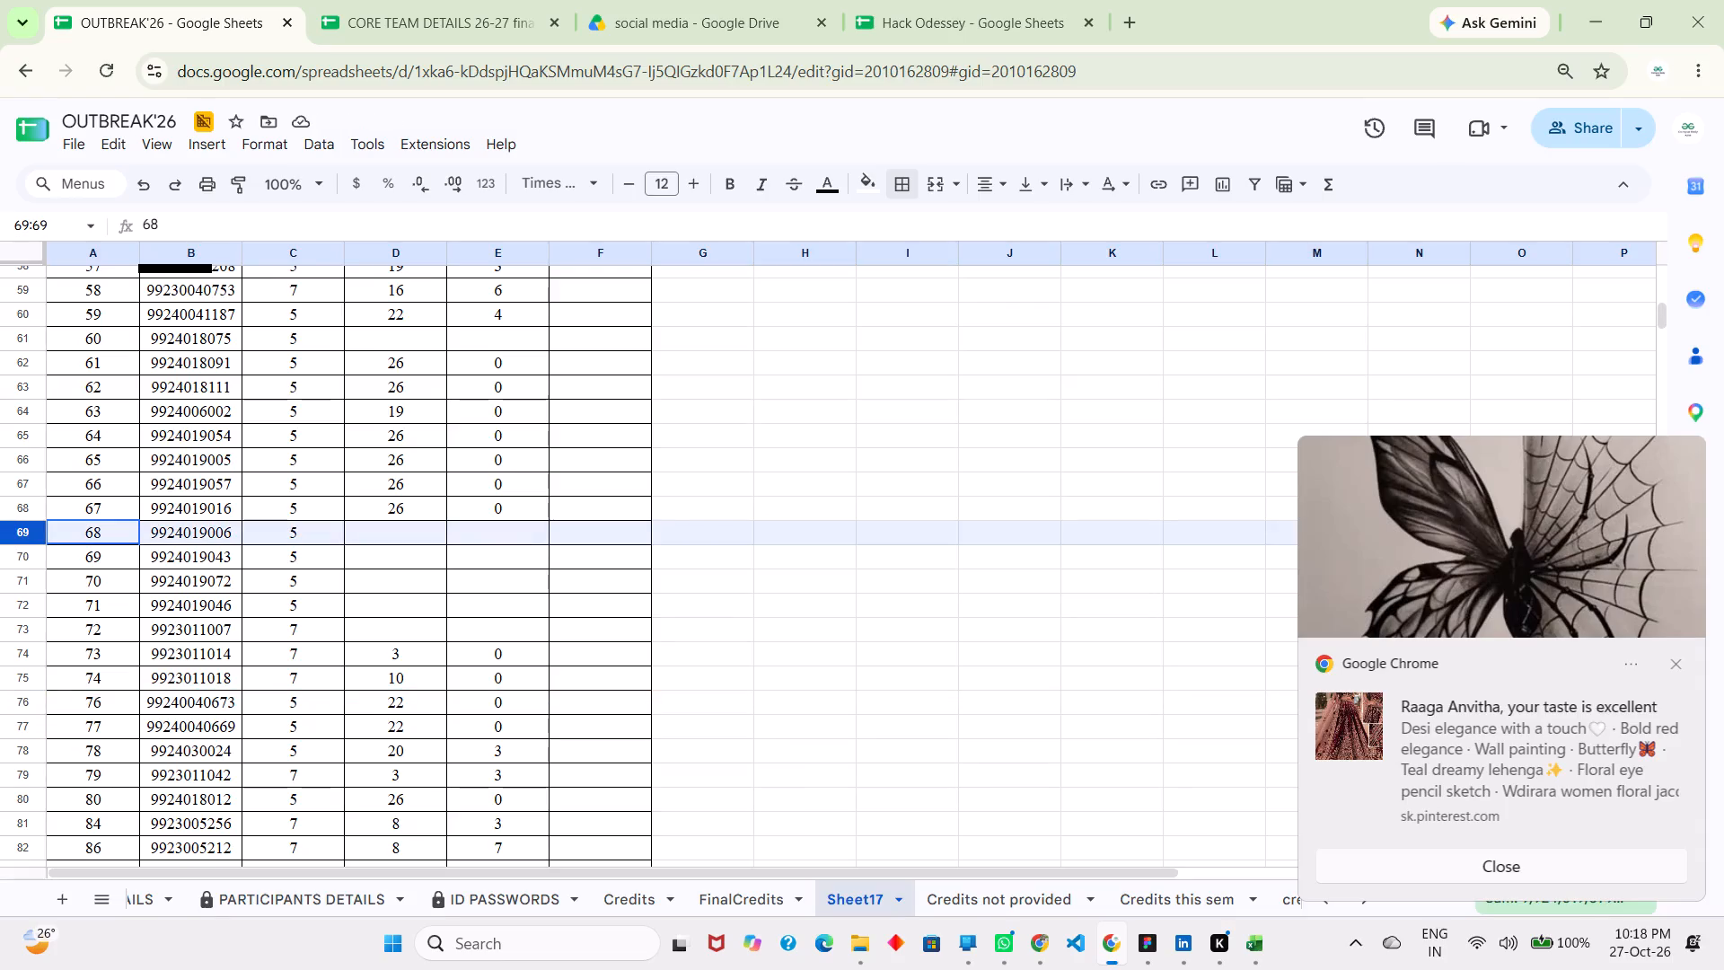
pyautogui.hotkey('shift', 'Down')
pyautogui.hotkey('shift', 'Down')
pyautogui.hotkey('shift', 'Down')
pyautogui.hotkey('shift', 'Down')
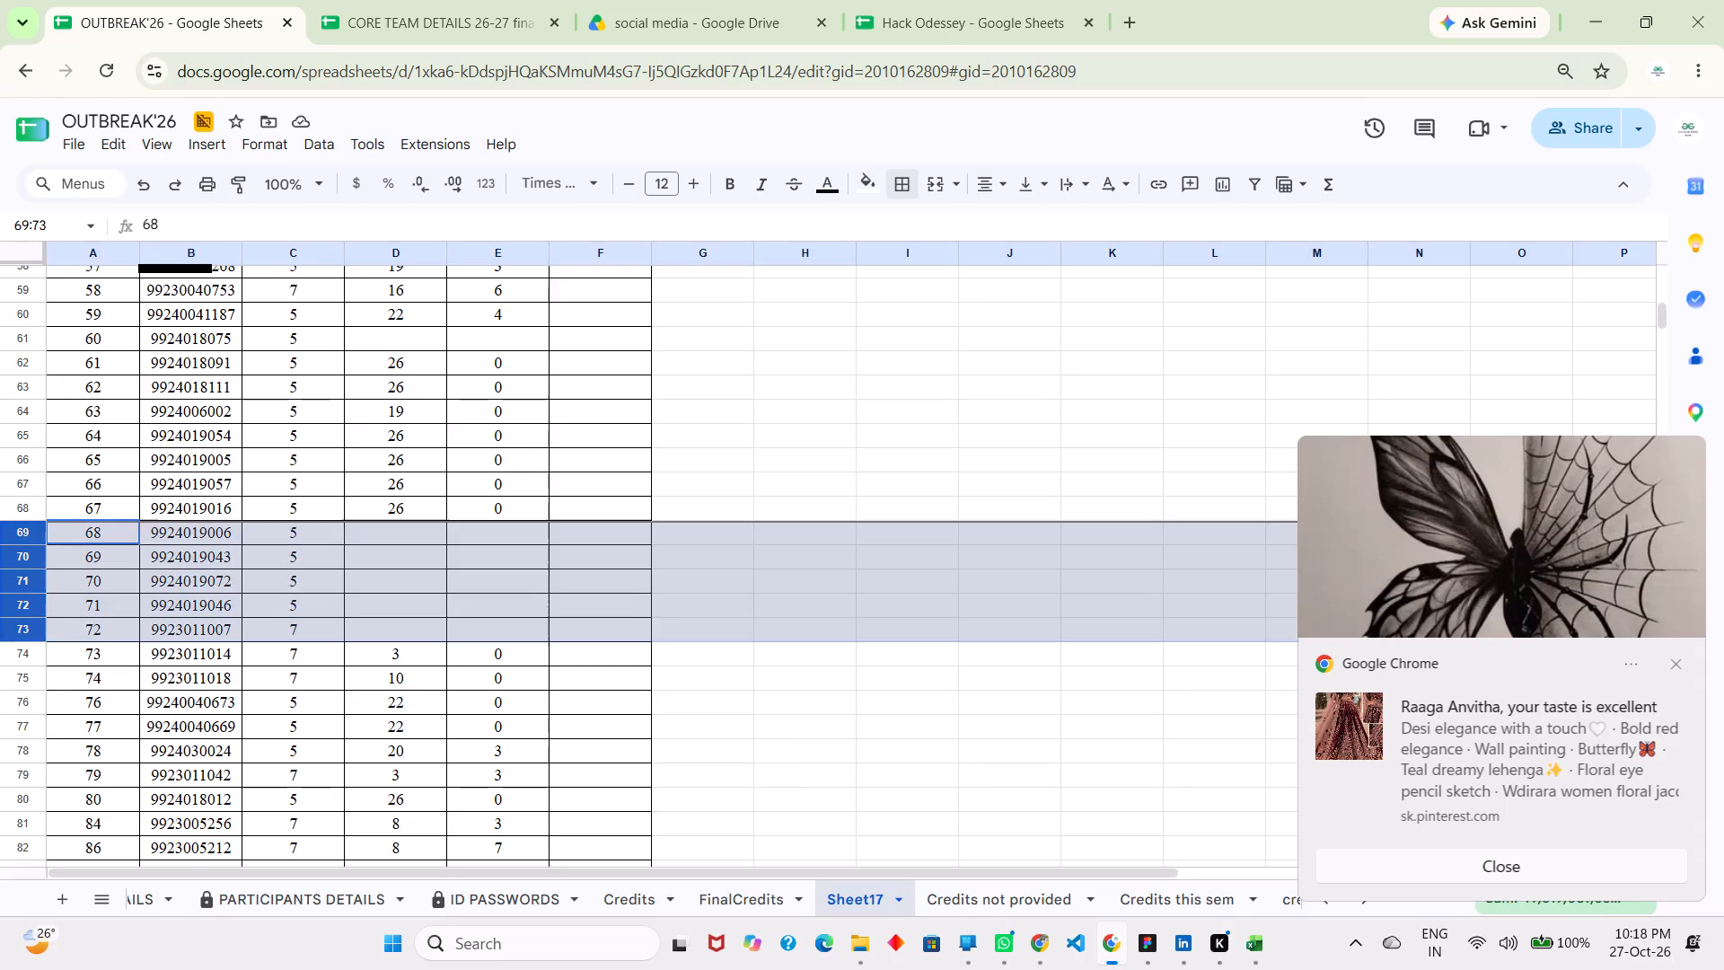
pyautogui.click(12, 528)
pyautogui.rightClick(12, 553)
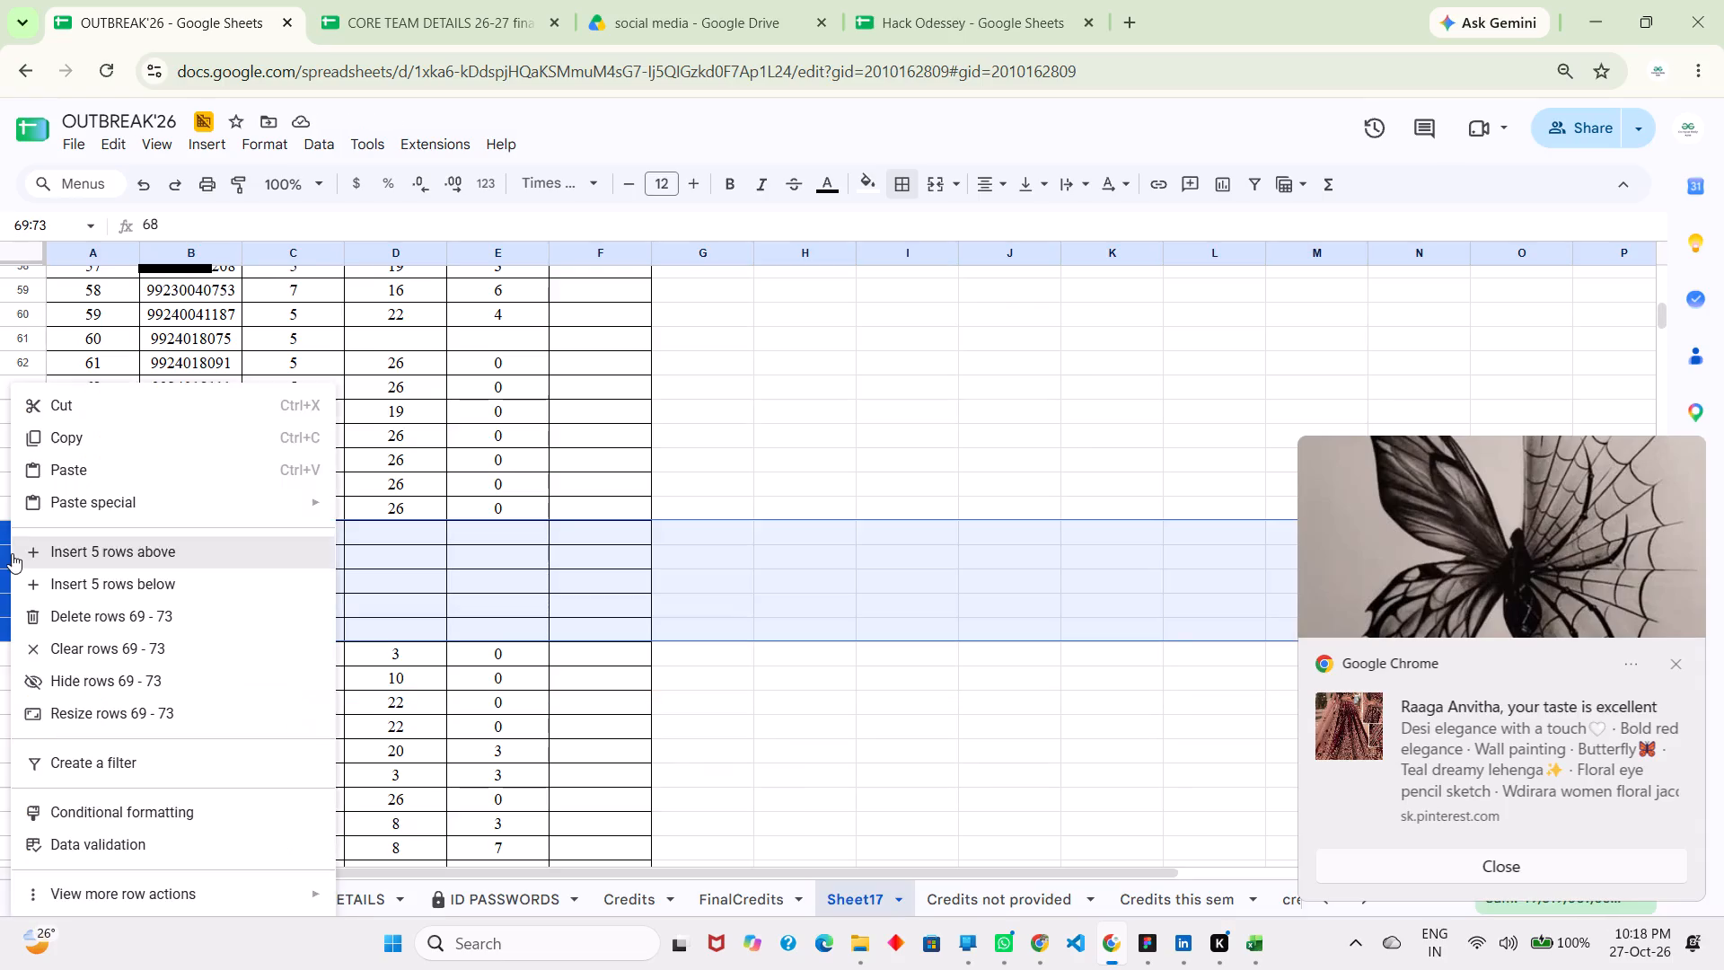
pyautogui.click(126, 606)
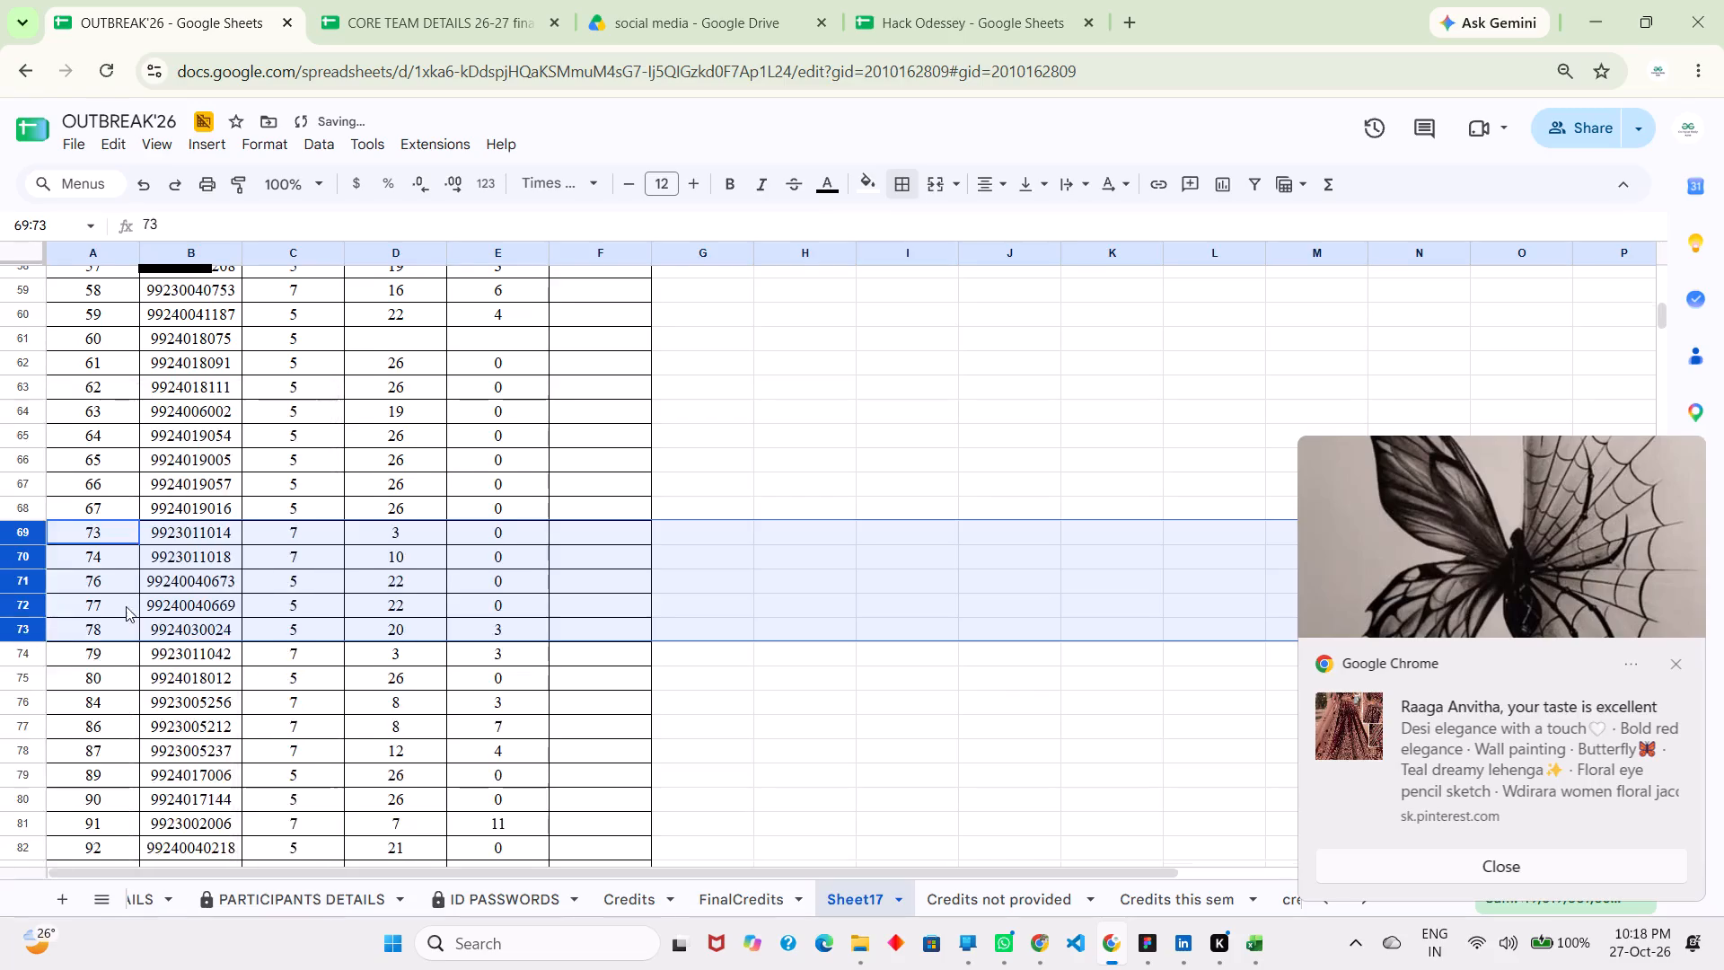
pyautogui.scroll(3, 126, 606)
pyautogui.click(26, 556)
pyautogui.rightClick(26, 556)
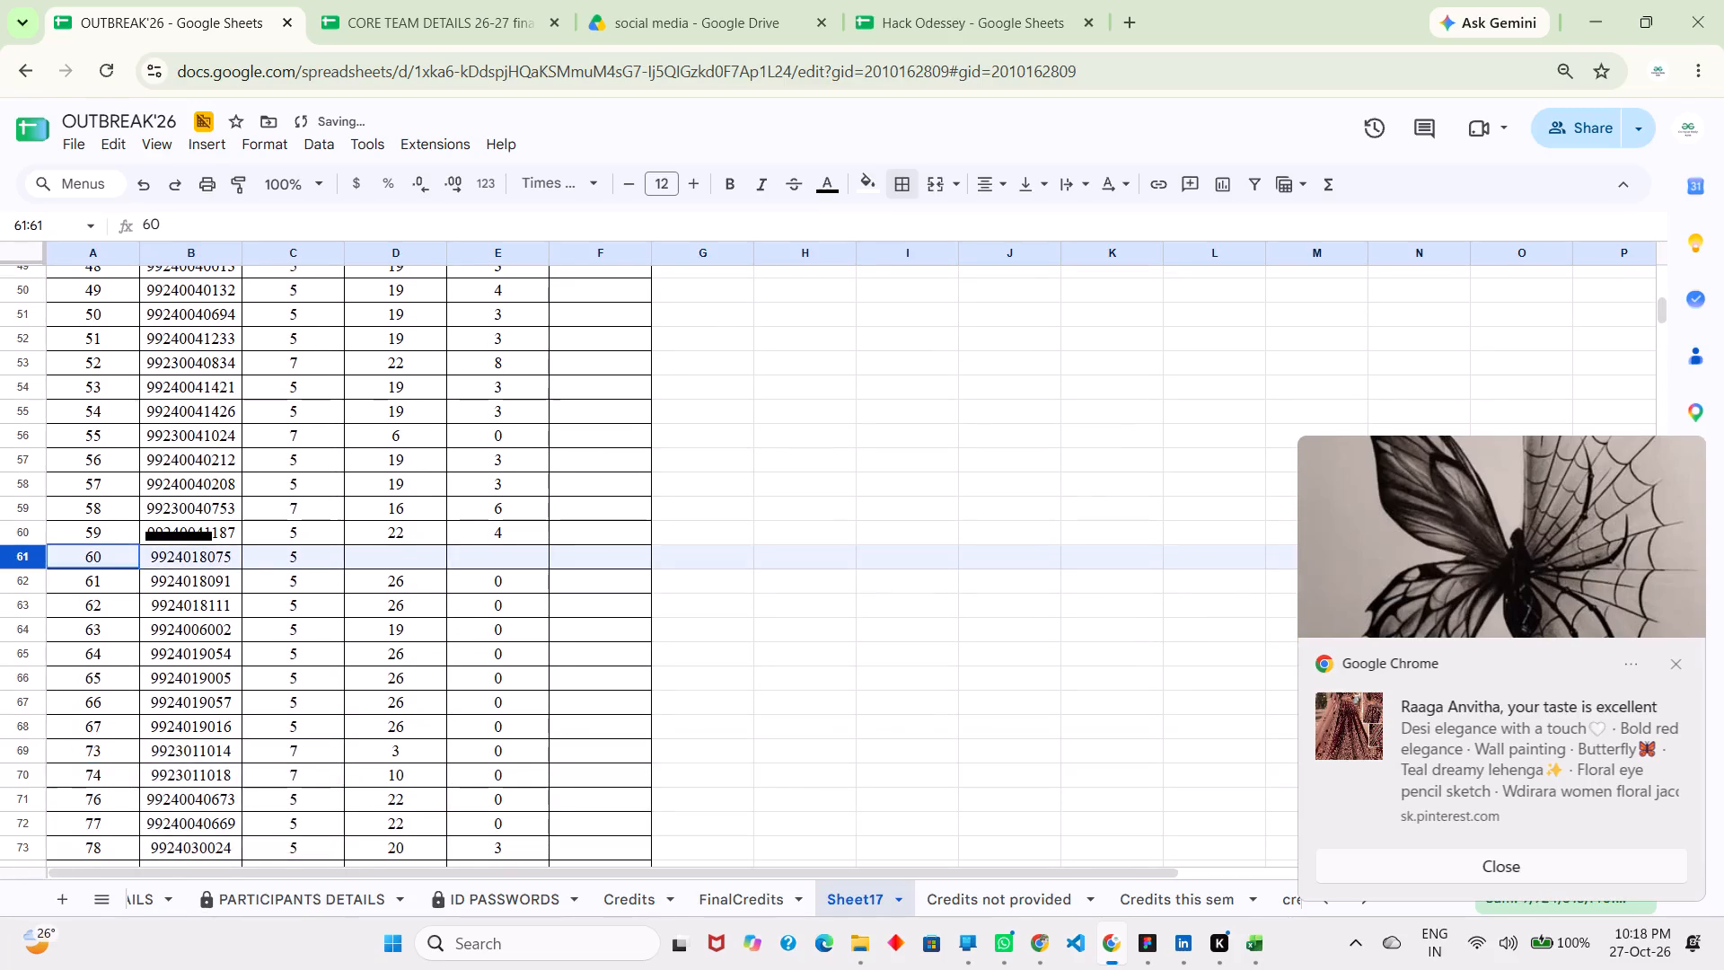
pyautogui.click(60, 621)
pyautogui.scroll(4, 60, 621)
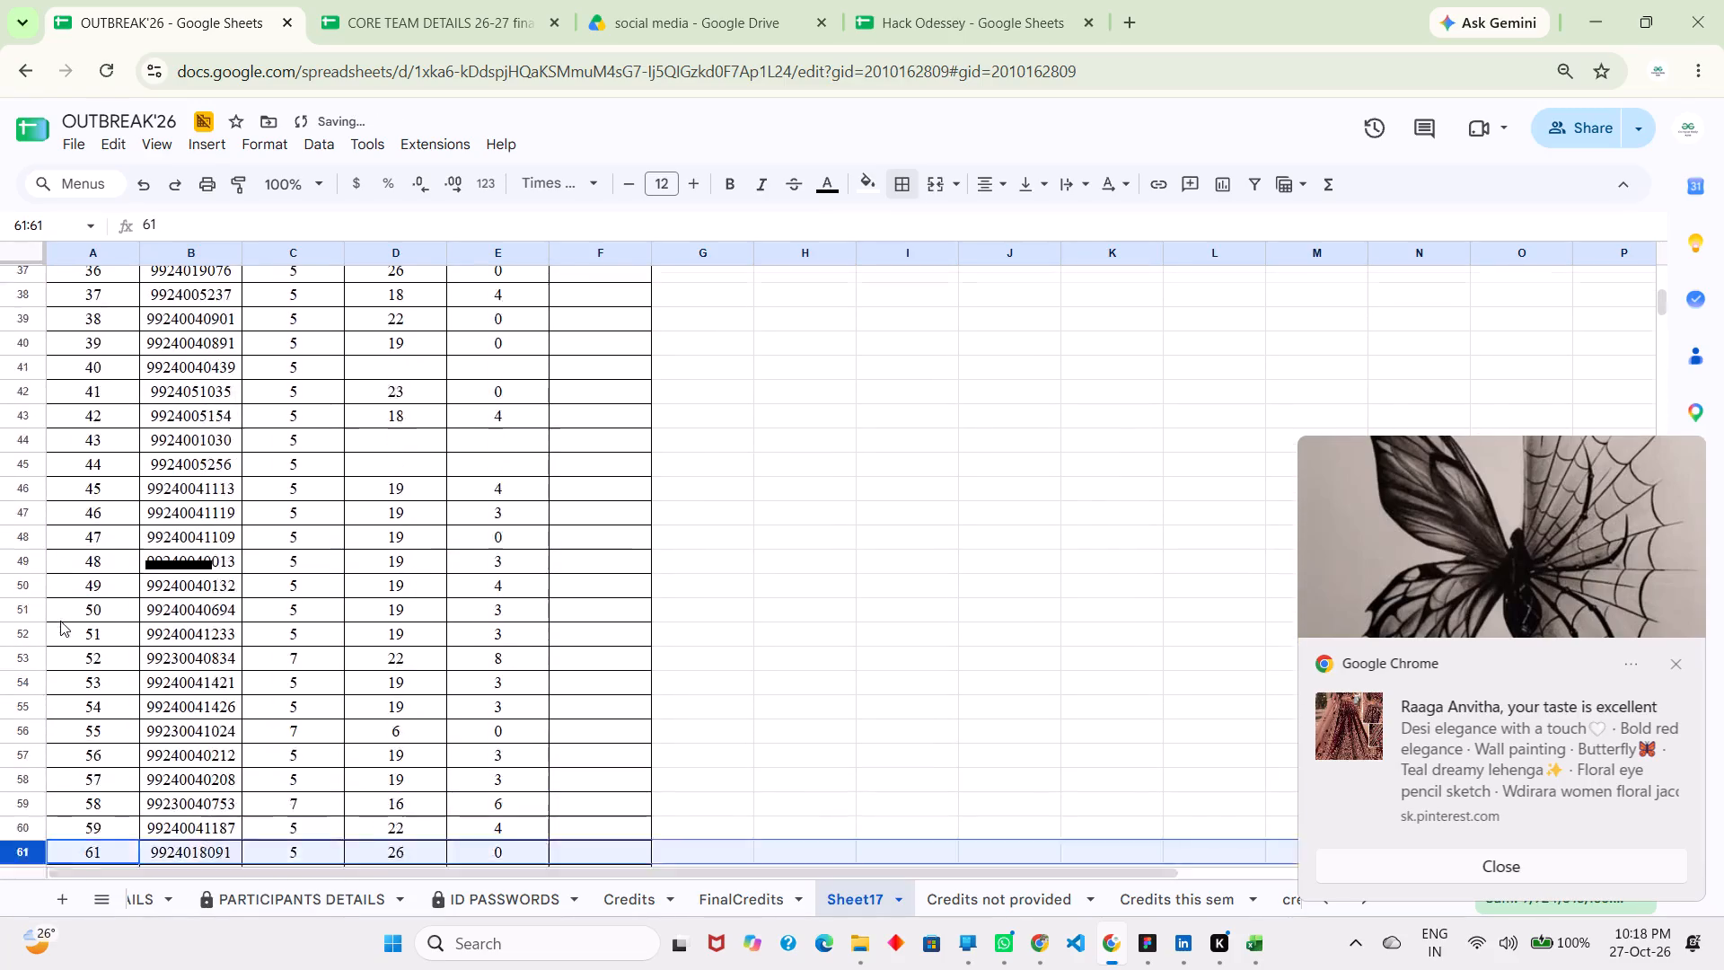
pyautogui.scroll(3, 60, 621)
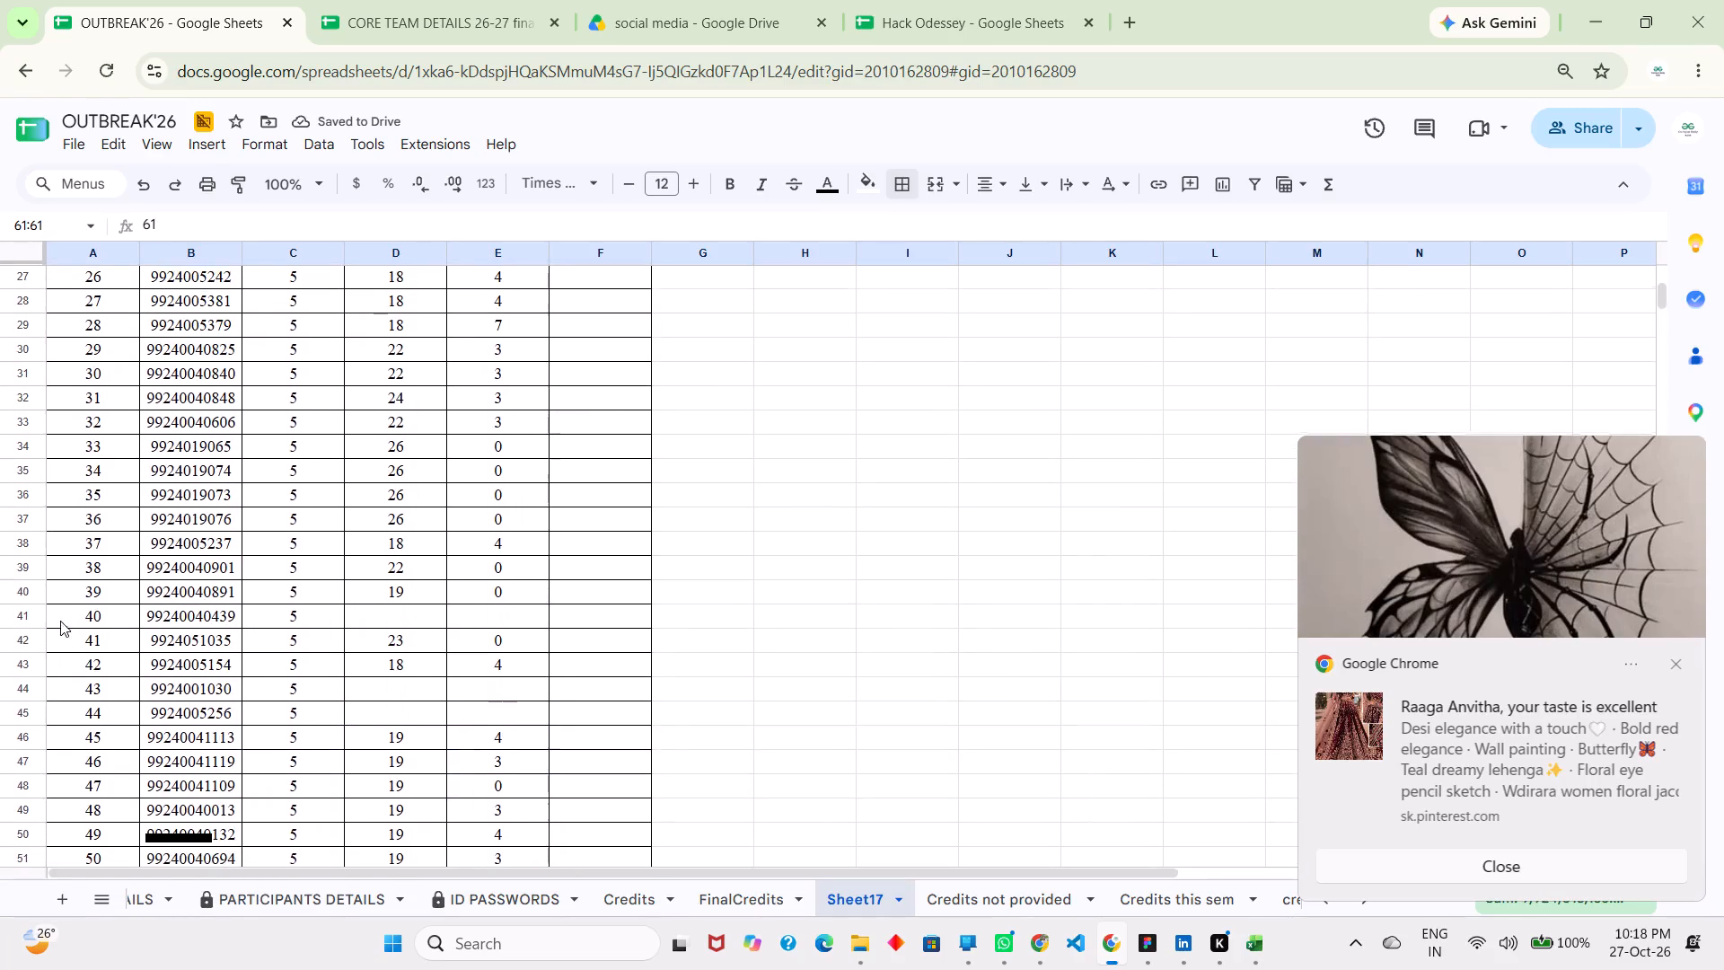
pyautogui.click(16, 621)
pyautogui.rightClick(16, 621)
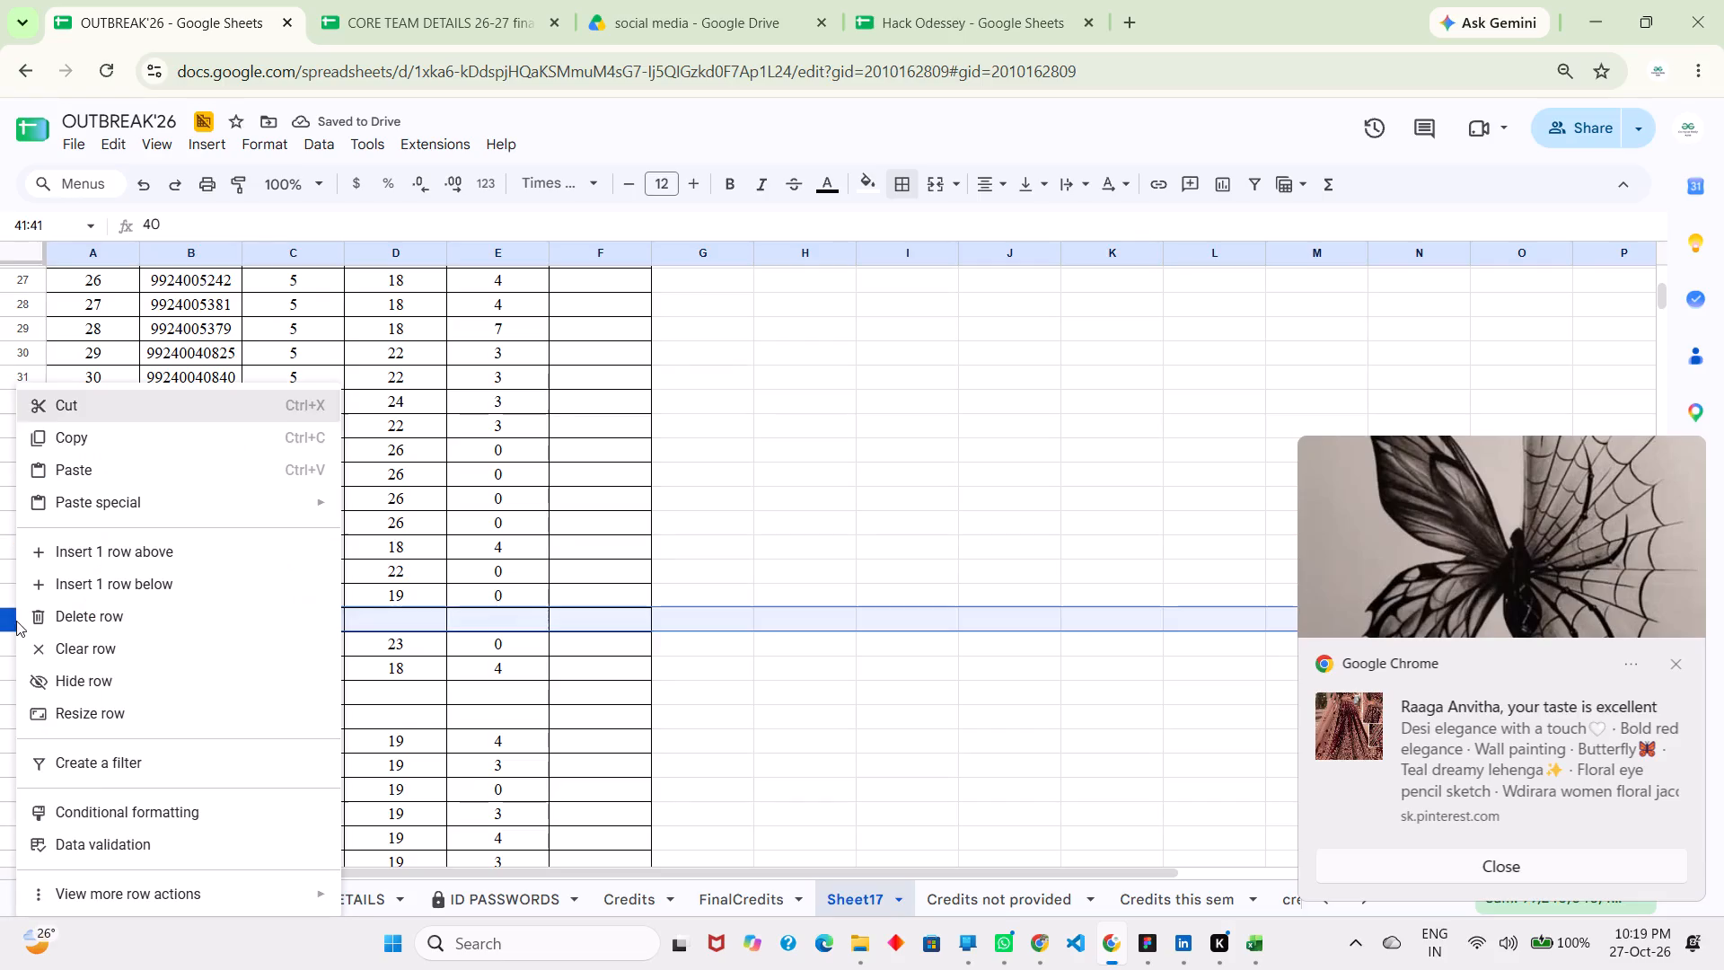
pyautogui.click(121, 621)
# Renumber the Id column consecutively from 1 to 148 by filling the series from A7:A10 down to A154.
pyautogui.scroll(6, 121, 621)
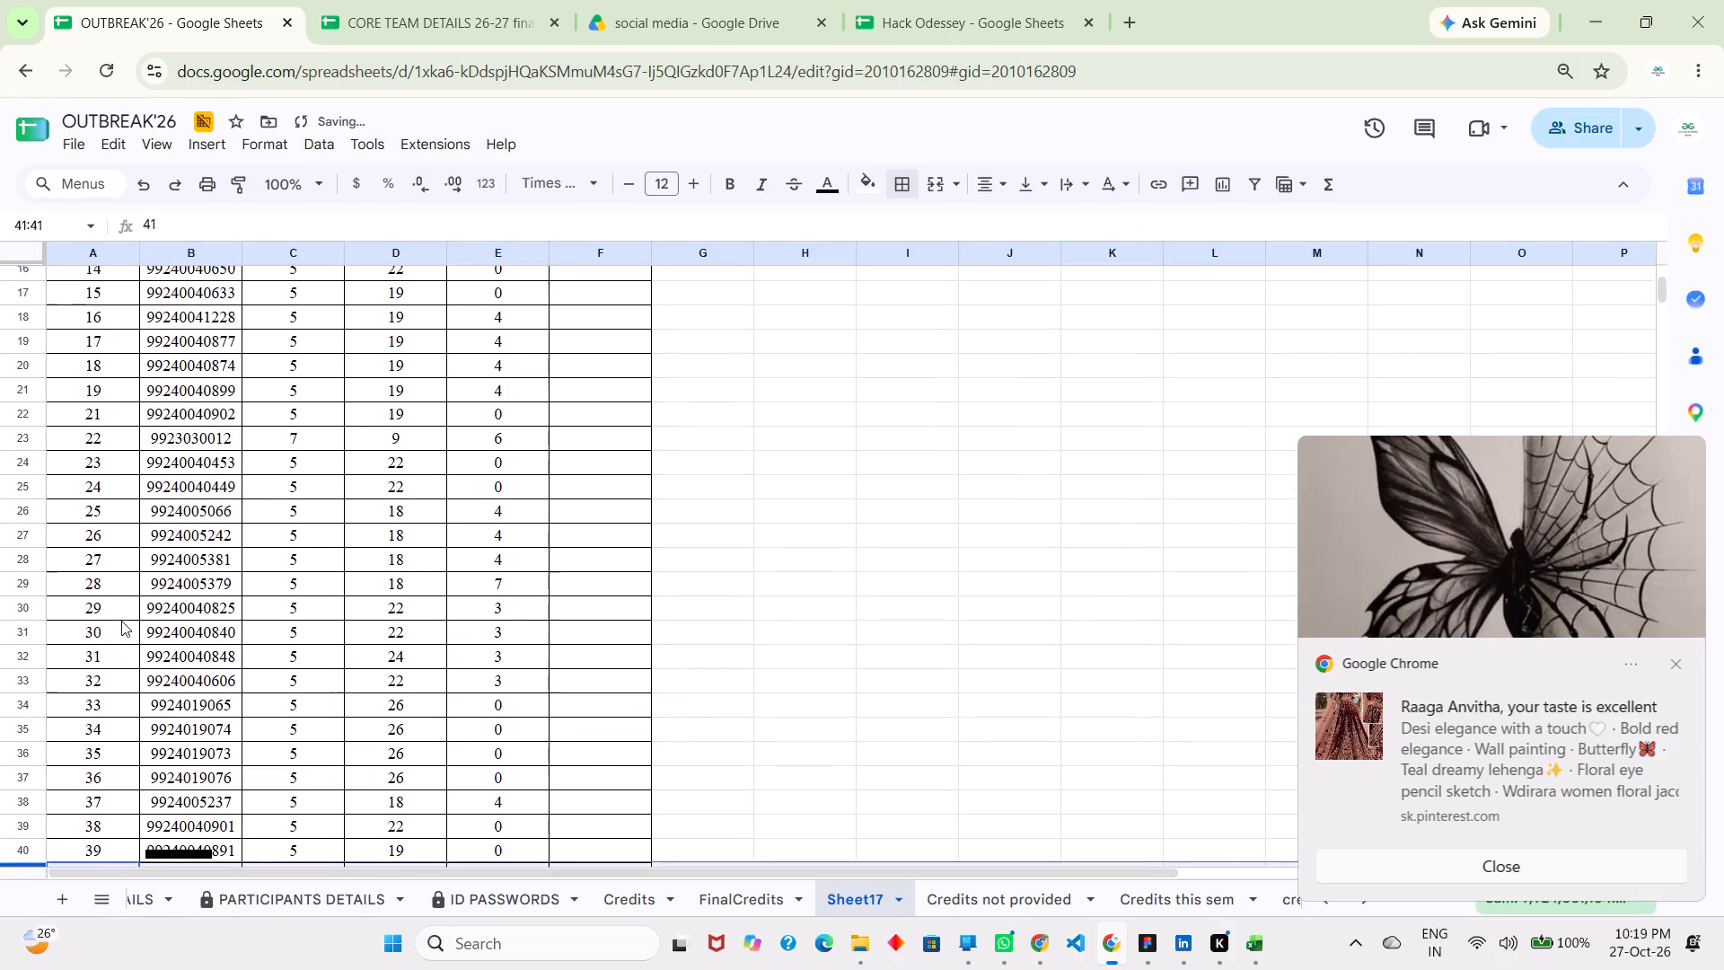
pyautogui.scroll(2, 121, 621)
pyautogui.scroll(-1, 121, 621)
pyautogui.moveTo(110, 411); pyautogui.dragTo(109, 484)
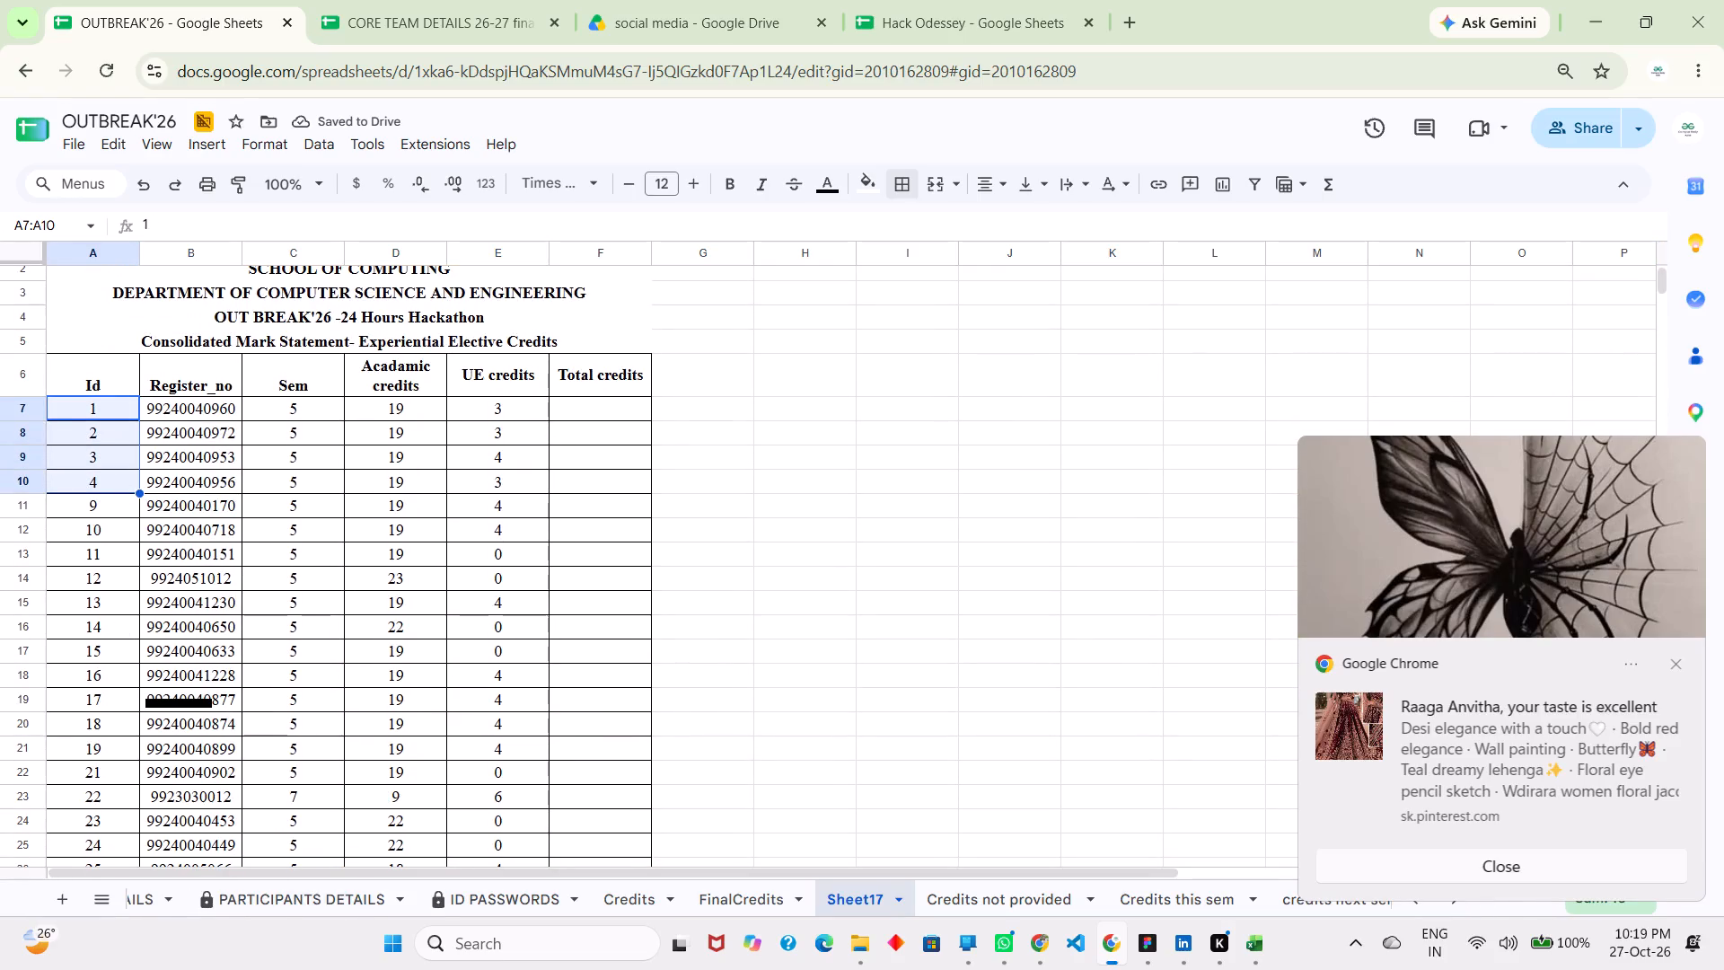
pyautogui.moveTo(136, 490); pyautogui.dragTo(173, 969)
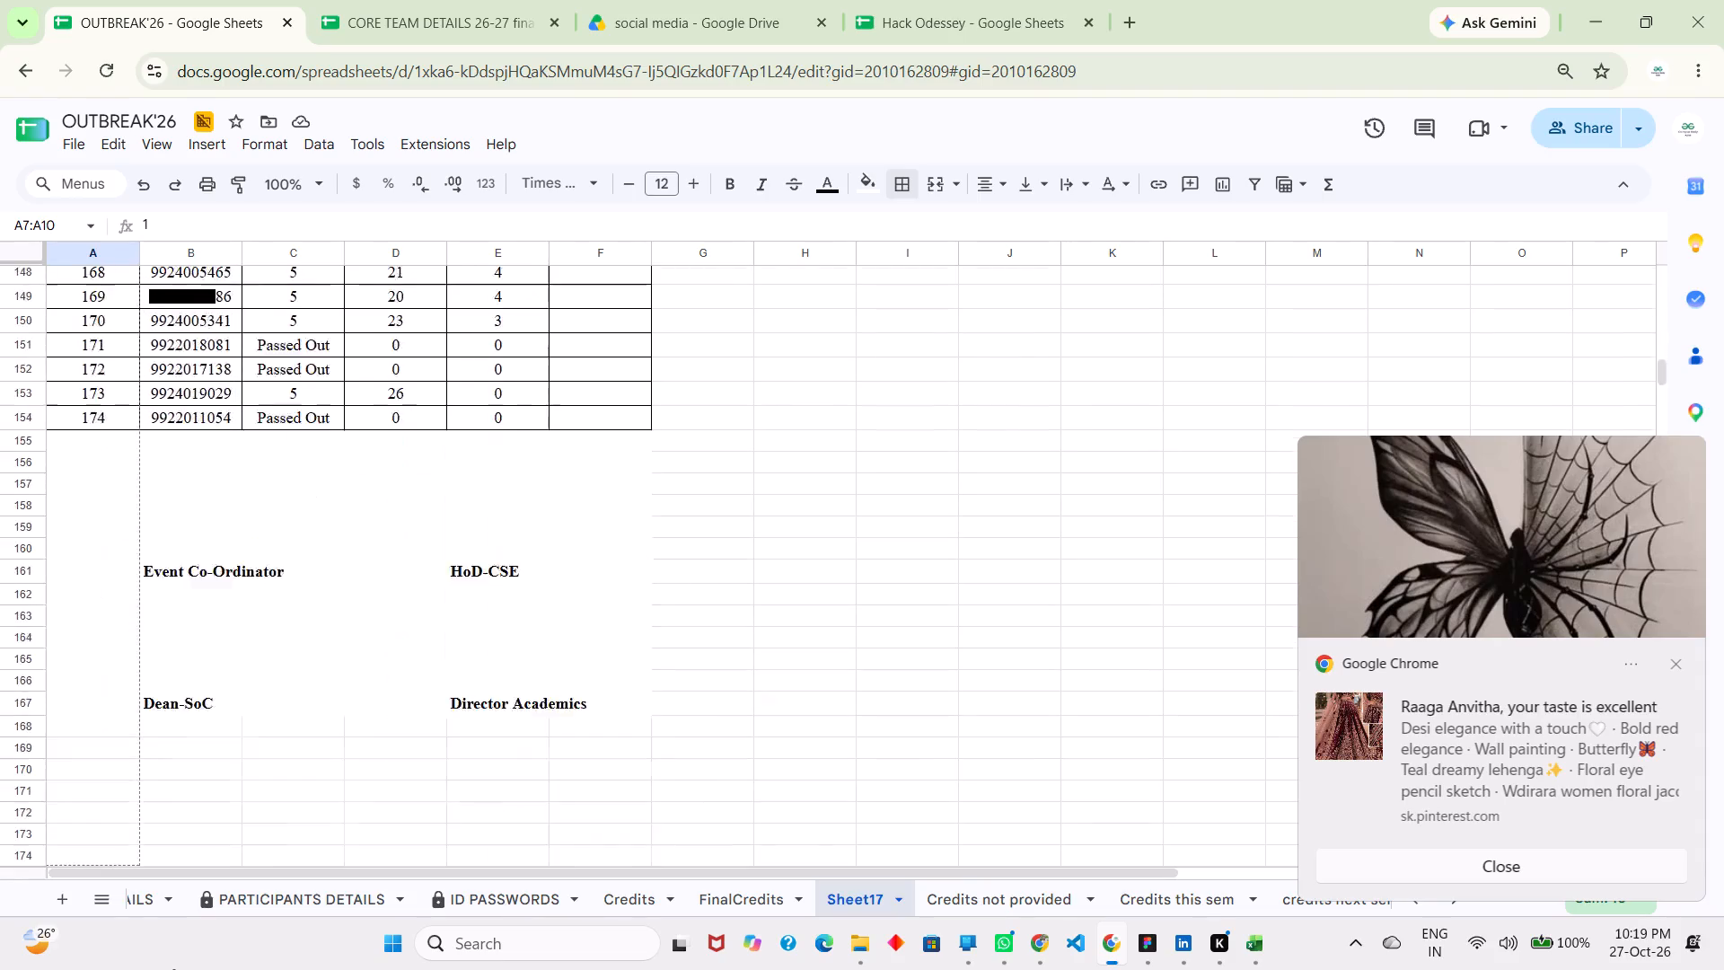
pyautogui.moveTo(173, 969); pyautogui.dragTo(108, 495)
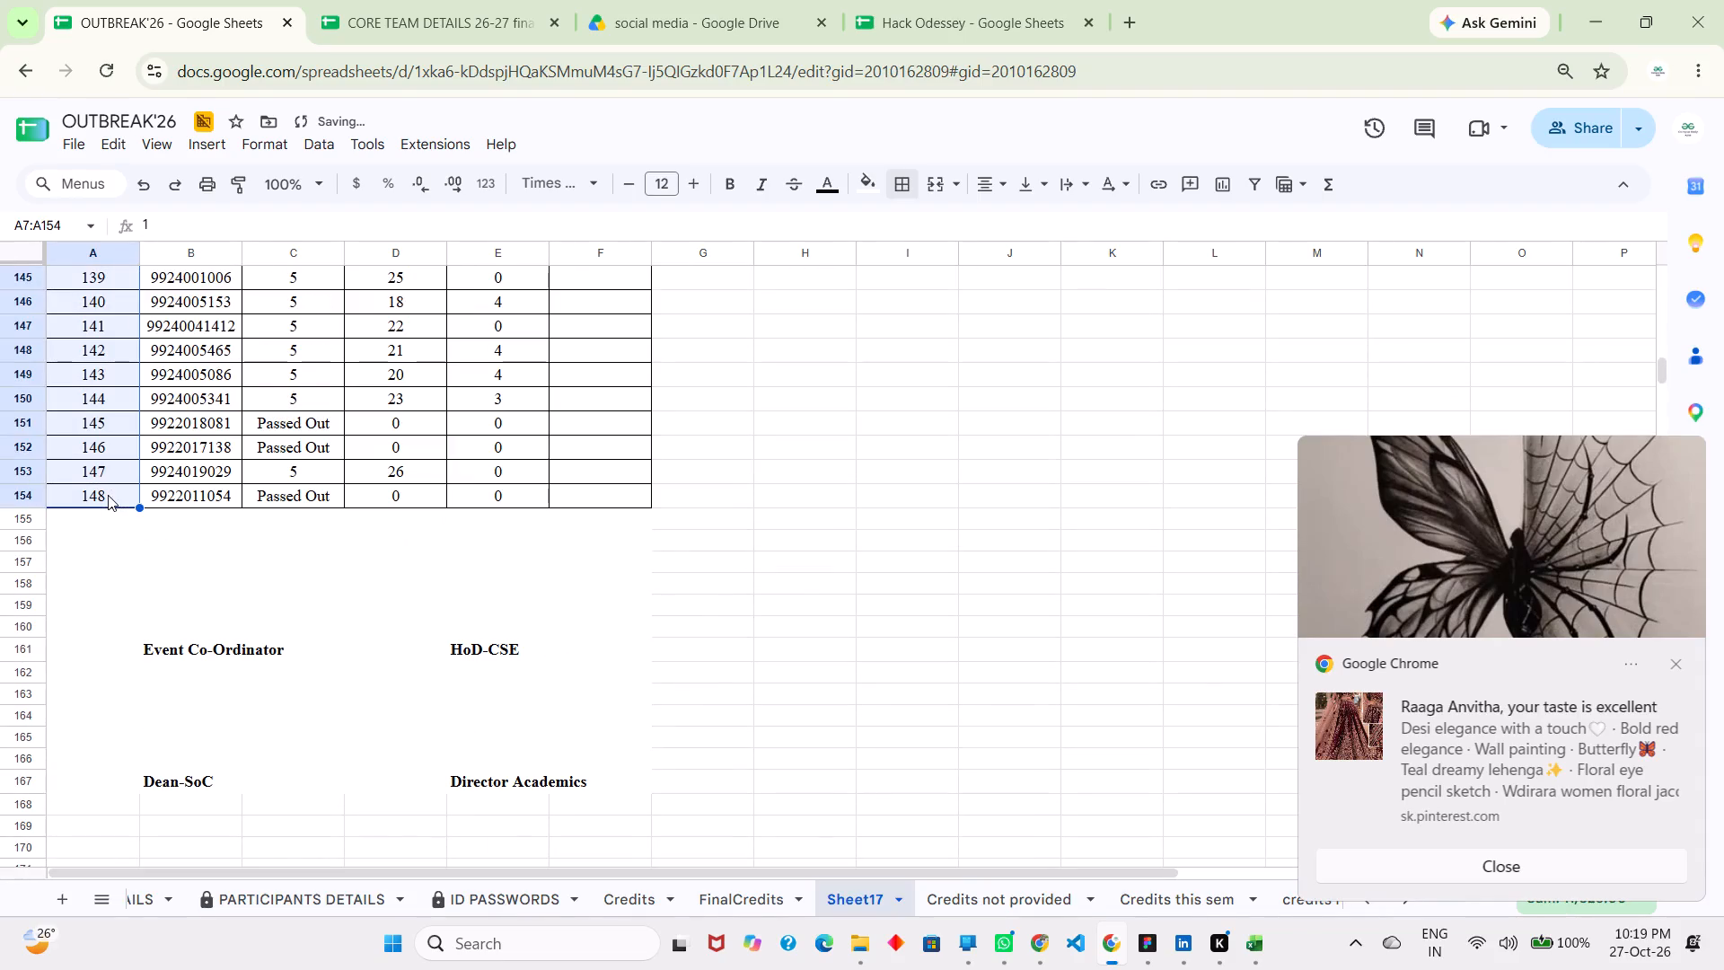
# Examine the last rows and final Id of the FinalCredits table to compare them with Sheet17.
pyautogui.click(721, 899)
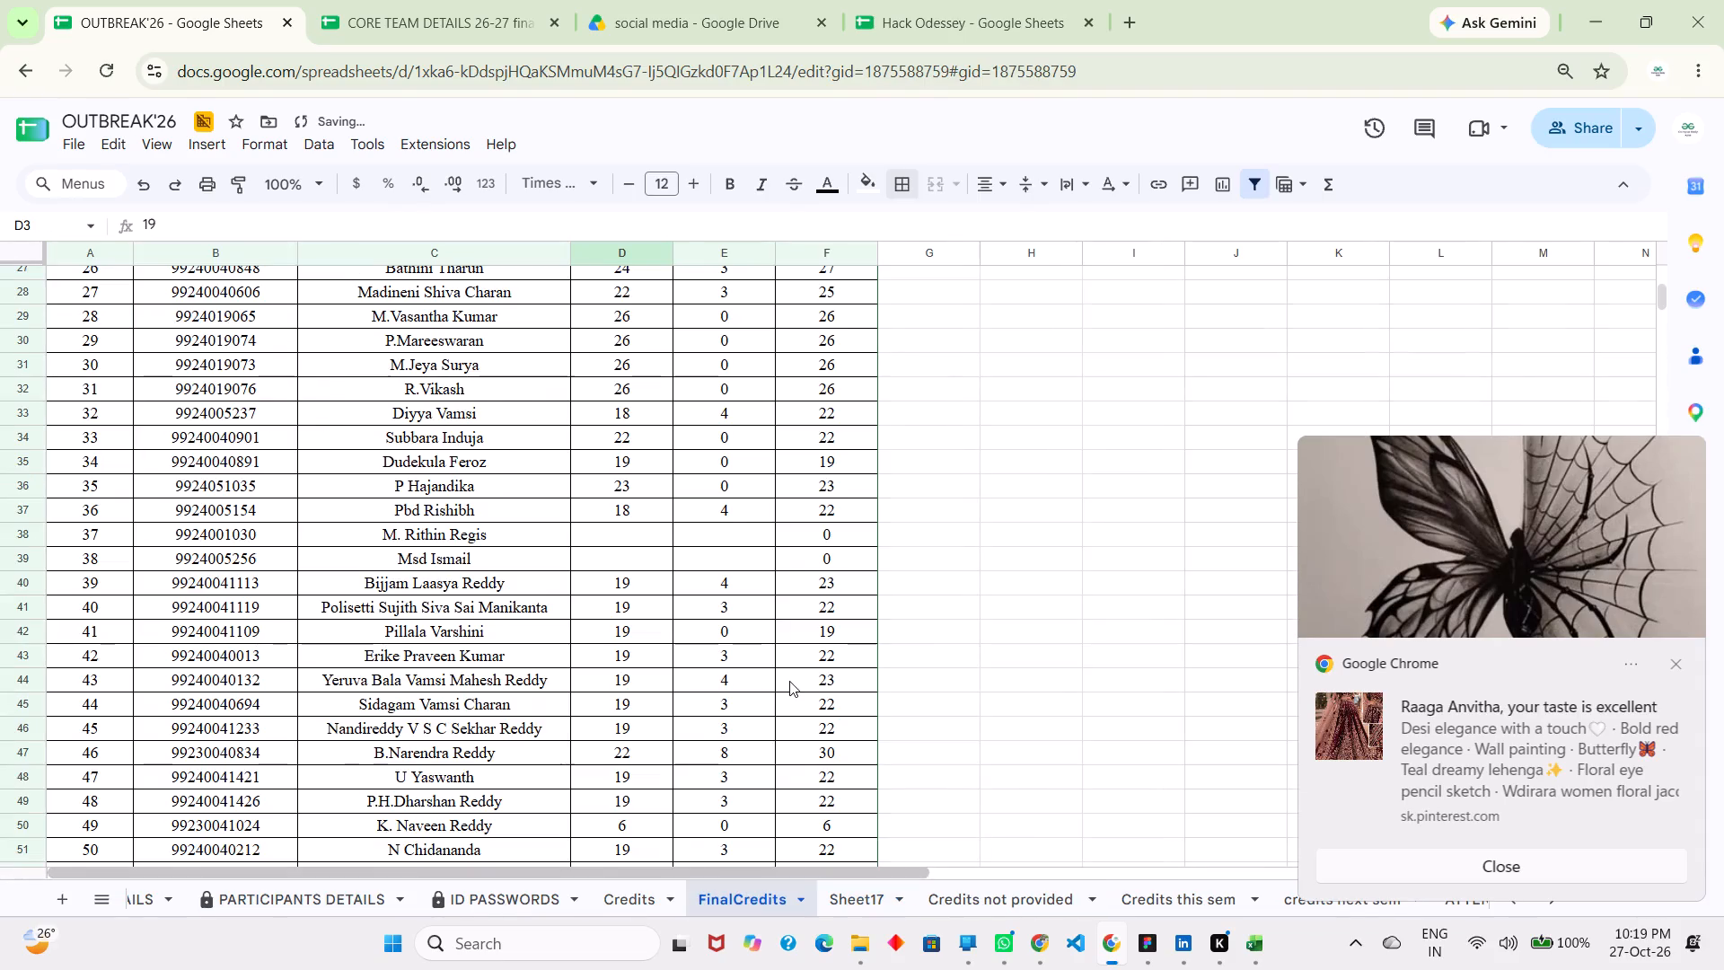
pyautogui.scroll(-13, 789, 681)
pyautogui.scroll(5, 783, 702)
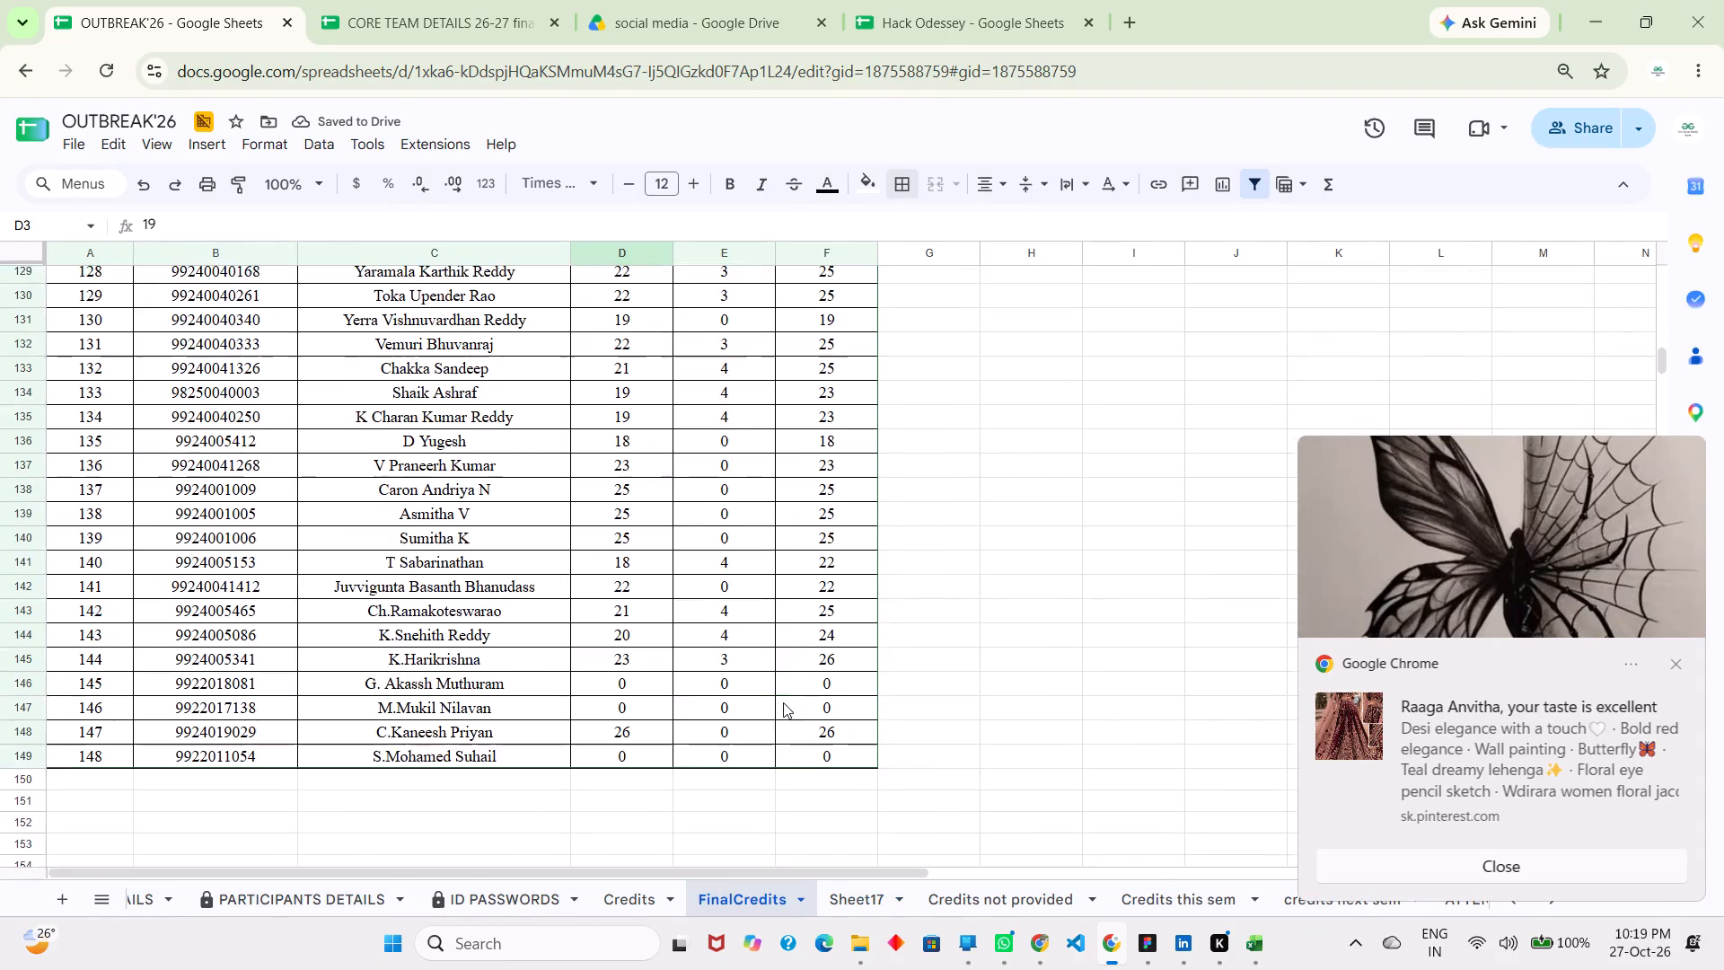
pyautogui.scroll(-1, 783, 702)
# Move Sheet17 forward in the sheet order so it sits directly after EE Format-Eligible and before Registration.
pyautogui.moveTo(856, 908); pyautogui.dragTo(444, 643)
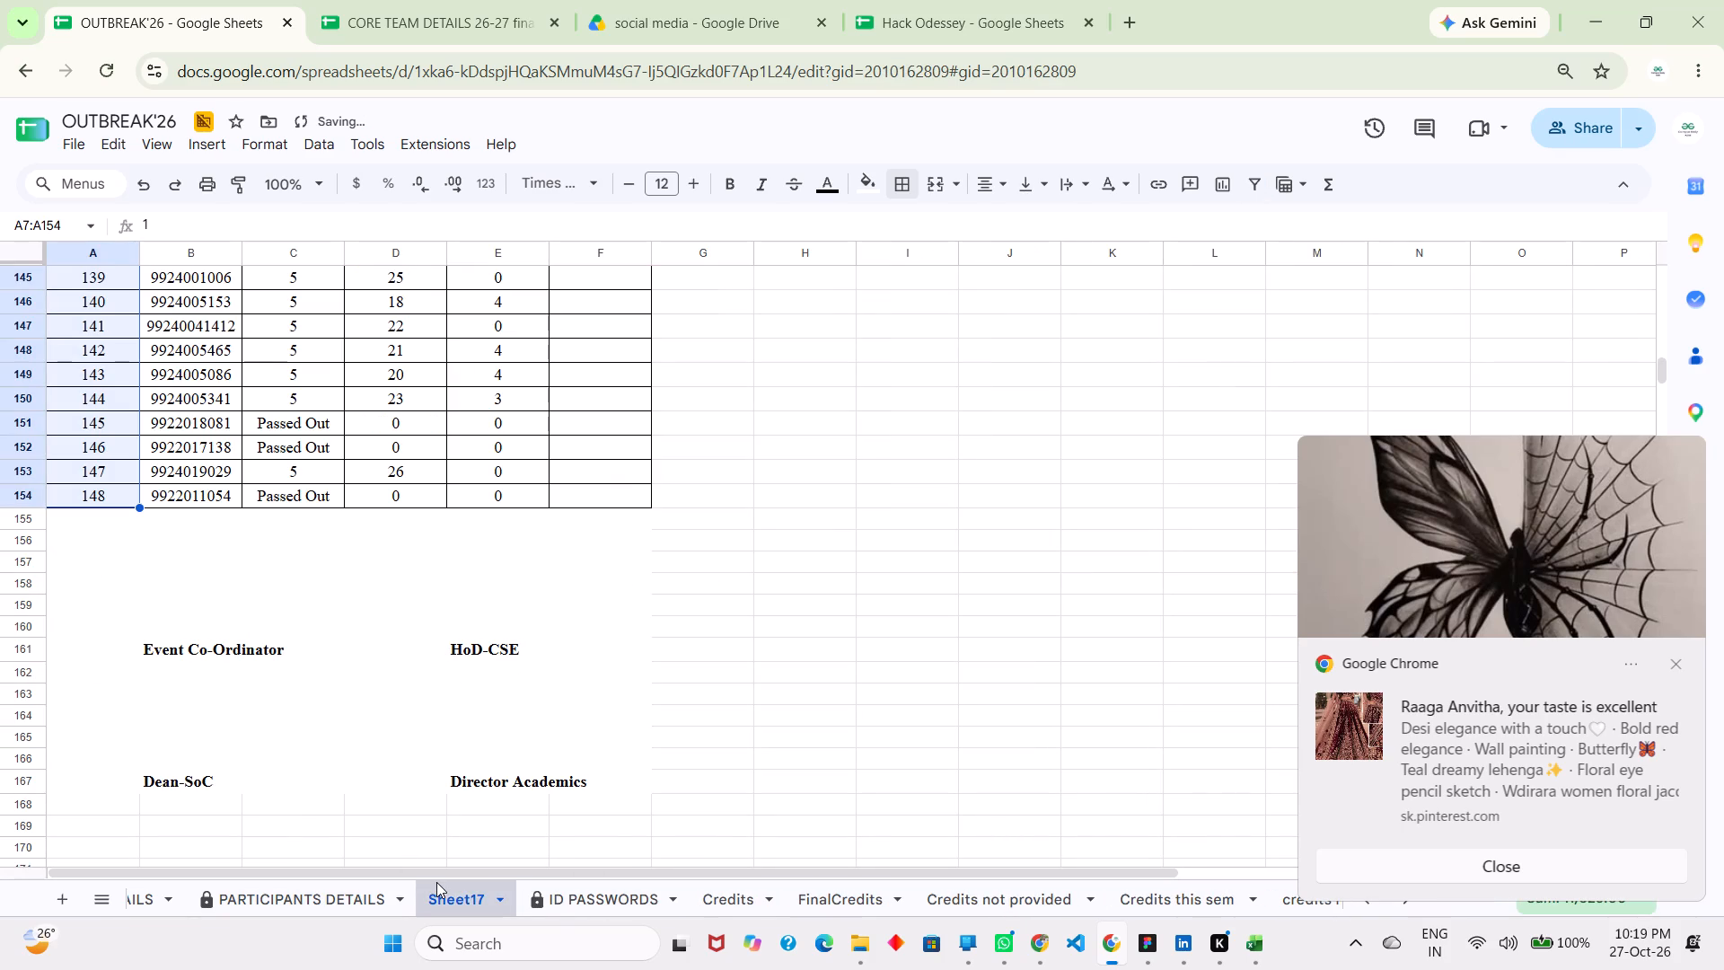
pyautogui.moveTo(436, 882); pyautogui.dragTo(0, 895)
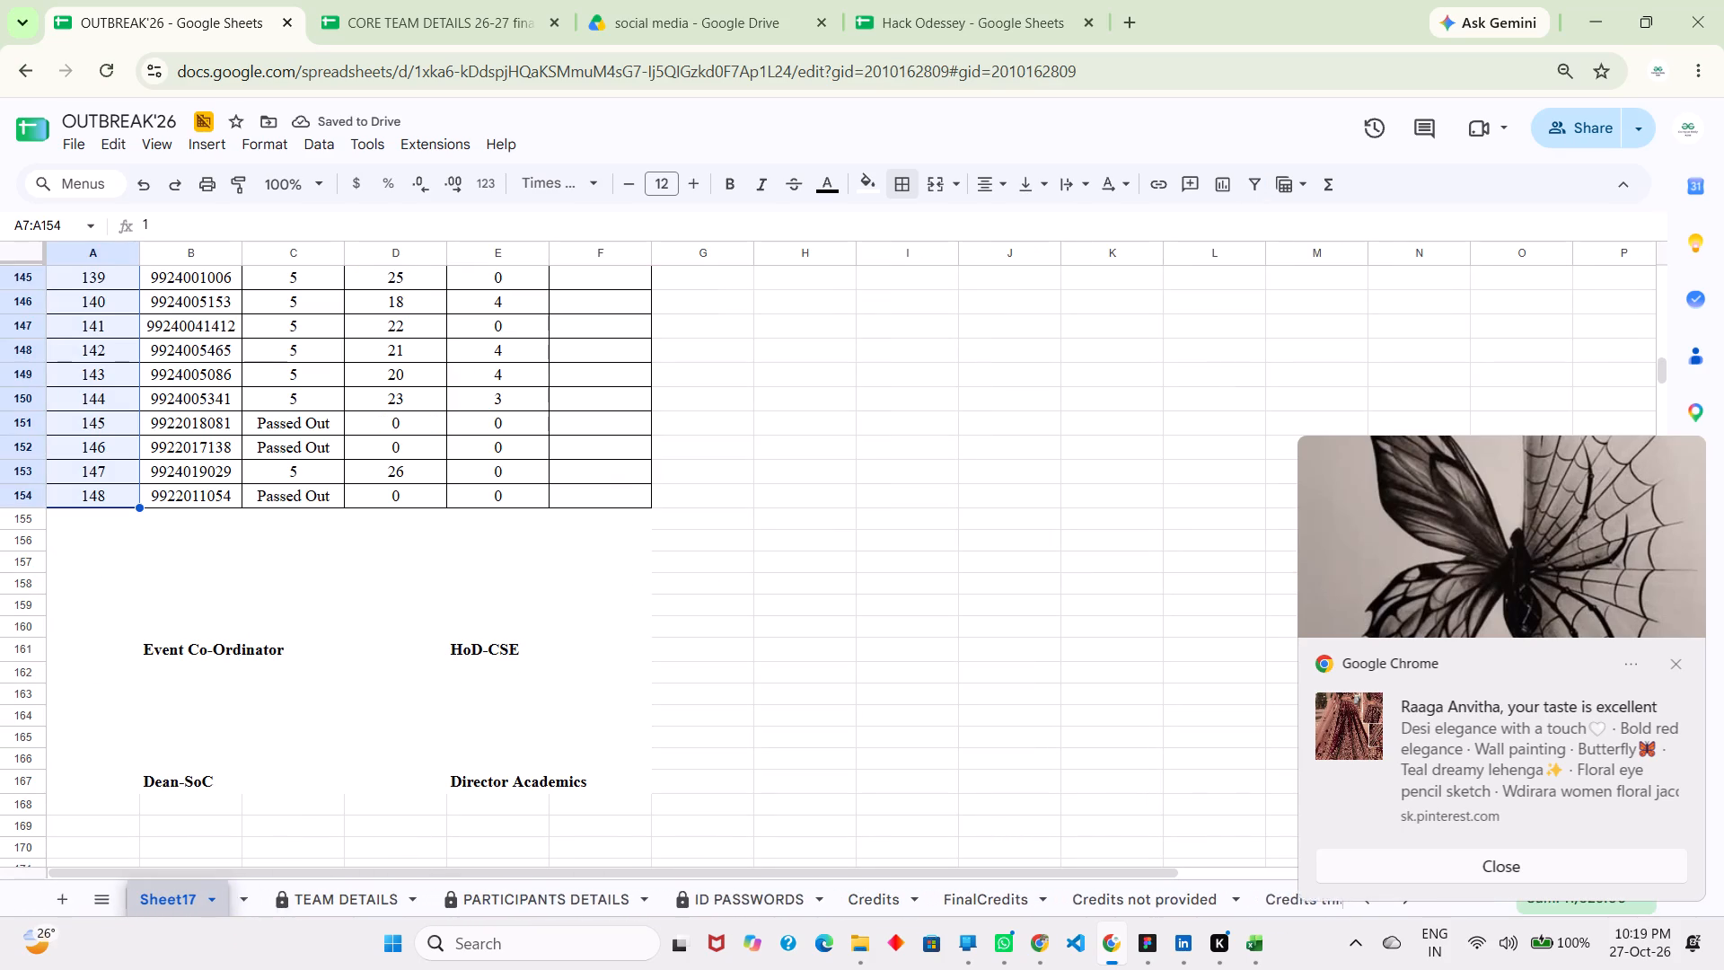
pyautogui.moveTo(0, 895); pyautogui.dragTo(2, 898)
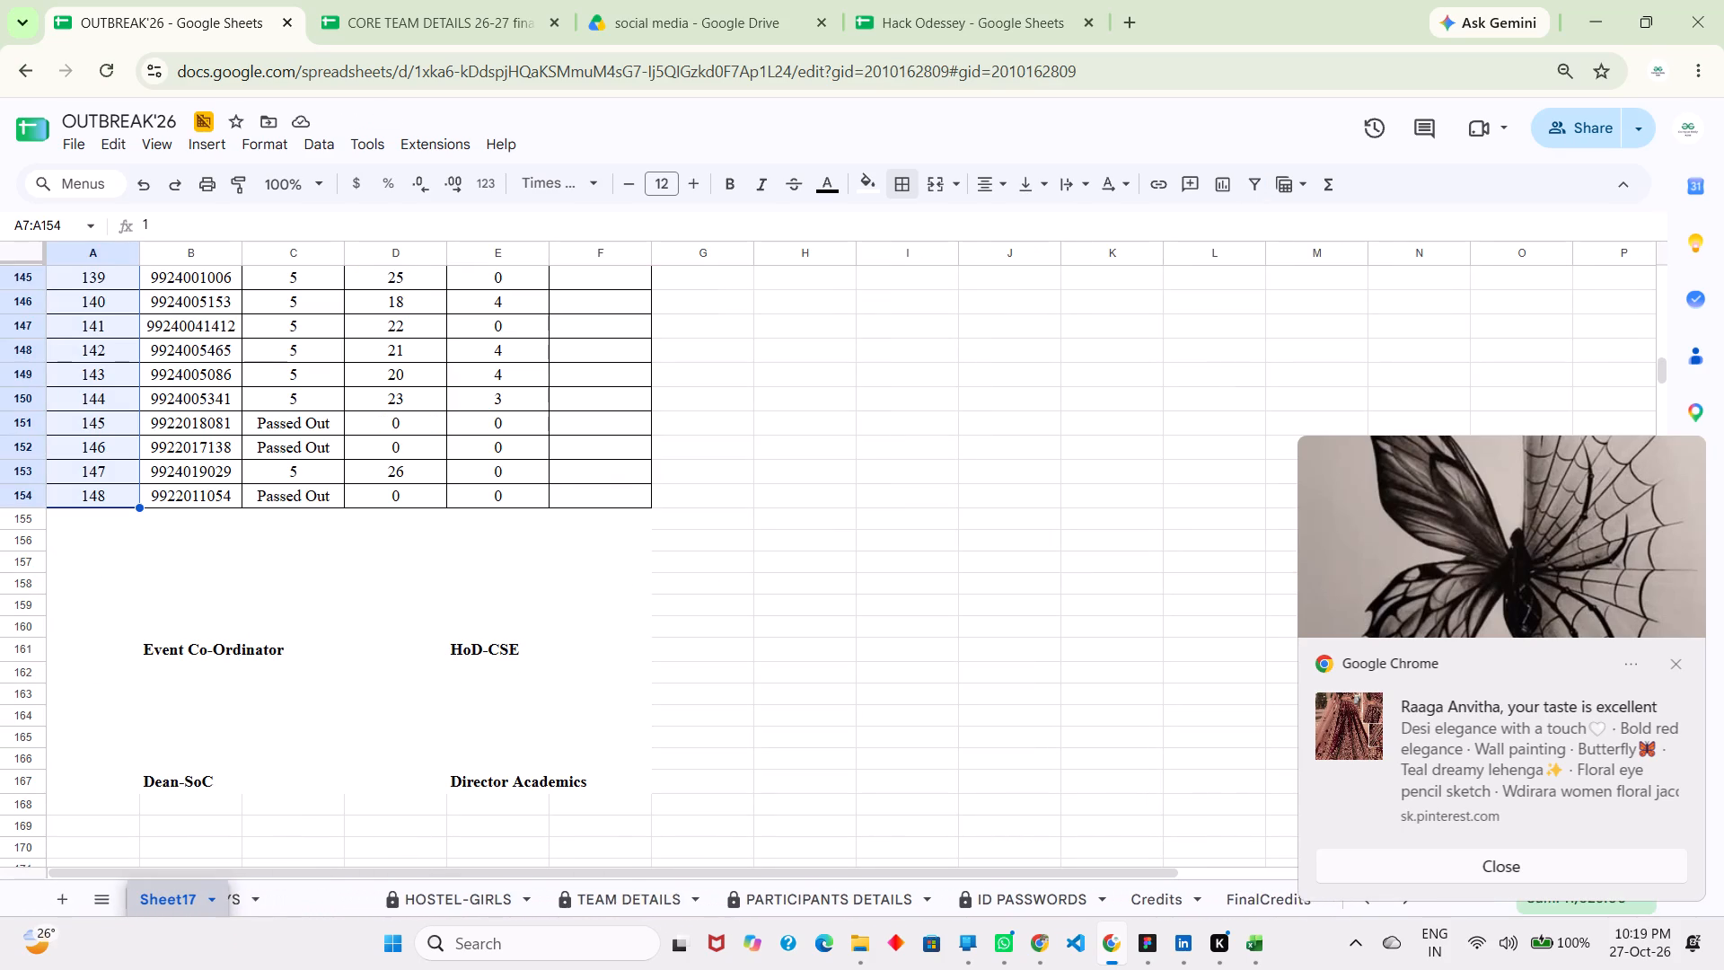
pyautogui.moveTo(2, 898); pyautogui.dragTo(4, 898)
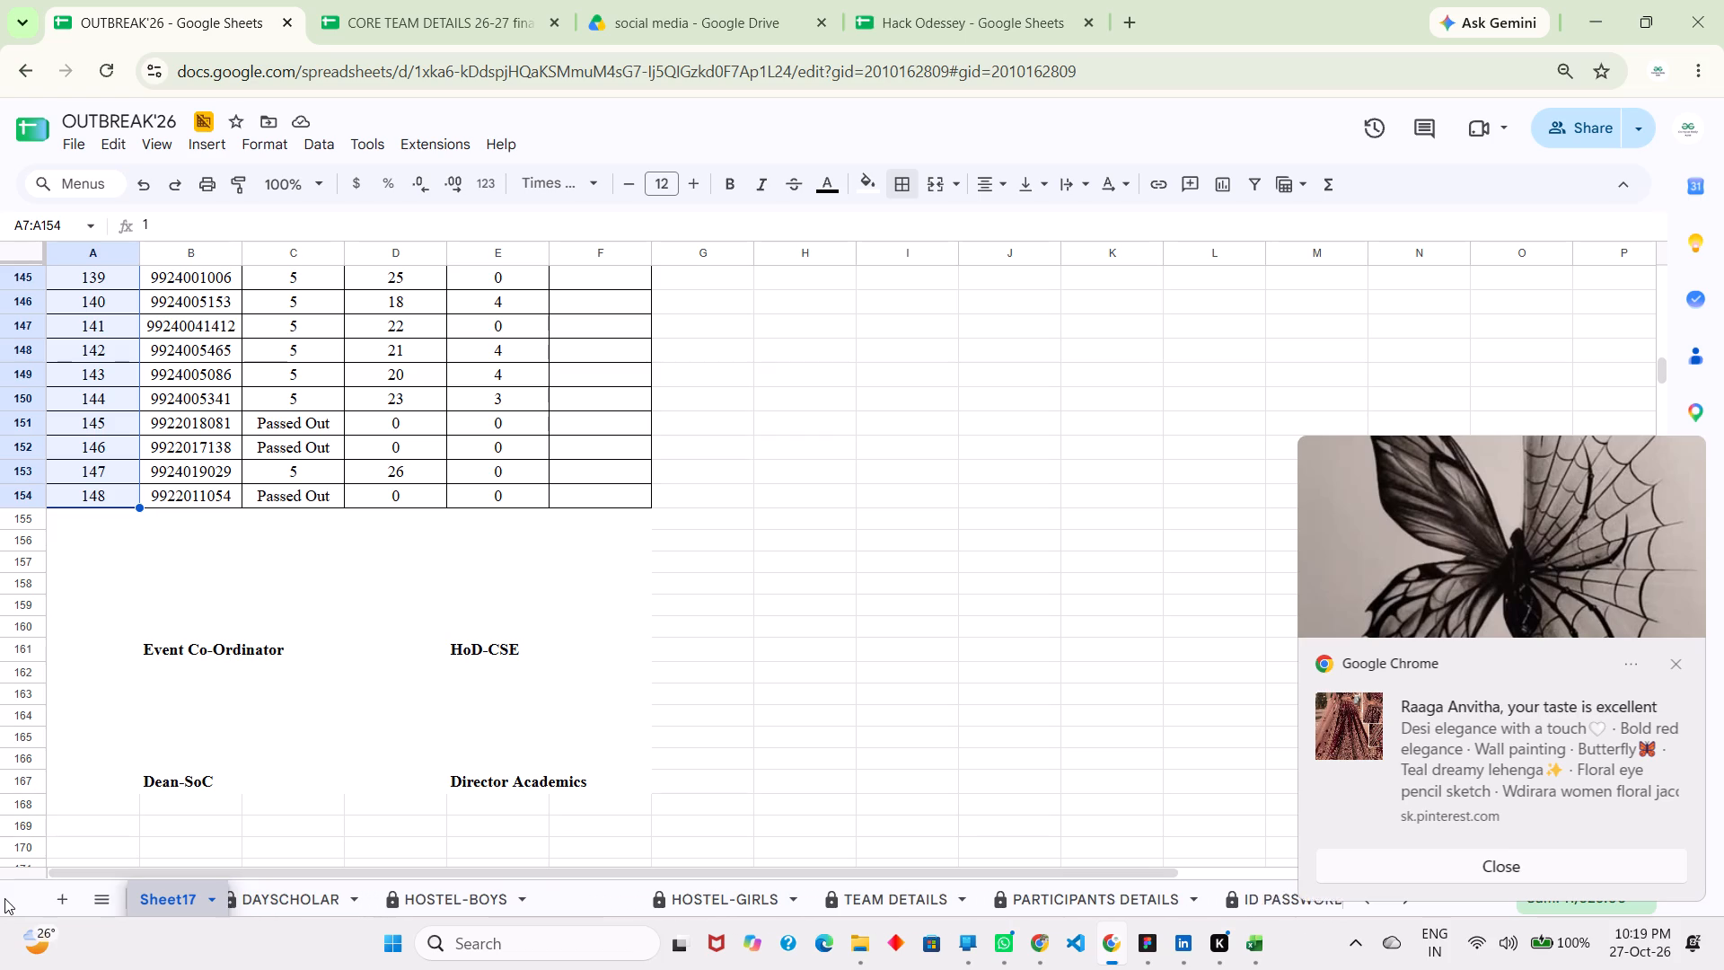
pyautogui.moveTo(4, 898); pyautogui.dragTo(4, 898)
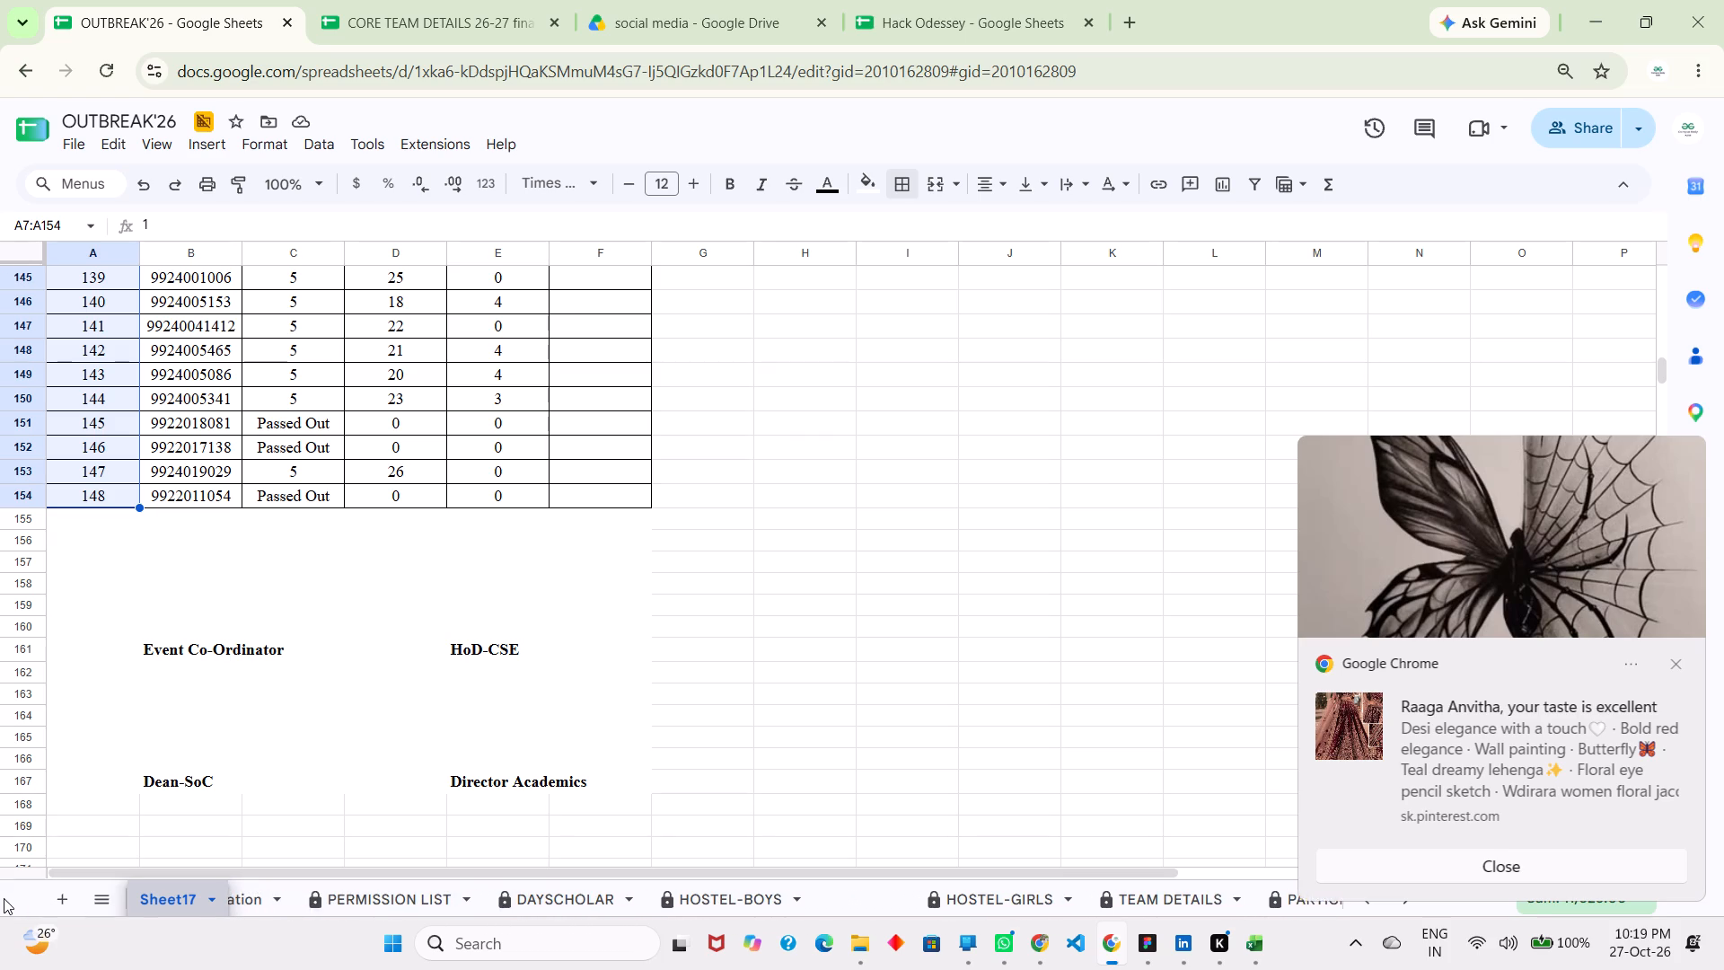
pyautogui.moveTo(4, 898); pyautogui.dragTo(5, 898)
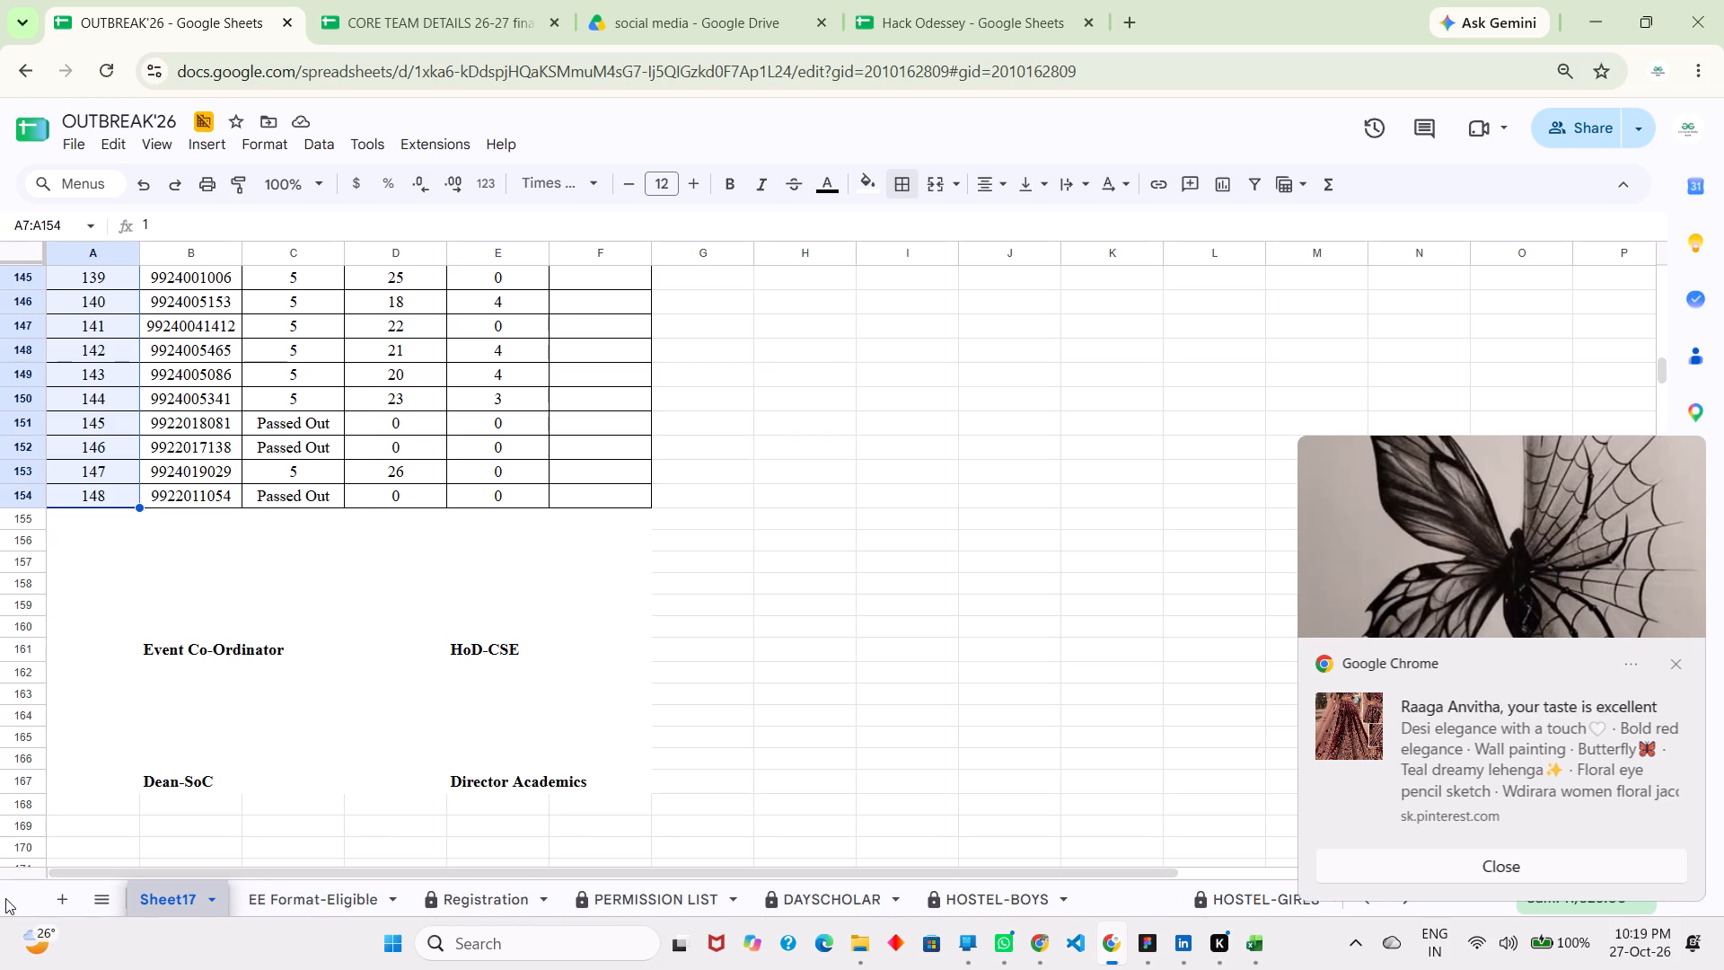
pyautogui.moveTo(5, 898); pyautogui.dragTo(4, 896)
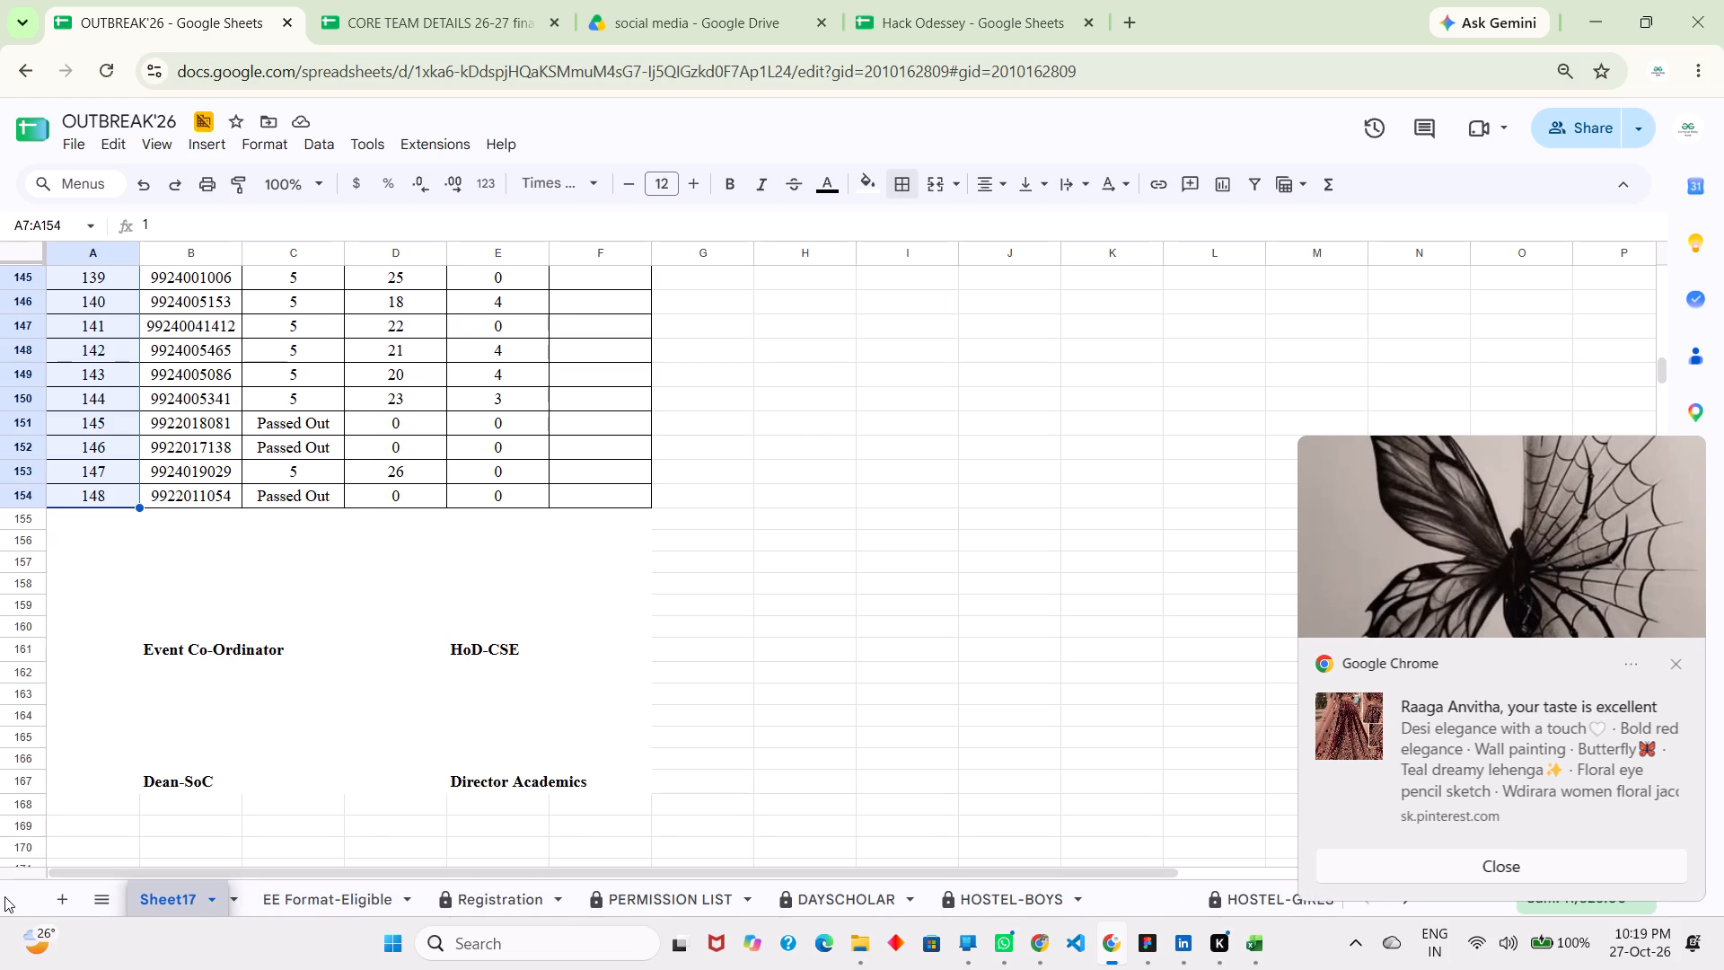
pyautogui.moveTo(4, 896); pyautogui.dragTo(444, 903)
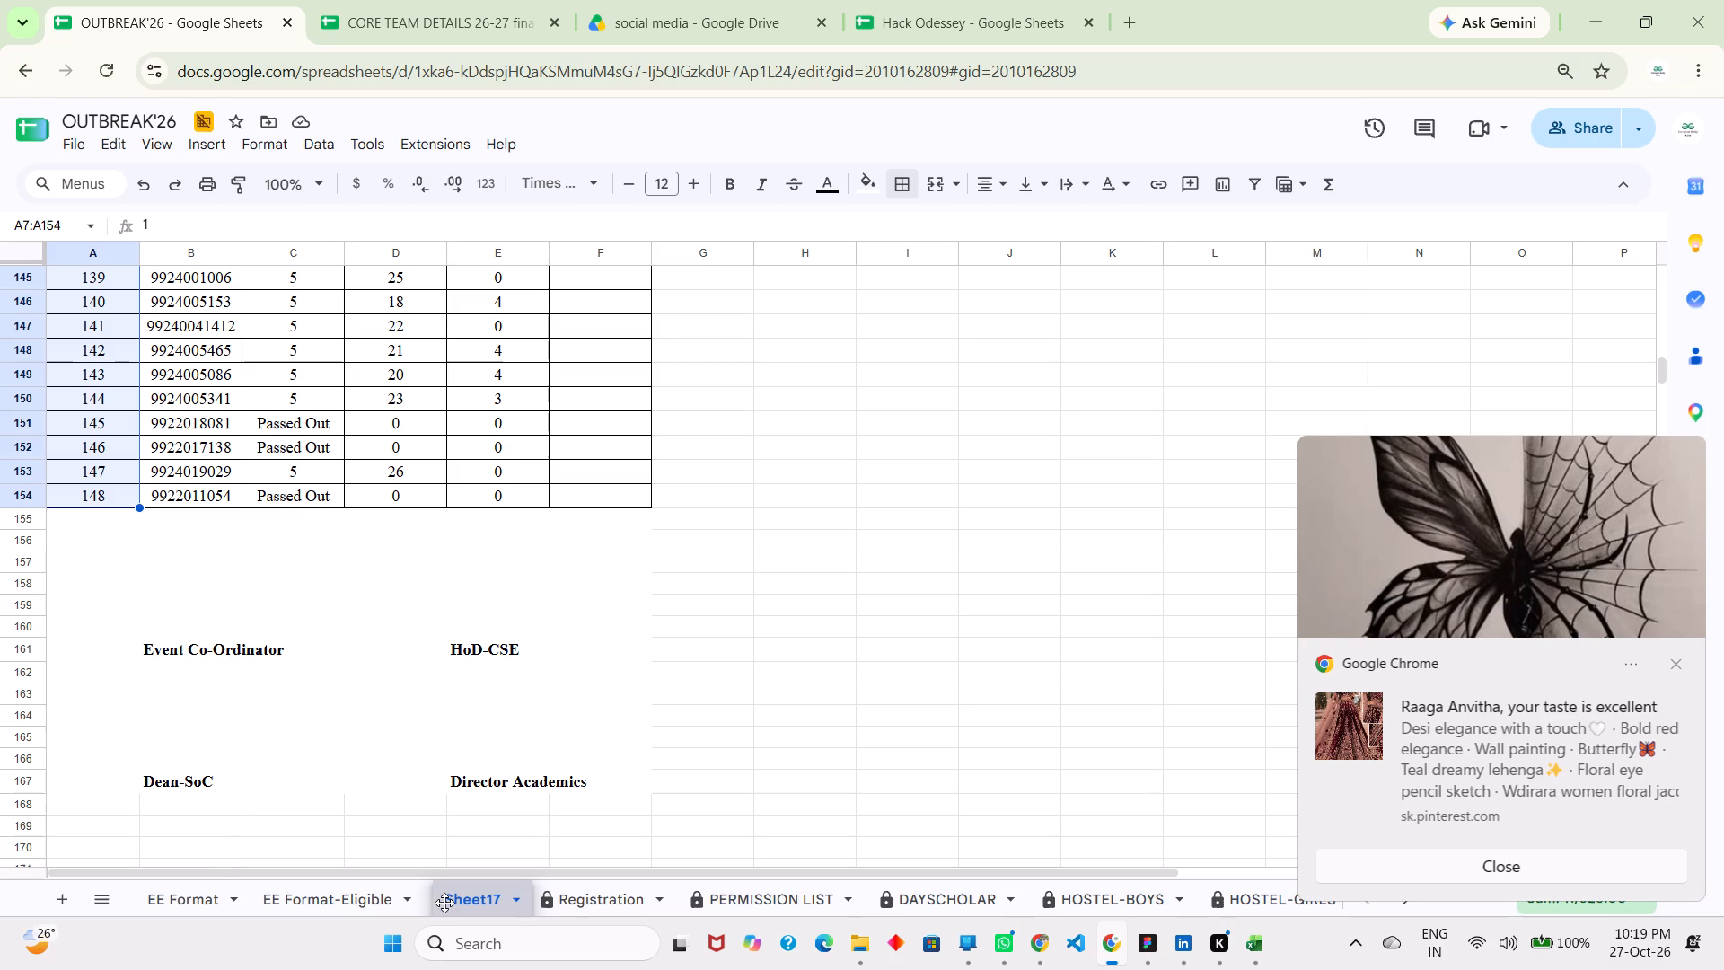
pyautogui.moveTo(444, 903); pyautogui.dragTo(443, 903)
# Rename Sheet17 as "Credits for students".
pyautogui.doubleClick(452, 895)
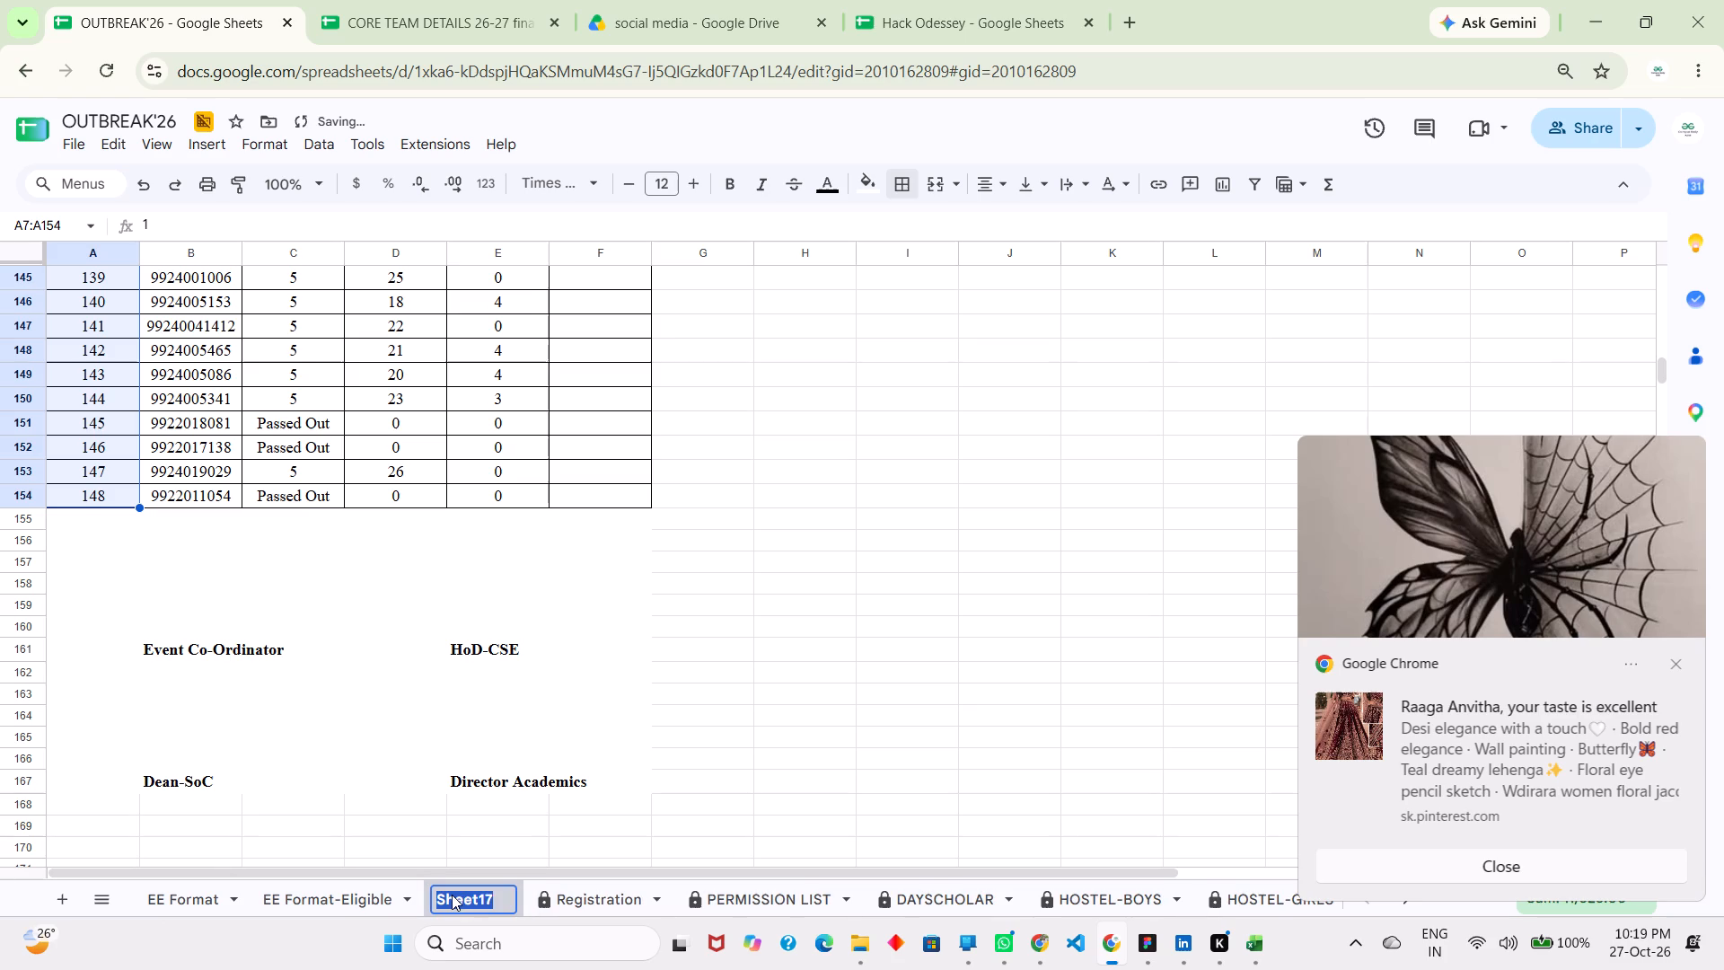
pyautogui.hotkey('shift', 'c')
pyautogui.write('re')
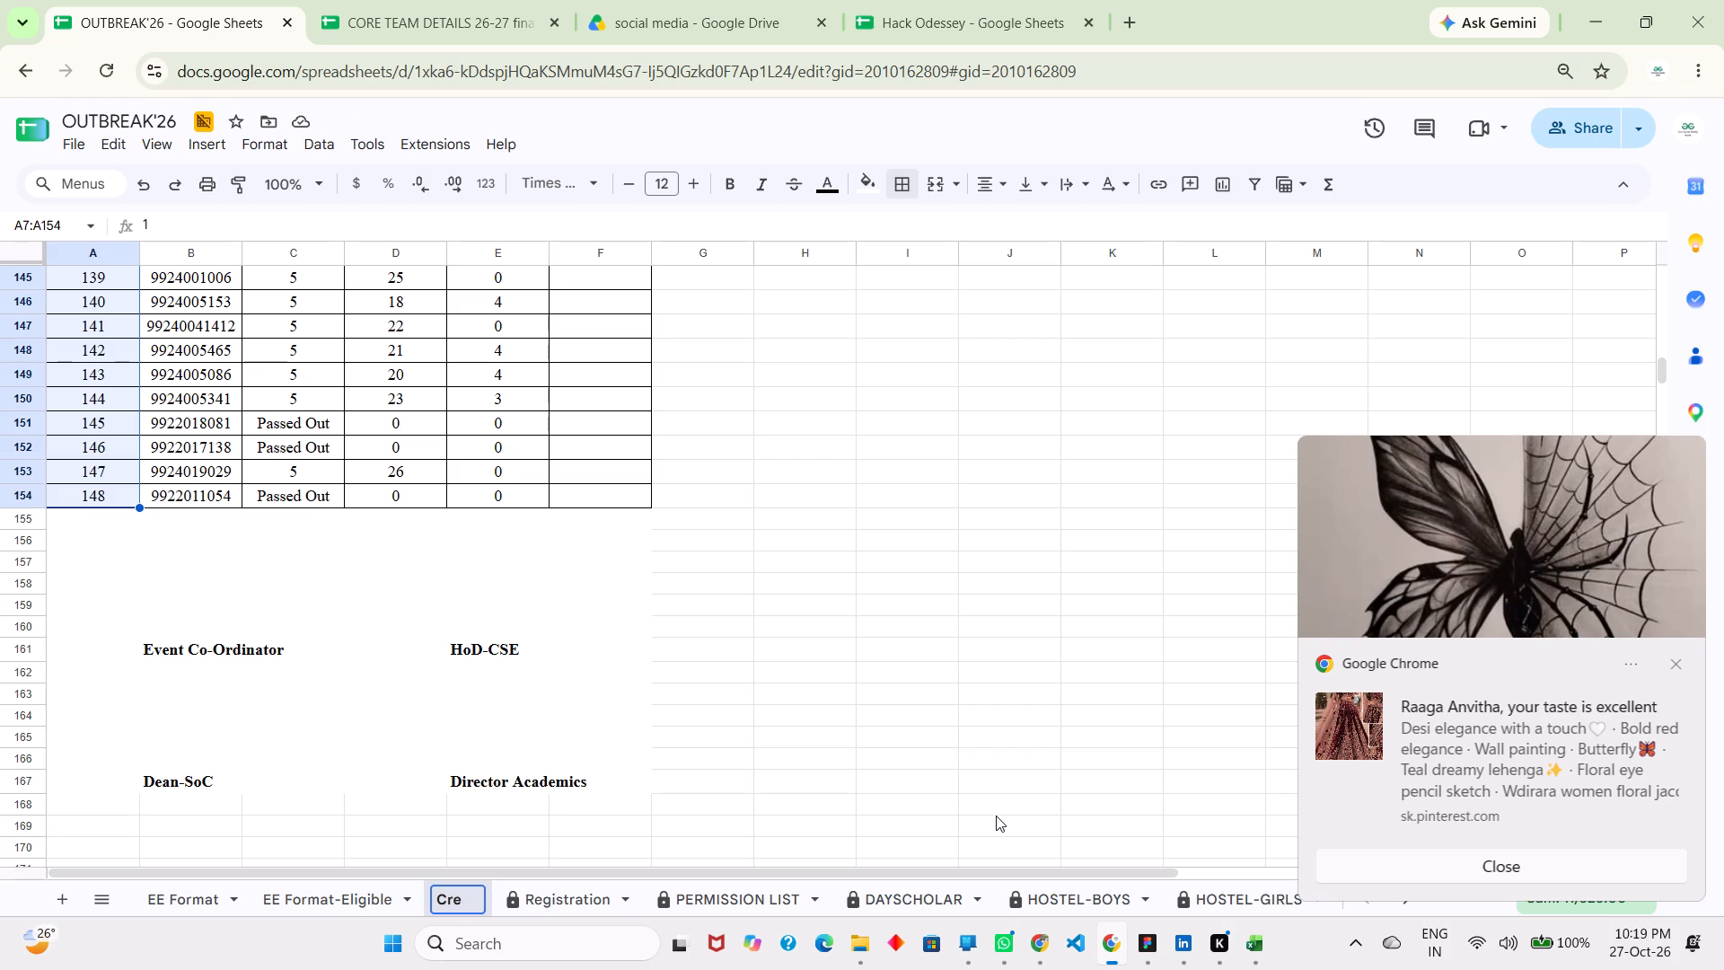
pyautogui.write('dits')
pyautogui.press('space')
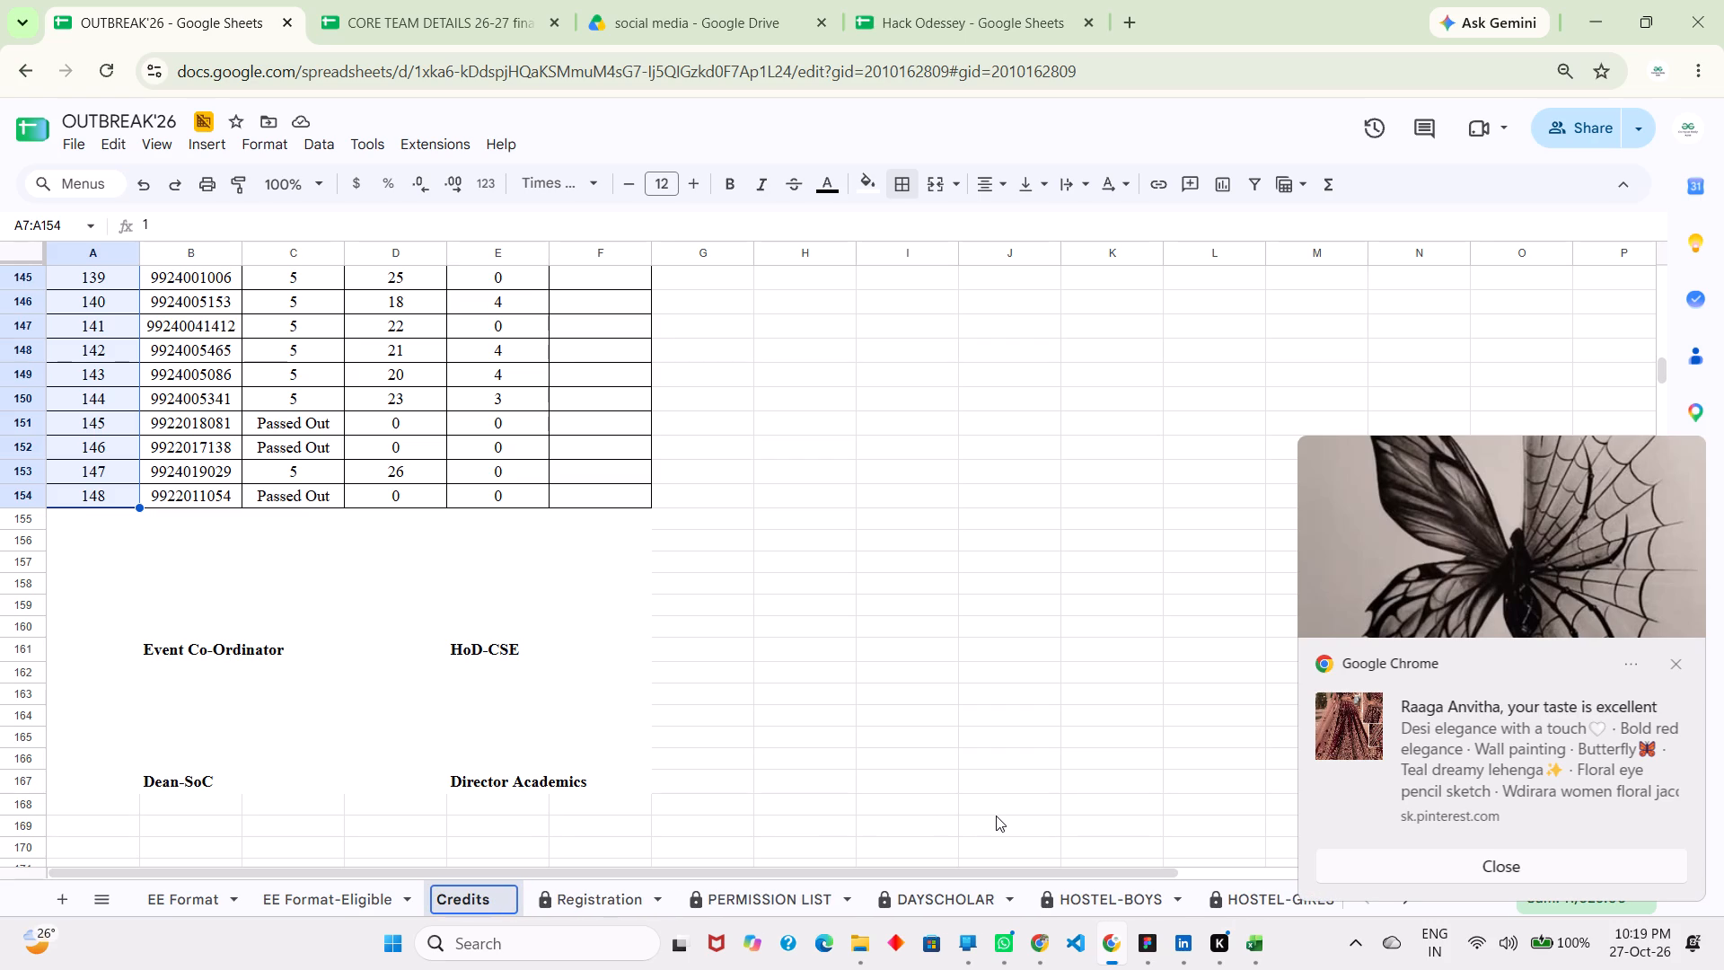
pyautogui.write('for')
pyautogui.press('space')
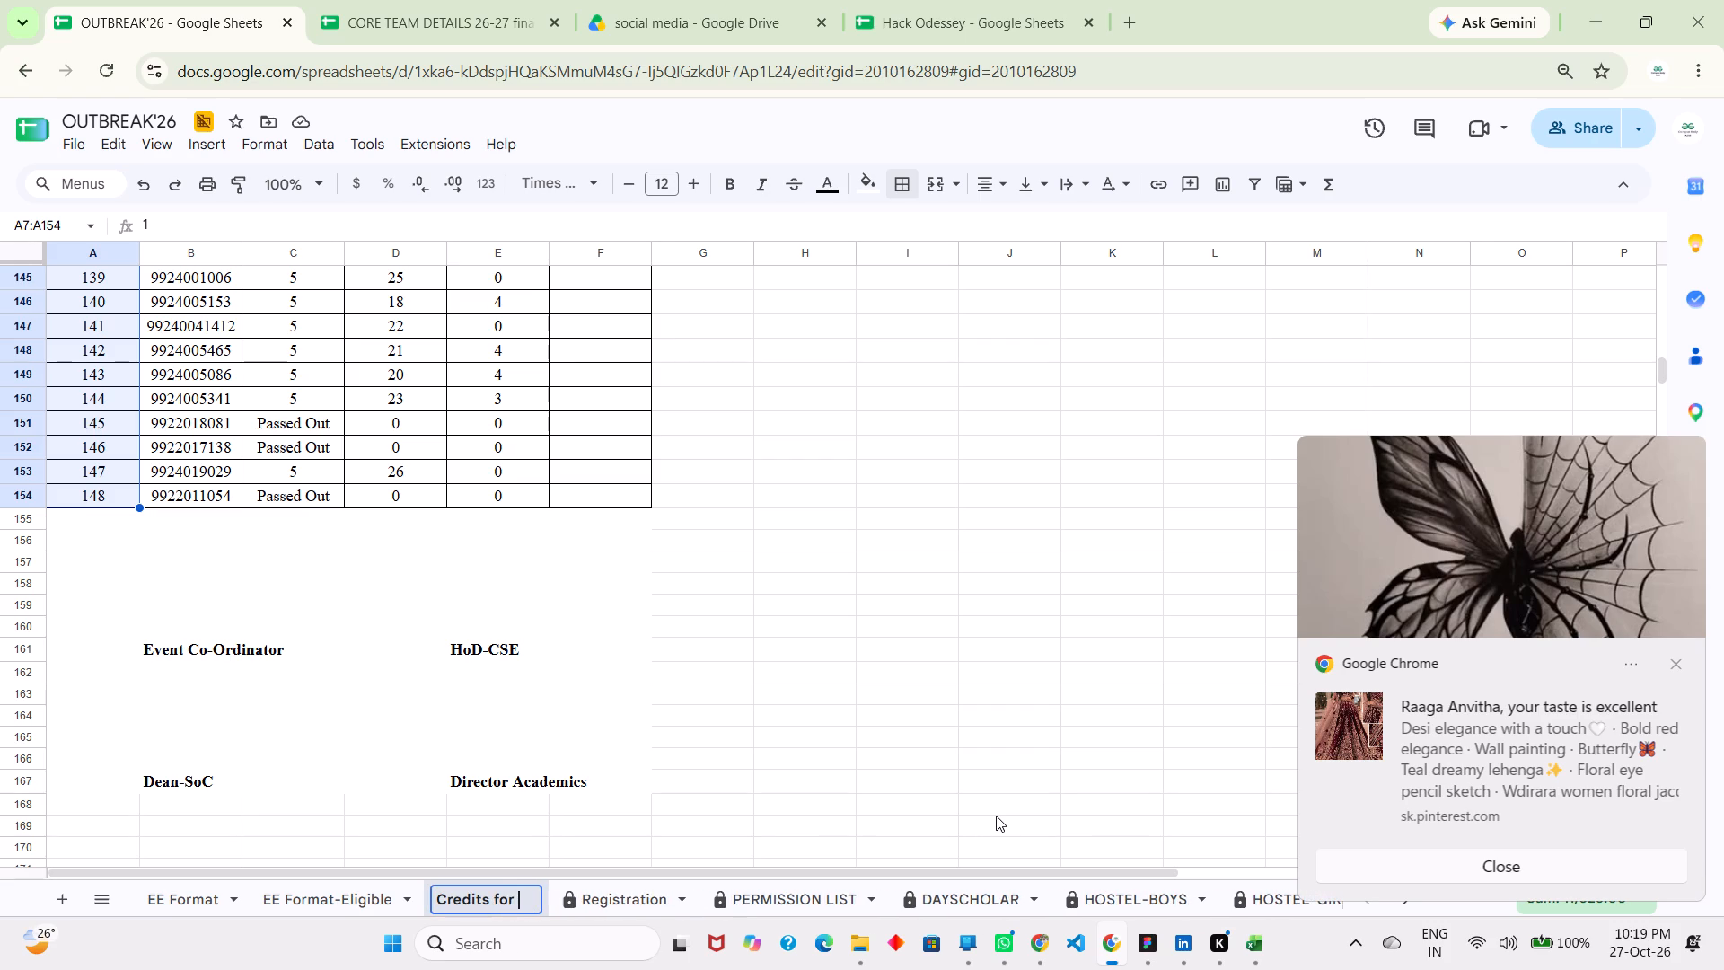
pyautogui.write('stuf')
pyautogui.press('BackSpace')
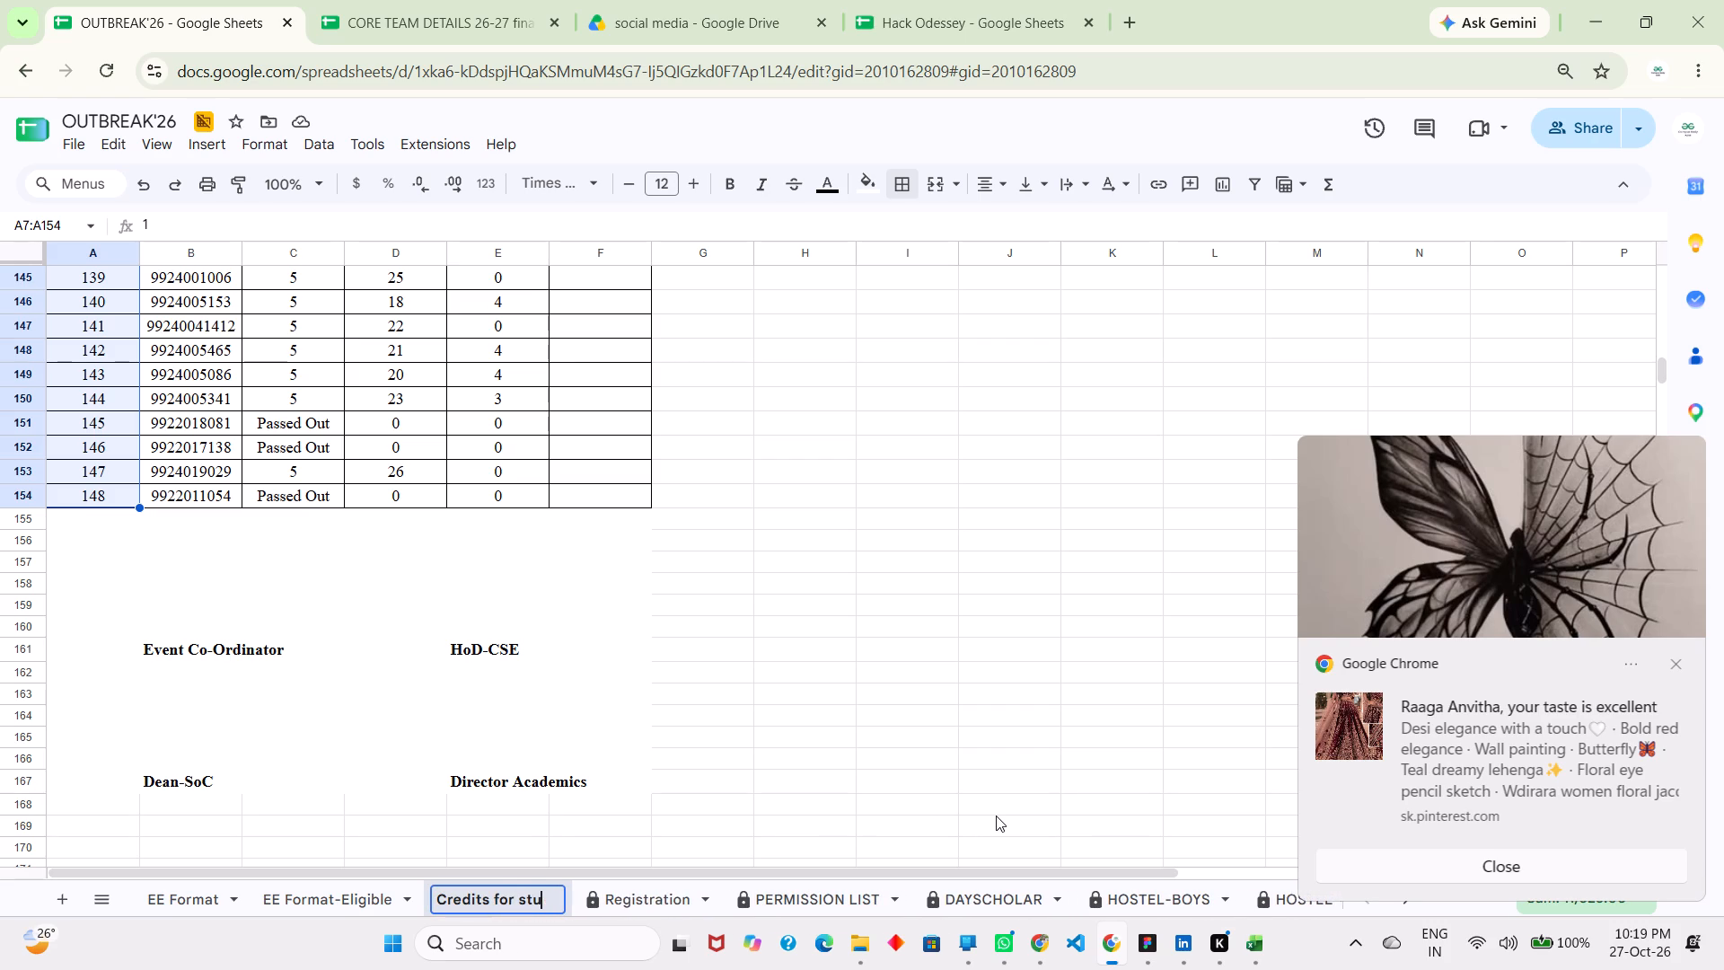
pyautogui.write('dents')
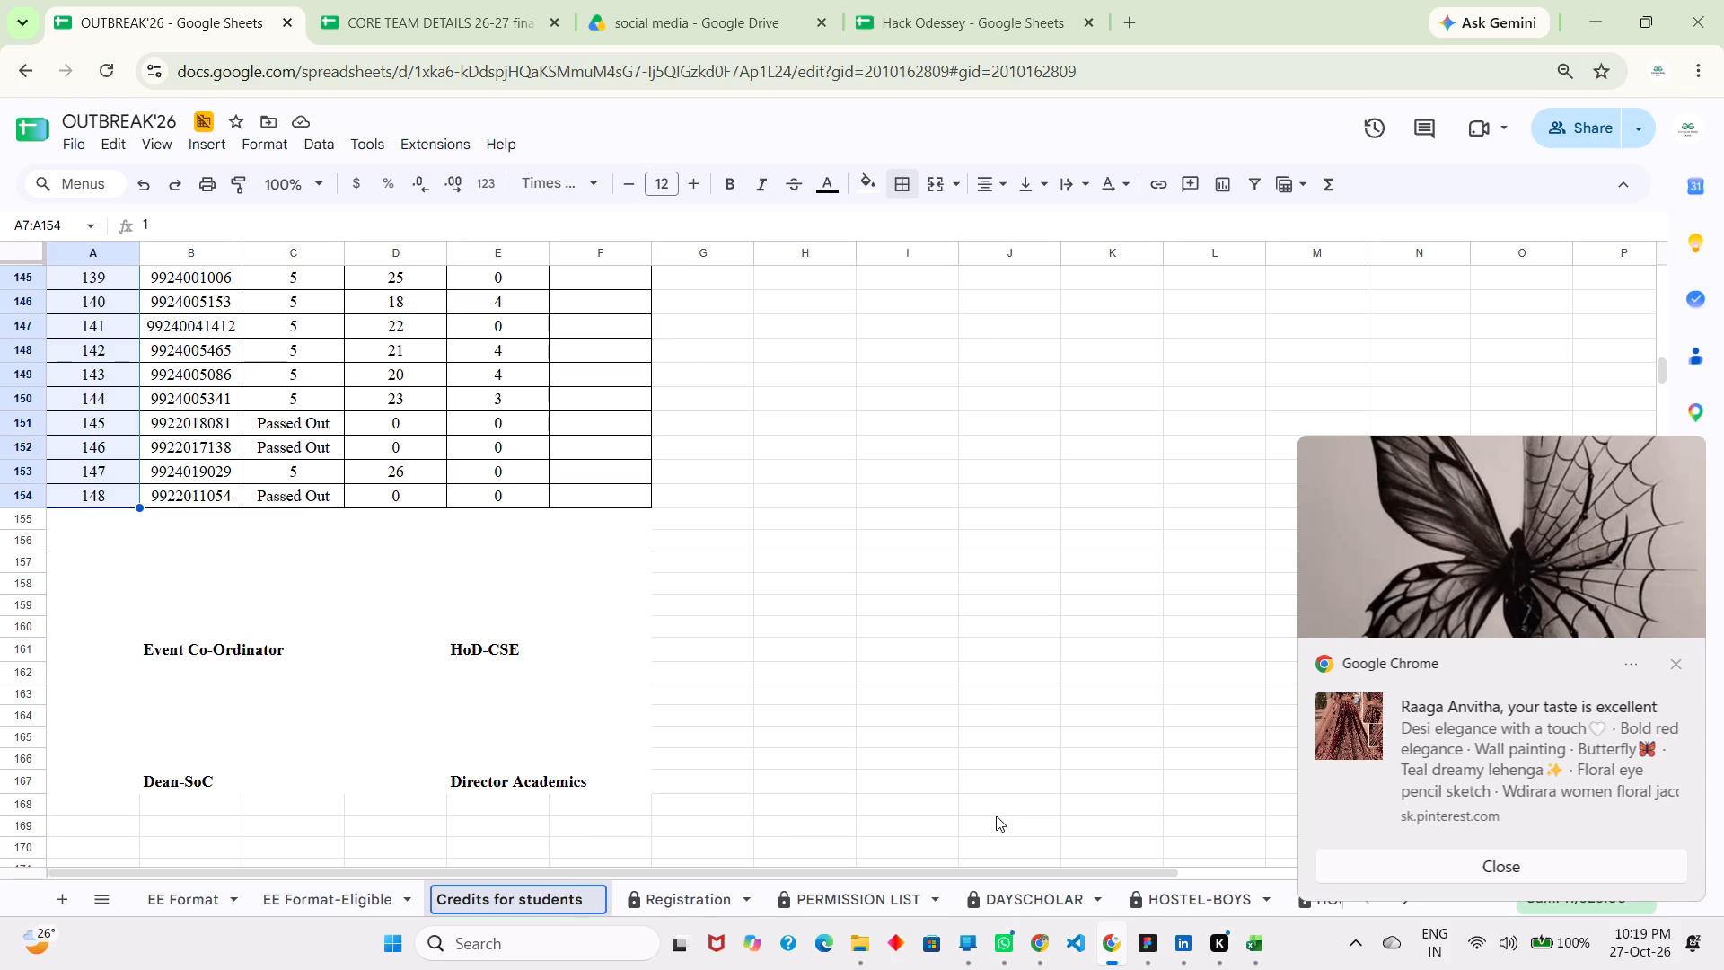
pyautogui.click(1134, 719)
# Examine the Credits for students statement from its heading rows down to the signature block.
pyautogui.scroll(3, 708, 717)
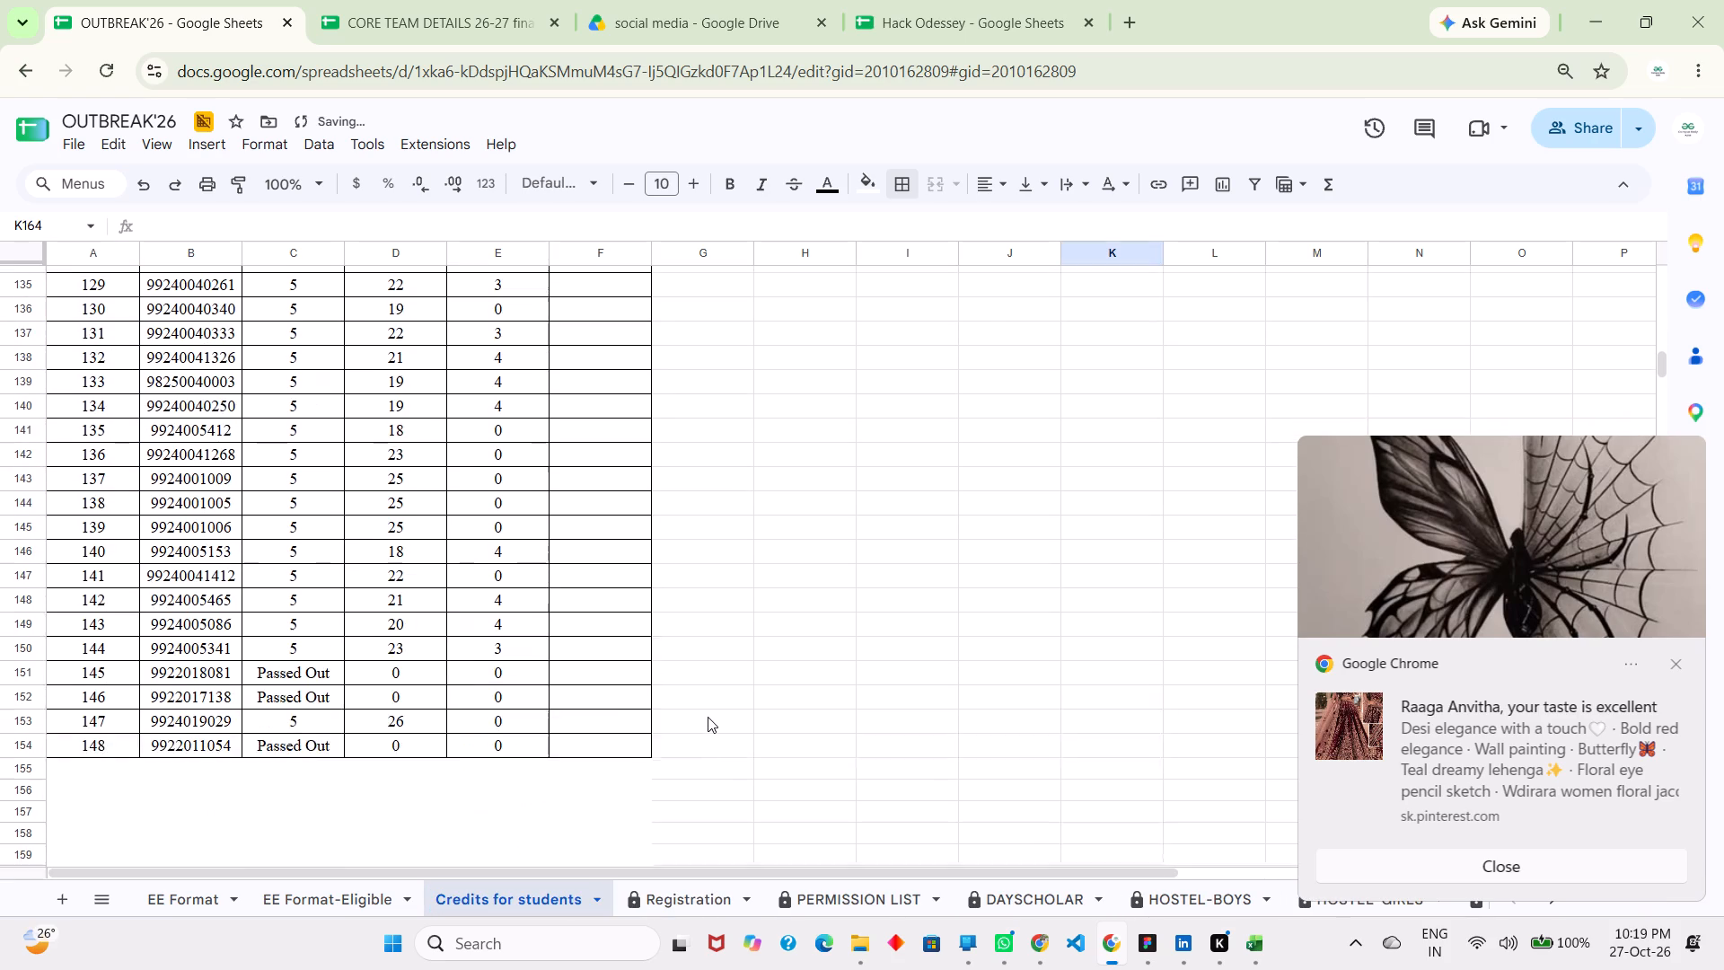
pyautogui.scroll(1, 708, 717)
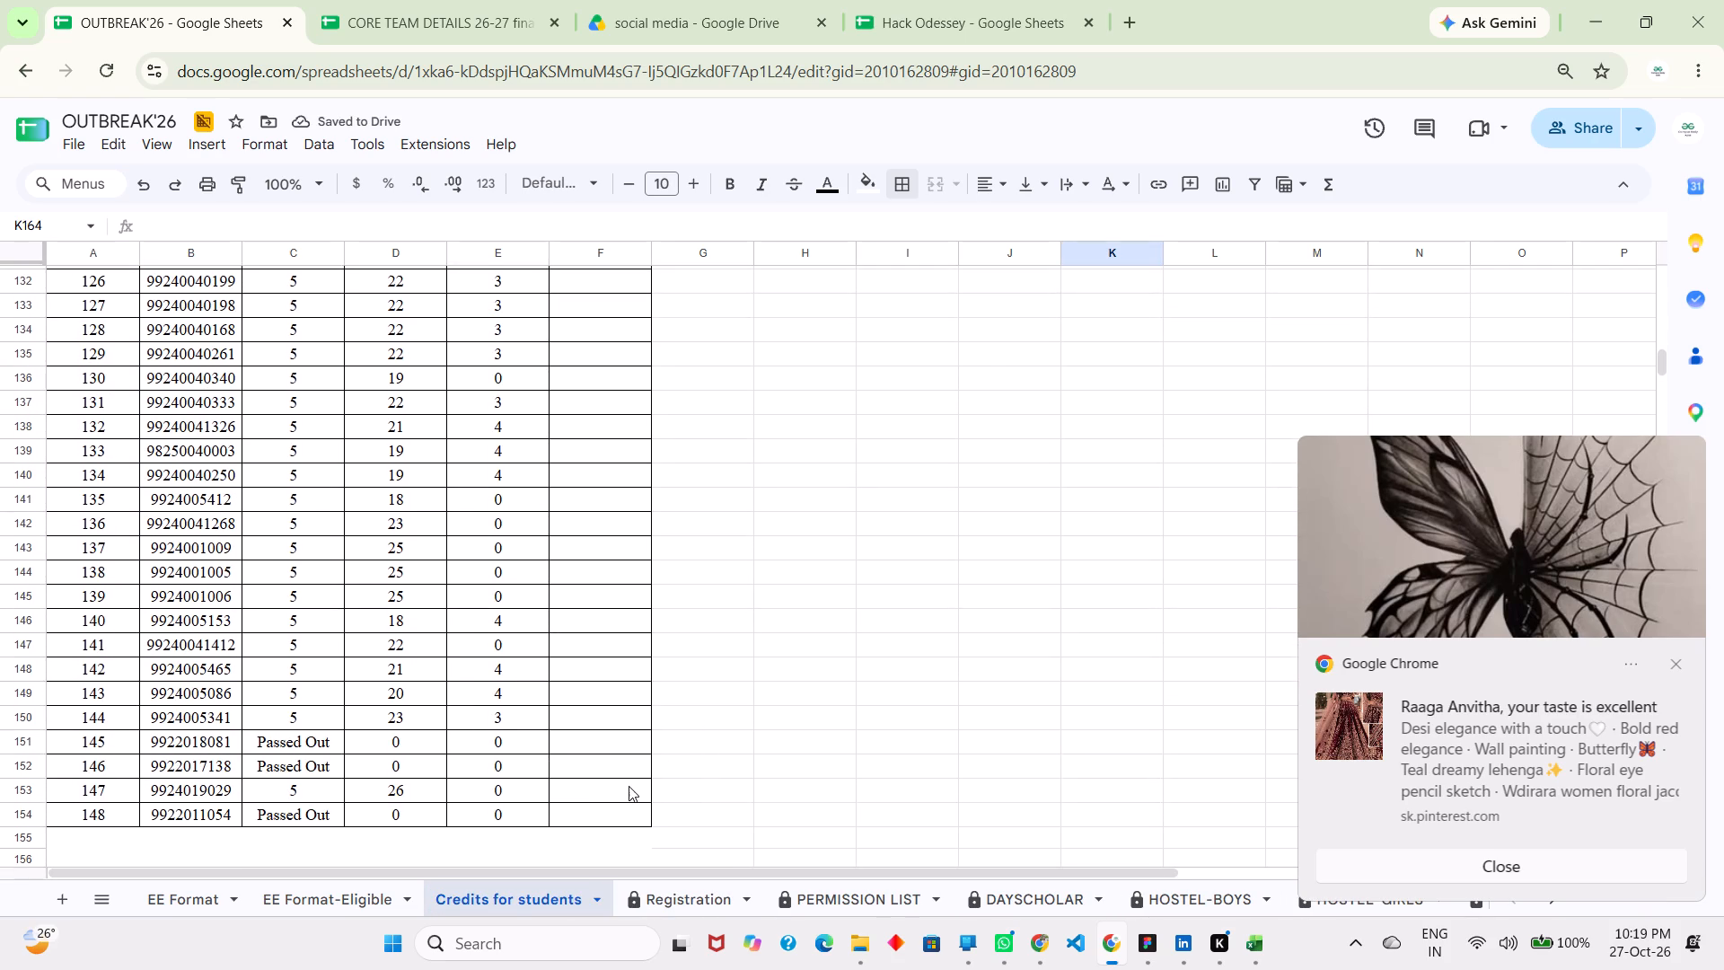
pyautogui.scroll(19, 629, 786)
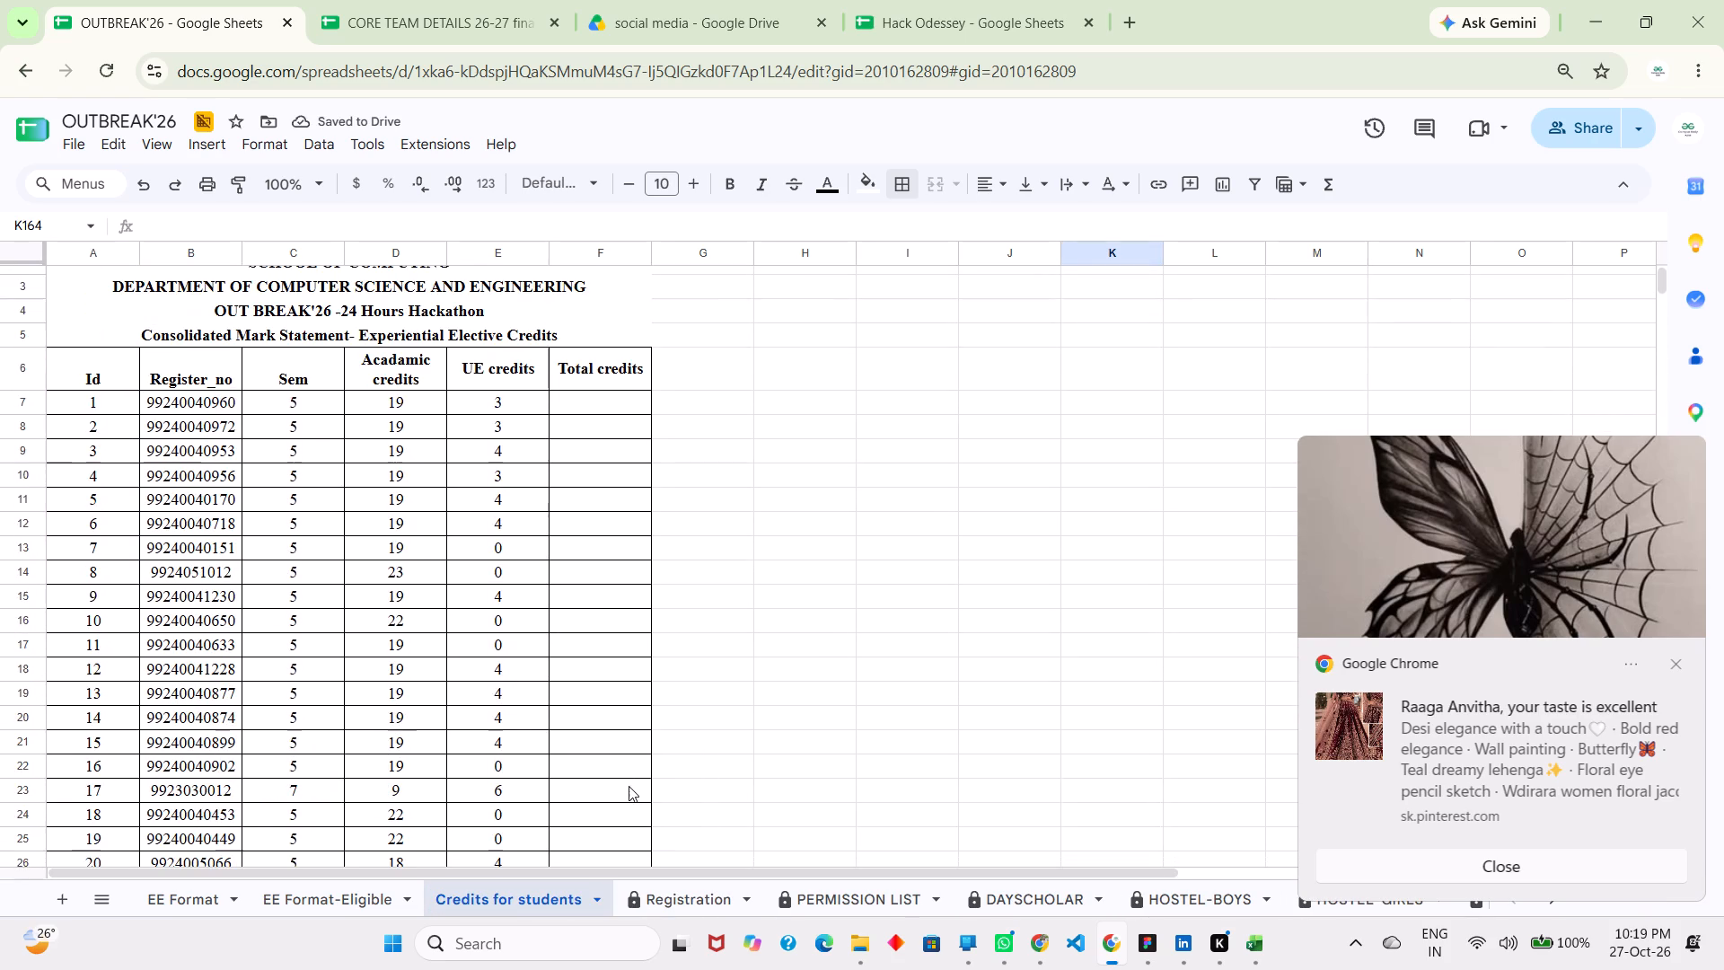
pyautogui.scroll(-13, 629, 786)
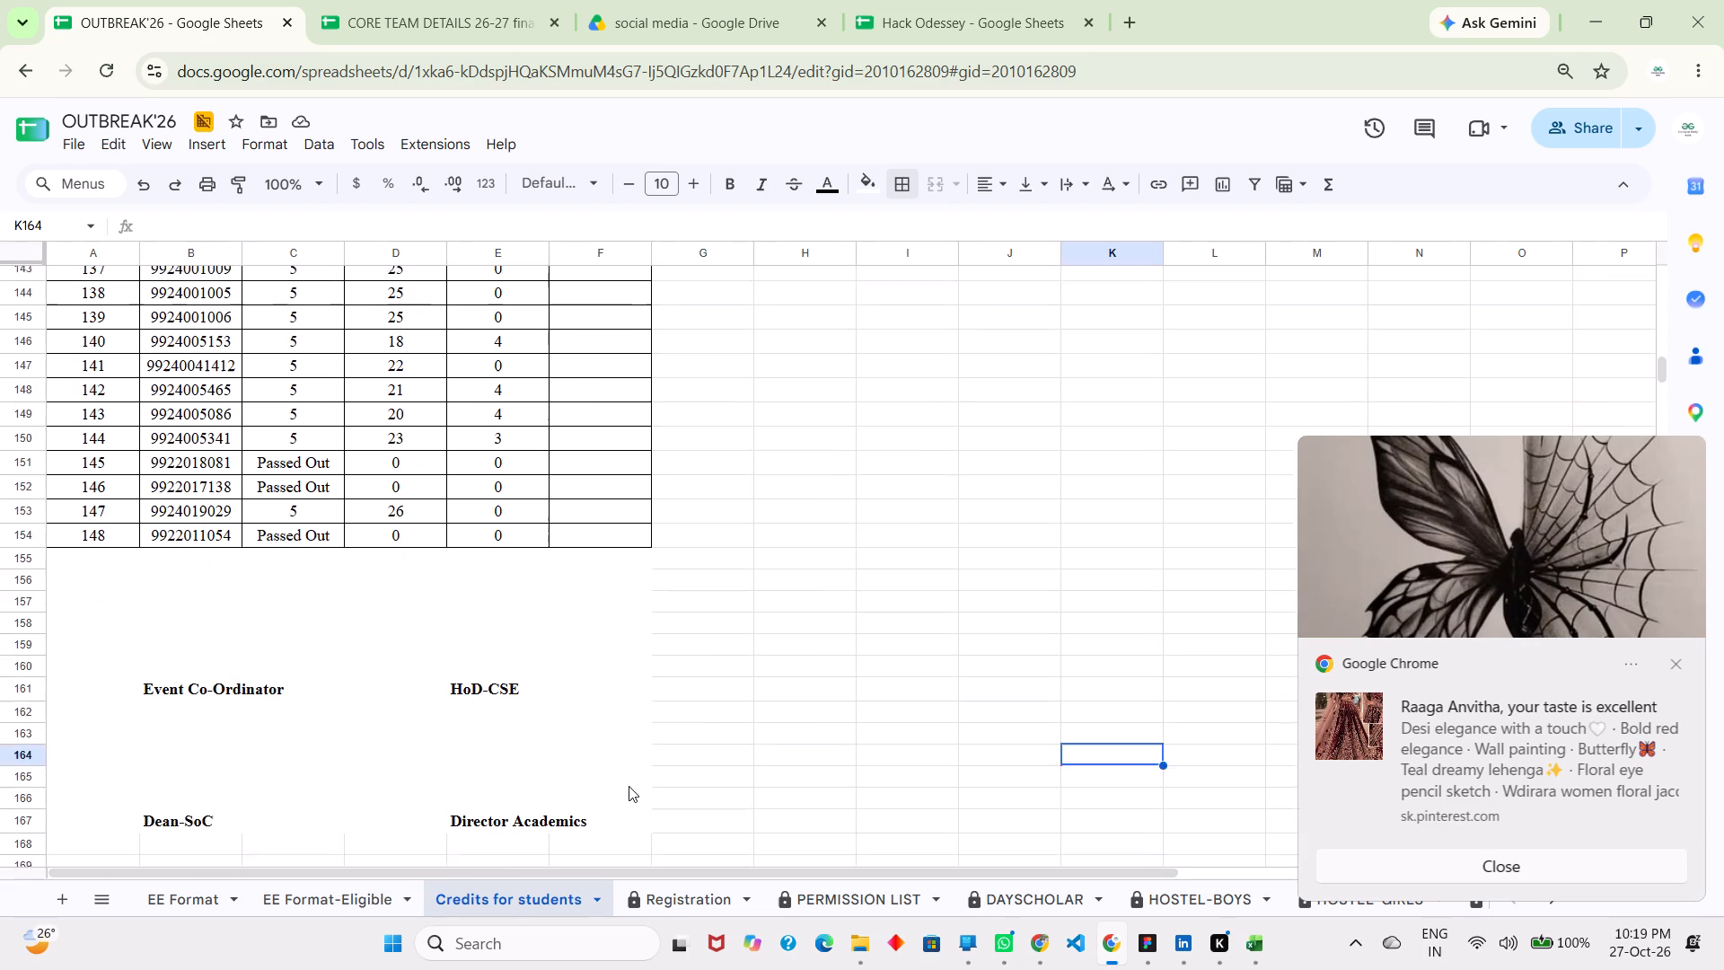
pyautogui.scroll(-1, 629, 786)
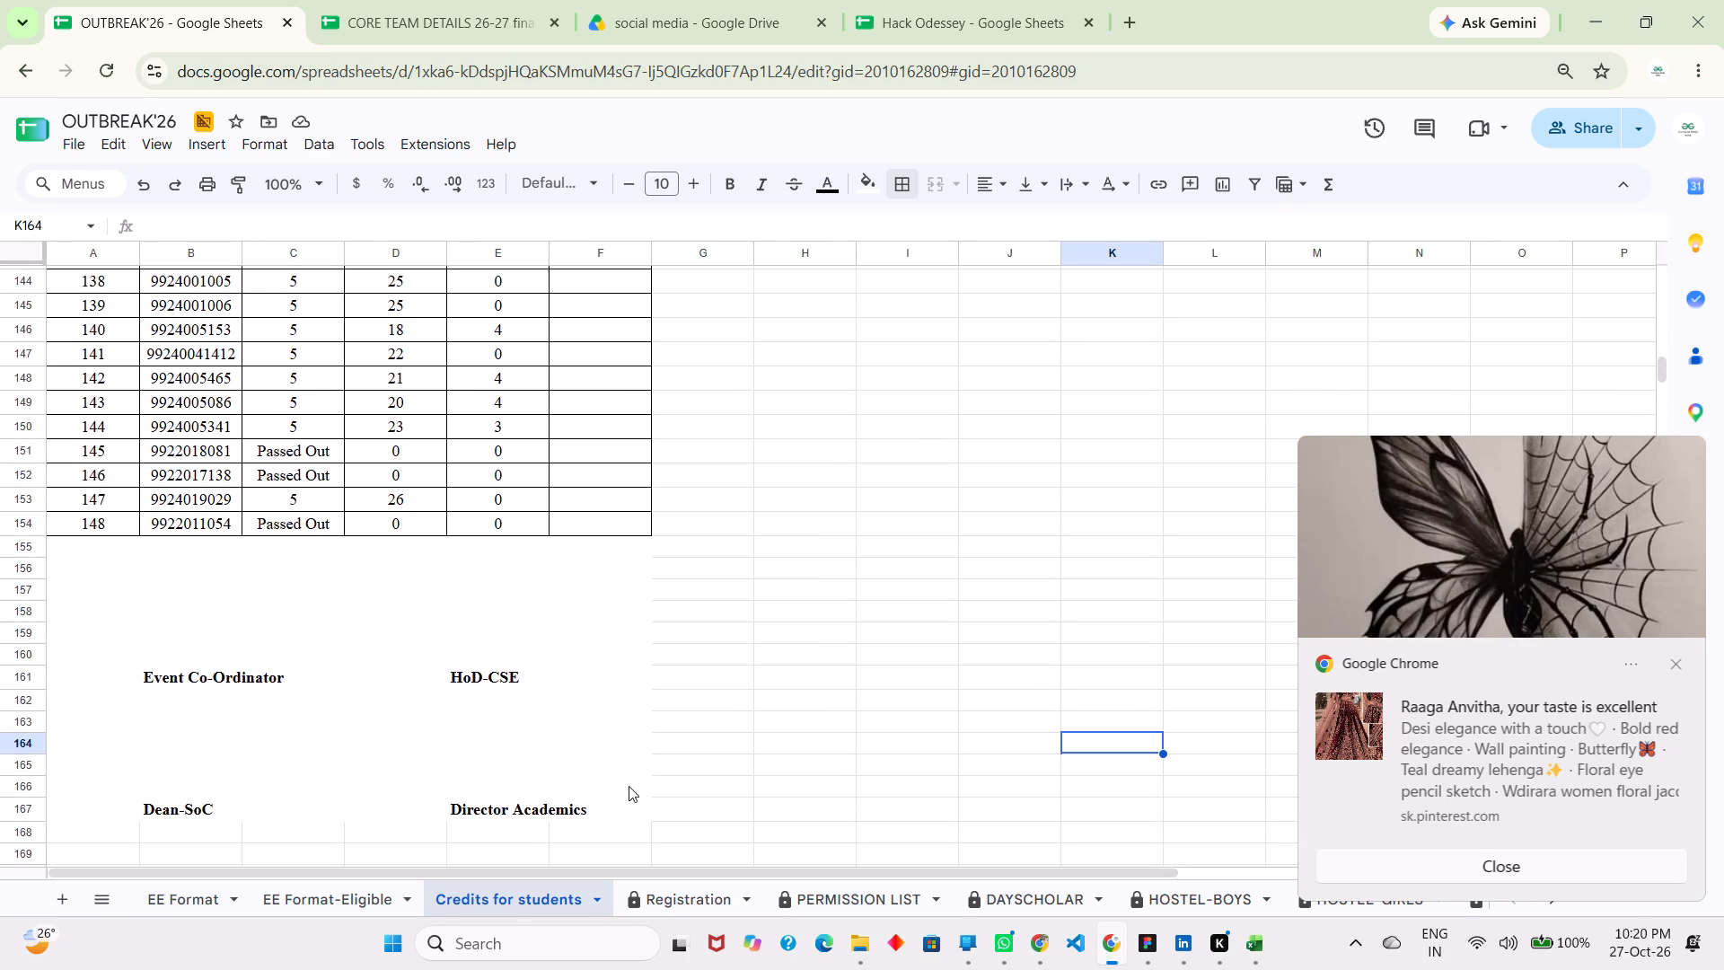
pyautogui.scroll(11, 629, 786)
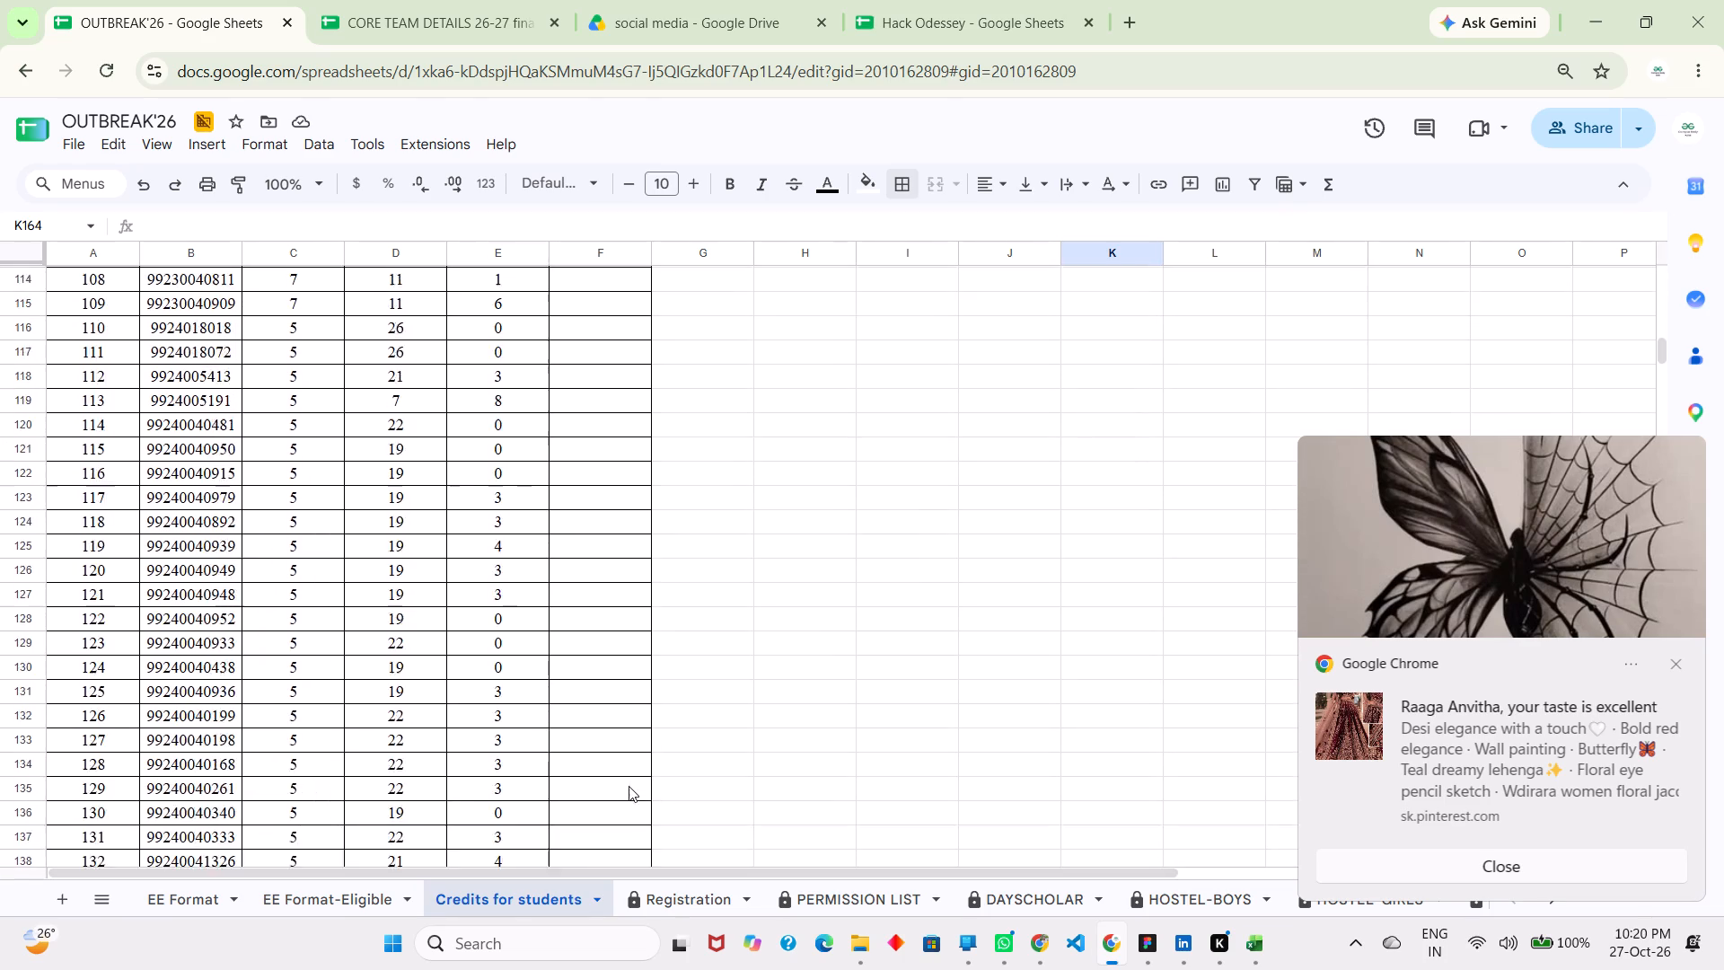
pyautogui.scroll(8, 629, 786)
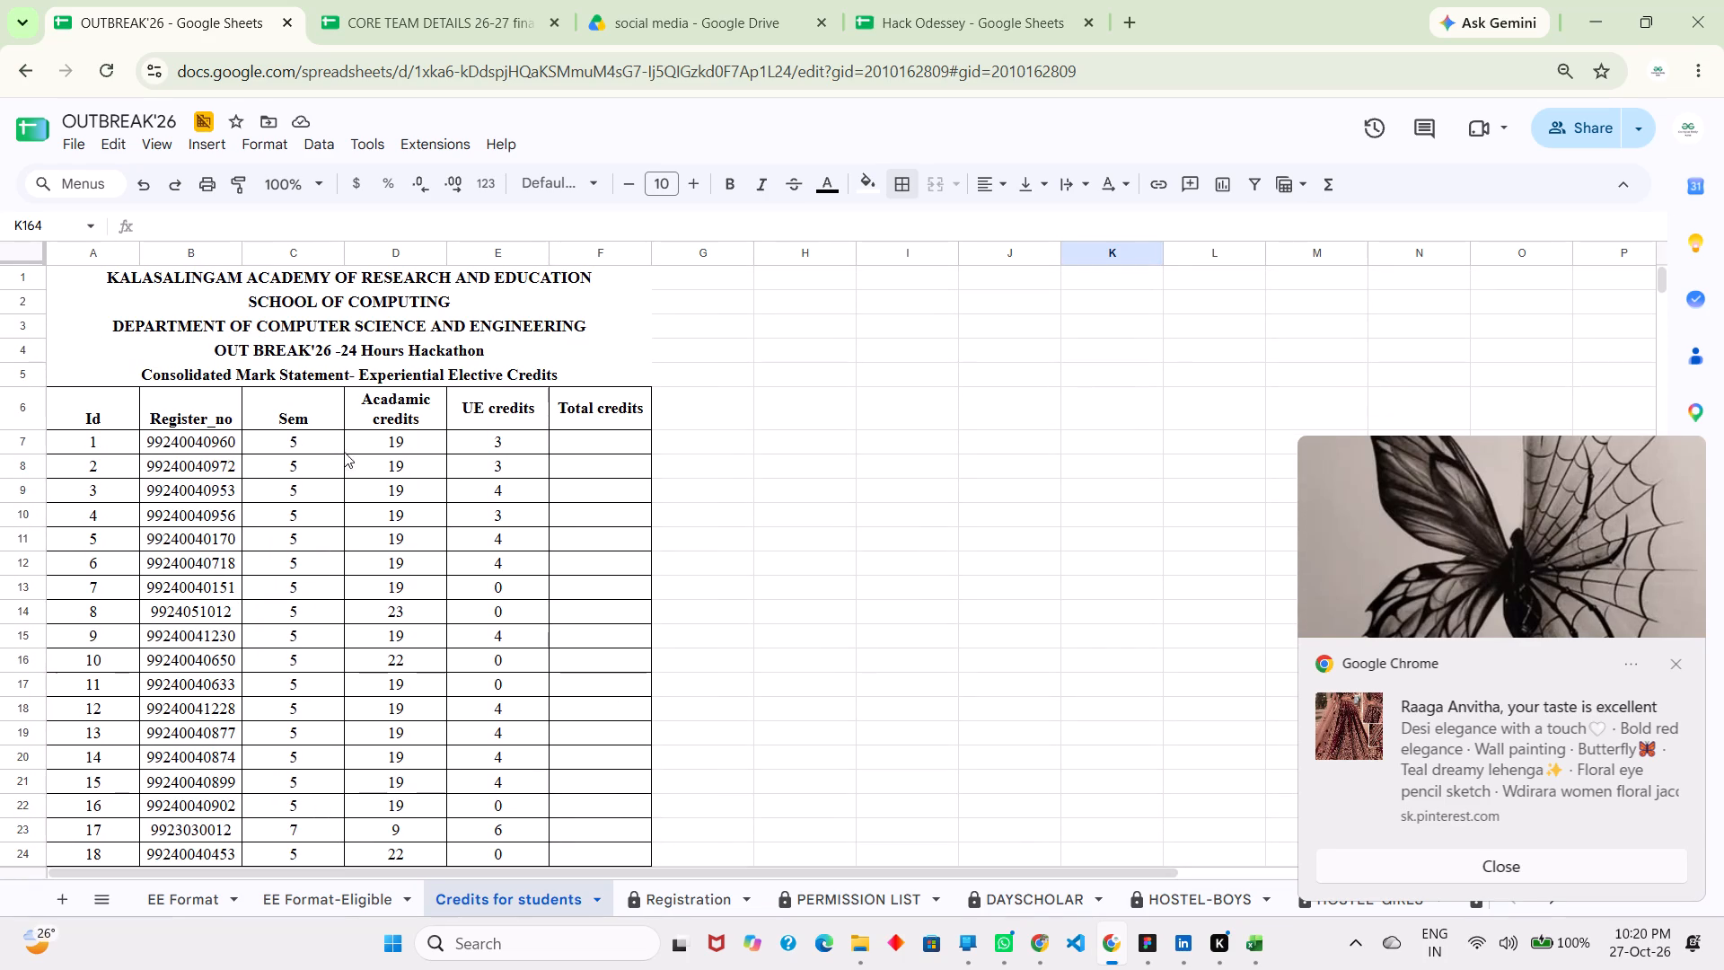
# Enter the formula =SUM(D7:E7) in F7 to total the first student's academic and UE credits.
pyautogui.click(374, 454)
pyautogui.keyDown('shift'); pyautogui.click(473, 450); pyautogui.keyUp('shift')
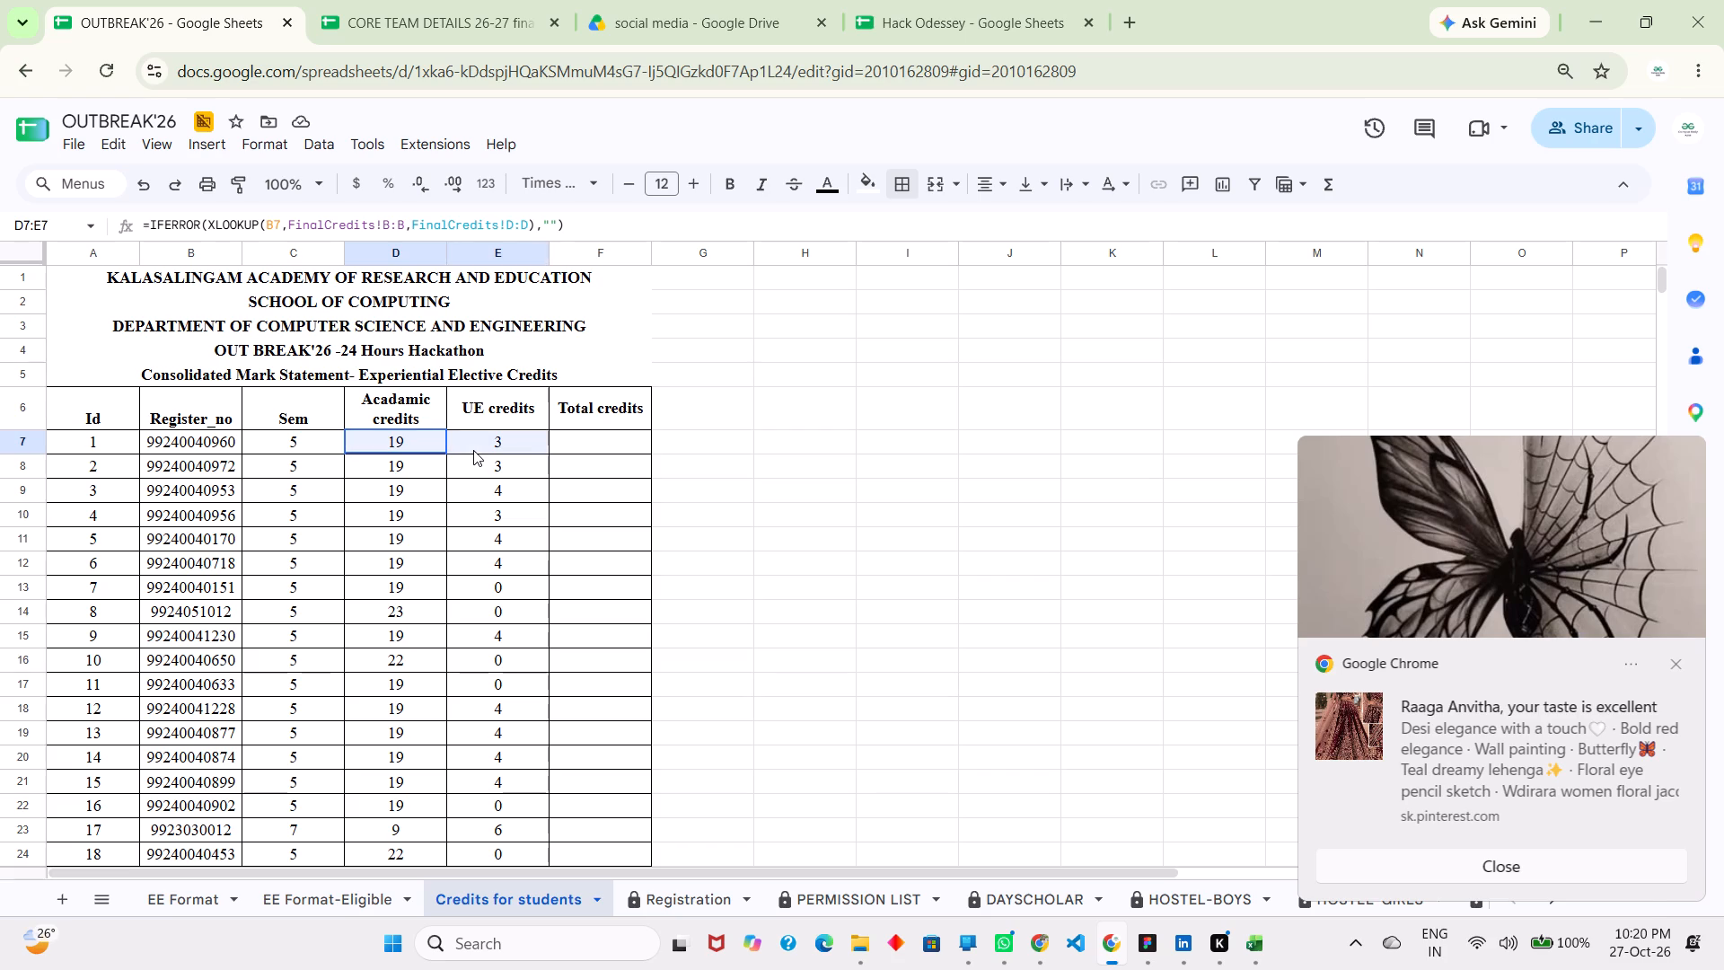
pyautogui.click(600, 444)
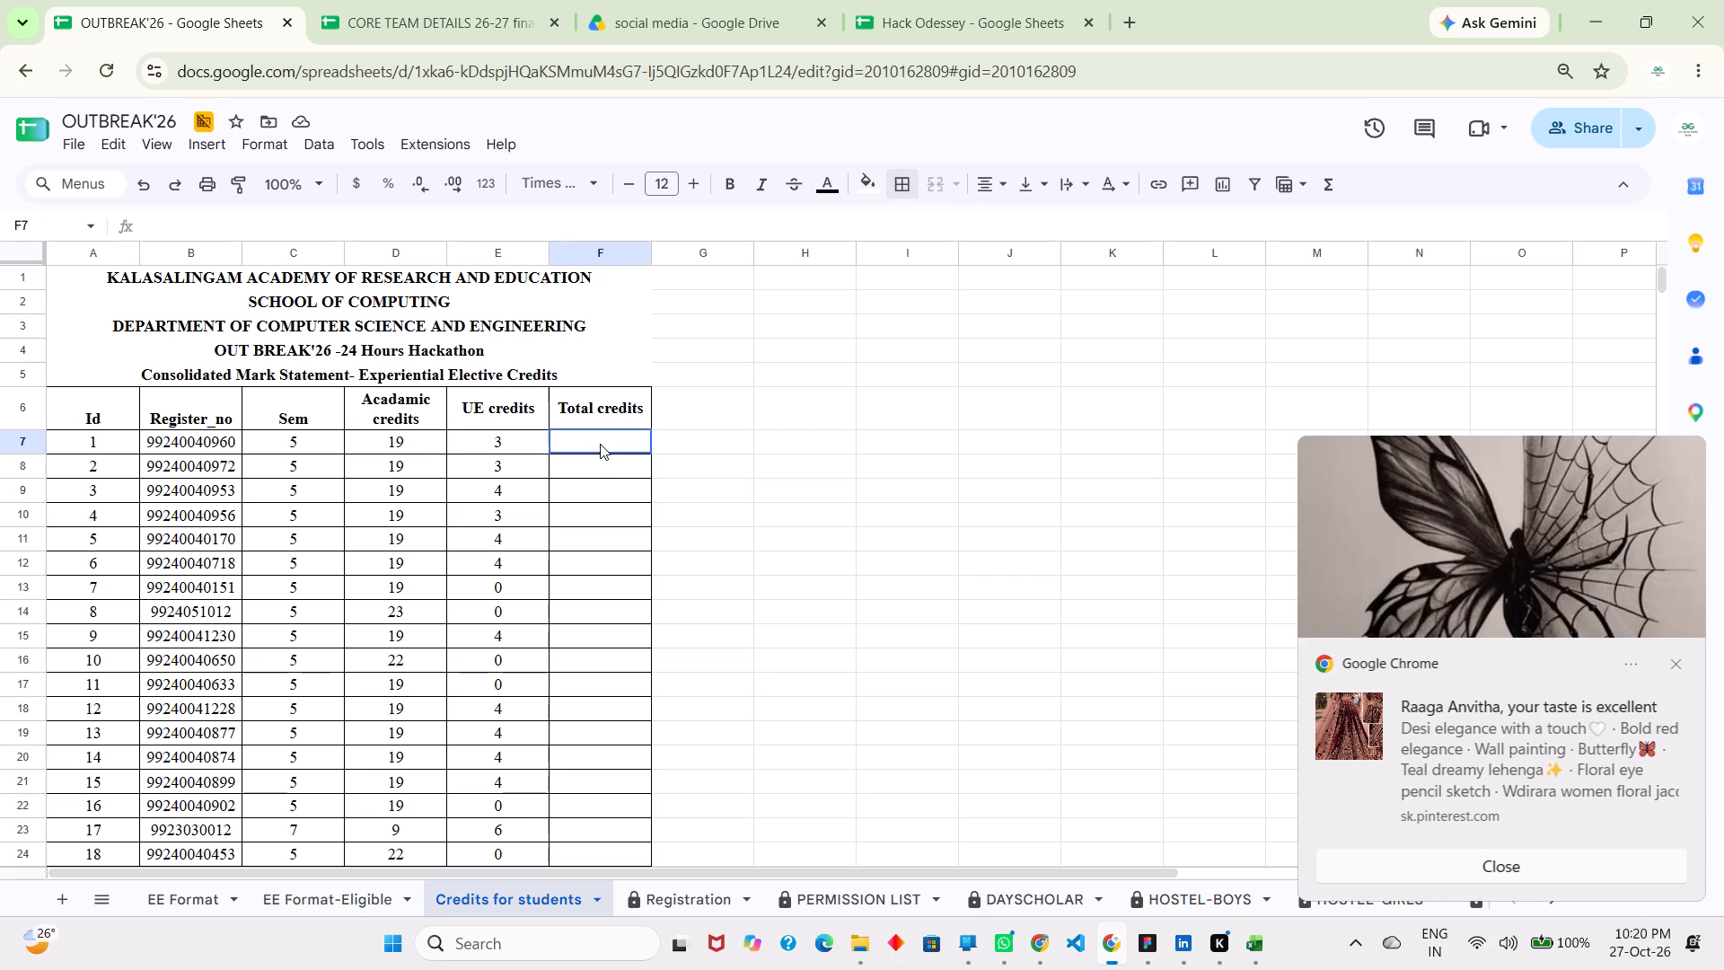
pyautogui.write('=su')
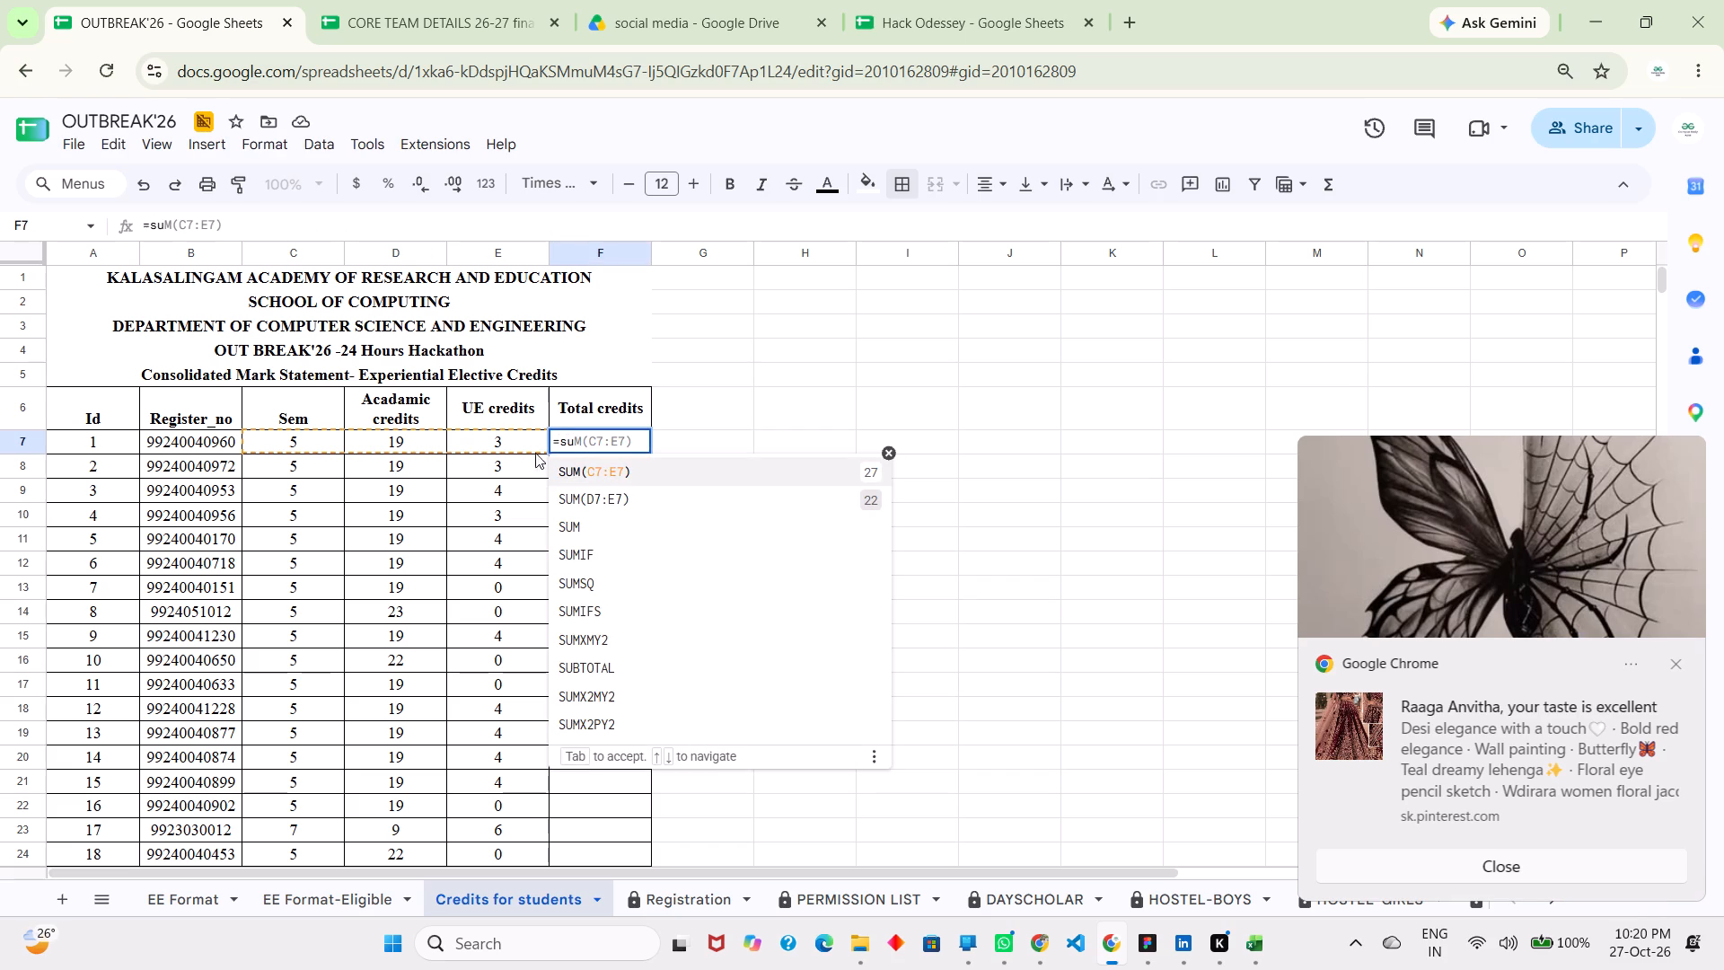
pyautogui.click(588, 504)
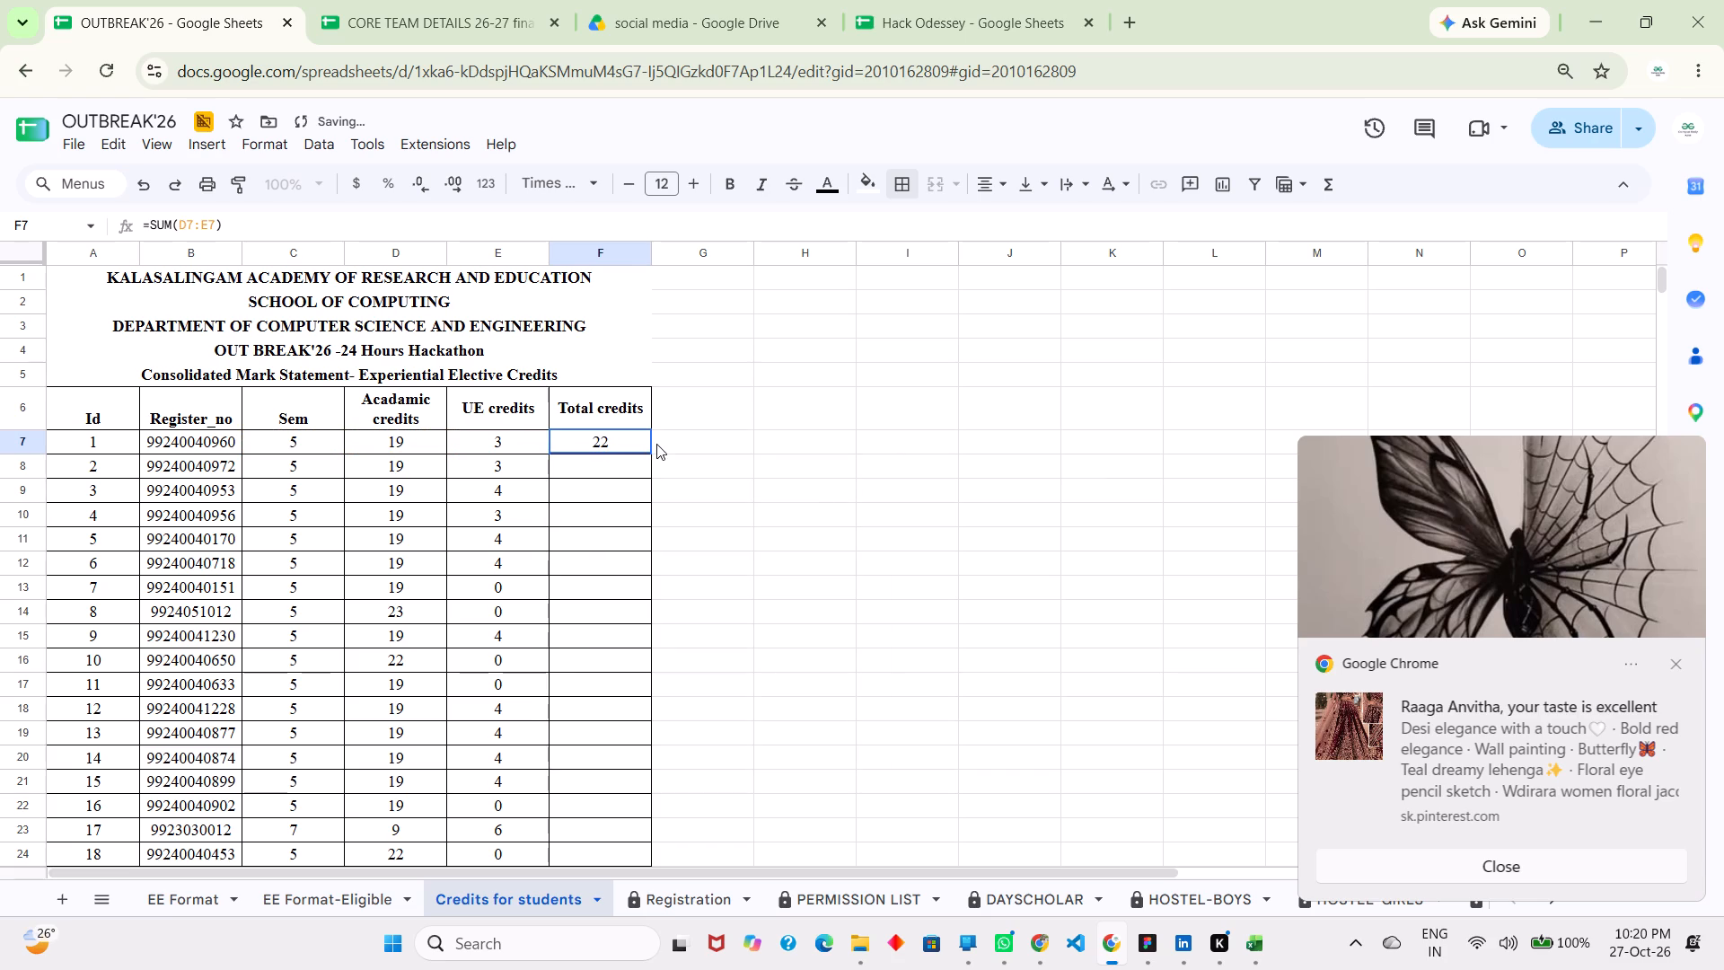
# Fill the Total credits formula from F7 down to the last student row, F154.
pyautogui.click(656, 444)
pyautogui.moveTo(628, 438); pyautogui.dragTo(648, 446)
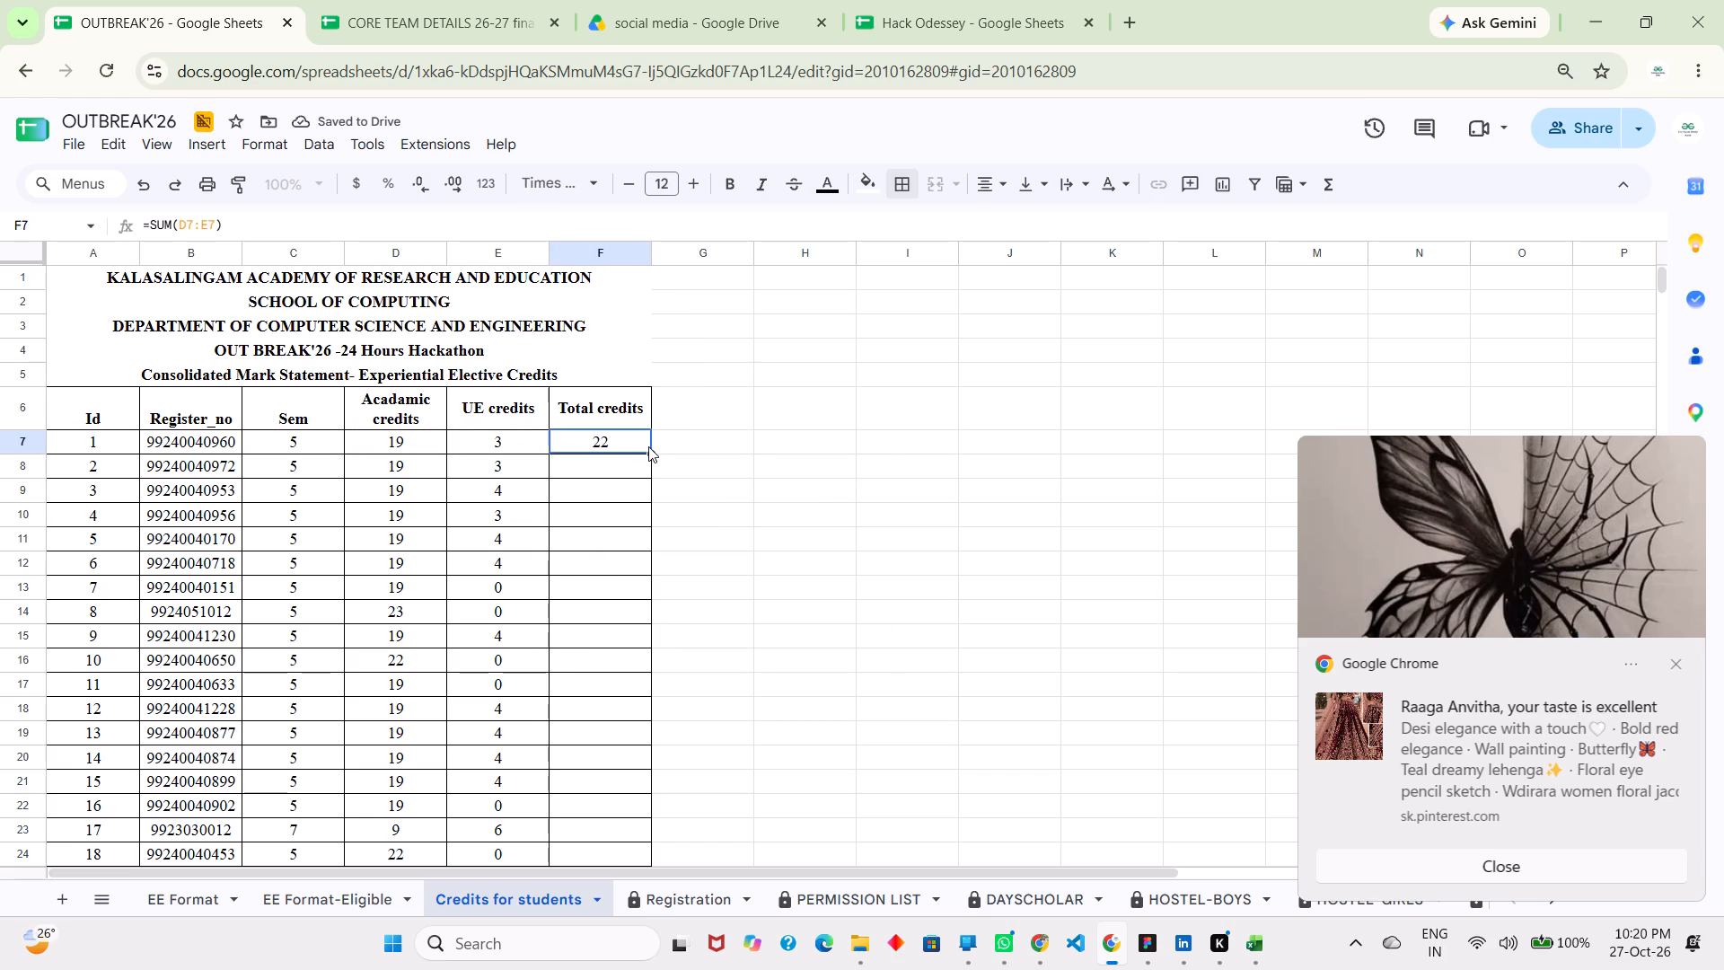
pyautogui.doubleClick(648, 446)
pyautogui.click(690, 456)
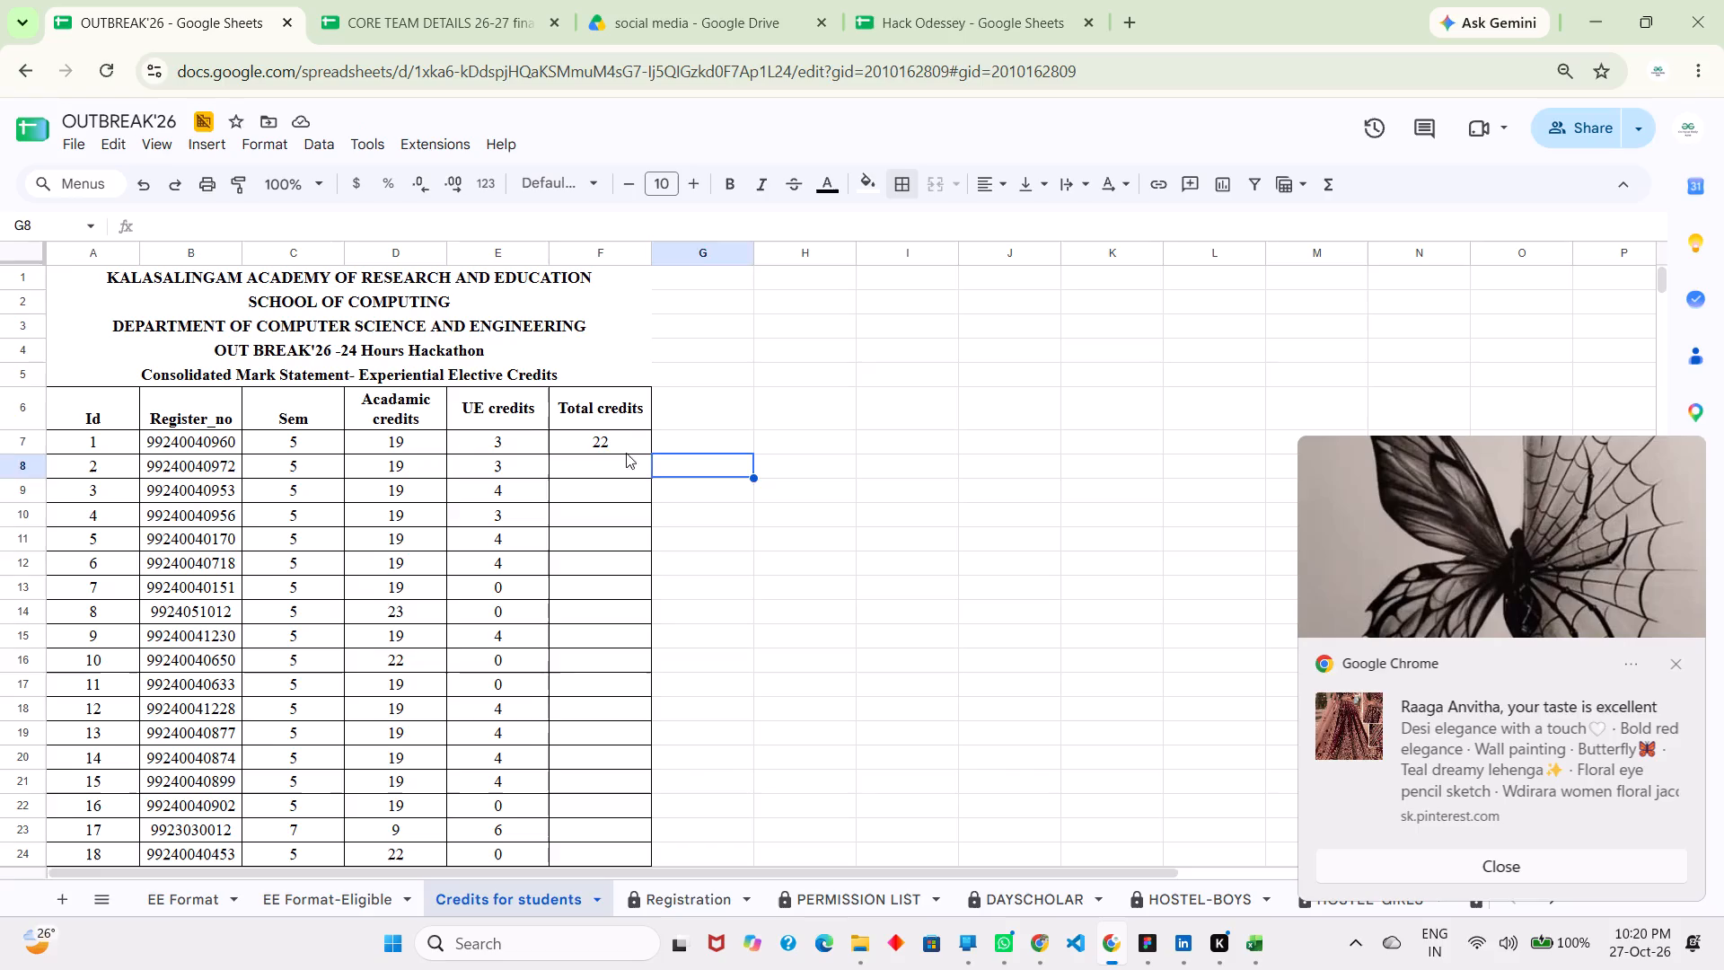
pyautogui.click(618, 446)
pyautogui.moveTo(651, 453); pyautogui.dragTo(670, 969)
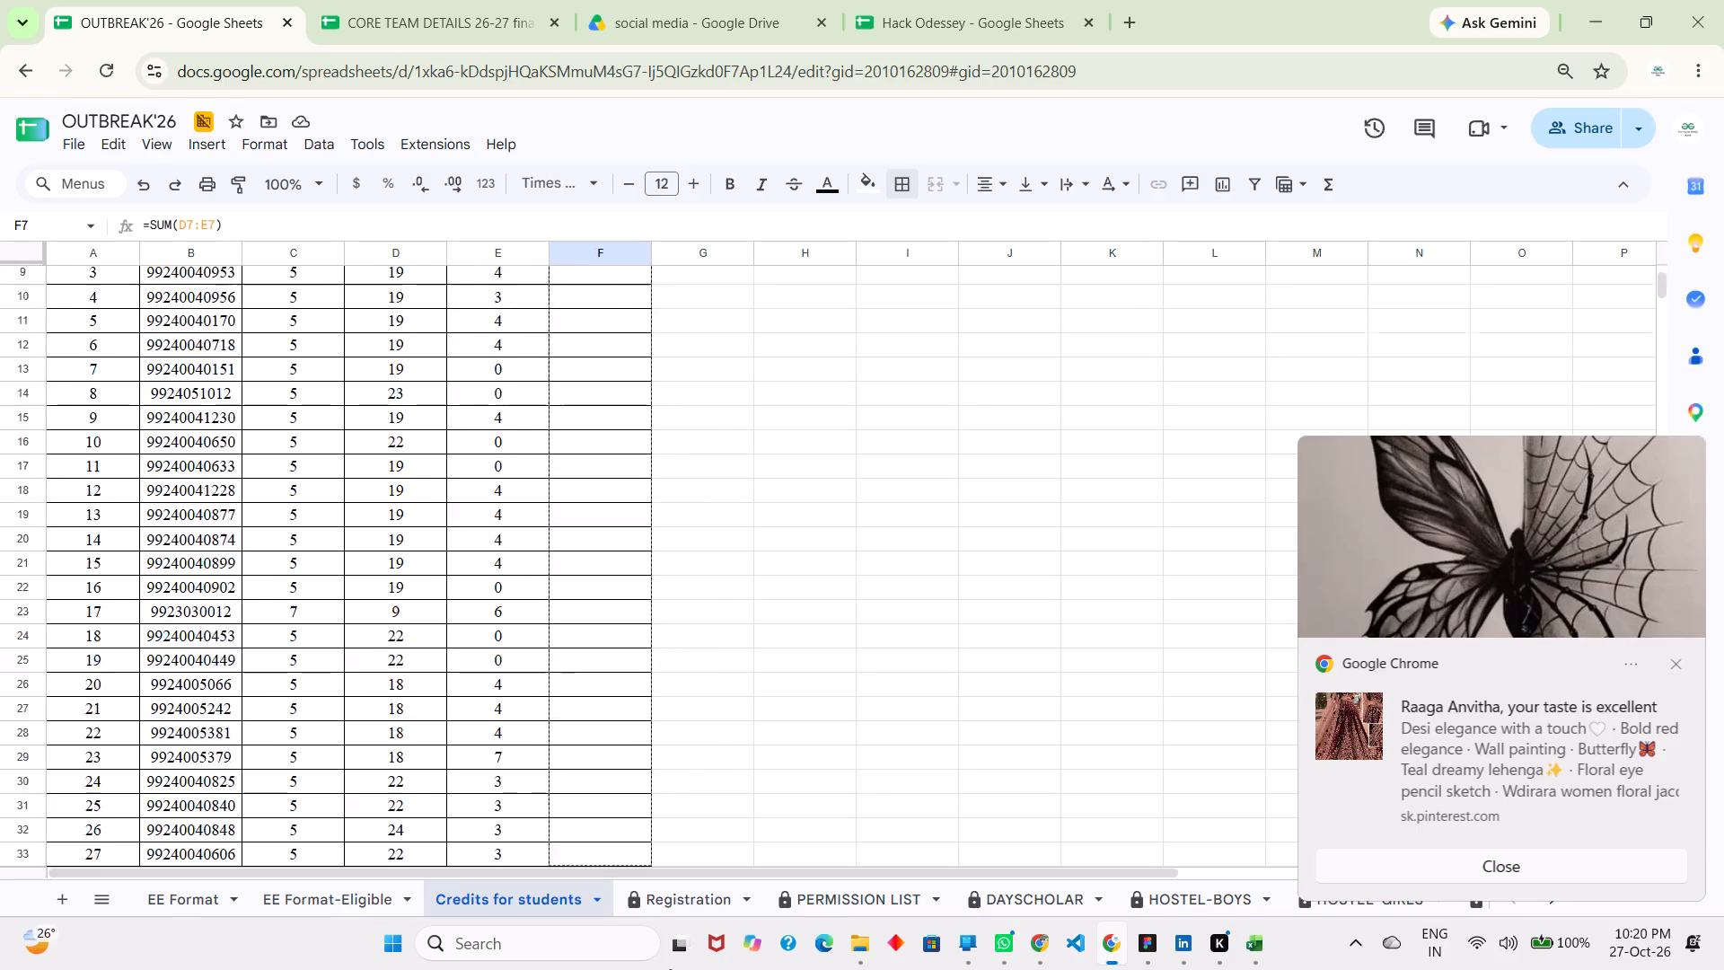
pyautogui.moveTo(670, 969); pyautogui.dragTo(607, 554)
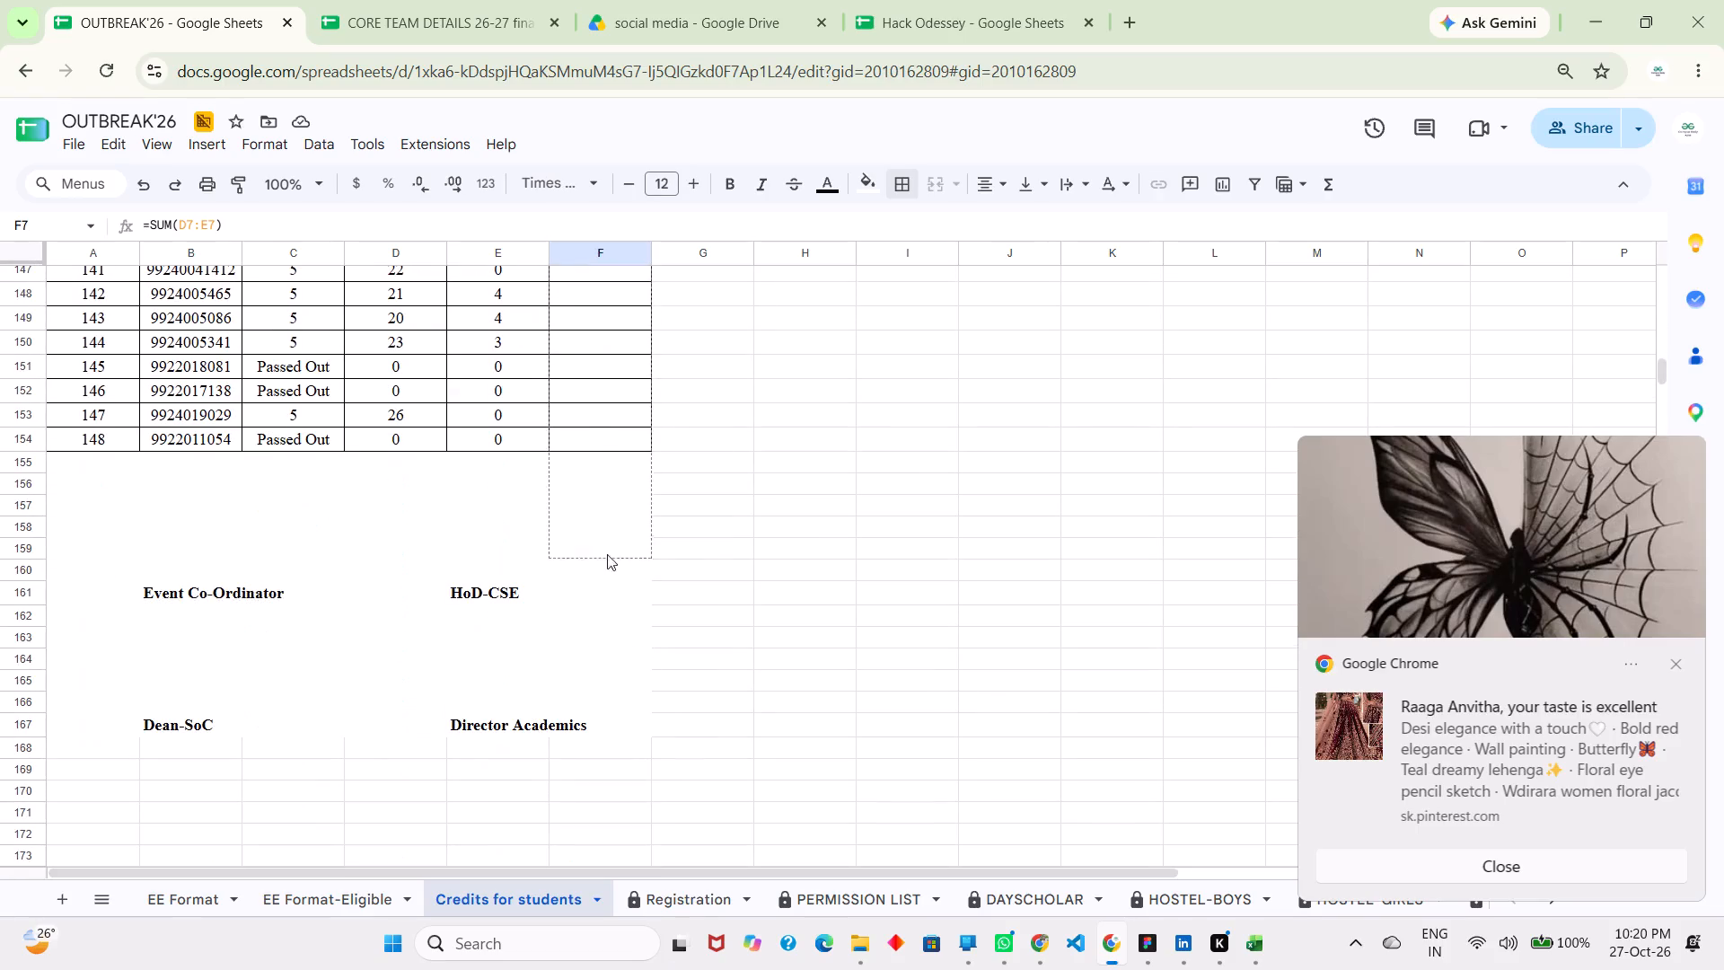
pyautogui.moveTo(607, 554); pyautogui.dragTo(589, 436)
# Check the filled Total credits in Credits for students against the totals listed in the FinalCredits sheet.
pyautogui.scroll(7, 589, 436)
pyautogui.scroll(-8, 589, 436)
pyautogui.scroll(7, 589, 436)
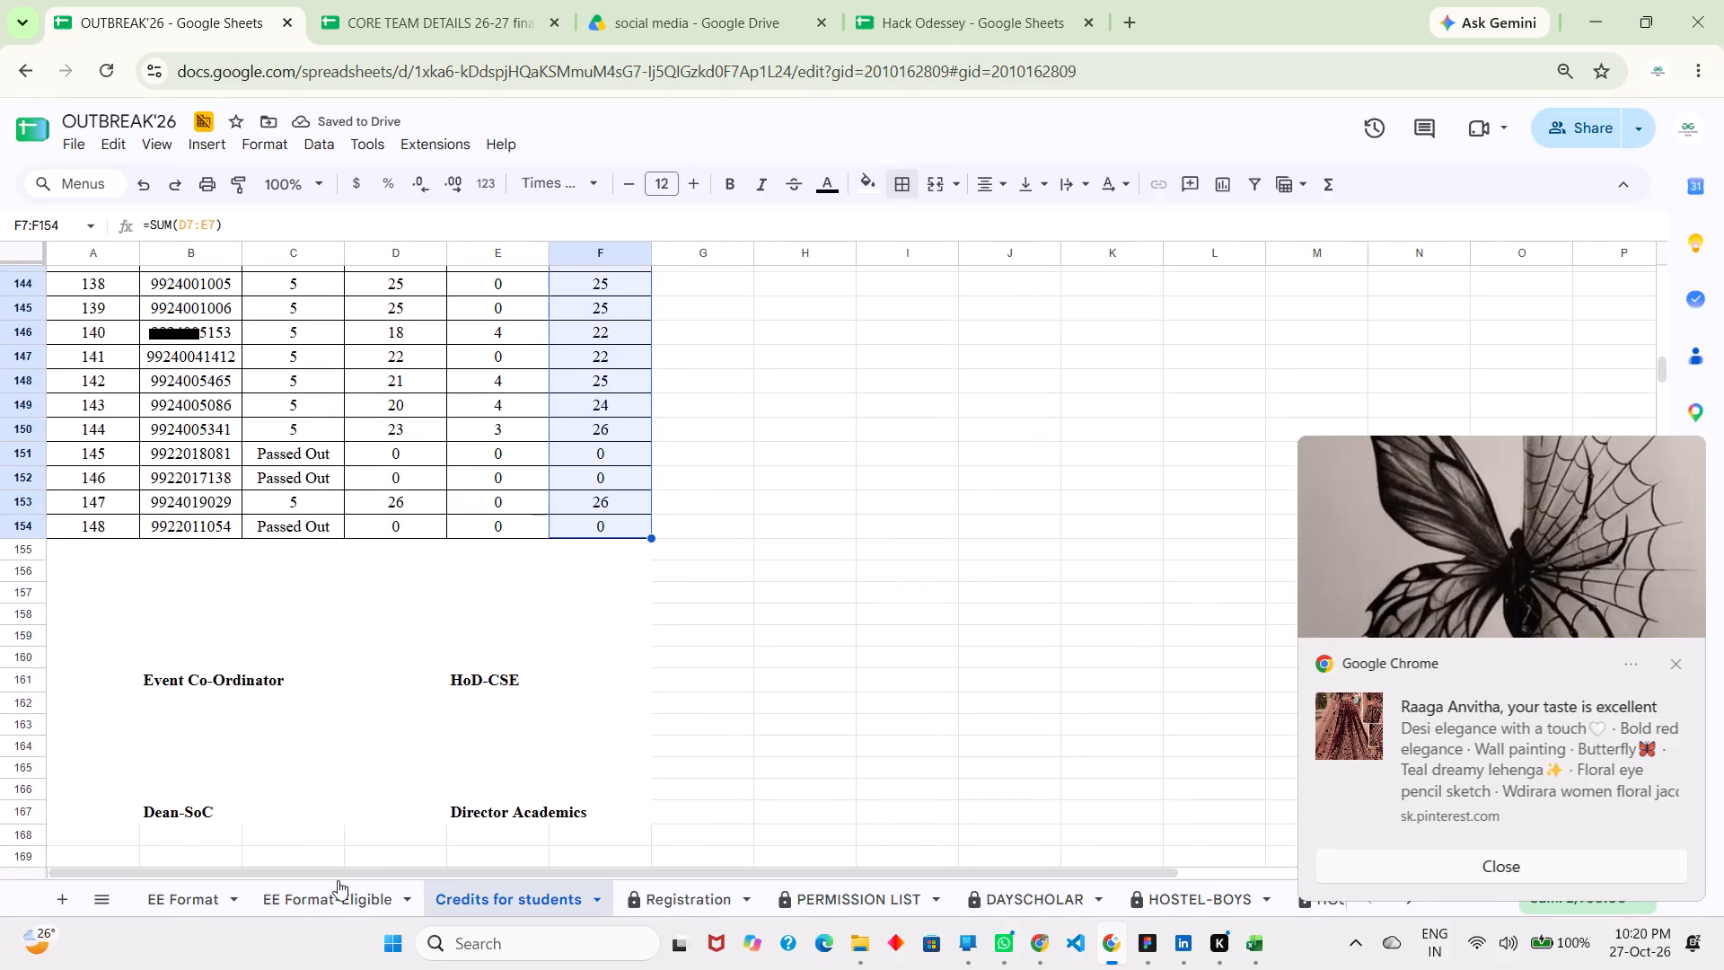
pyautogui.click(325, 885)
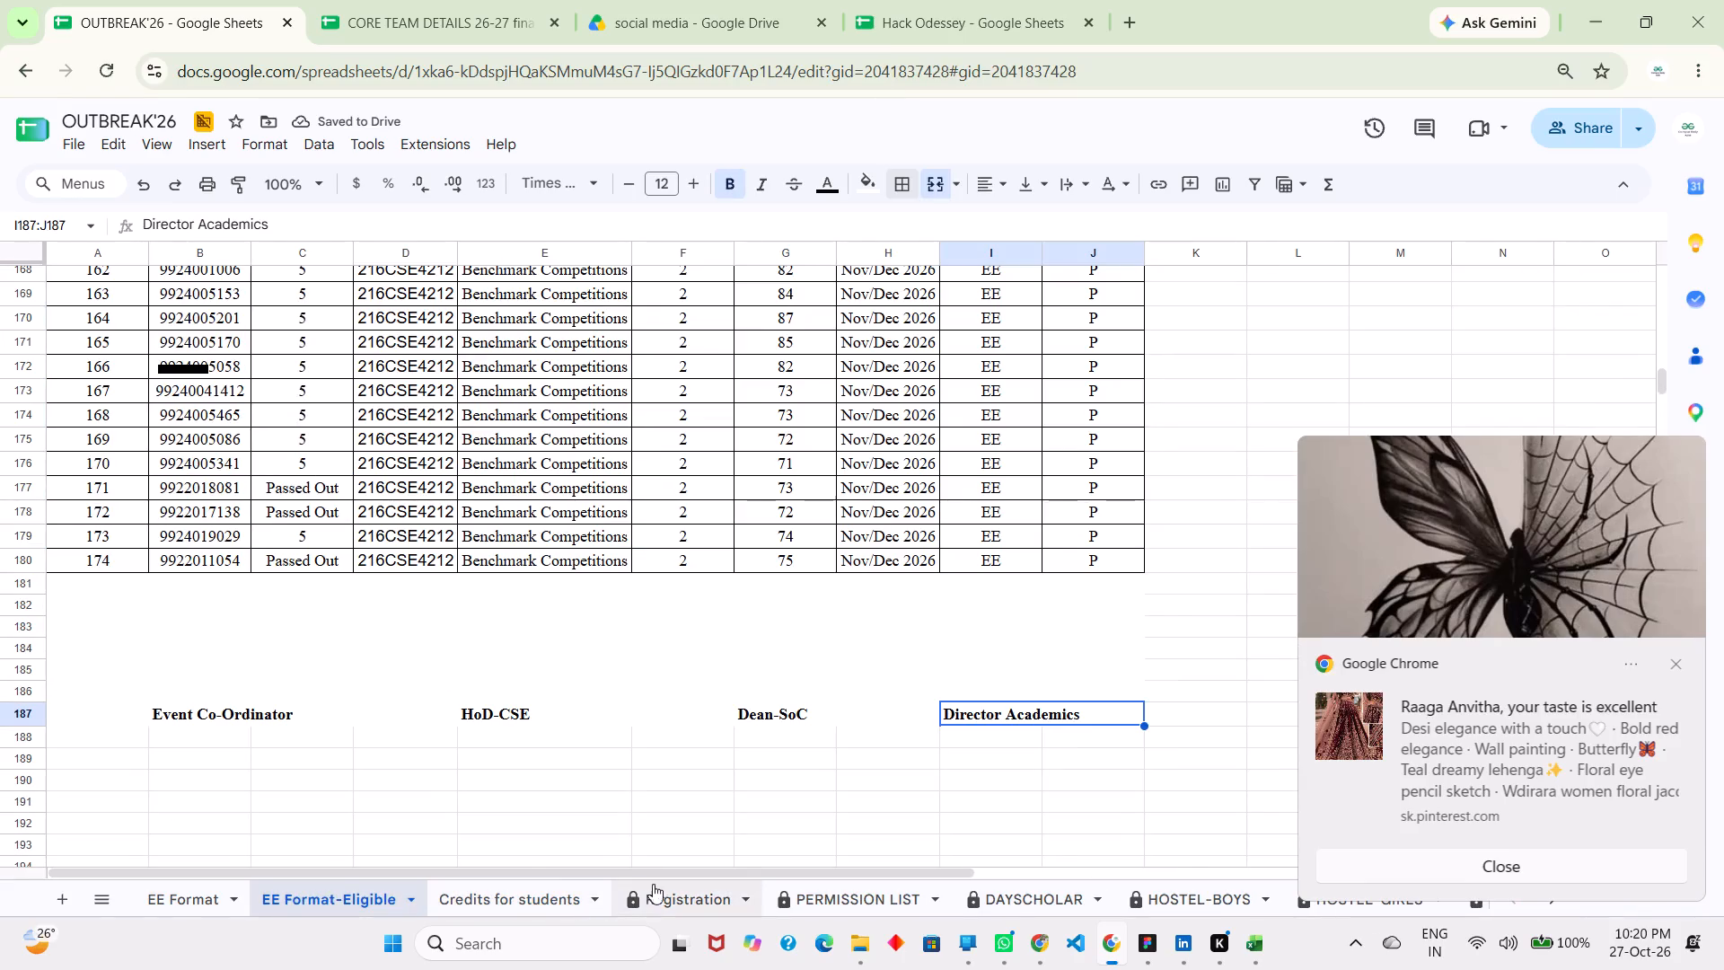
pyautogui.click(534, 884)
pyautogui.hscroll(-5, 572, 880)
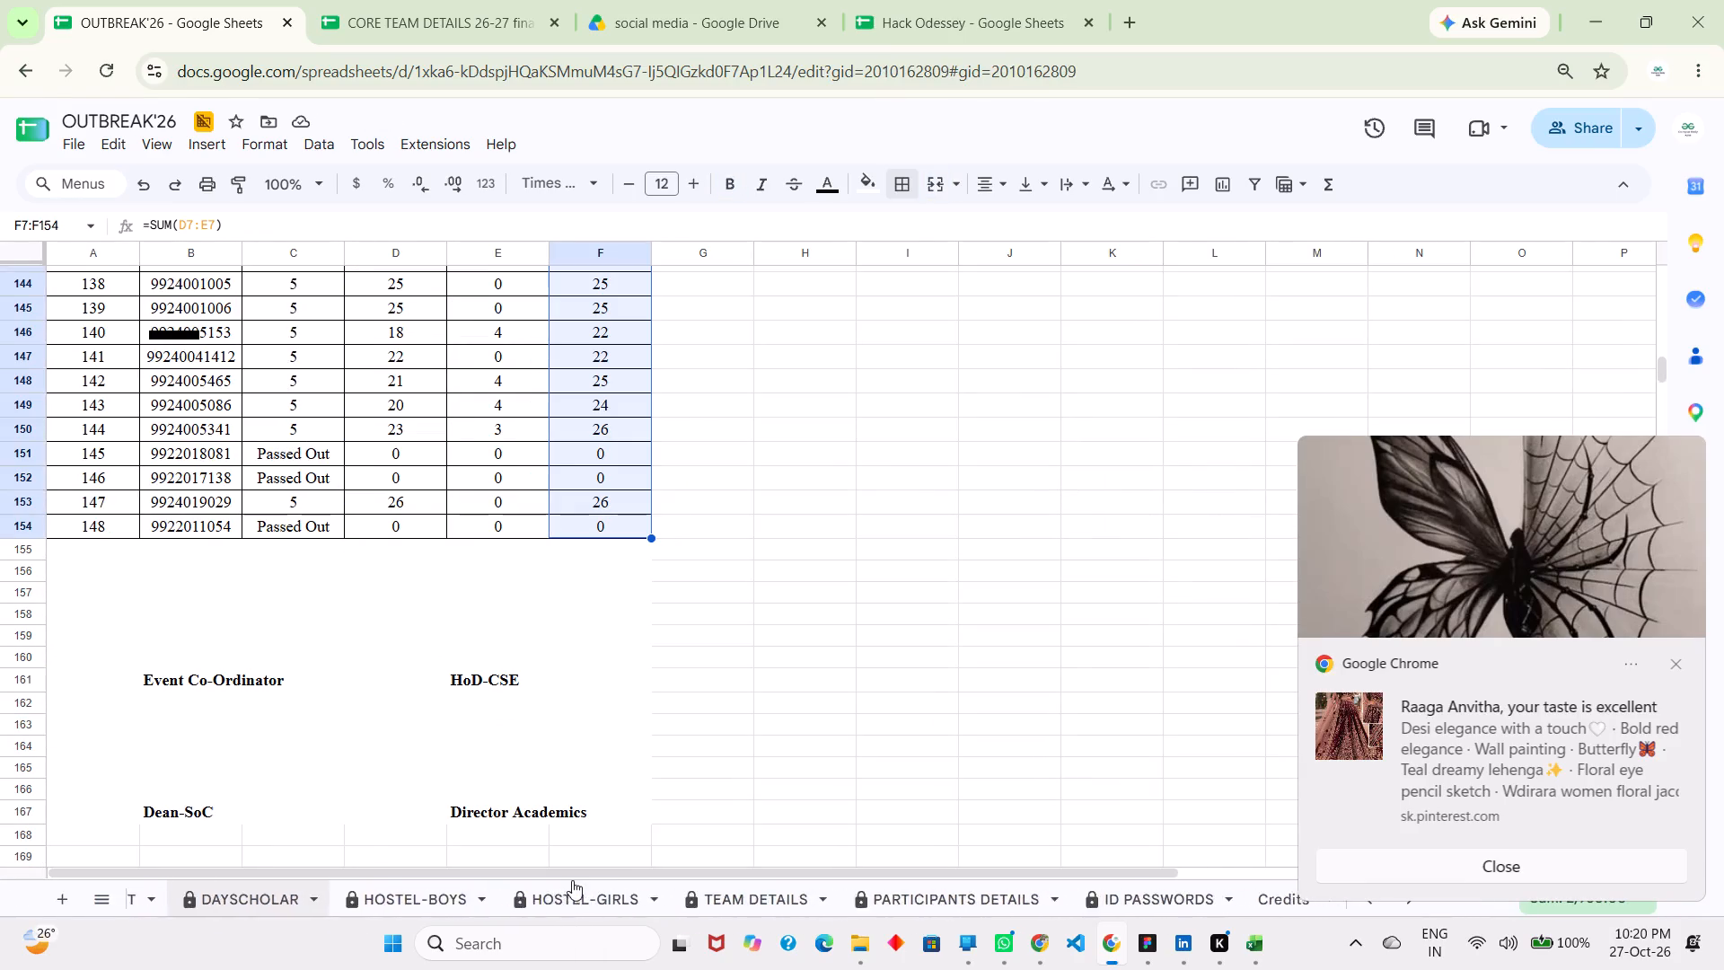
pyautogui.hscroll(-2, 572, 880)
pyautogui.click(575, 892)
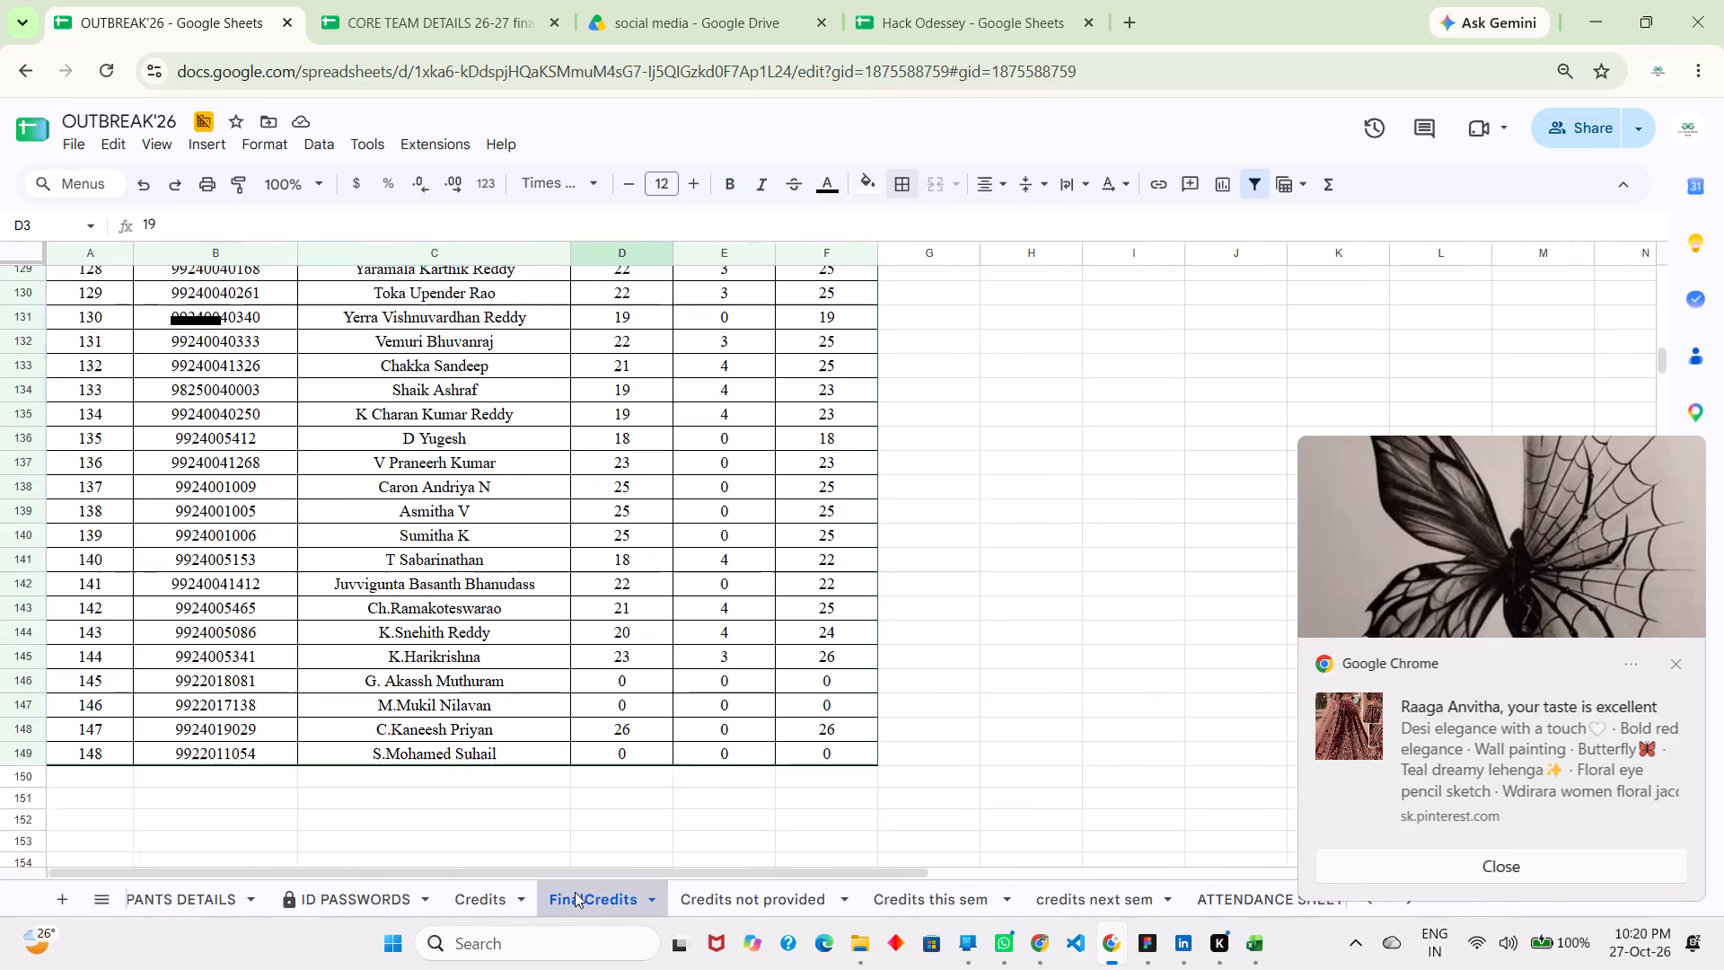
pyautogui.scroll(4, 761, 837)
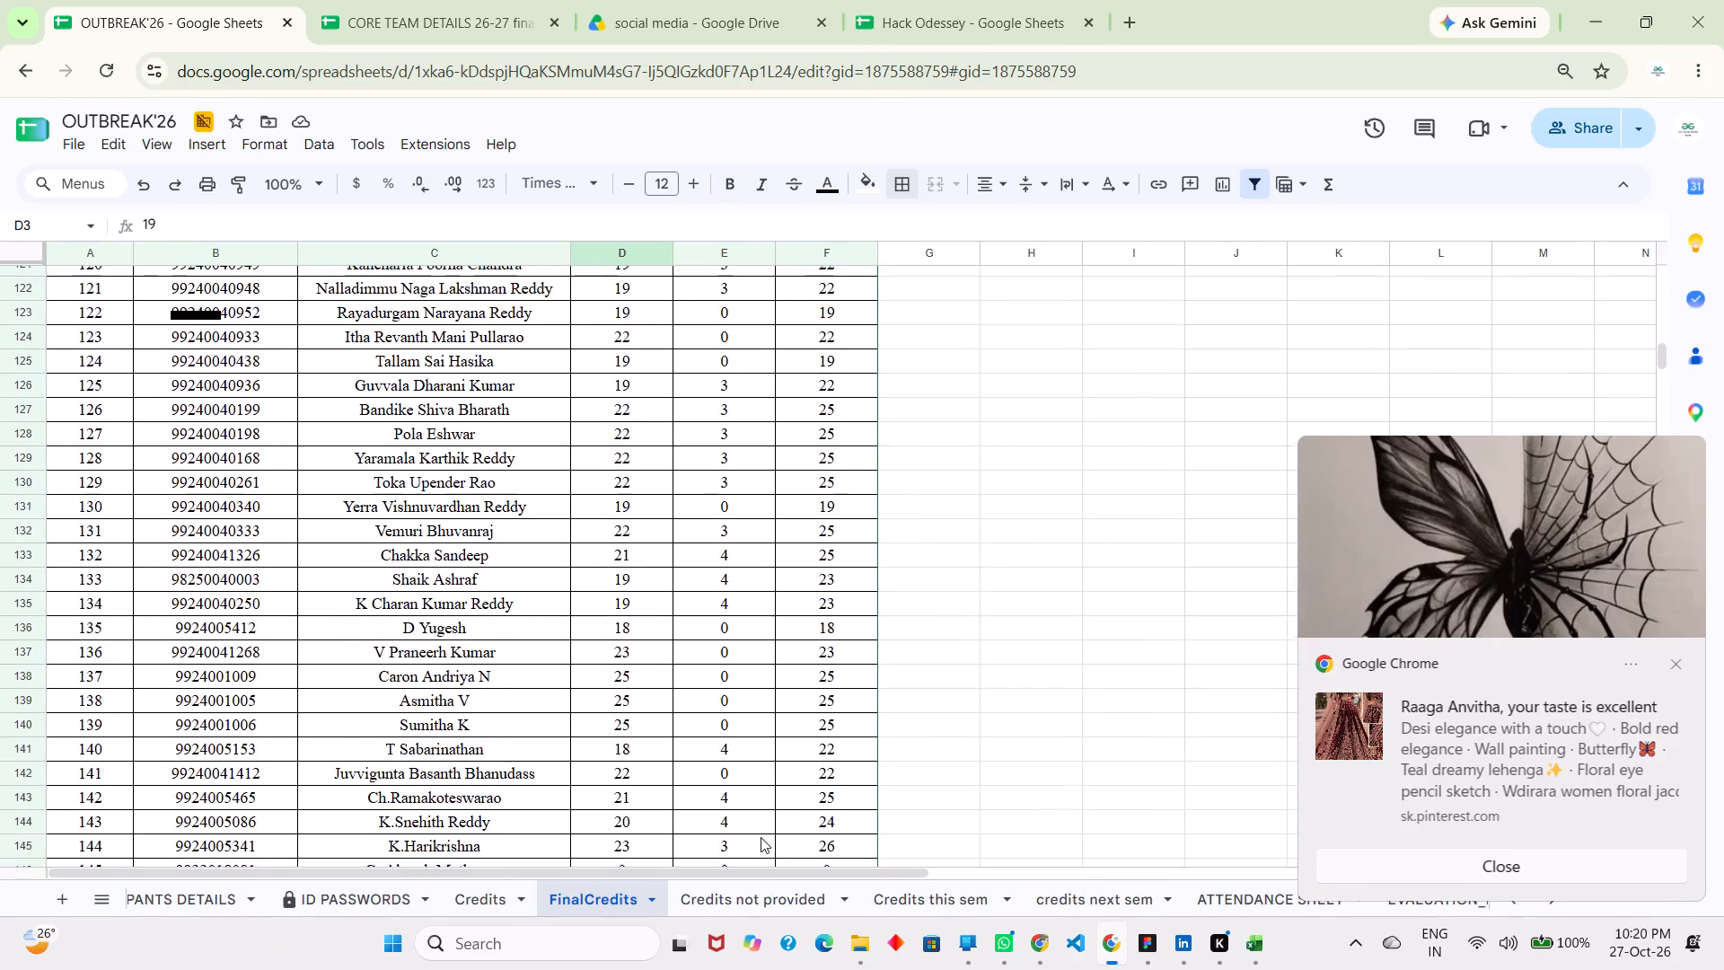
pyautogui.scroll(20, 761, 837)
pyautogui.scroll(2, 761, 837)
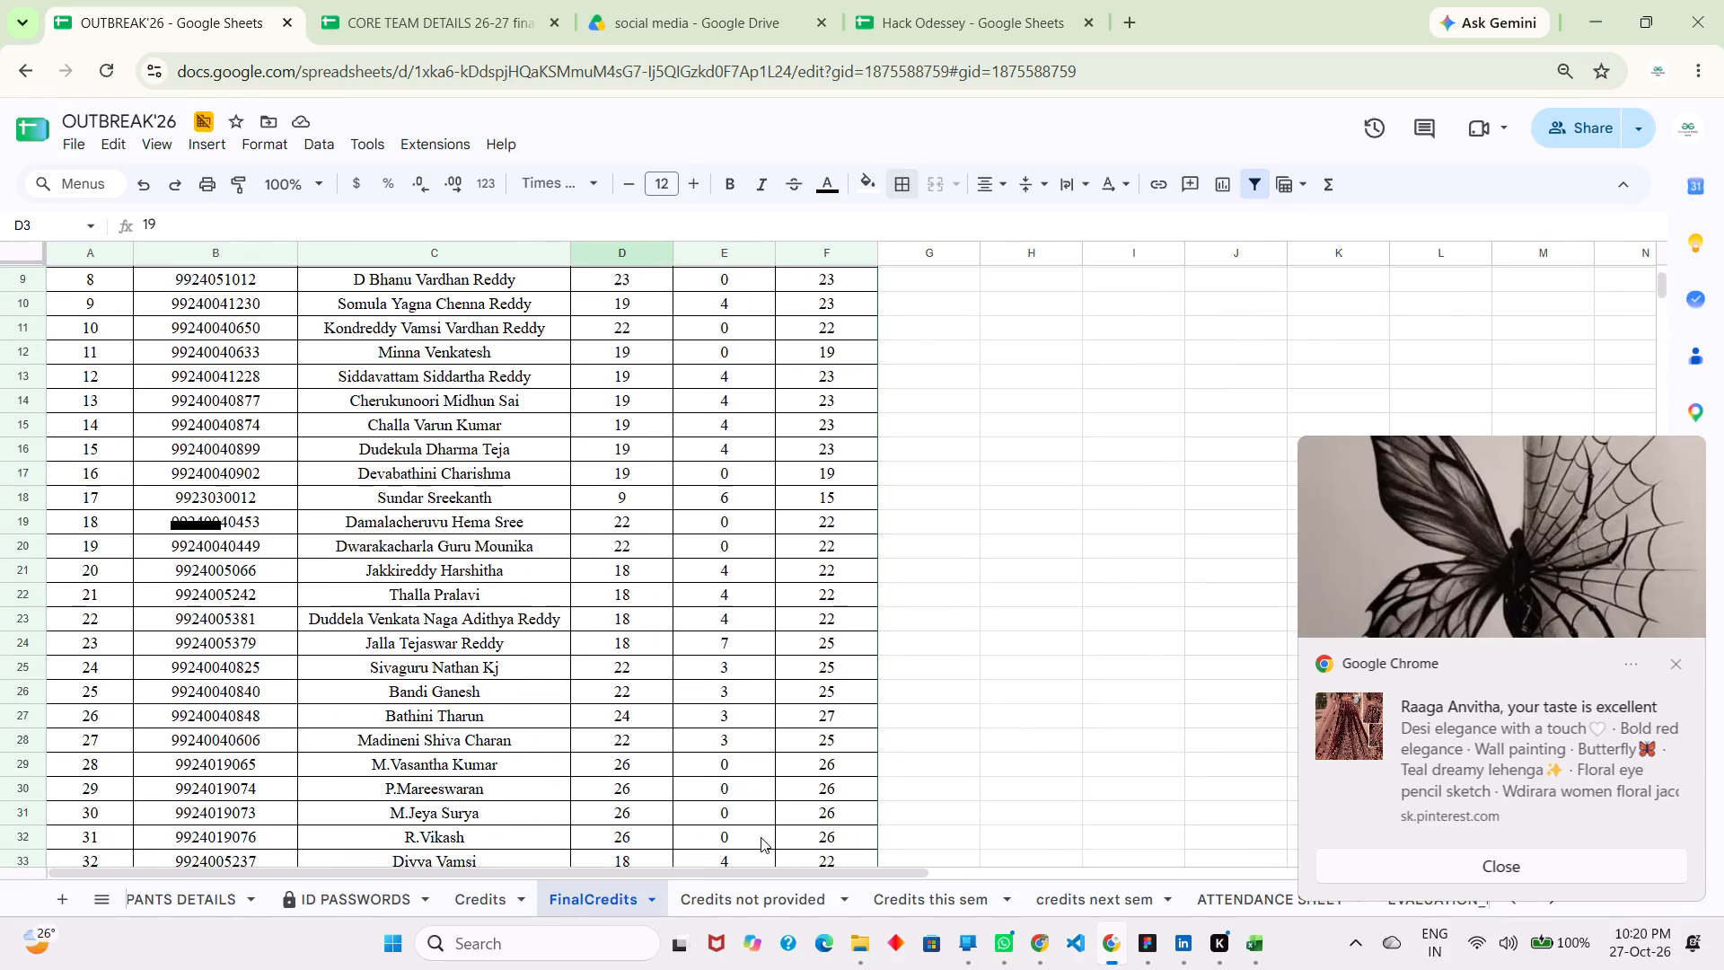
pyautogui.scroll(-7, 761, 837)
pyautogui.scroll(7, 761, 837)
pyautogui.scroll(-1, 761, 837)
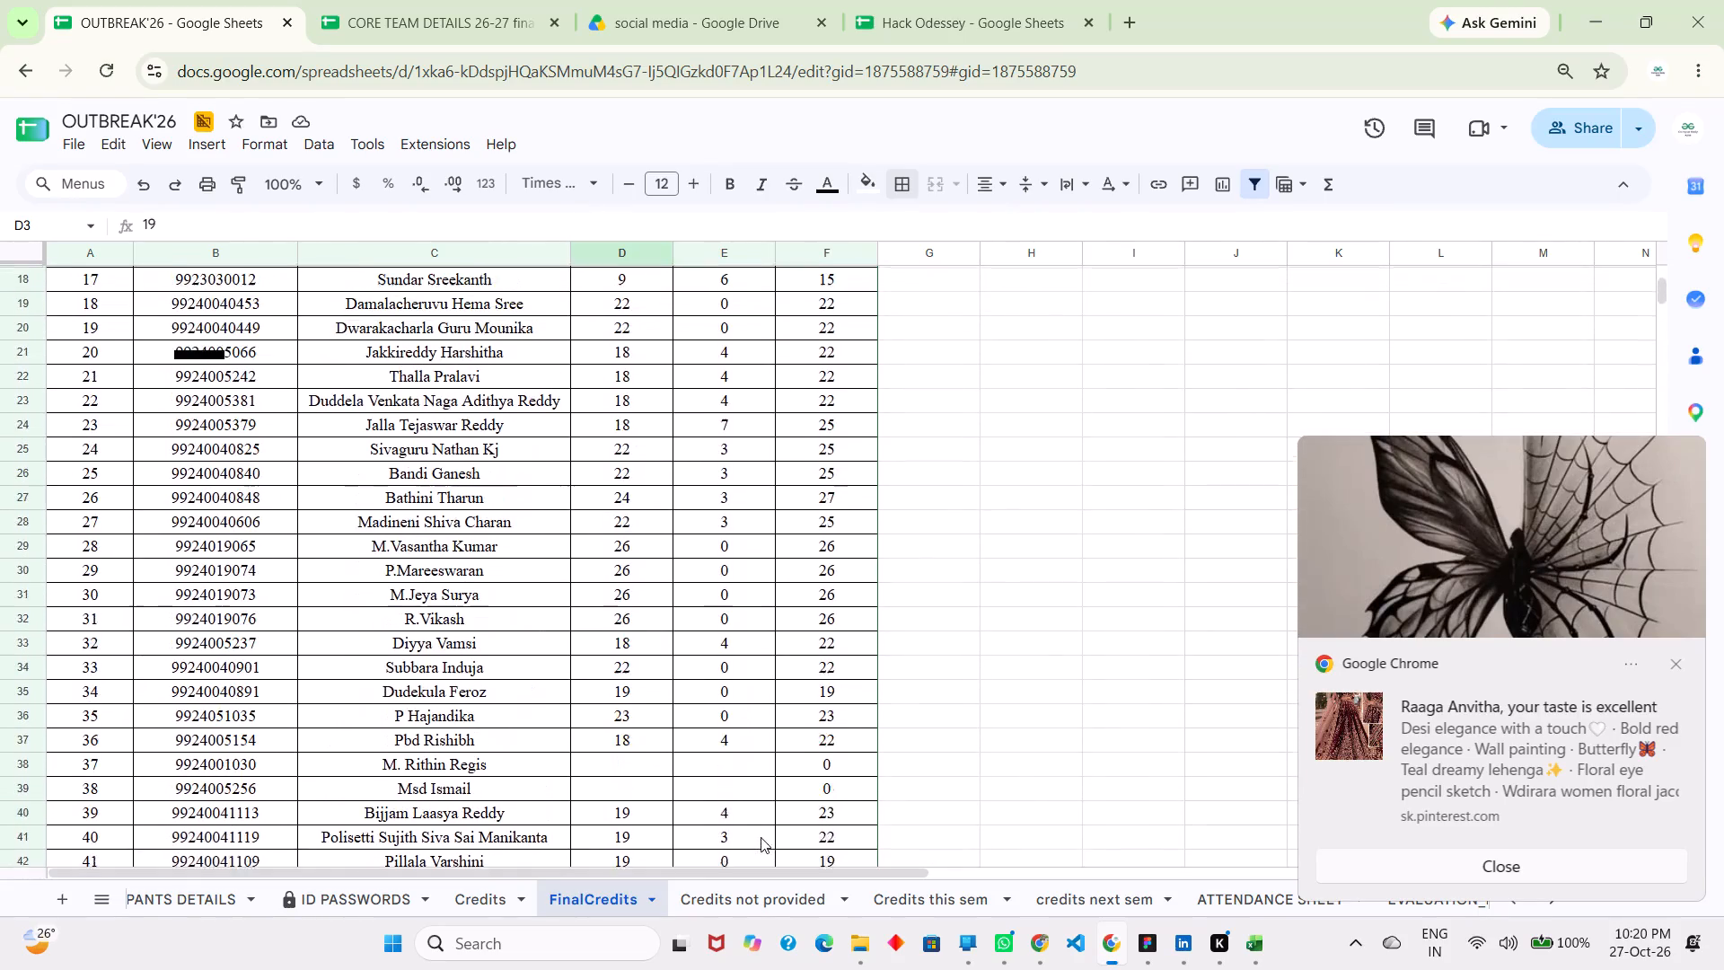
pyautogui.scroll(-5, 761, 837)
pyautogui.scroll(2, 761, 837)
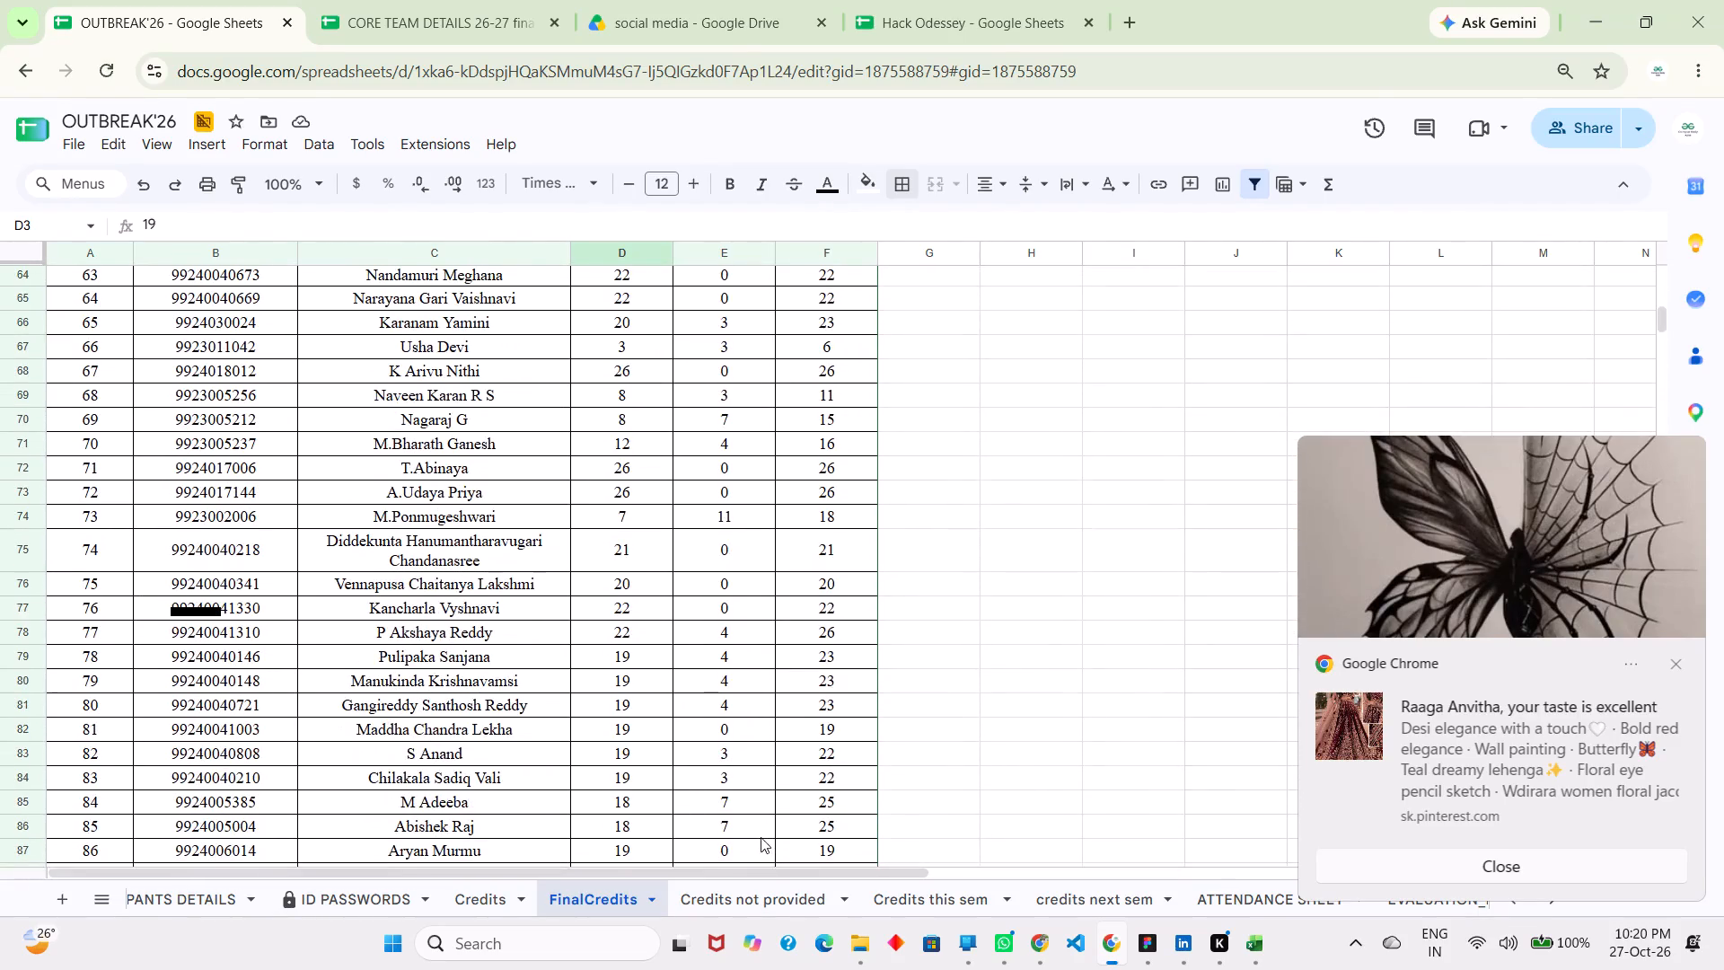
pyautogui.hscroll(10, 506, 904)
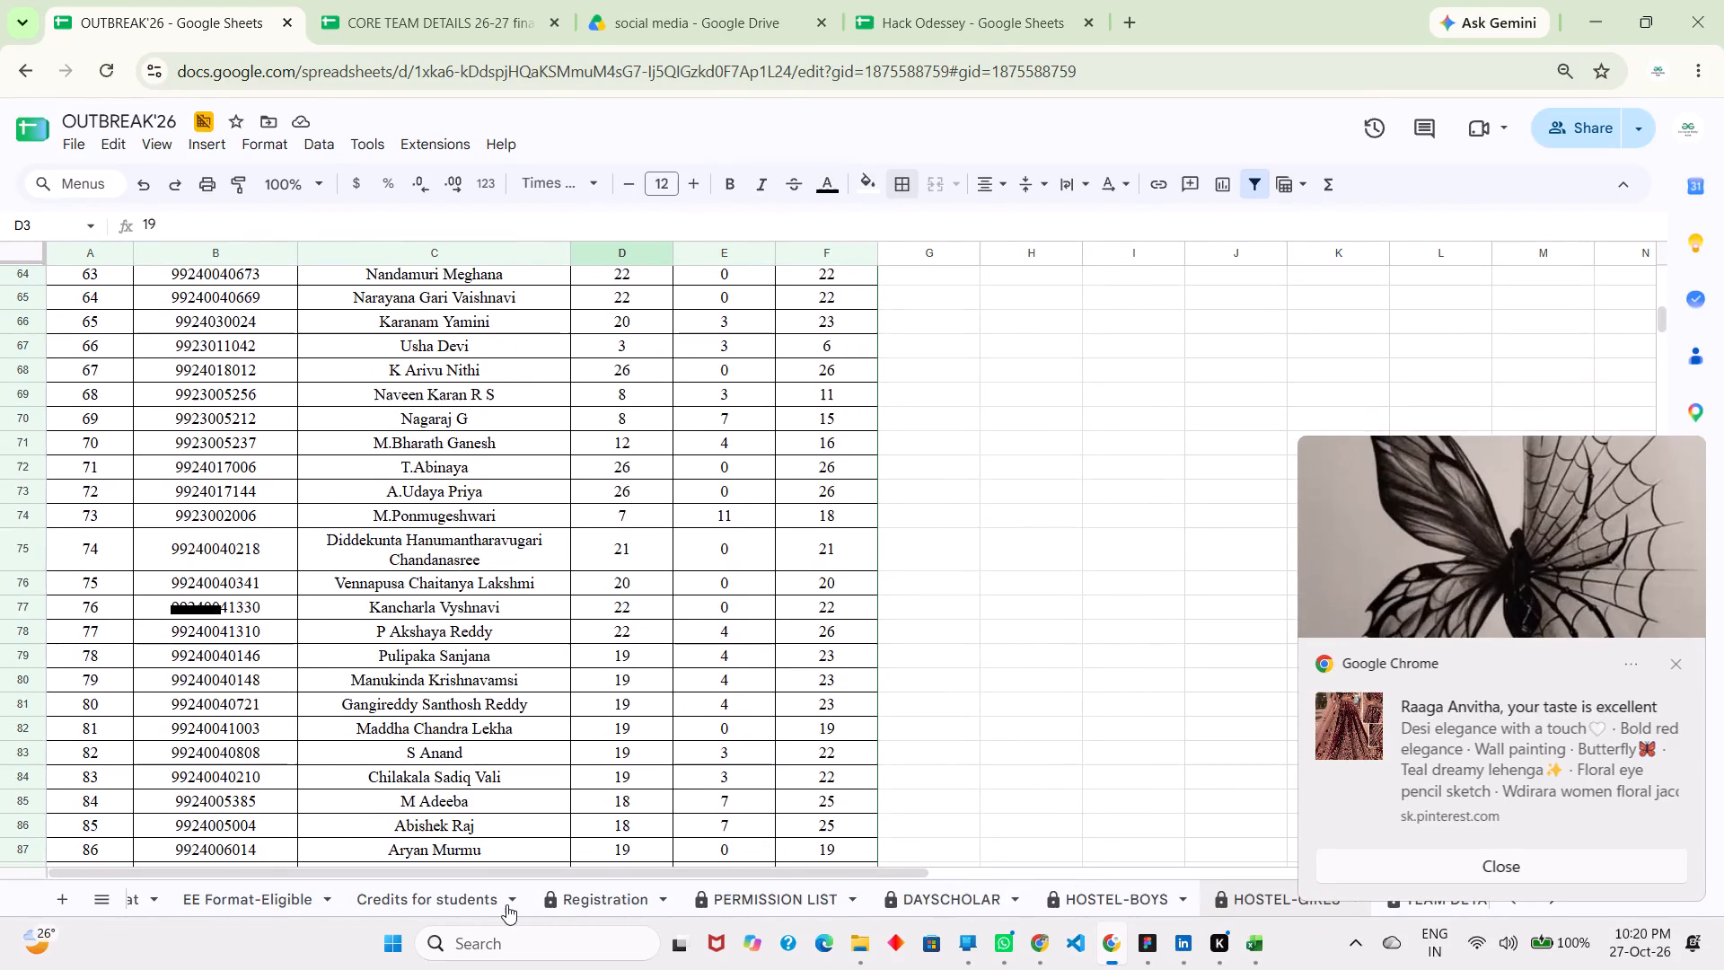
# Review the Total credits column in Credits for students from the last student row up to the heading rows.
pyautogui.click(506, 906)
pyautogui.scroll(3, 566, 624)
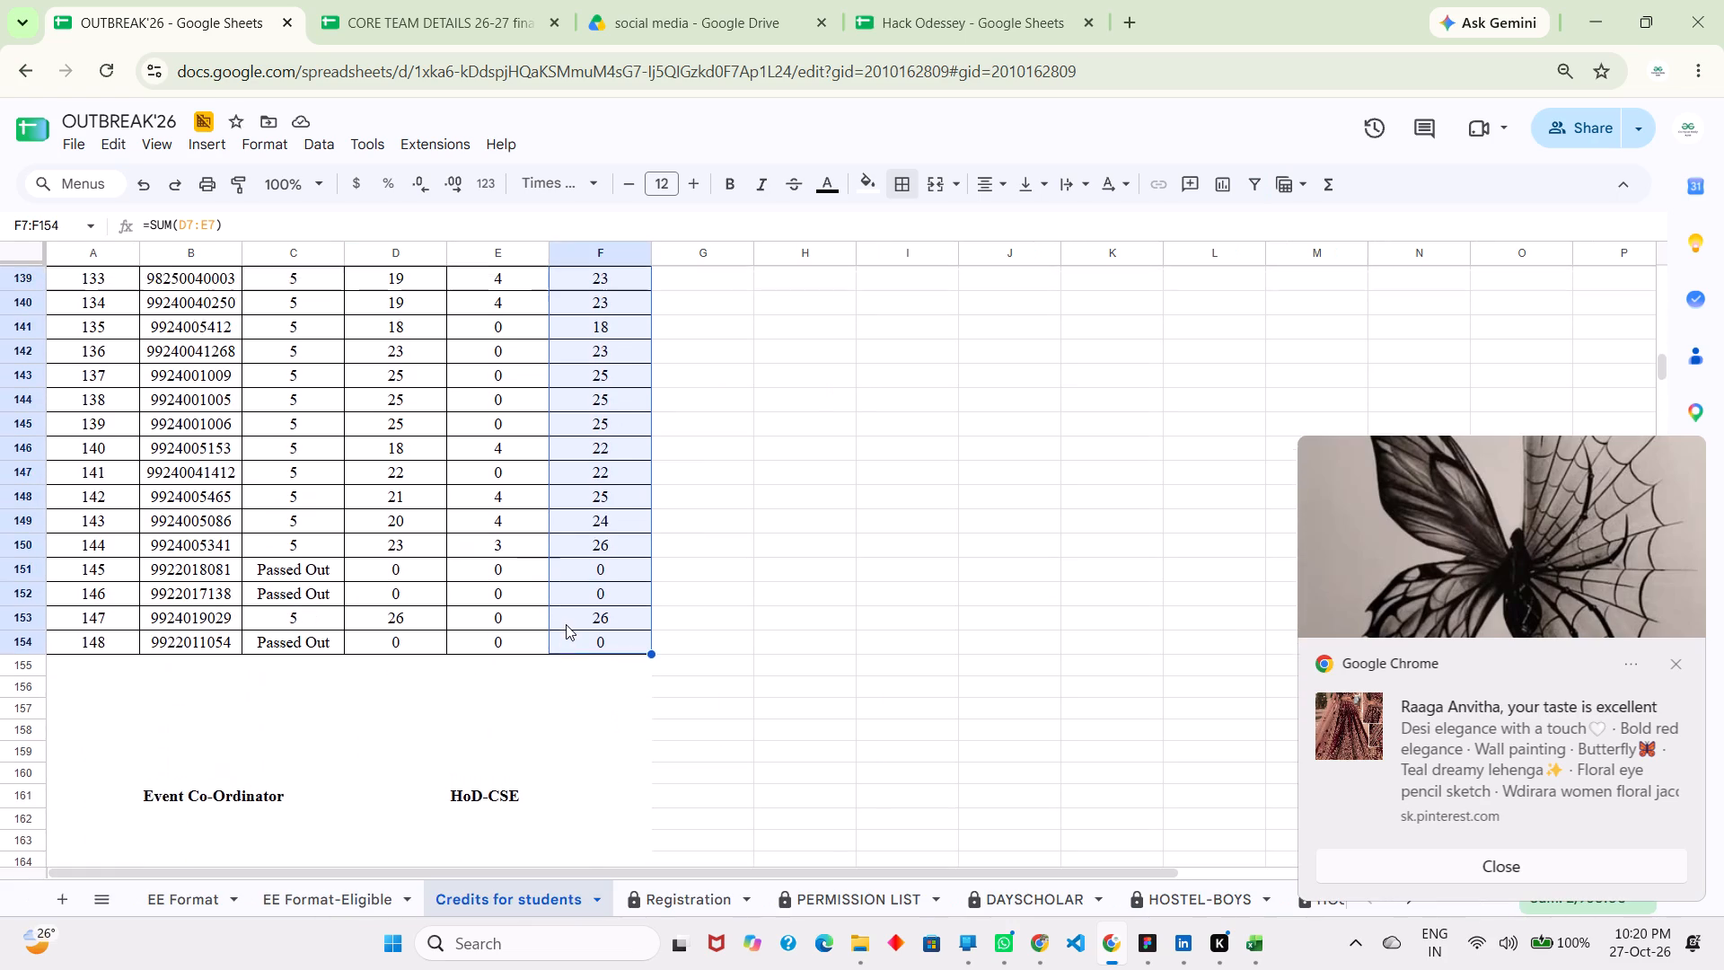
pyautogui.scroll(6, 566, 624)
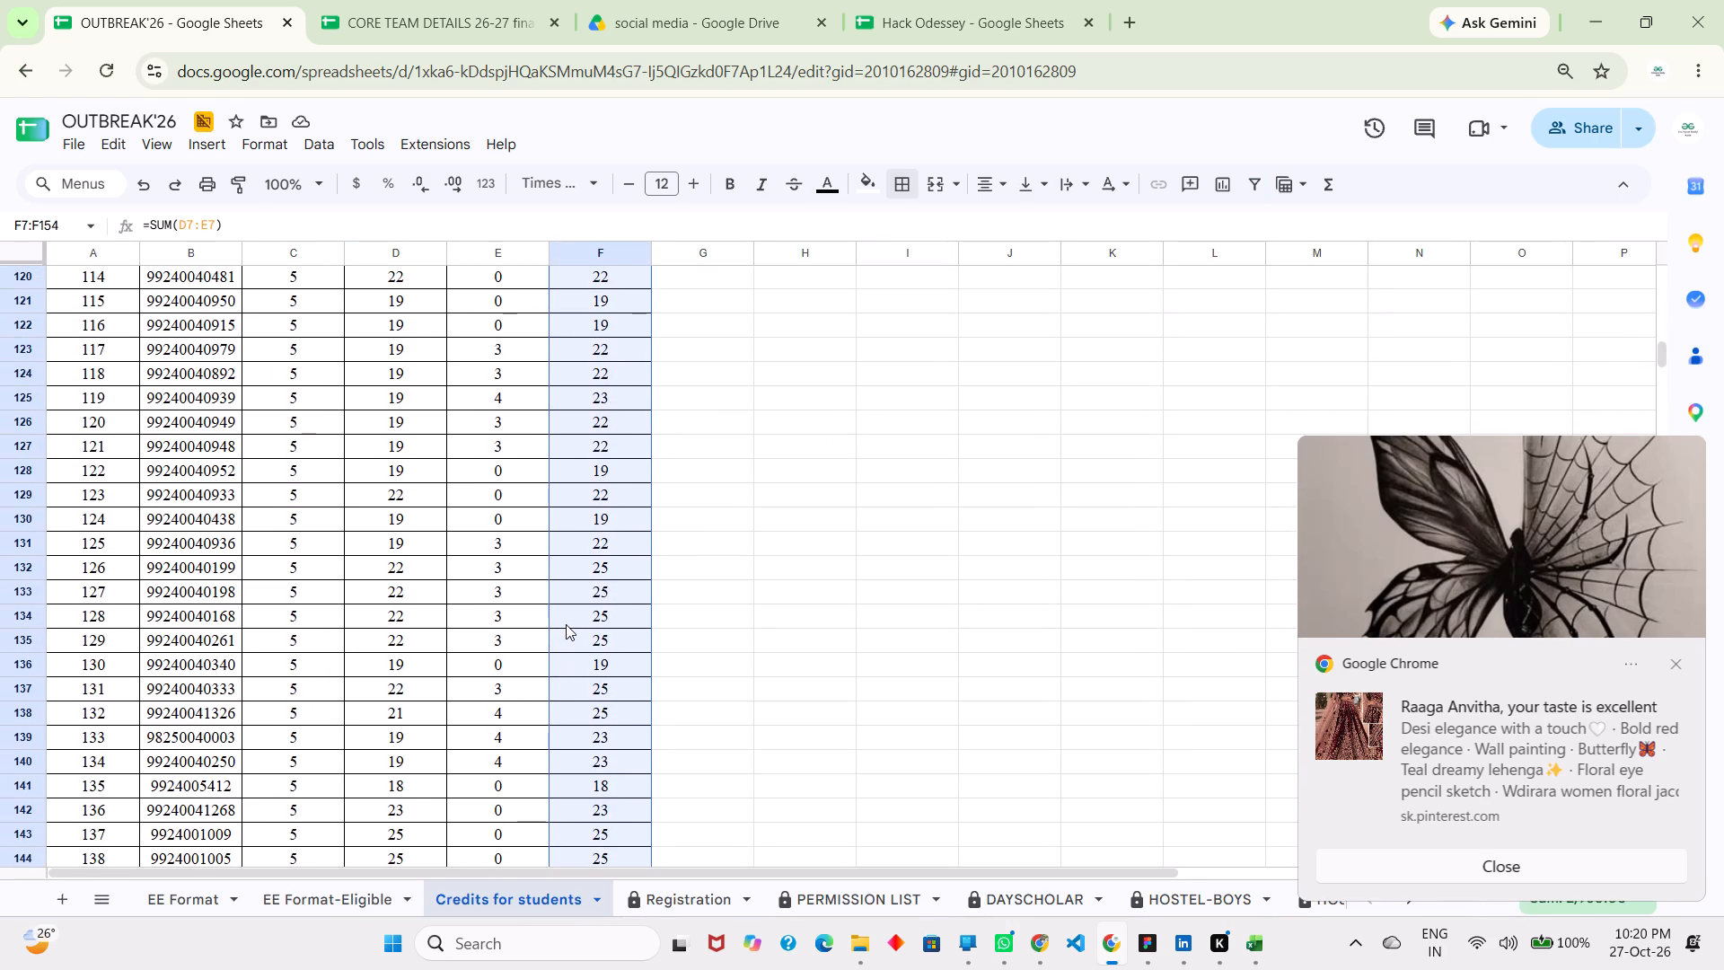
pyautogui.scroll(5, 566, 624)
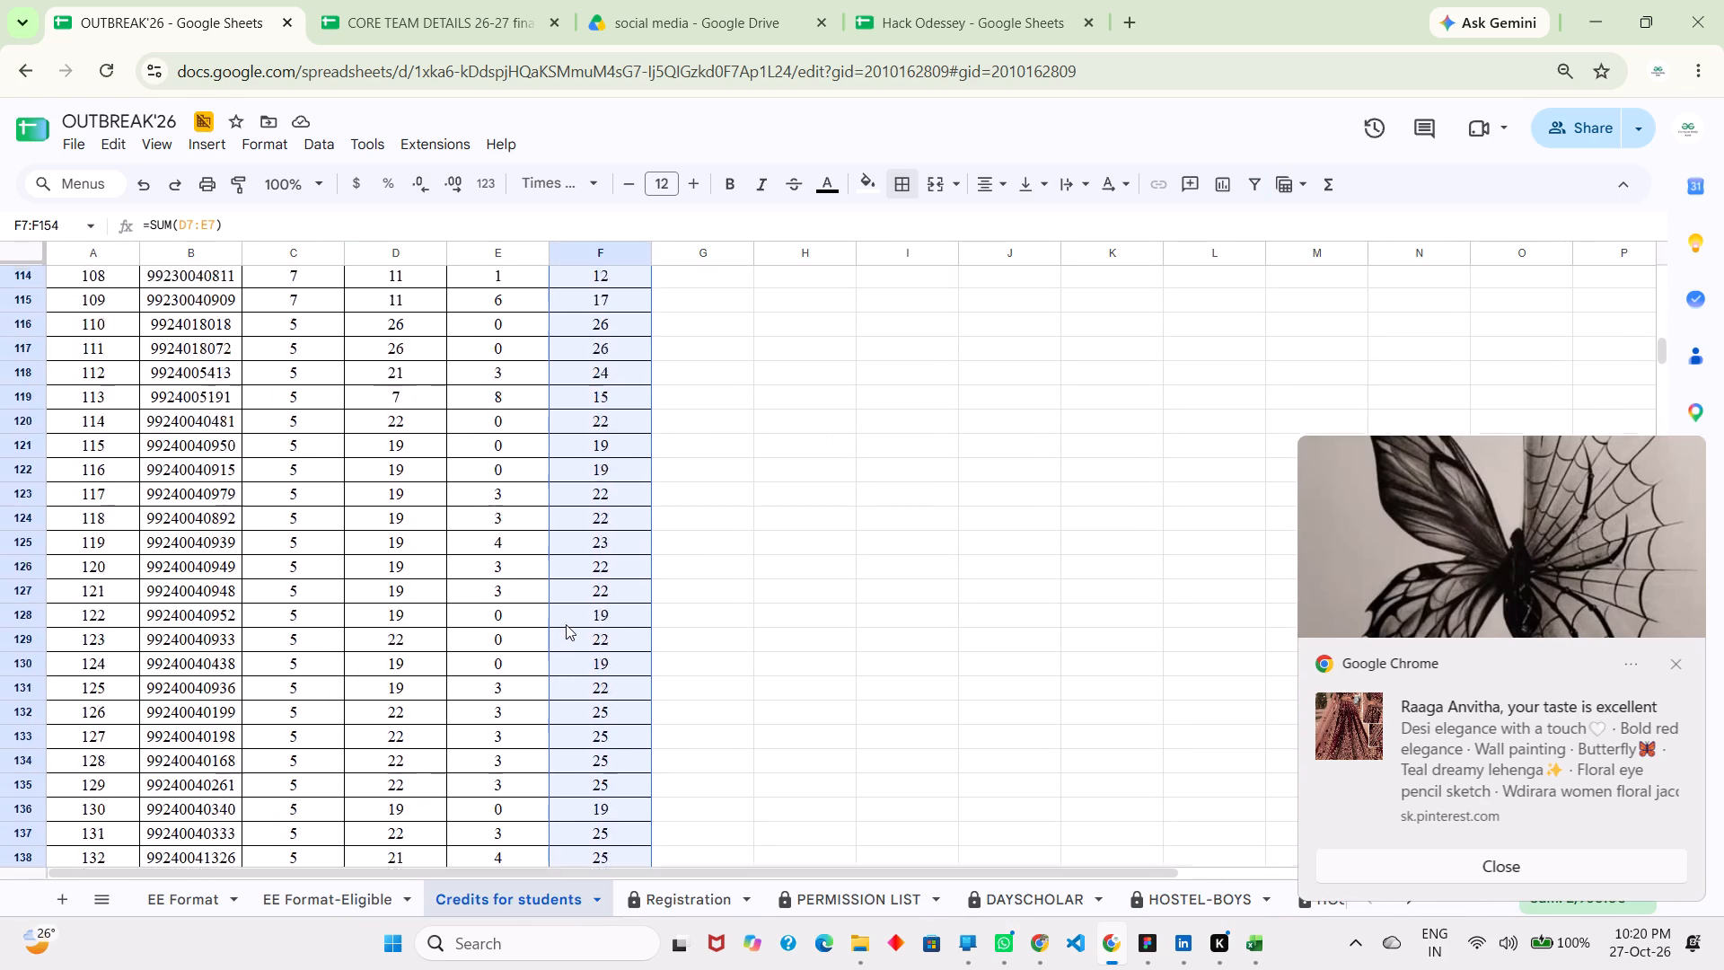
pyautogui.scroll(4, 566, 624)
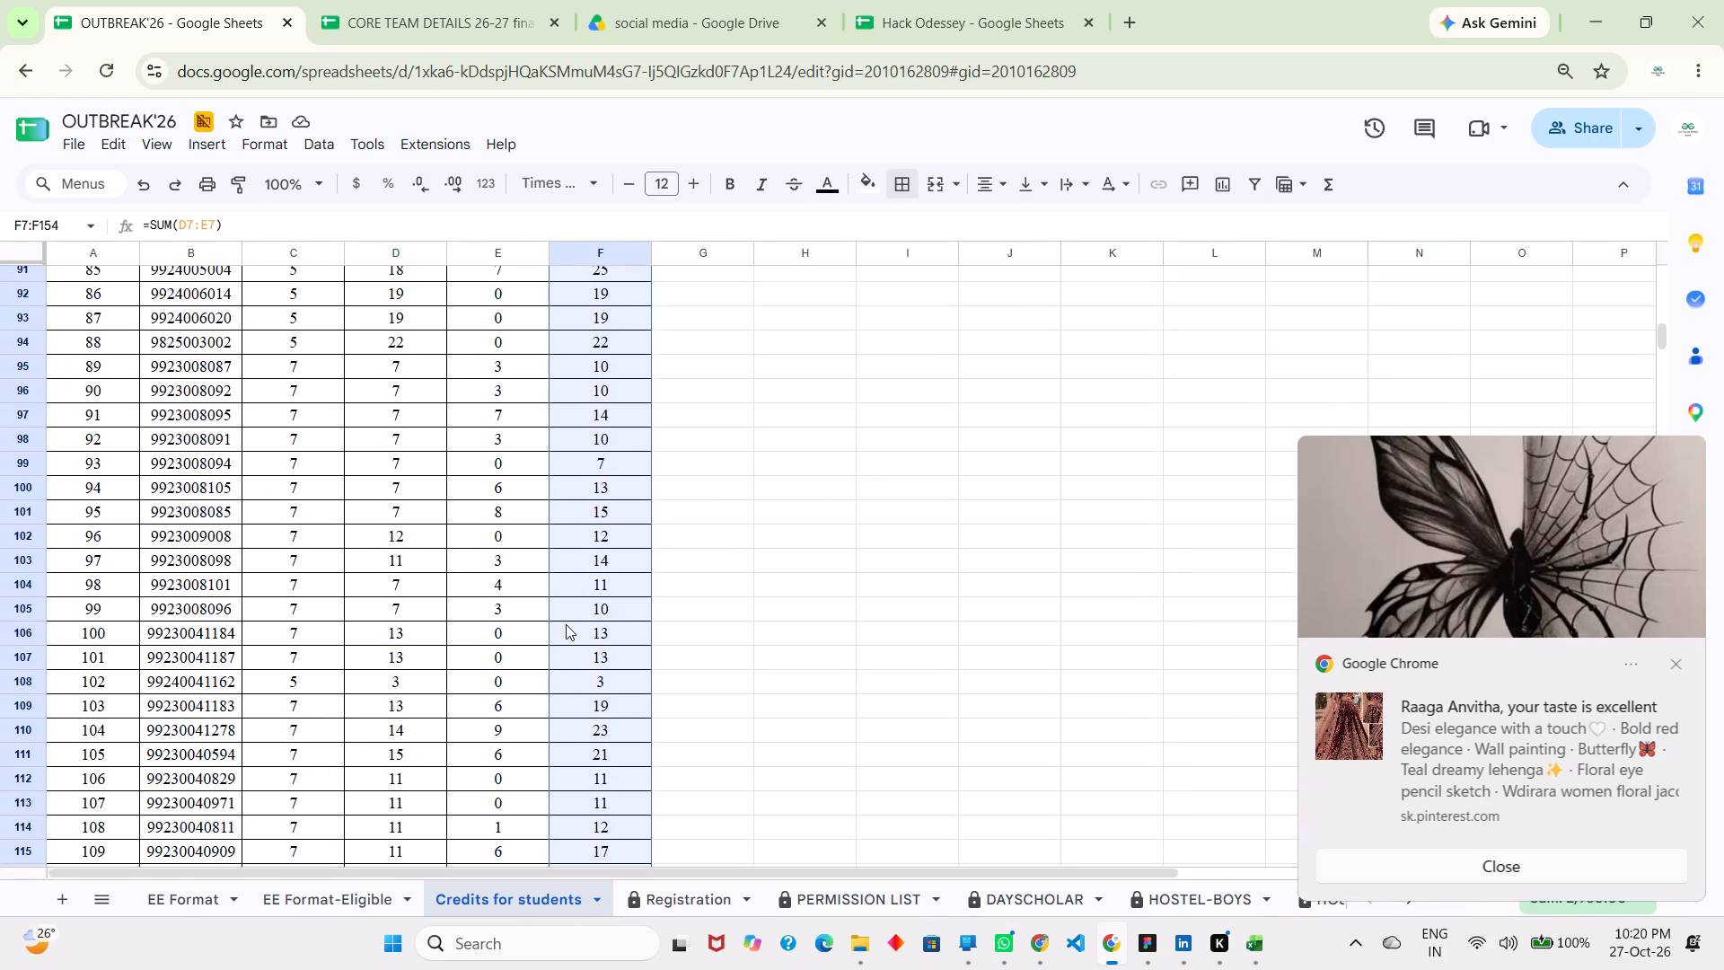
pyautogui.scroll(12, 566, 624)
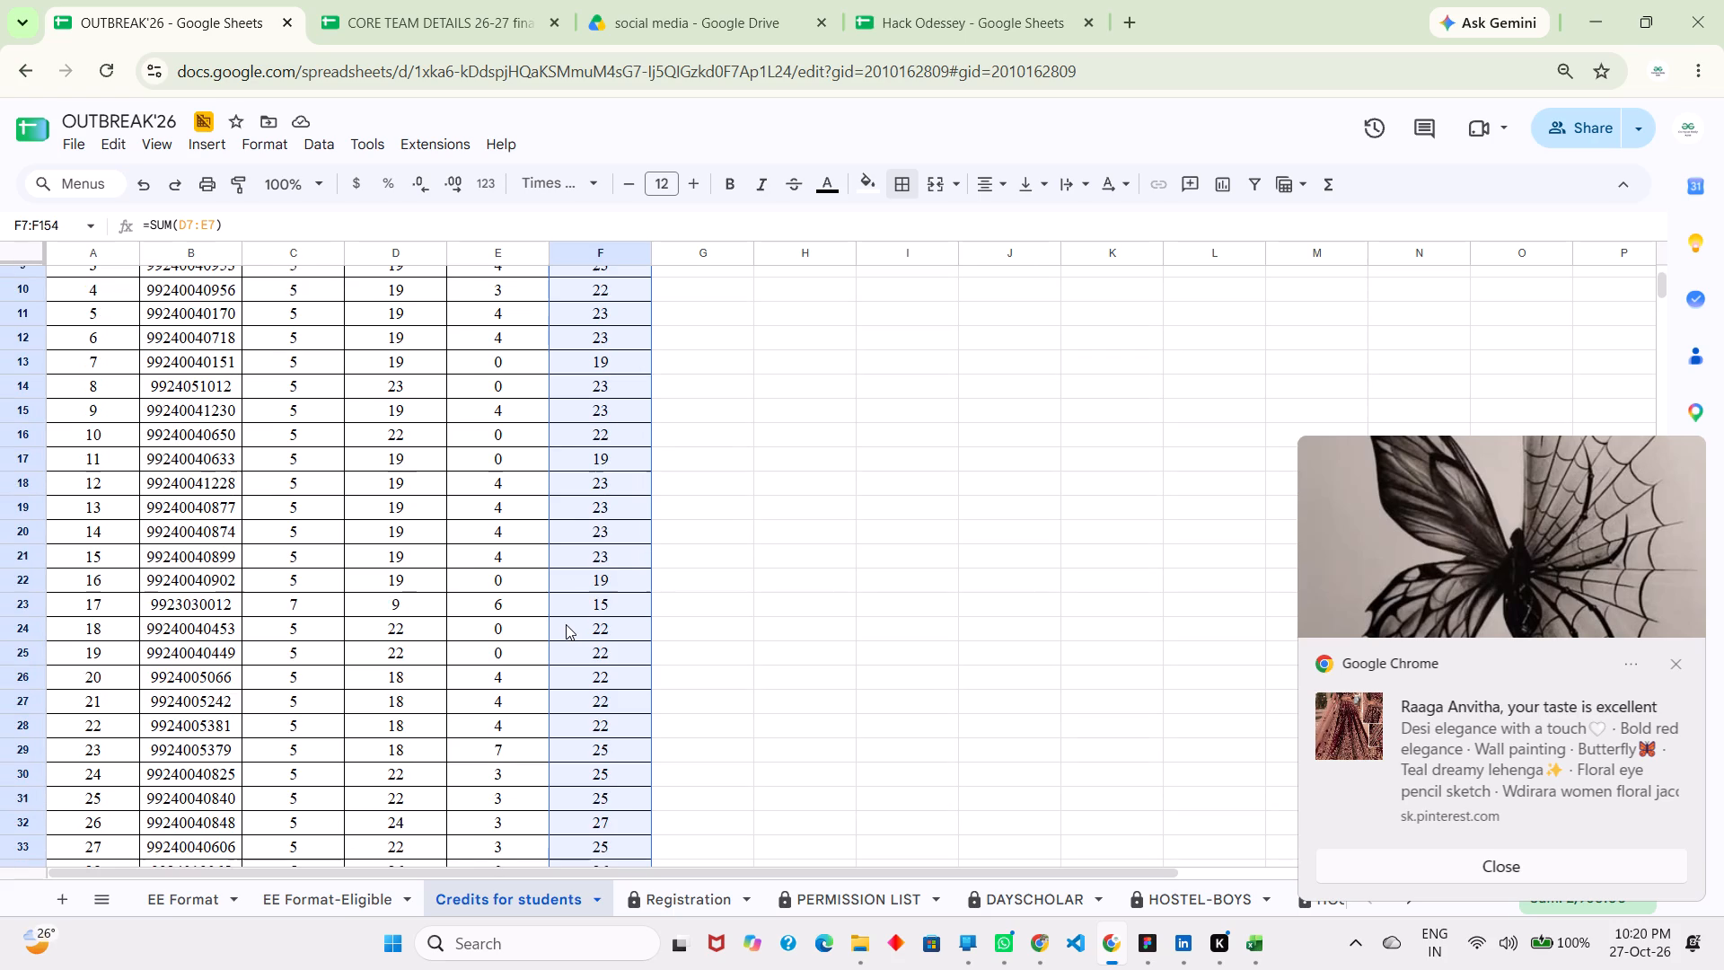
pyautogui.click(834, 537)
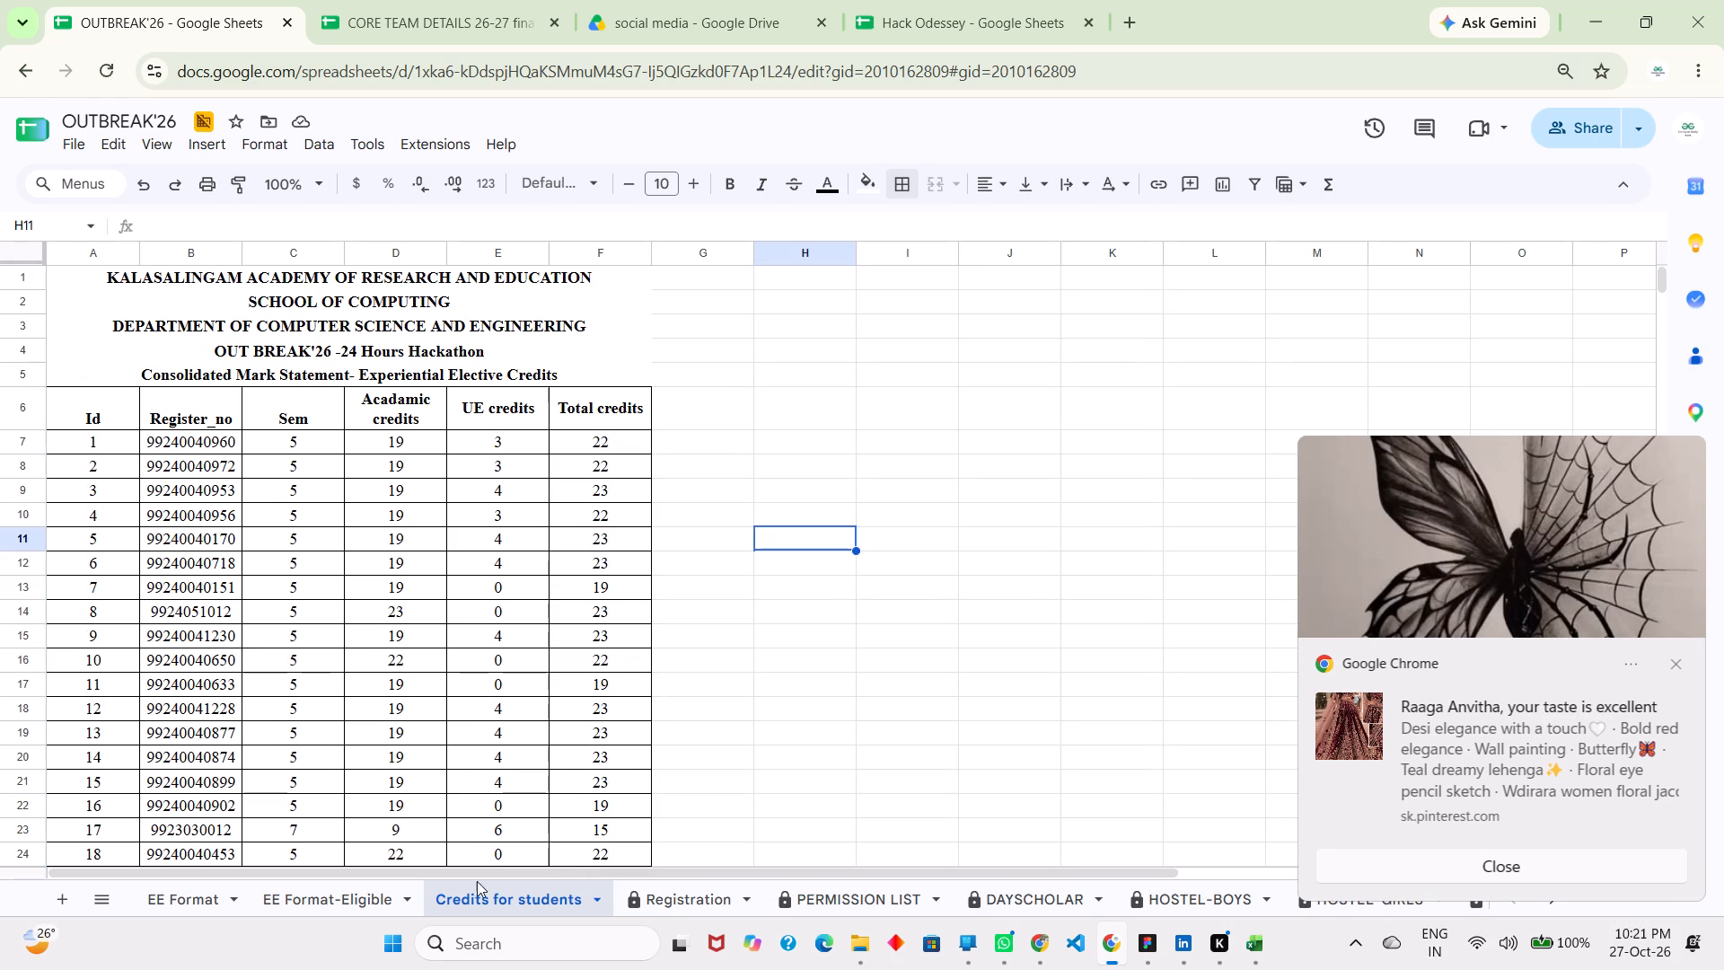
# Replace the row 5 statement title in Credits for students with "Students Credits".
pyautogui.click(220, 886)
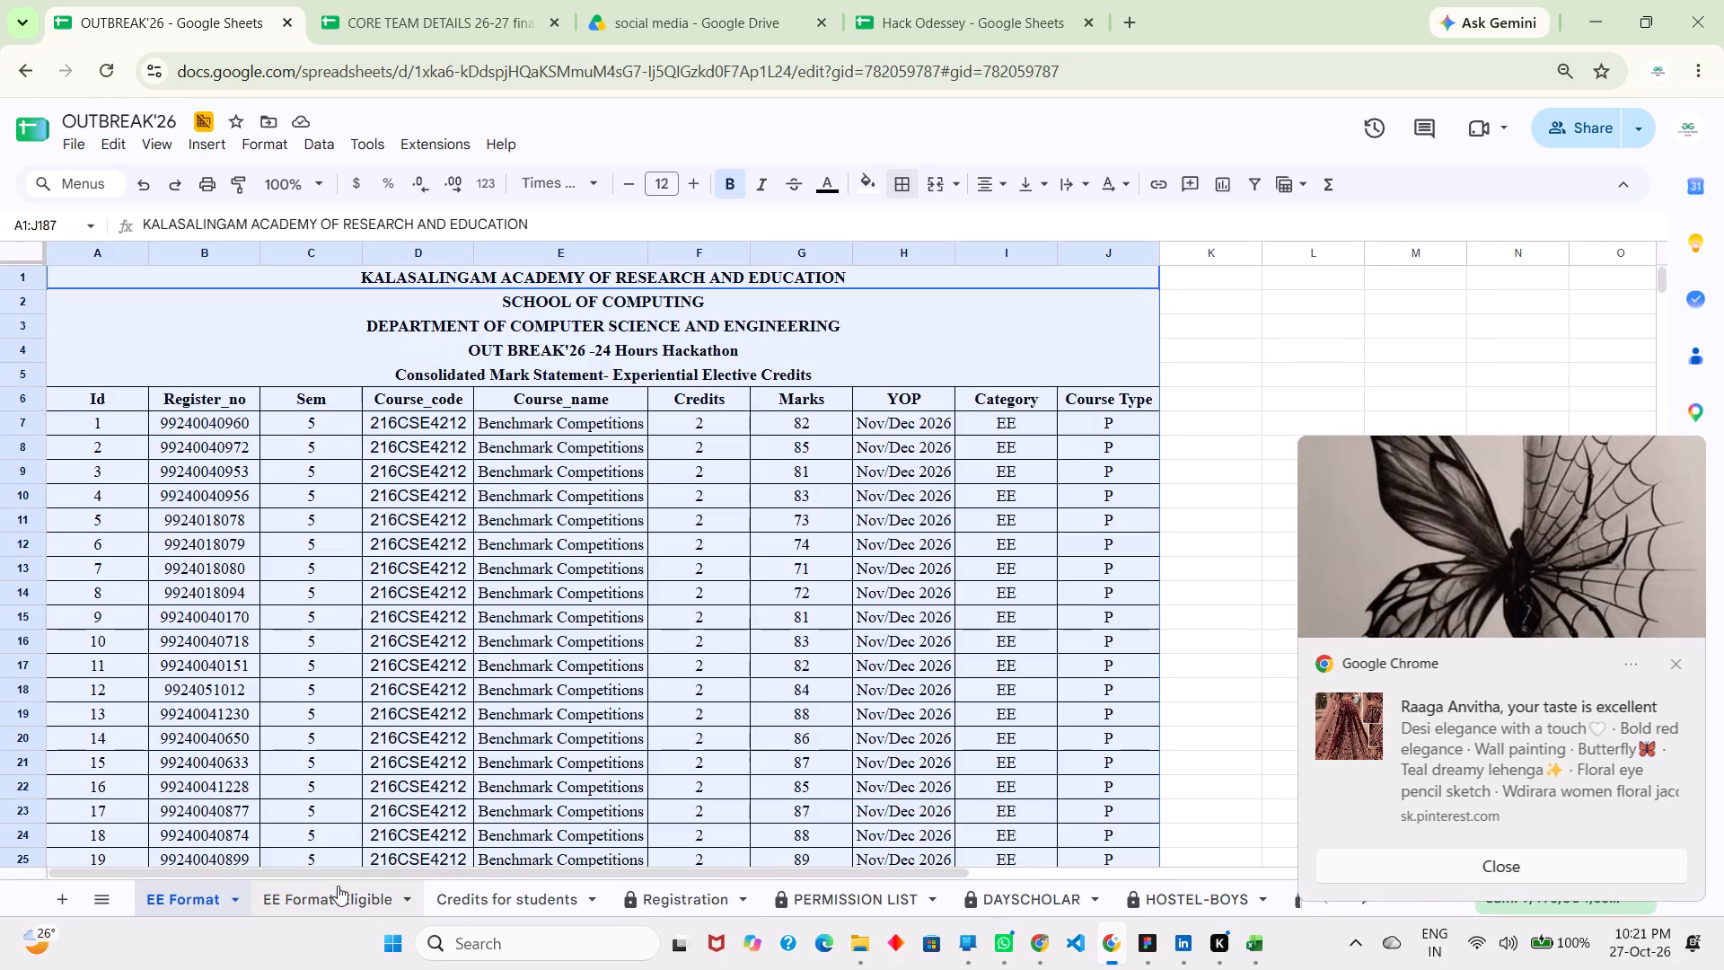
pyautogui.click(356, 884)
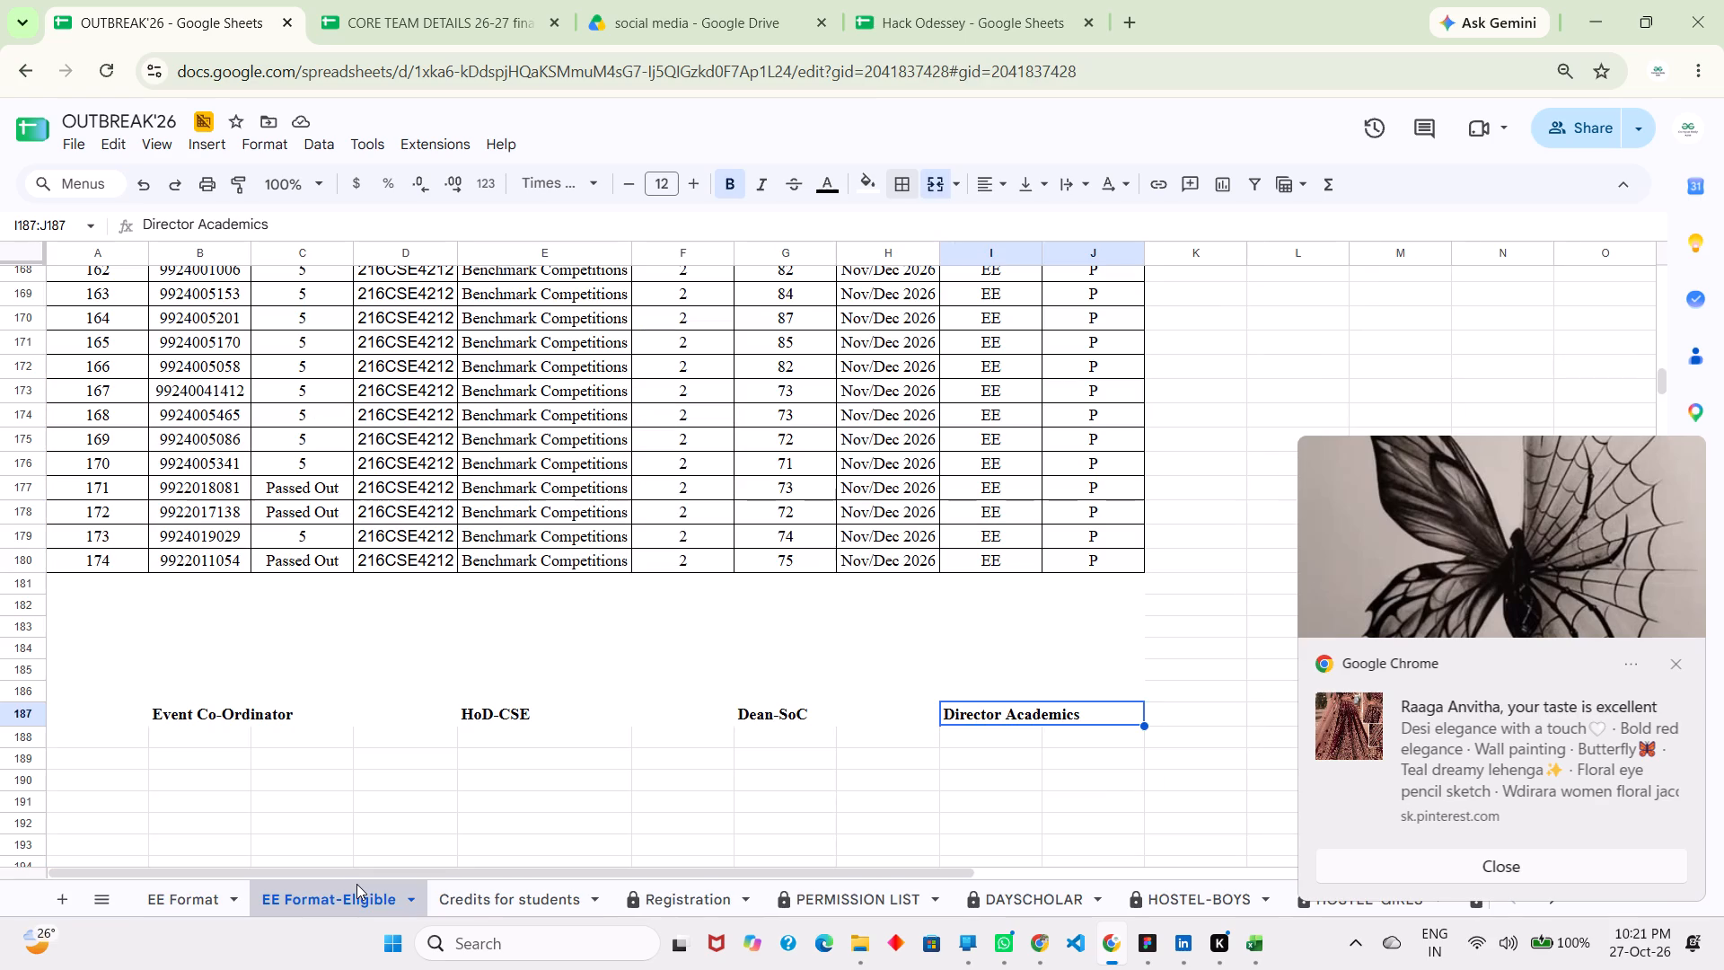
pyautogui.click(469, 887)
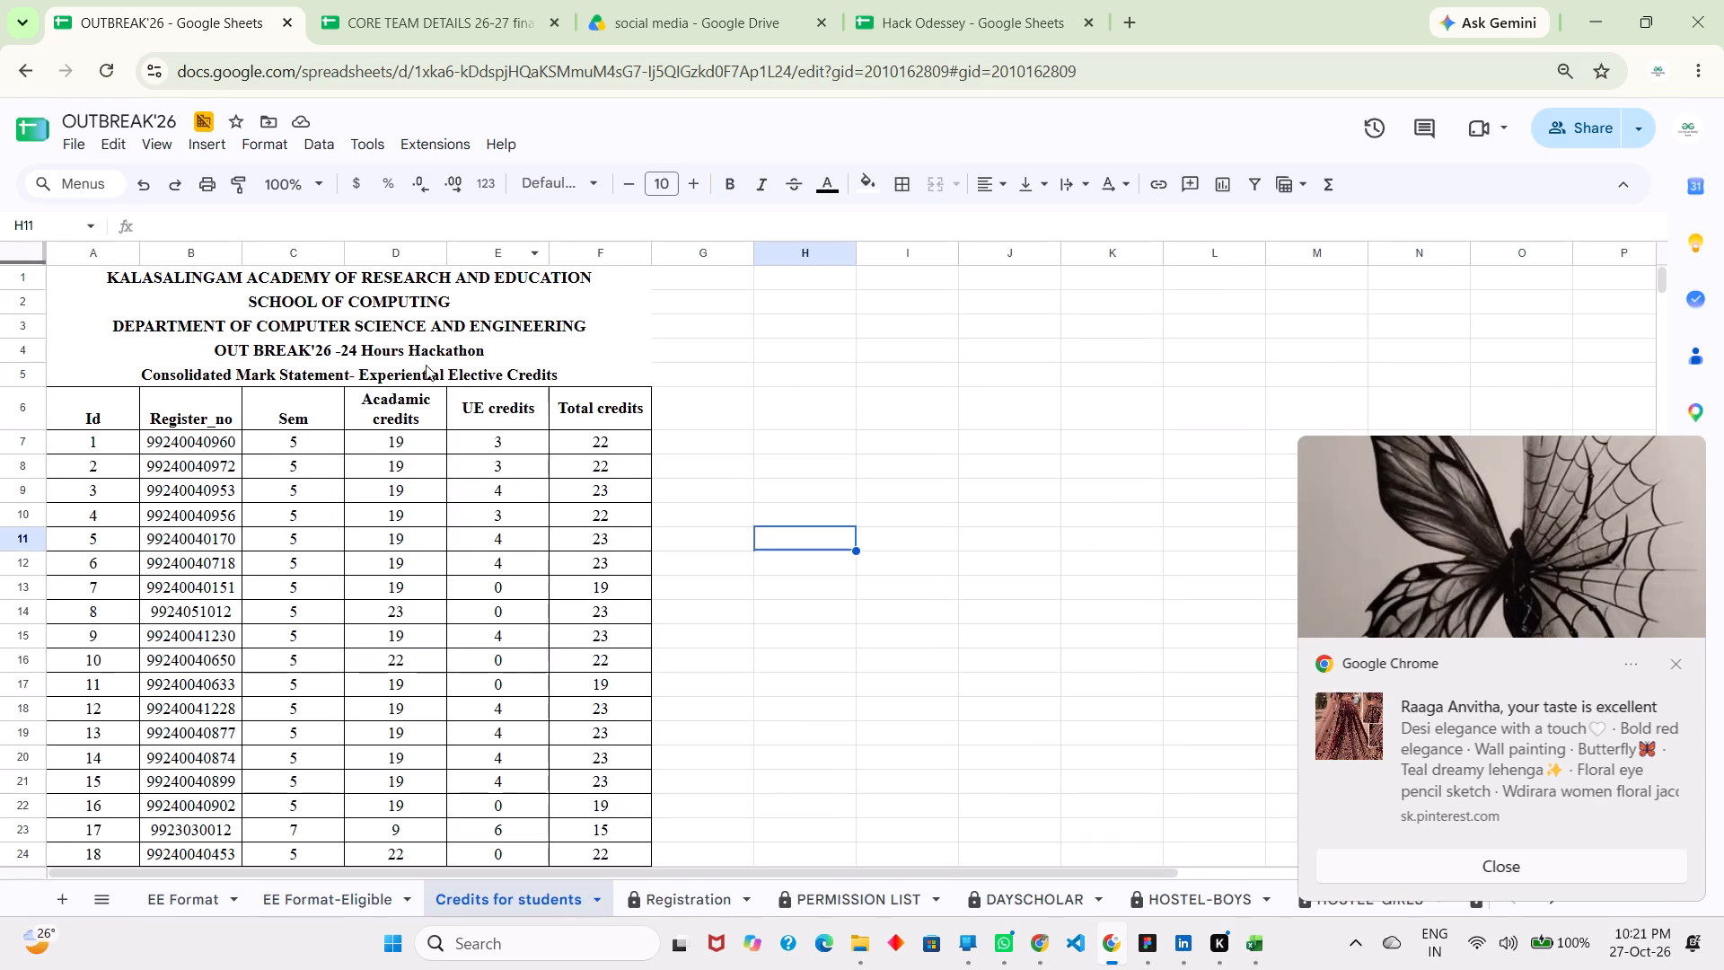
pyautogui.click(409, 376)
pyautogui.tripleClick(409, 376)
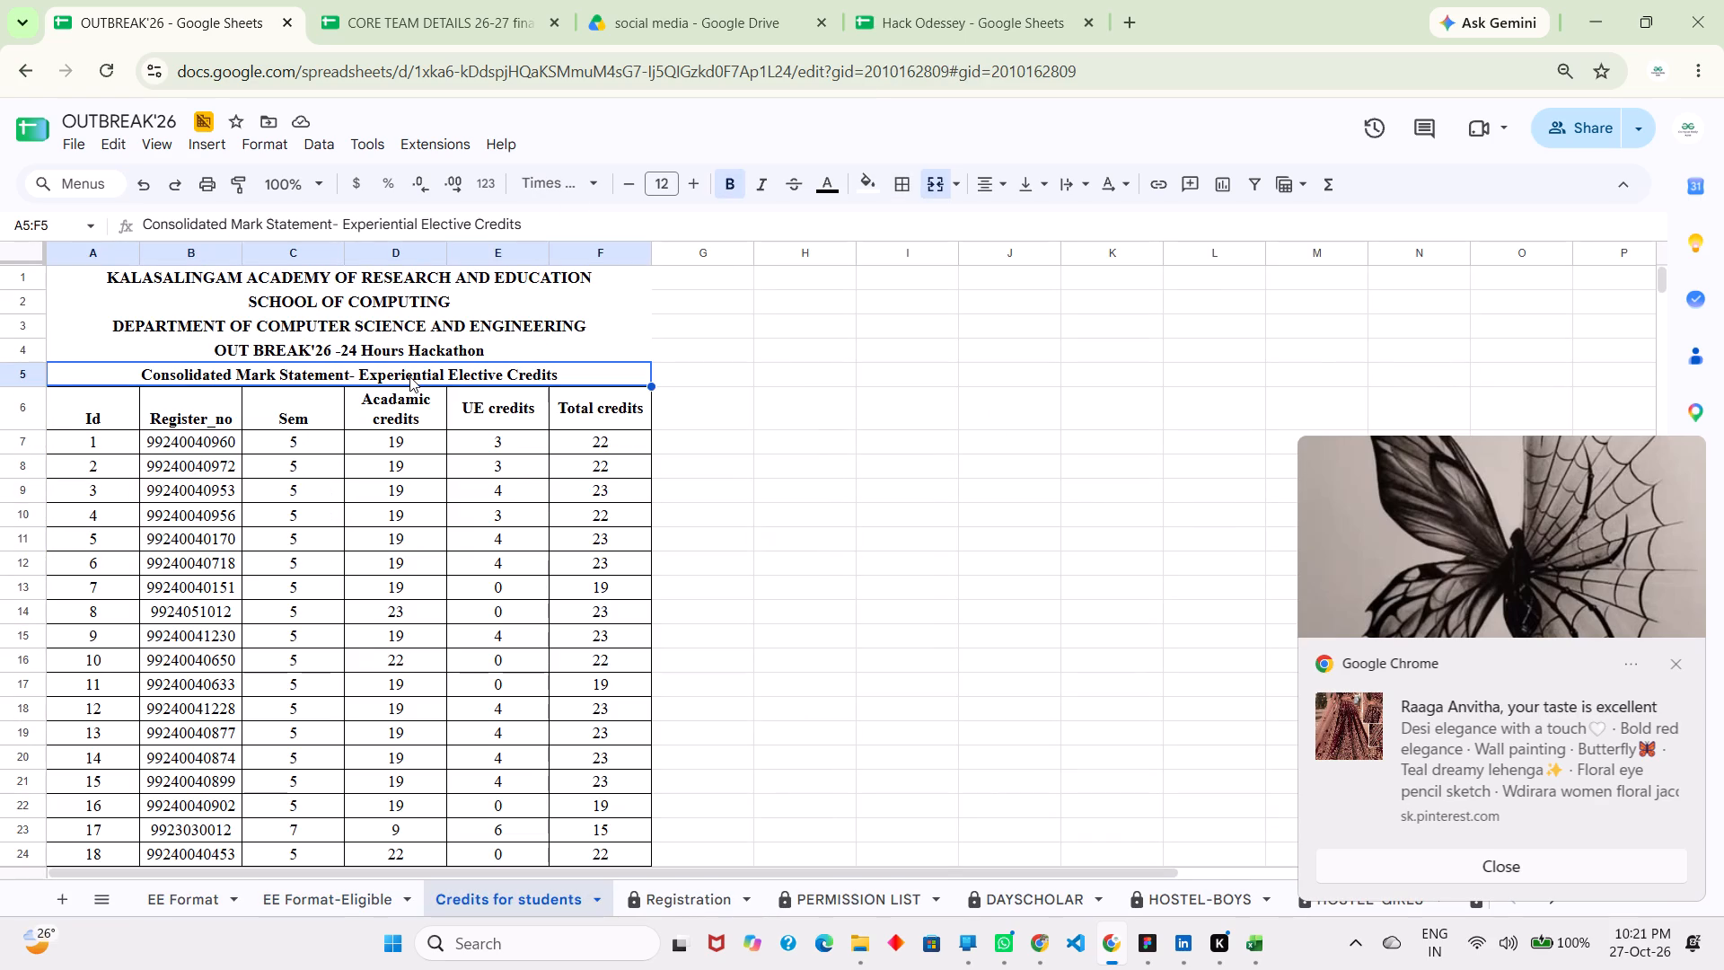
pyautogui.click(409, 376)
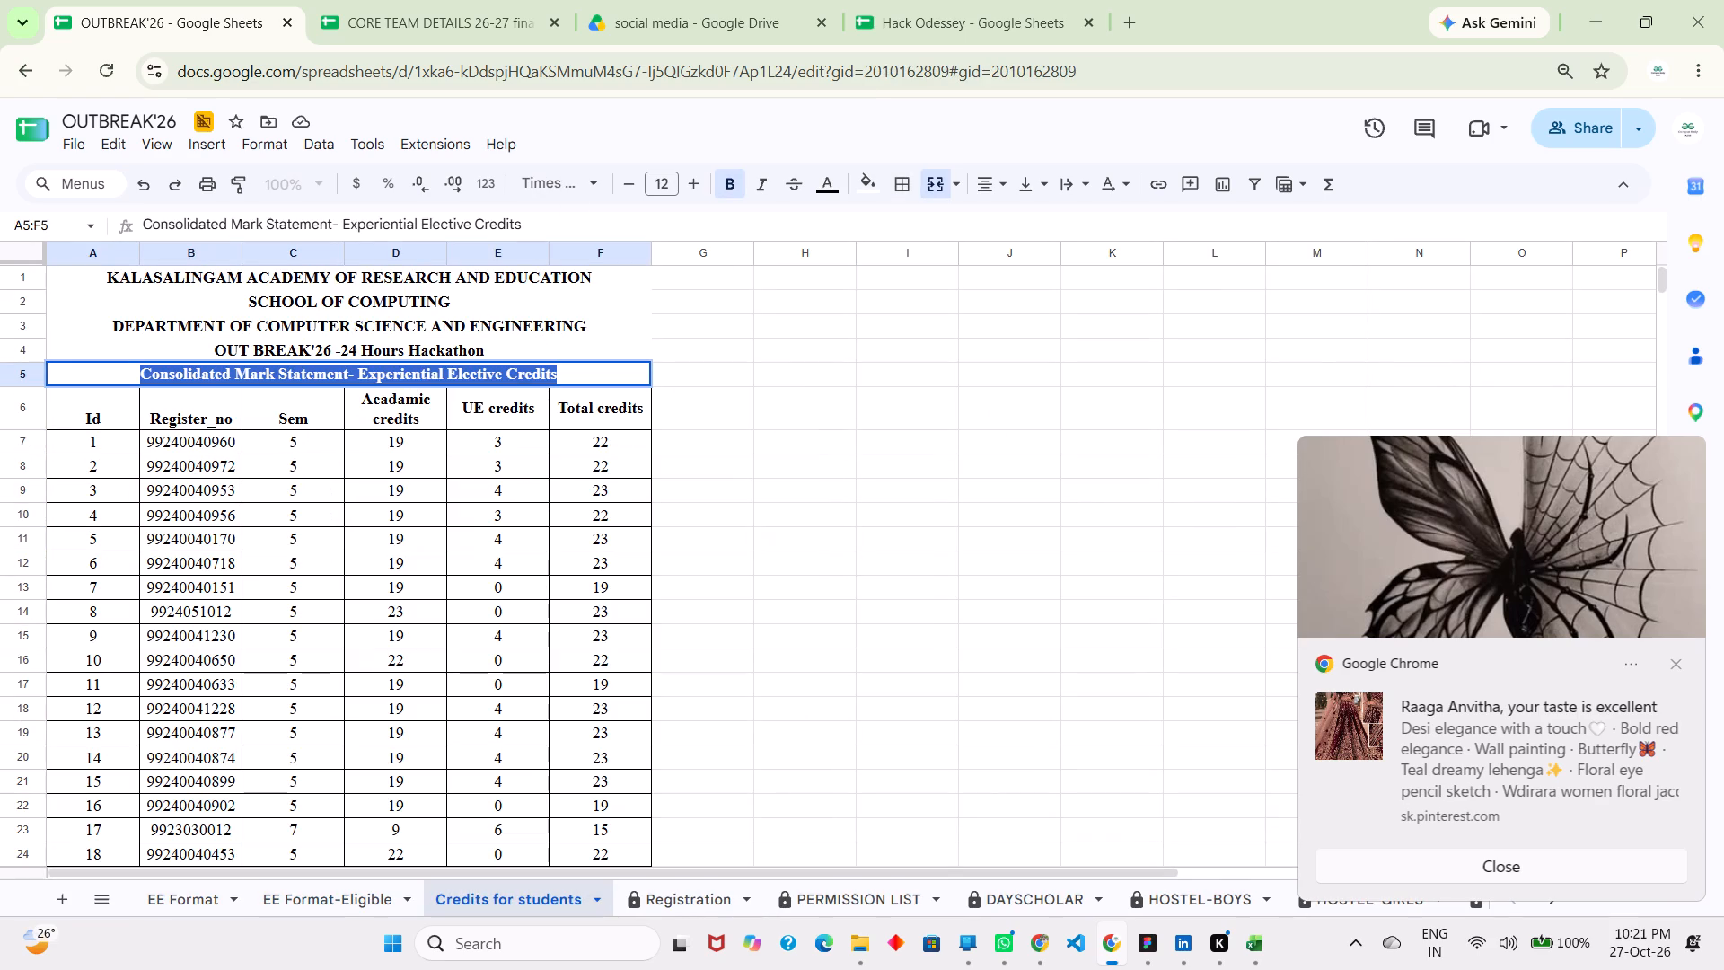
pyautogui.hotkey('shift', 's')
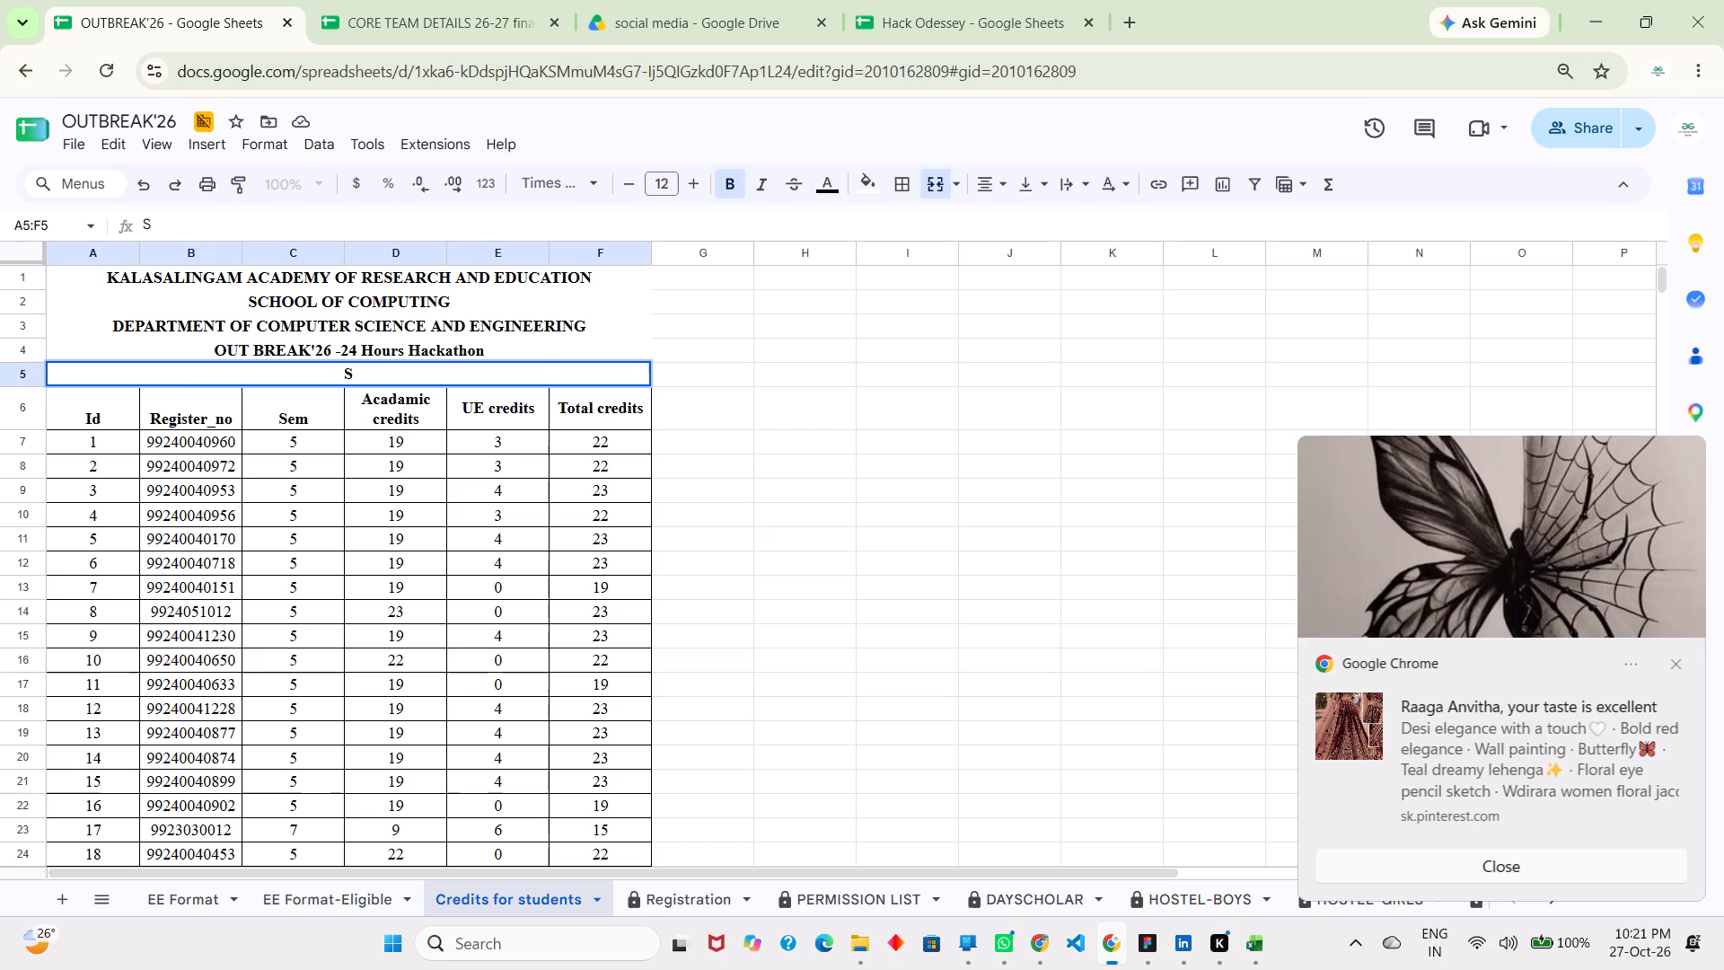
pyautogui.write('tudents')
pyautogui.press('space')
pyautogui.write('Credits')
pyautogui.press('space')
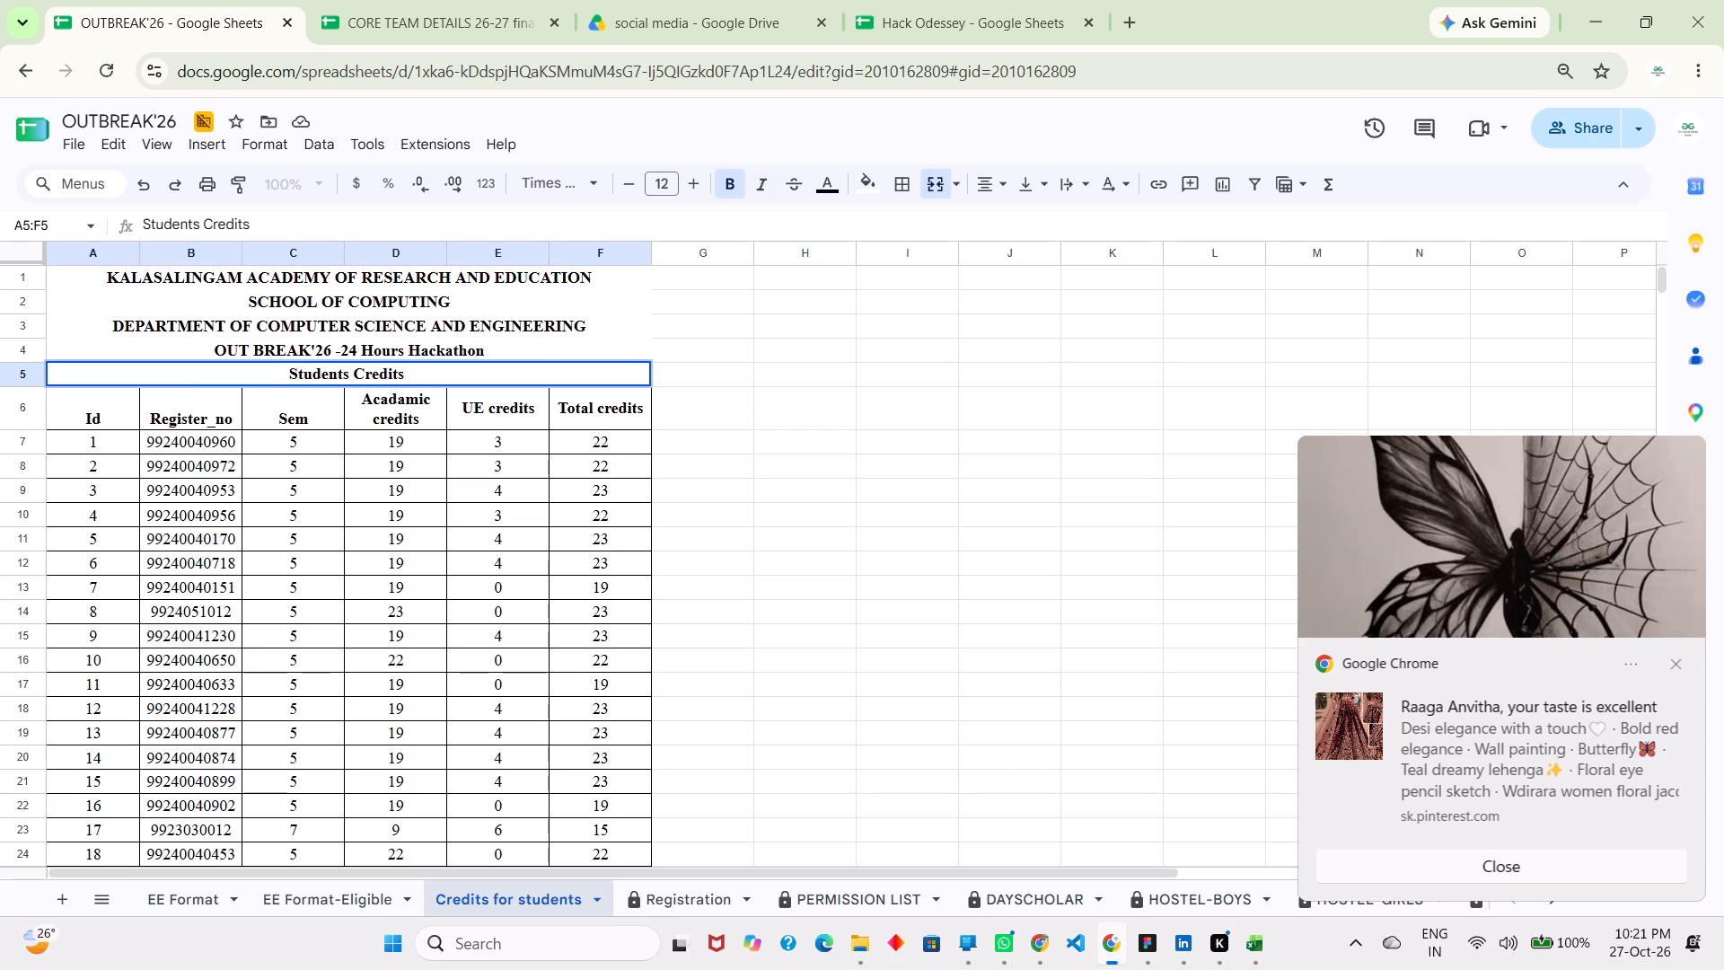
pyautogui.press('BackSpace')
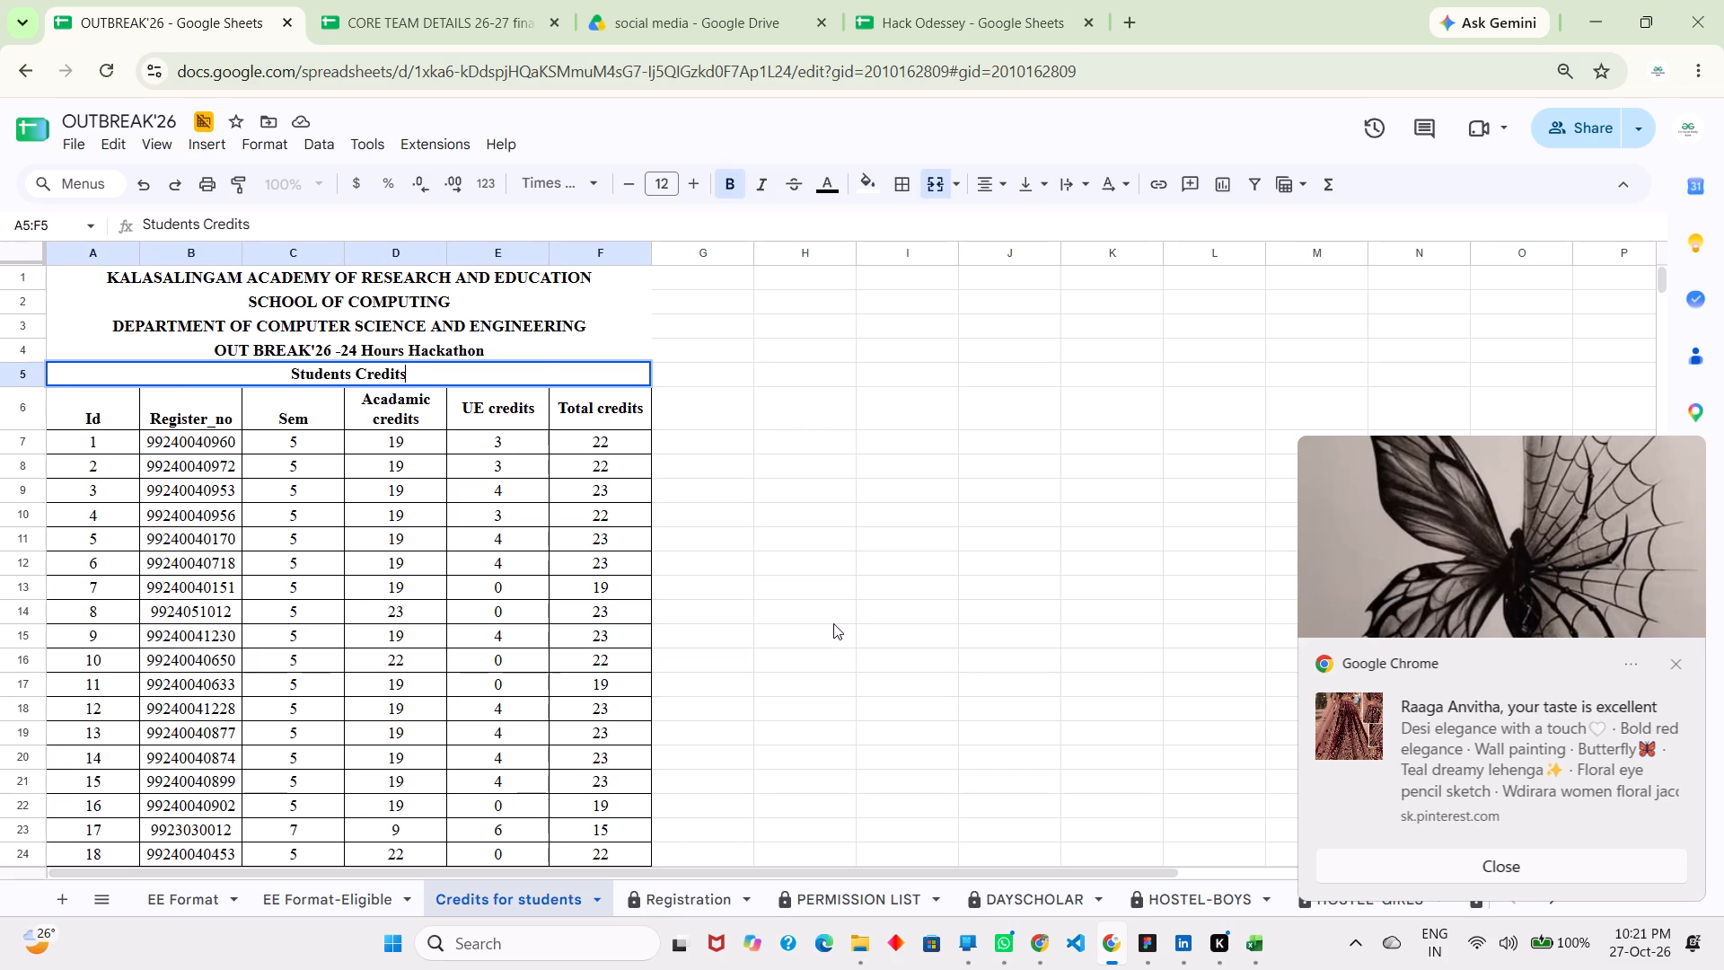
pyautogui.click(833, 623)
# Copy the whole Credits for students statement, A1:F167, from the institution heading down to the signature block.
pyautogui.scroll(-13, 430, 493)
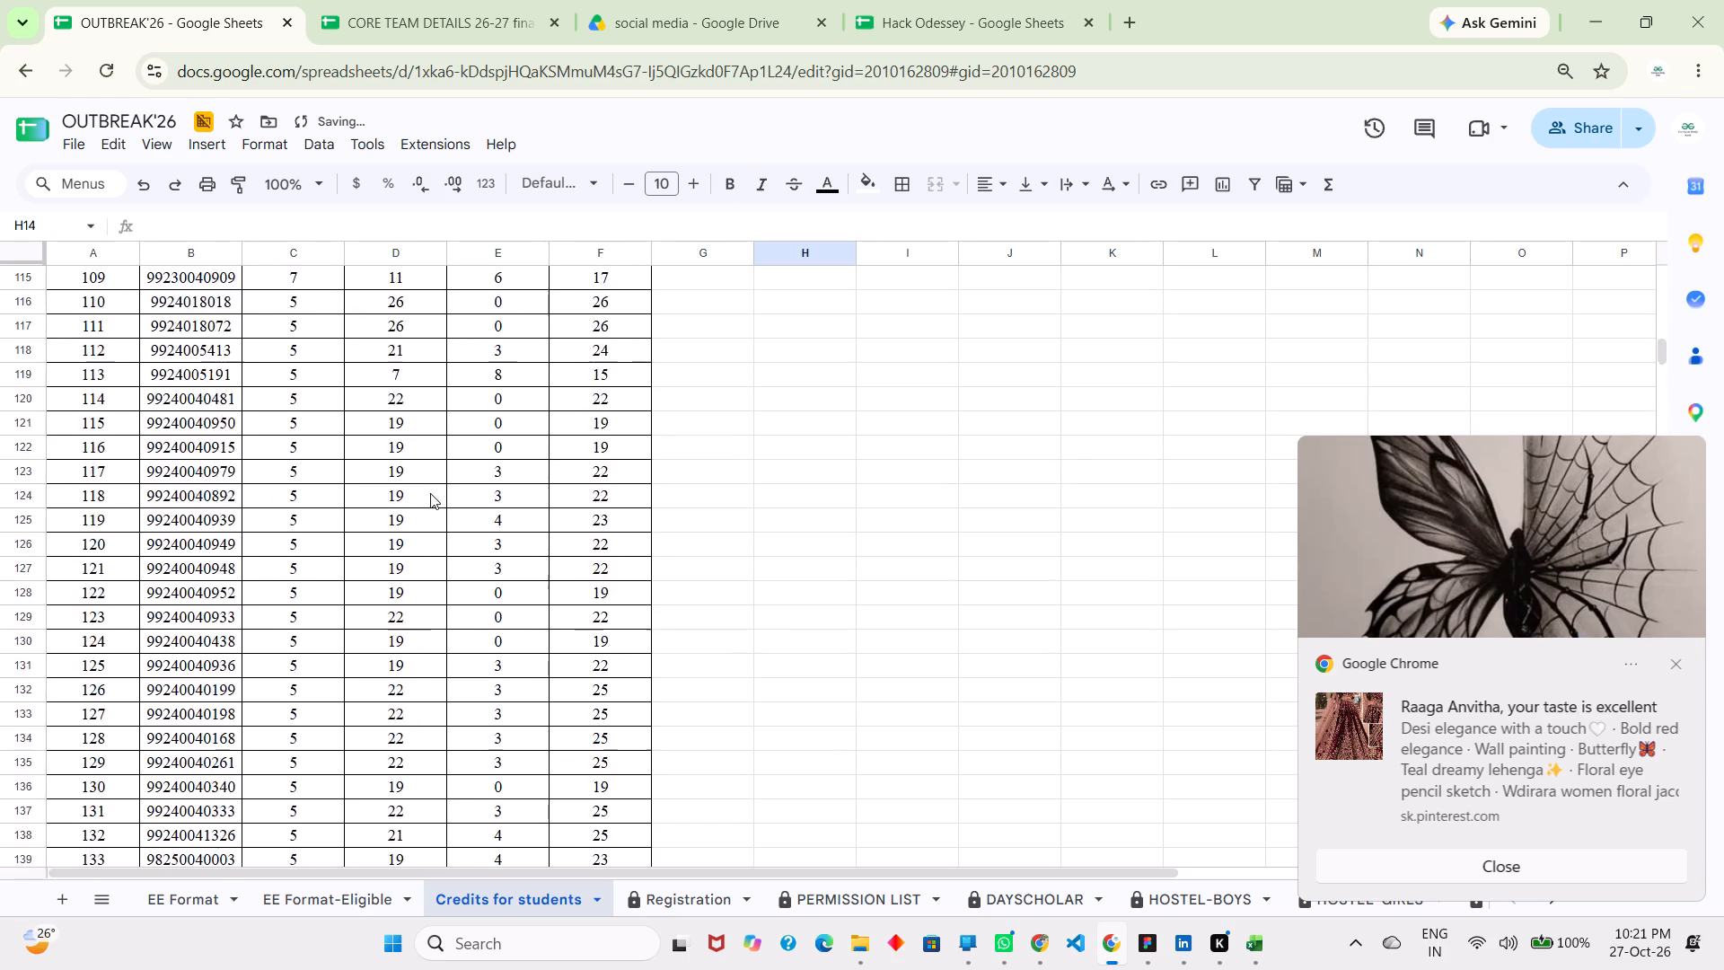
pyautogui.scroll(-4, 430, 493)
pyautogui.scroll(11, 430, 493)
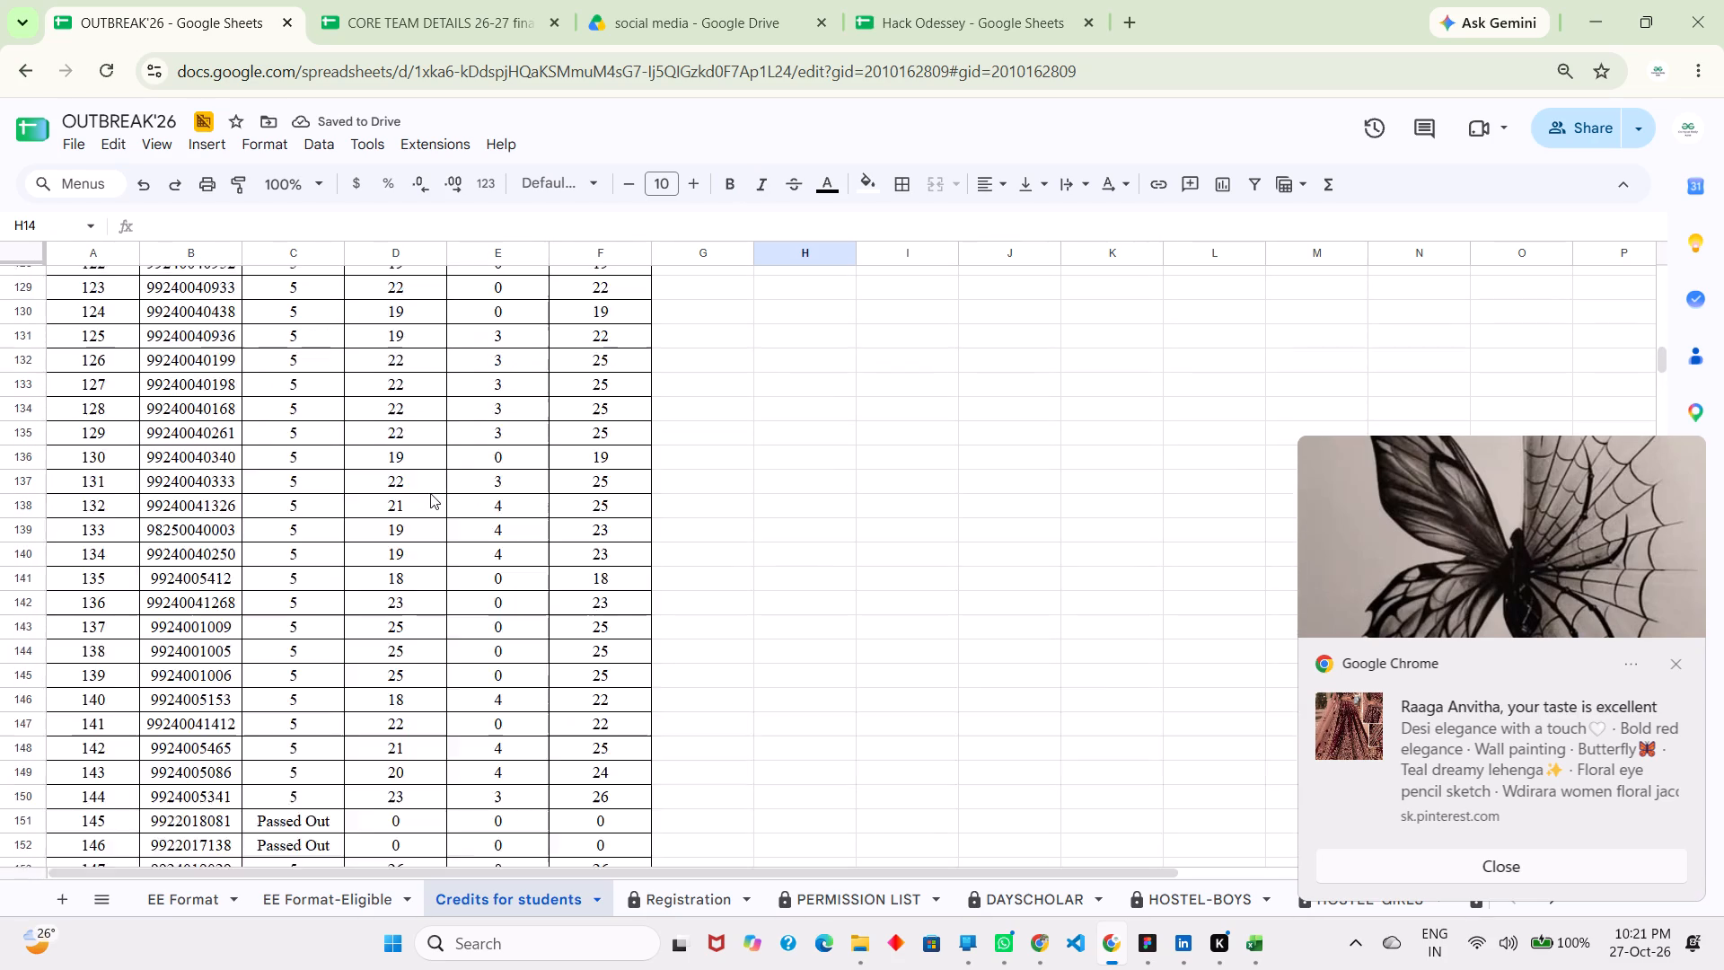
pyautogui.scroll(15, 430, 493)
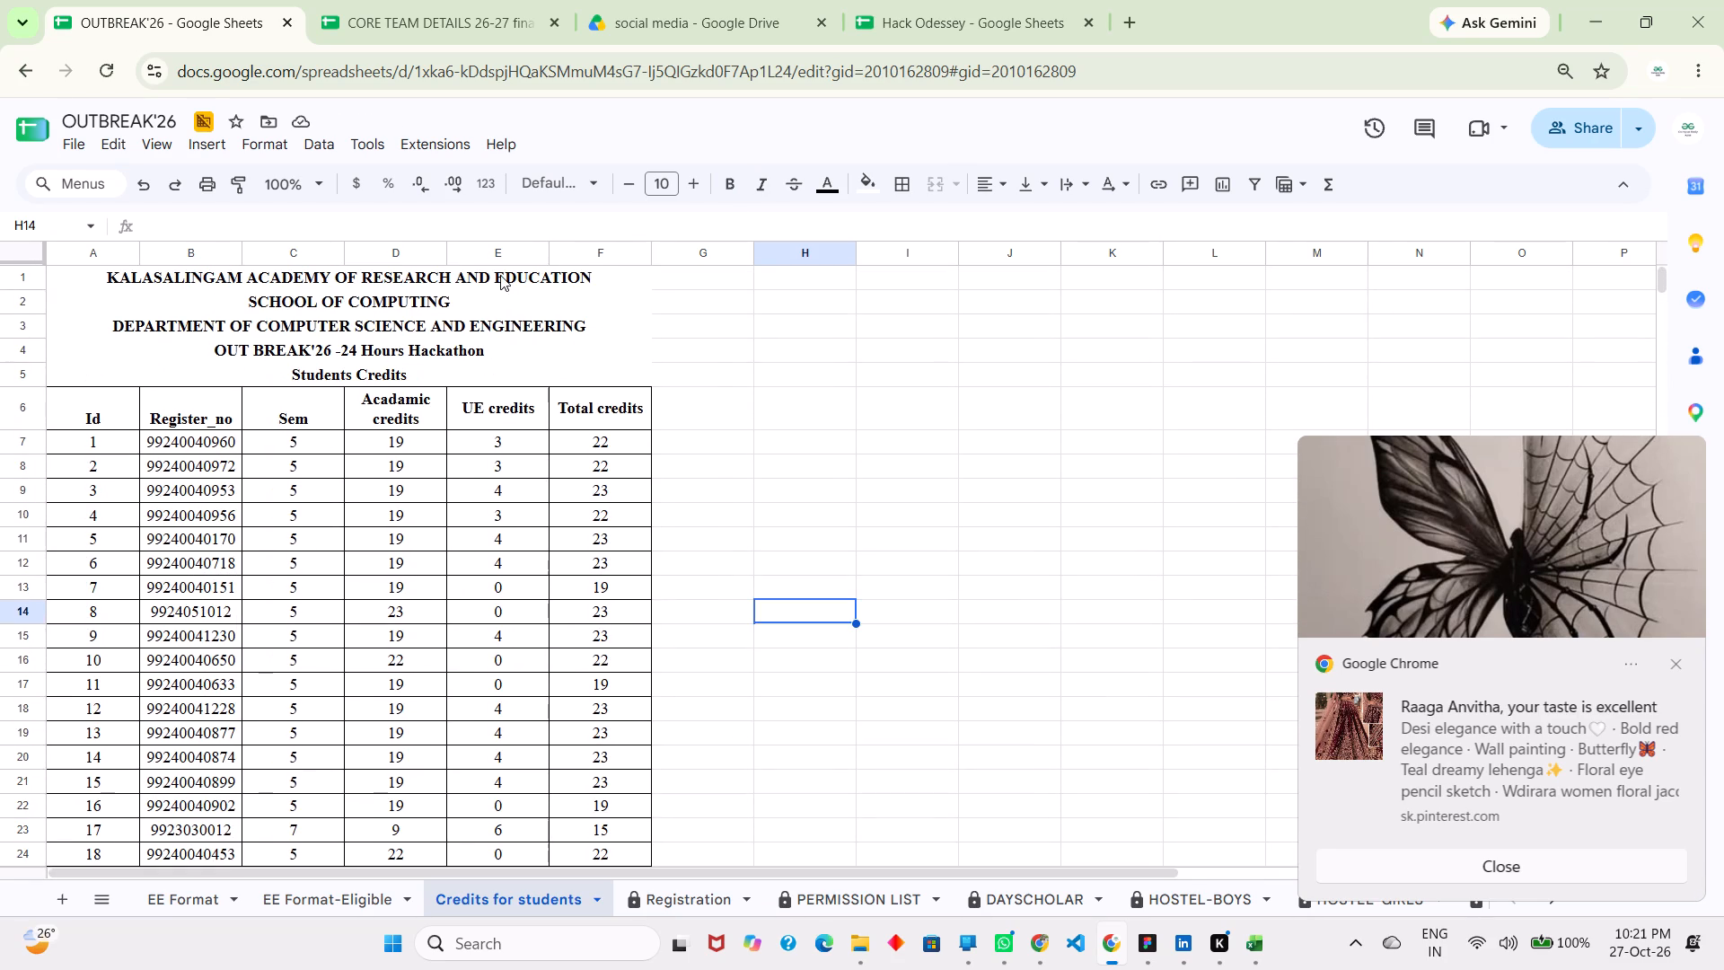
pyautogui.moveTo(499, 275); pyautogui.dragTo(568, 969)
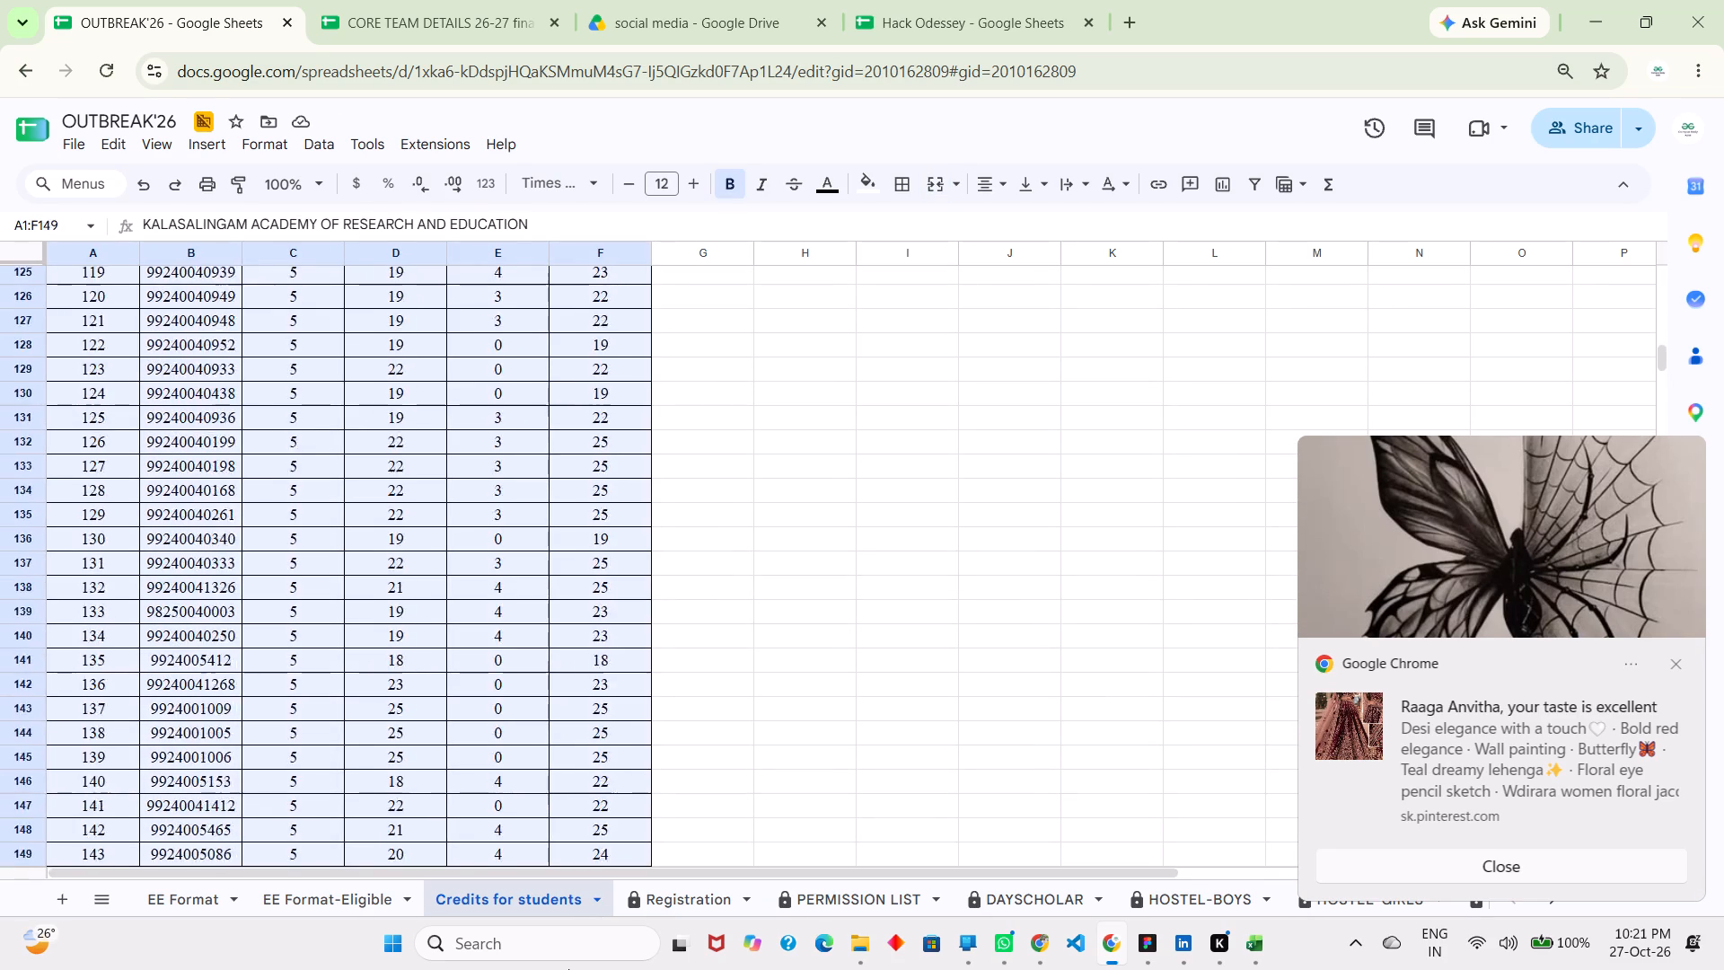
pyautogui.moveTo(568, 969); pyautogui.dragTo(568, 471)
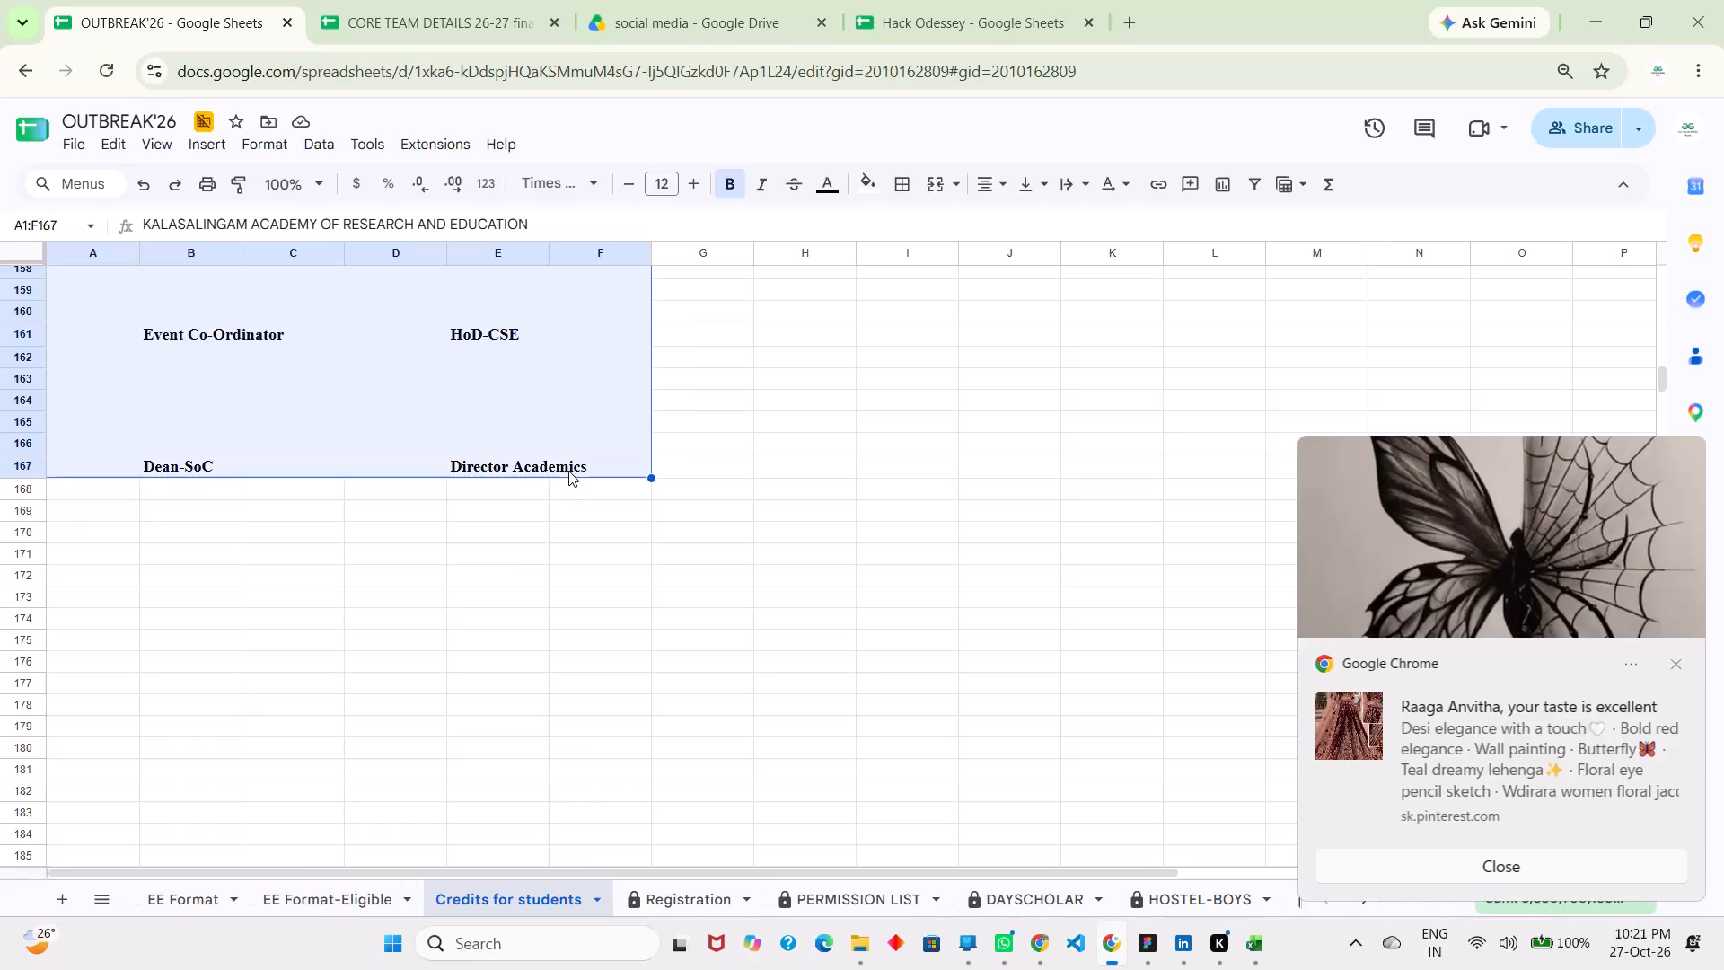
pyautogui.hotkey('ctrl', 'c')
pyautogui.hotkey('ctrl', 'c')
pyautogui.hotkey('ctrl', 'c')
# Switch to the OUT BREAK'26 MARKS workbook in Excel and add a new sheet placed after EE Format-Eligible.
pyautogui.hotkey('alt', 'Tab')
pyautogui.hotkey('alt', 'Tab')
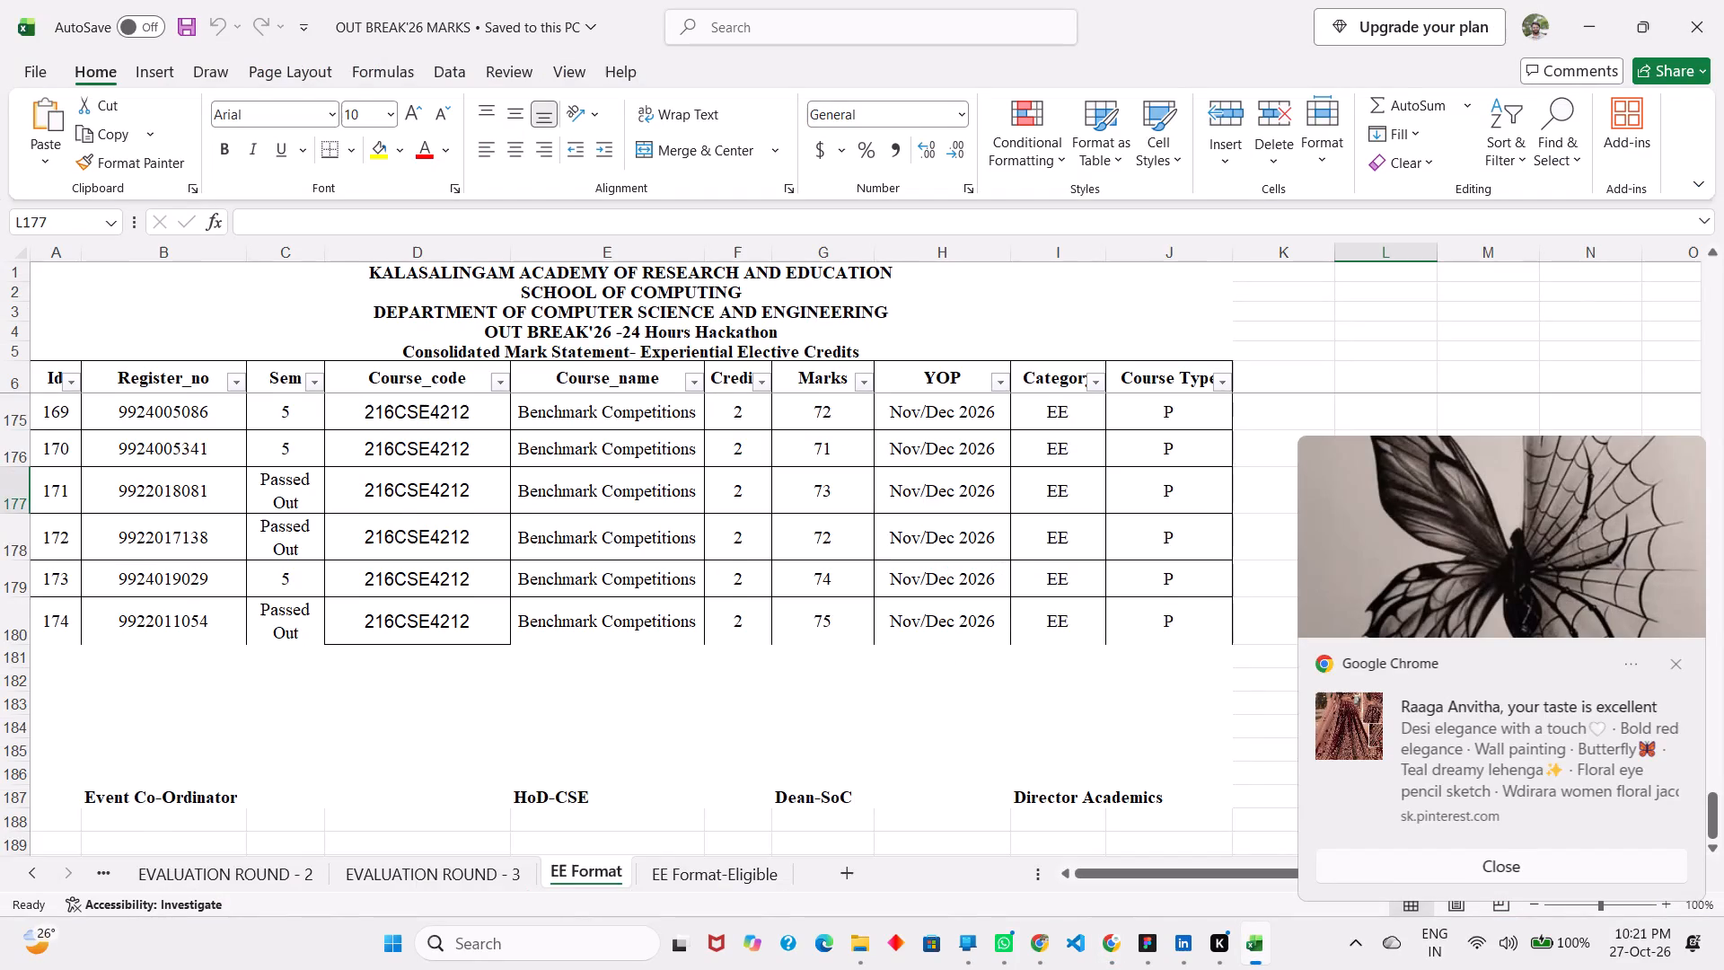
pyautogui.scroll(20, 751, 535)
pyautogui.scroll(3, 751, 535)
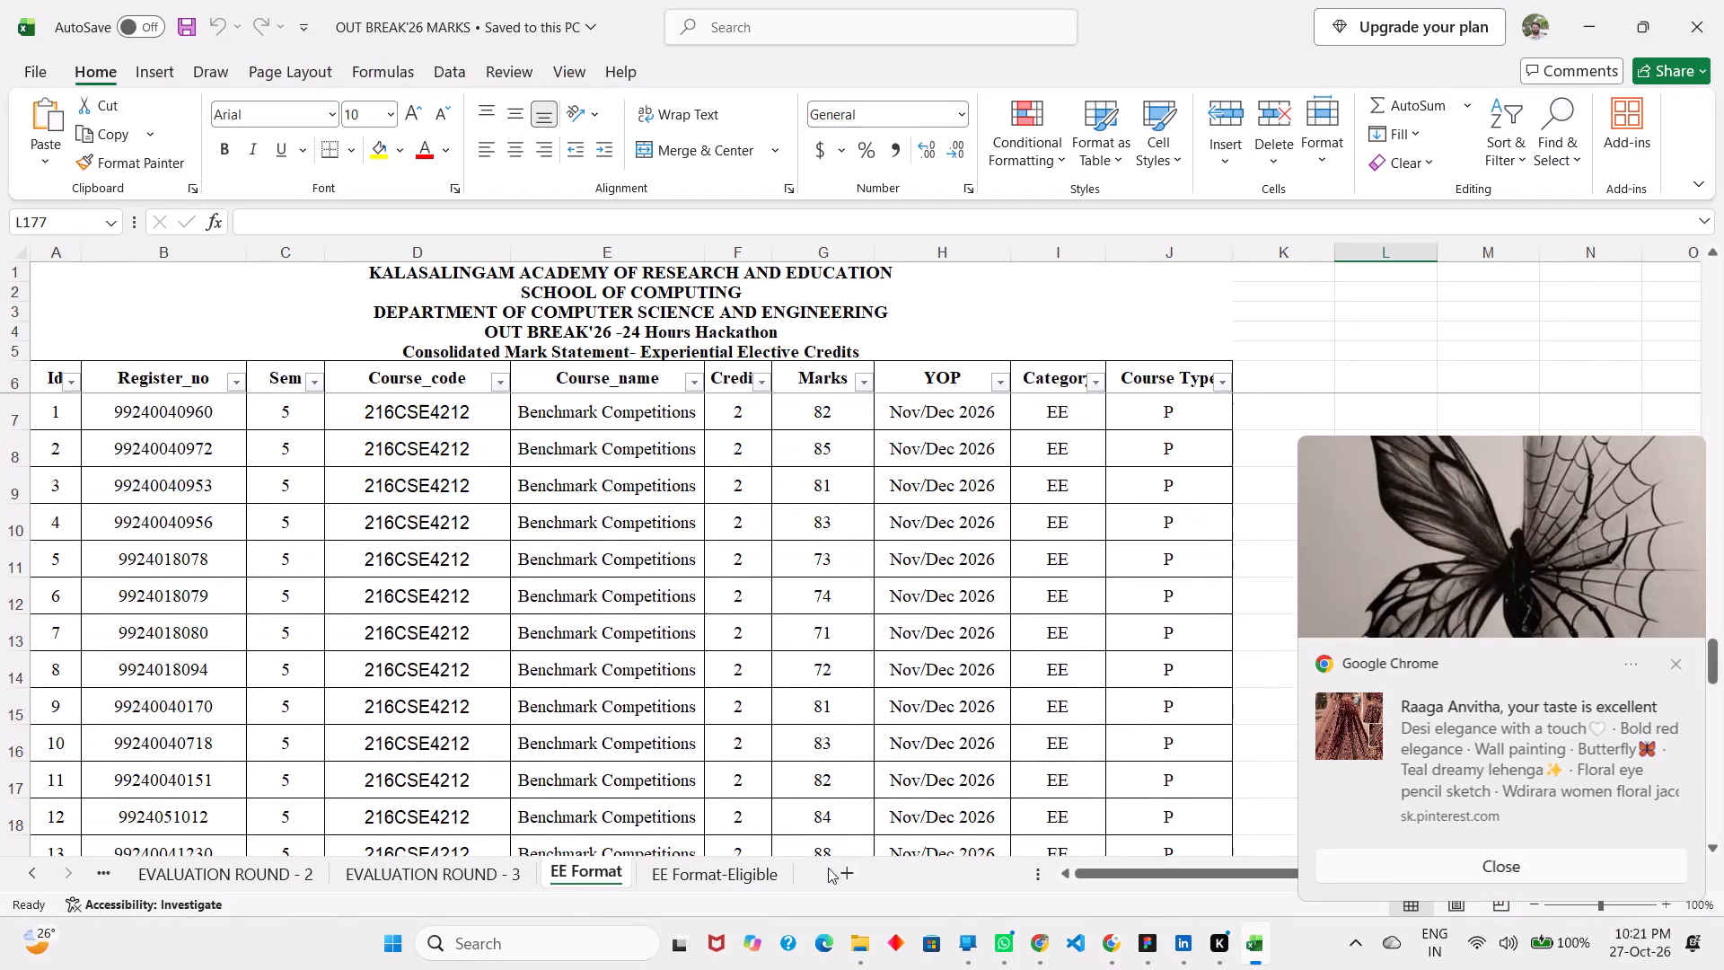
pyautogui.click(840, 871)
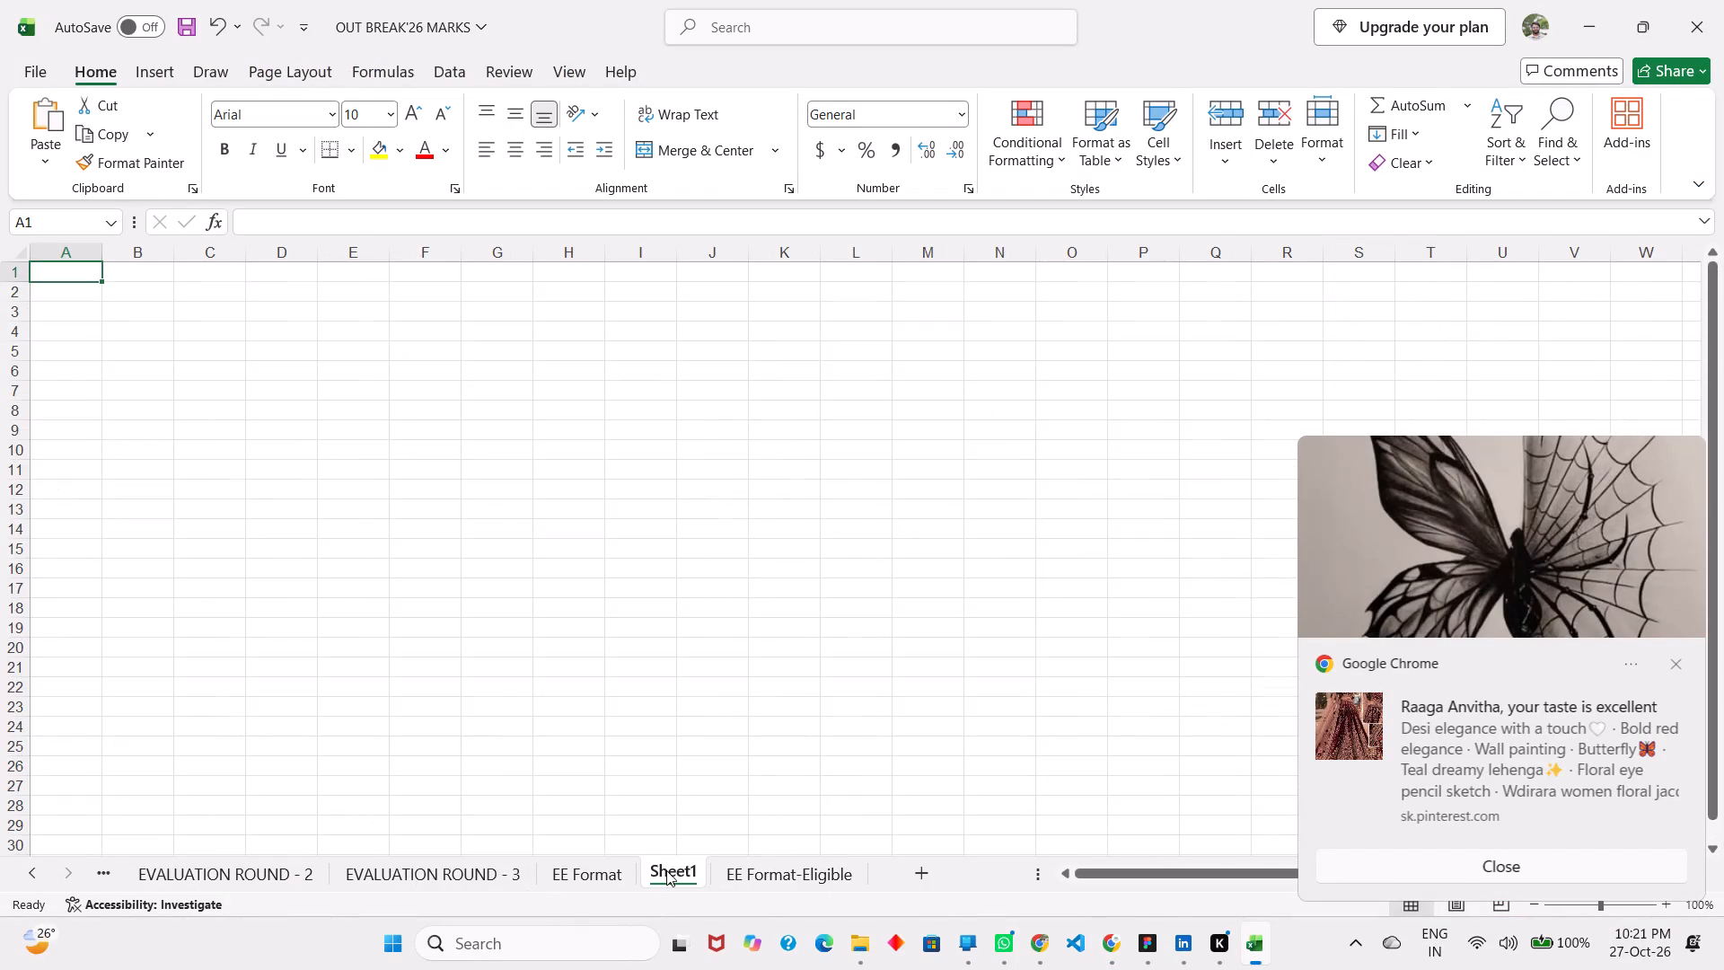
pyautogui.moveTo(666, 870); pyautogui.dragTo(873, 869)
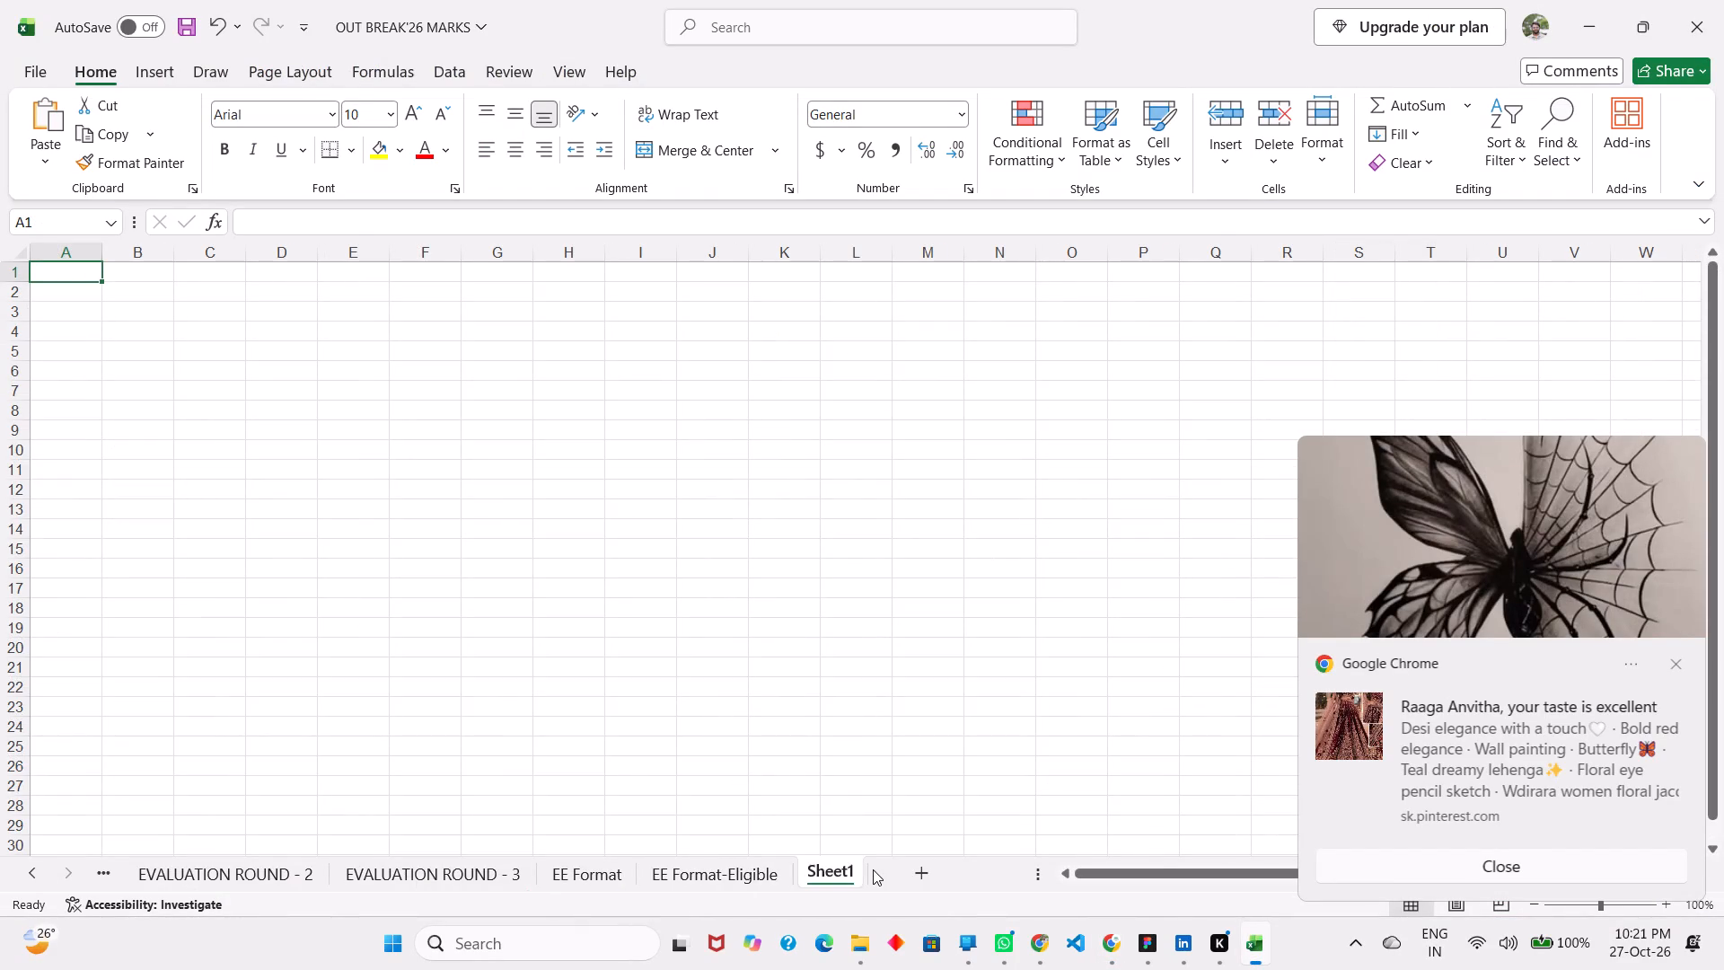
# Paste the copied Students Credits statement into the new sheet starting at cell A1.
pyautogui.tripleClick(831, 869)
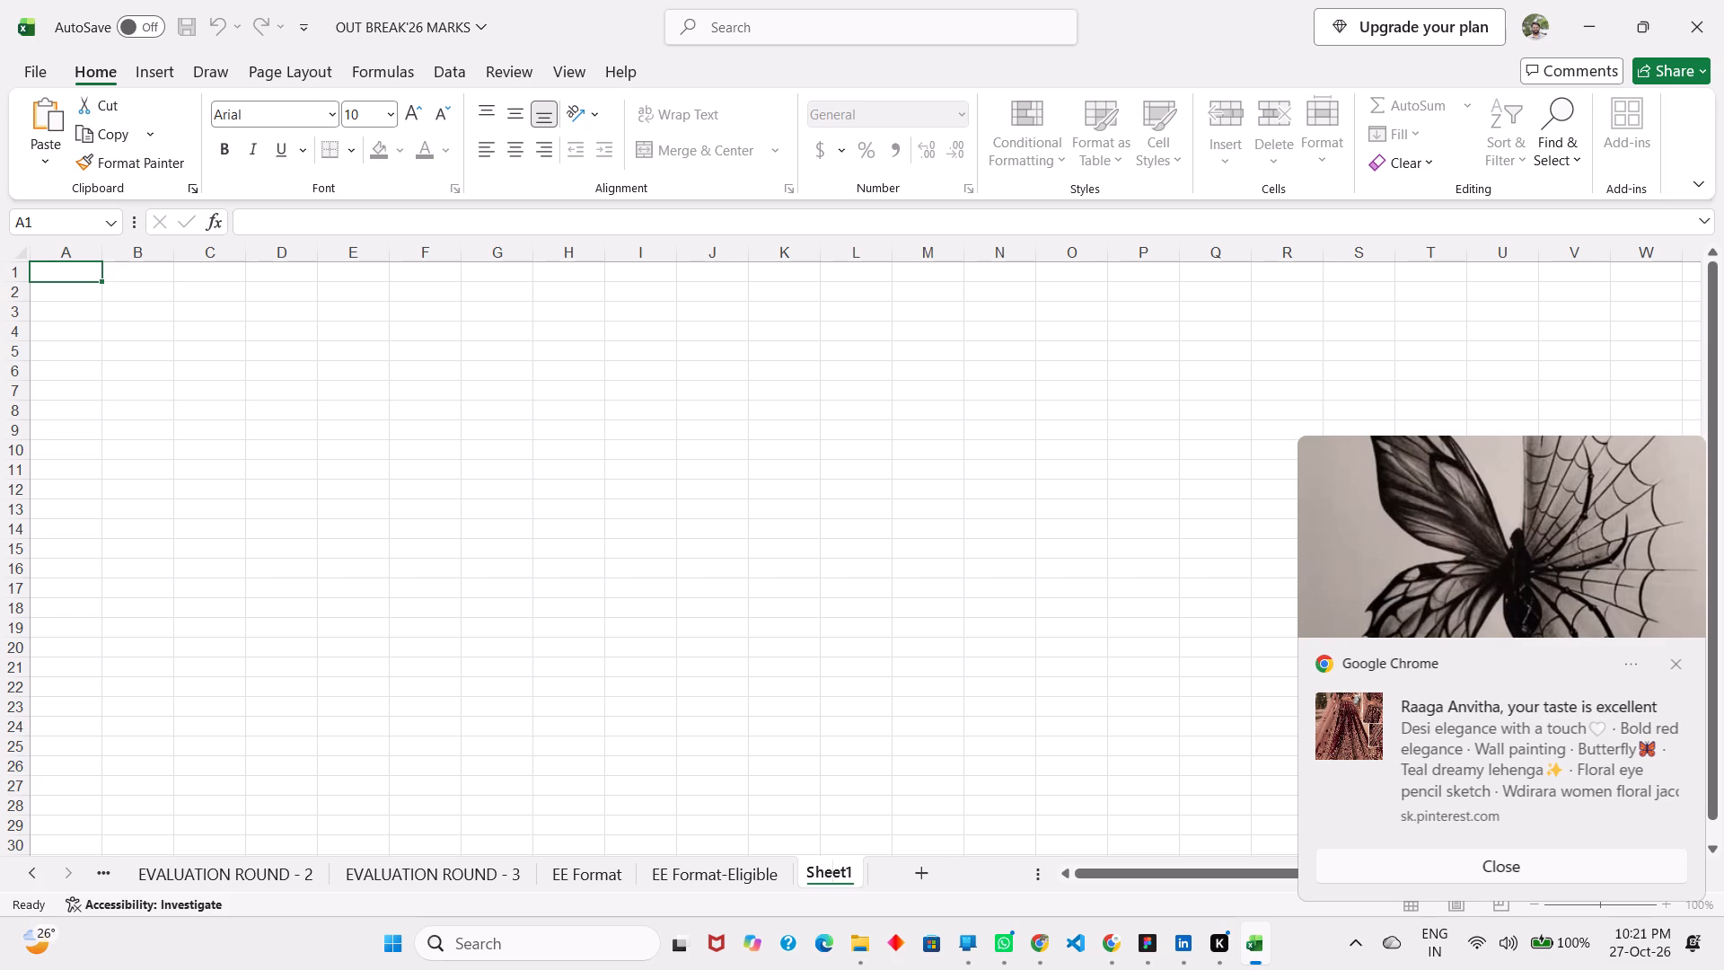
pyautogui.click(66, 275)
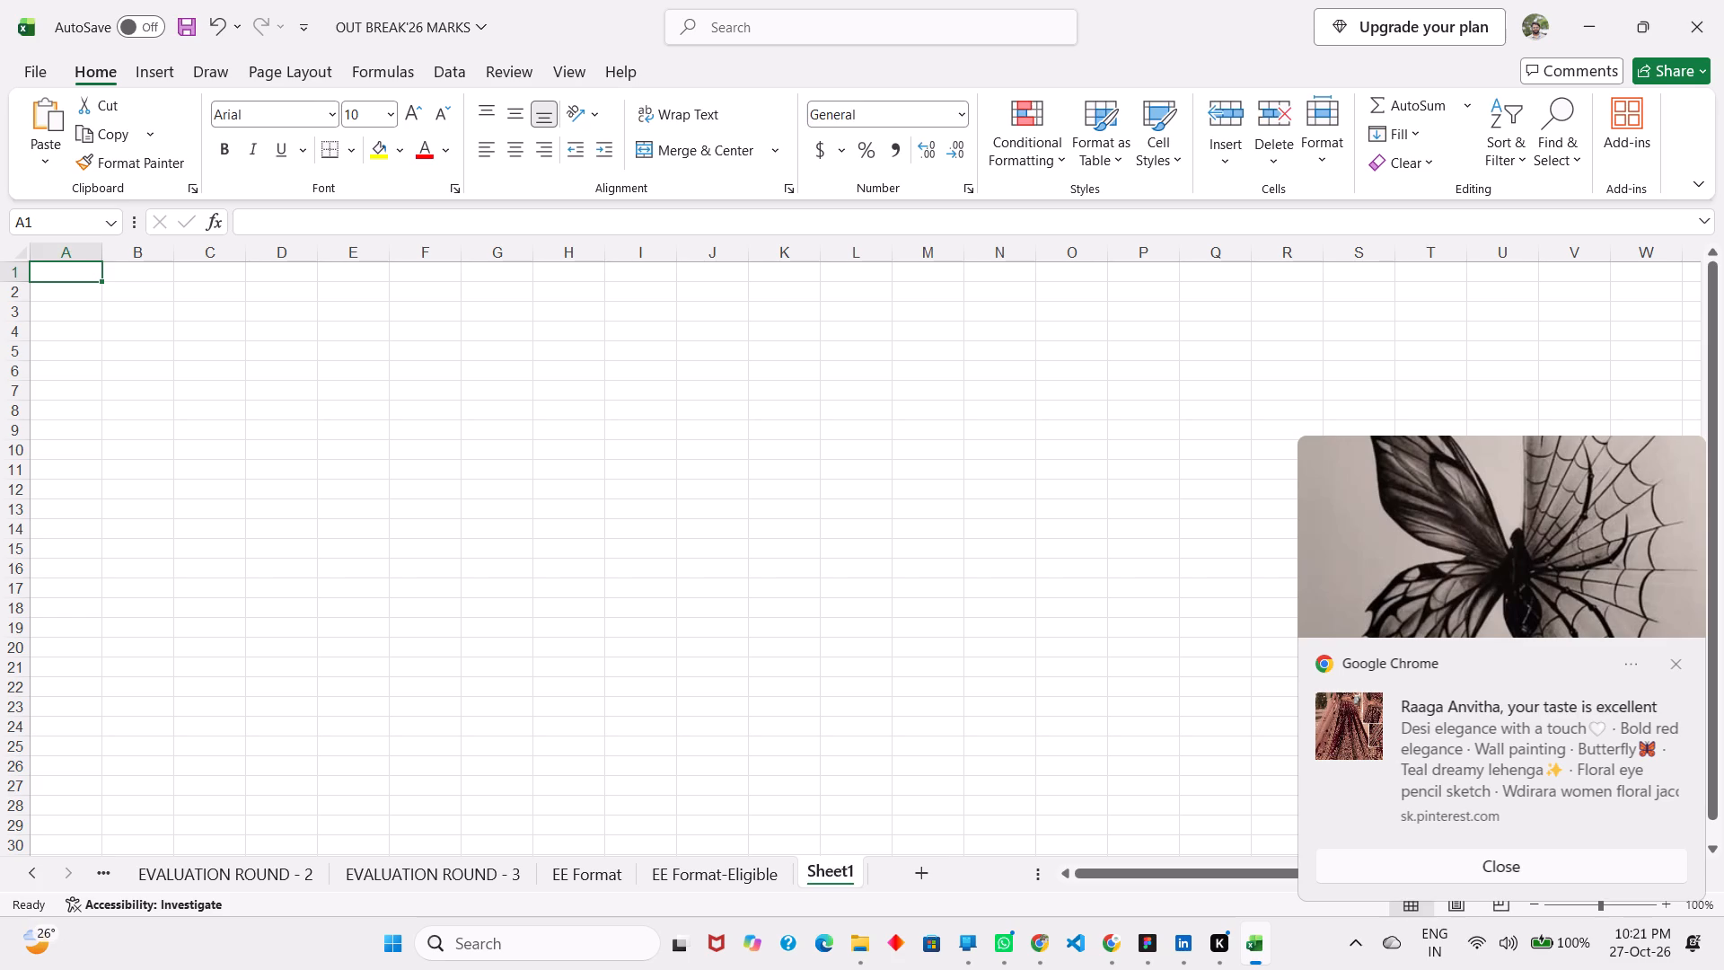
pyautogui.hotkey('ctrl', 'v')
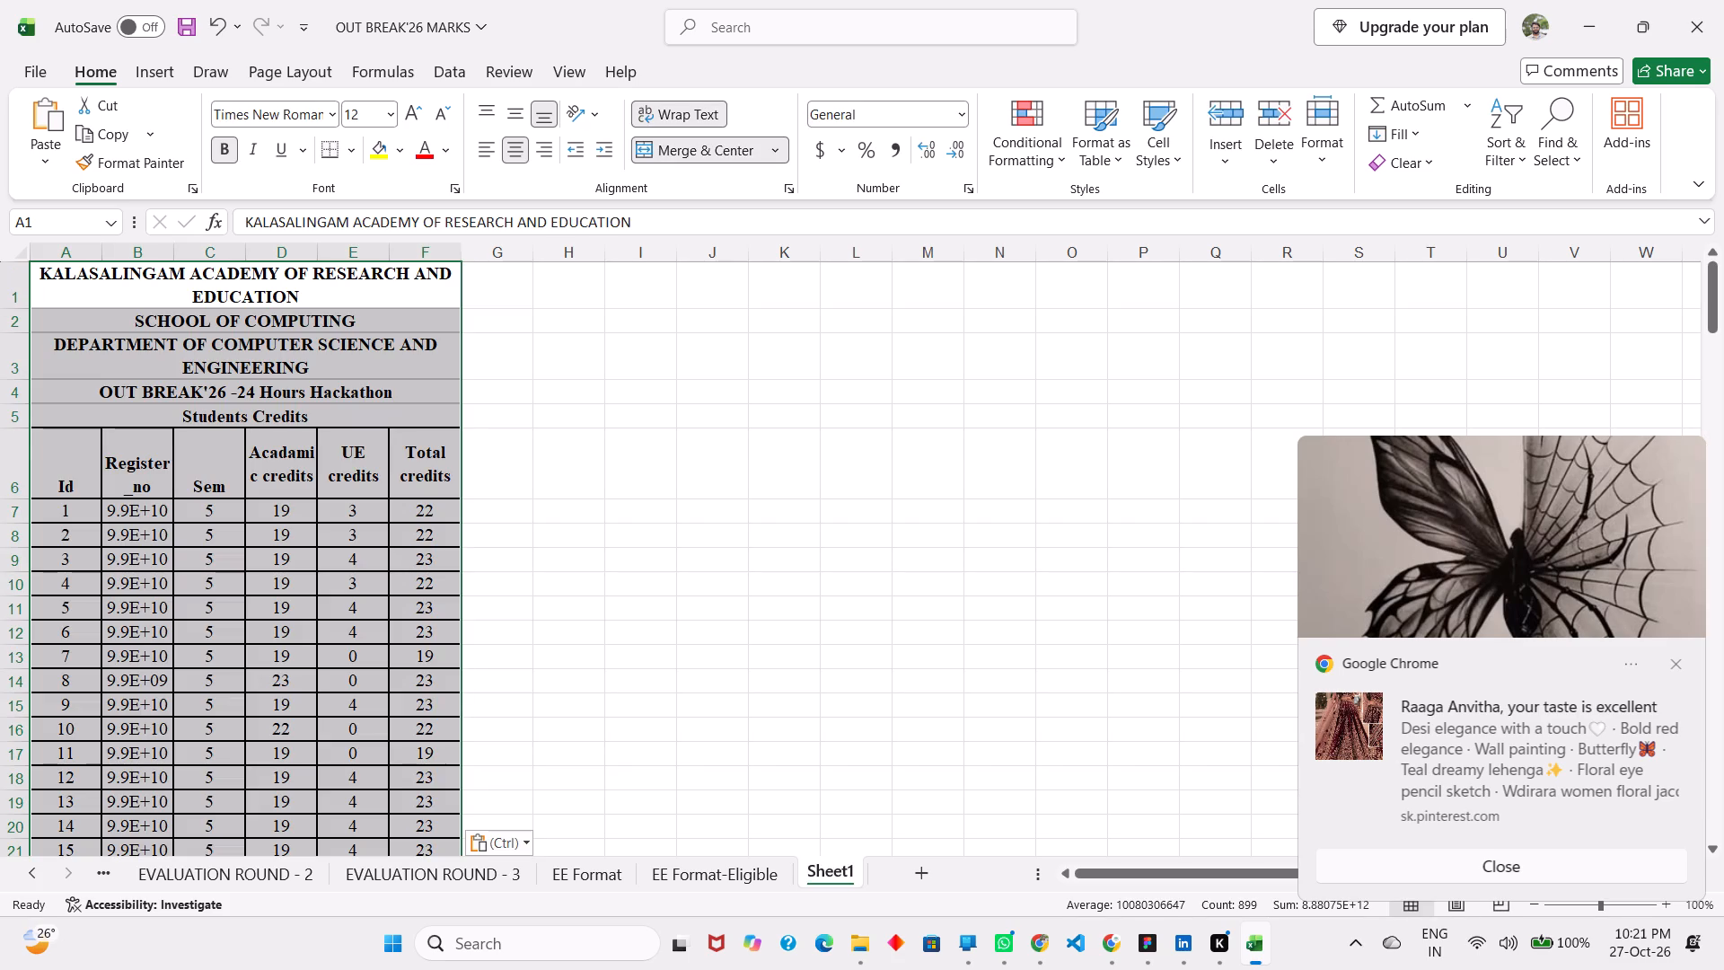
# Adjust the widths of columns A to F in Sheet1 to fit the full register numbers and the credit headings.
pyautogui.moveTo(466, 257); pyautogui.dragTo(514, 257)
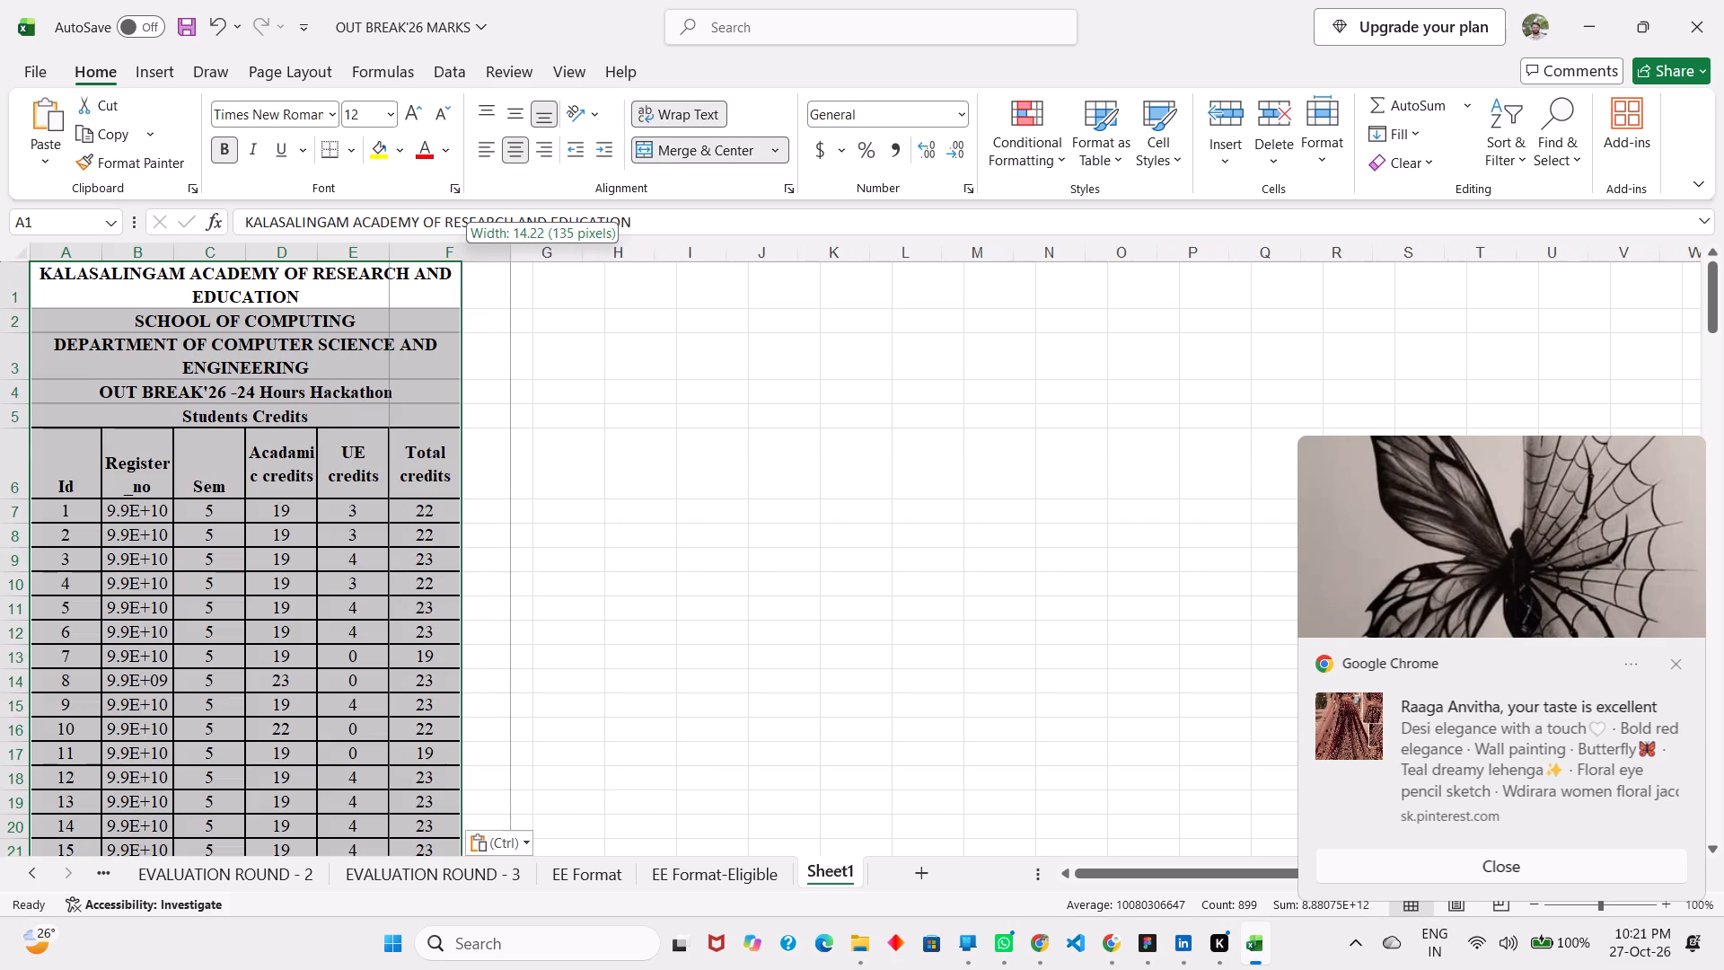
pyautogui.moveTo(514, 257); pyautogui.dragTo(510, 257)
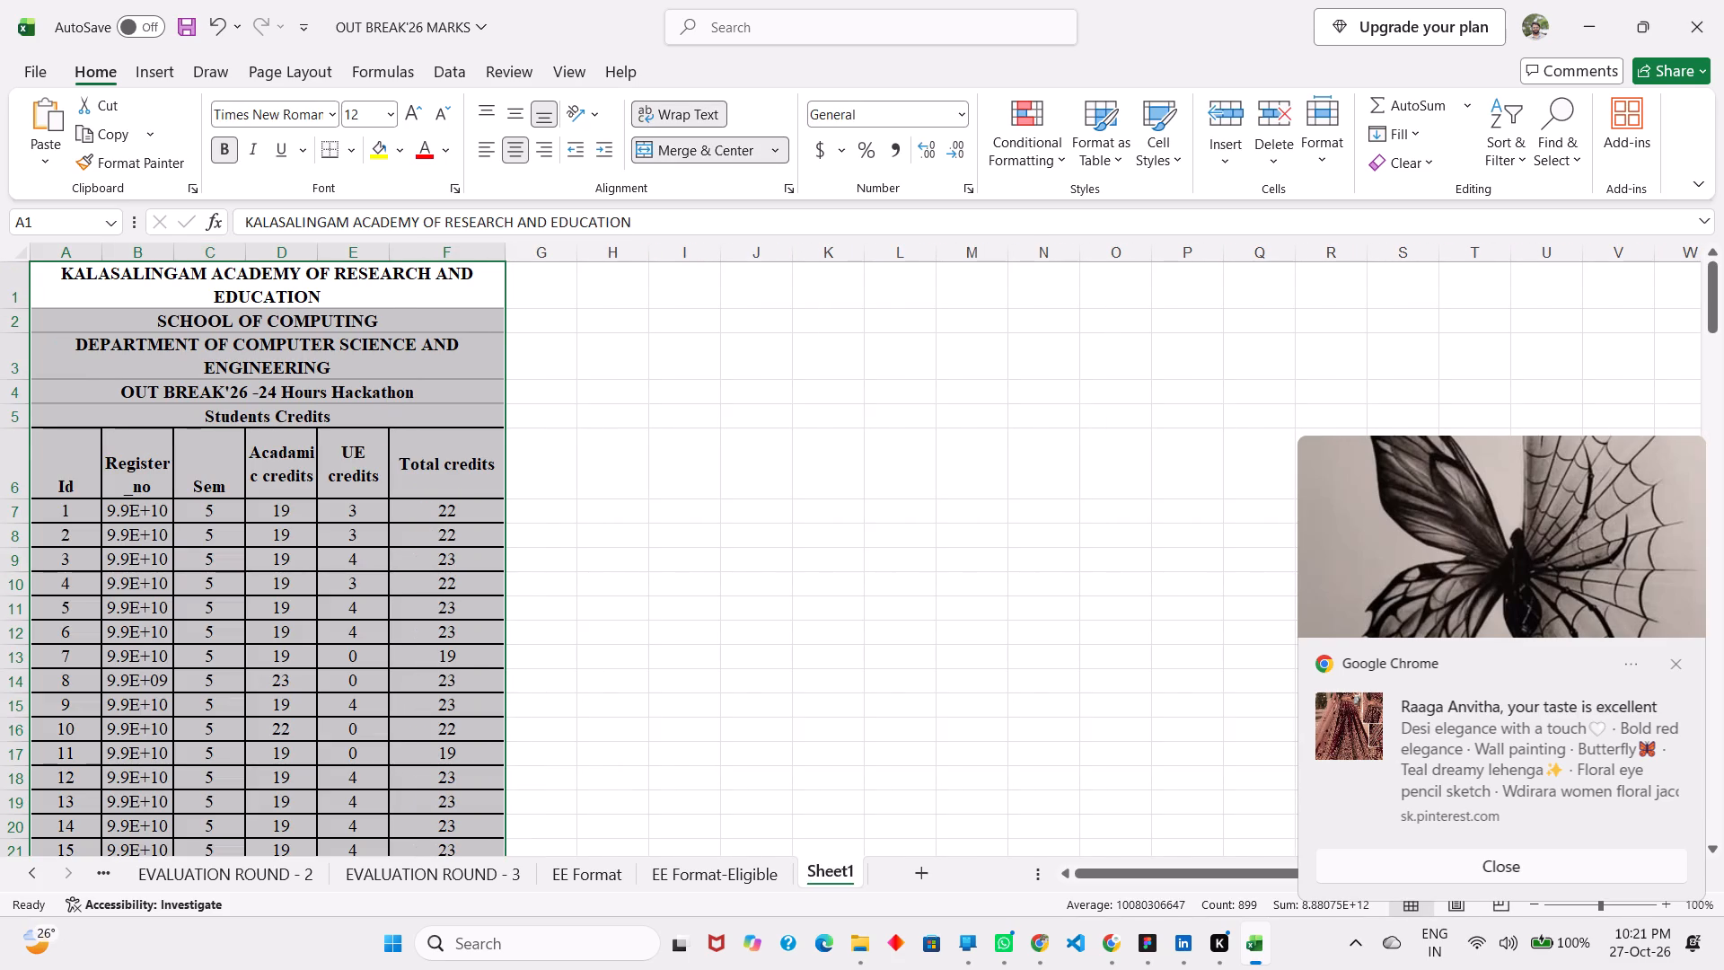
pyautogui.doubleClick(173, 257)
pyautogui.doubleClick(106, 254)
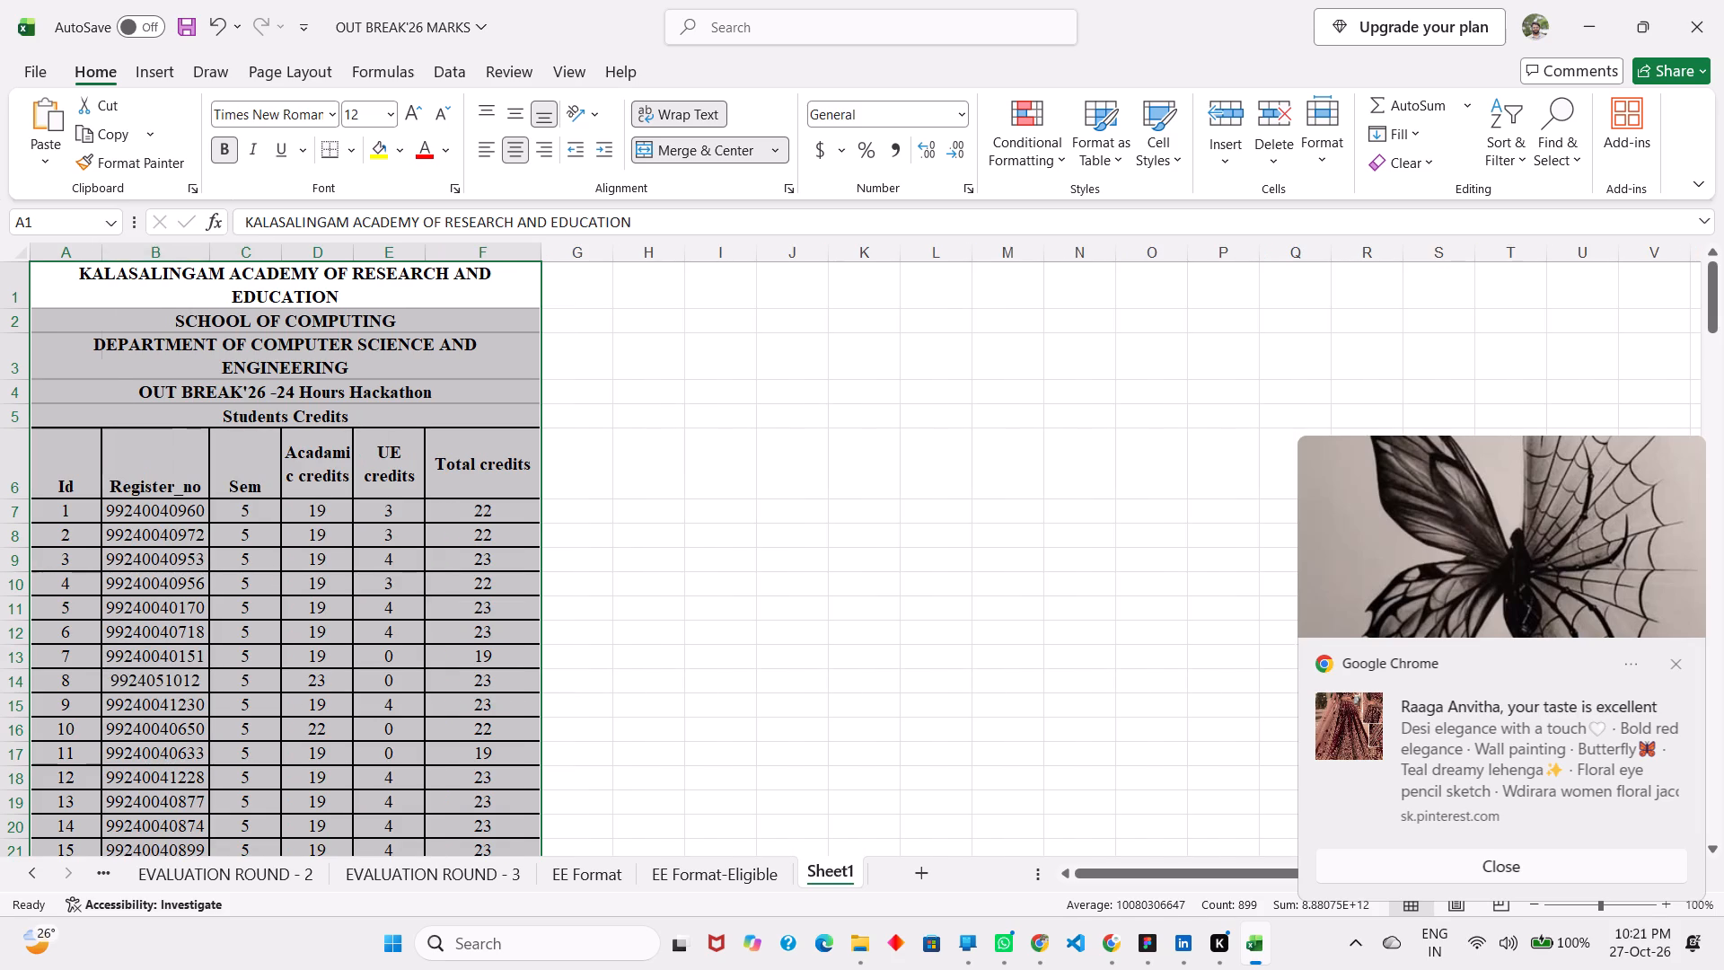
pyautogui.moveTo(66, 255); pyautogui.dragTo(93, 256)
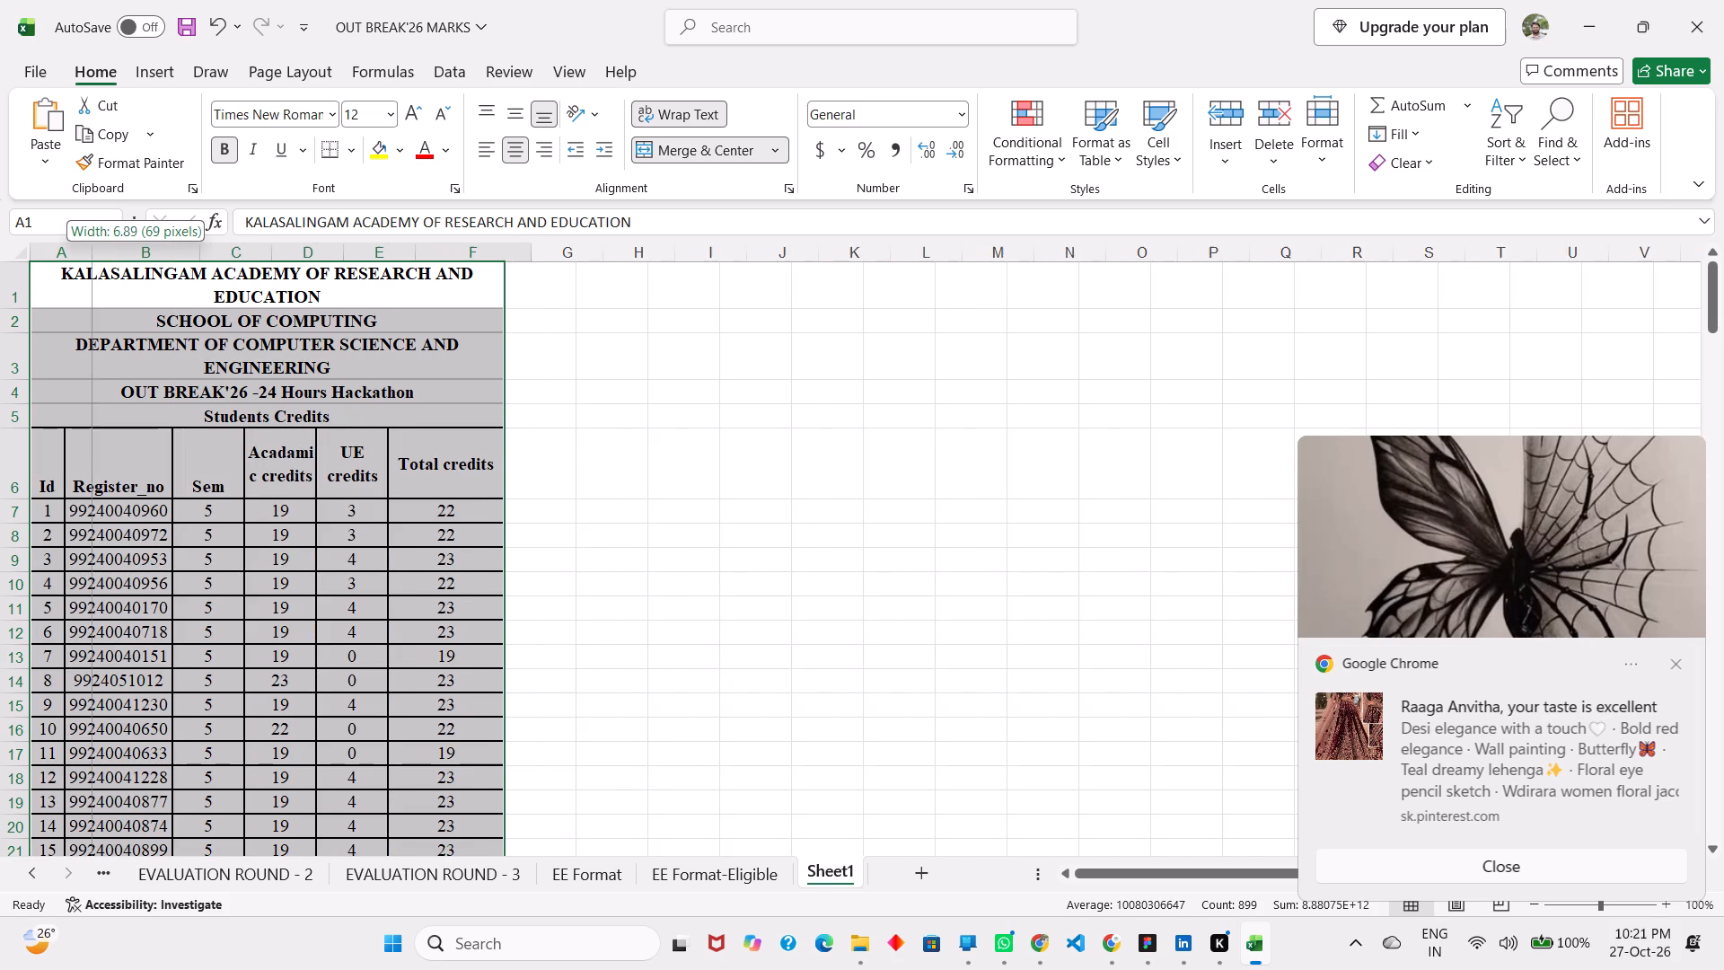
pyautogui.moveTo(93, 256); pyautogui.dragTo(97, 259)
pyautogui.moveTo(202, 254); pyautogui.dragTo(245, 253)
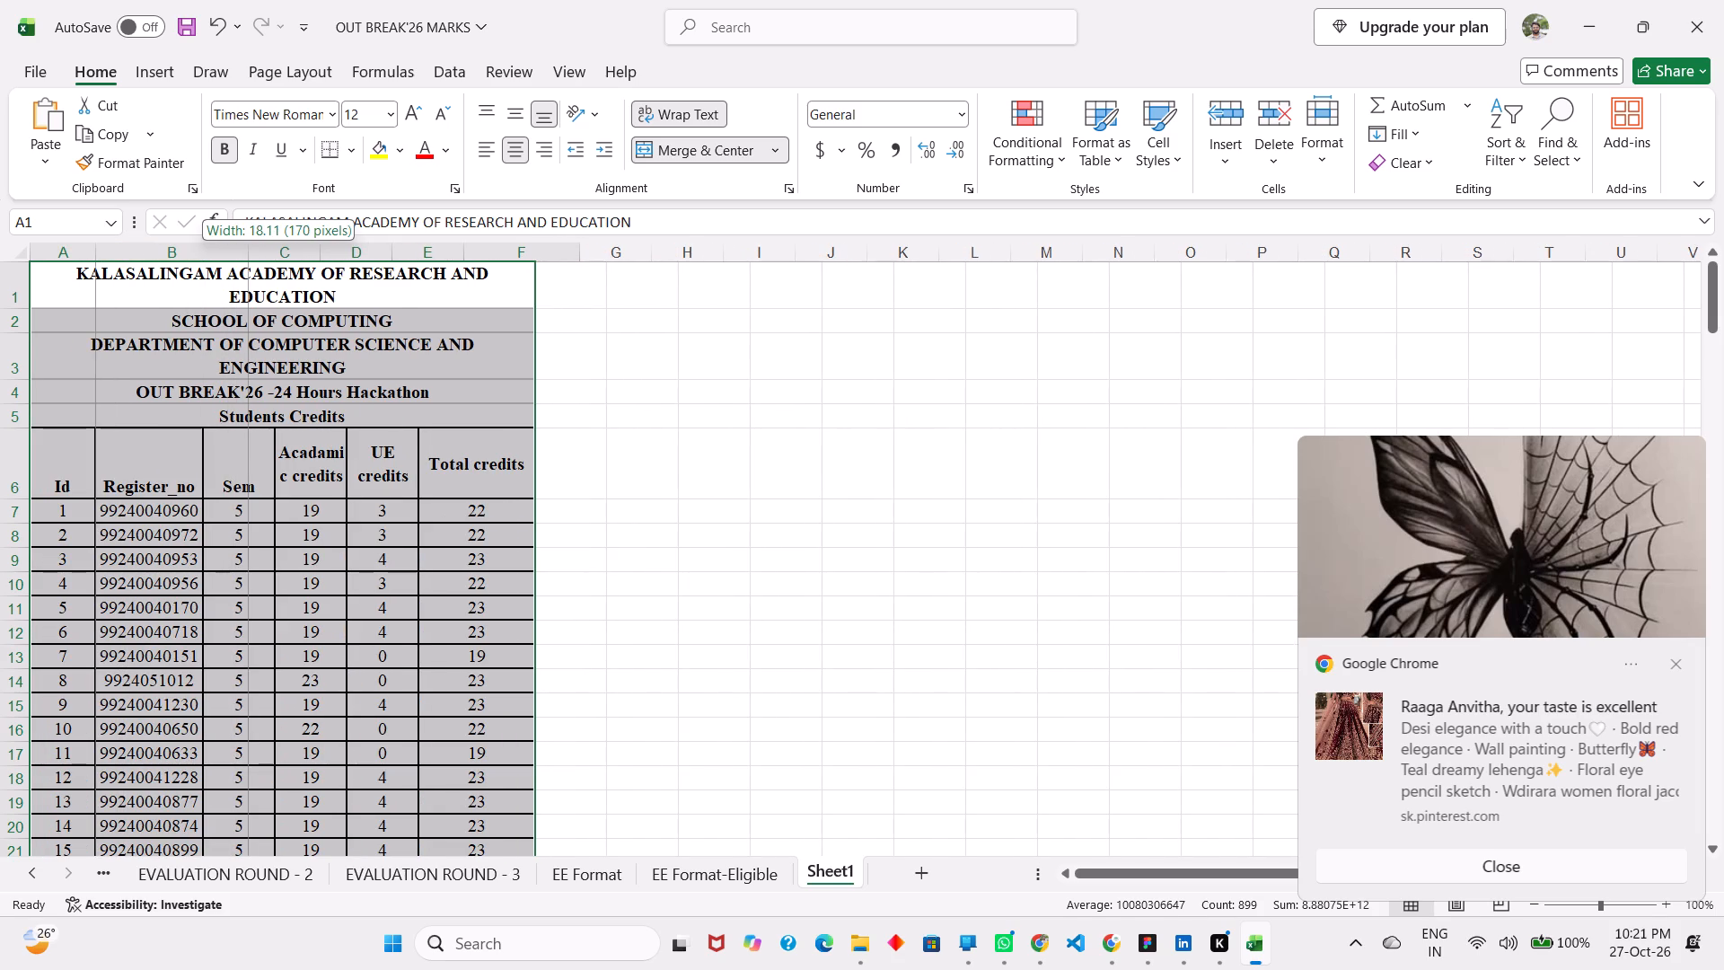
pyautogui.moveTo(245, 253); pyautogui.dragTo(228, 248)
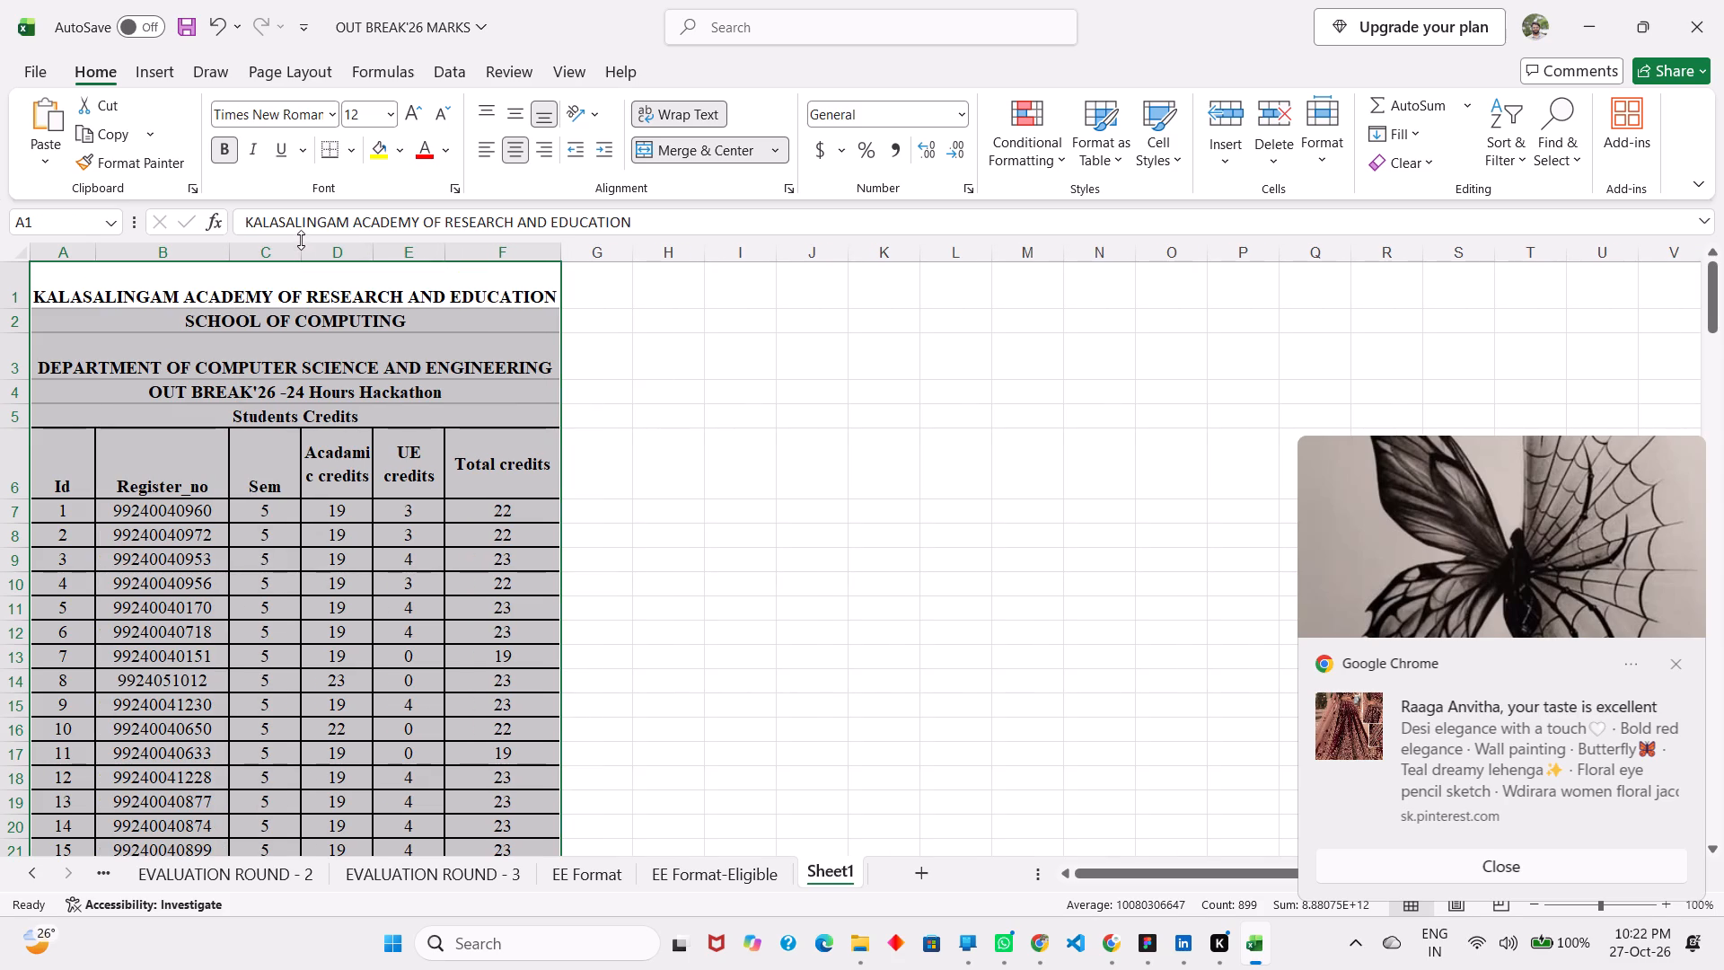
pyautogui.moveTo(299, 246); pyautogui.dragTo(321, 249)
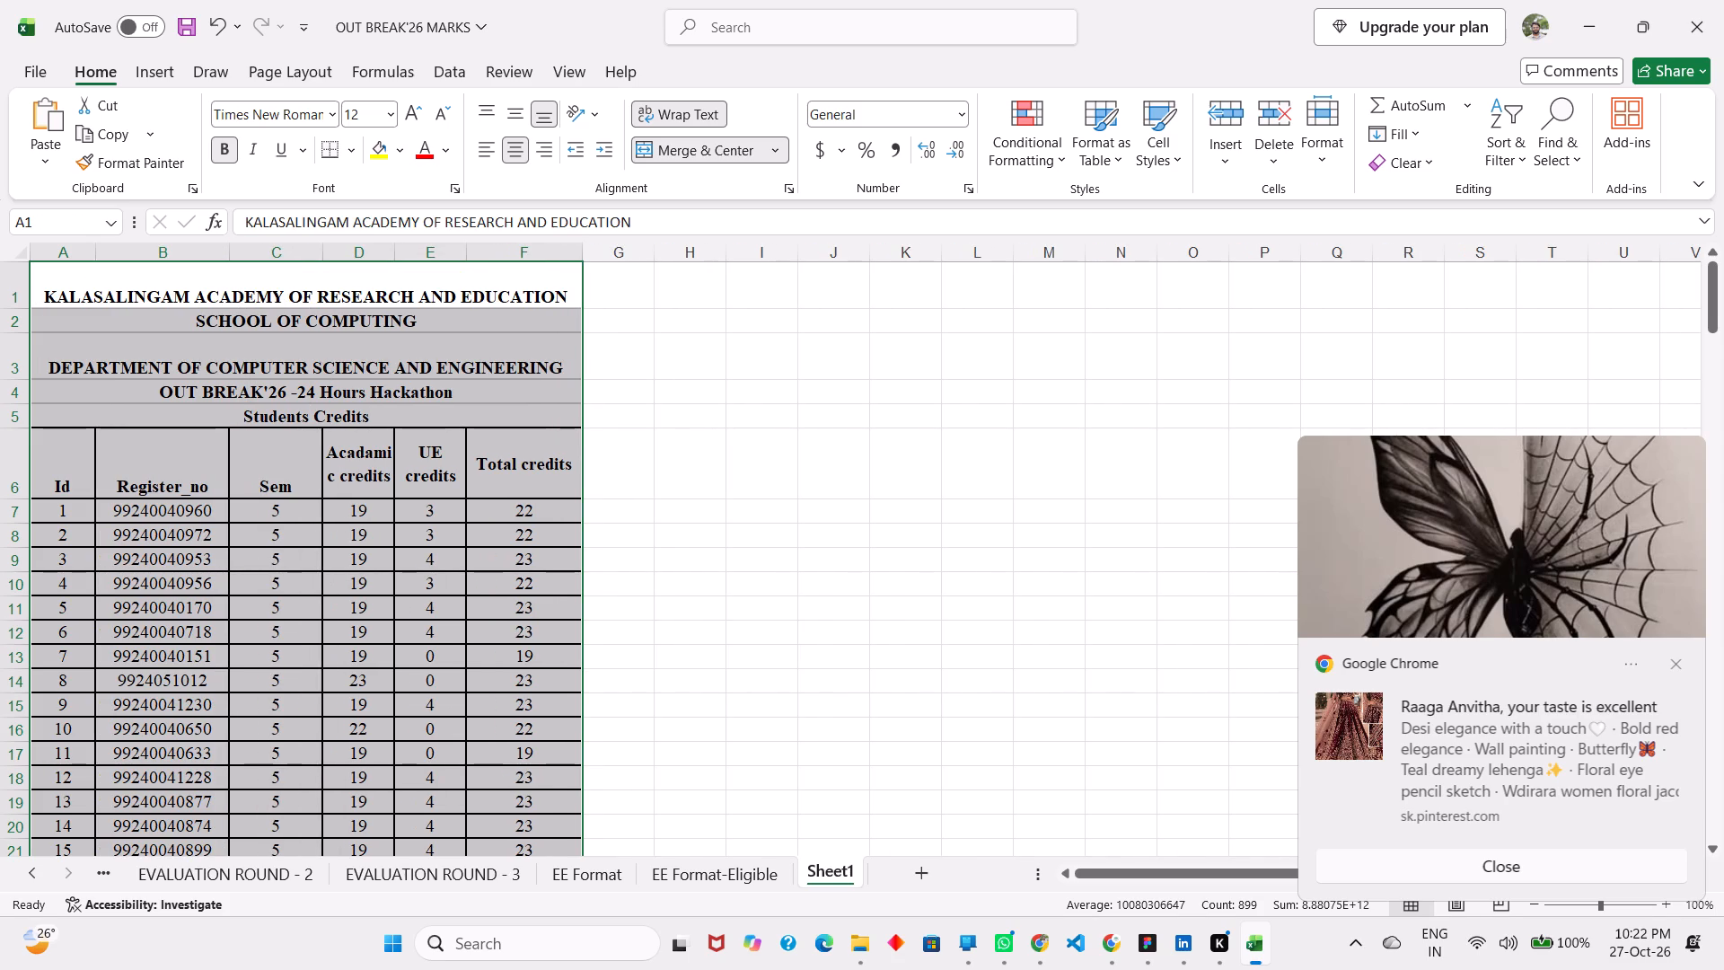
pyautogui.moveTo(400, 257); pyautogui.dragTo(451, 257)
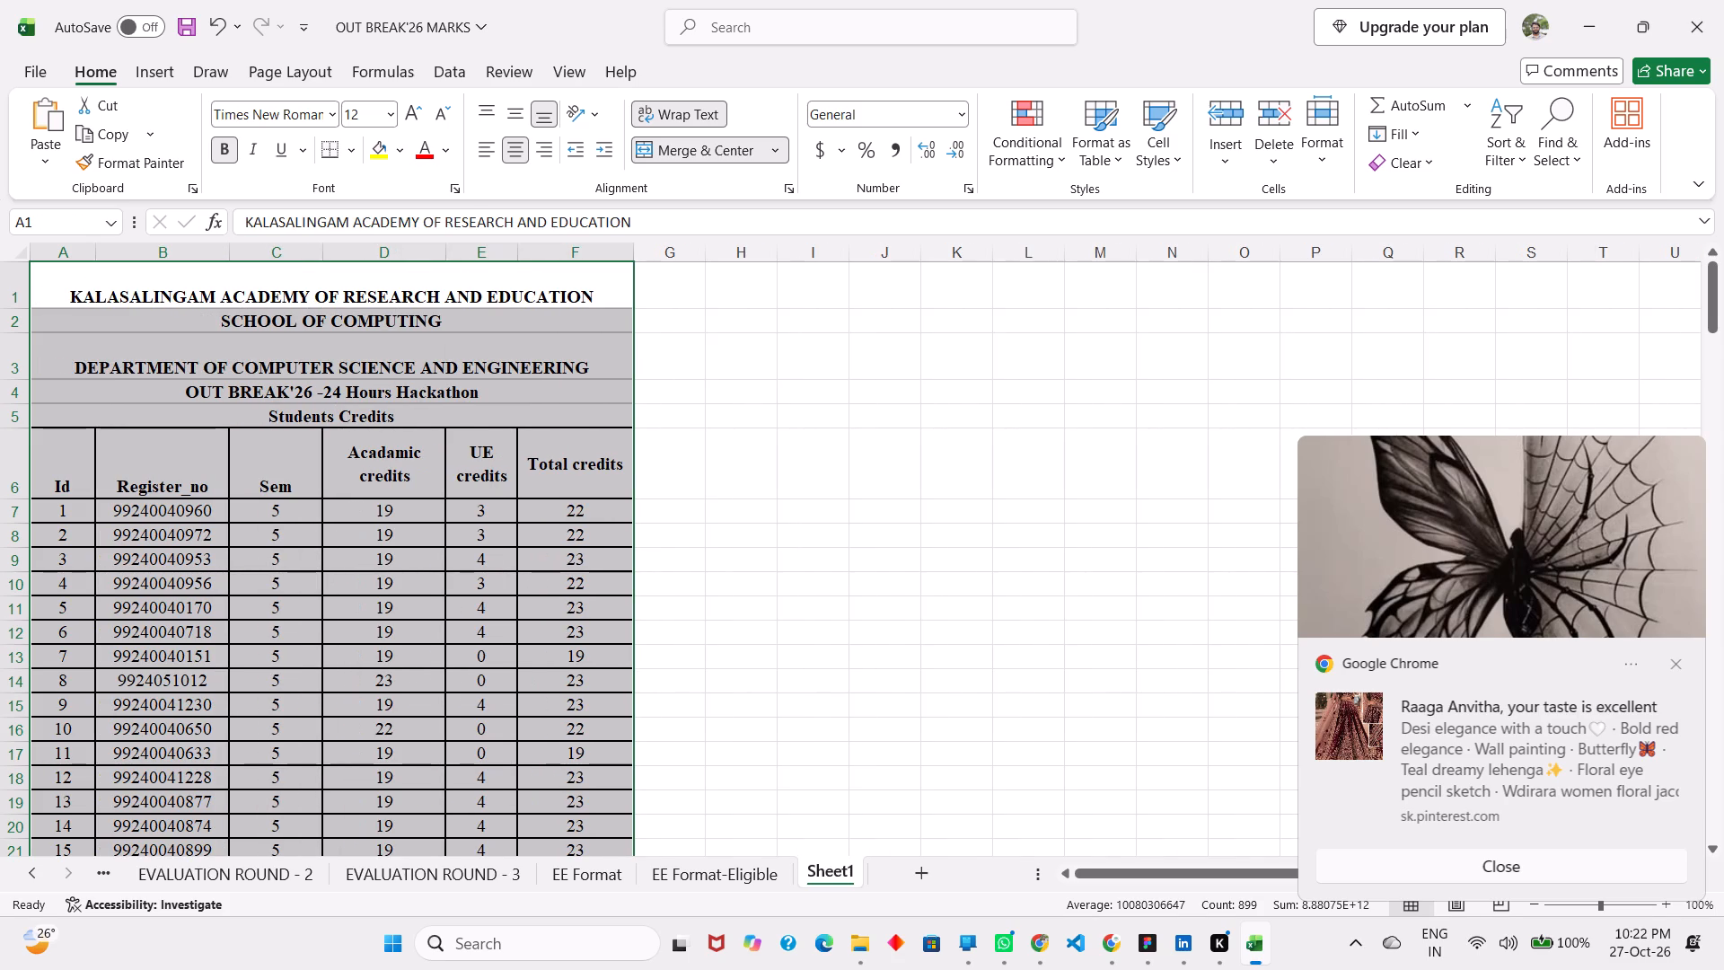
pyautogui.moveTo(515, 253); pyautogui.dragTo(540, 253)
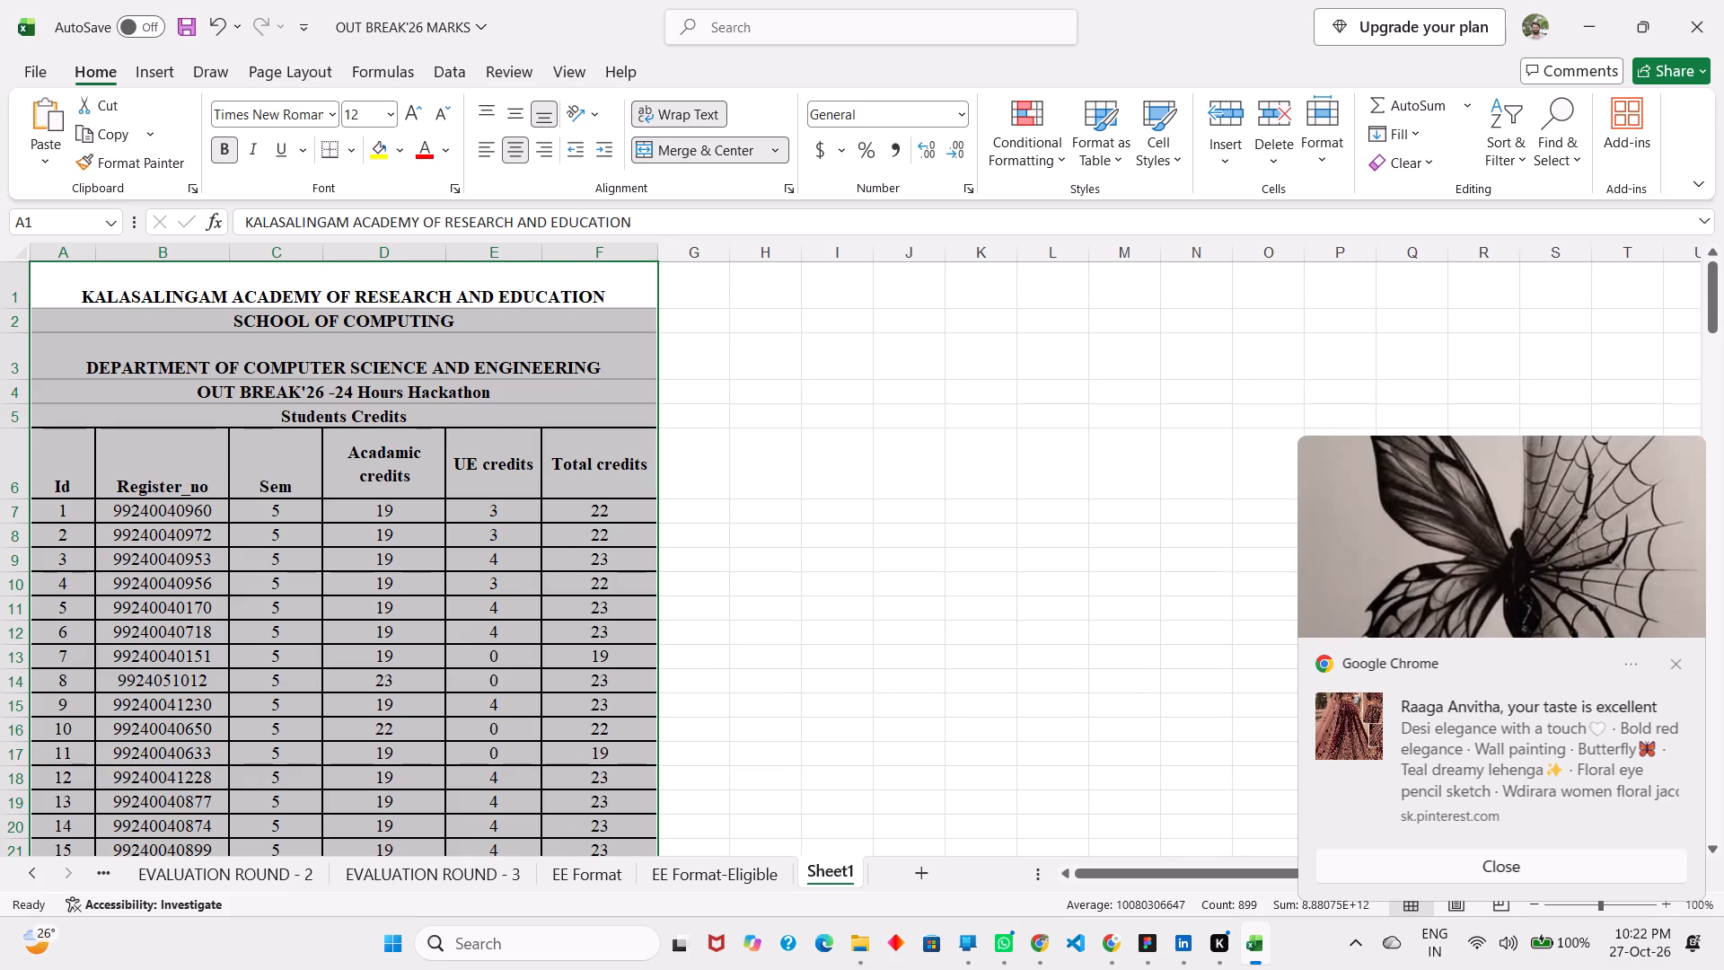
# Remove all borders from the blank rows A162:F166 between the two signature lines in Sheet1.
pyautogui.scroll(1, 620, 516)
pyautogui.scroll(-2, 620, 516)
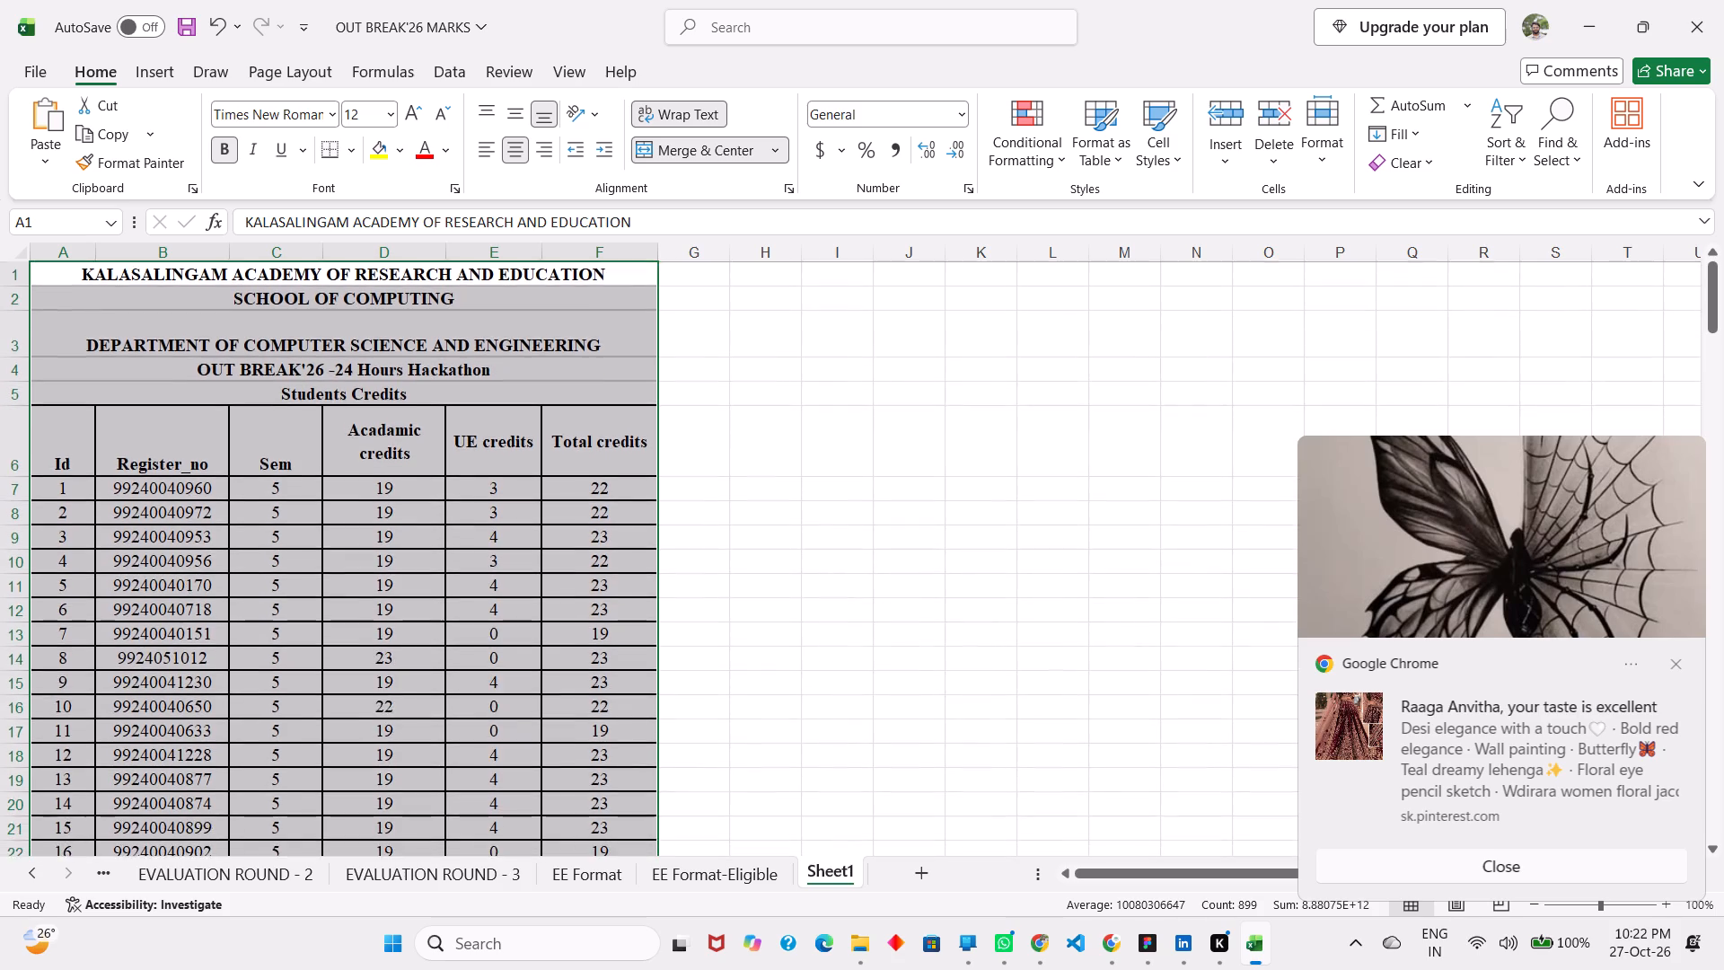
pyautogui.scroll(-12, 620, 516)
pyautogui.scroll(2, 620, 516)
pyautogui.scroll(-5, 620, 516)
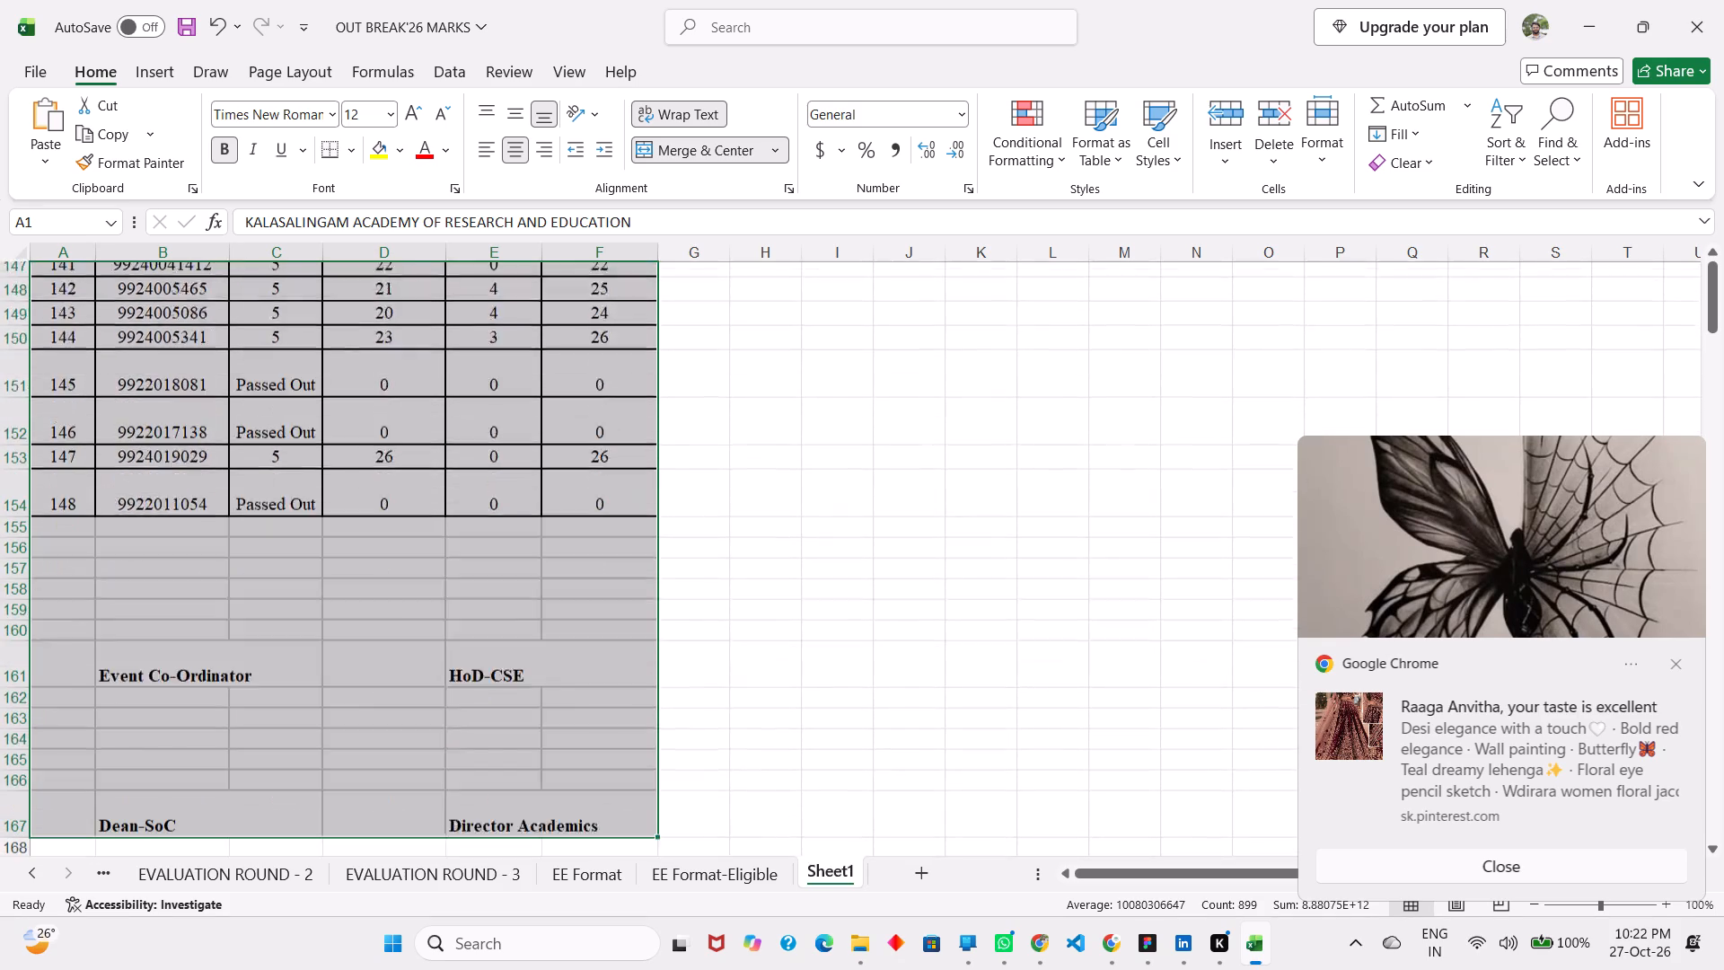
pyautogui.scroll(2, 620, 516)
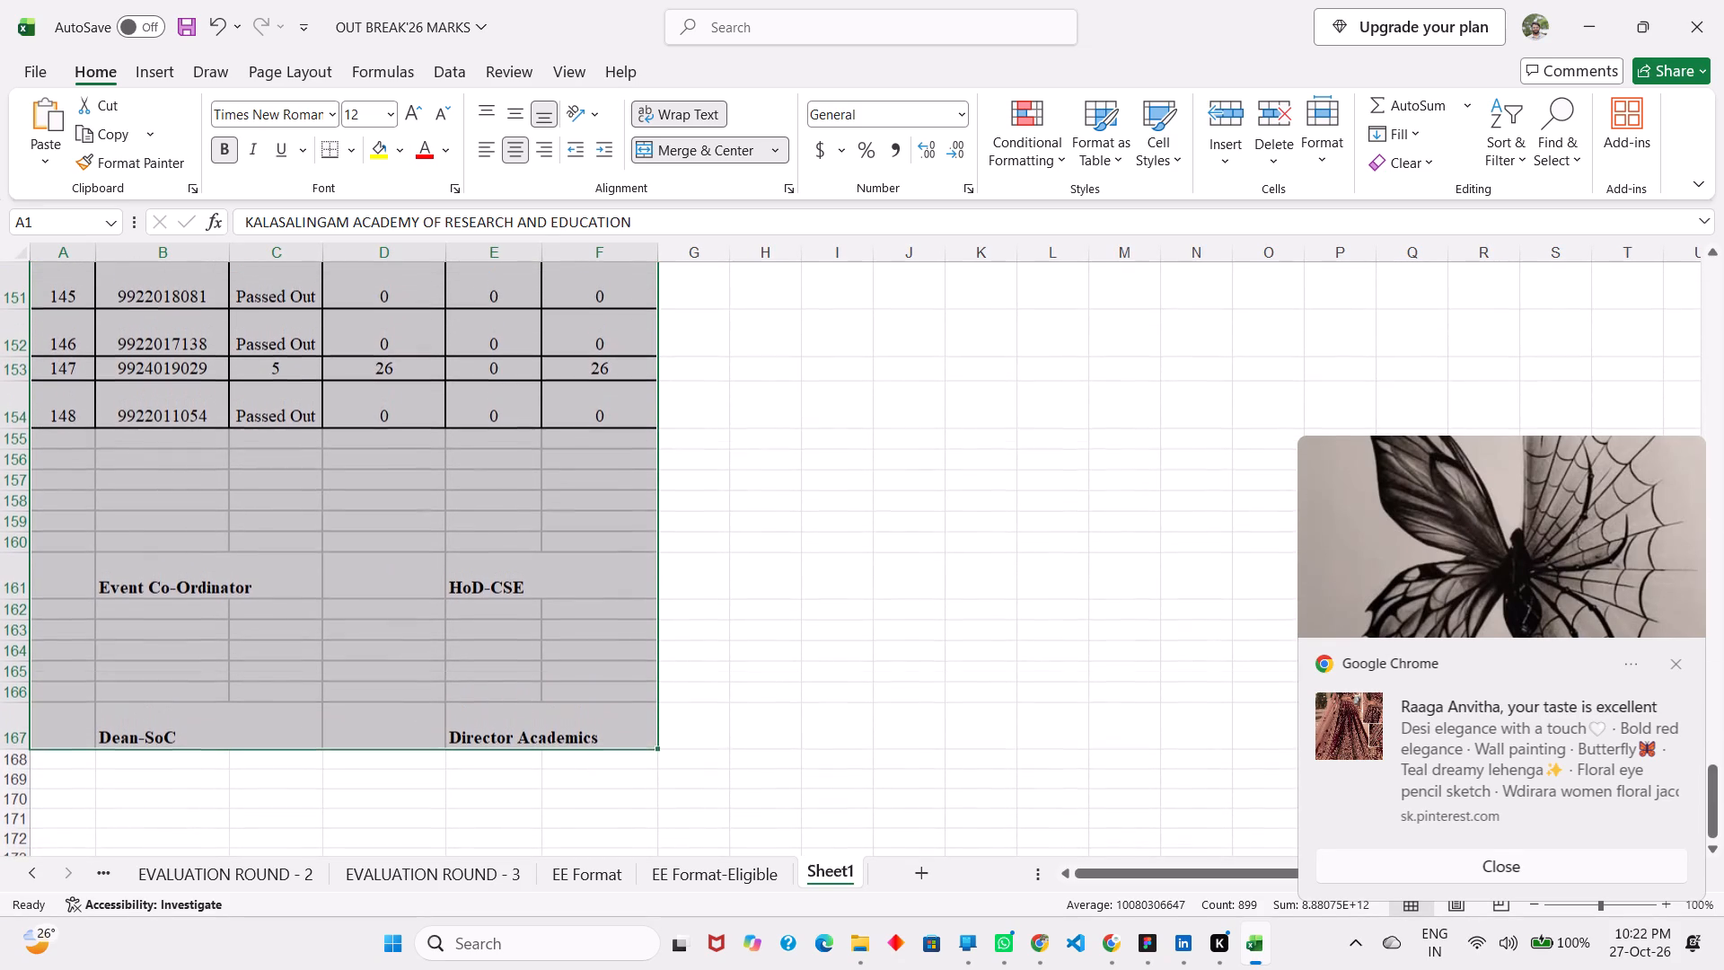
pyautogui.click(620, 516)
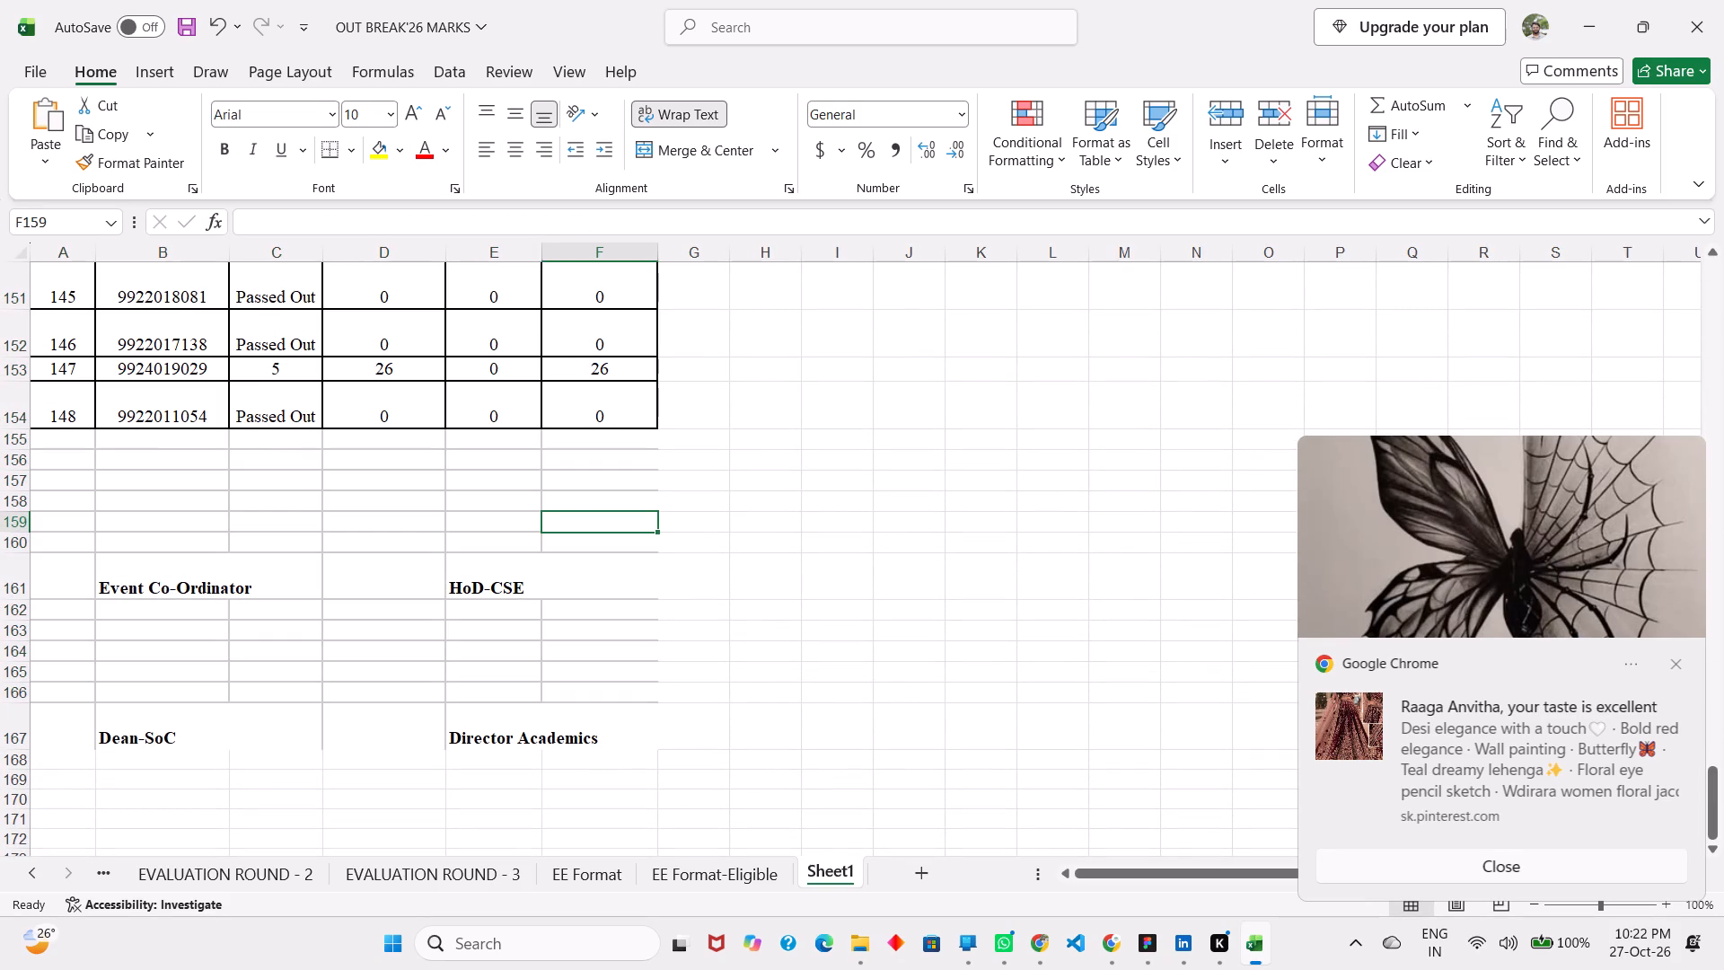
pyautogui.moveTo(603, 697); pyautogui.dragTo(66, 601)
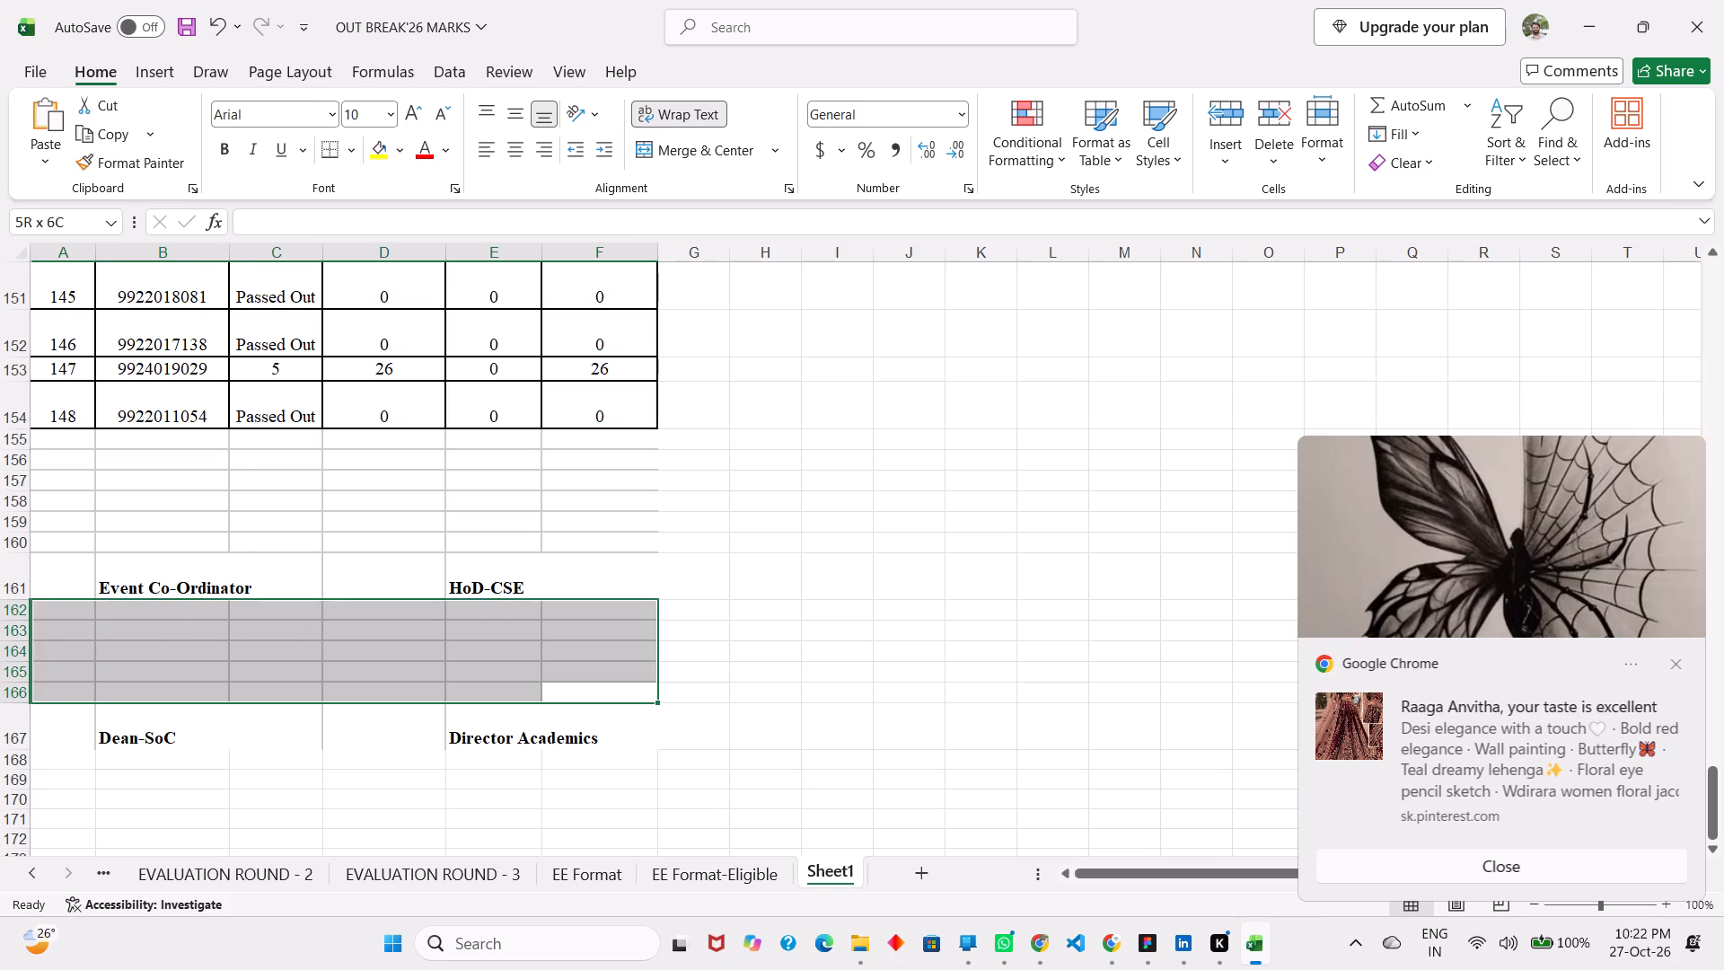
pyautogui.moveTo(66, 601); pyautogui.dragTo(62, 608)
pyautogui.click(347, 155)
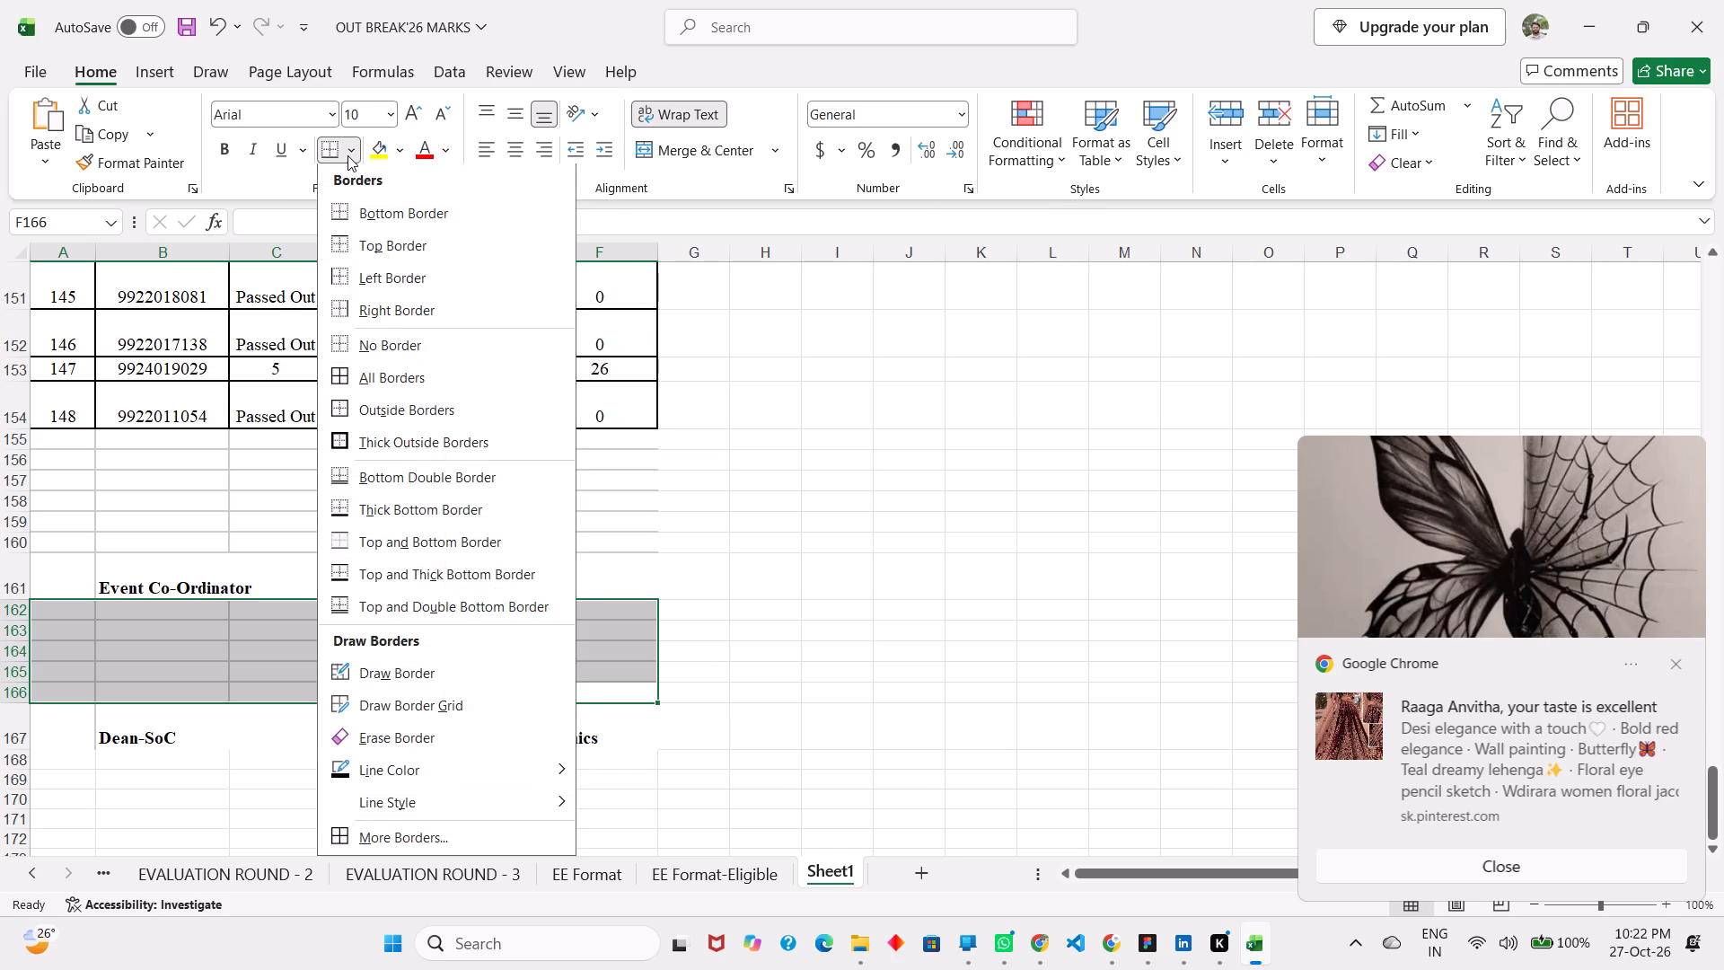
pyautogui.click(395, 360)
pyautogui.click(642, 560)
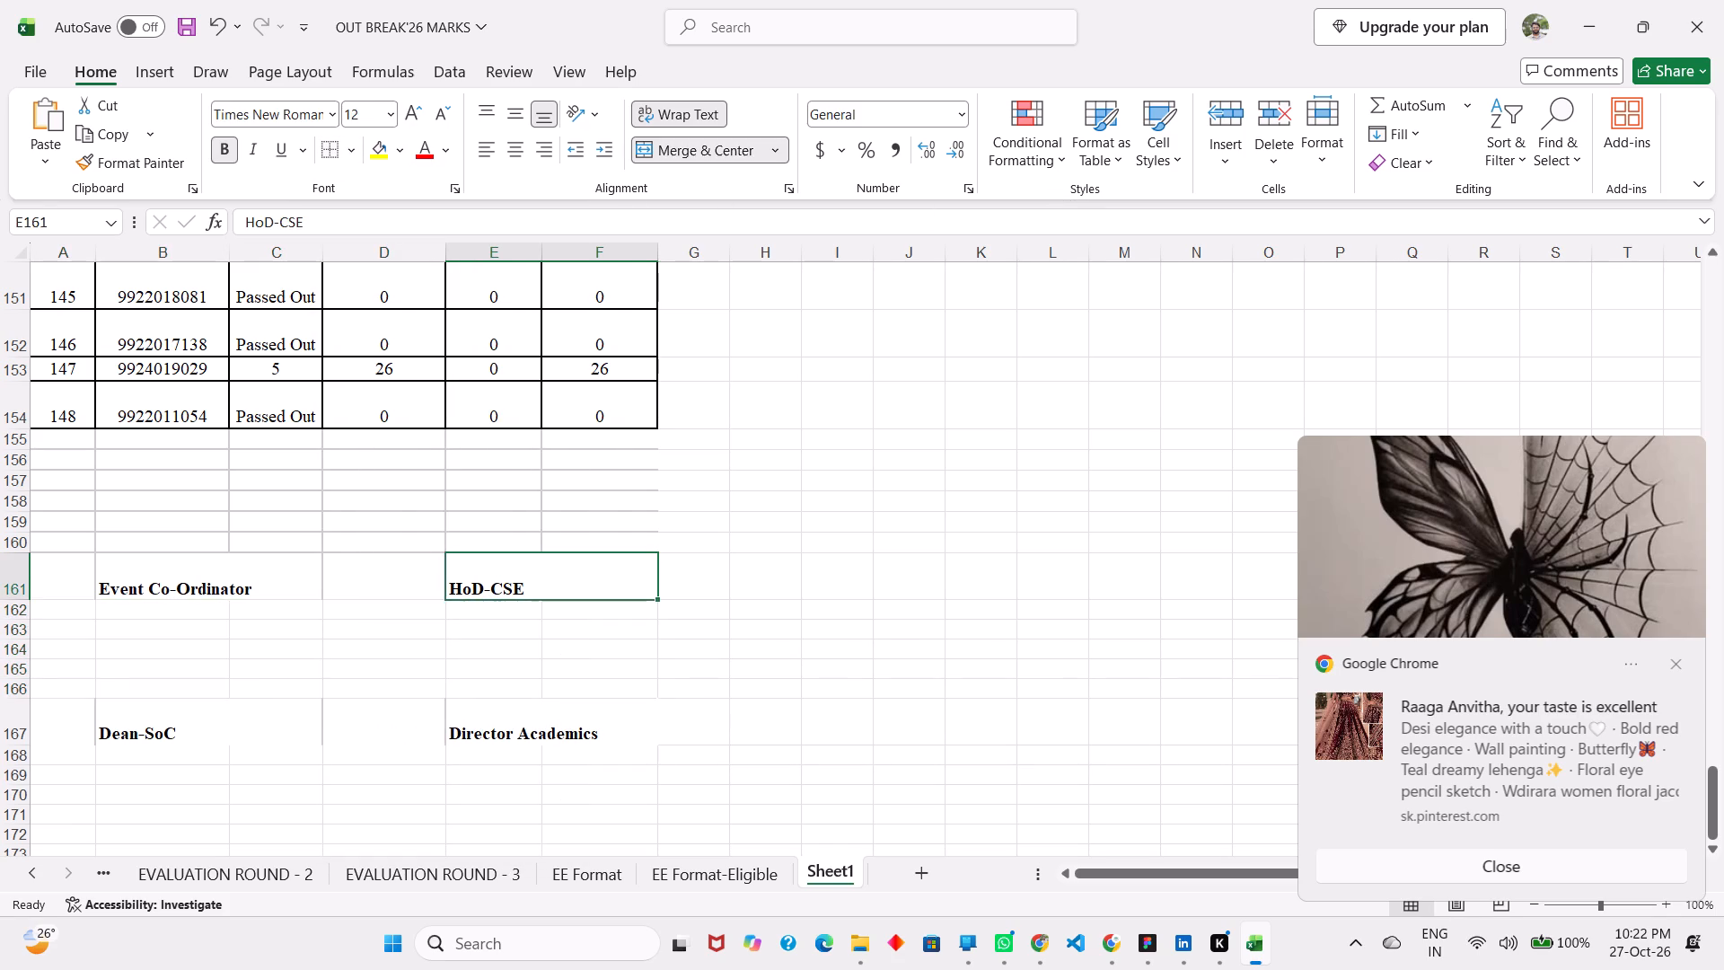
# Set the border line colour to white and apply all borders to the signature block, A156:F168.
pyautogui.click(587, 691)
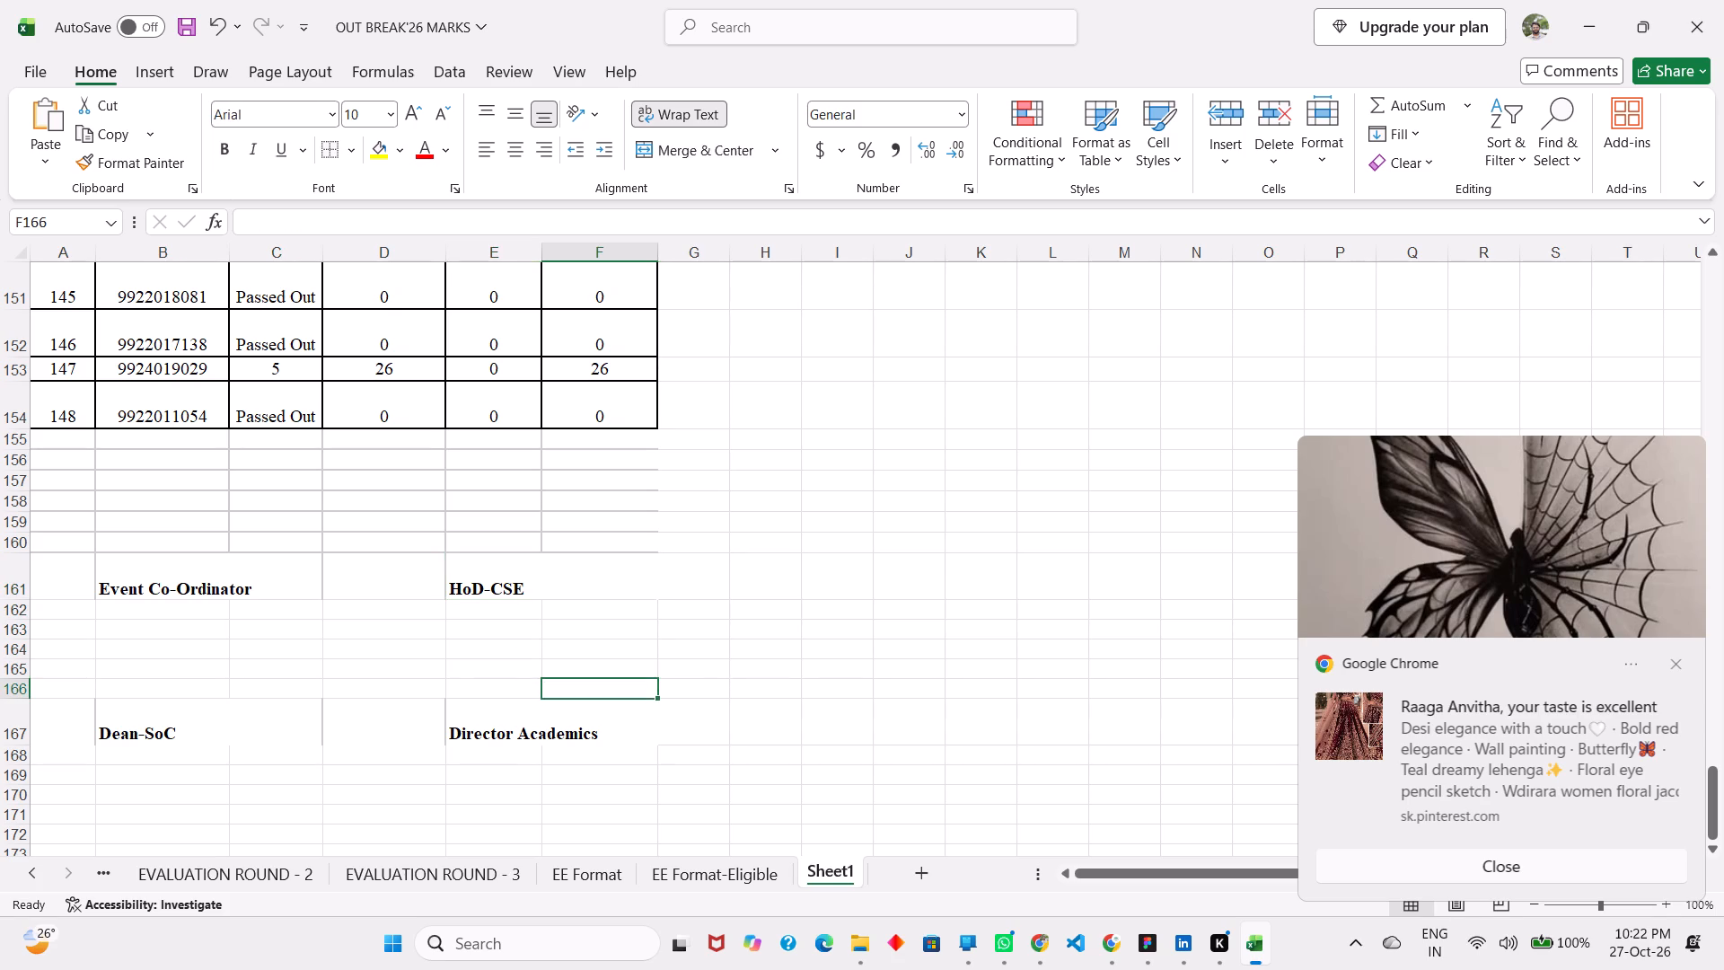
pyautogui.moveTo(589, 751); pyautogui.dragTo(83, 465)
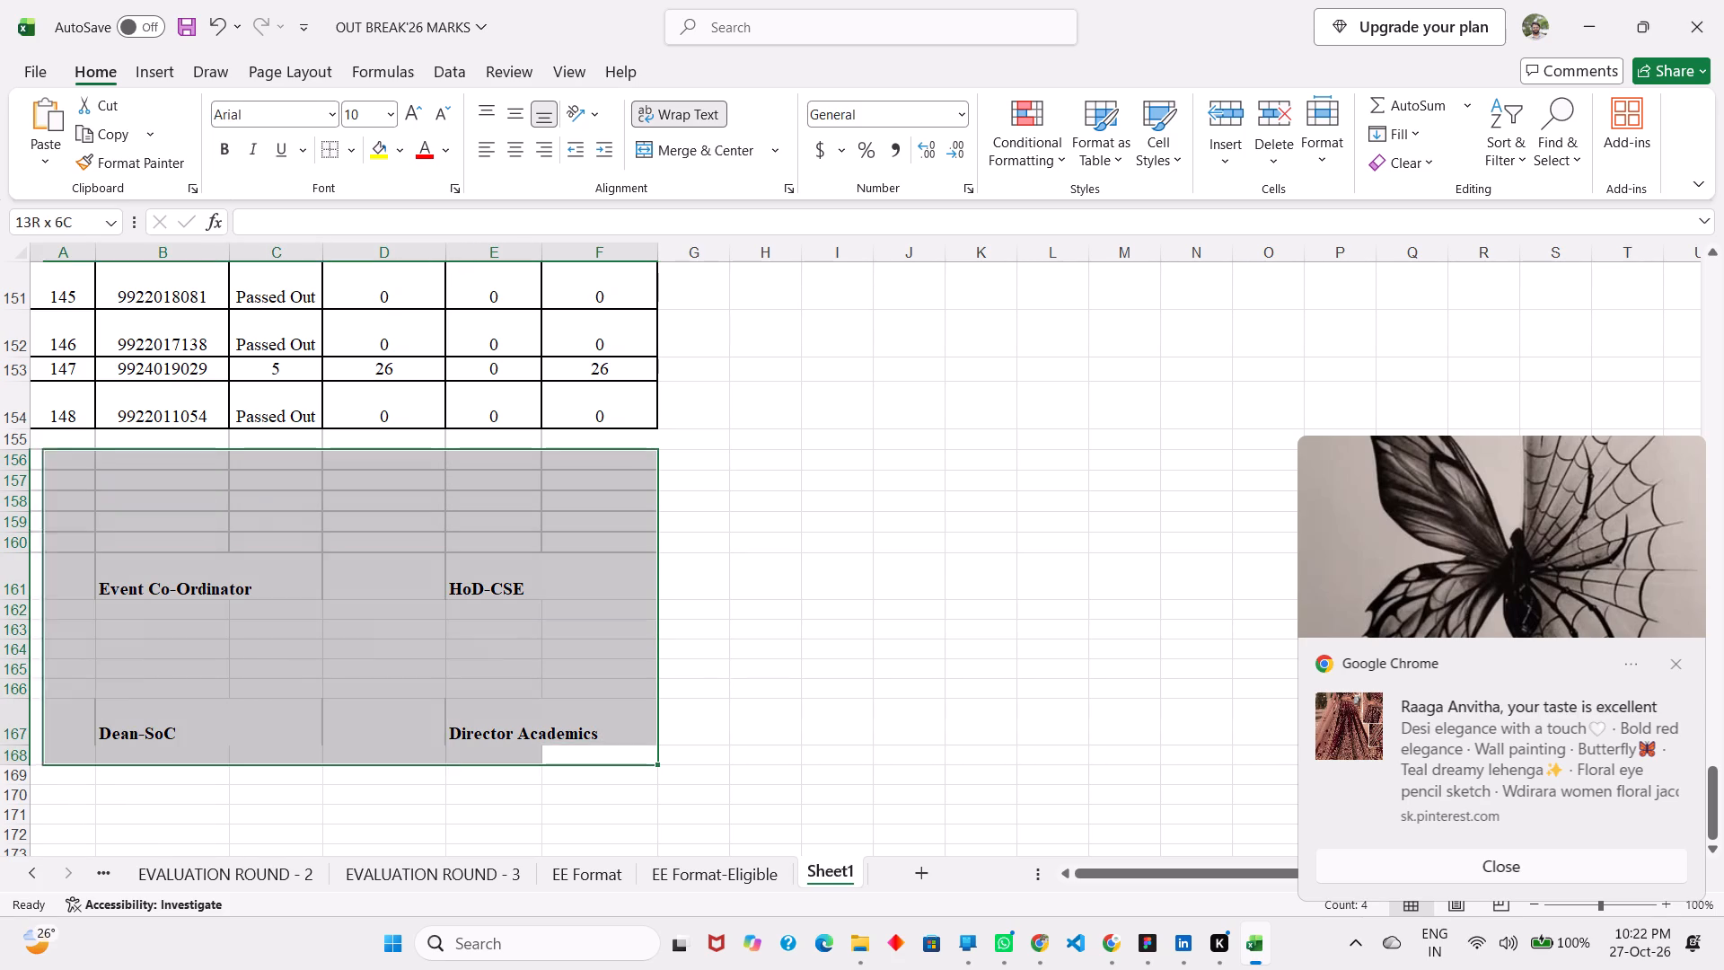
pyautogui.moveTo(83, 465); pyautogui.dragTo(68, 465)
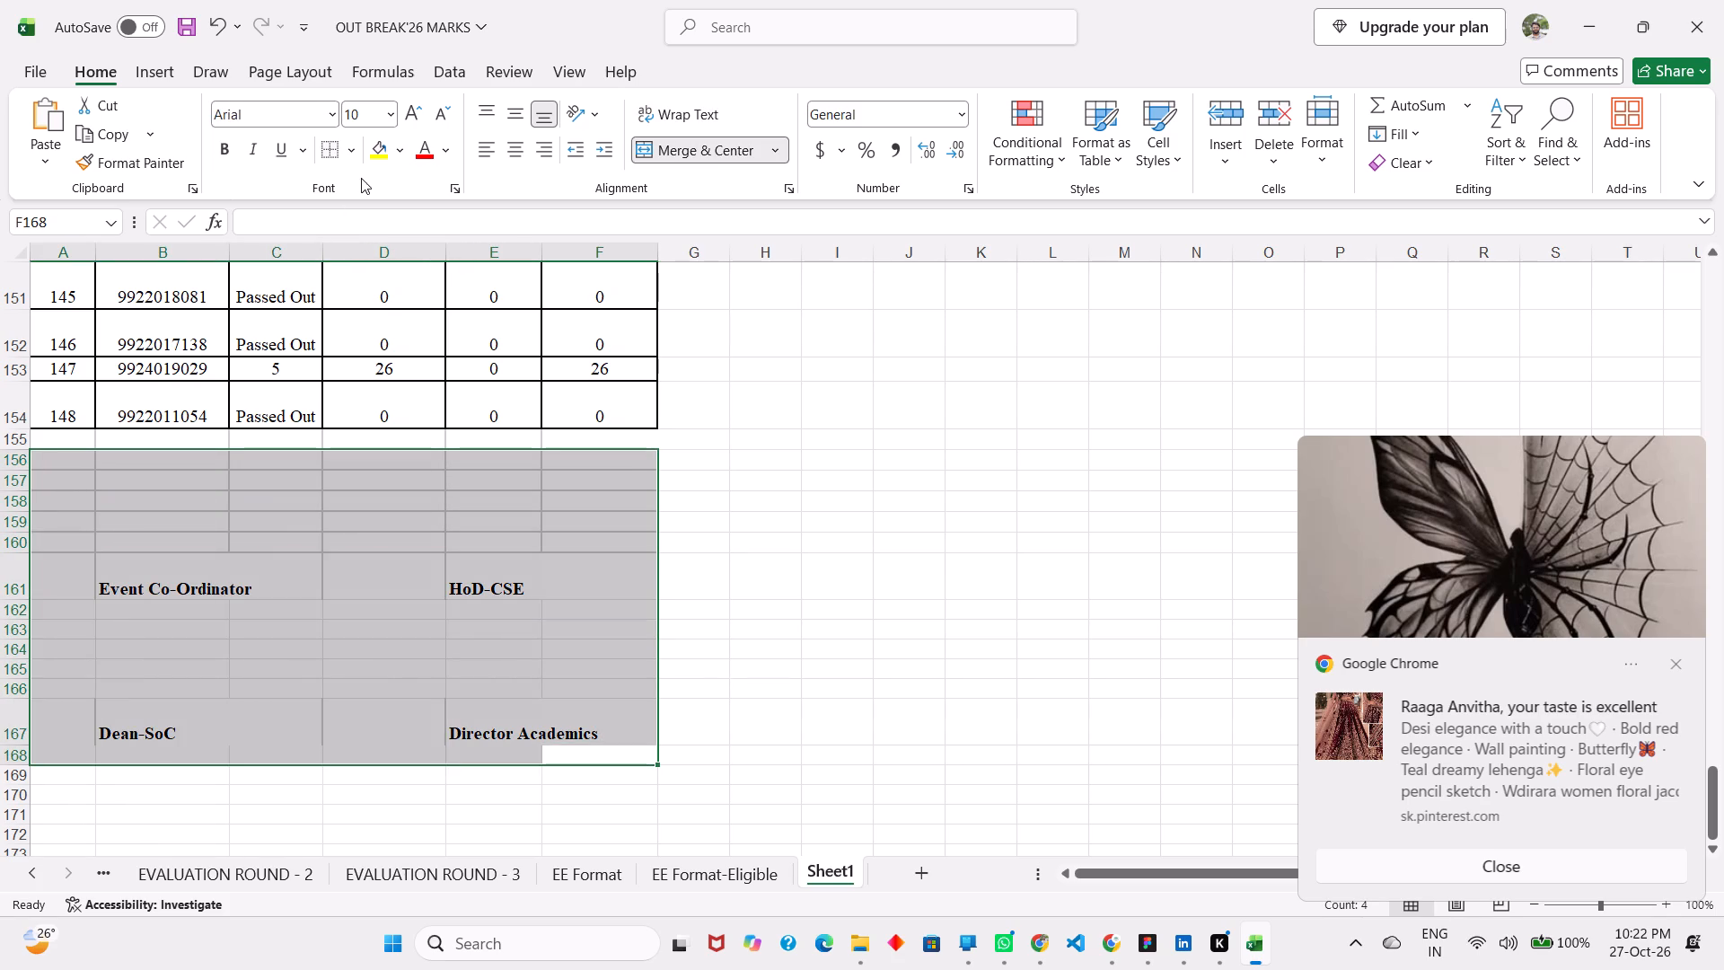
pyautogui.click(354, 157)
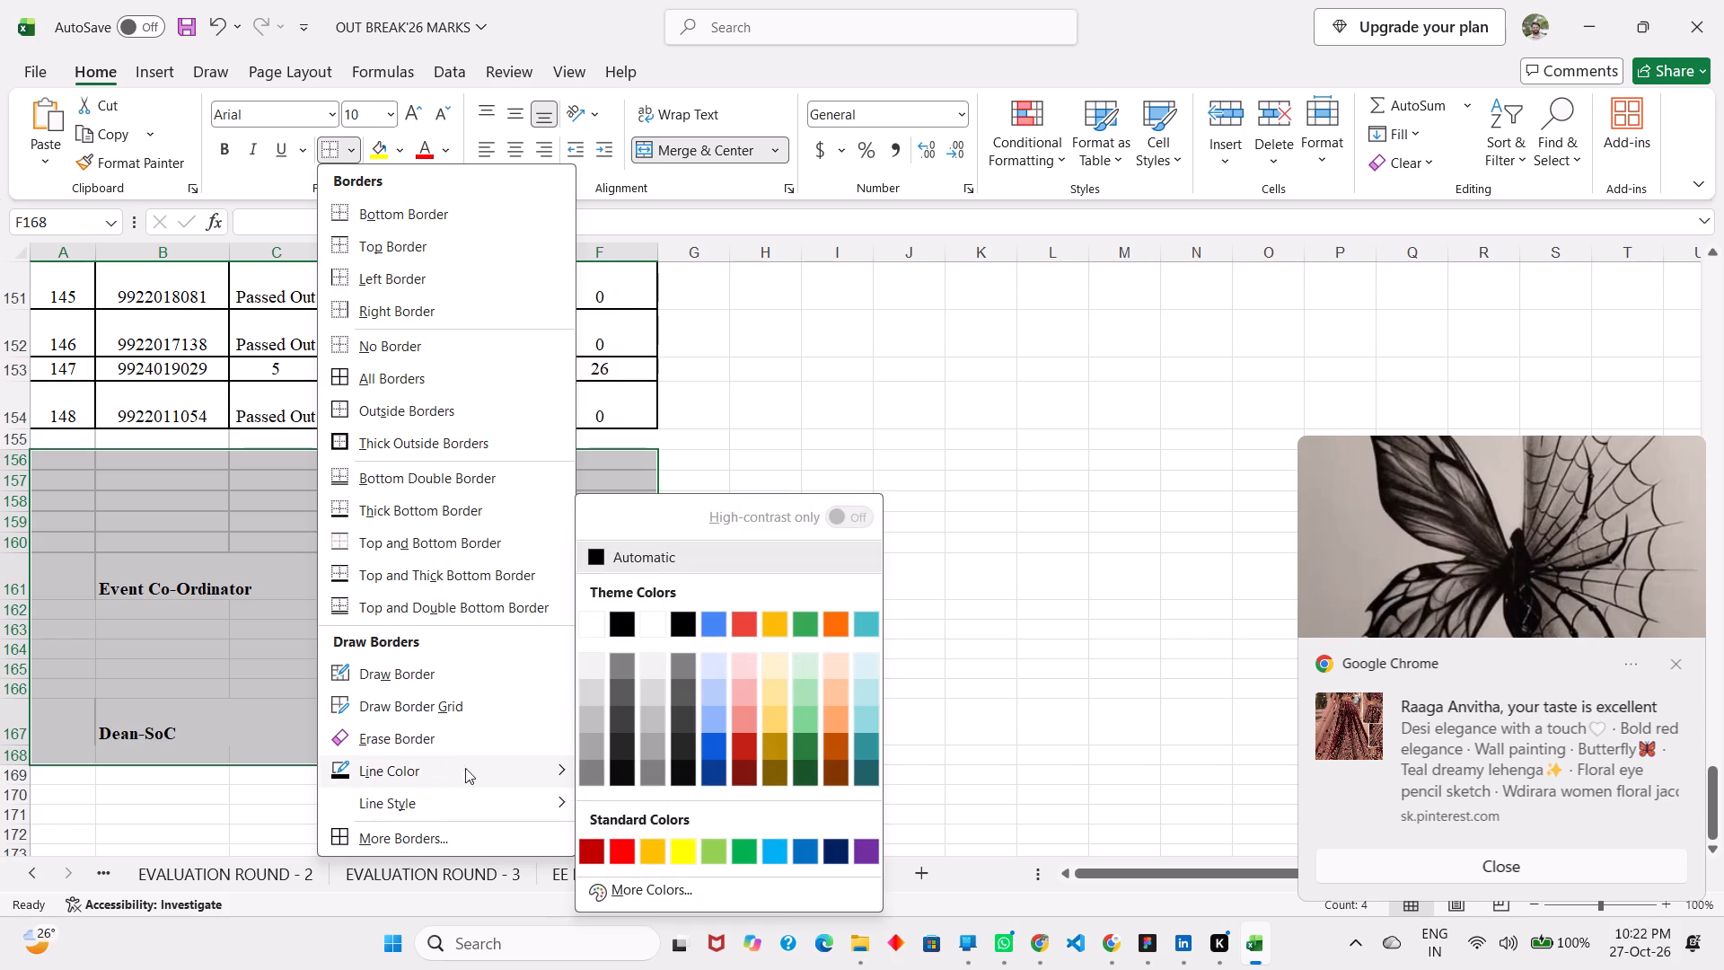
pyautogui.click(586, 620)
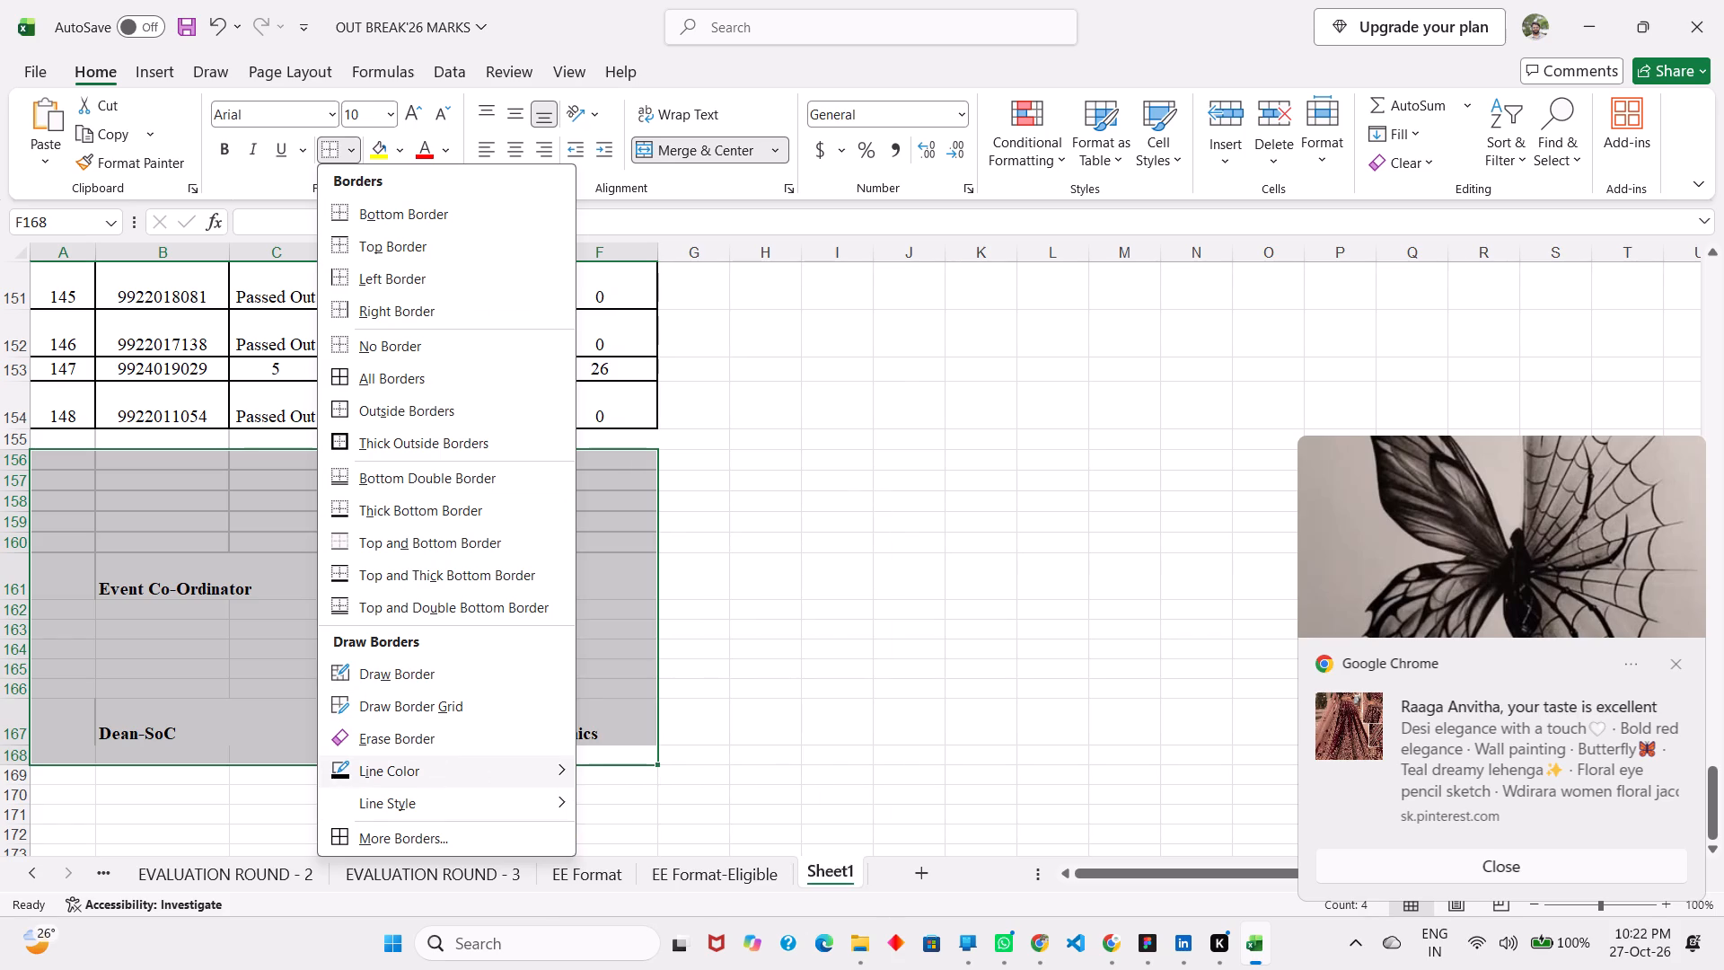
pyautogui.click(360, 151)
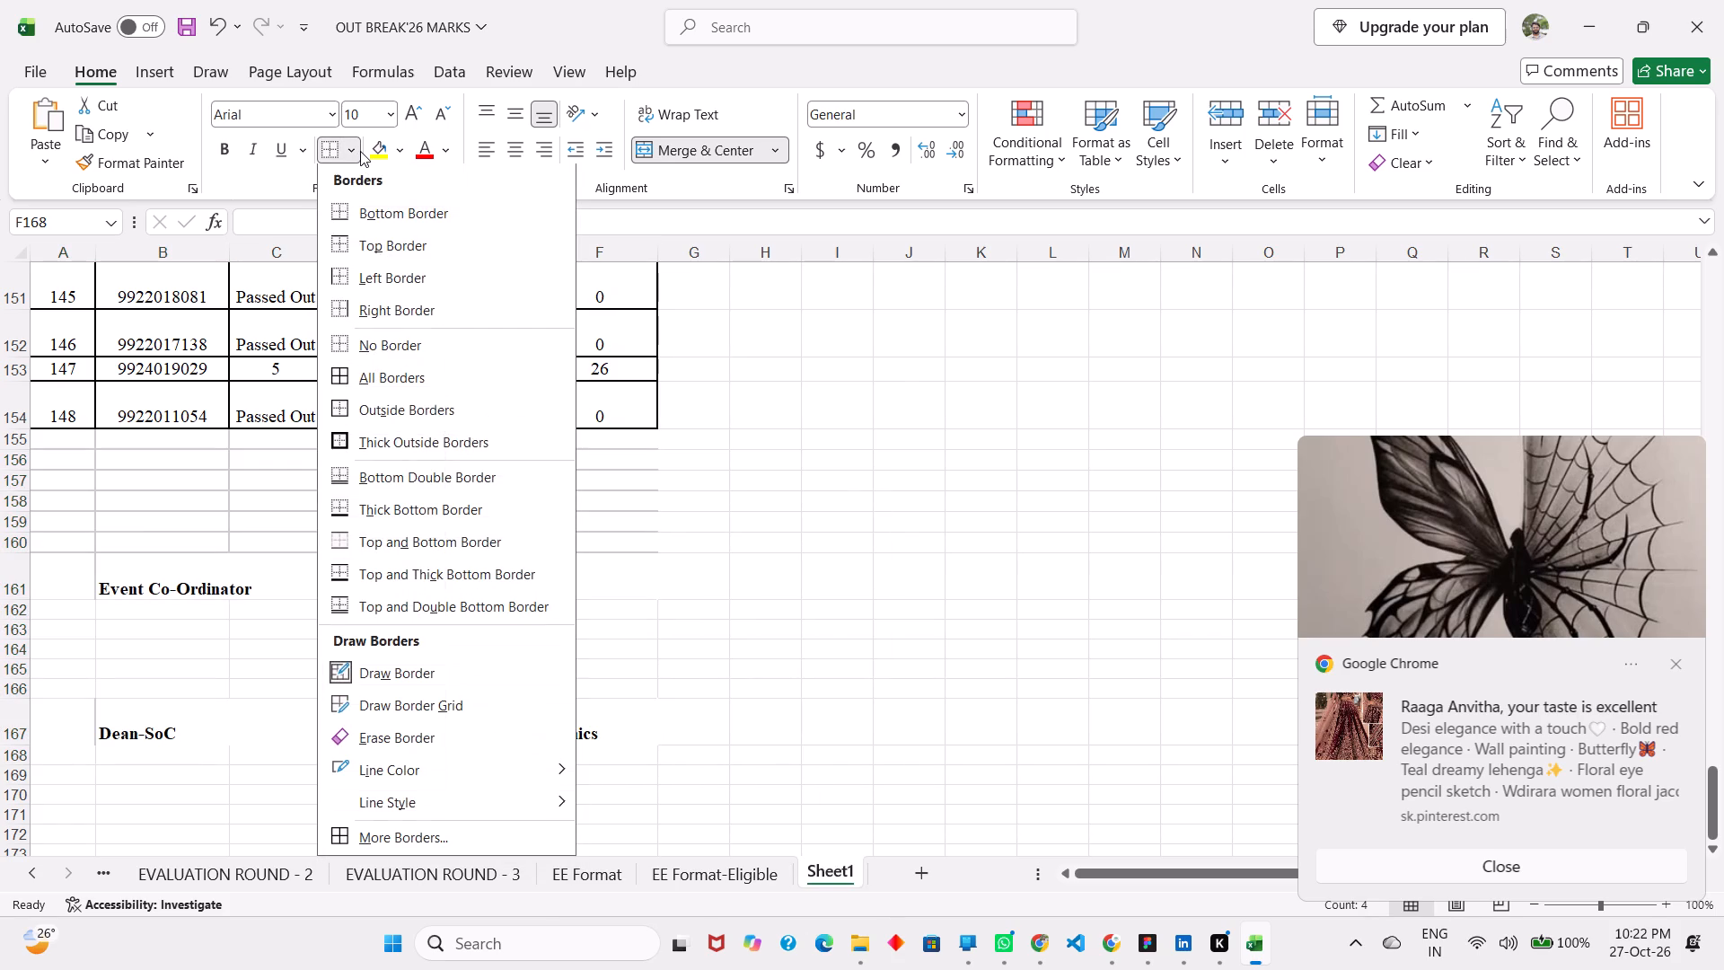
pyautogui.click(397, 385)
pyautogui.click(514, 481)
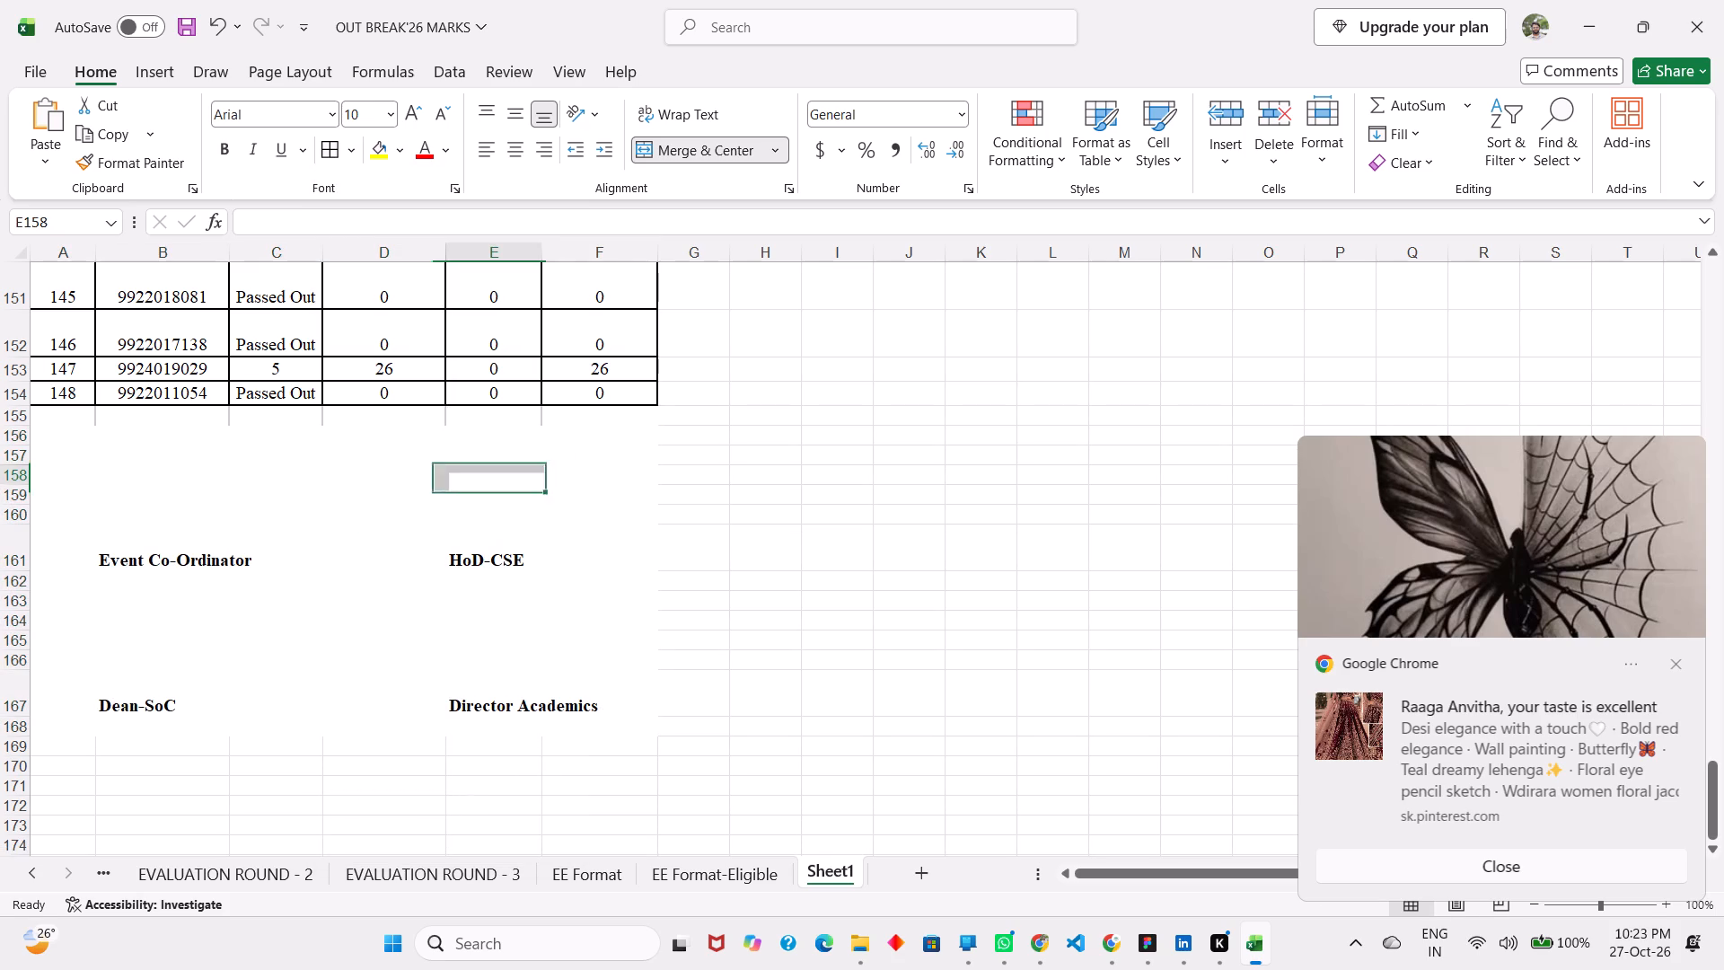
# Apply white borders on all sides of the blank cells A155:F156 just below the last student row.
pyautogui.moveTo(584, 428); pyautogui.dragTo(88, 424)
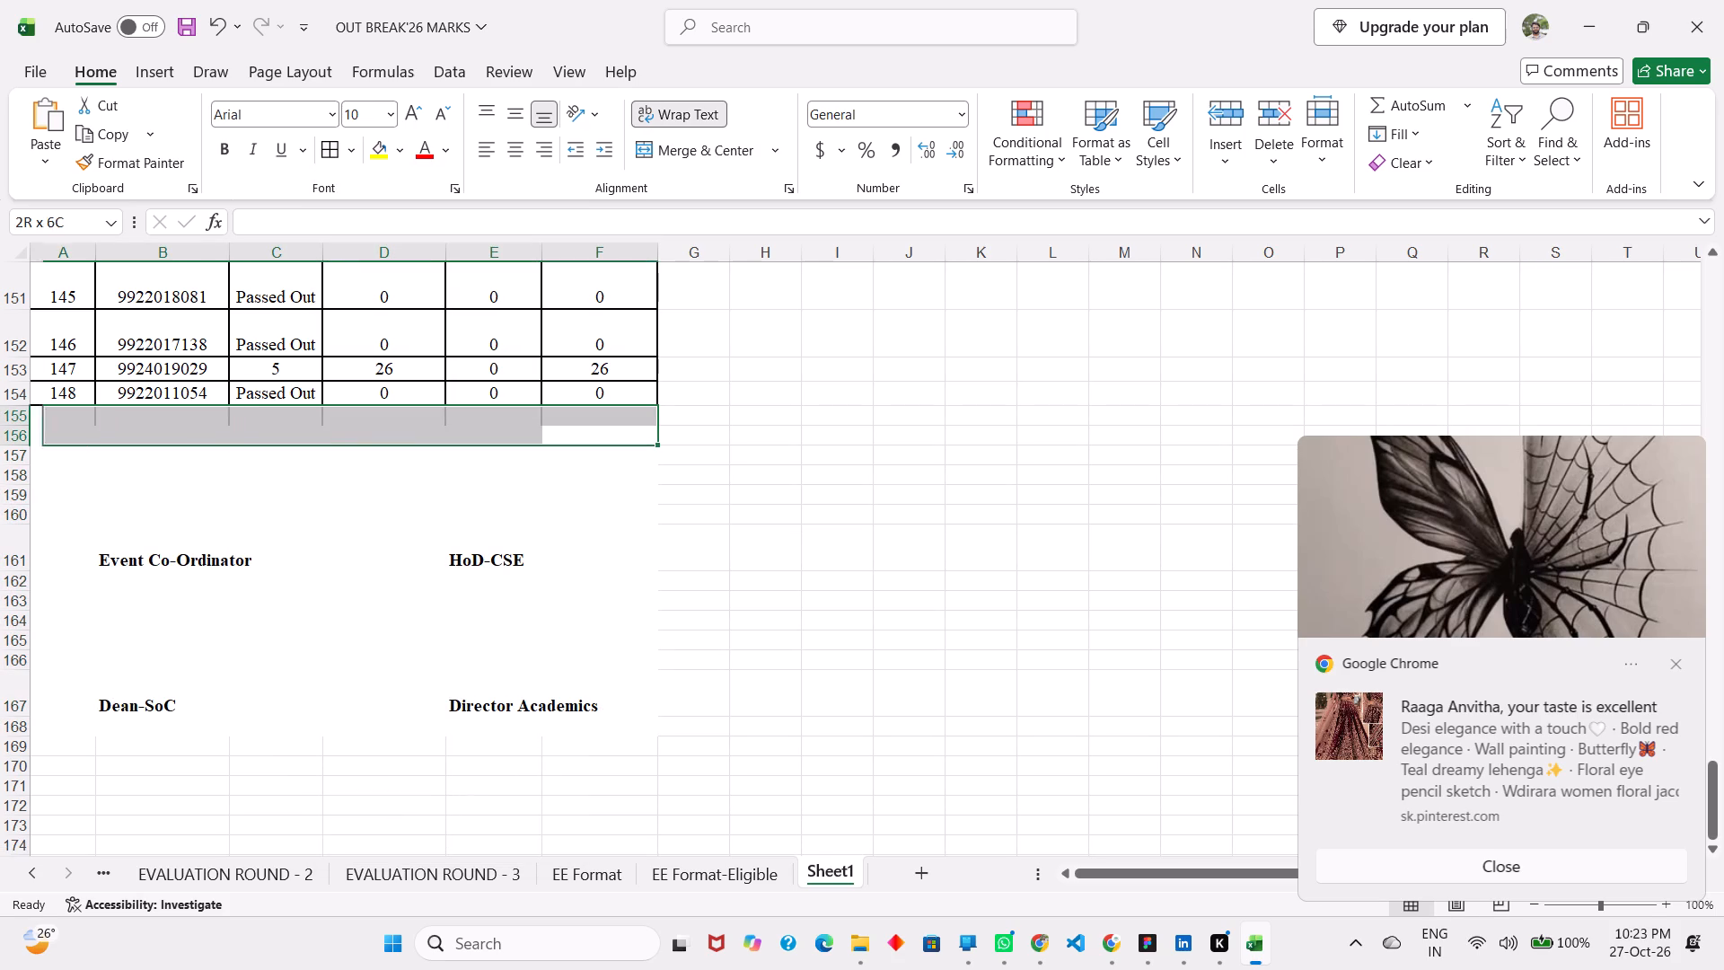
pyautogui.moveTo(88, 424); pyautogui.dragTo(77, 424)
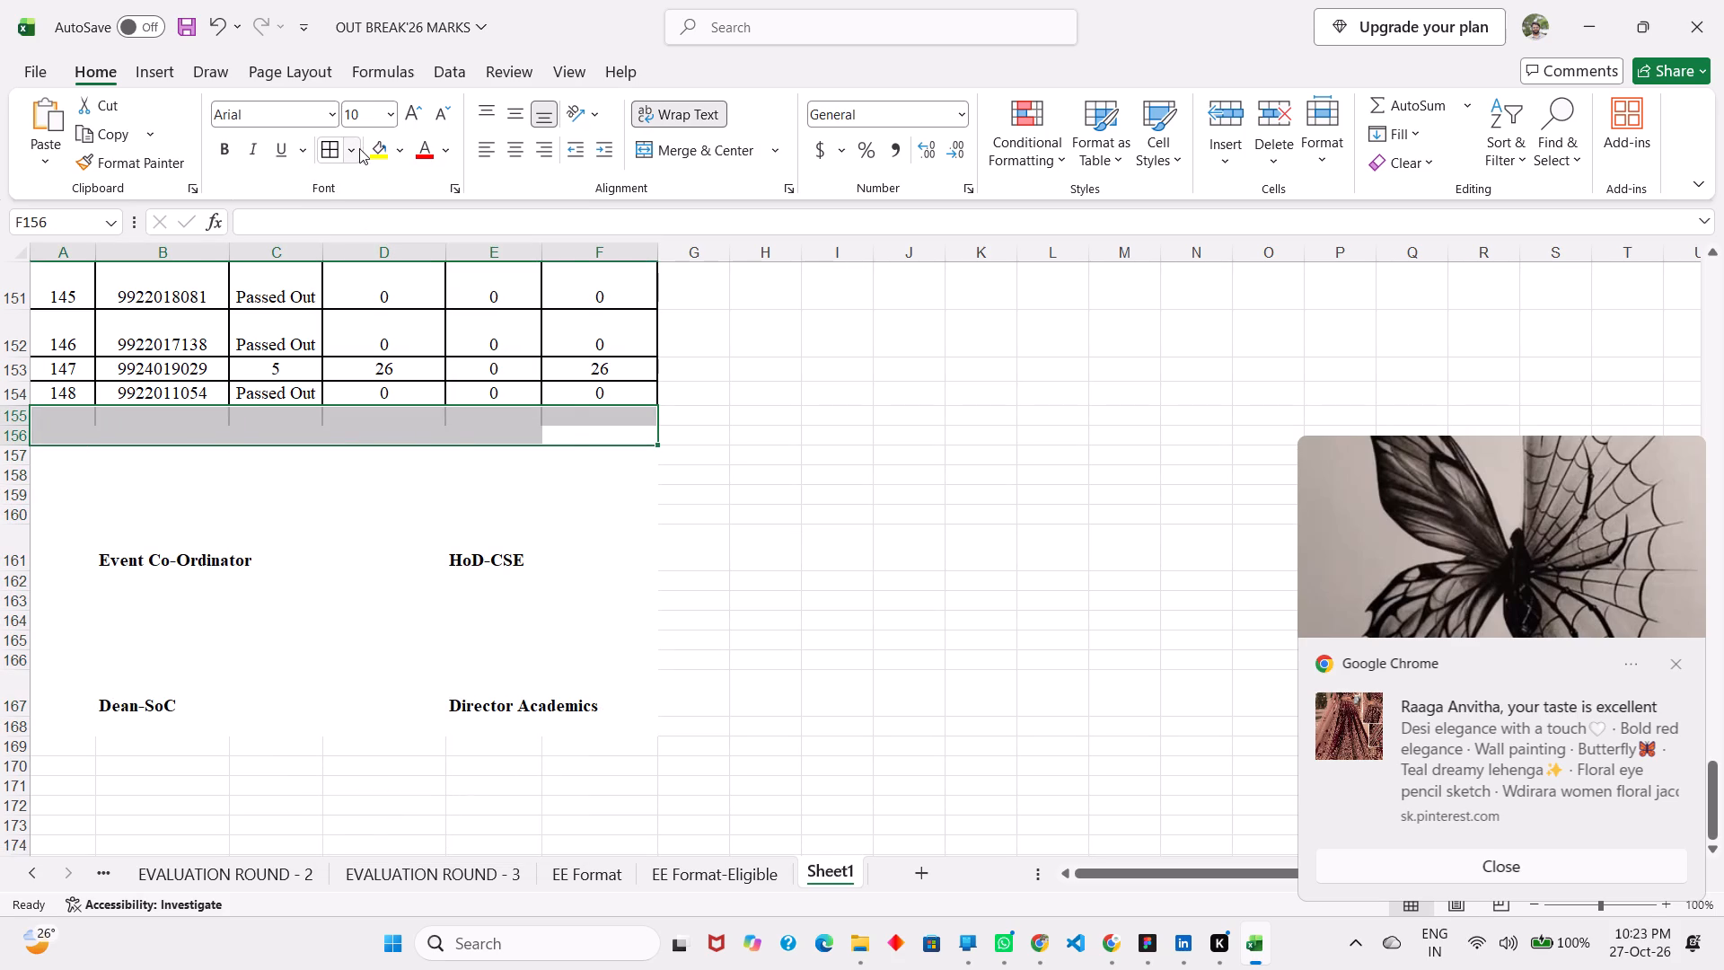
pyautogui.click(359, 148)
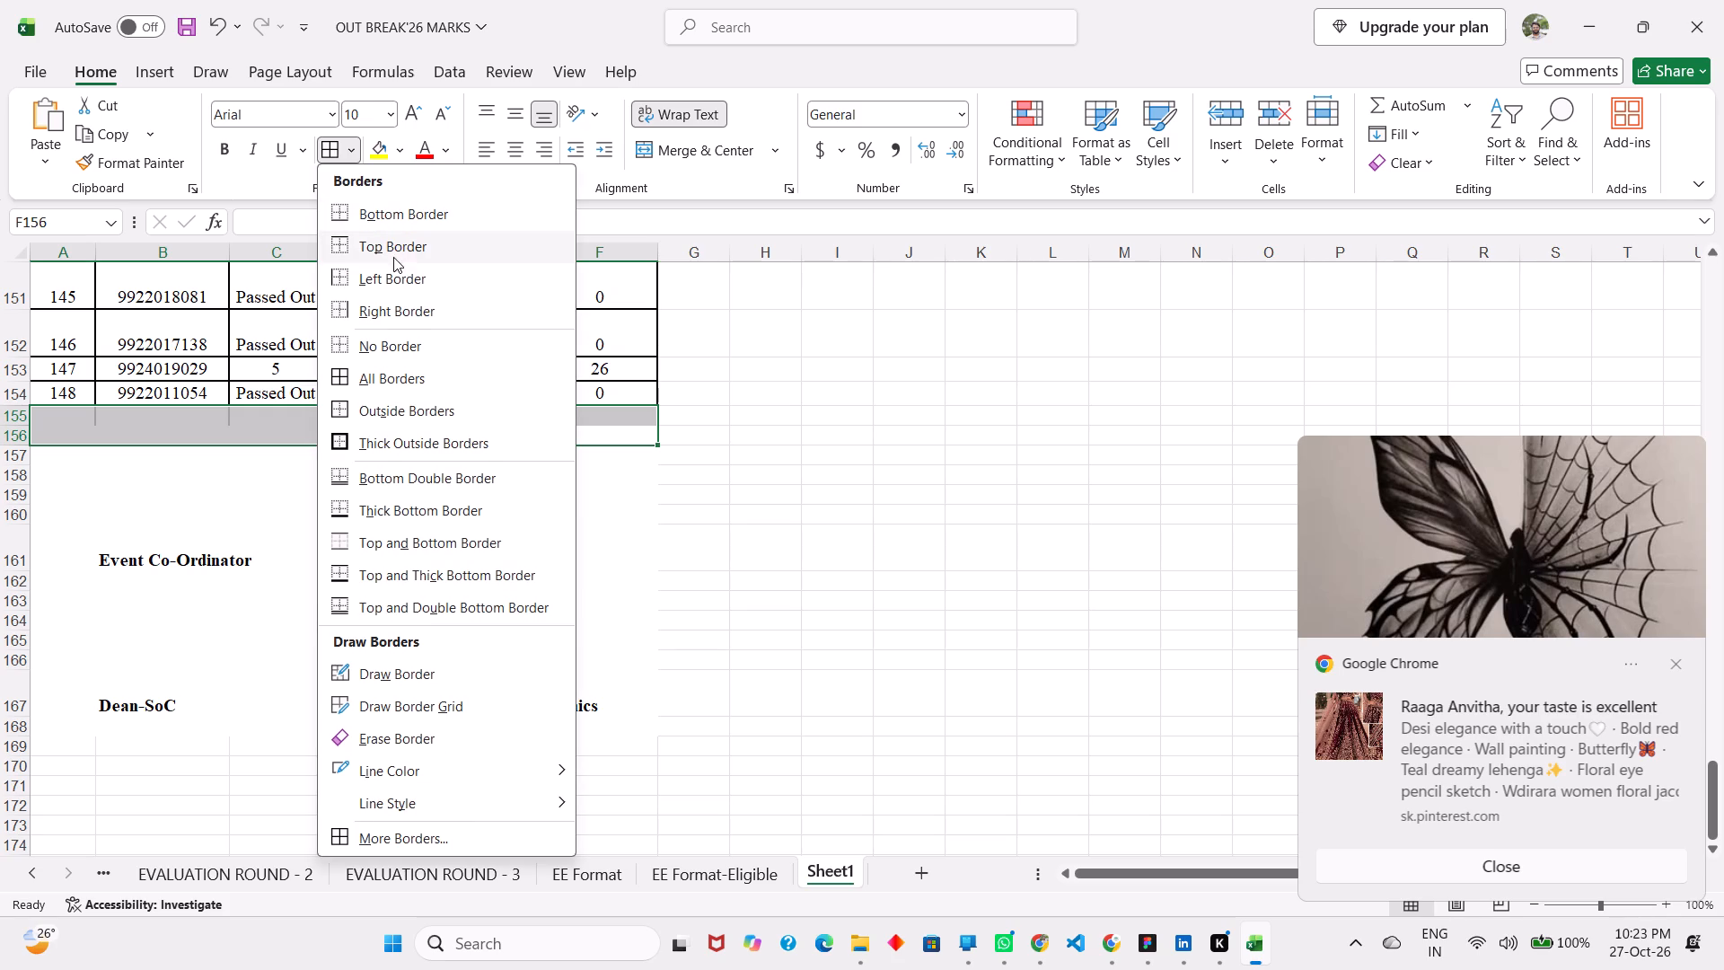
pyautogui.click(387, 308)
pyautogui.click(349, 142)
pyautogui.click(368, 316)
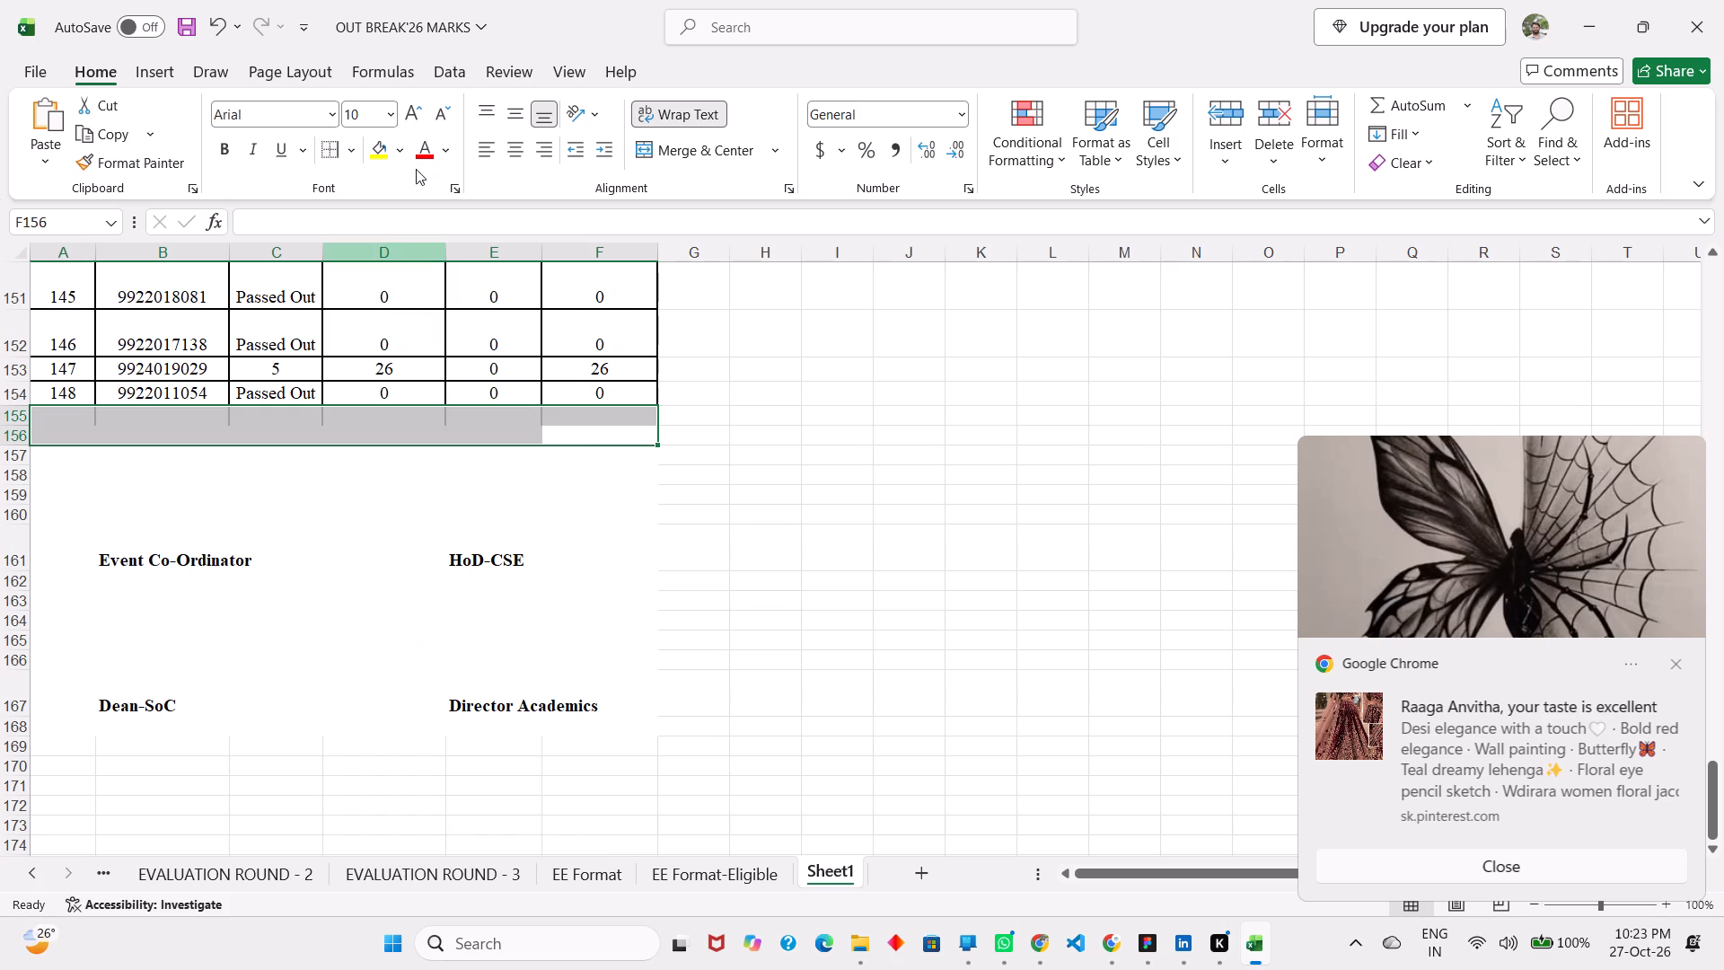
pyautogui.click(357, 153)
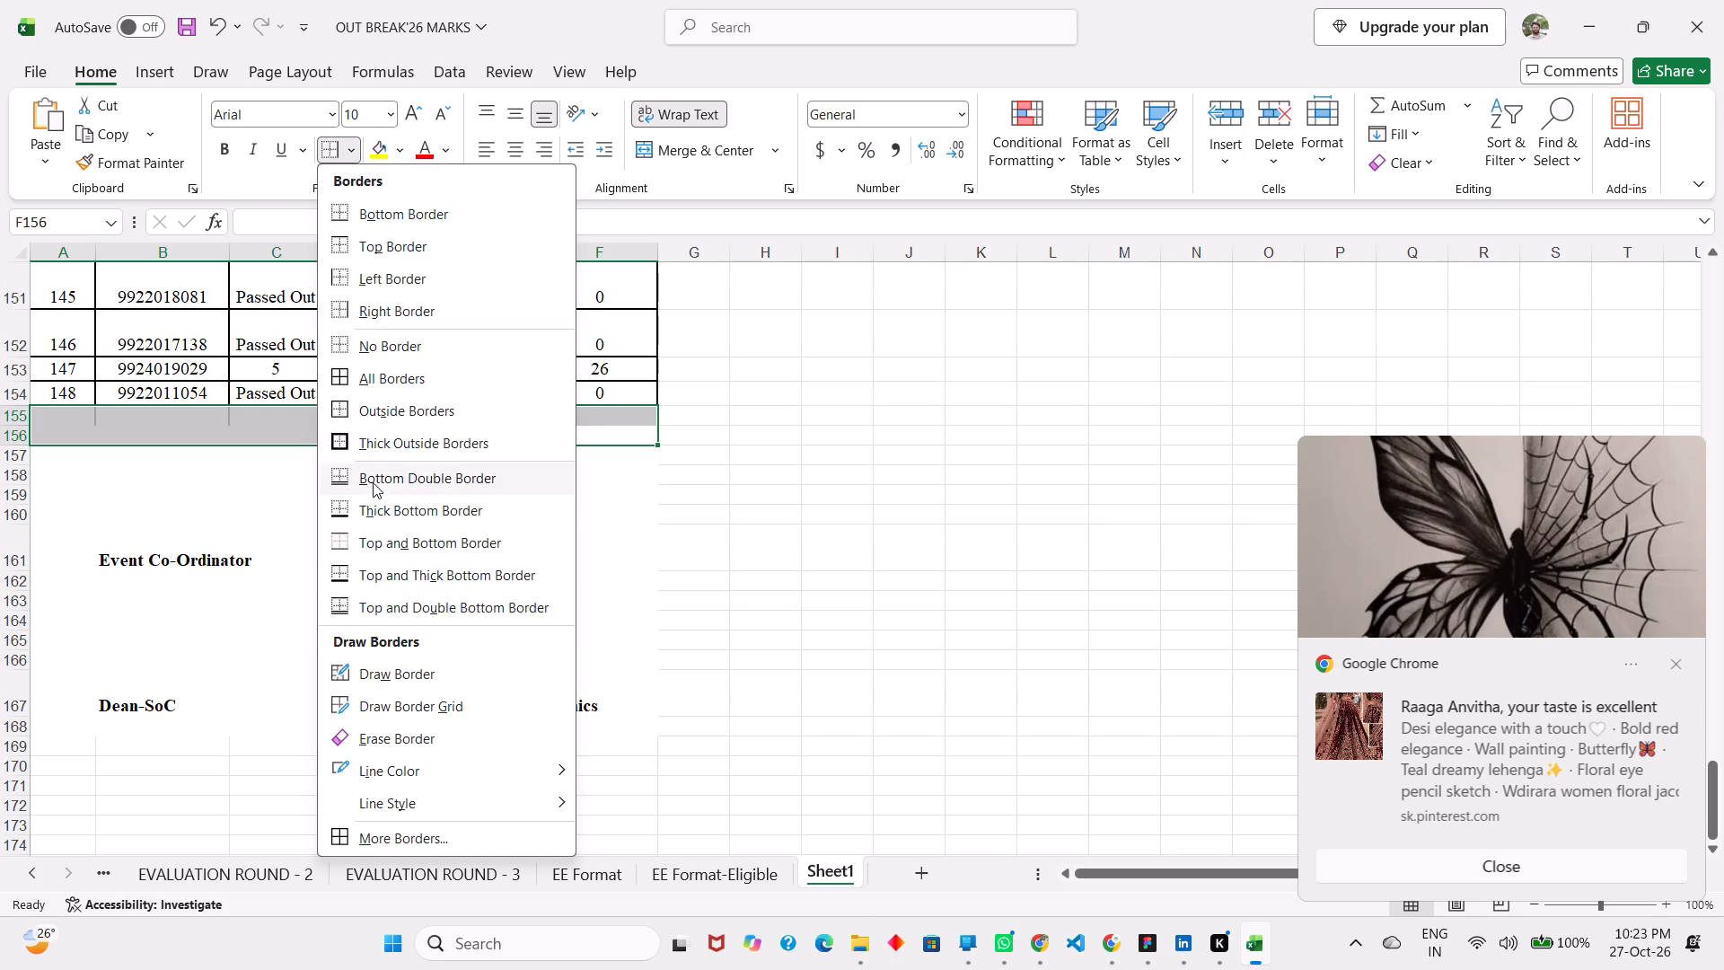
pyautogui.click(362, 371)
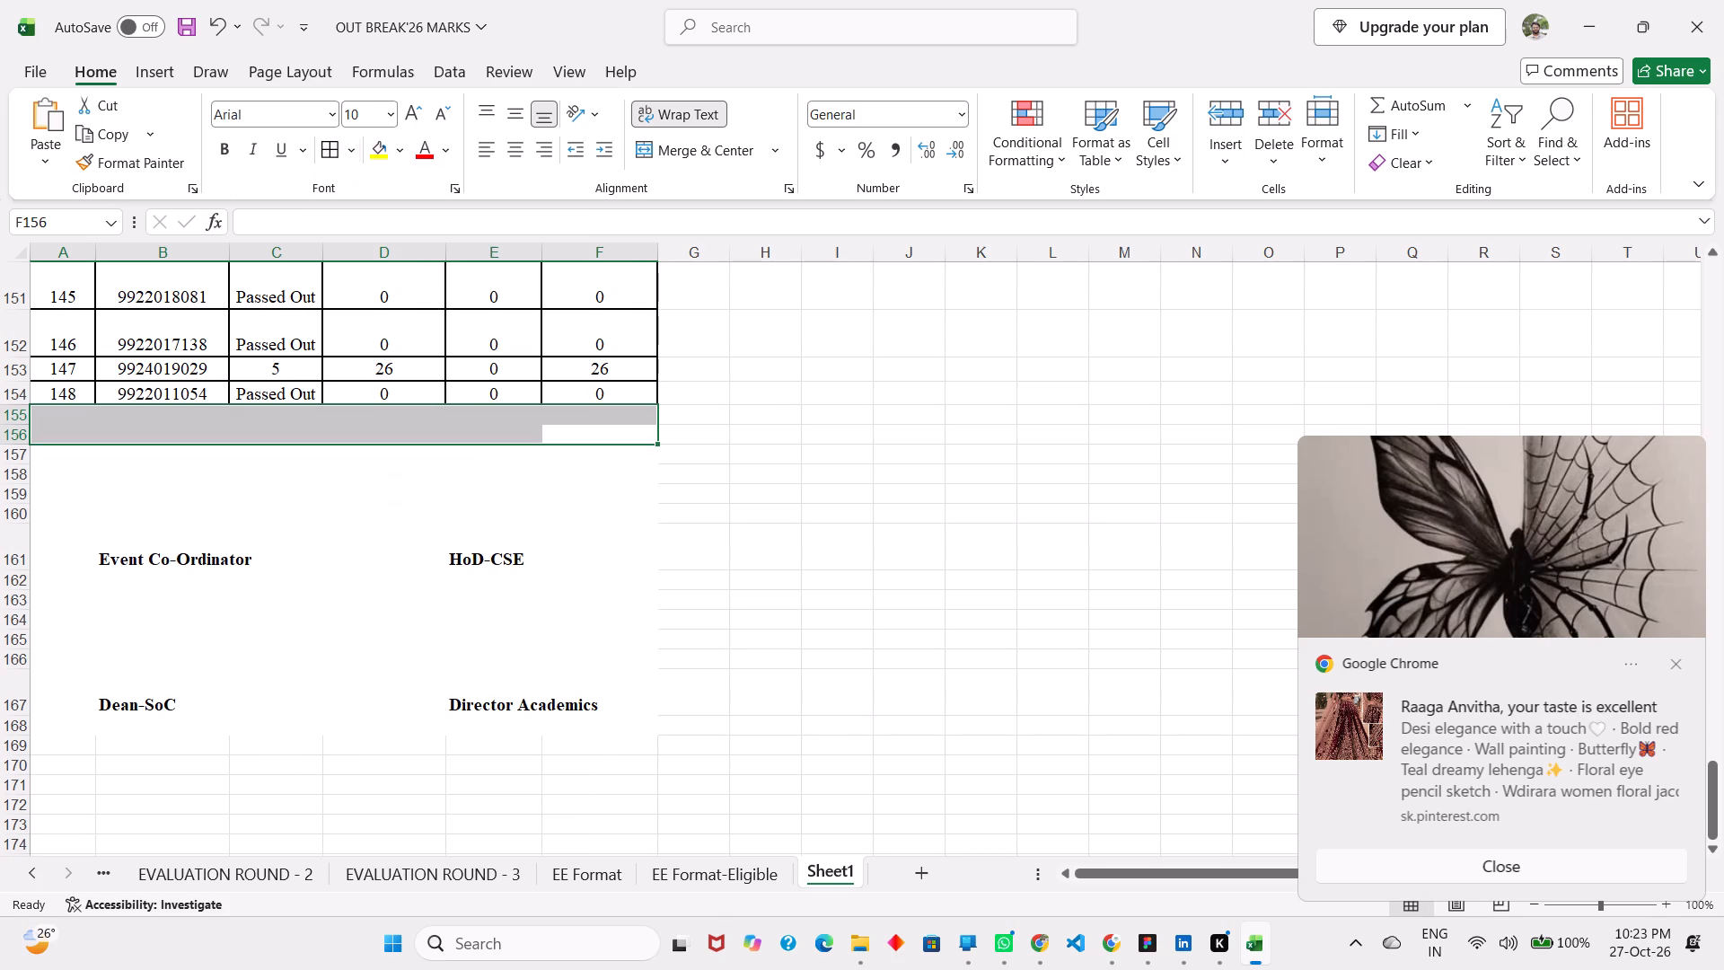
# Set the border line colour back to black and apply all borders to the last student row, A154:F154, in Sheet1.
pyautogui.click(575, 400)
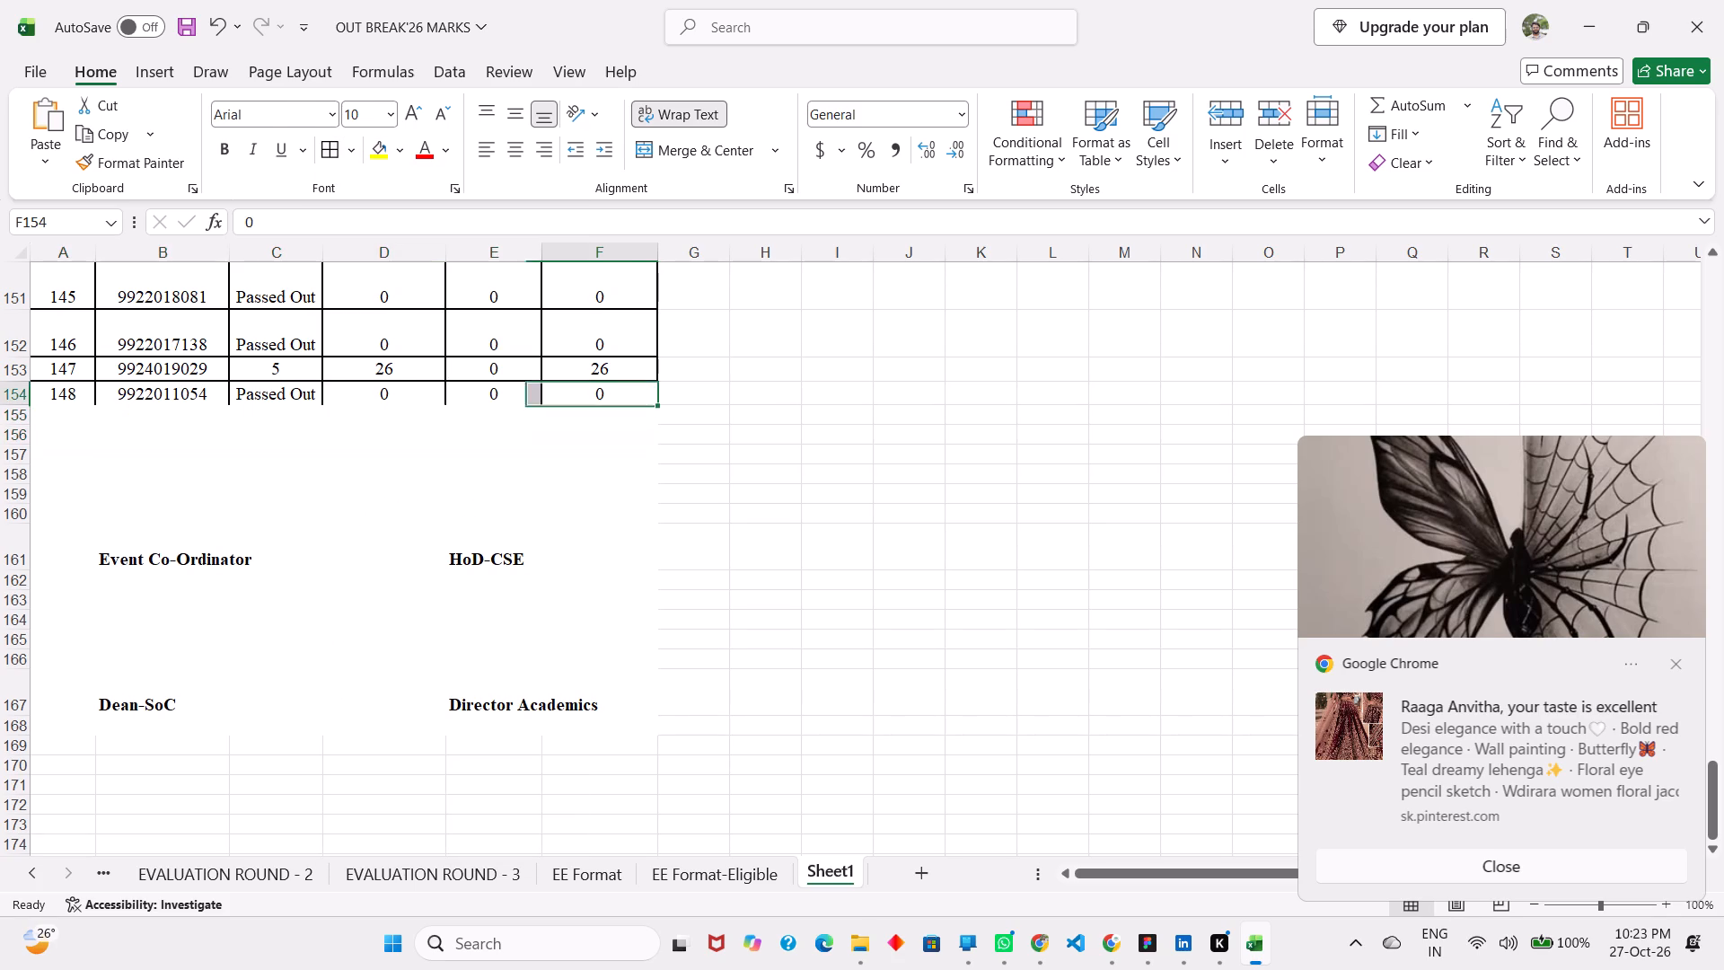
pyautogui.moveTo(575, 400); pyautogui.dragTo(88, 397)
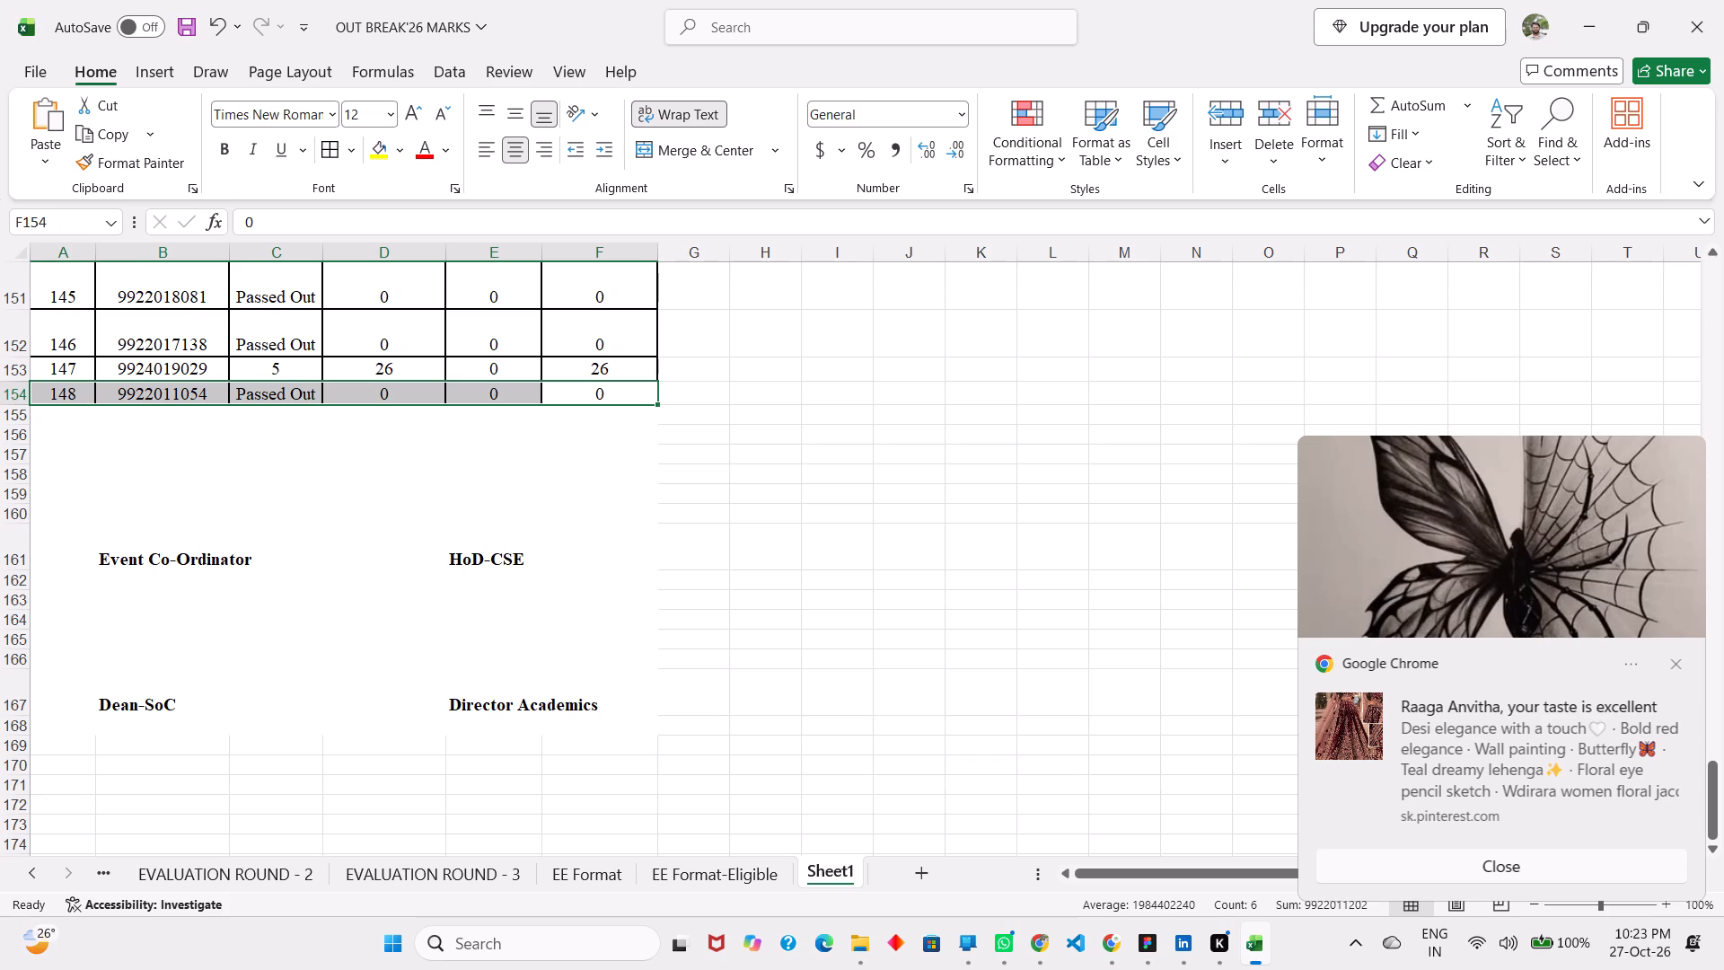
pyautogui.click(358, 147)
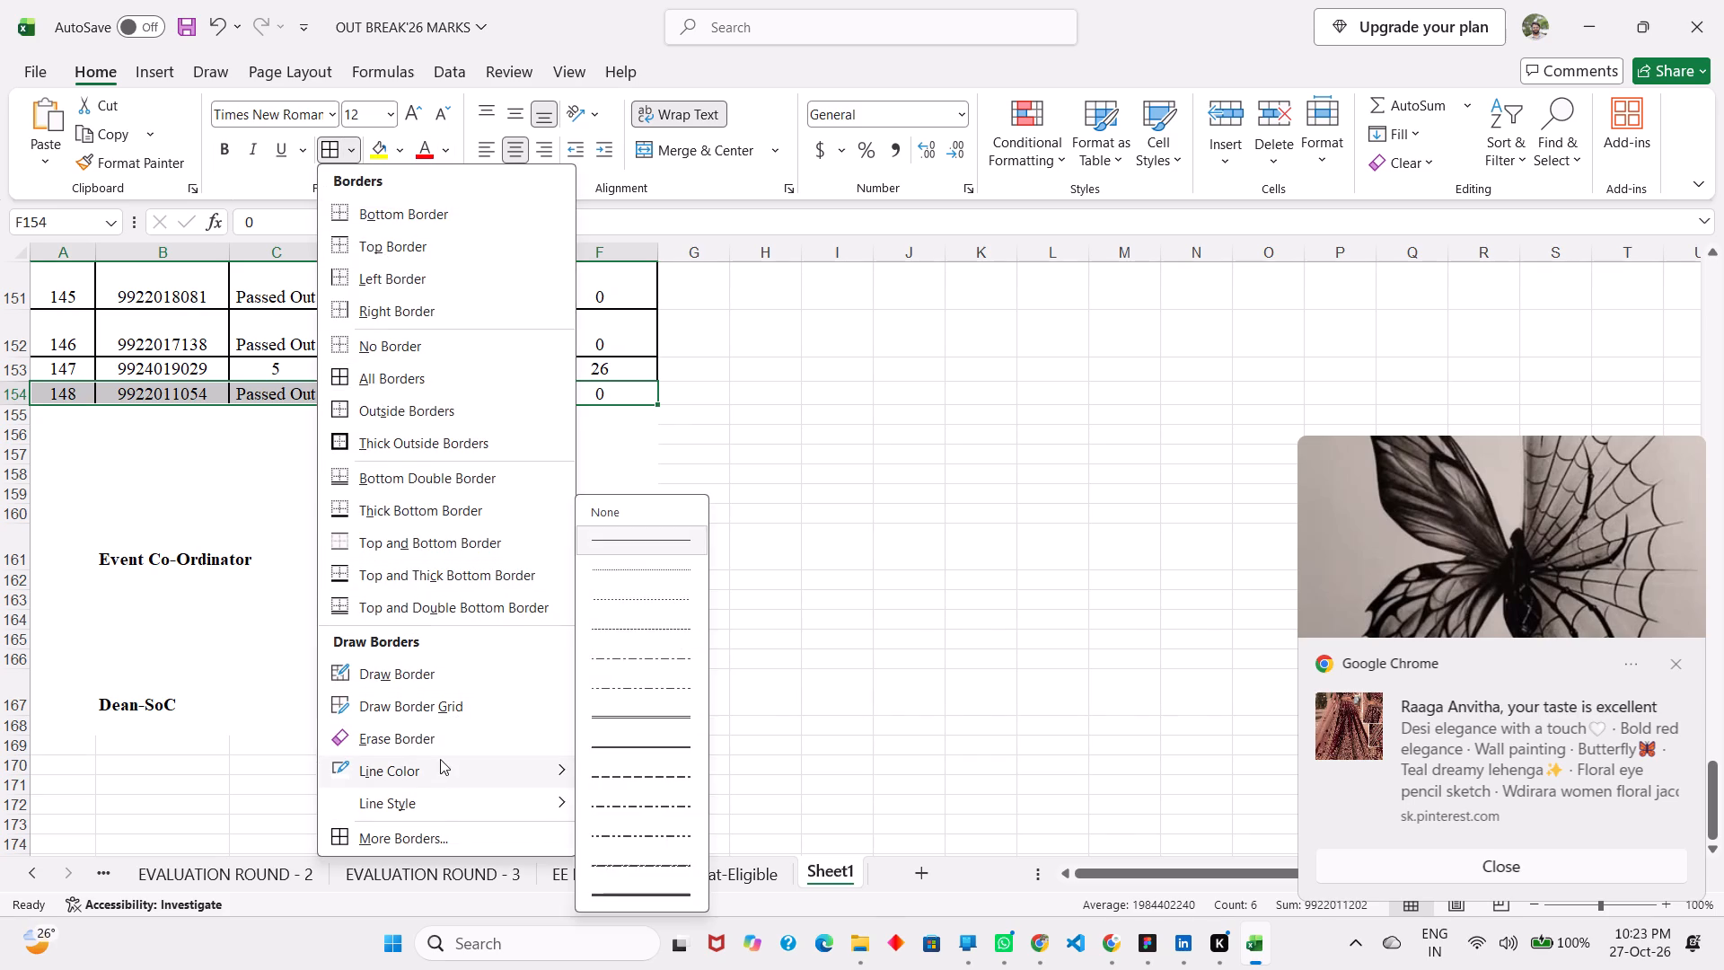
pyautogui.click(608, 623)
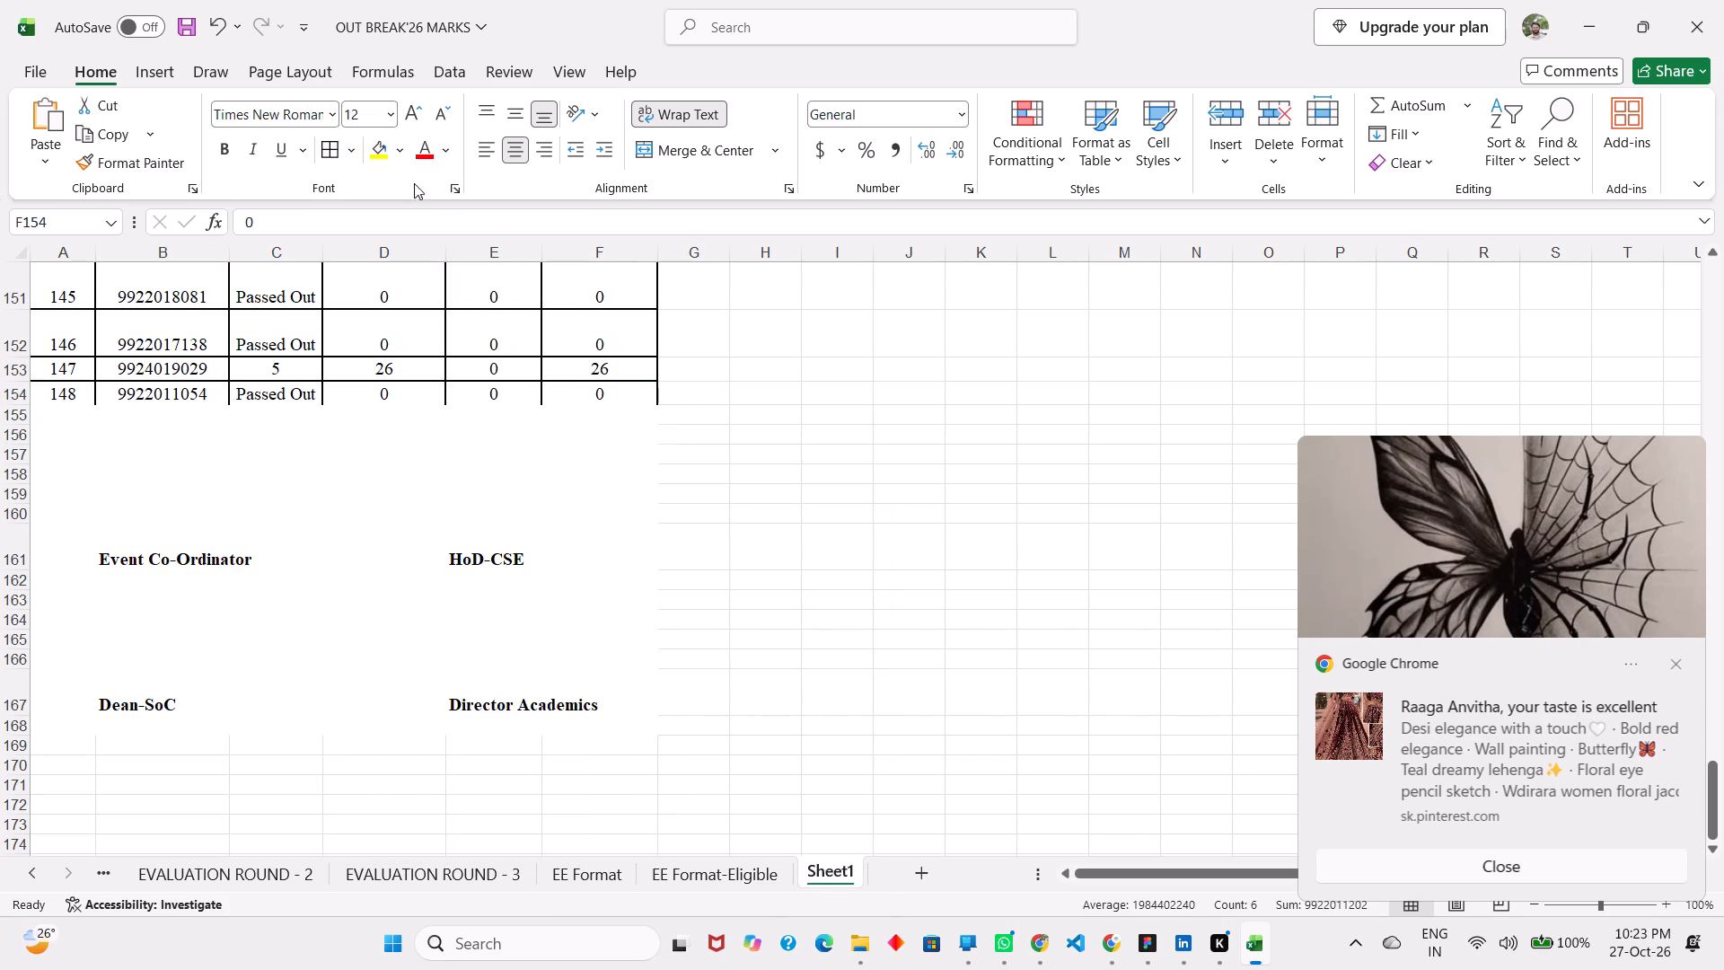
pyautogui.click(346, 148)
pyautogui.click(333, 148)
pyautogui.click(753, 375)
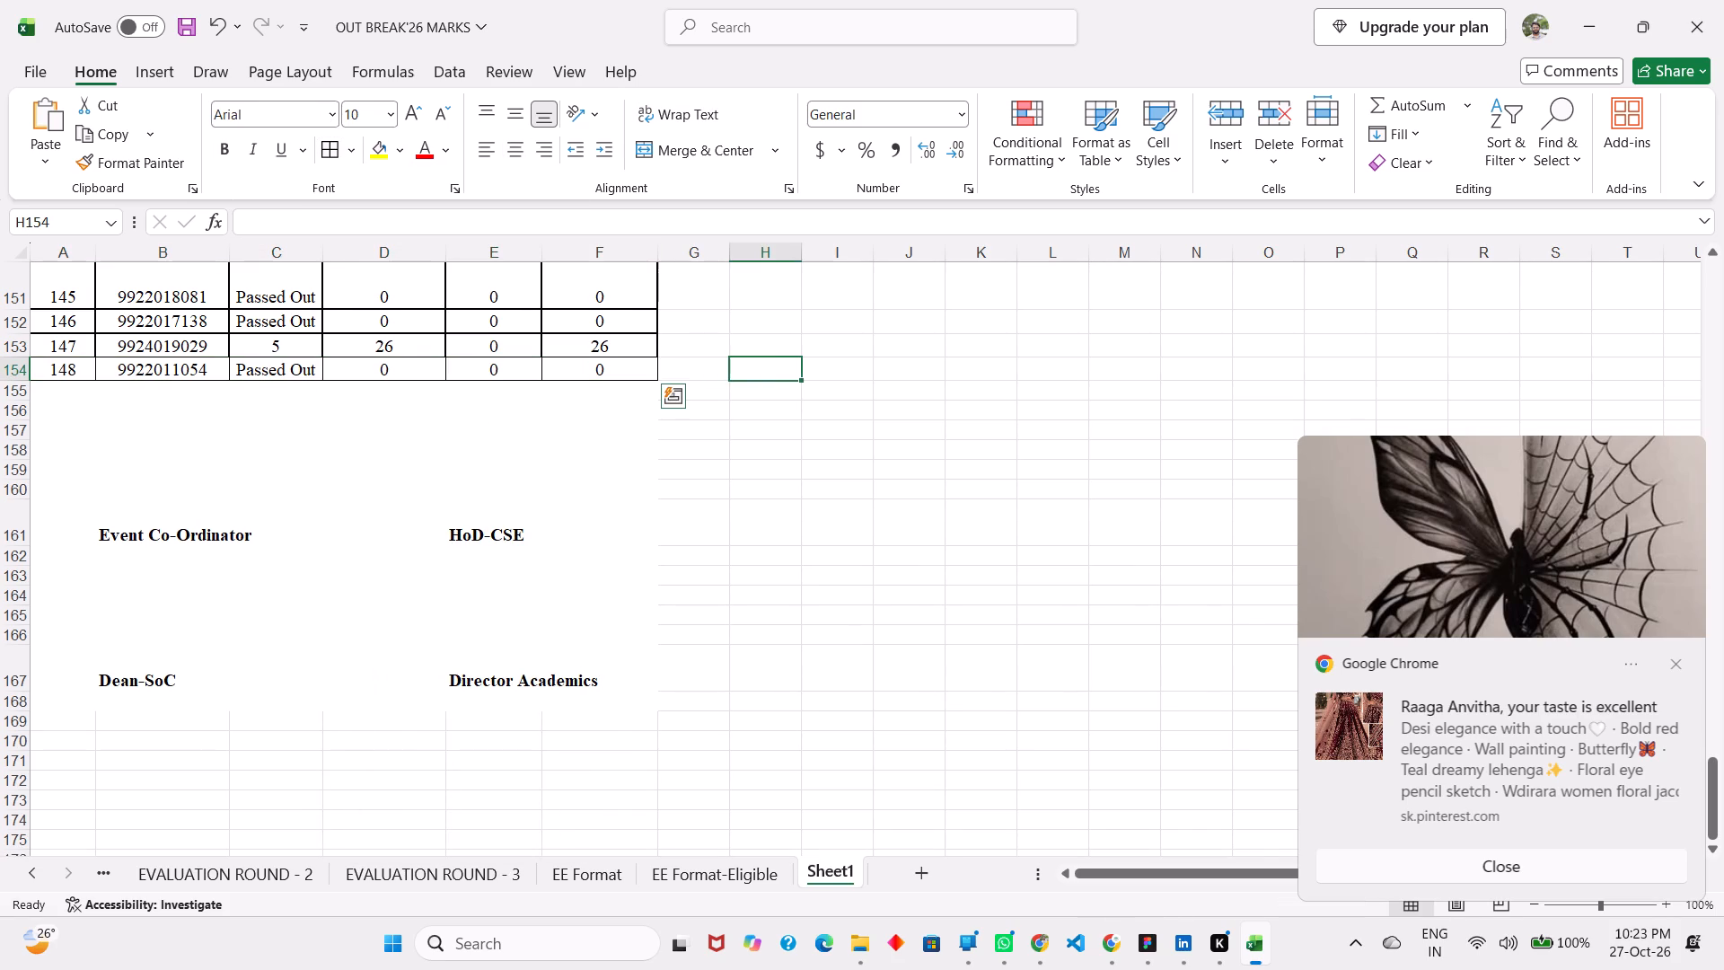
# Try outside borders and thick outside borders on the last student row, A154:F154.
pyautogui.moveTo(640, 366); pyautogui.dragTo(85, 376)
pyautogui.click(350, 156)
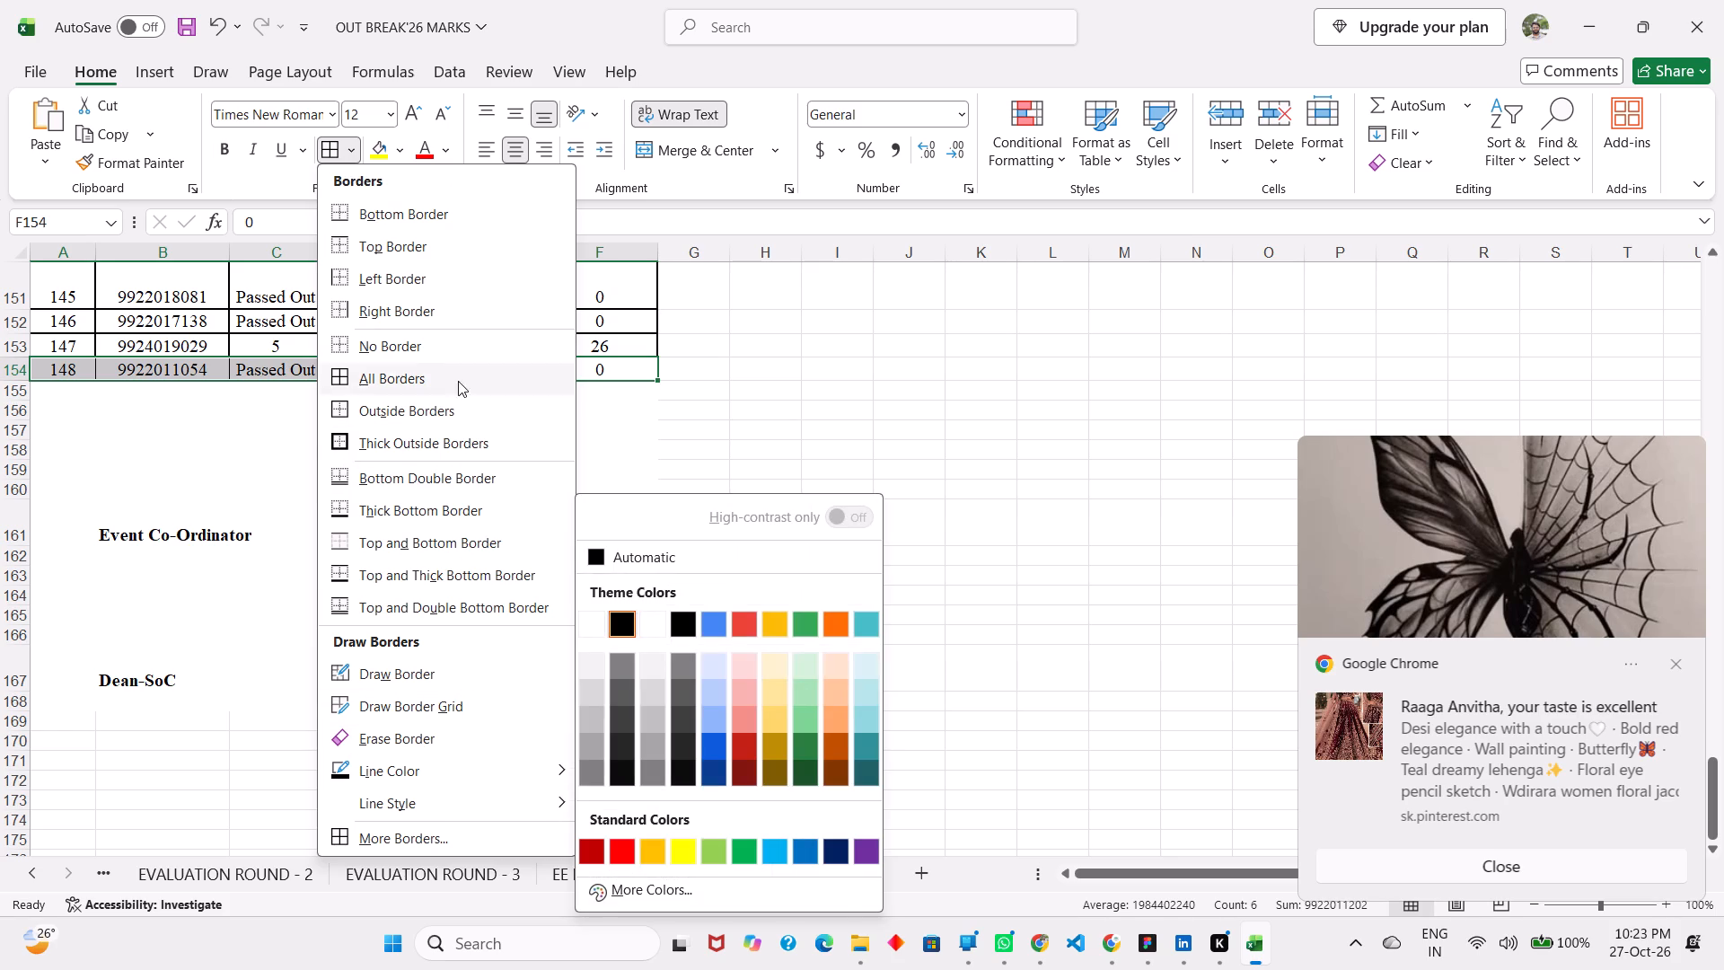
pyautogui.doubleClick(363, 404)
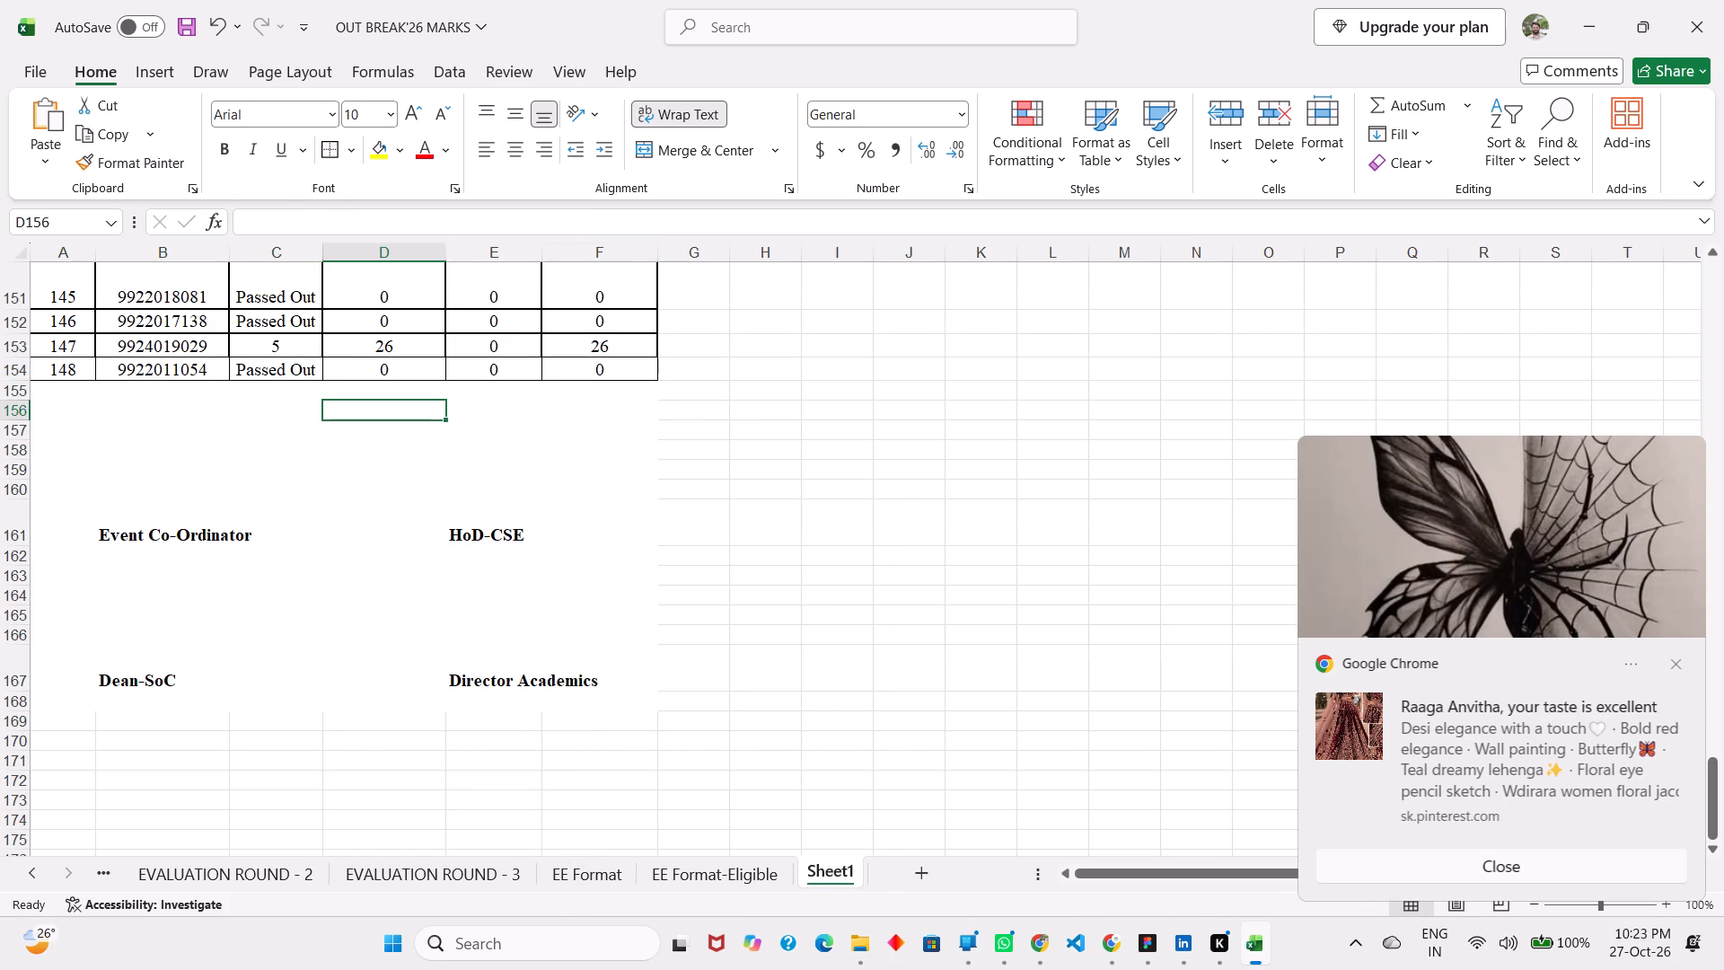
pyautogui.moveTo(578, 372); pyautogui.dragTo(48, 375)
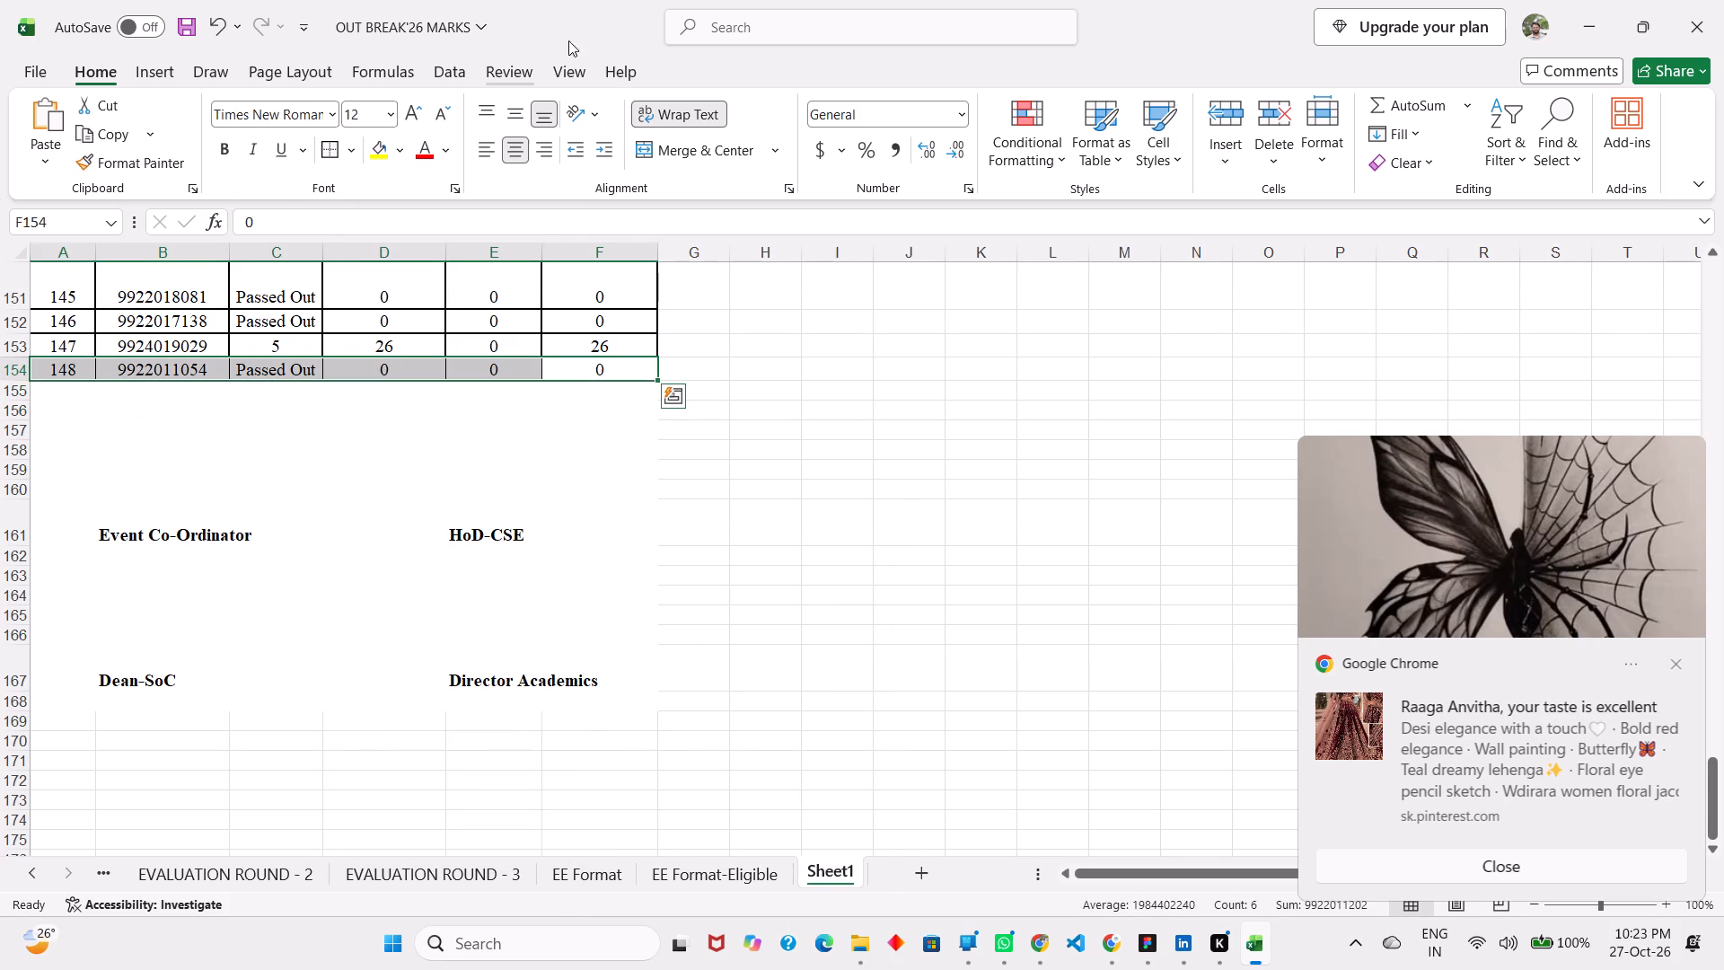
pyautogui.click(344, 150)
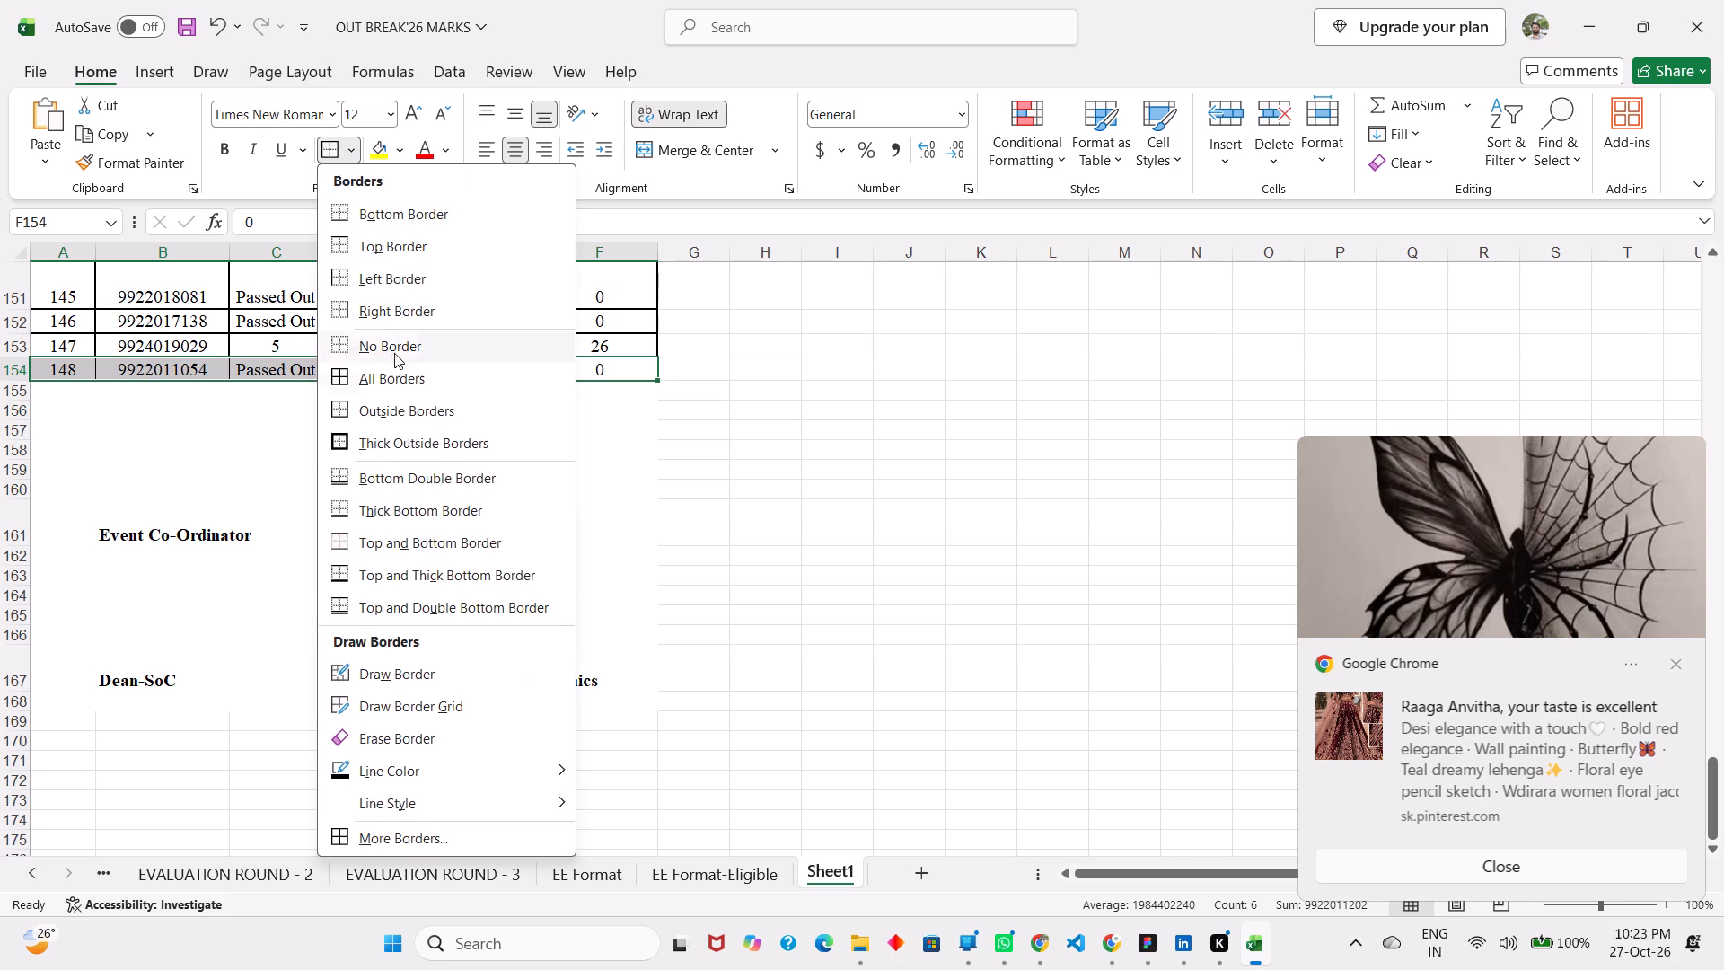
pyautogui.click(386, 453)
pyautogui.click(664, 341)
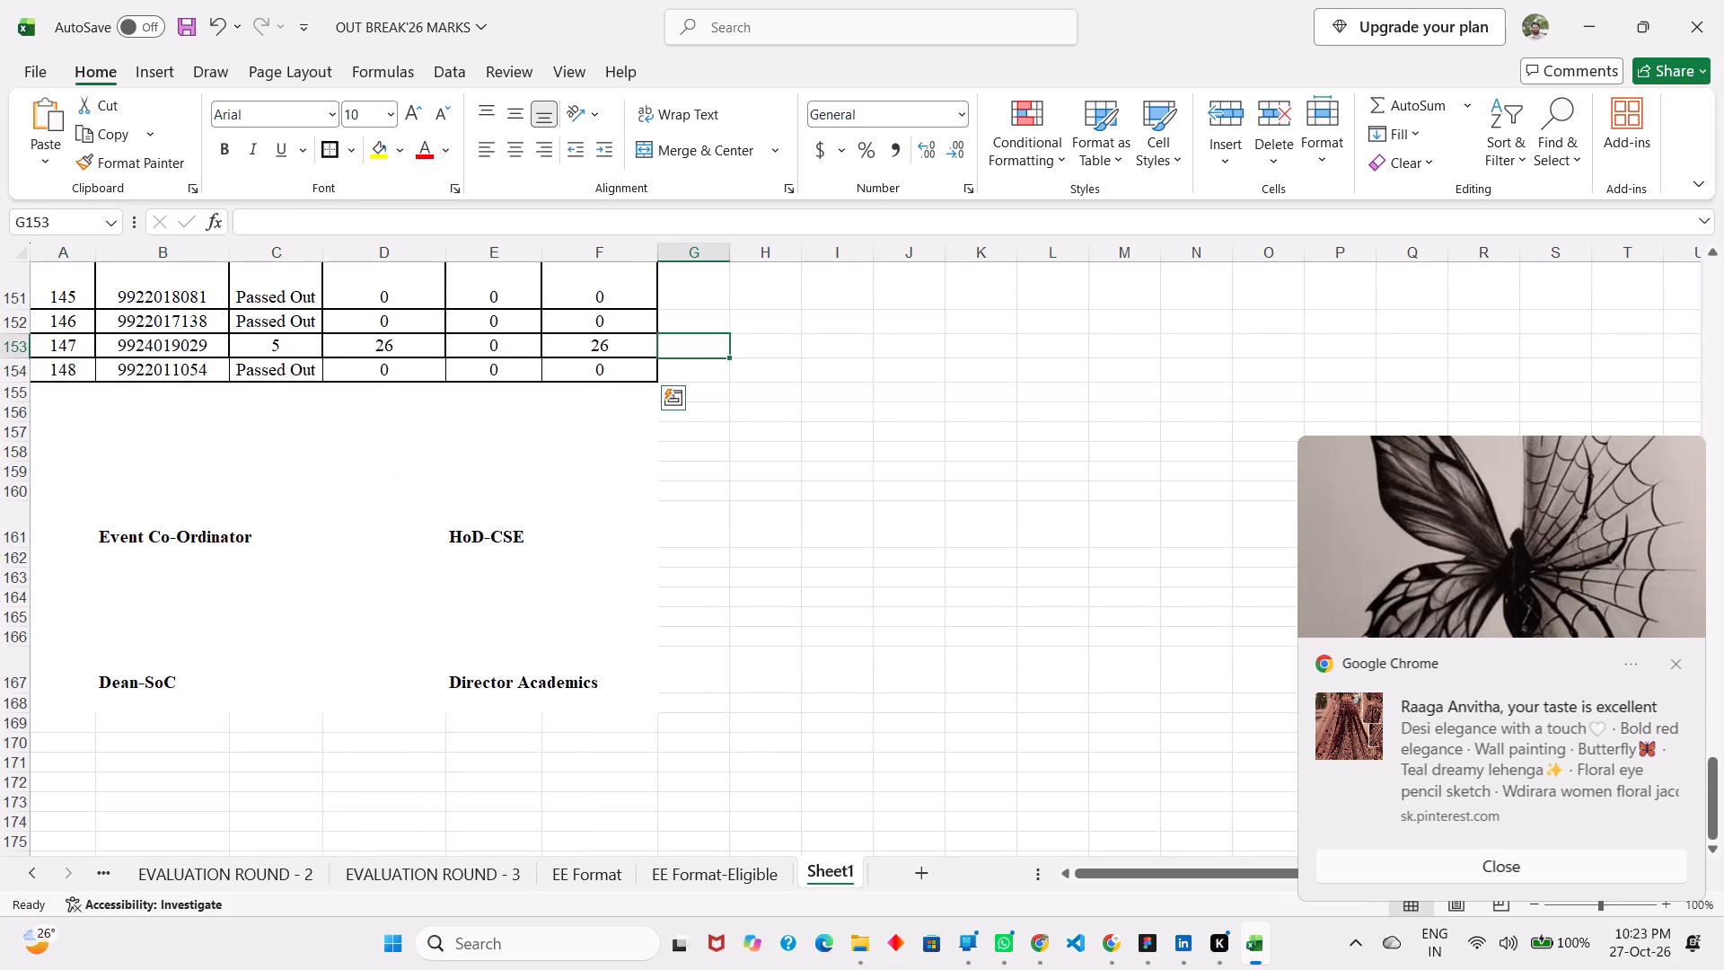
# Apply all borders to A154:F154 in Sheet1 to replace the thick outline.
pyautogui.moveTo(606, 374); pyautogui.dragTo(79, 366)
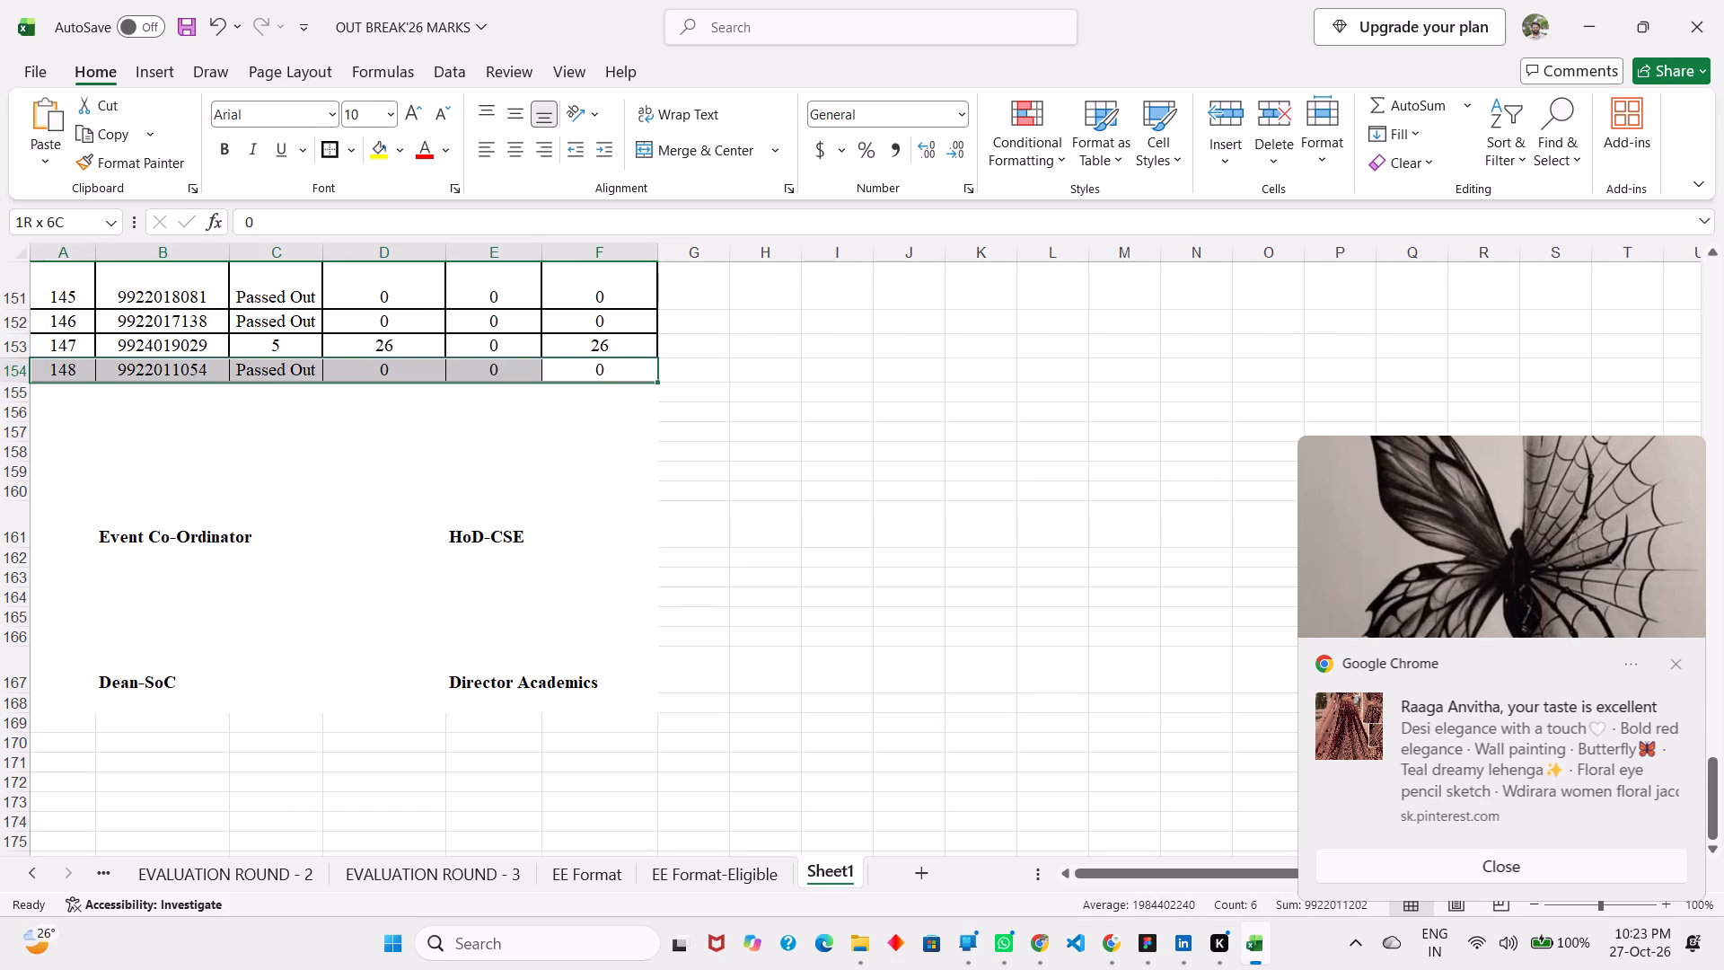
pyautogui.moveTo(79, 366); pyautogui.dragTo(79, 367)
pyautogui.click(347, 154)
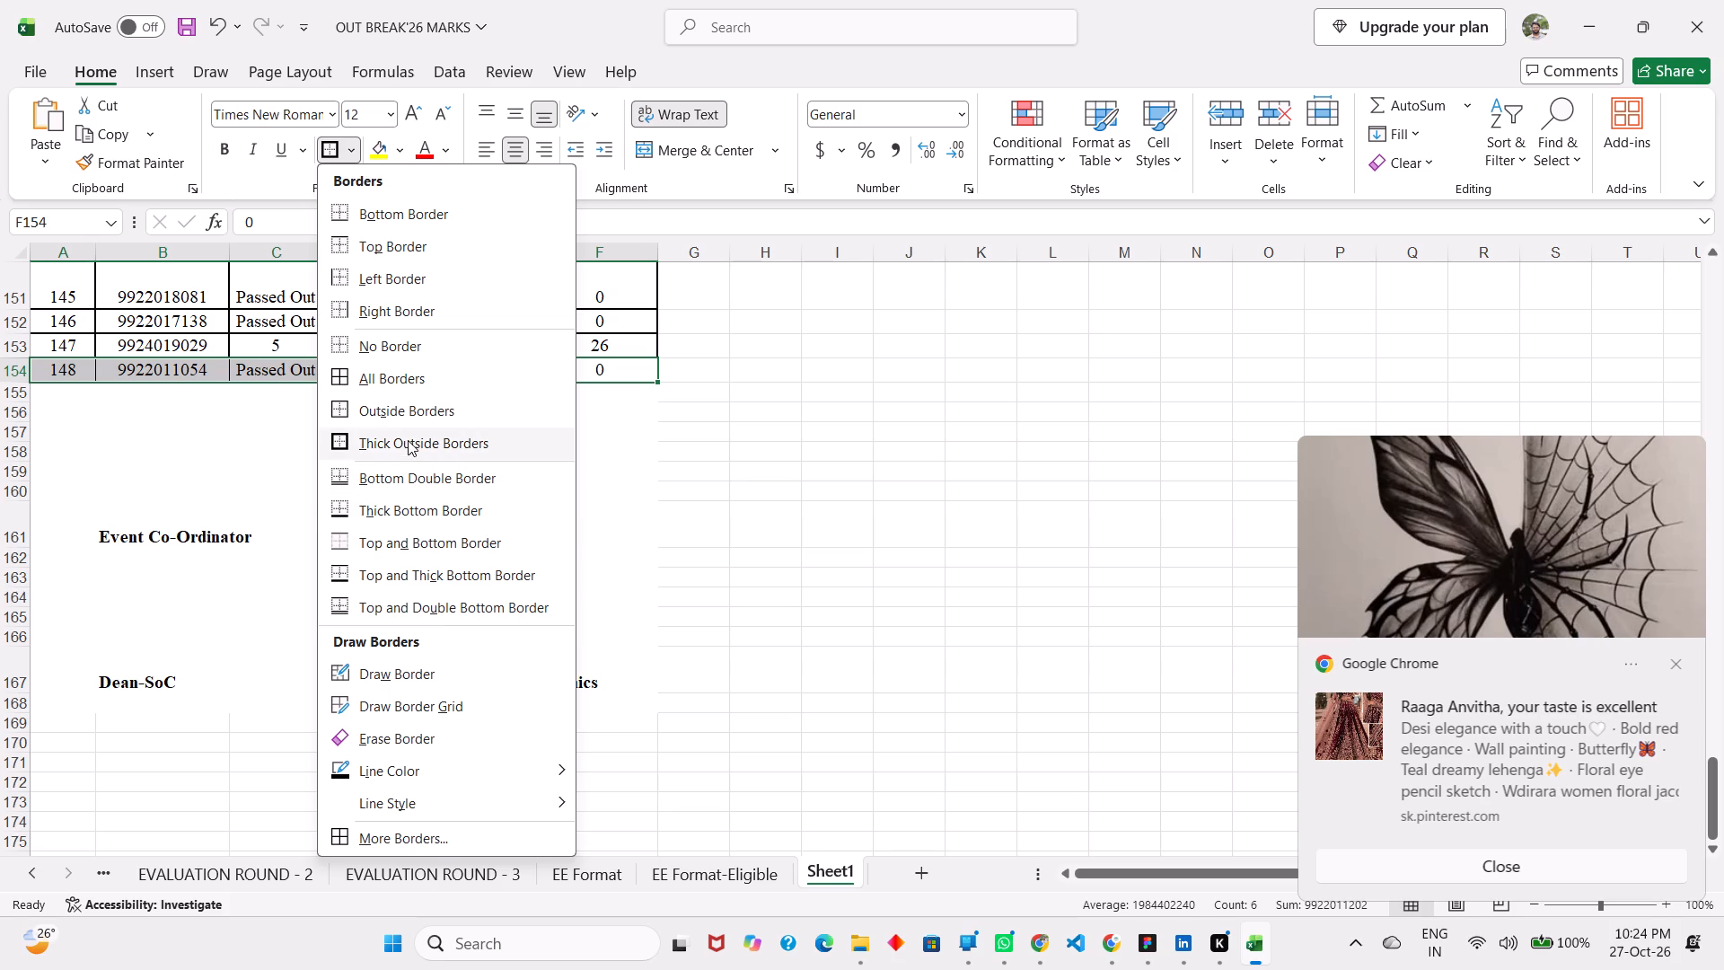
pyautogui.click(395, 375)
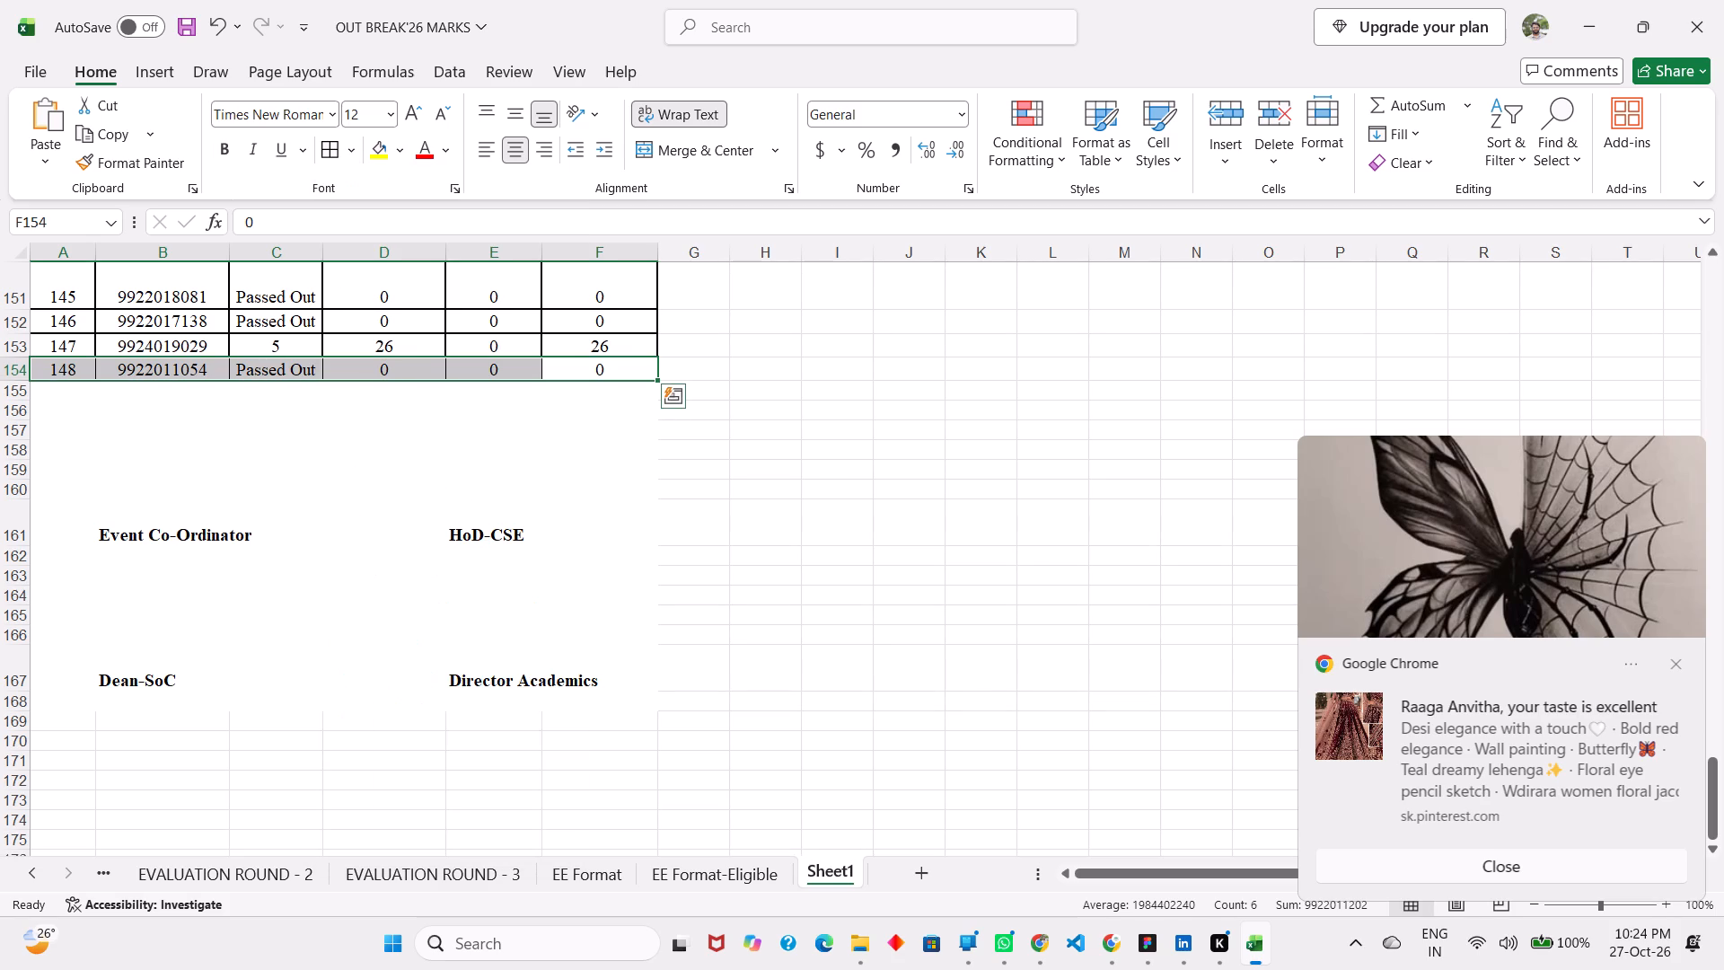
# Apply all borders to the last student row, A180:J180, in the EE Format-Eligible sheet.
pyautogui.click(747, 876)
pyautogui.click(830, 552)
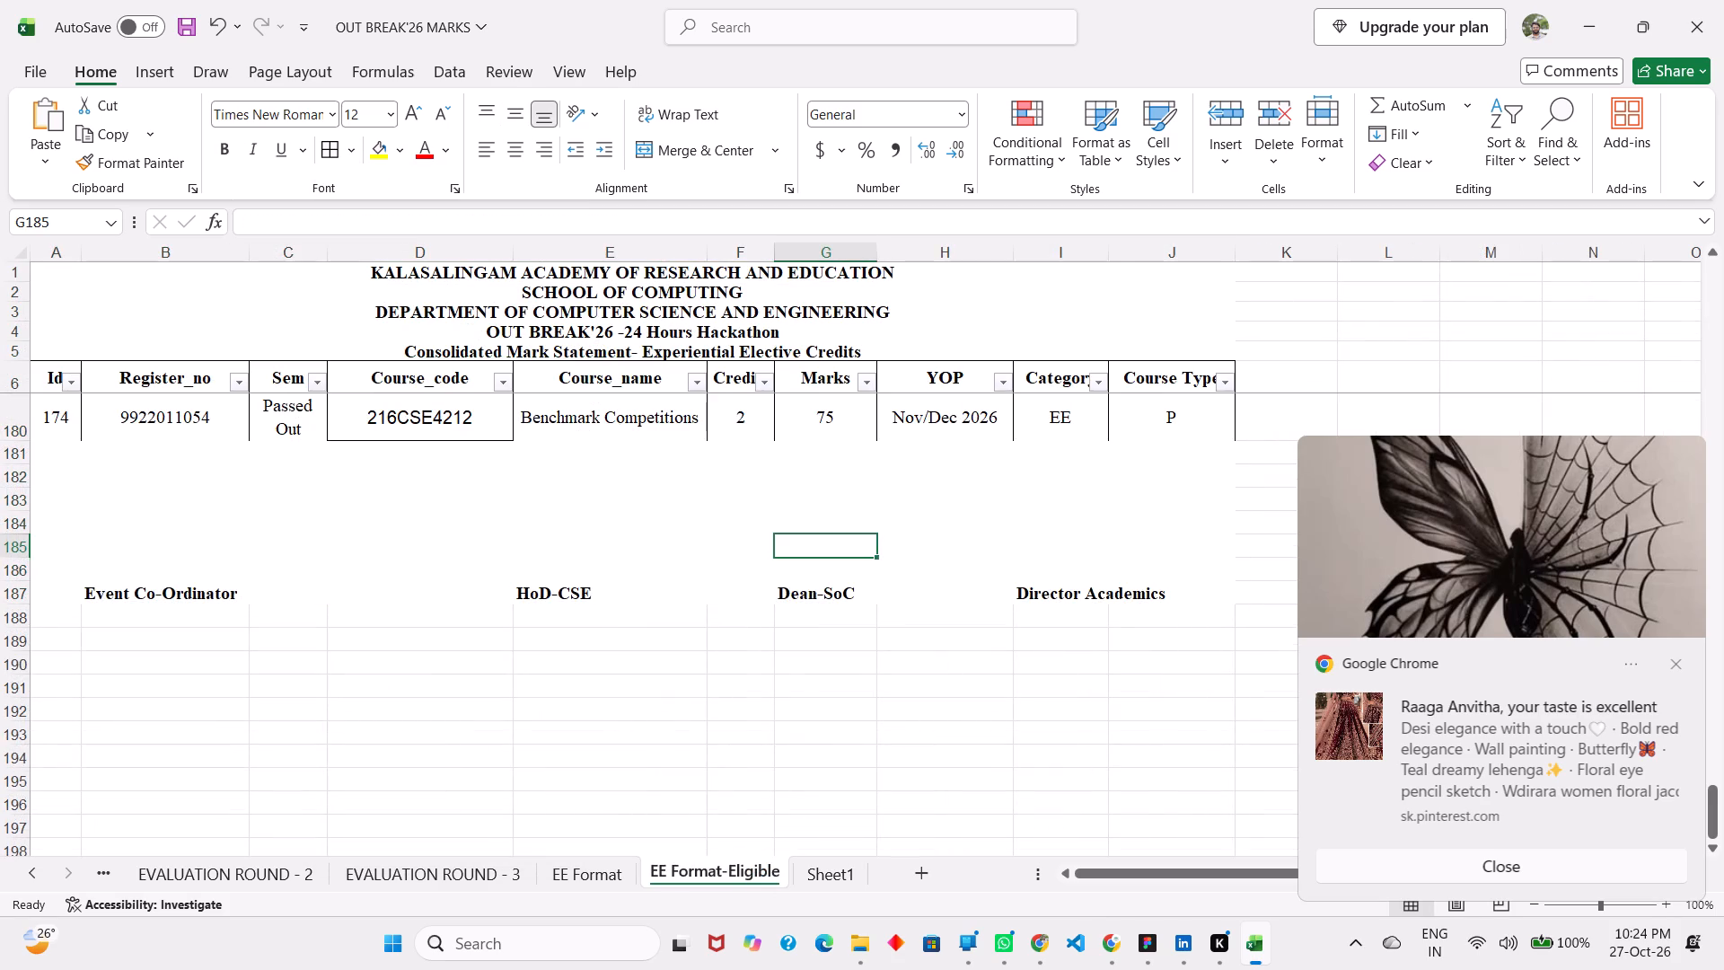
pyautogui.scroll(1, 830, 552)
pyautogui.moveTo(1126, 544); pyautogui.dragTo(76, 555)
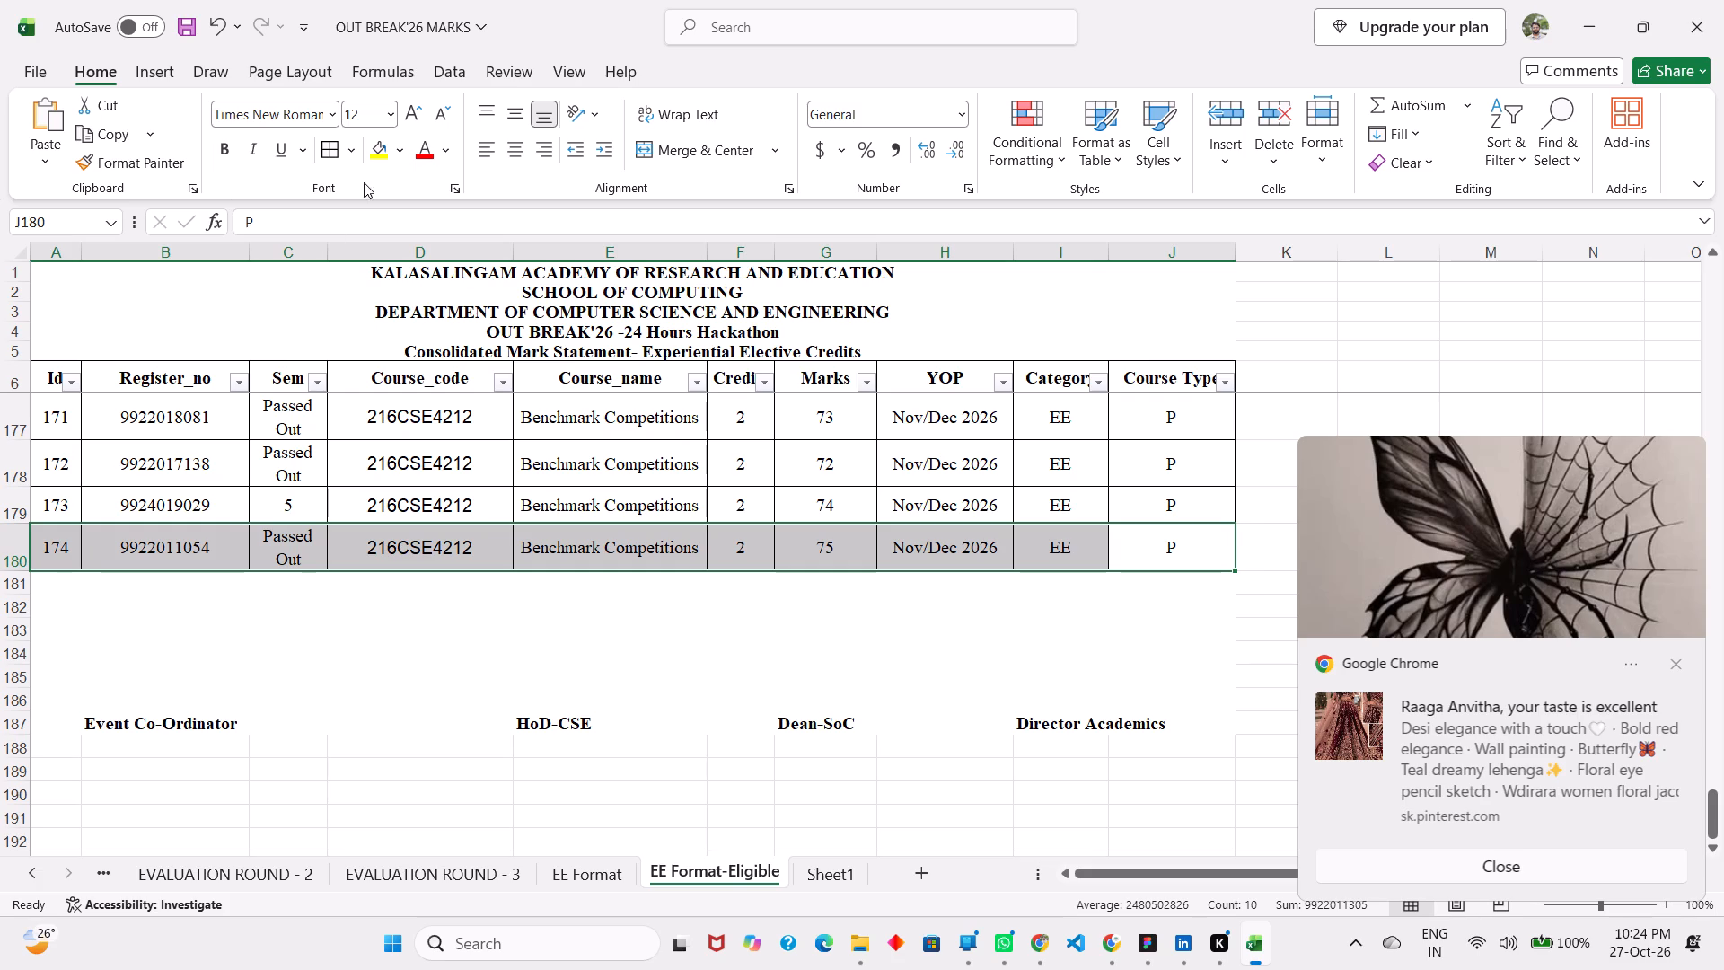
pyautogui.click(336, 150)
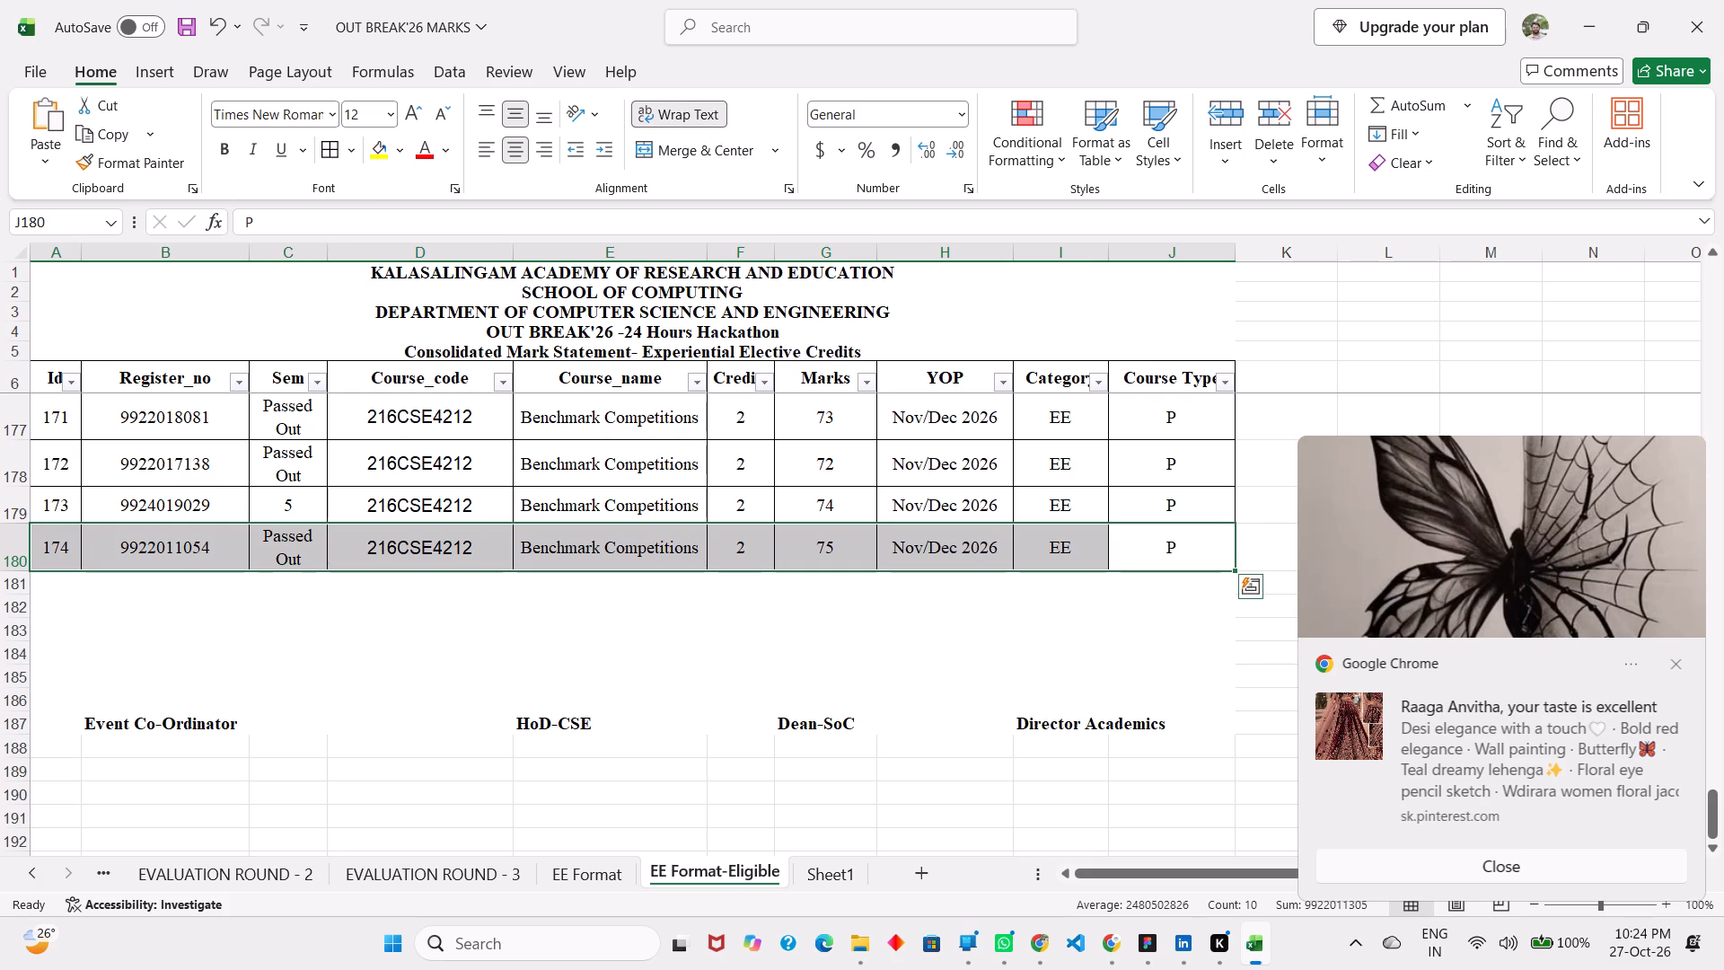
pyautogui.click(649, 678)
# Apply all borders to the last student row, A180:J180, in the EE Format sheet.
pyautogui.click(586, 870)
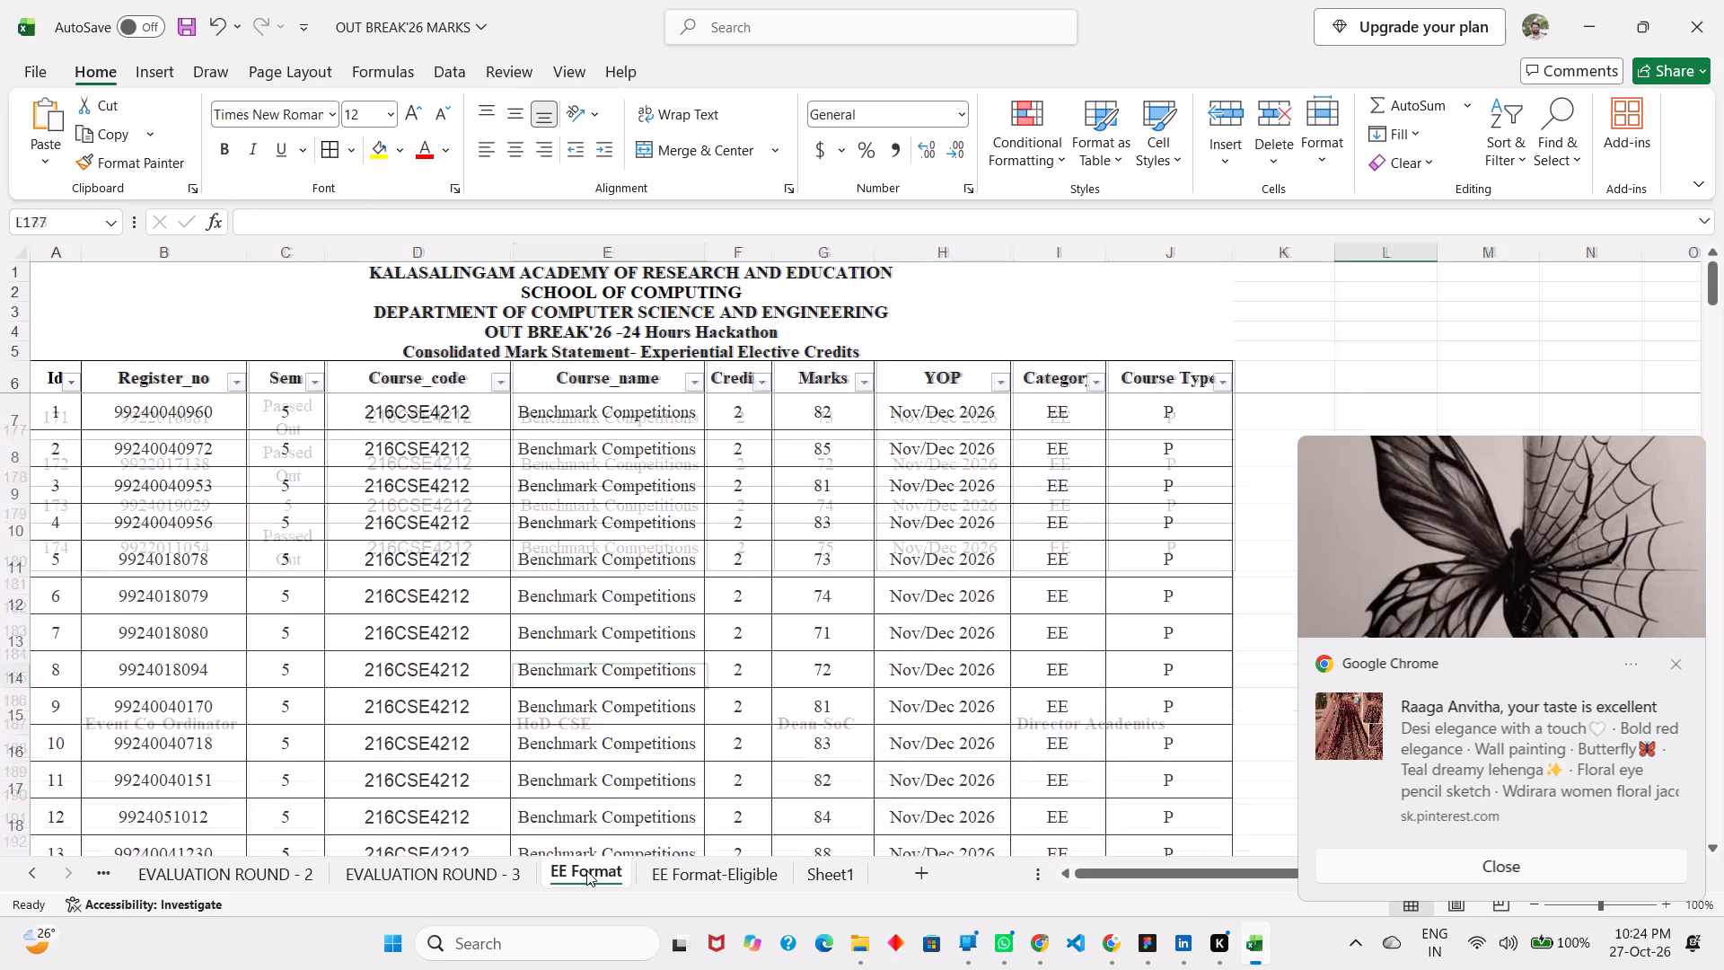
pyautogui.scroll(-14, 866, 710)
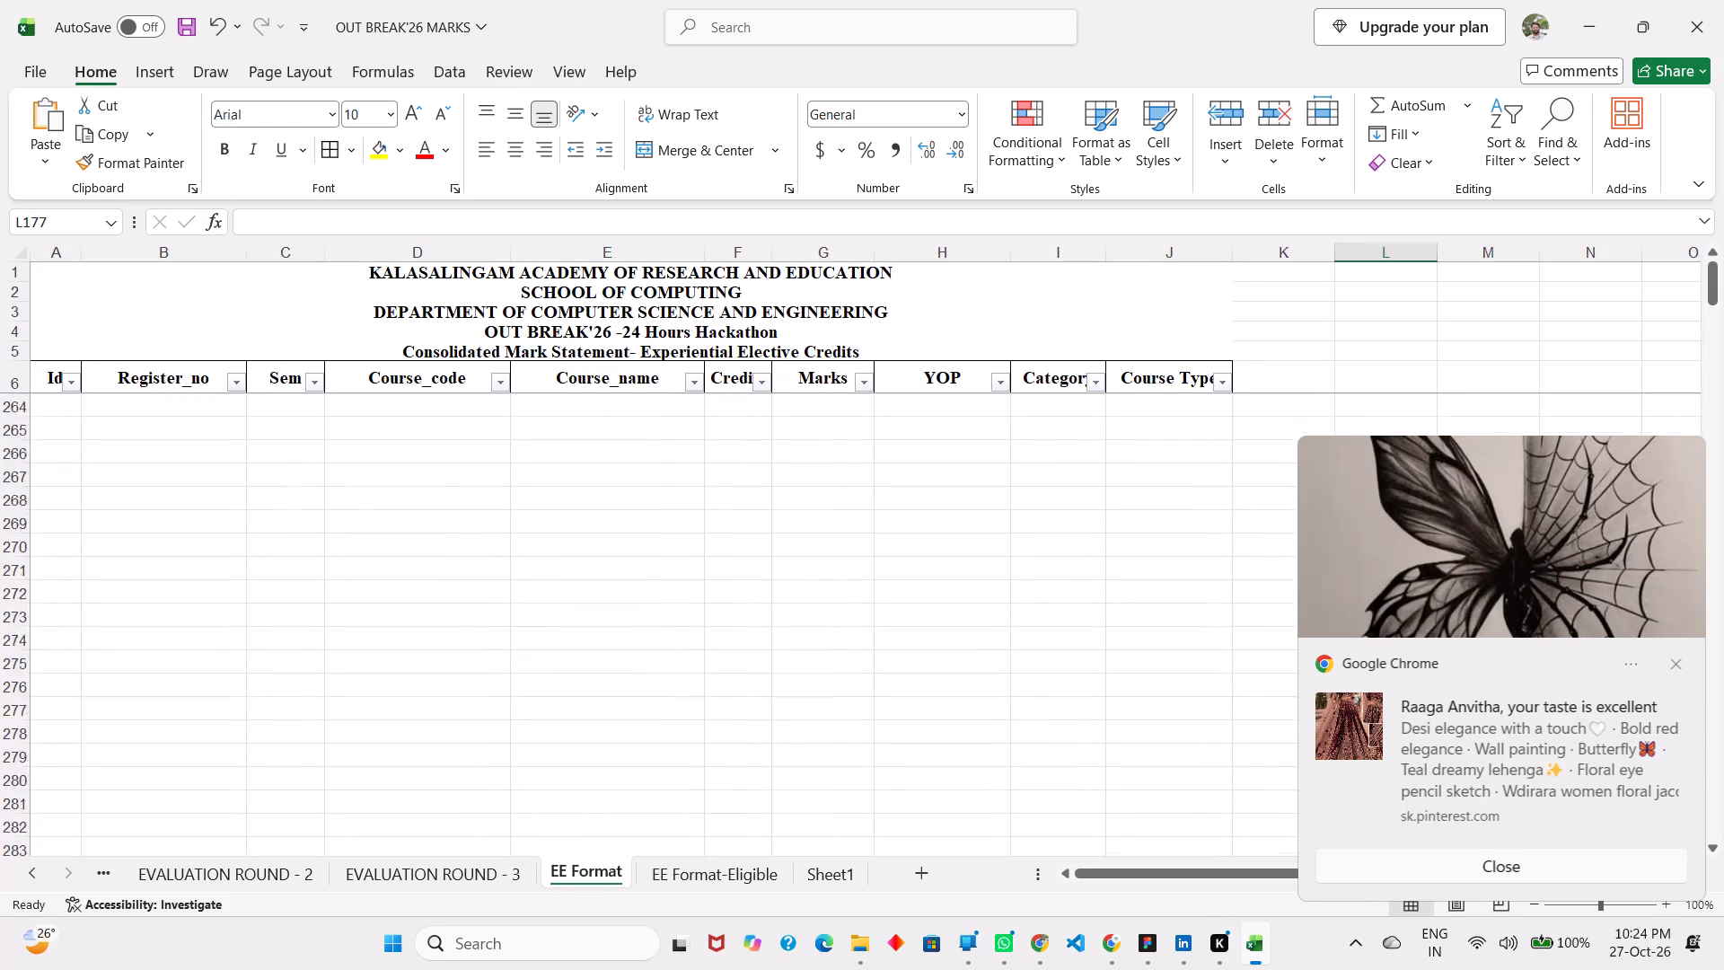
pyautogui.scroll(-1, 866, 710)
pyautogui.scroll(3, 866, 710)
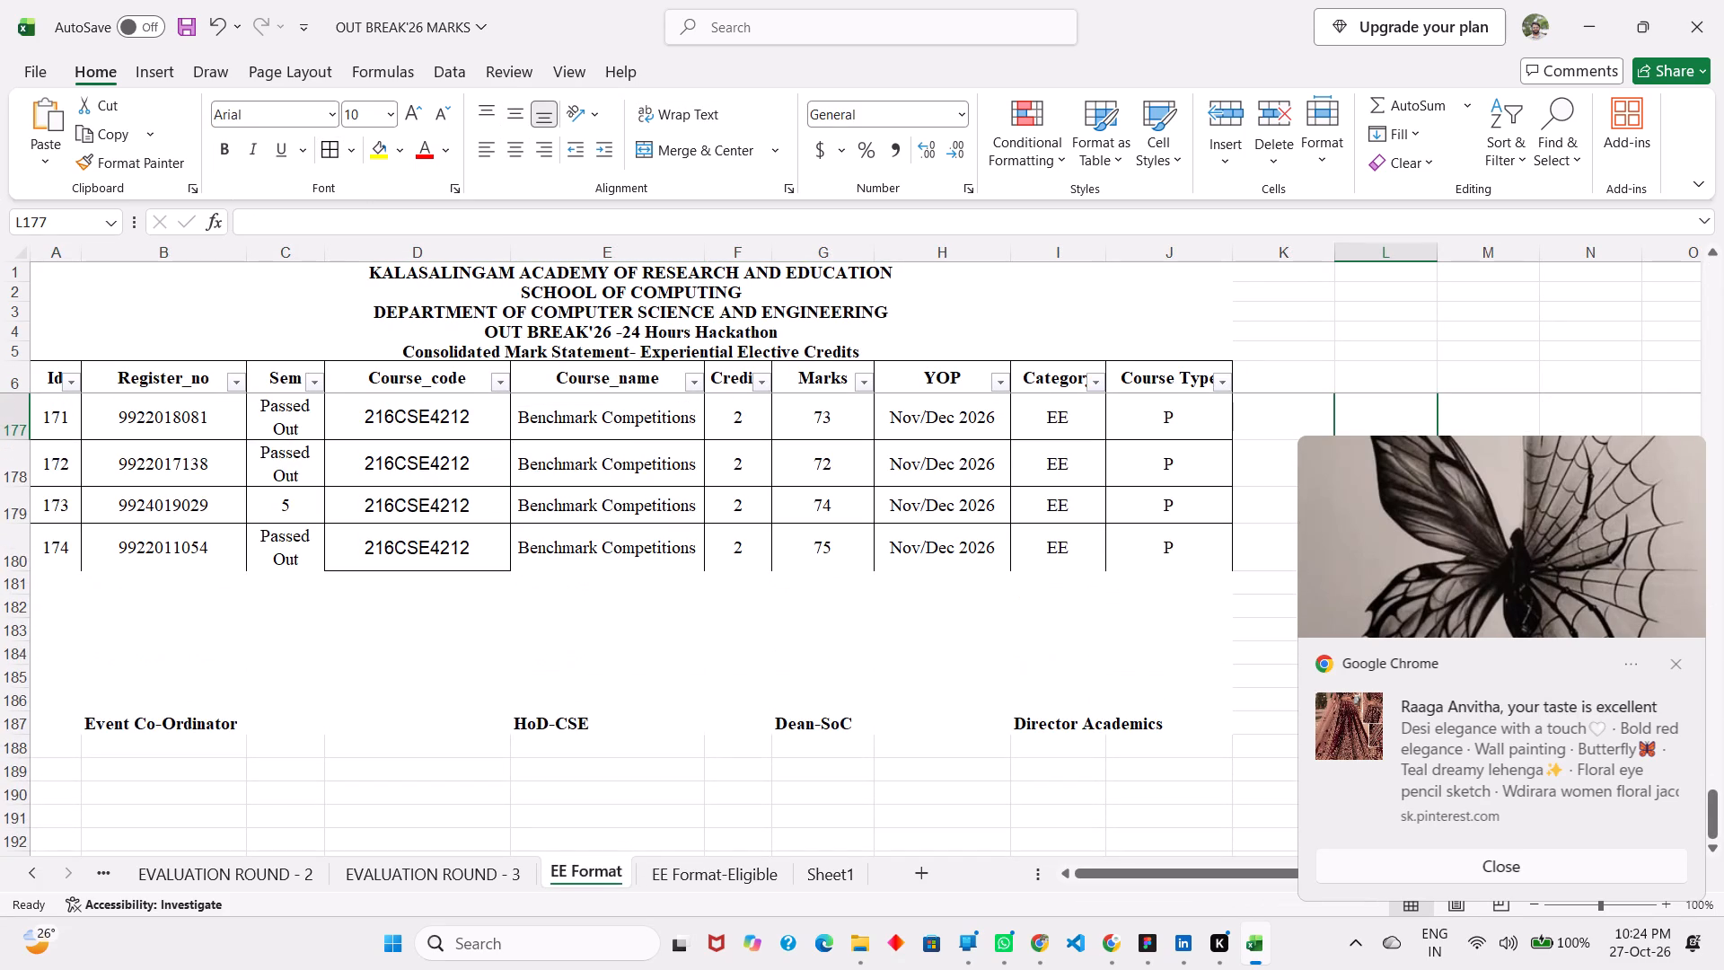
pyautogui.moveTo(1147, 536); pyautogui.dragTo(48, 560)
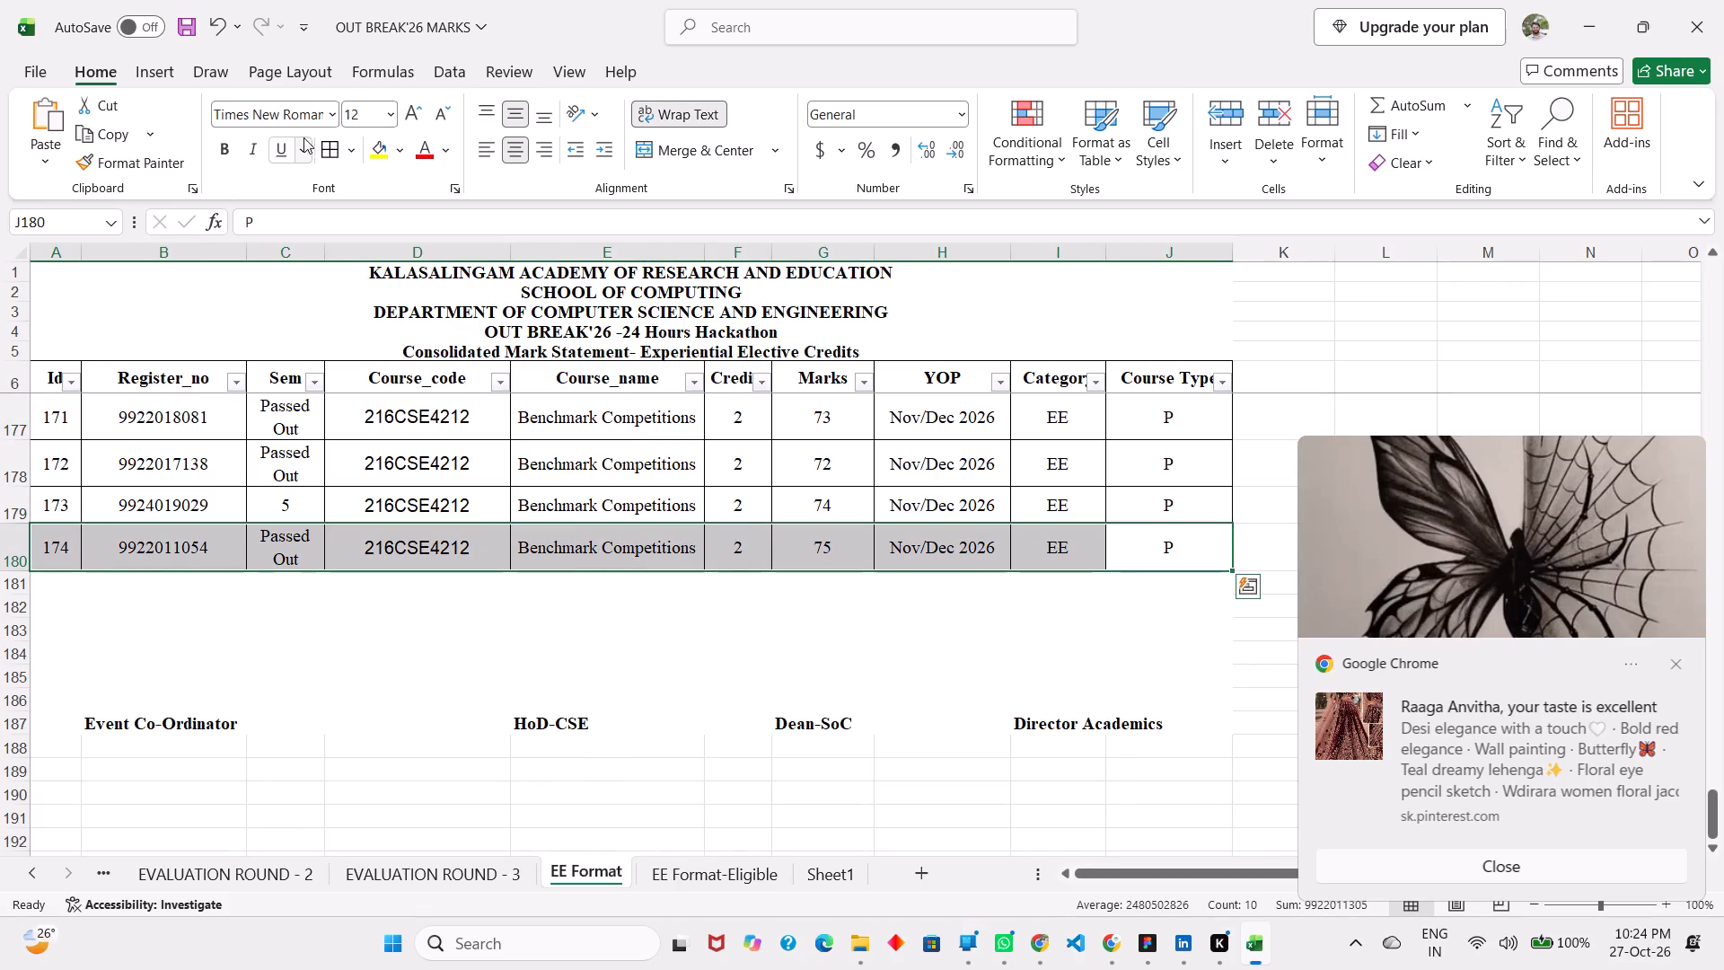
pyautogui.click(317, 143)
# Dismiss the browser notification and apply all borders to team 45's rows, B177:I180, in the EVALUATION ROUND - 3 sheet.
pyautogui.click(506, 870)
pyautogui.hscroll(6, 506, 870)
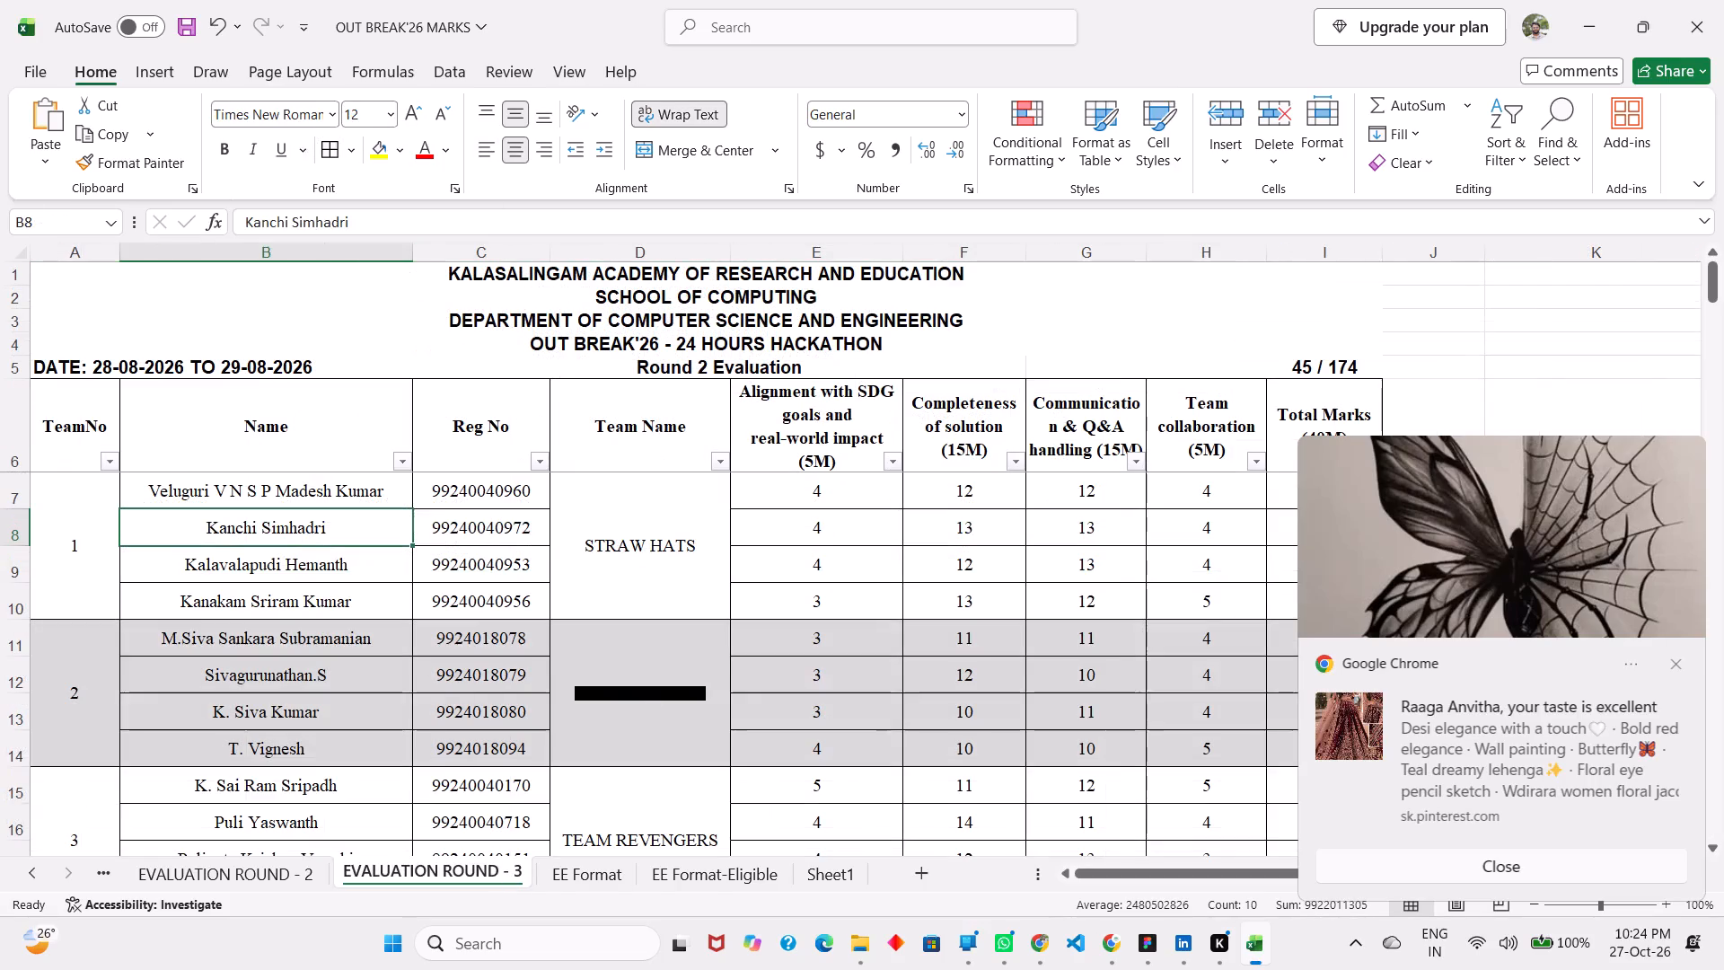
pyautogui.scroll(-19, 578, 648)
pyautogui.scroll(4, 578, 648)
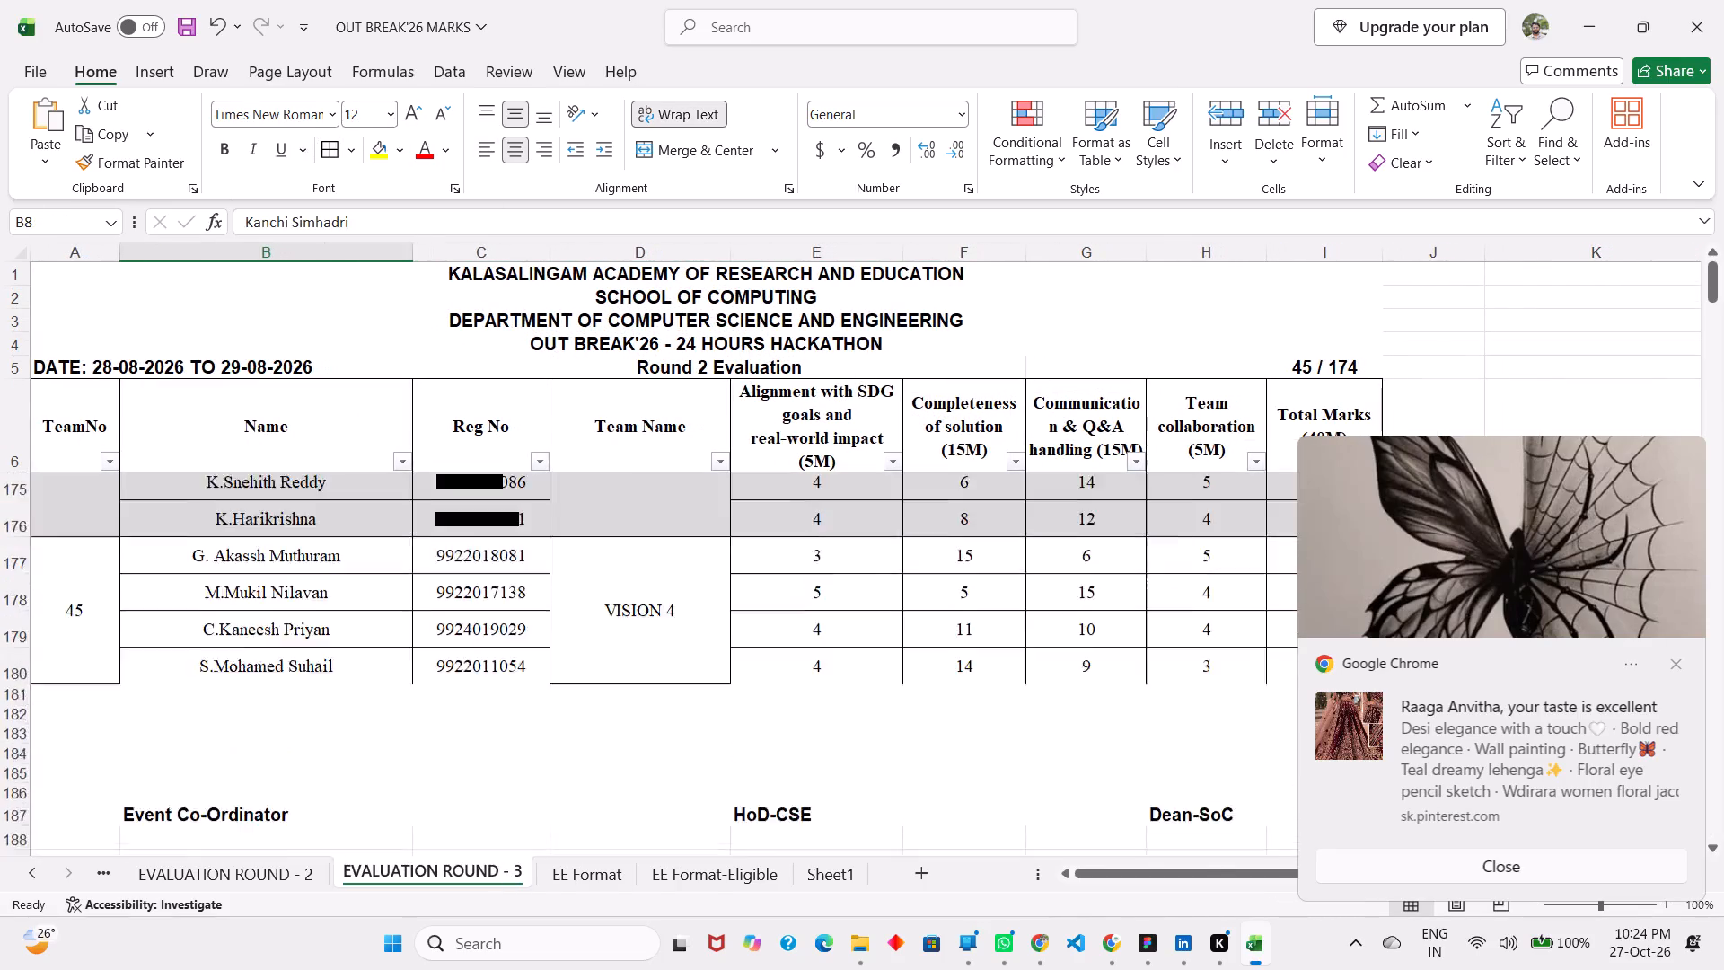
pyautogui.moveTo(291, 729); pyautogui.dragTo(1153, 744)
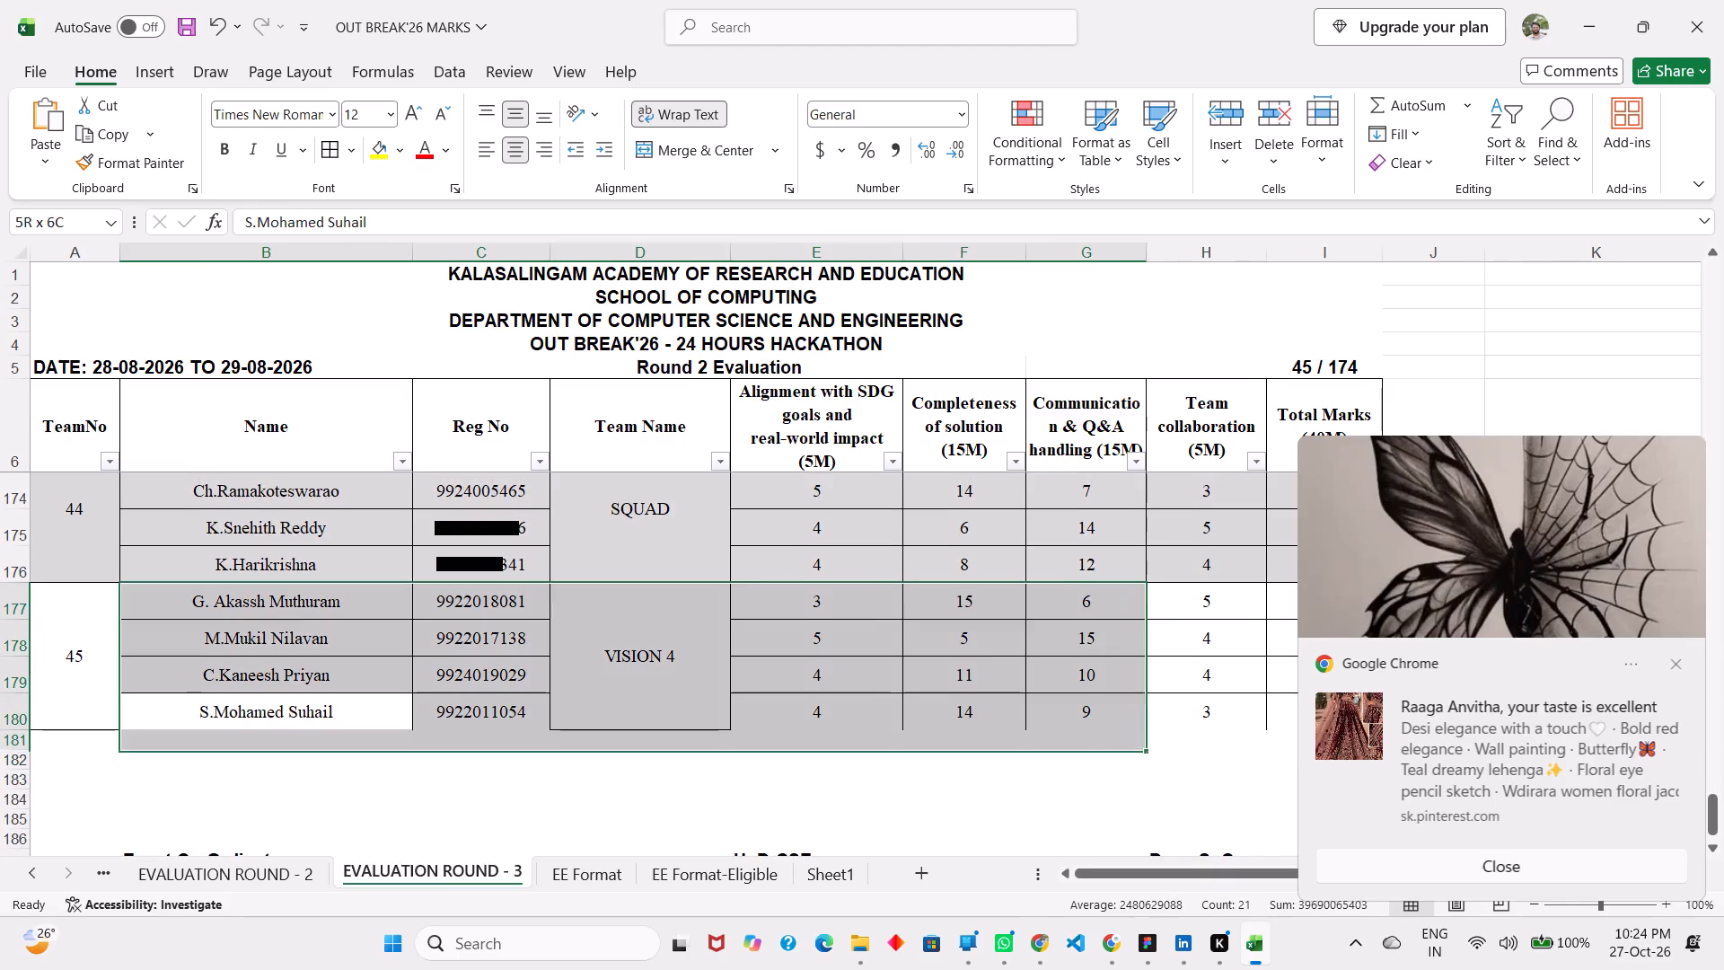
pyautogui.moveTo(1153, 744); pyautogui.dragTo(1558, 693)
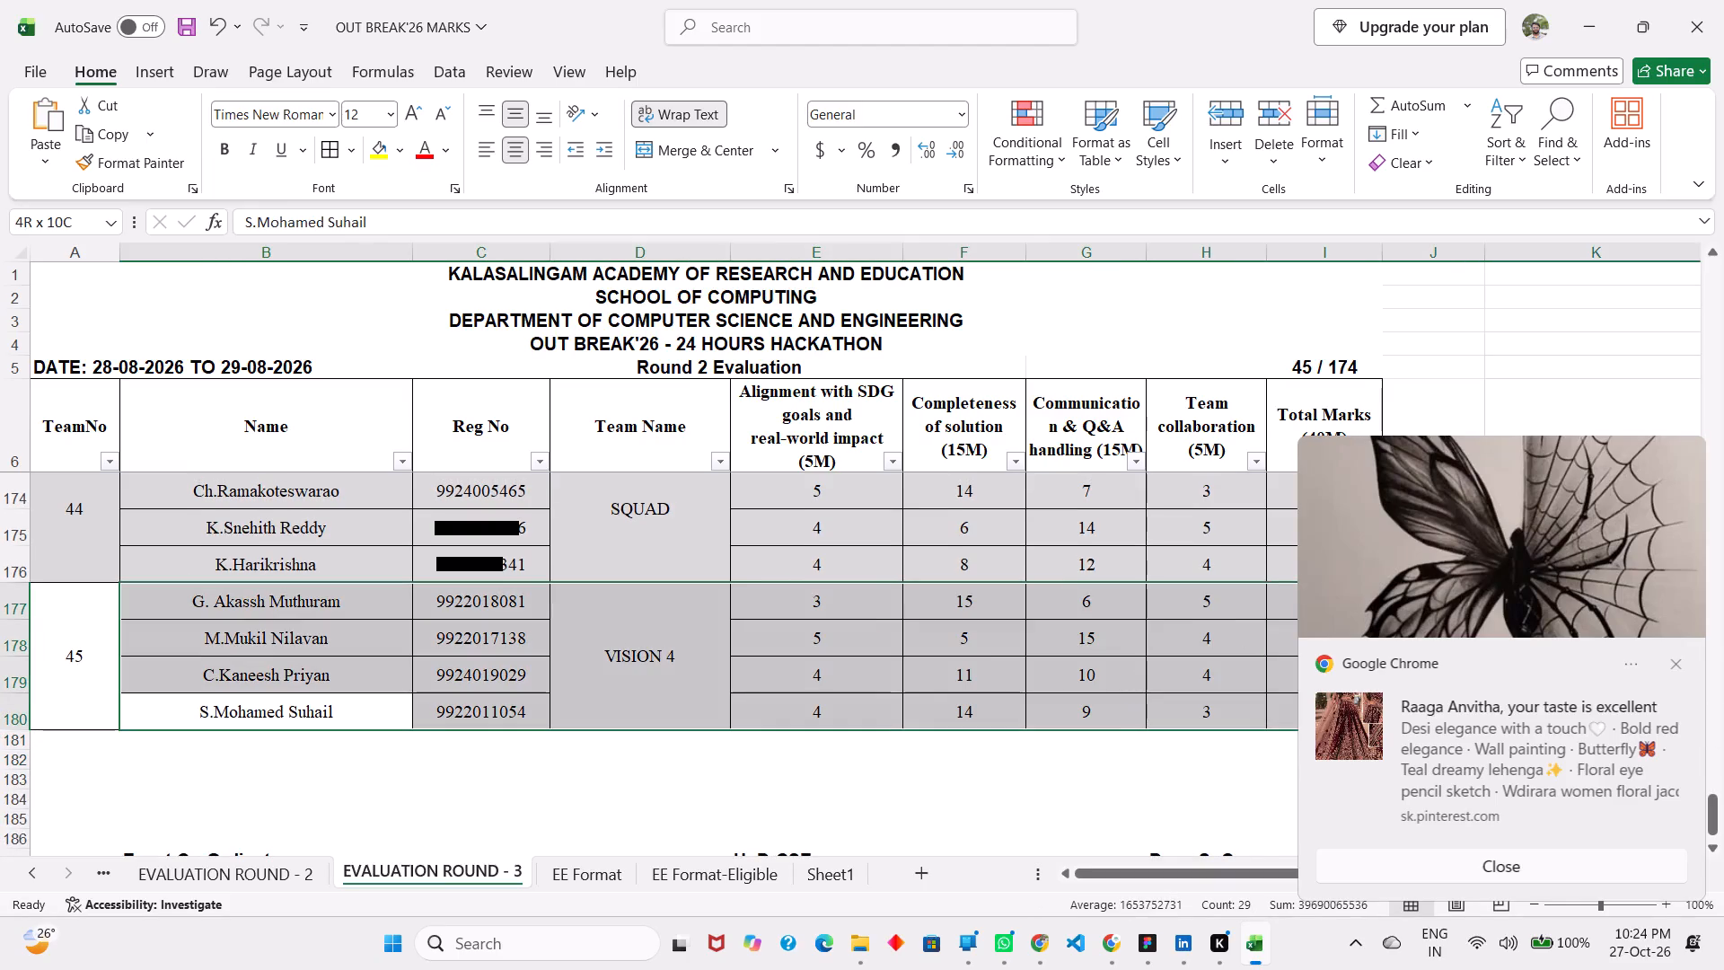
pyautogui.moveTo(1558, 693); pyautogui.dragTo(1534, 700)
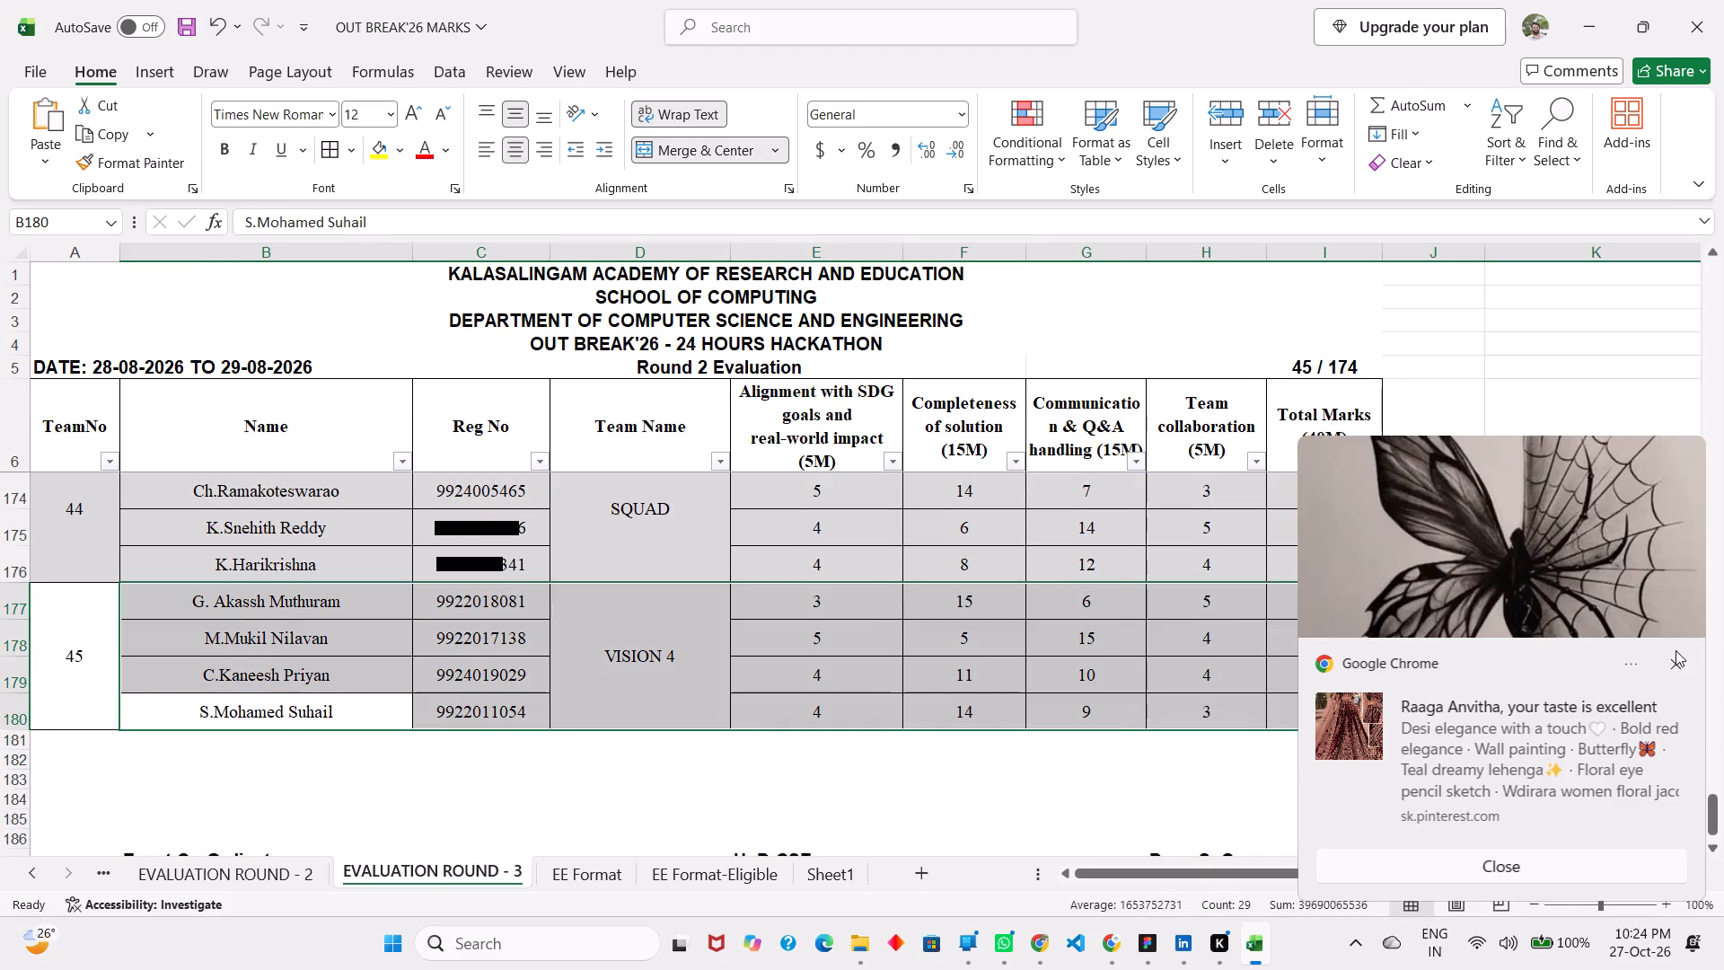
pyautogui.click(1676, 650)
pyautogui.click(1324, 719)
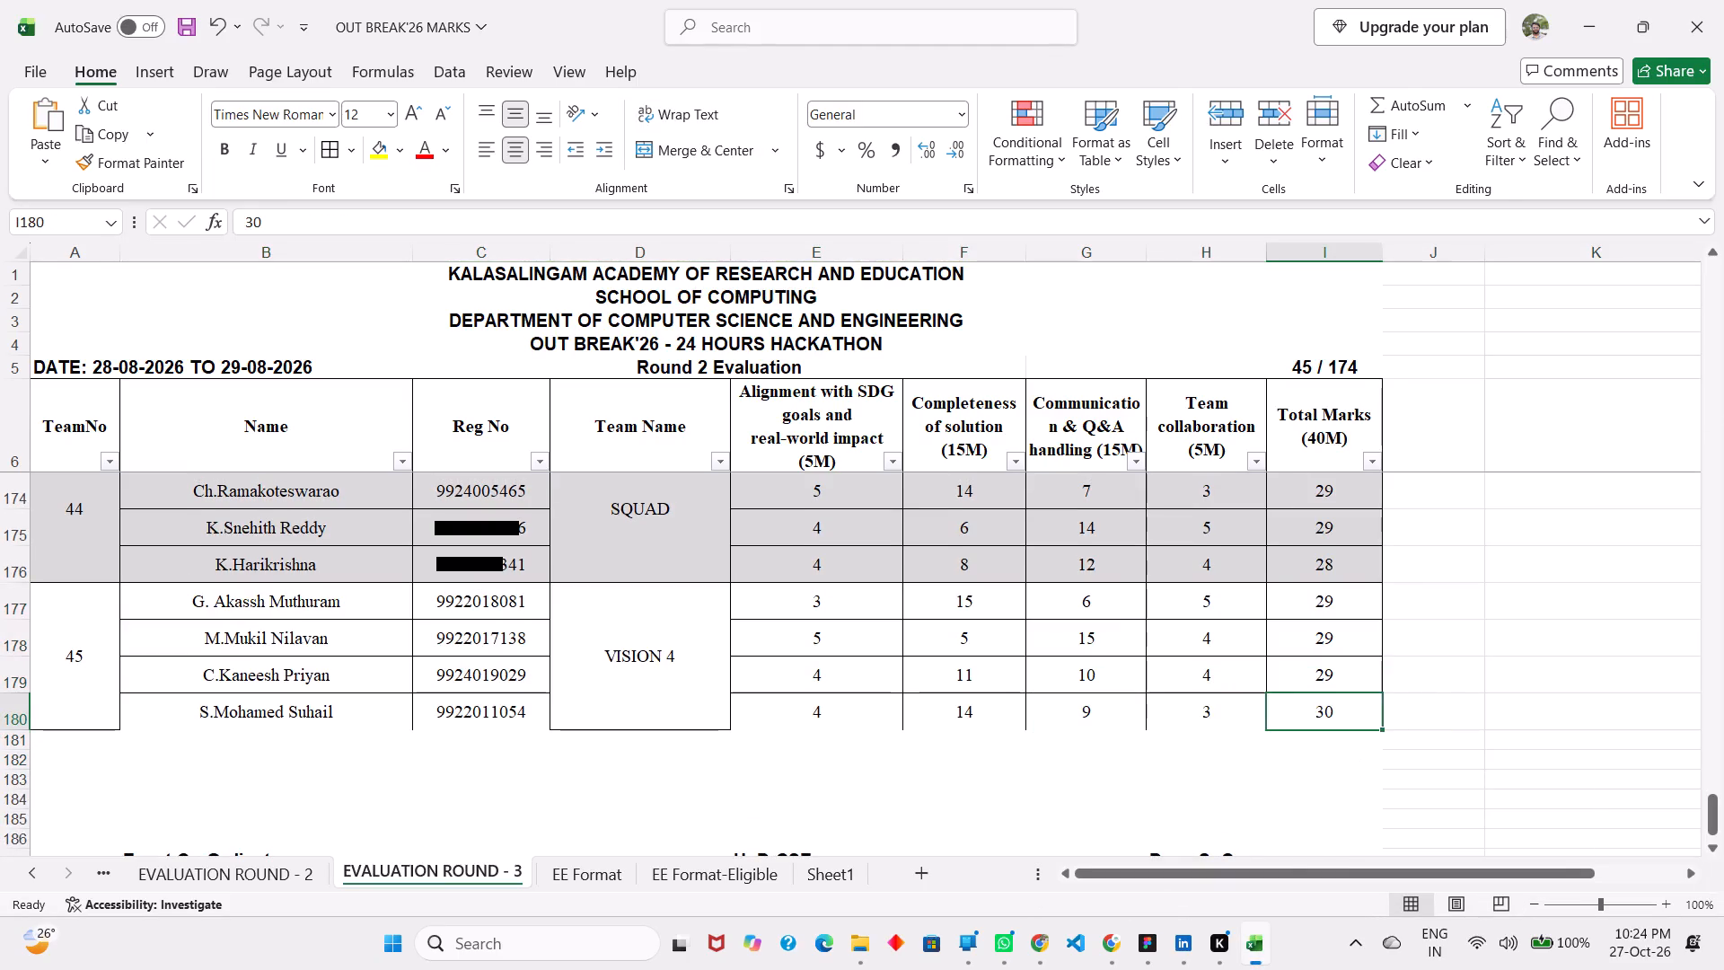
pyautogui.moveTo(1324, 719); pyautogui.dragTo(338, 710)
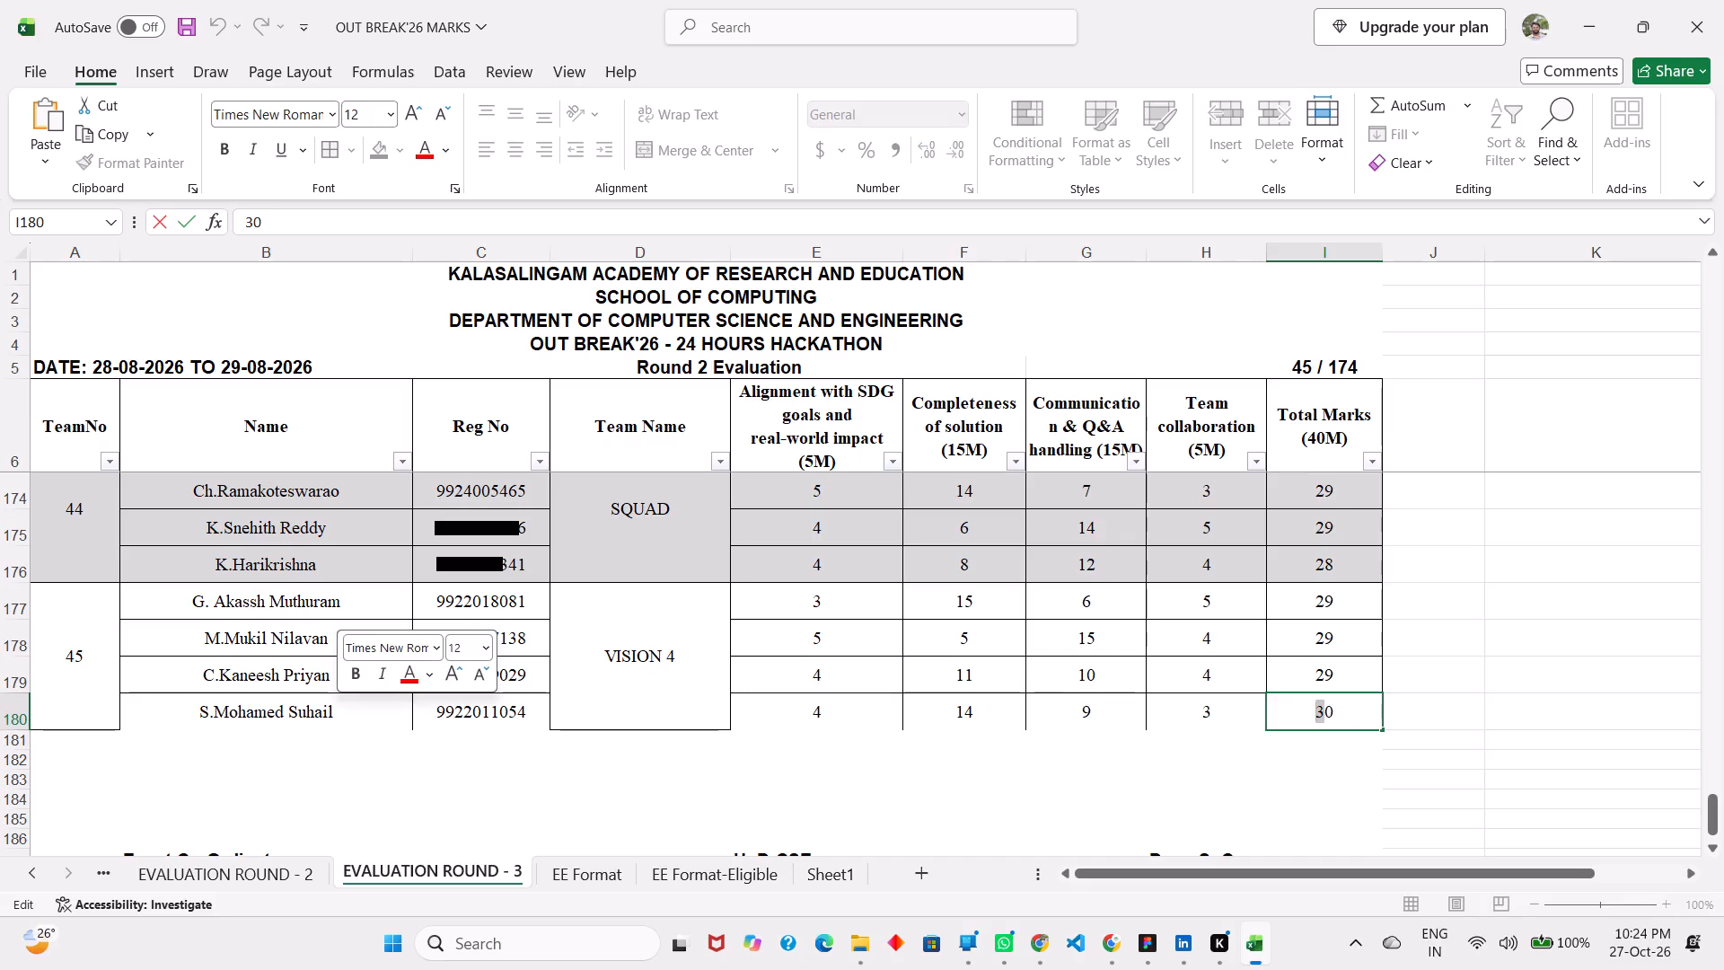
pyautogui.moveTo(320, 710); pyautogui.dragTo(1286, 692)
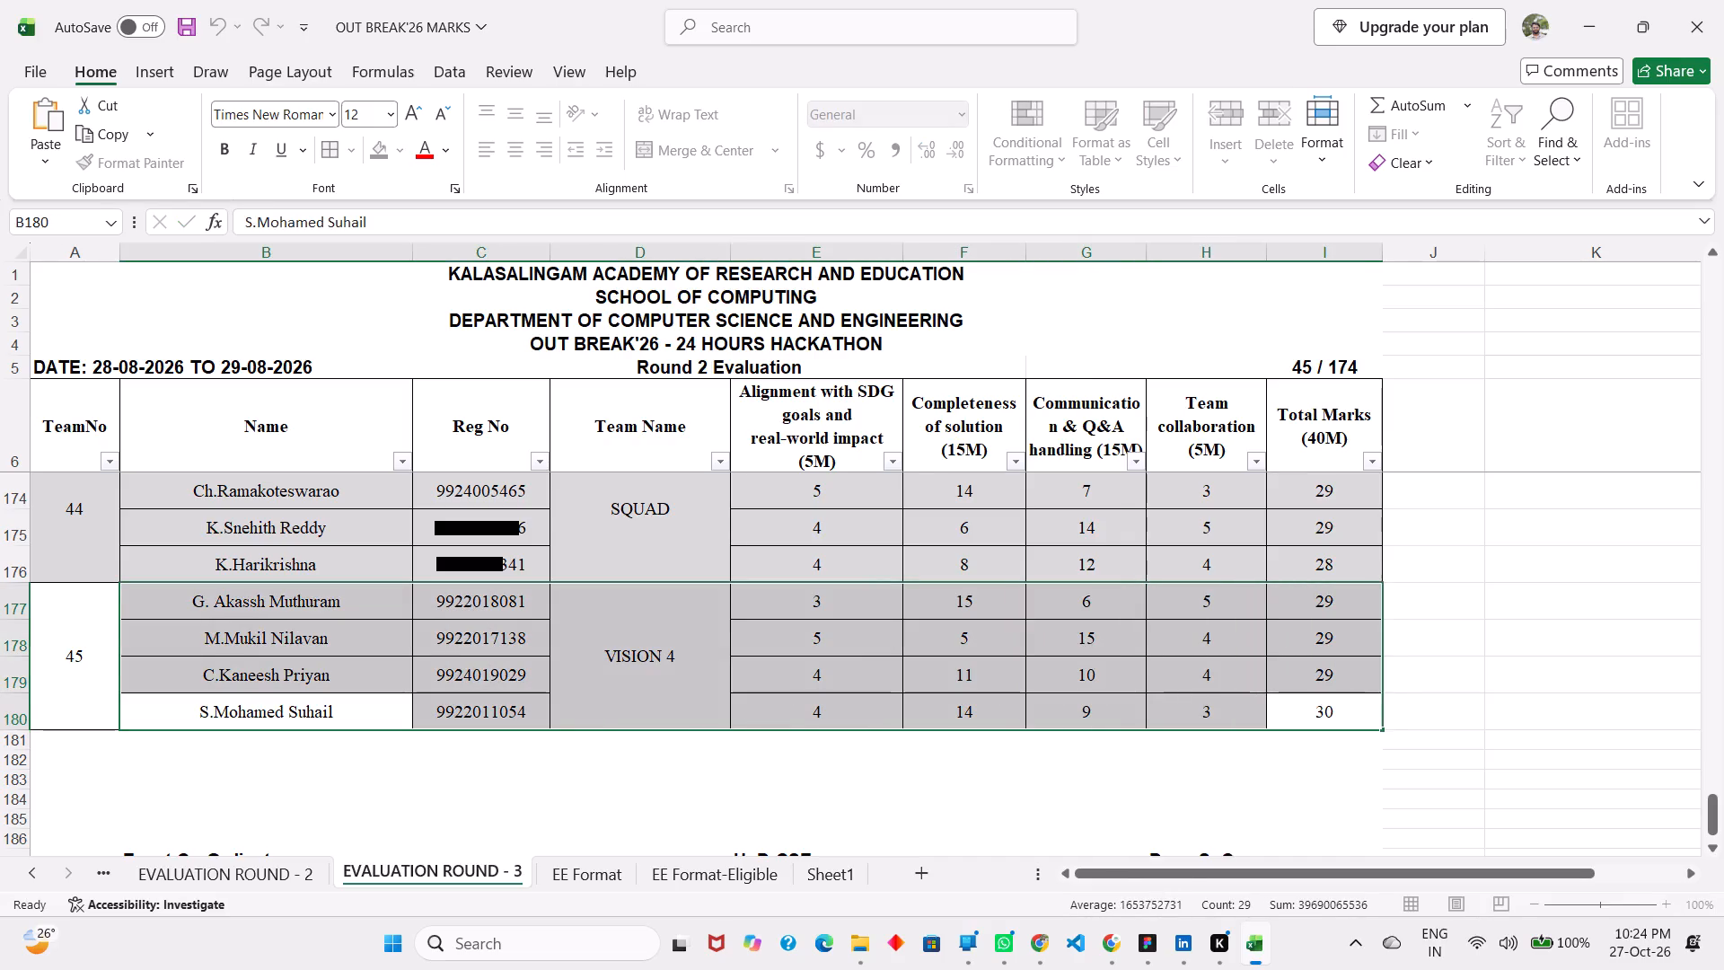
pyautogui.click(318, 142)
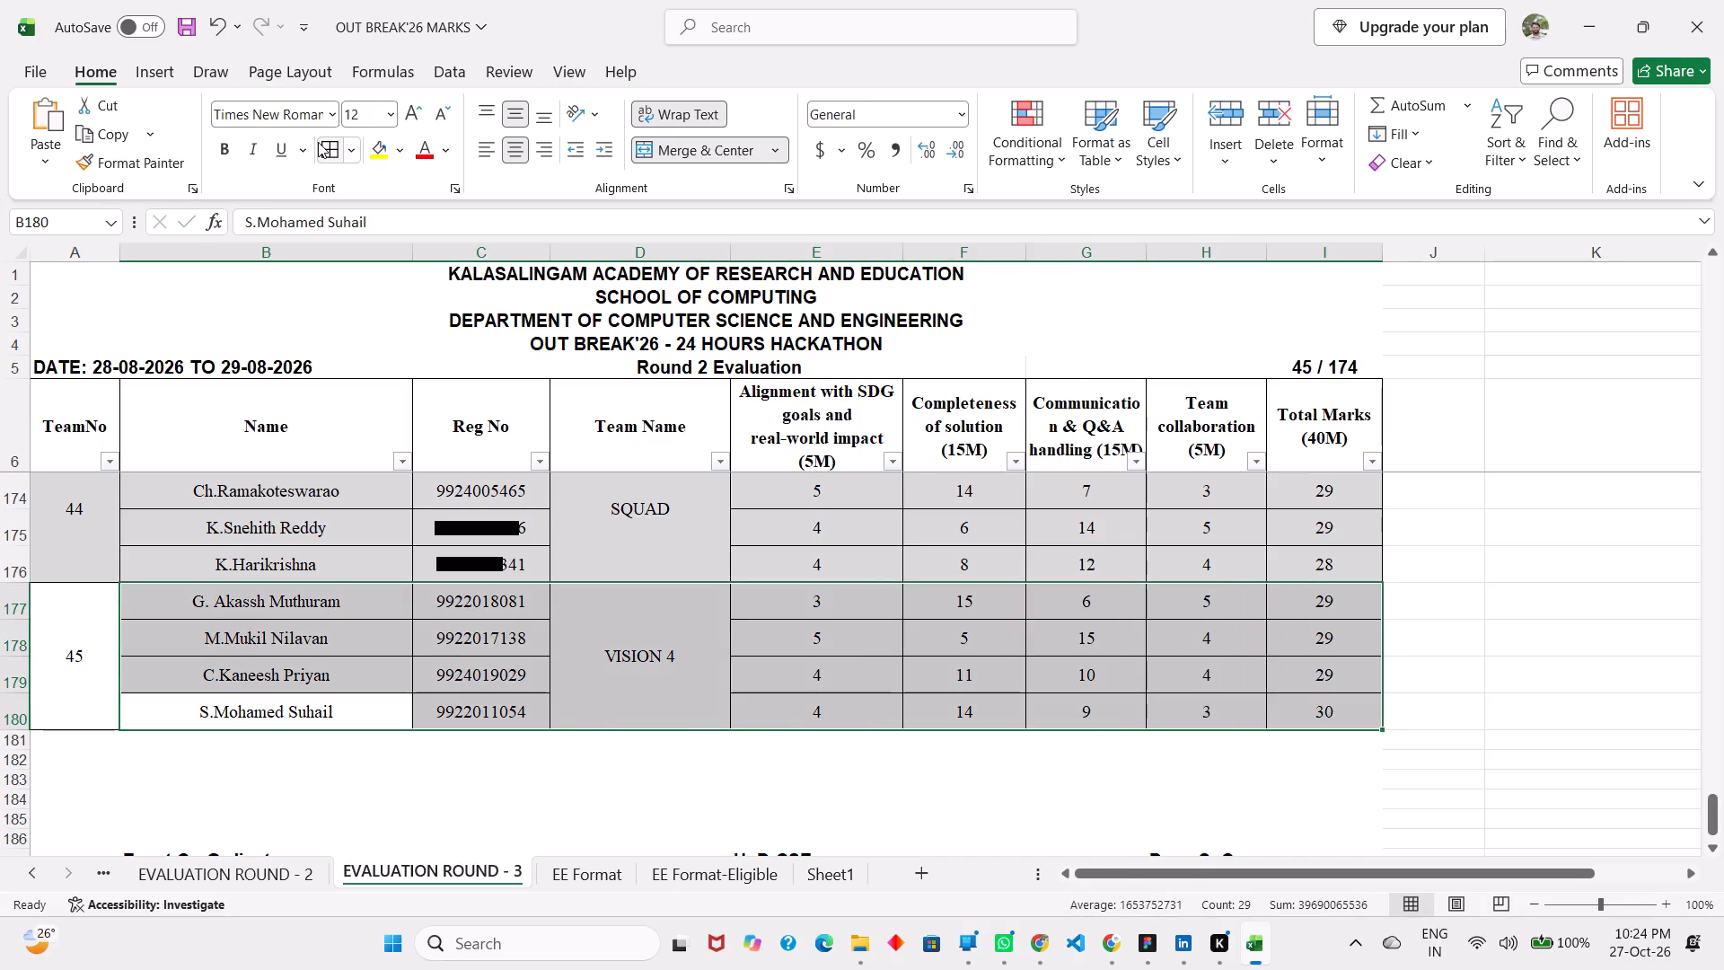
pyautogui.click(301, 878)
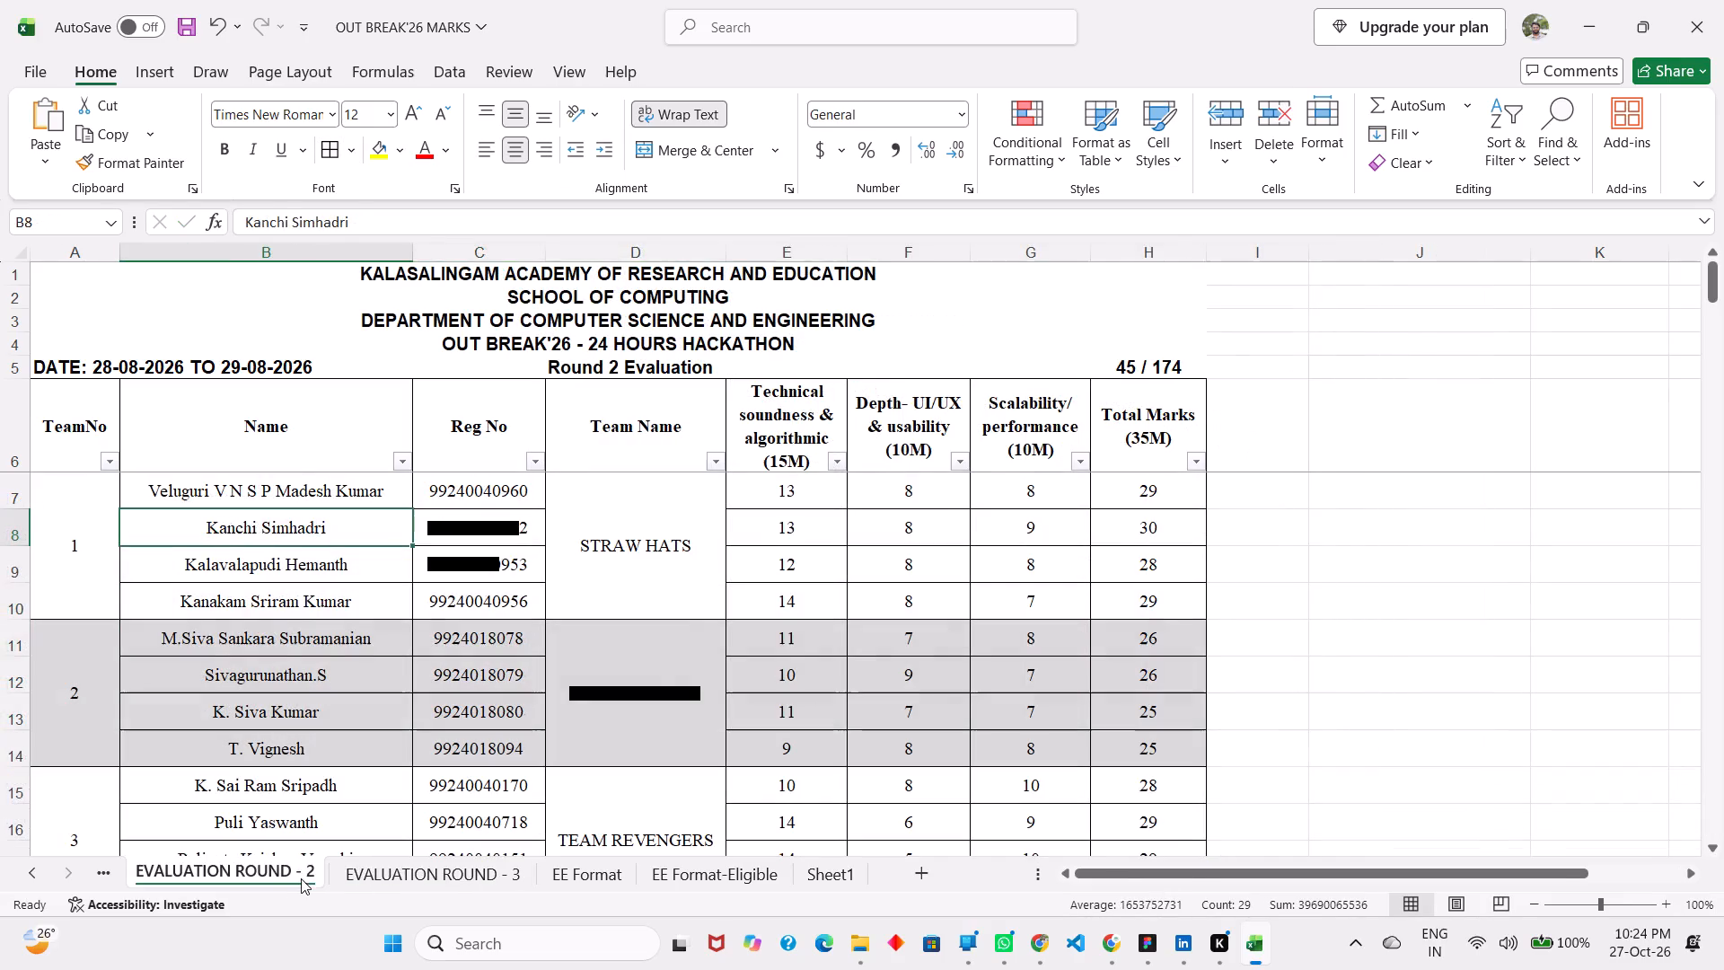
pyautogui.click(374, 870)
pyautogui.click(349, 791)
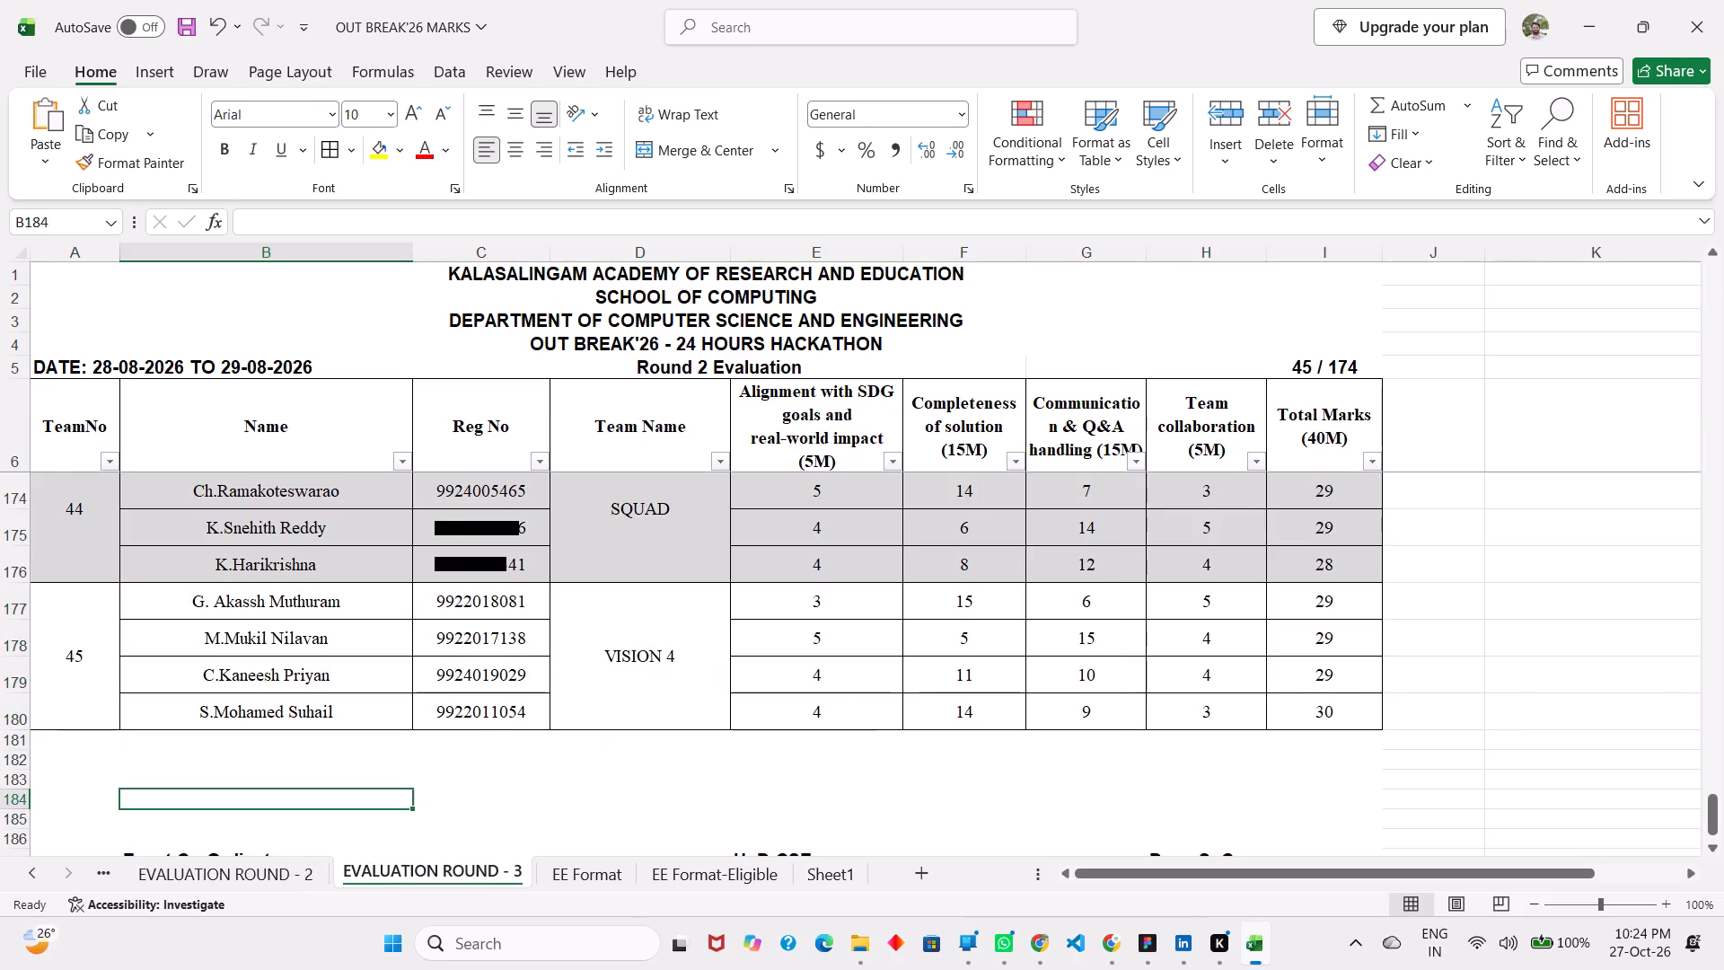
# Apply all borders to team 45's rows, B177:H180, in the EVALUATION ROUND - 2 sheet.
pyautogui.click(248, 885)
pyautogui.scroll(-10, 458, 568)
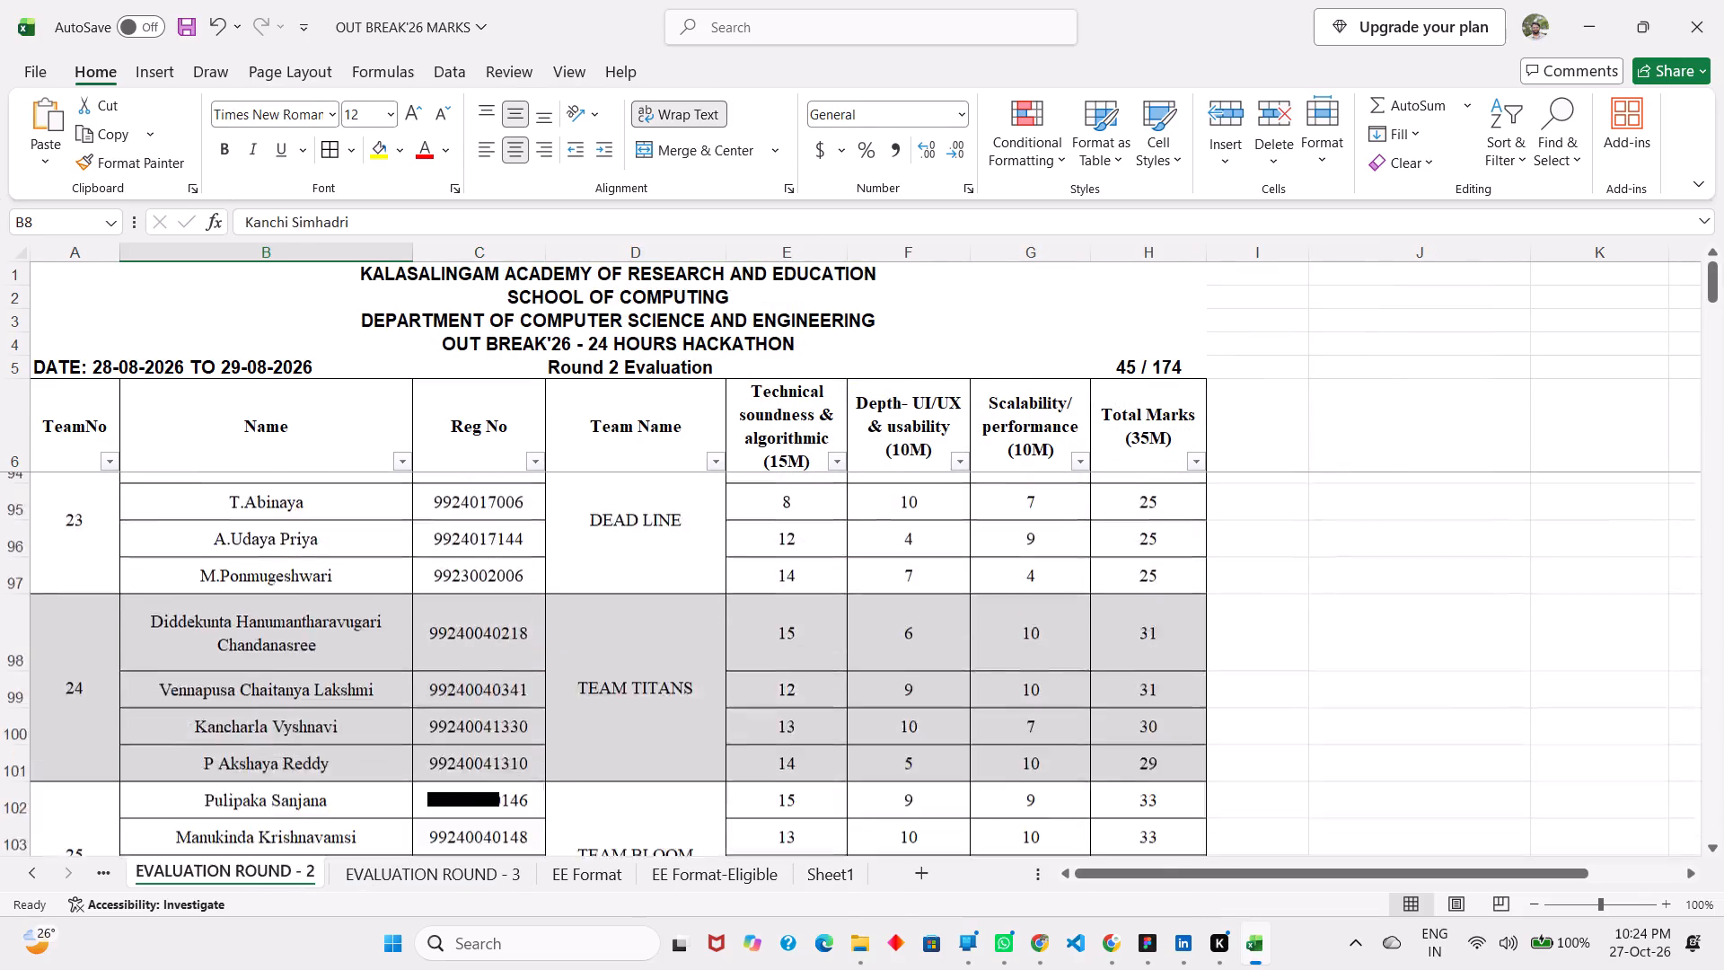
pyautogui.scroll(-5, 458, 568)
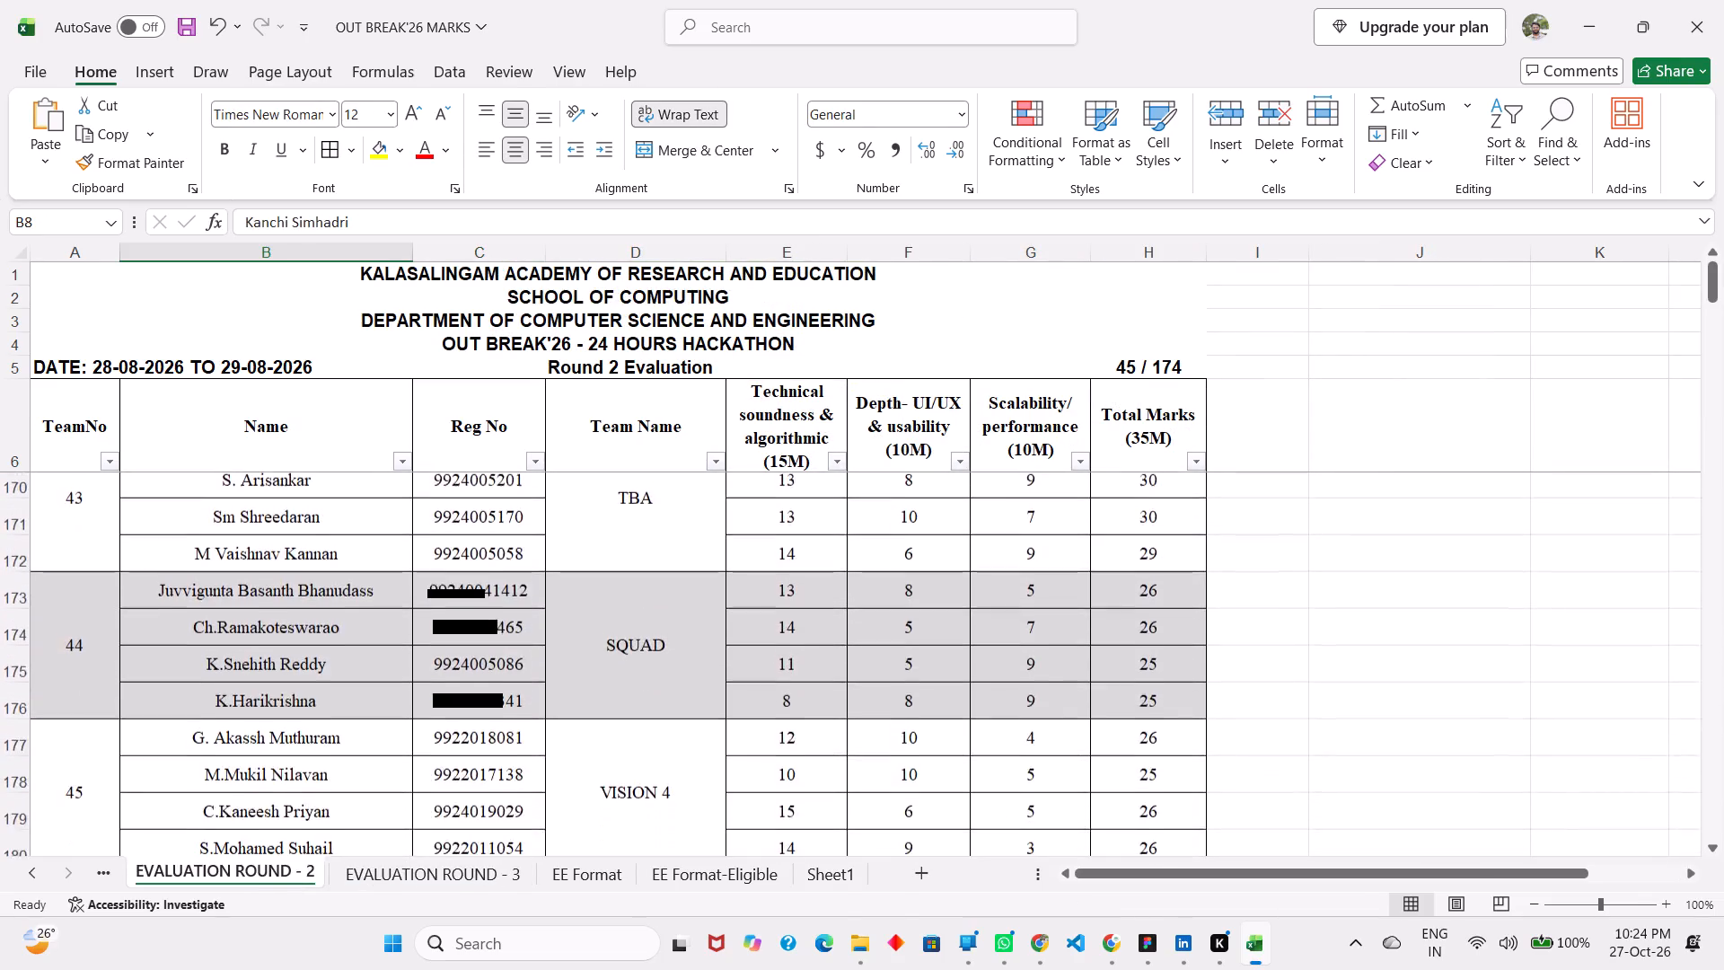
pyautogui.scroll(-1, 458, 568)
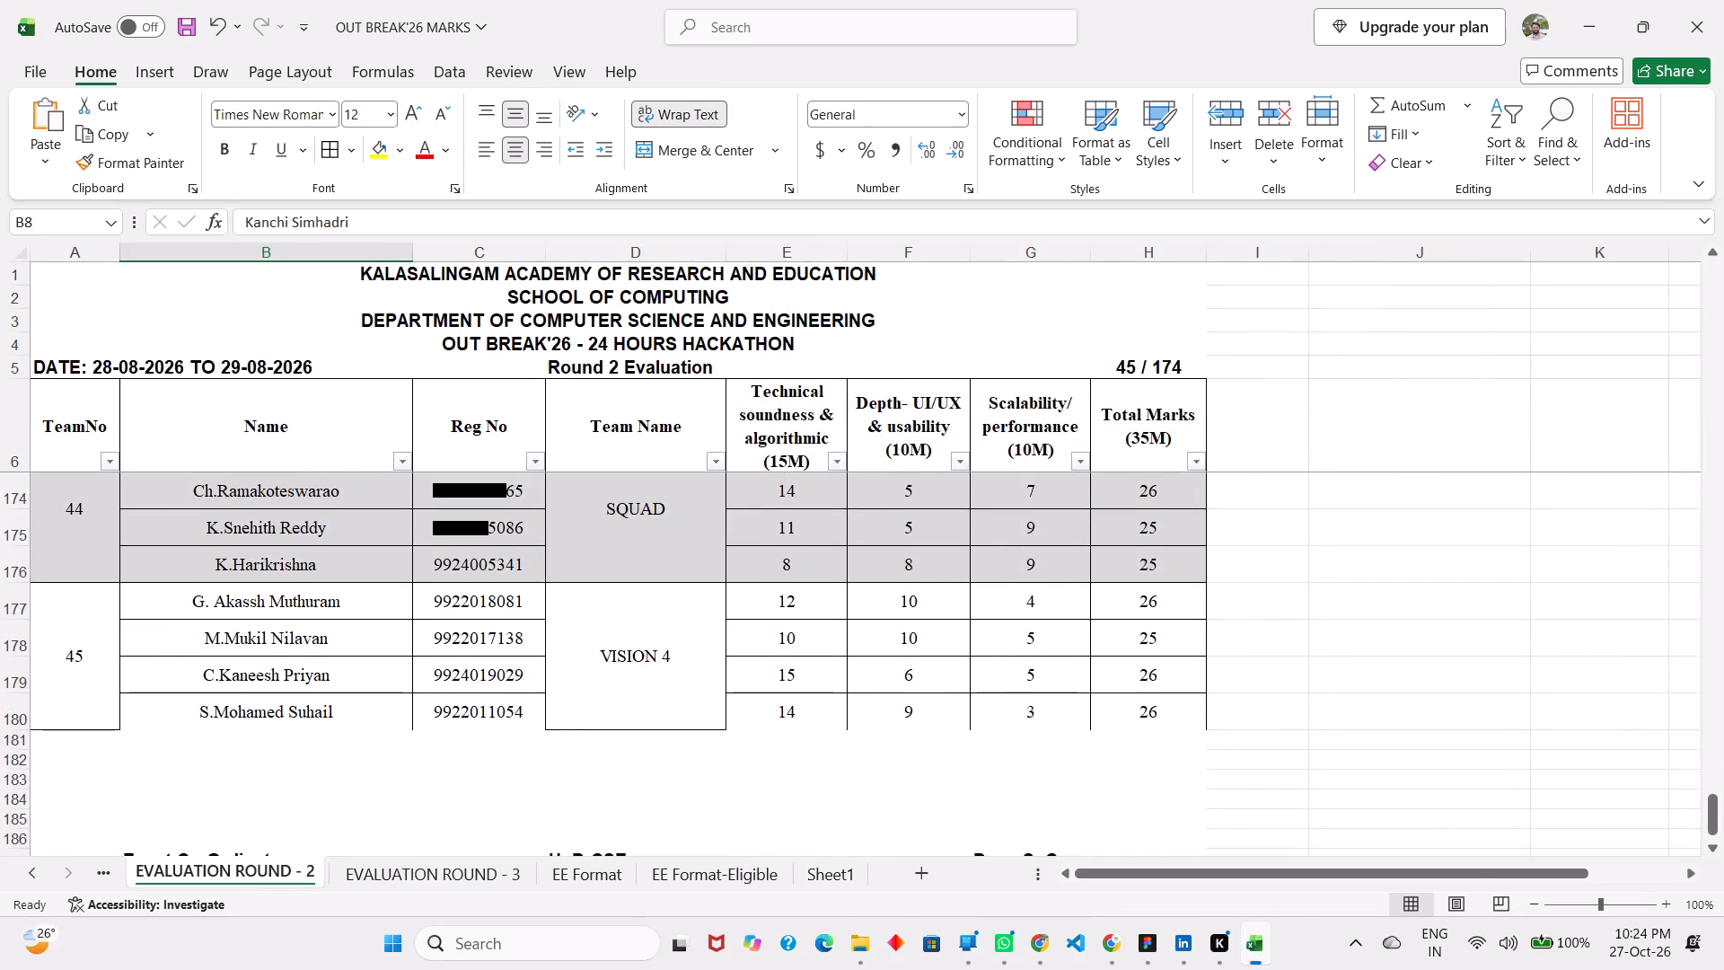
pyautogui.moveTo(1107, 706); pyautogui.dragTo(214, 708)
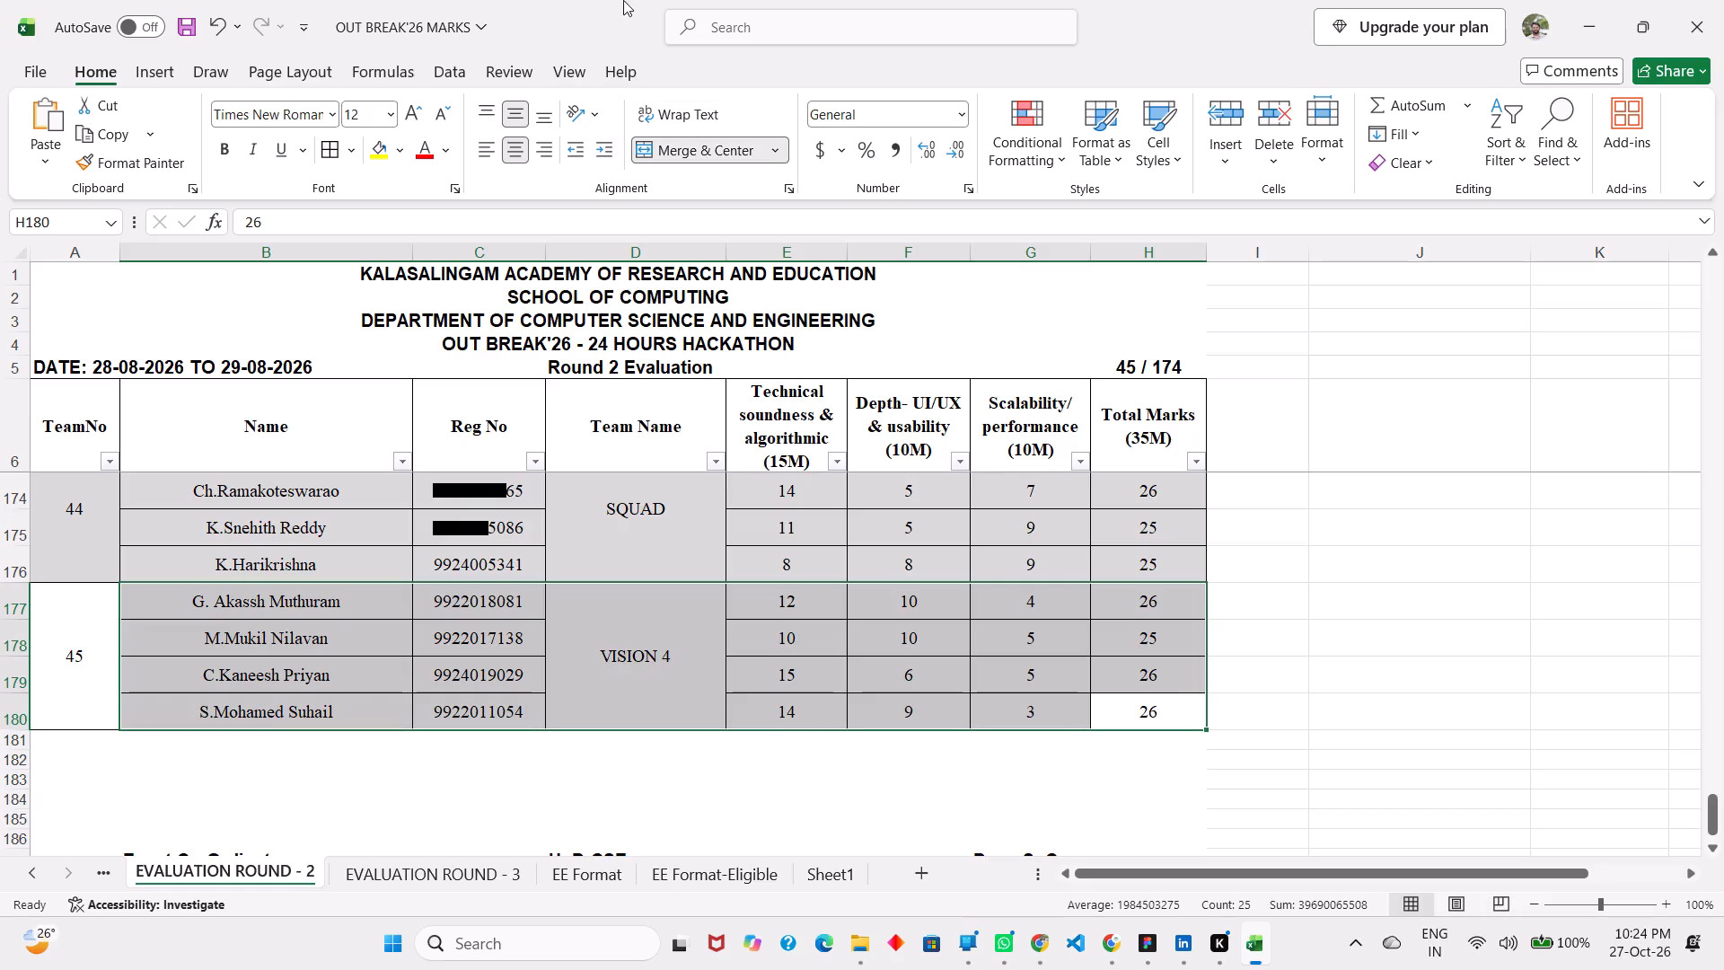
pyautogui.click(325, 150)
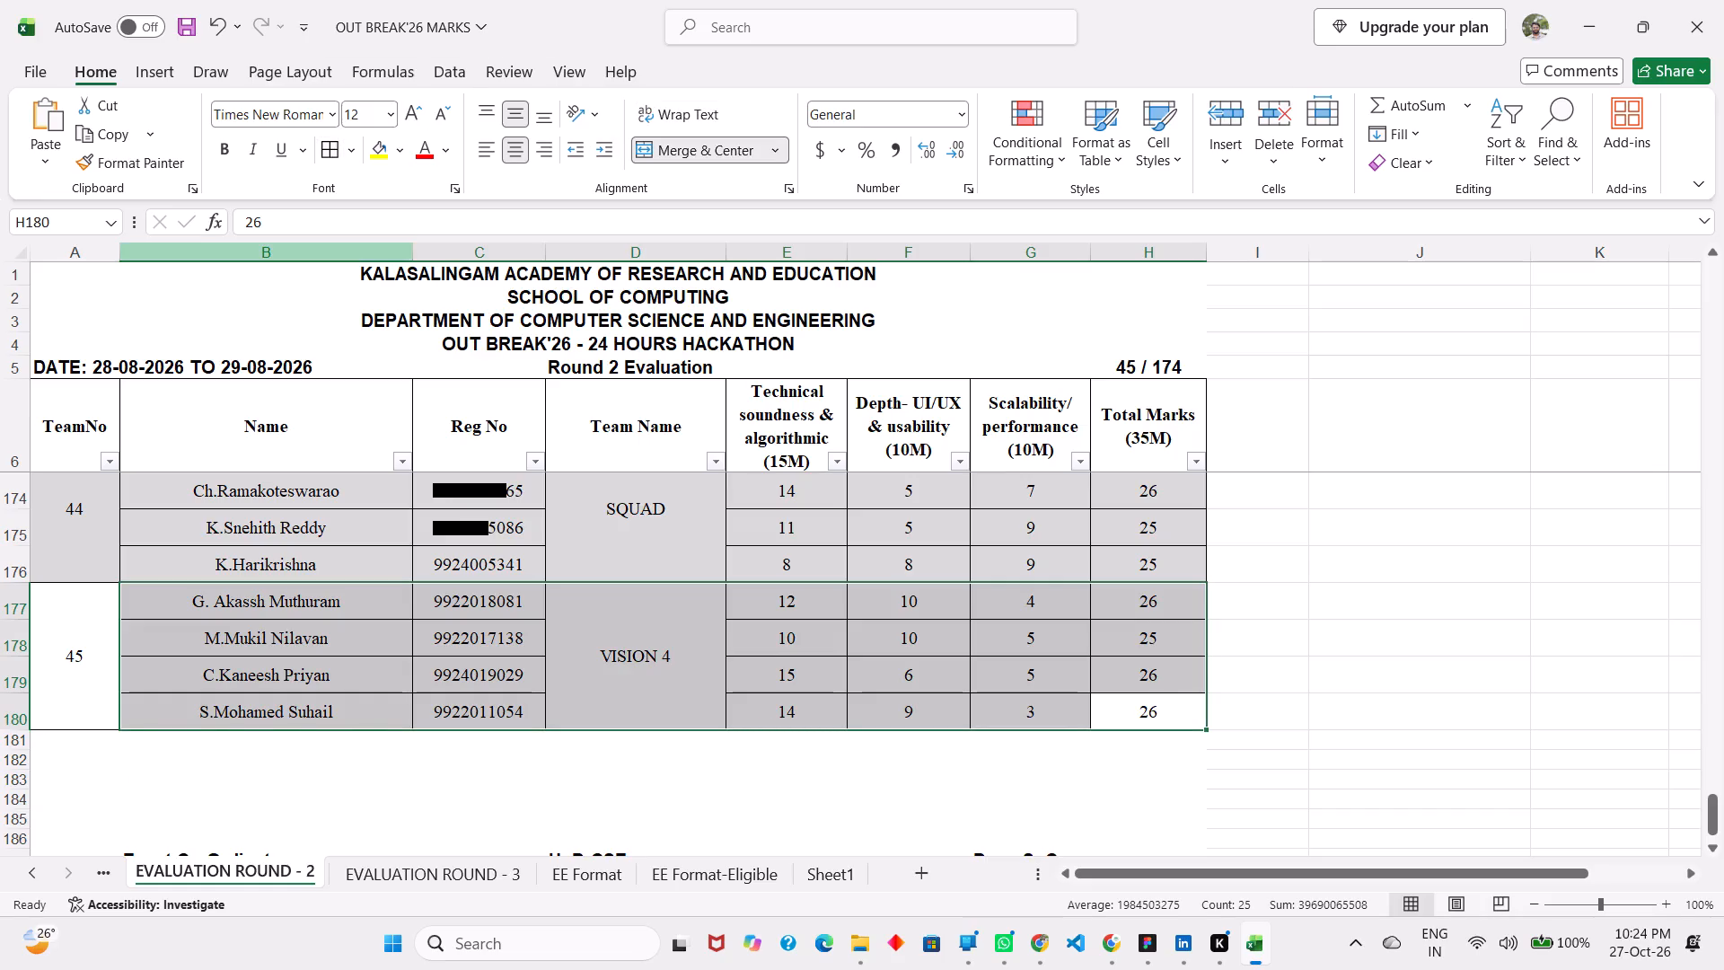
pyautogui.hscroll(4, 158, 860)
# Apply all borders to team 45's rows, B177:H180, in the EVALUATION ROUND - 1 sheet.
pyautogui.click(103, 880)
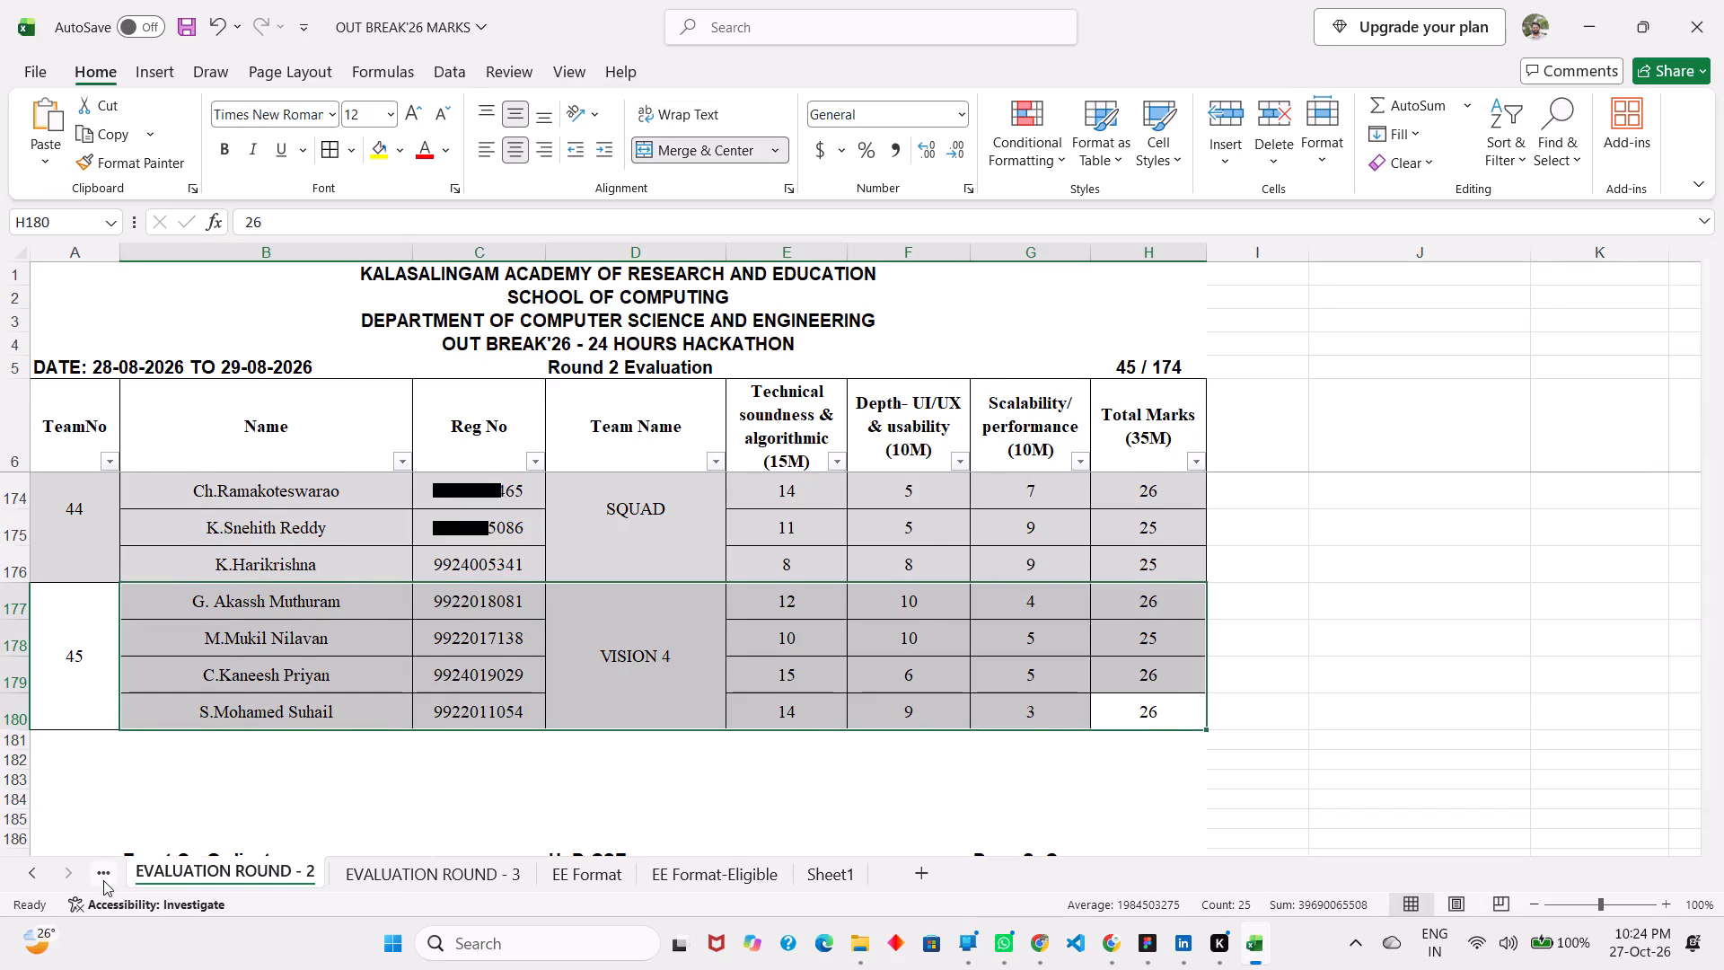
pyautogui.scroll(-13, 471, 779)
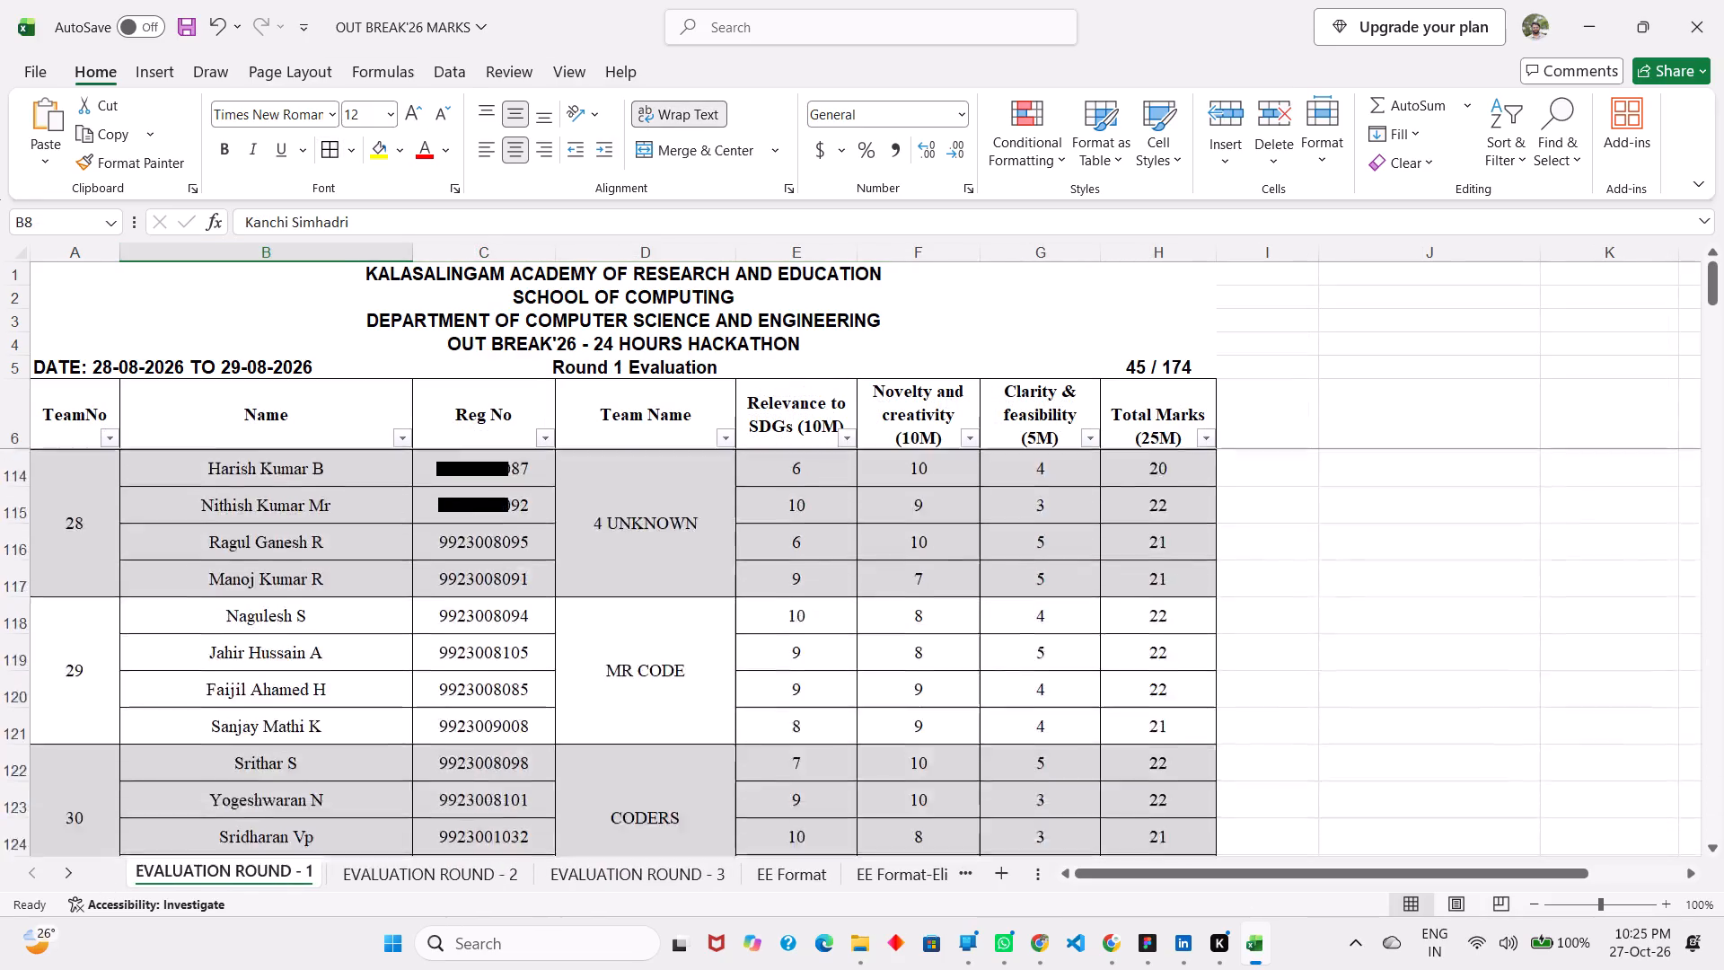
pyautogui.scroll(-4, 471, 779)
pyautogui.hscroll(1, 471, 779)
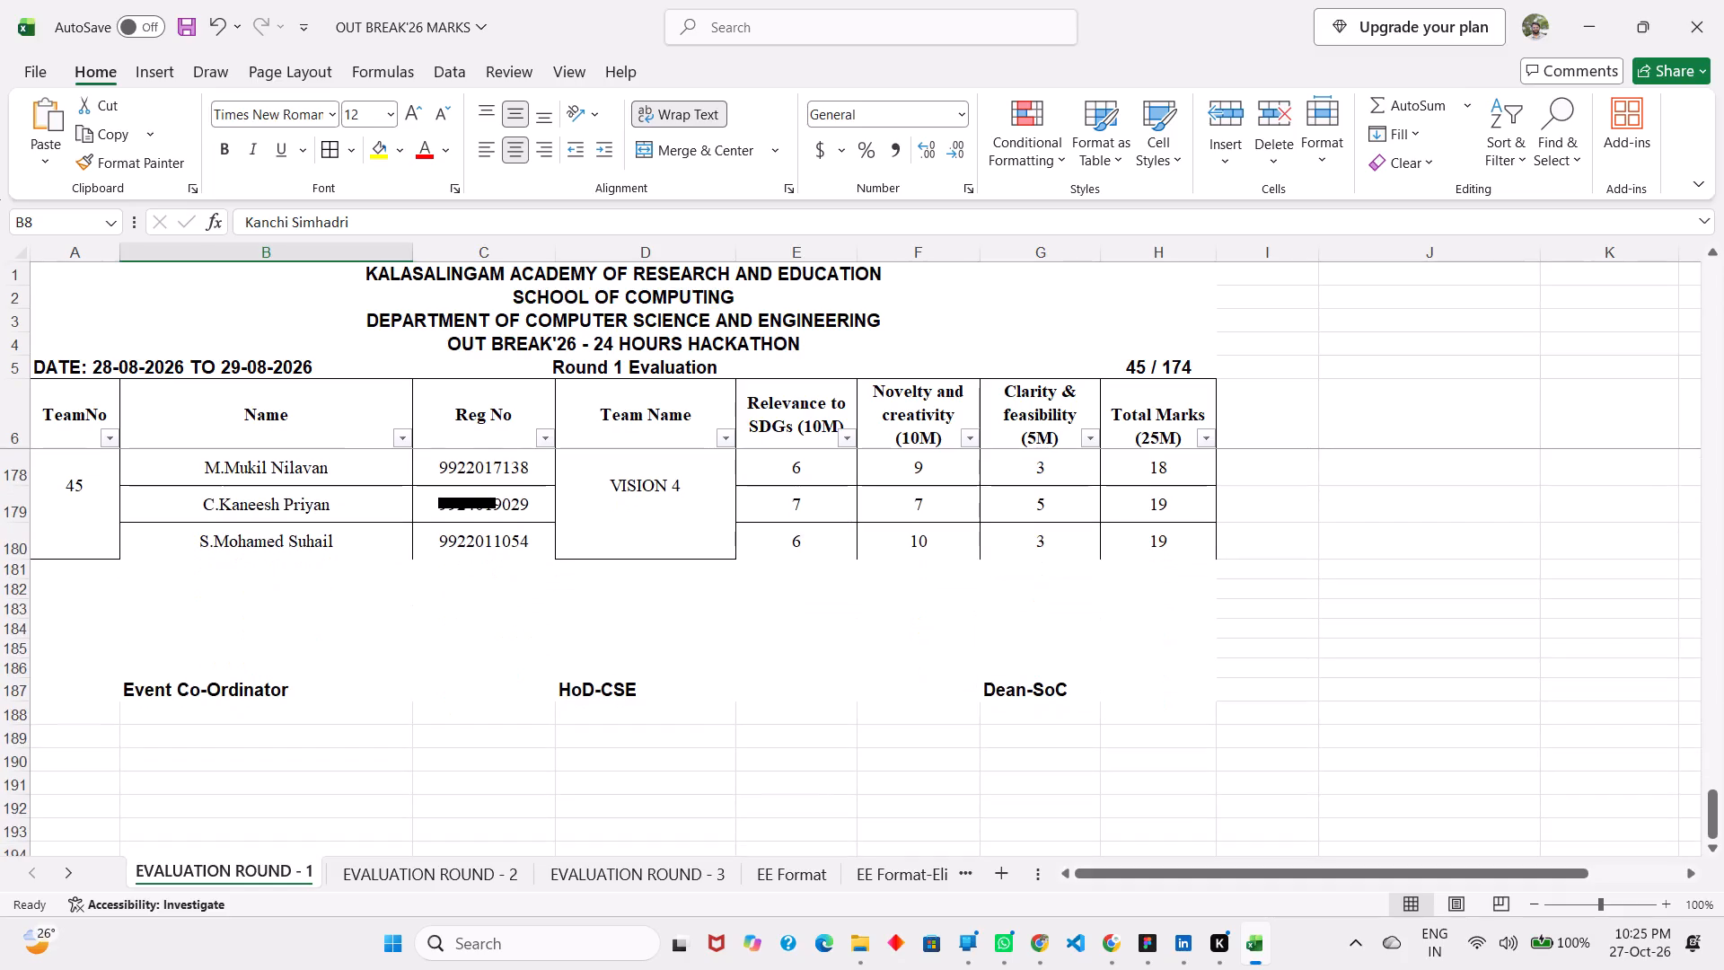
pyautogui.moveTo(328, 549); pyautogui.dragTo(1103, 530)
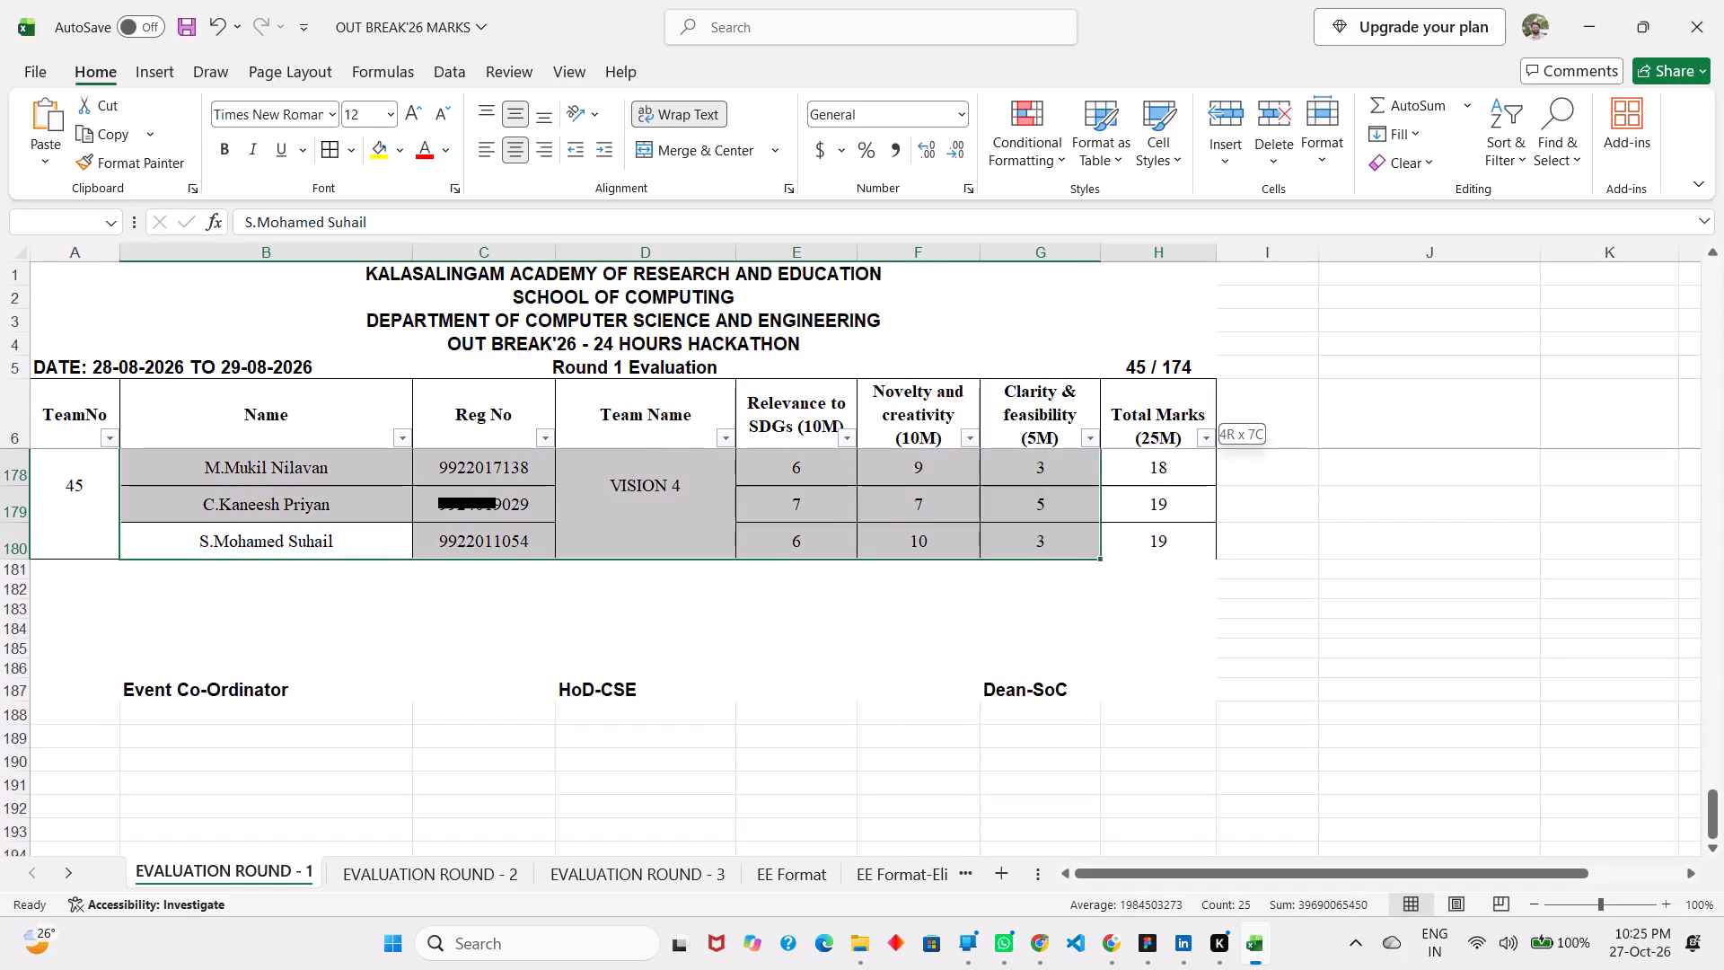
pyautogui.moveTo(1103, 530); pyautogui.dragTo(1131, 533)
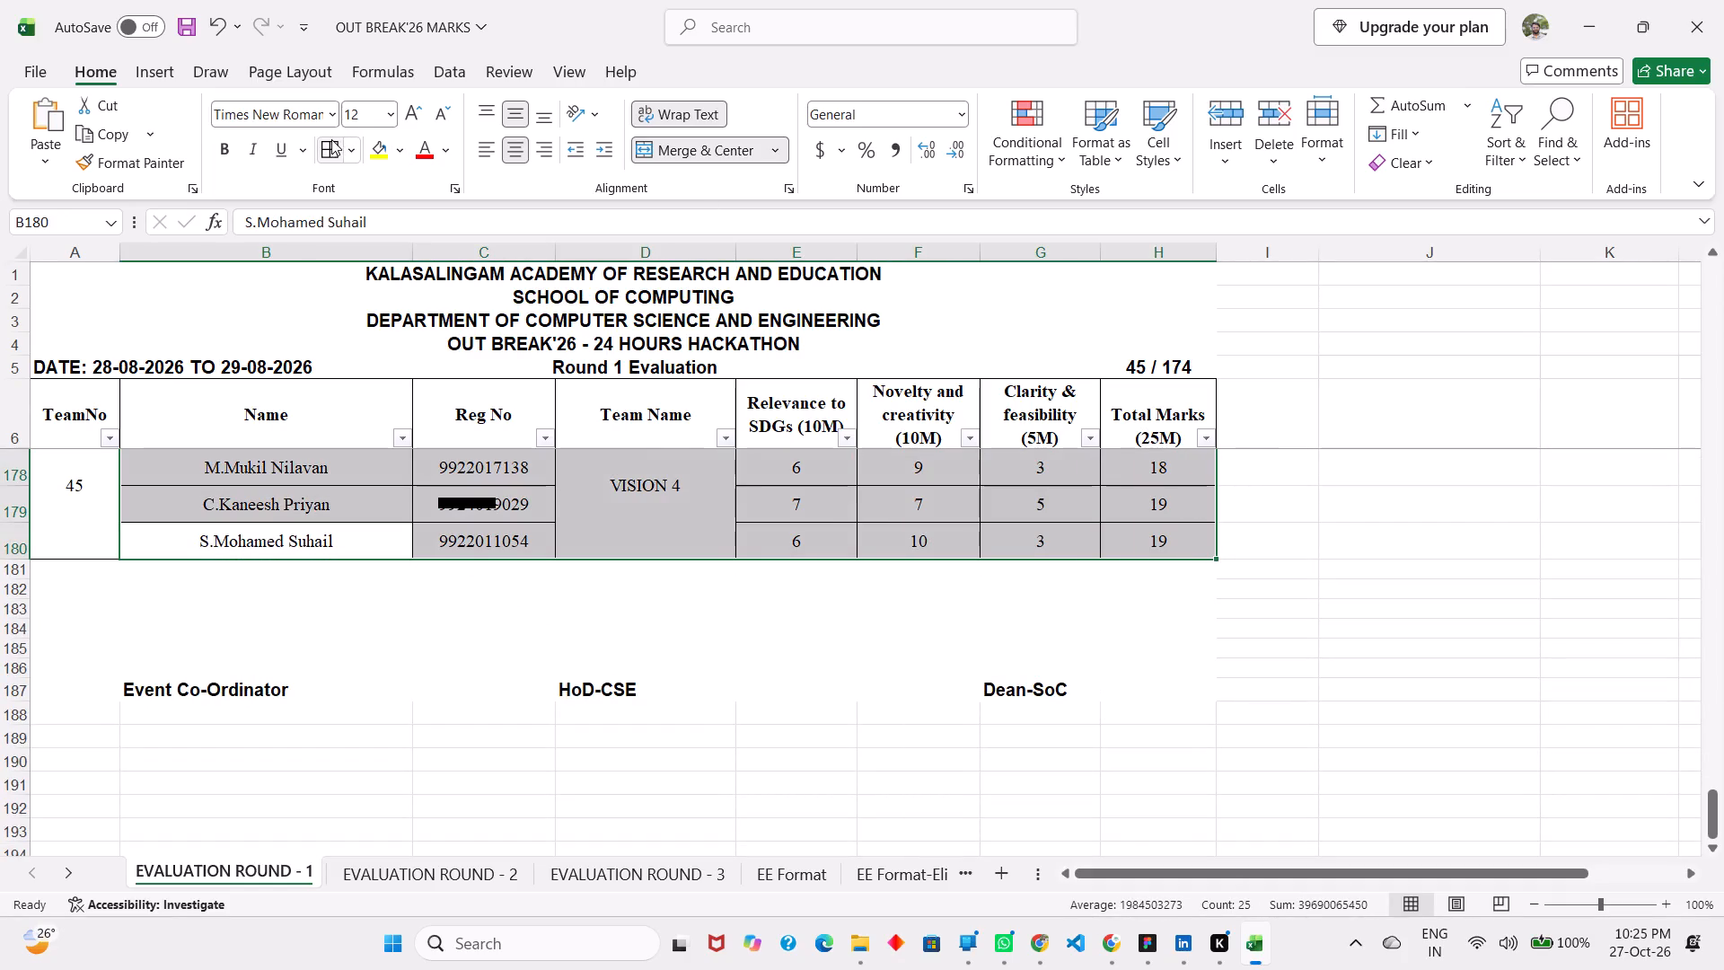
pyautogui.click(330, 141)
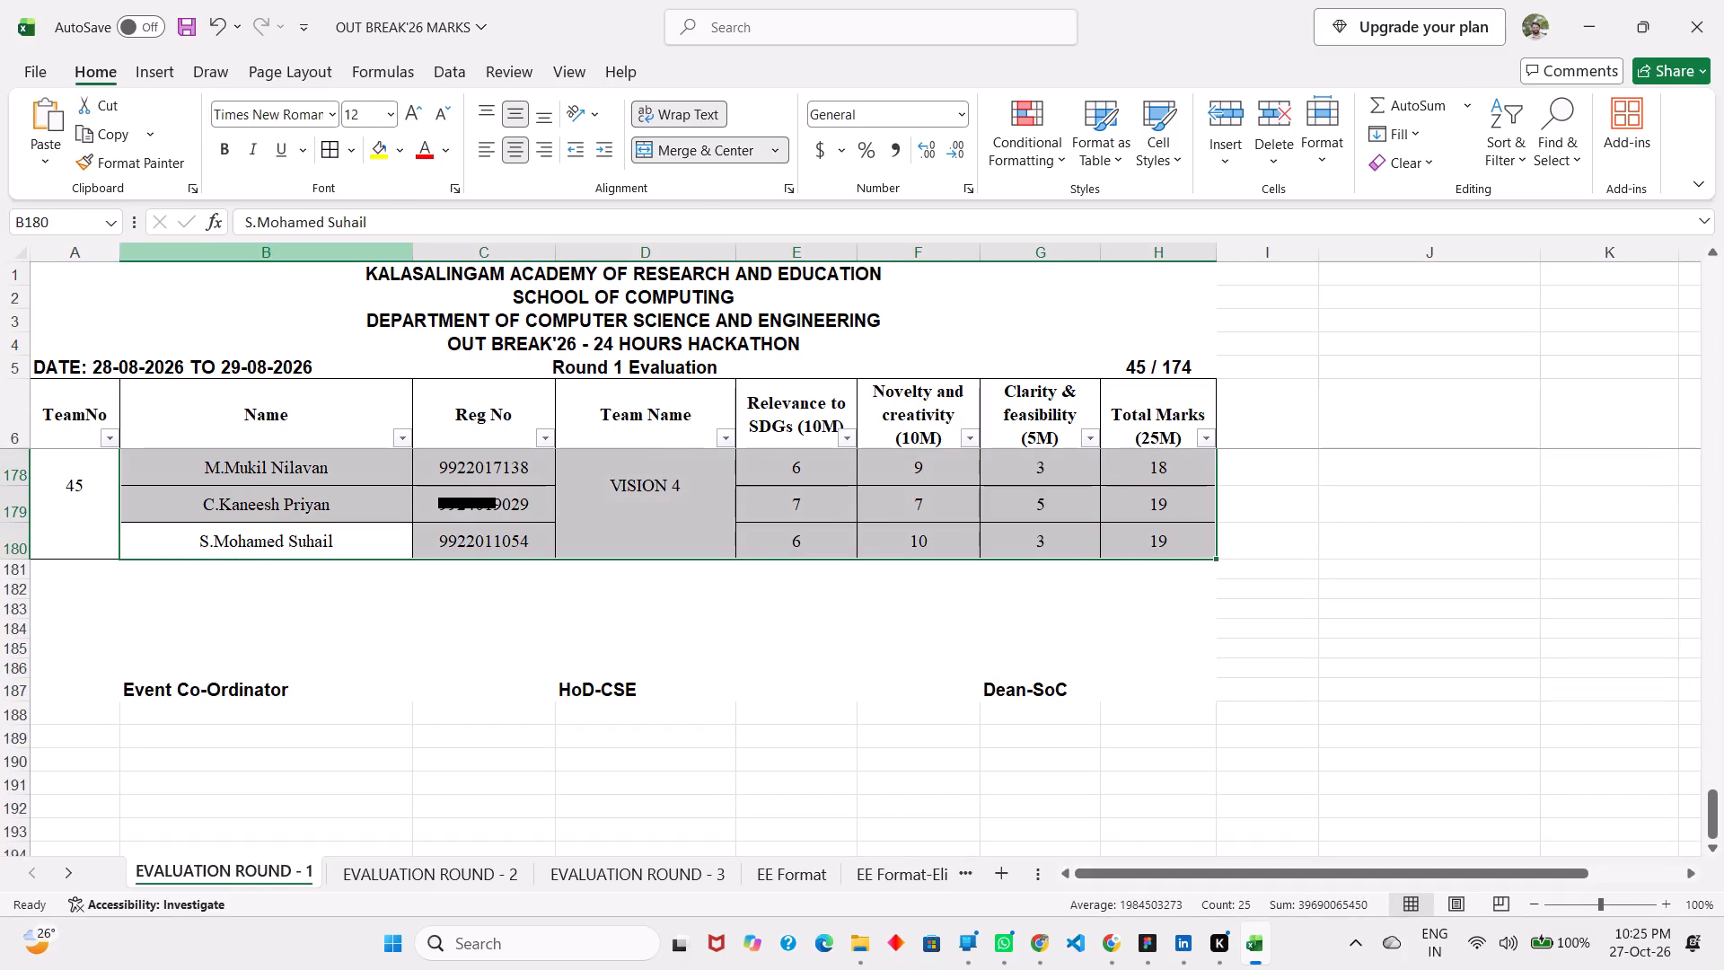
pyautogui.click(695, 805)
# Check the last-row borders in the EVALUATION ROUND - 2, EVALUATION ROUND - 3, EE Format, EE Format-Eligible and Sheet1 sheets.
pyautogui.click(486, 876)
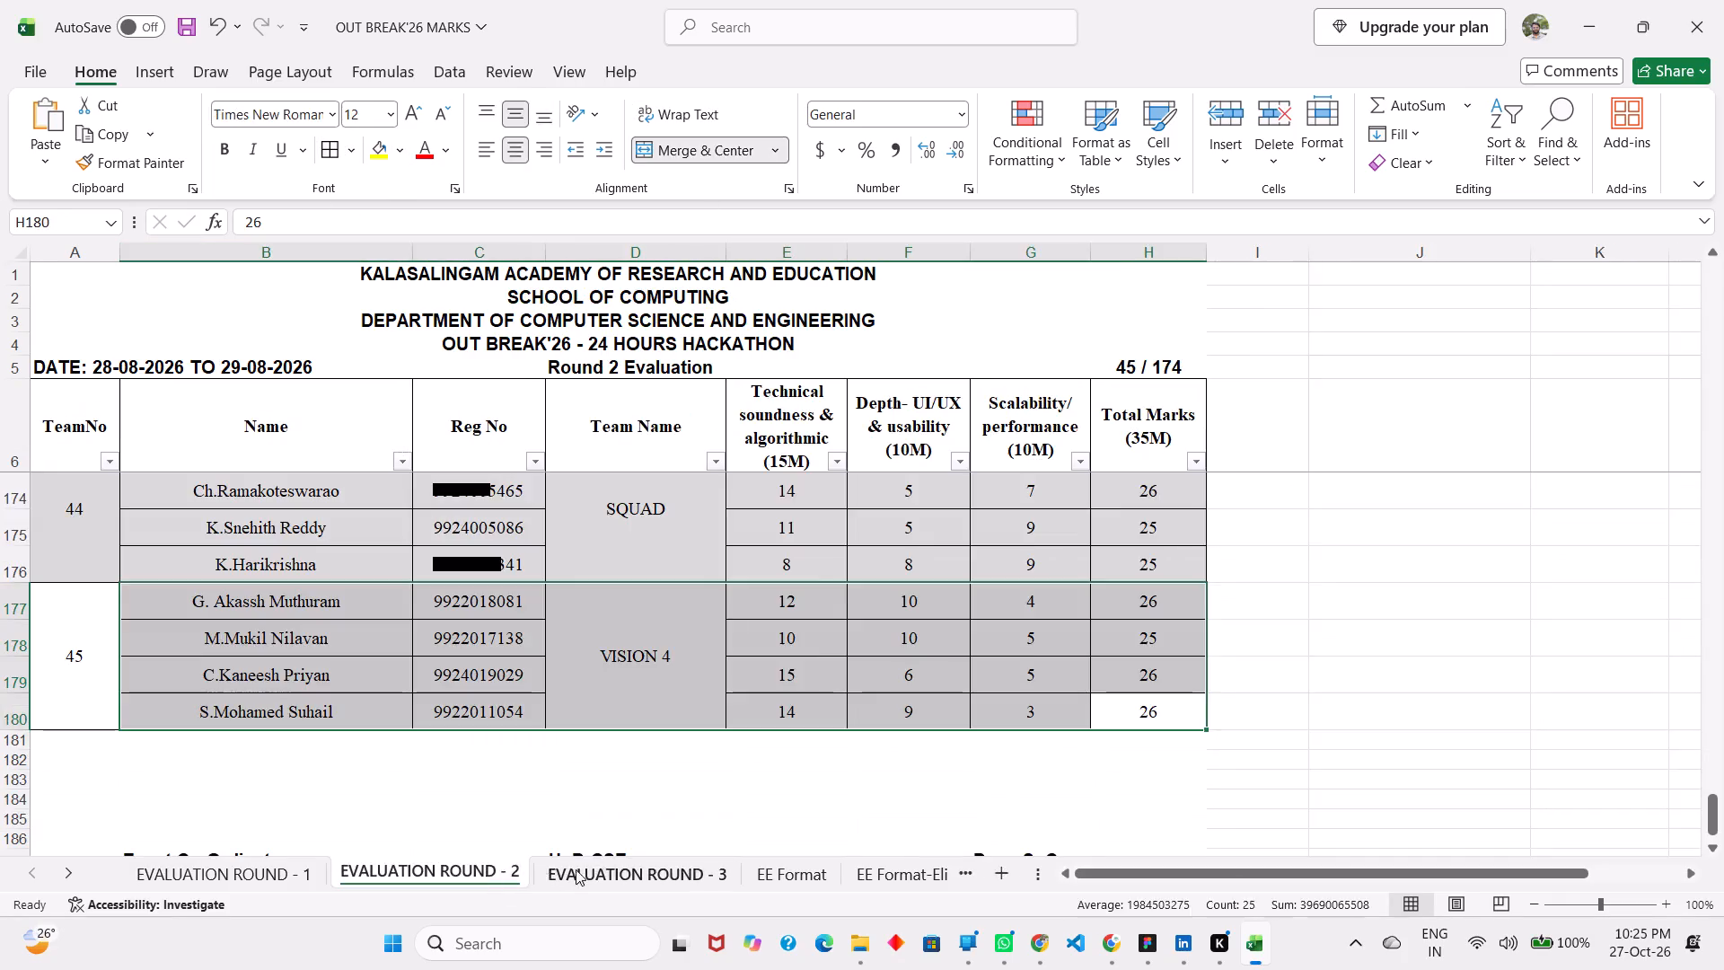
pyautogui.click(695, 768)
pyautogui.click(632, 874)
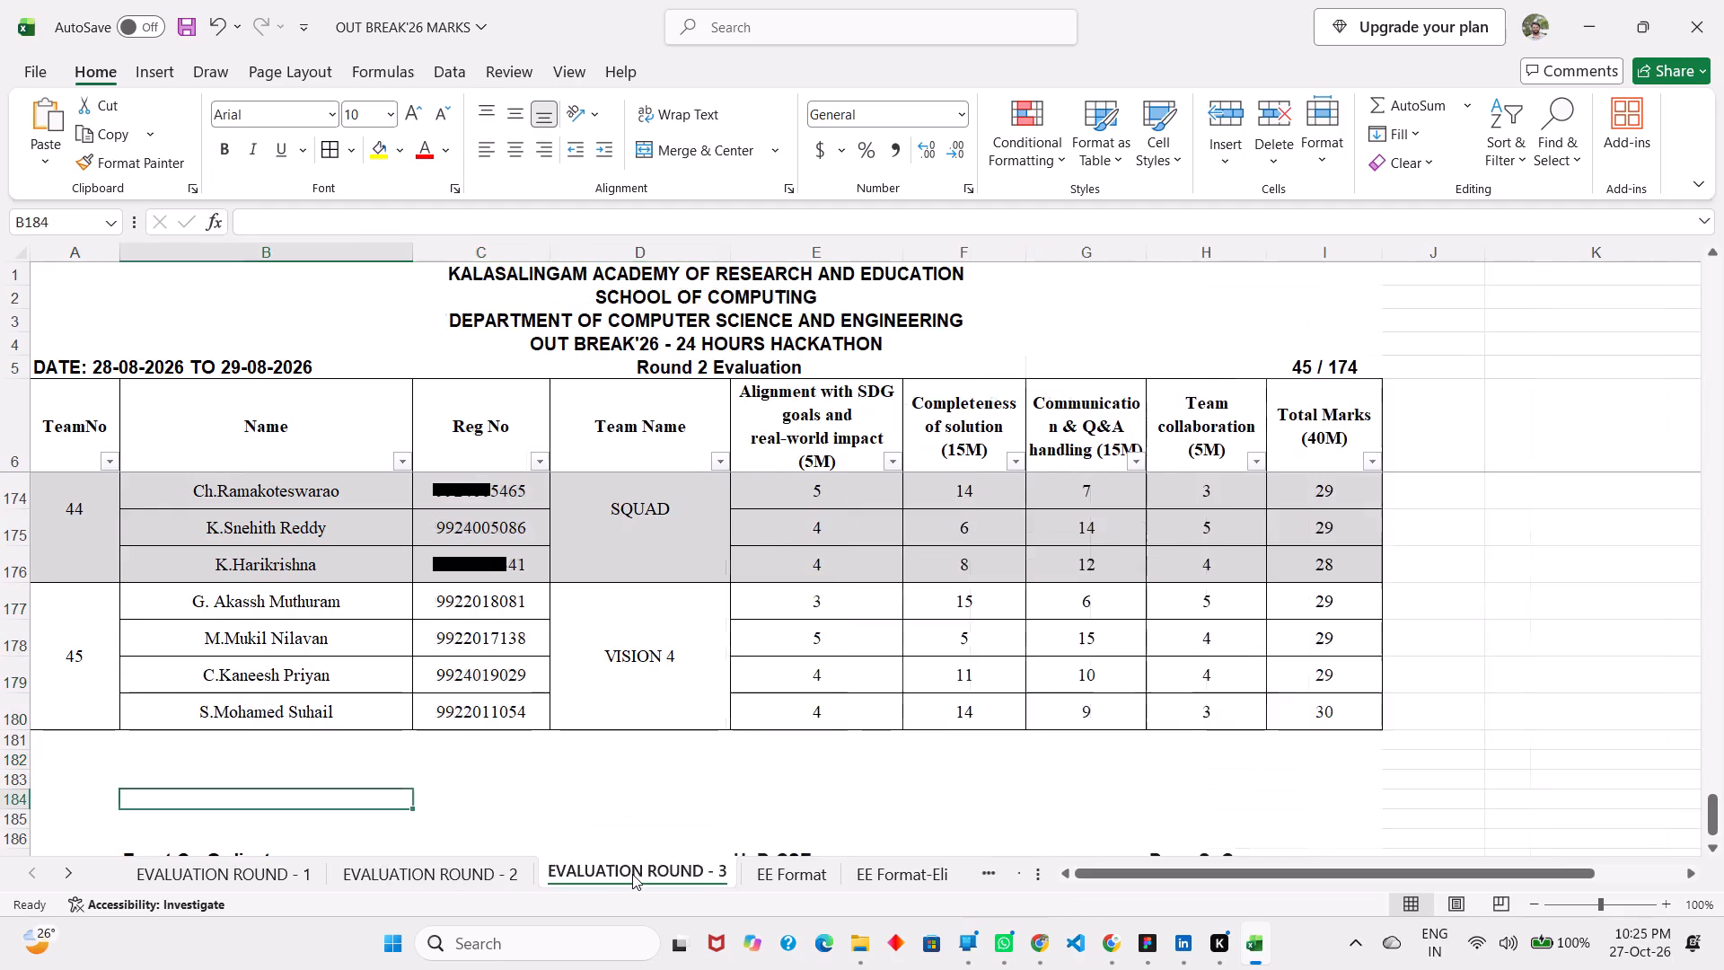
pyautogui.scroll(-1, 717, 734)
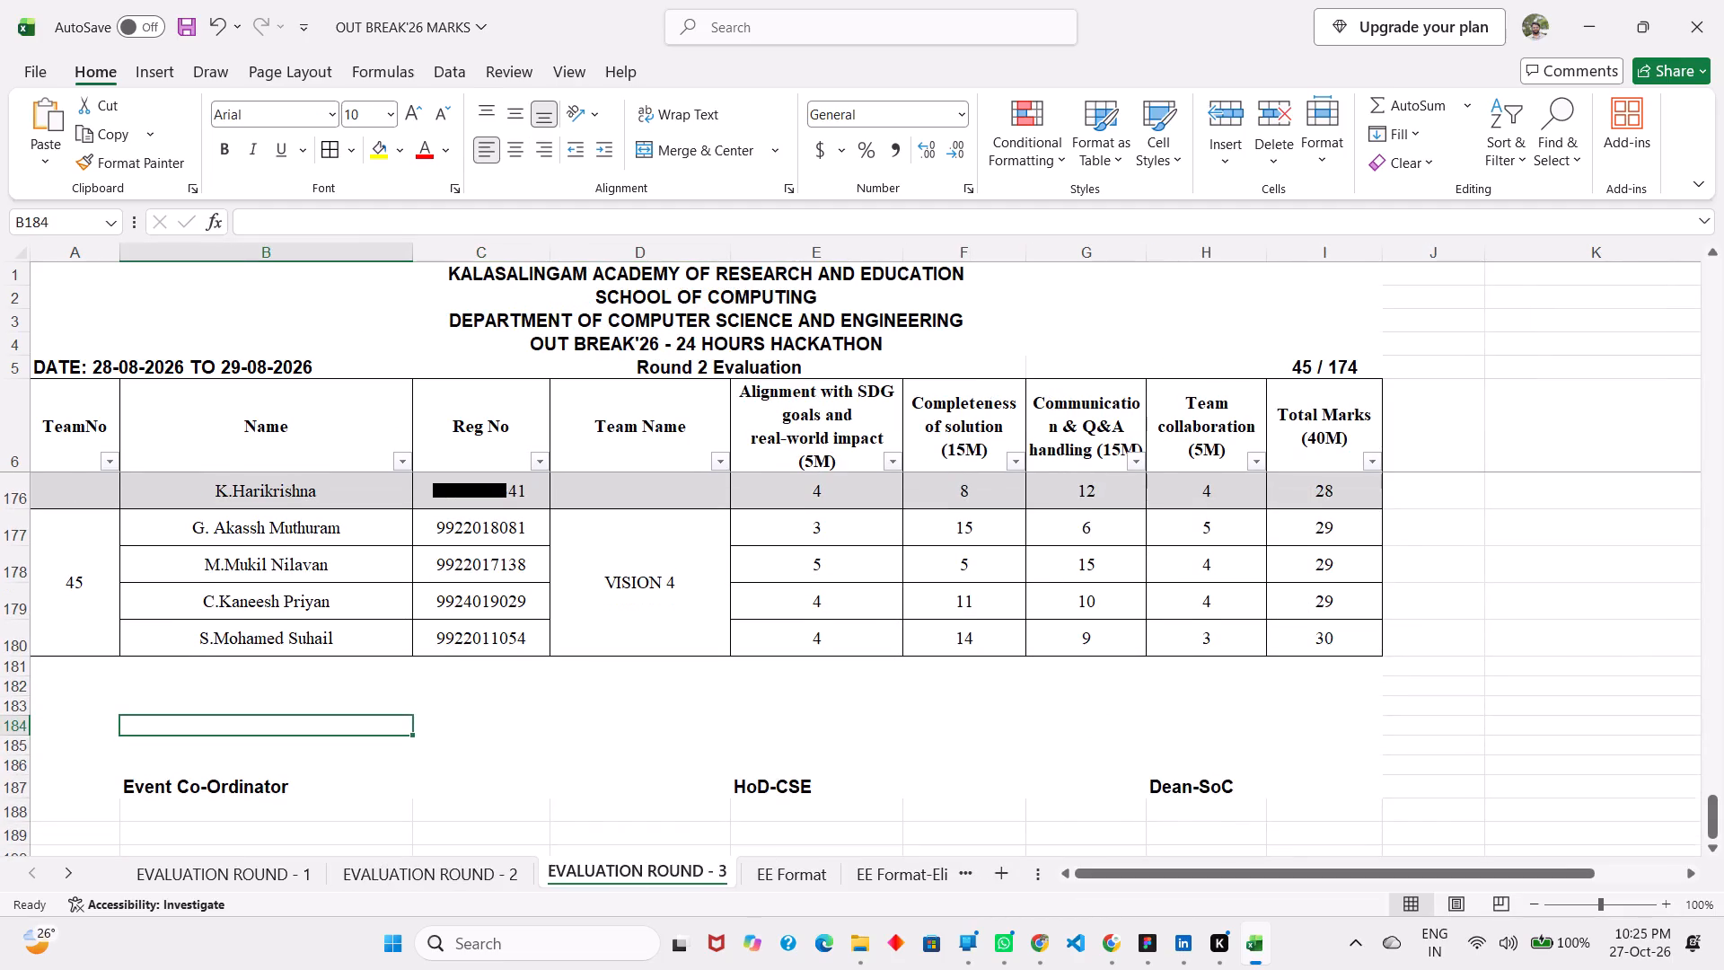
pyautogui.click(431, 860)
pyautogui.scroll(-1, 506, 738)
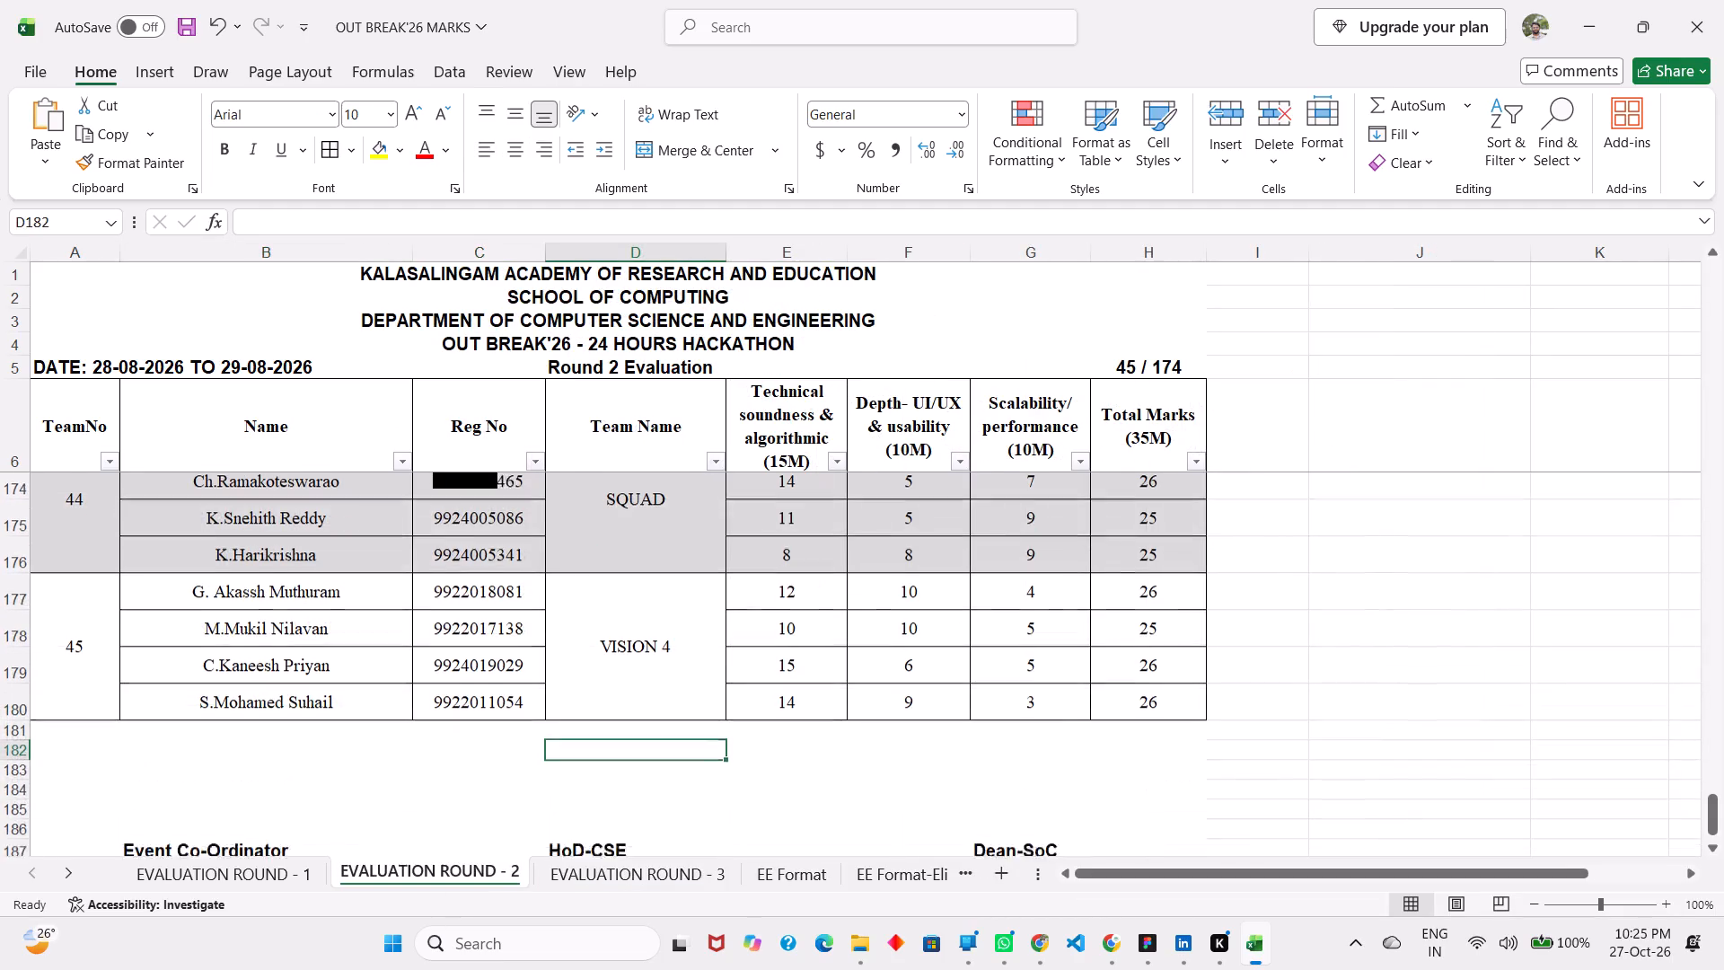
pyautogui.scroll(-1, 506, 738)
pyautogui.click(683, 861)
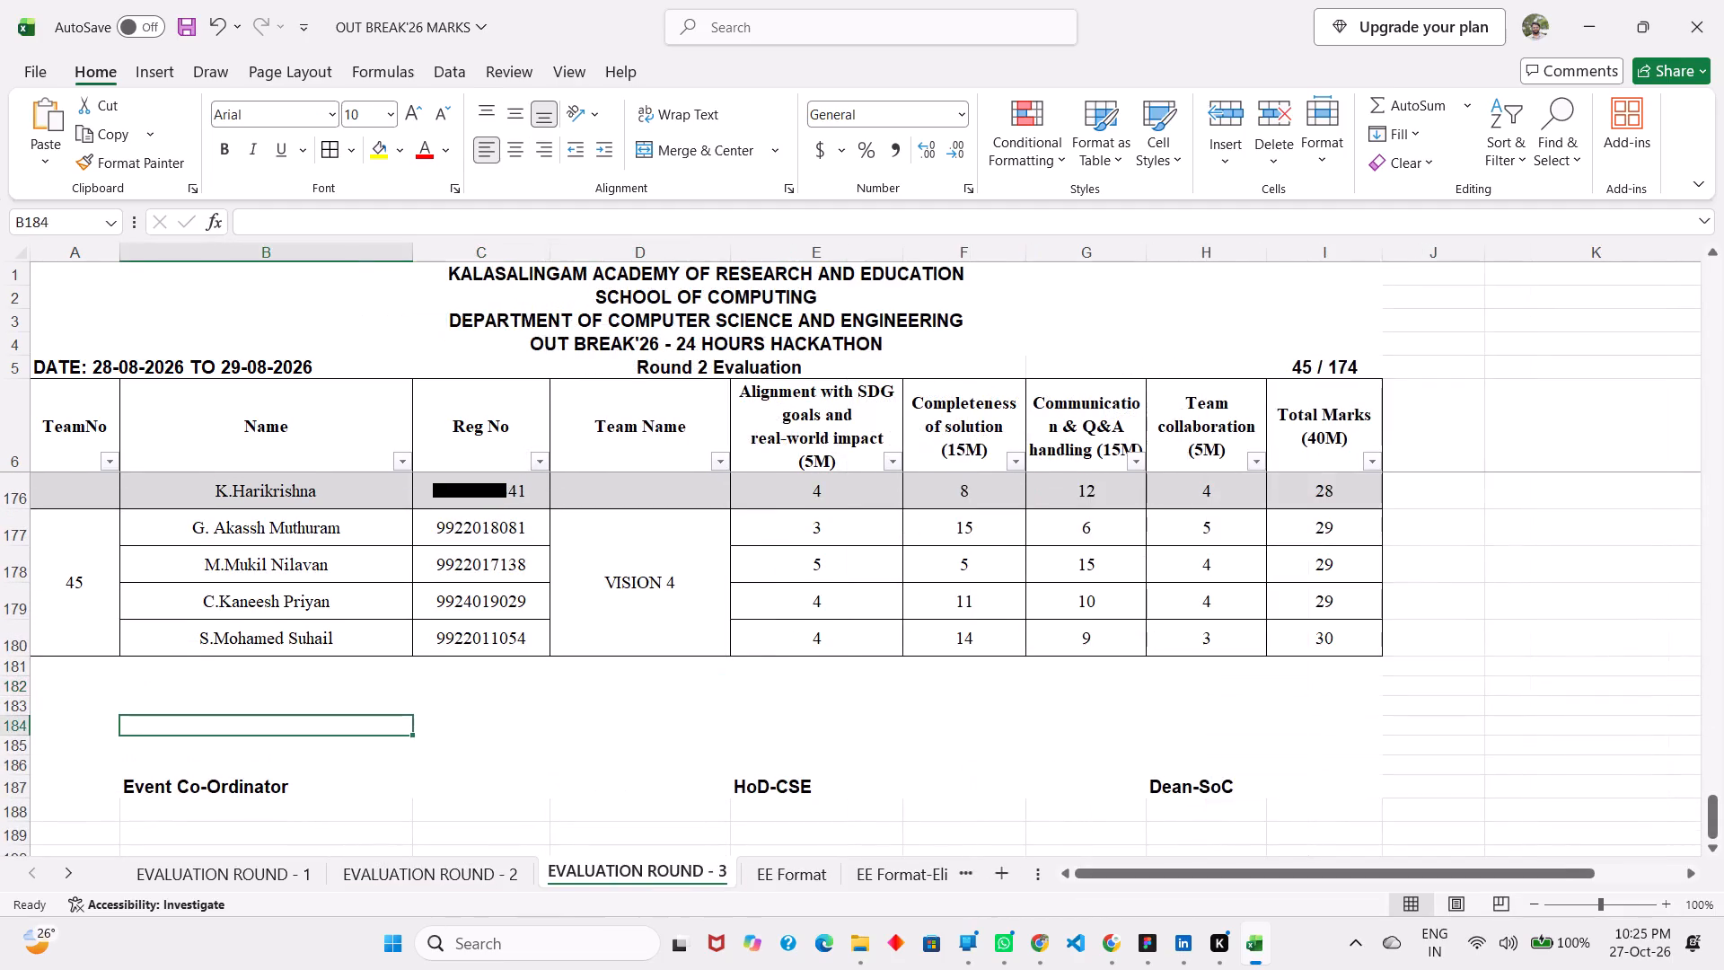
pyautogui.click(805, 869)
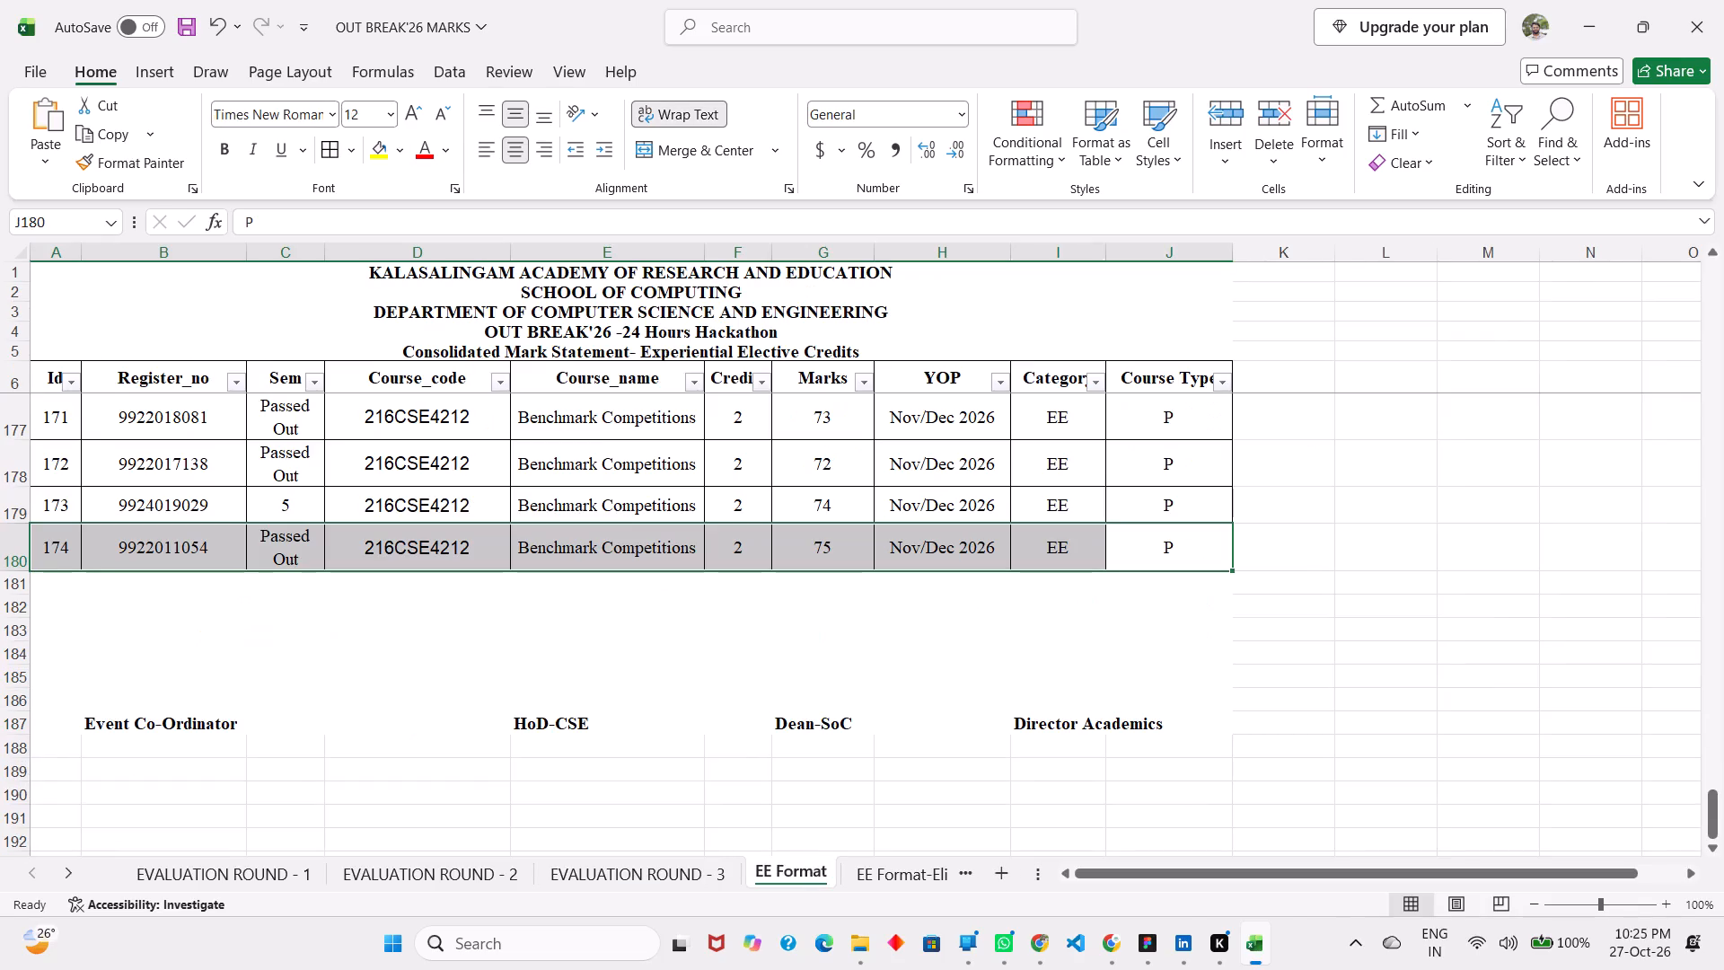
pyautogui.click(882, 868)
pyautogui.hscroll(-1, 882, 868)
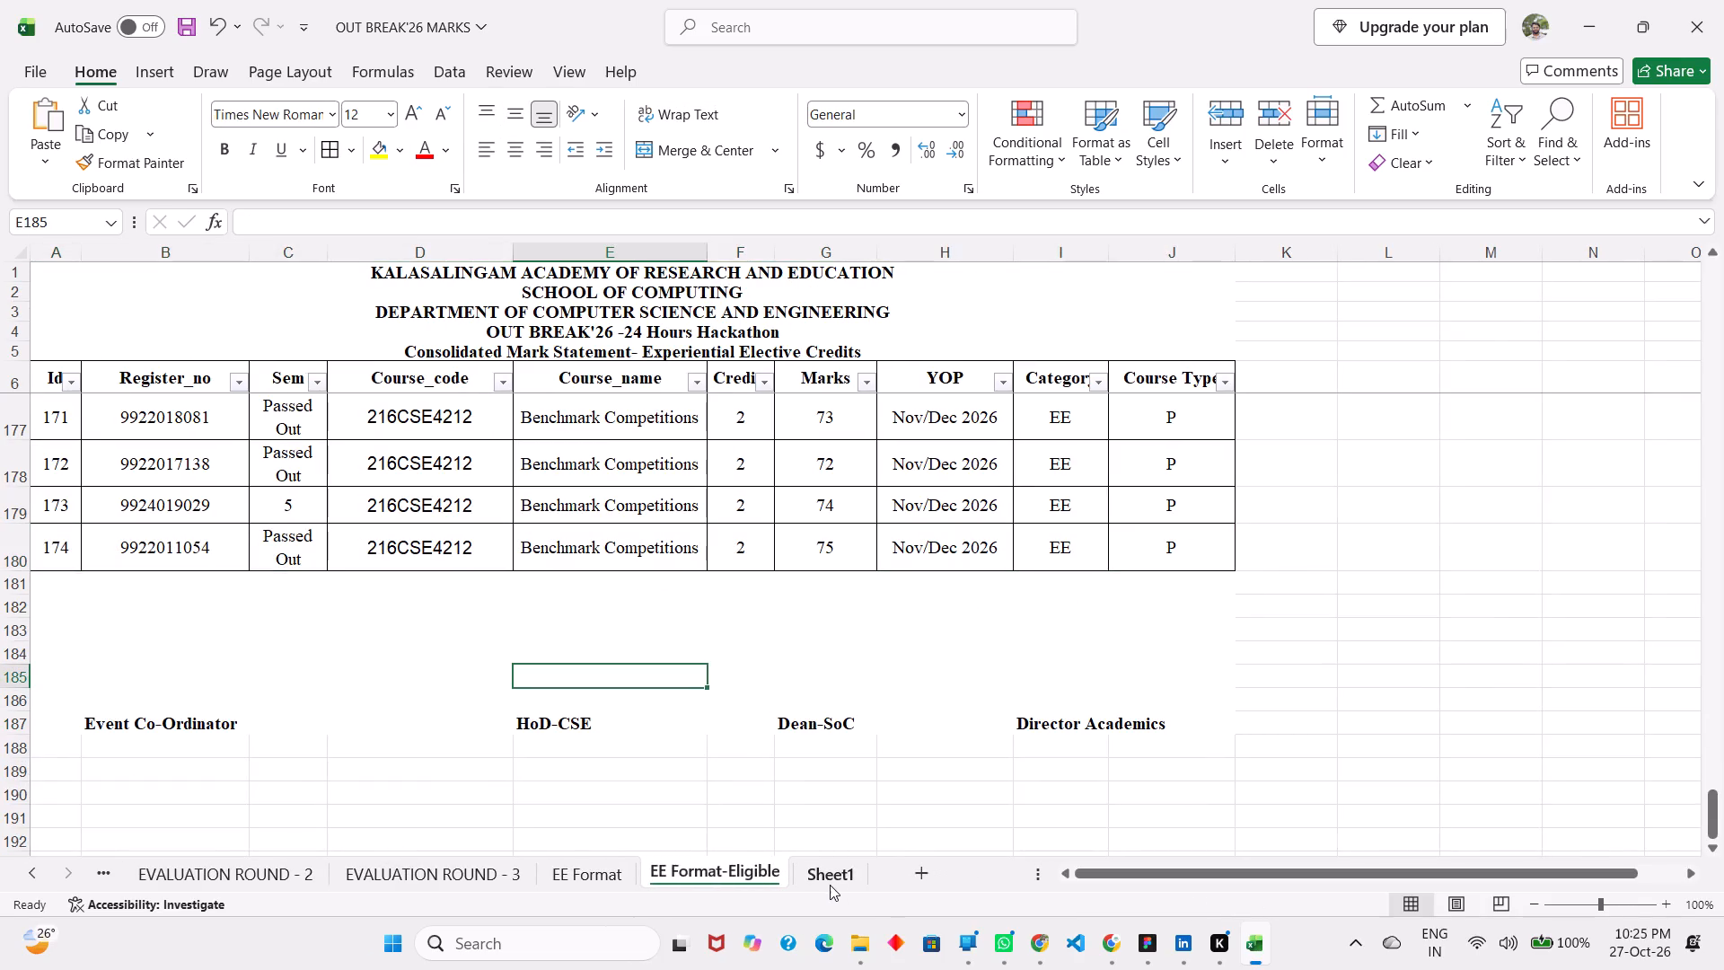
pyautogui.click(830, 885)
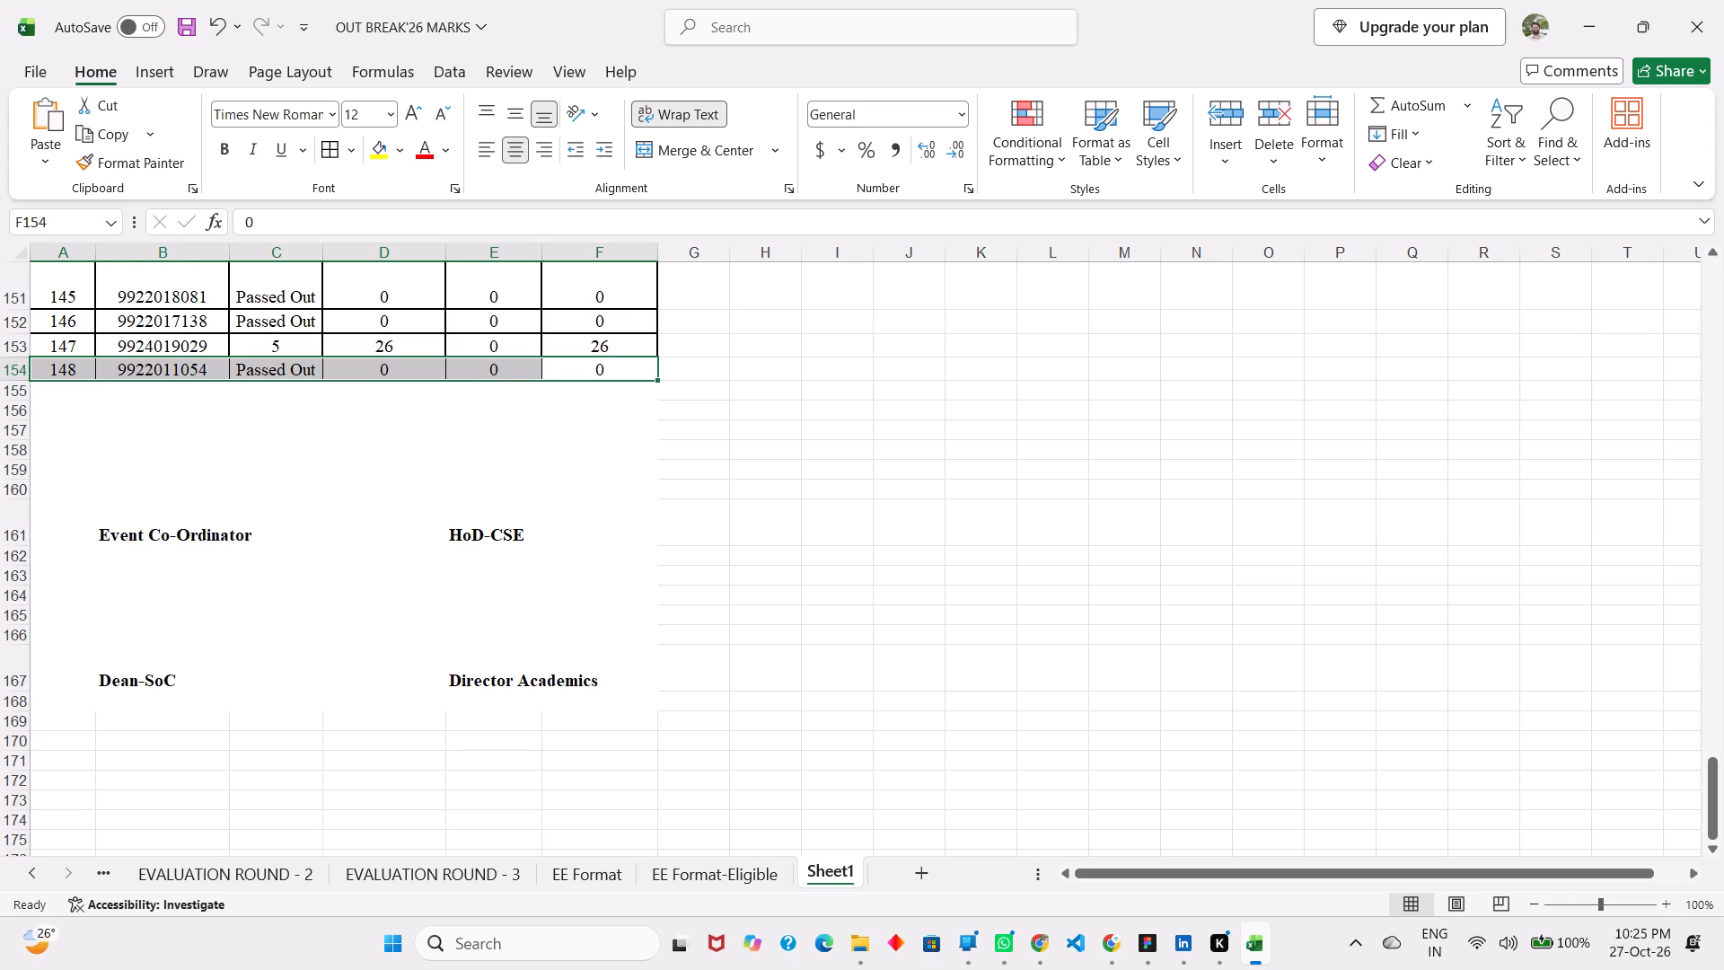
pyautogui.click(778, 571)
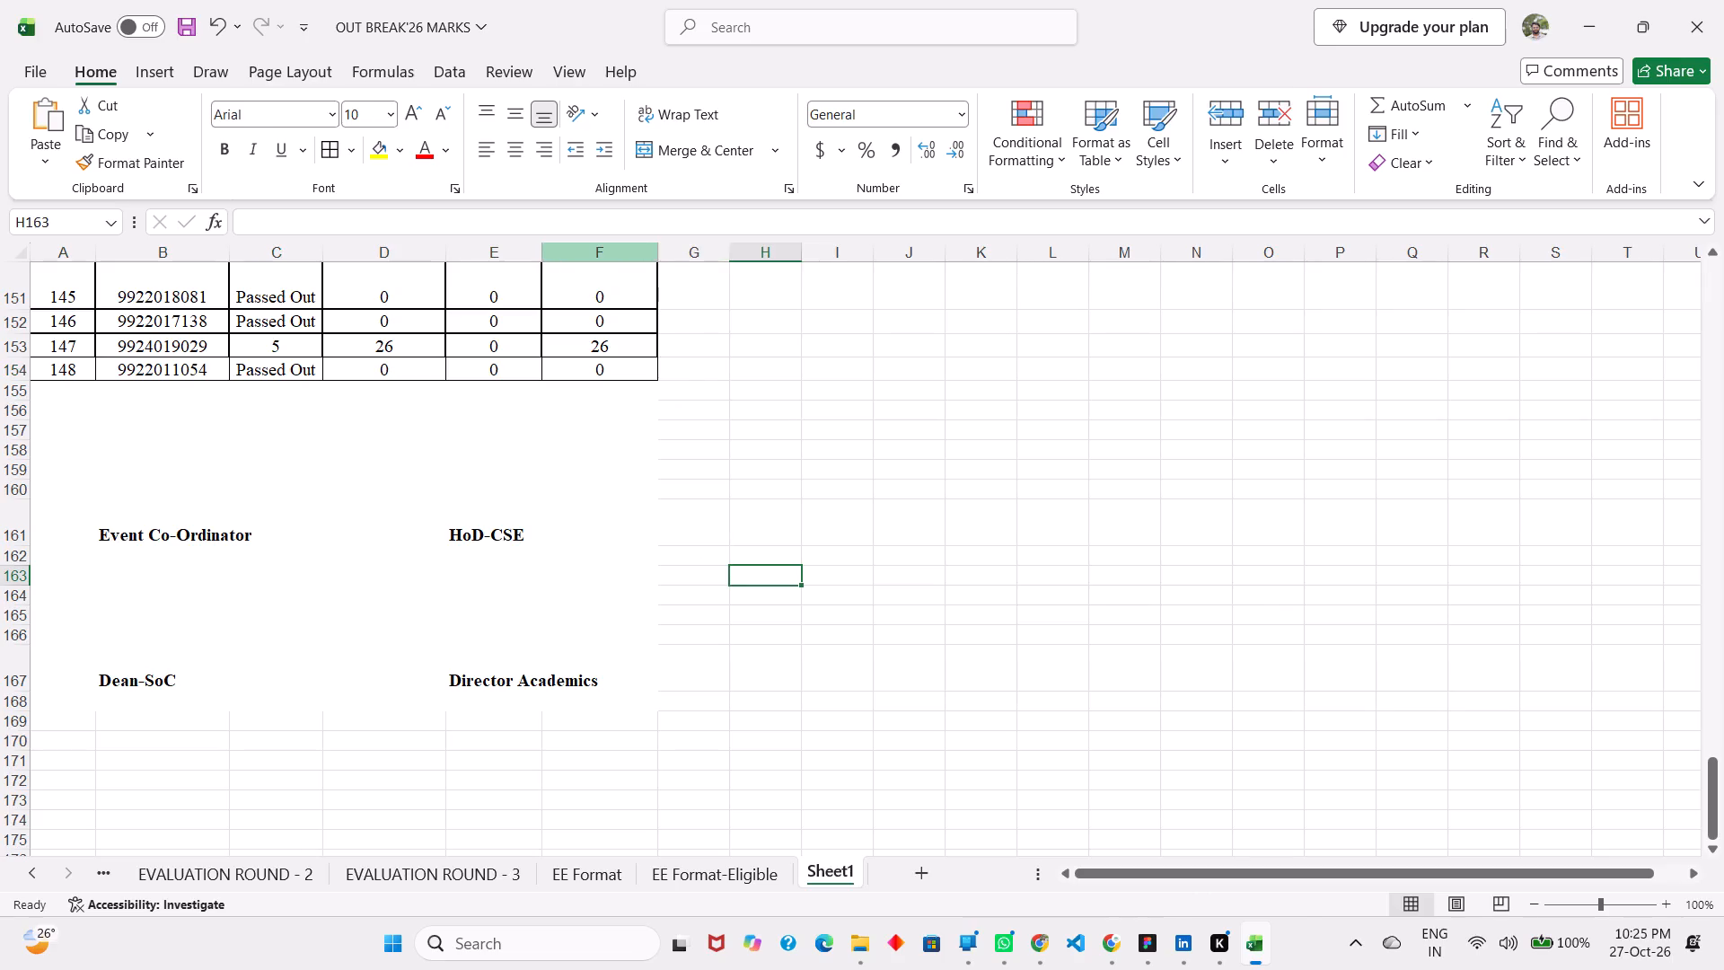
# Apply all borders to the whole Students Credits table, A6:F154, in Sheet1.
pyautogui.moveTo(576, 378); pyautogui.dragTo(128, 153)
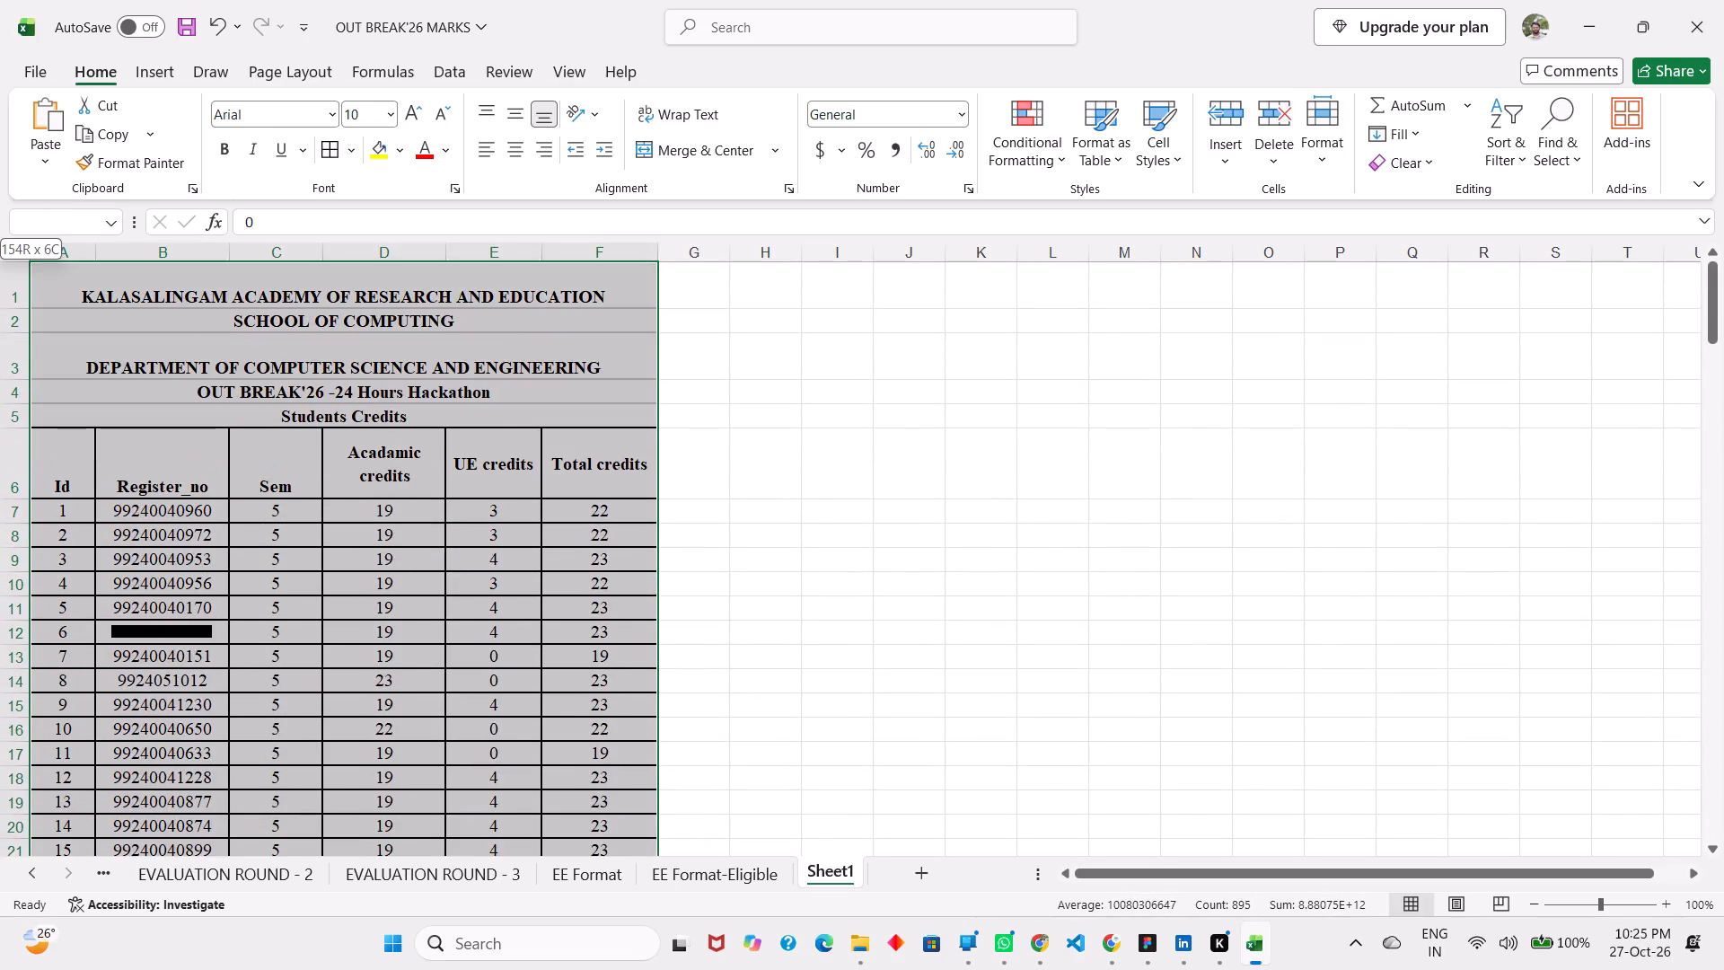
pyautogui.moveTo(128, 153); pyautogui.dragTo(178, 634)
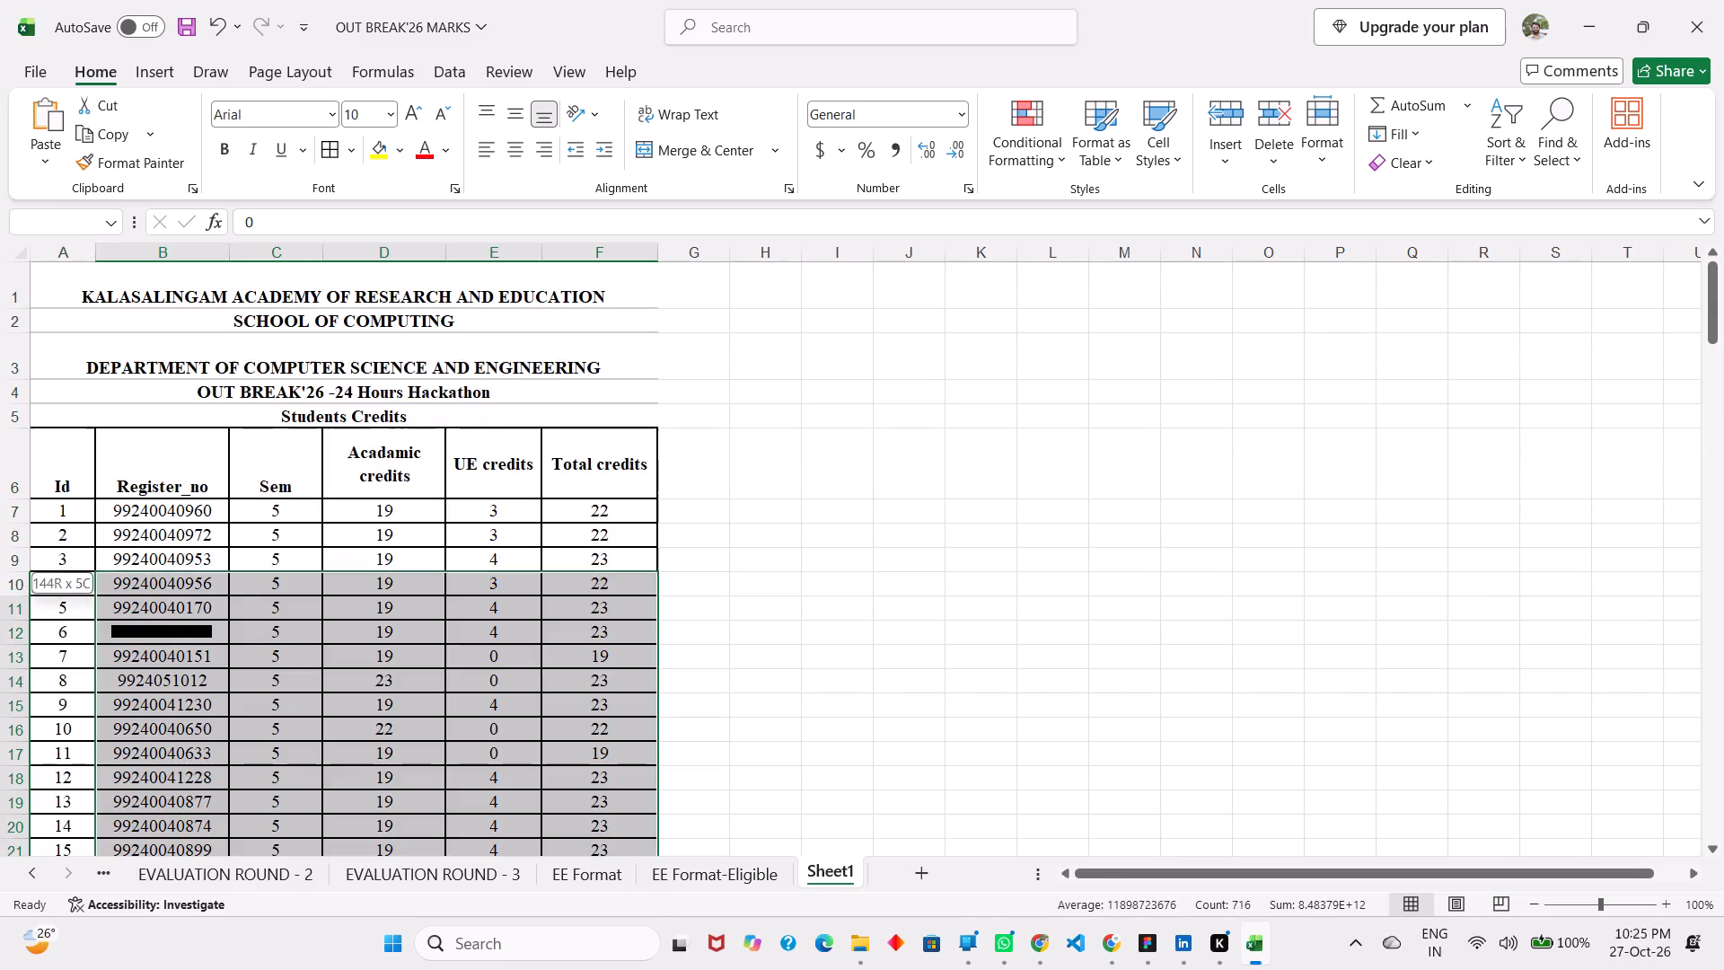
pyautogui.moveTo(178, 634); pyautogui.dragTo(125, 449)
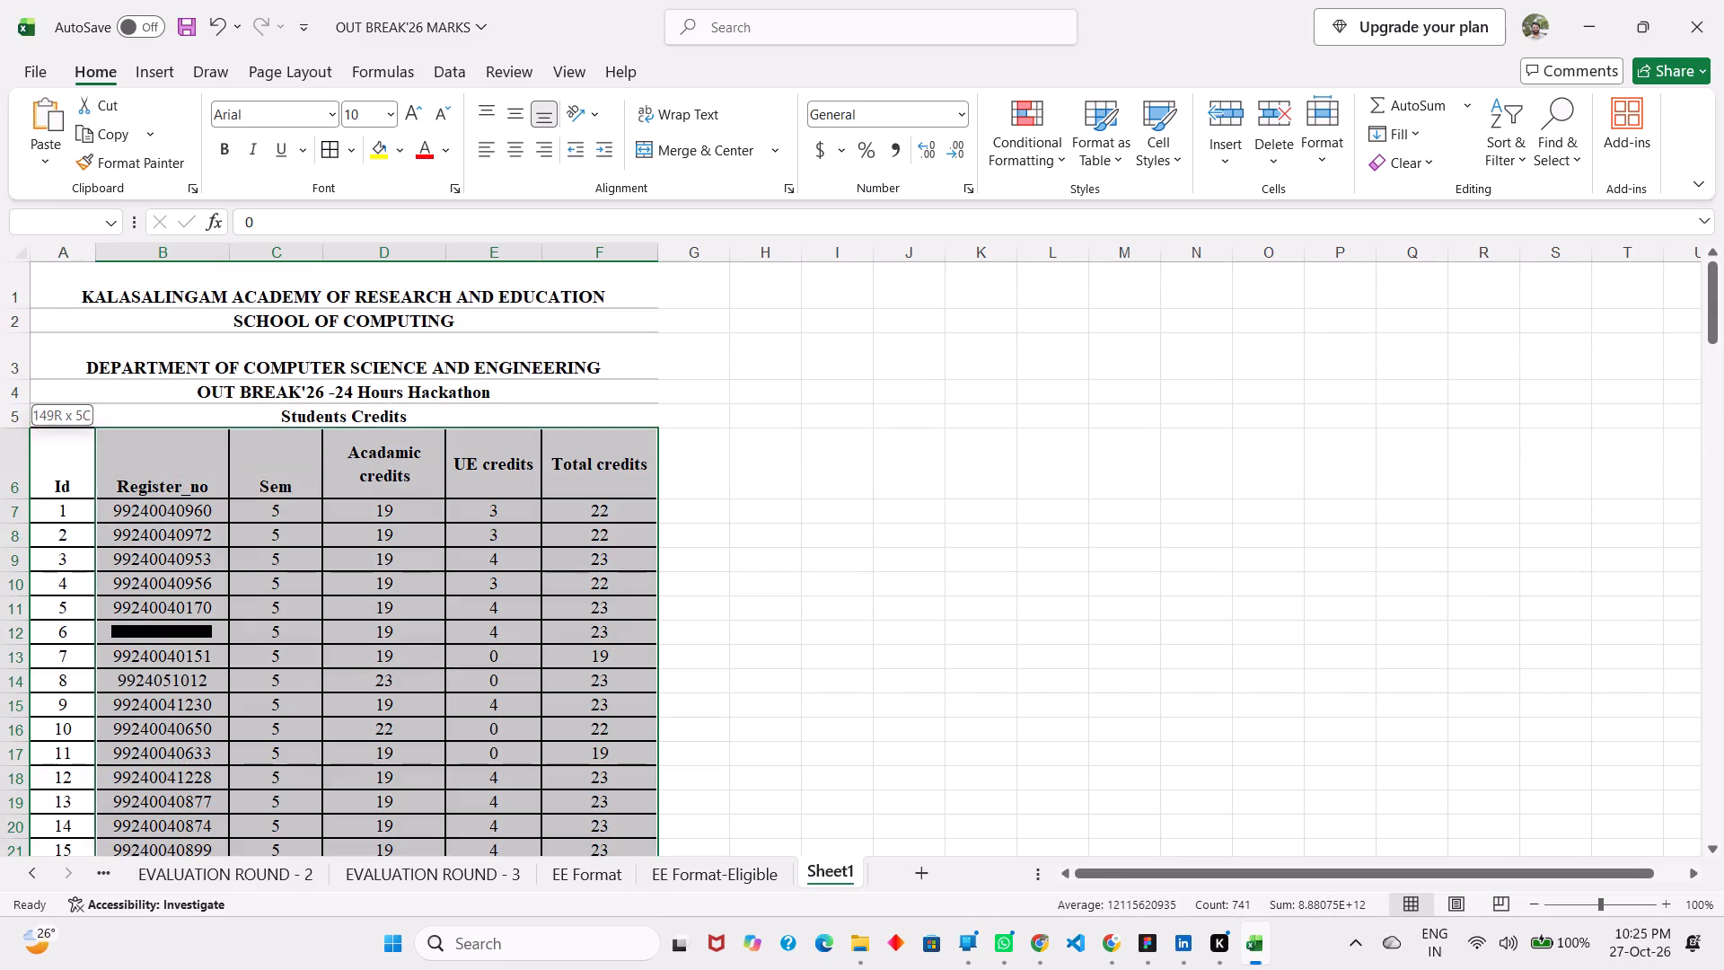
pyautogui.moveTo(125, 449); pyautogui.dragTo(76, 445)
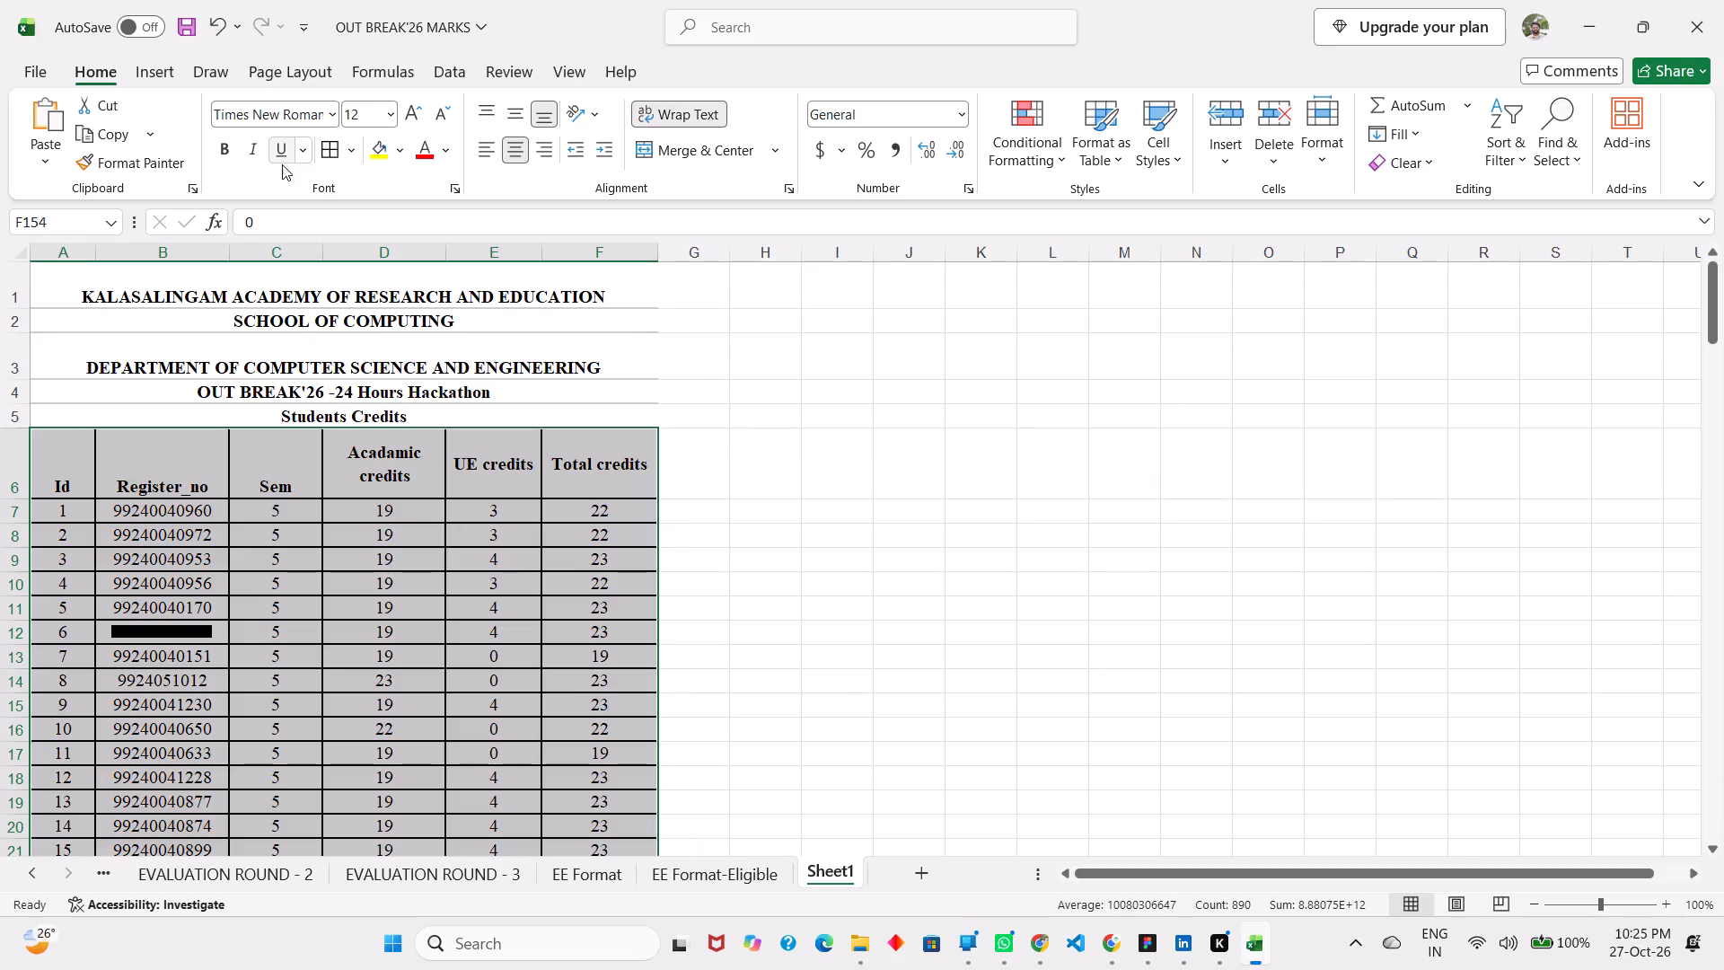
pyautogui.click(322, 154)
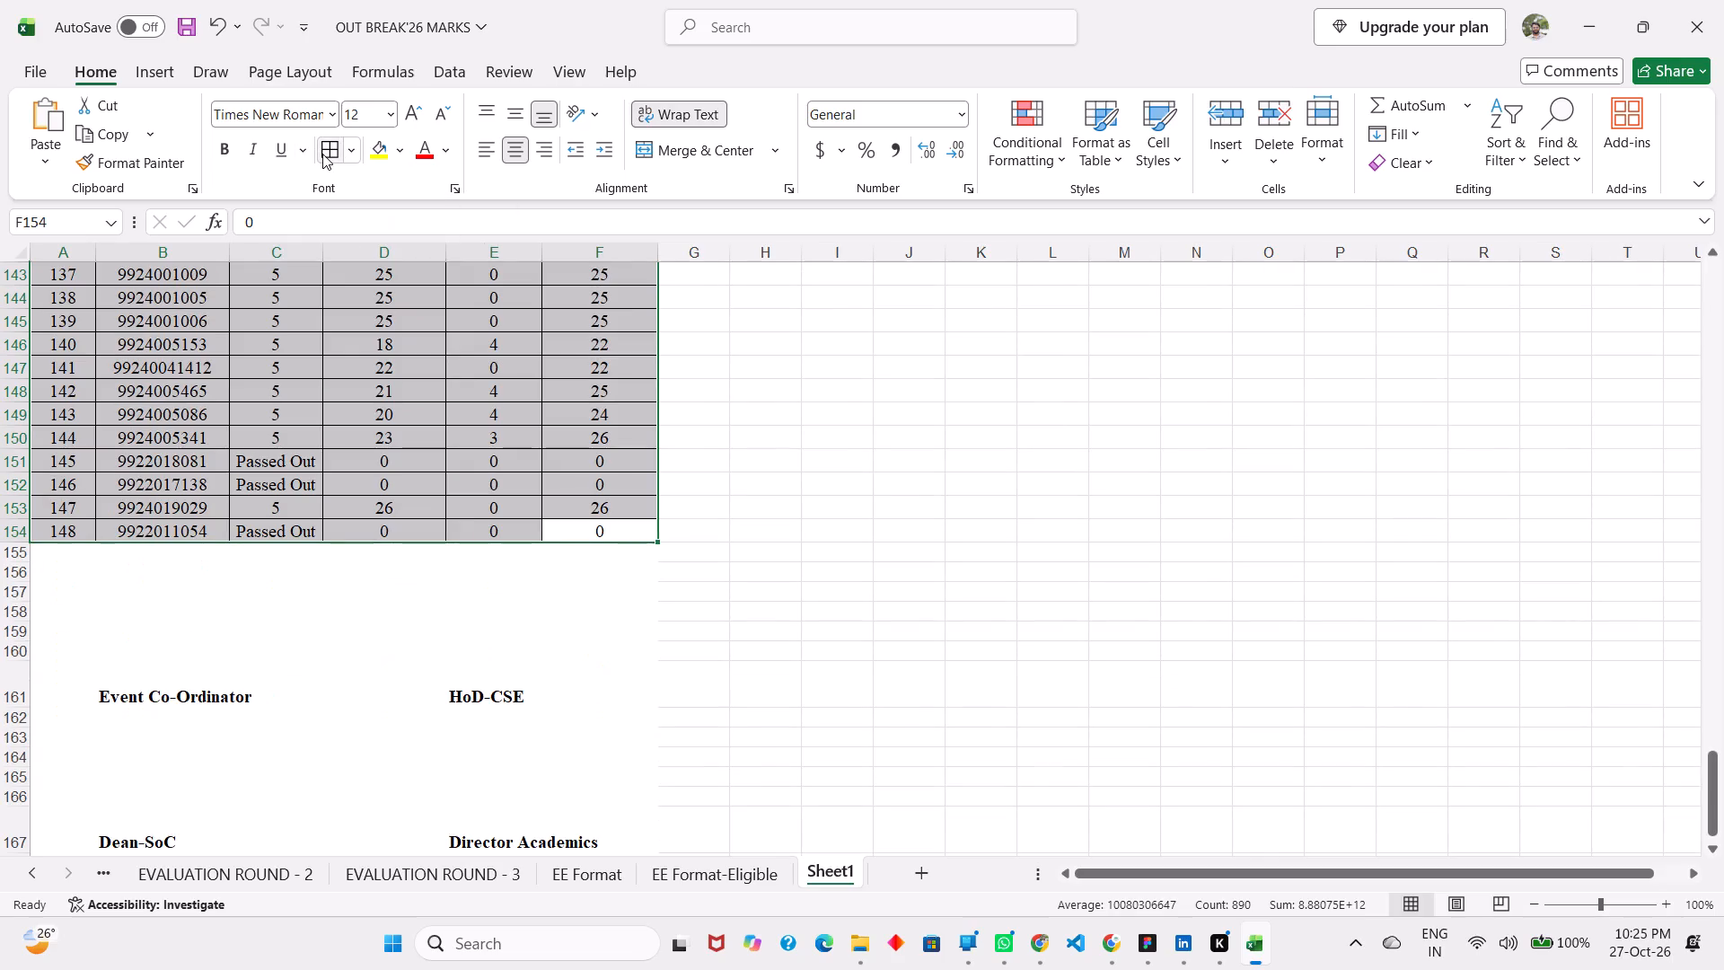
pyautogui.scroll(17, 447, 584)
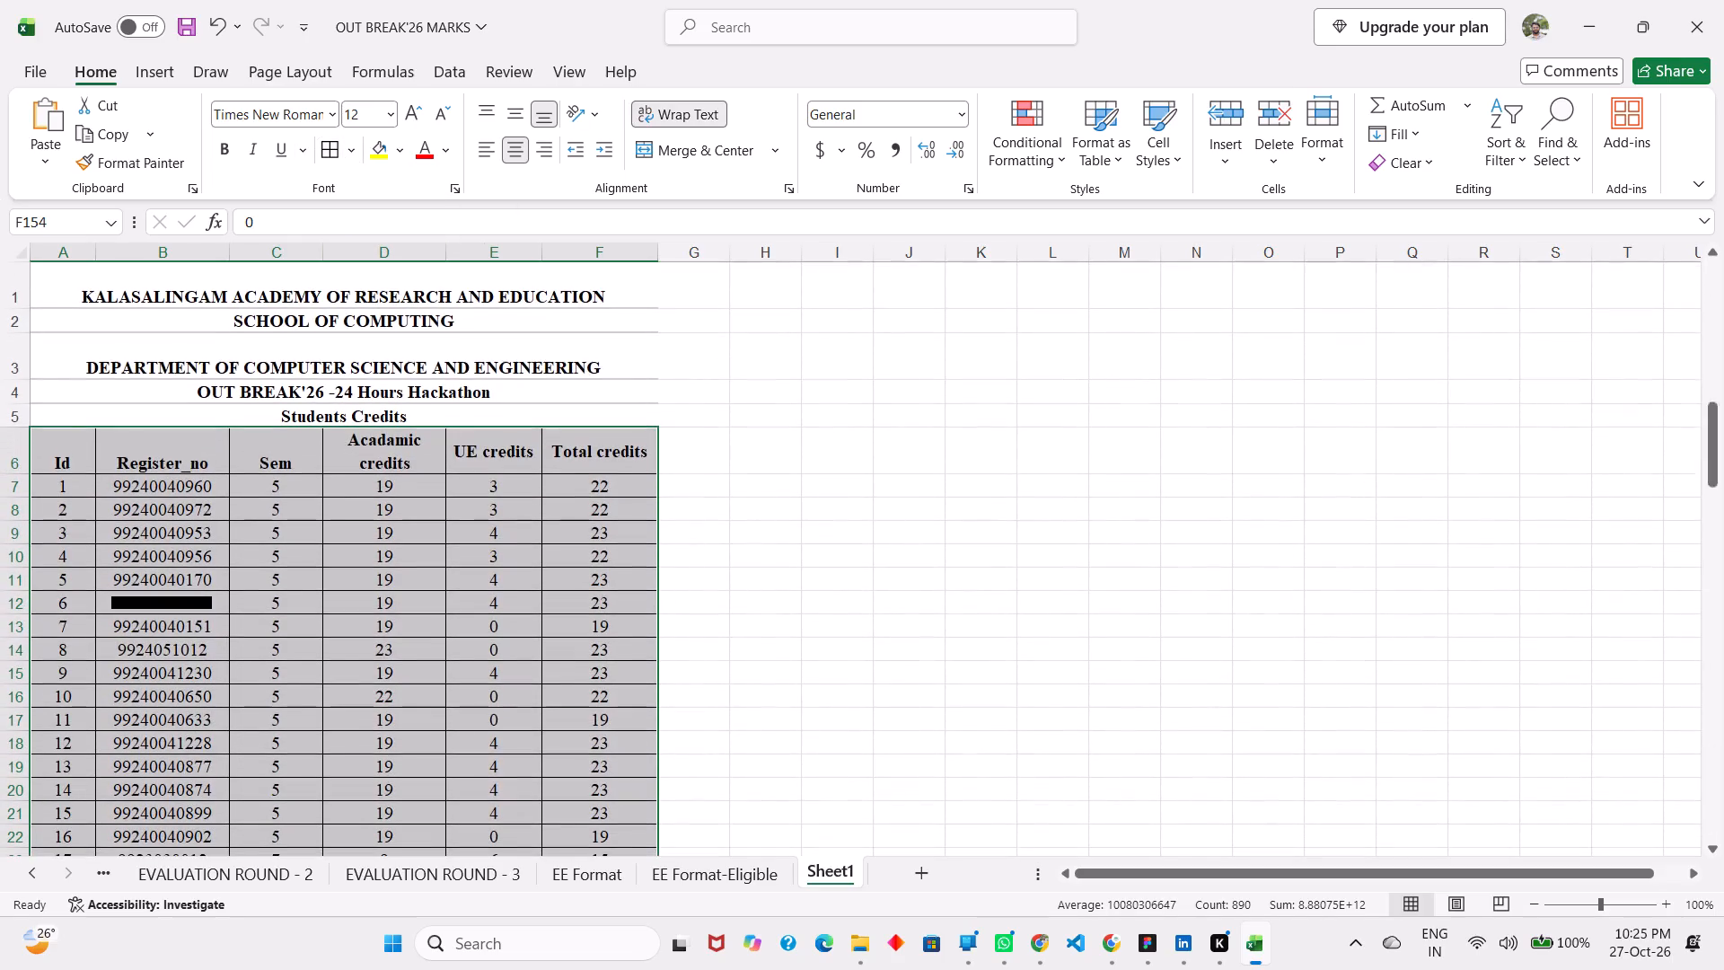
# Set the border line color to white and apply it as all borders to the heading rows A1:F4 in Sheet1.
pyautogui.click(277, 403)
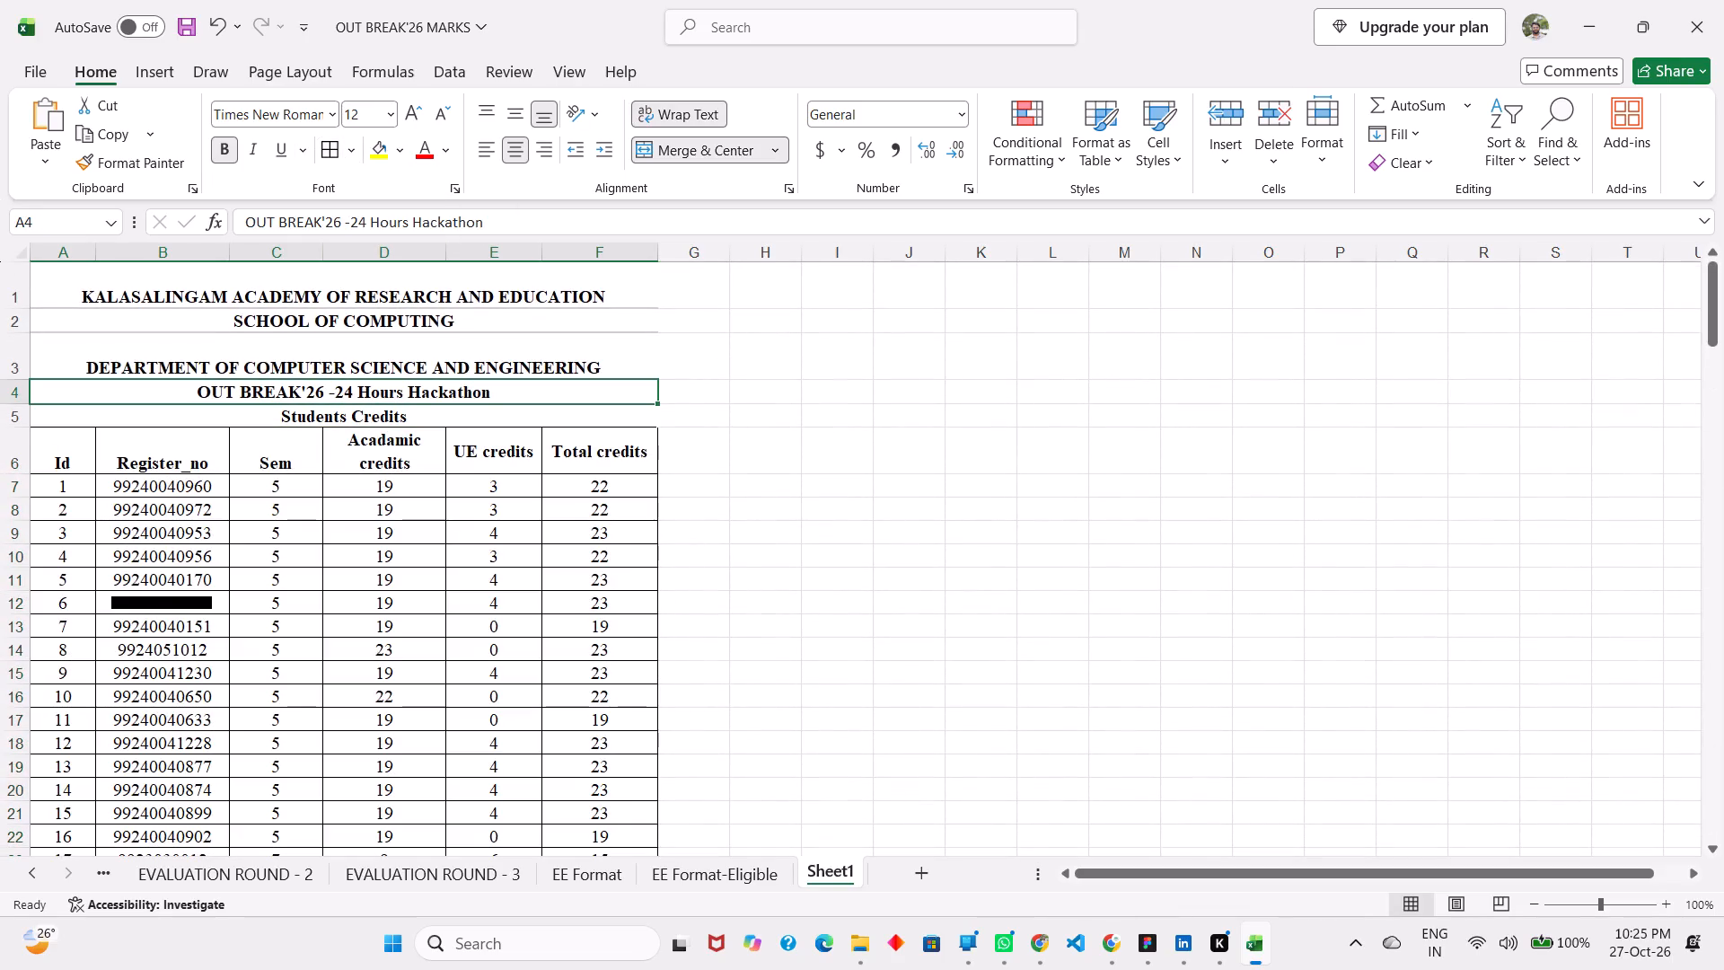
pyautogui.moveTo(276, 414); pyautogui.dragTo(268, 303)
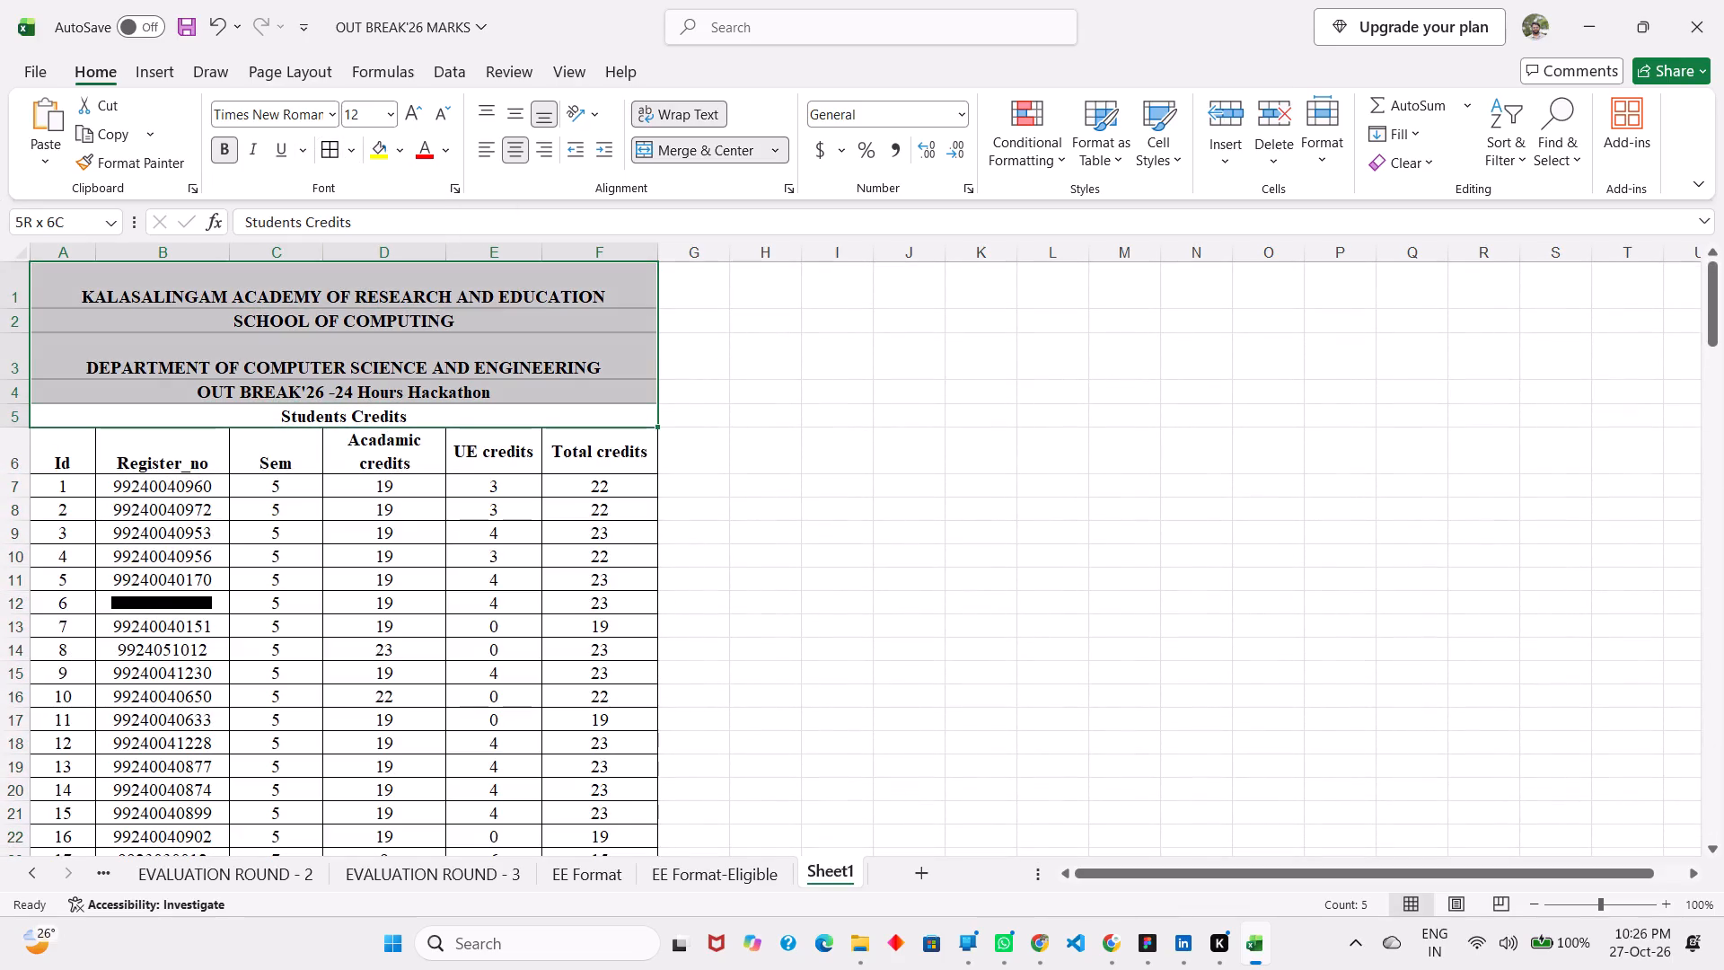
pyautogui.click(265, 308)
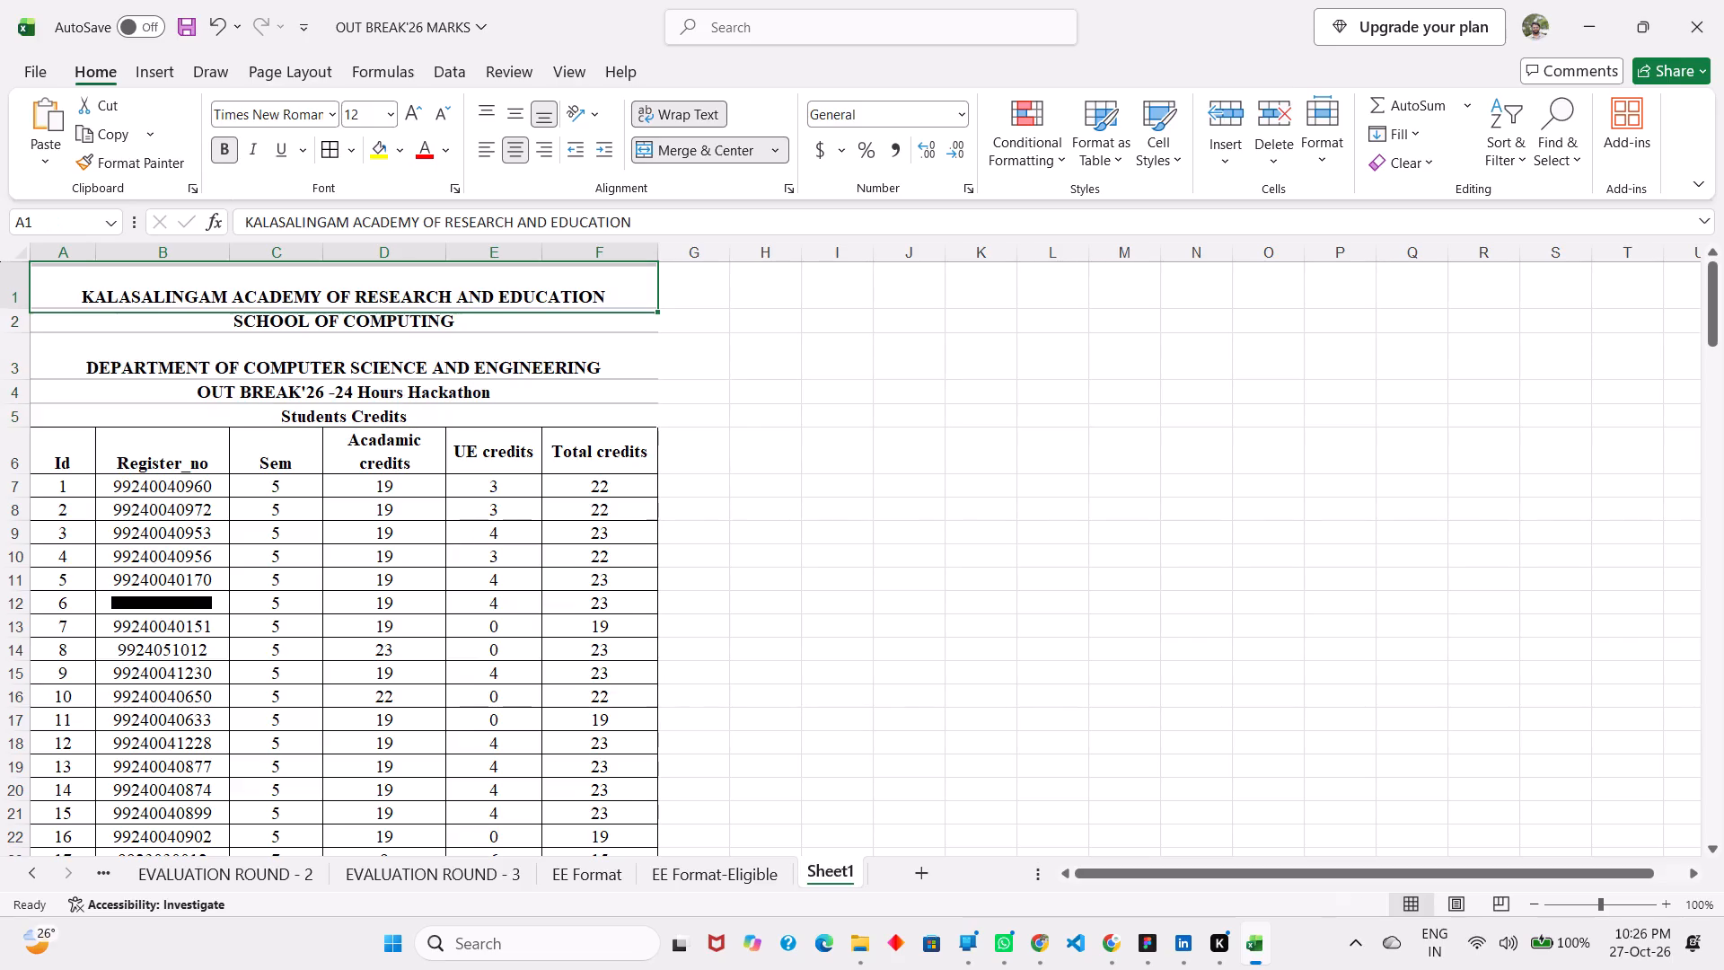
pyautogui.moveTo(280, 290); pyautogui.dragTo(281, 386)
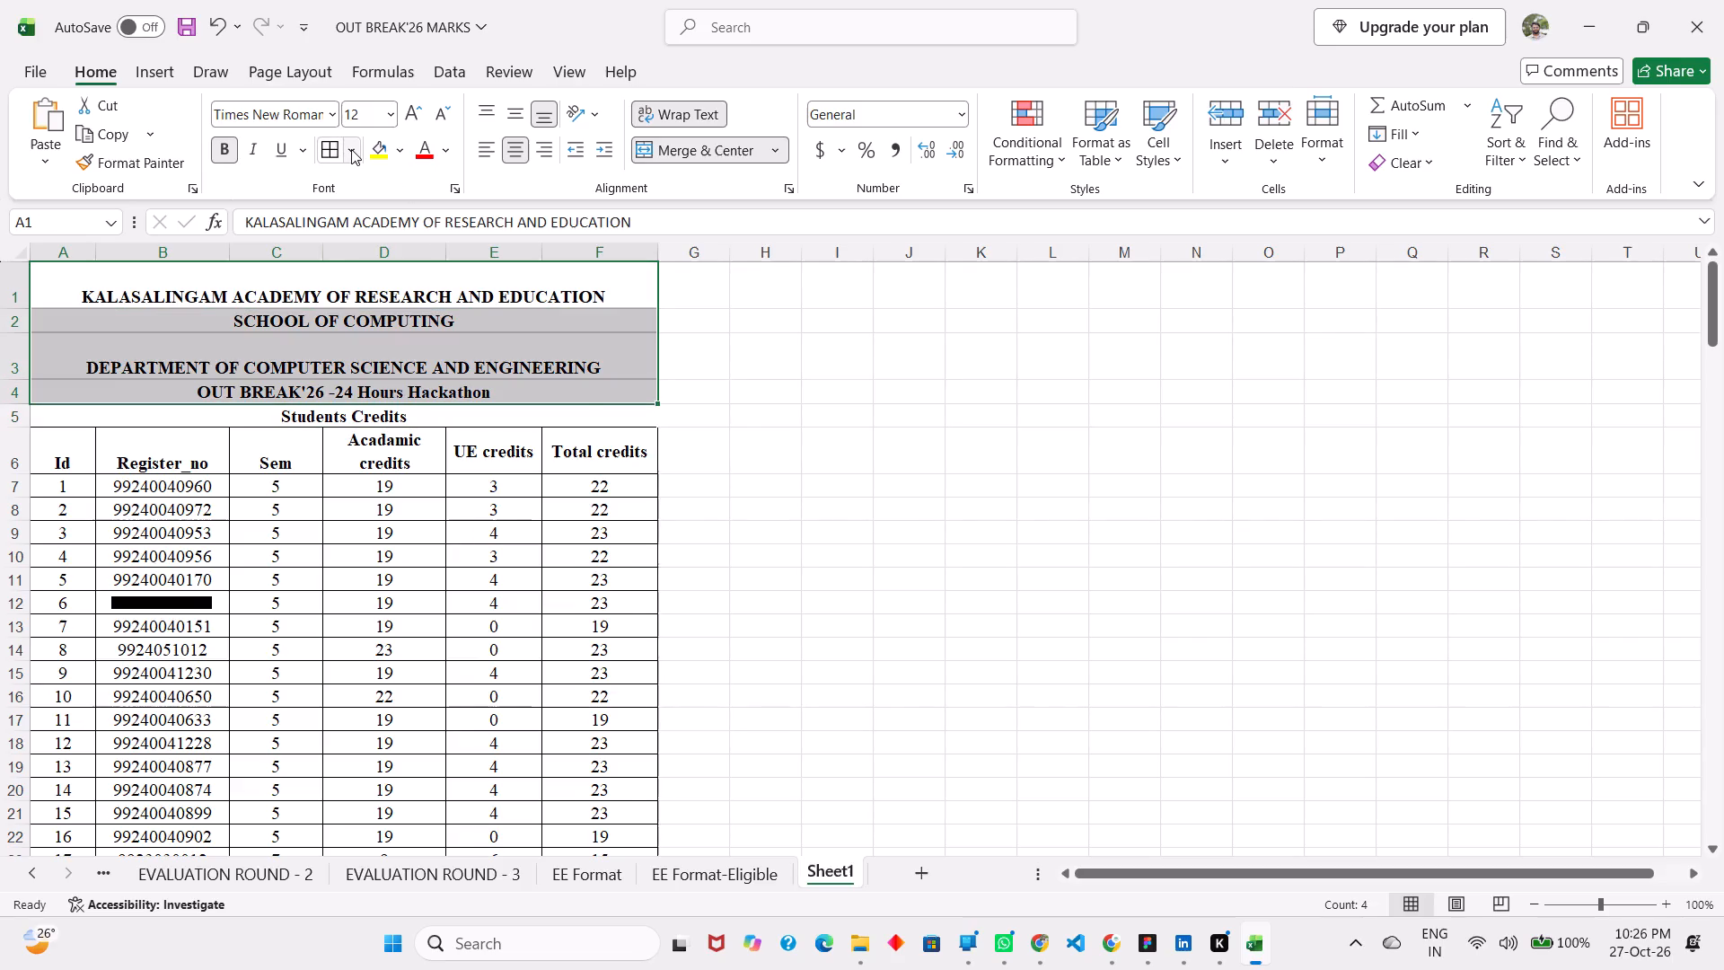
pyautogui.moveTo(351, 149); pyautogui.dragTo(391, 775)
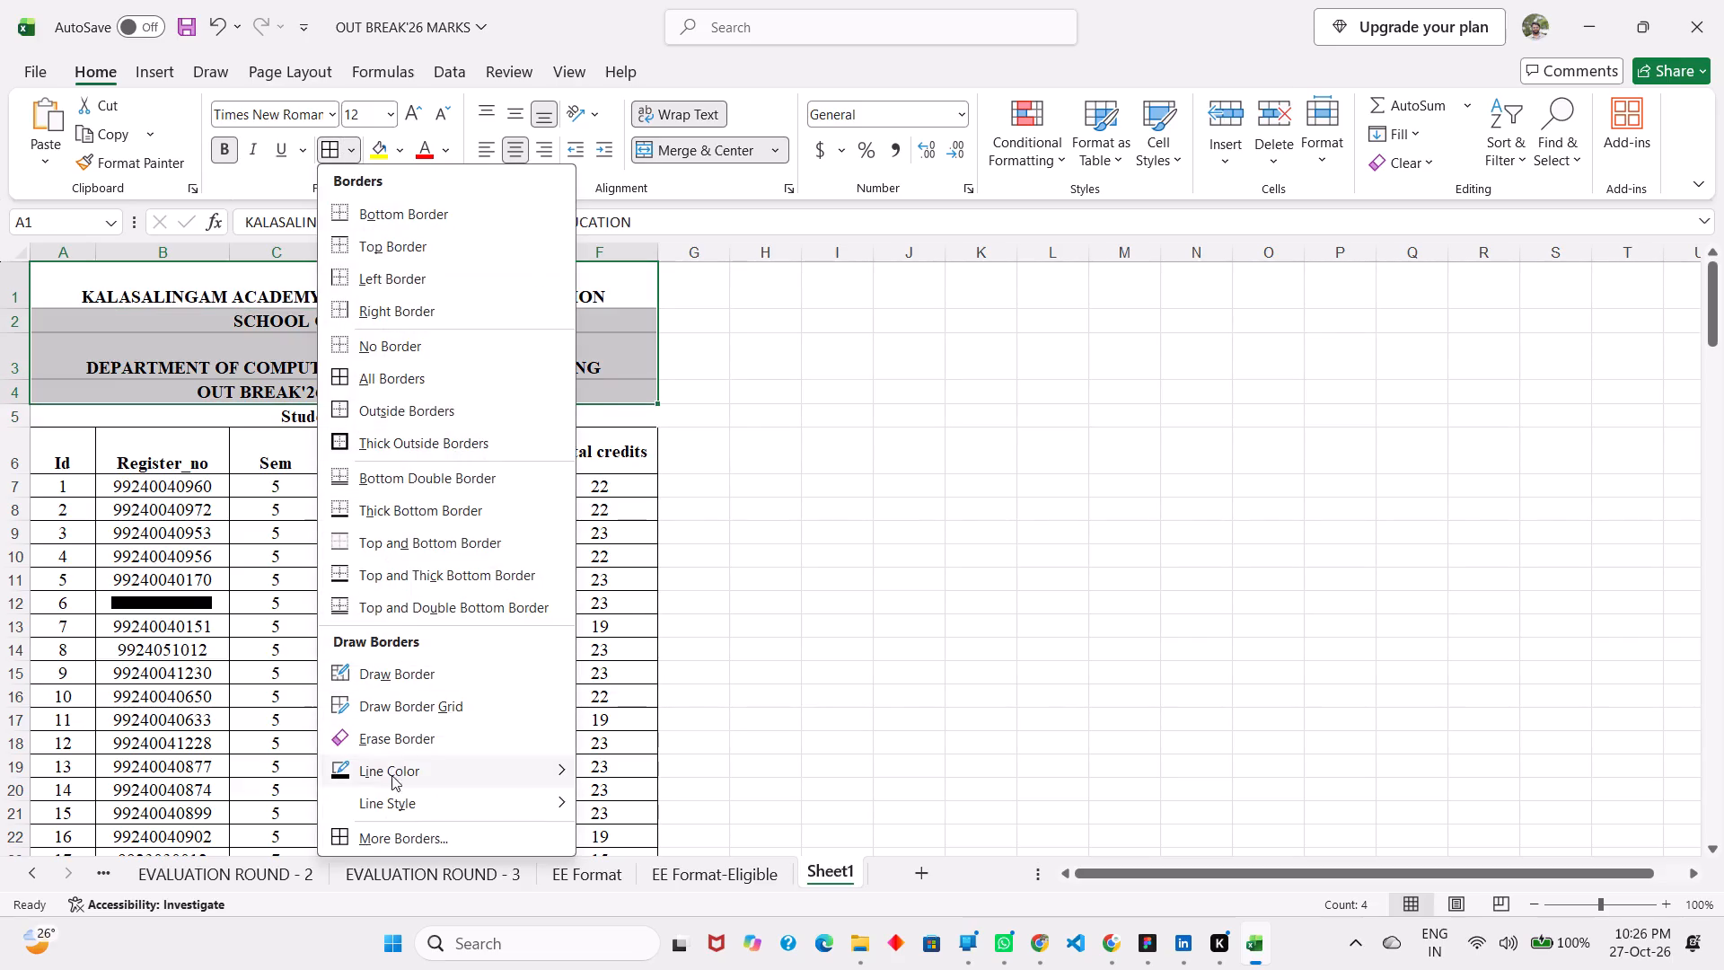
pyautogui.moveTo(391, 775); pyautogui.dragTo(638, 522)
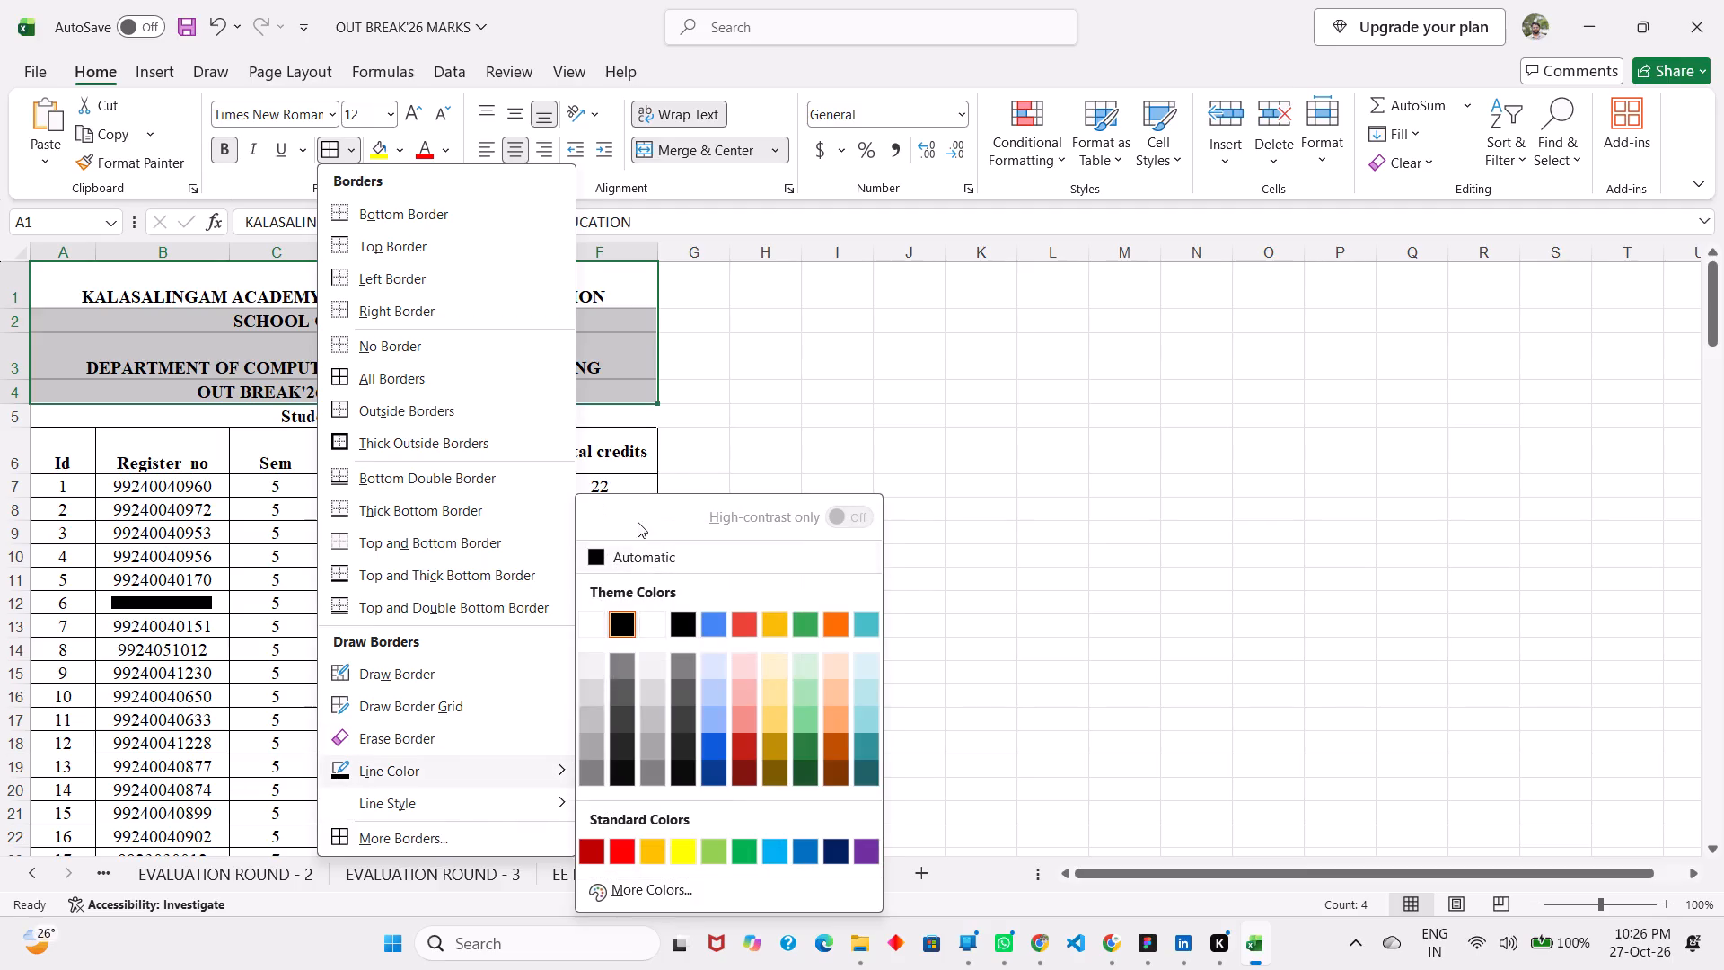
pyautogui.moveTo(638, 522); pyautogui.dragTo(593, 629)
pyautogui.click(593, 629)
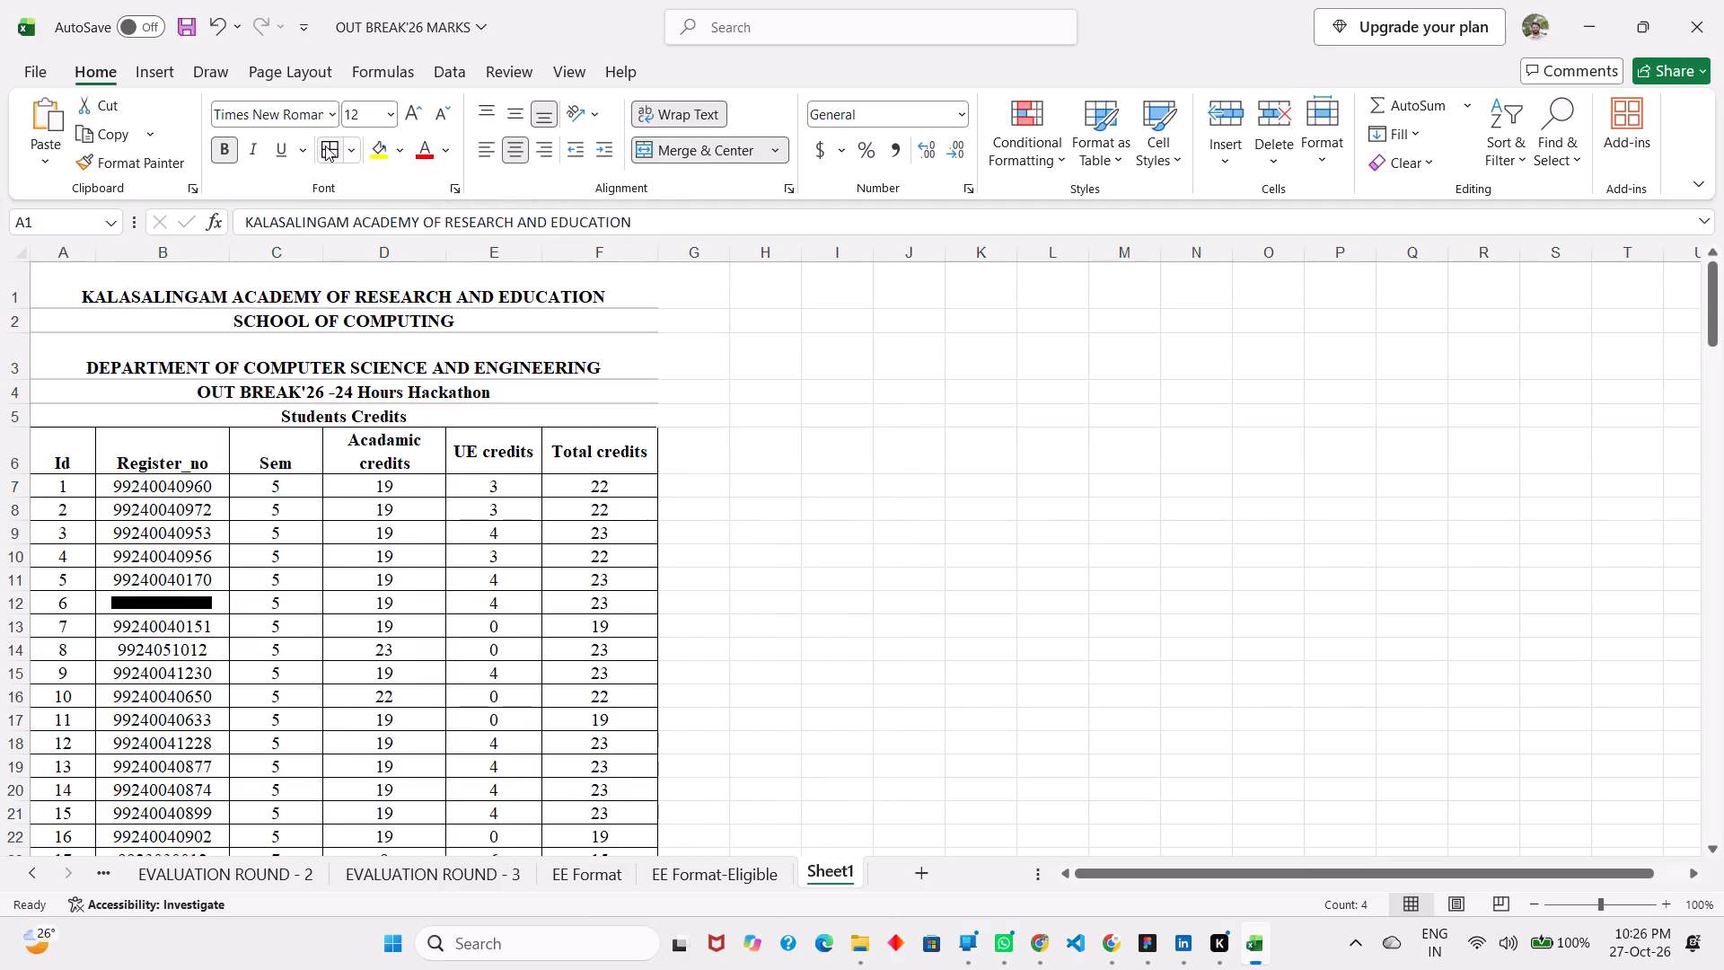
pyautogui.click(333, 145)
pyautogui.click(485, 386)
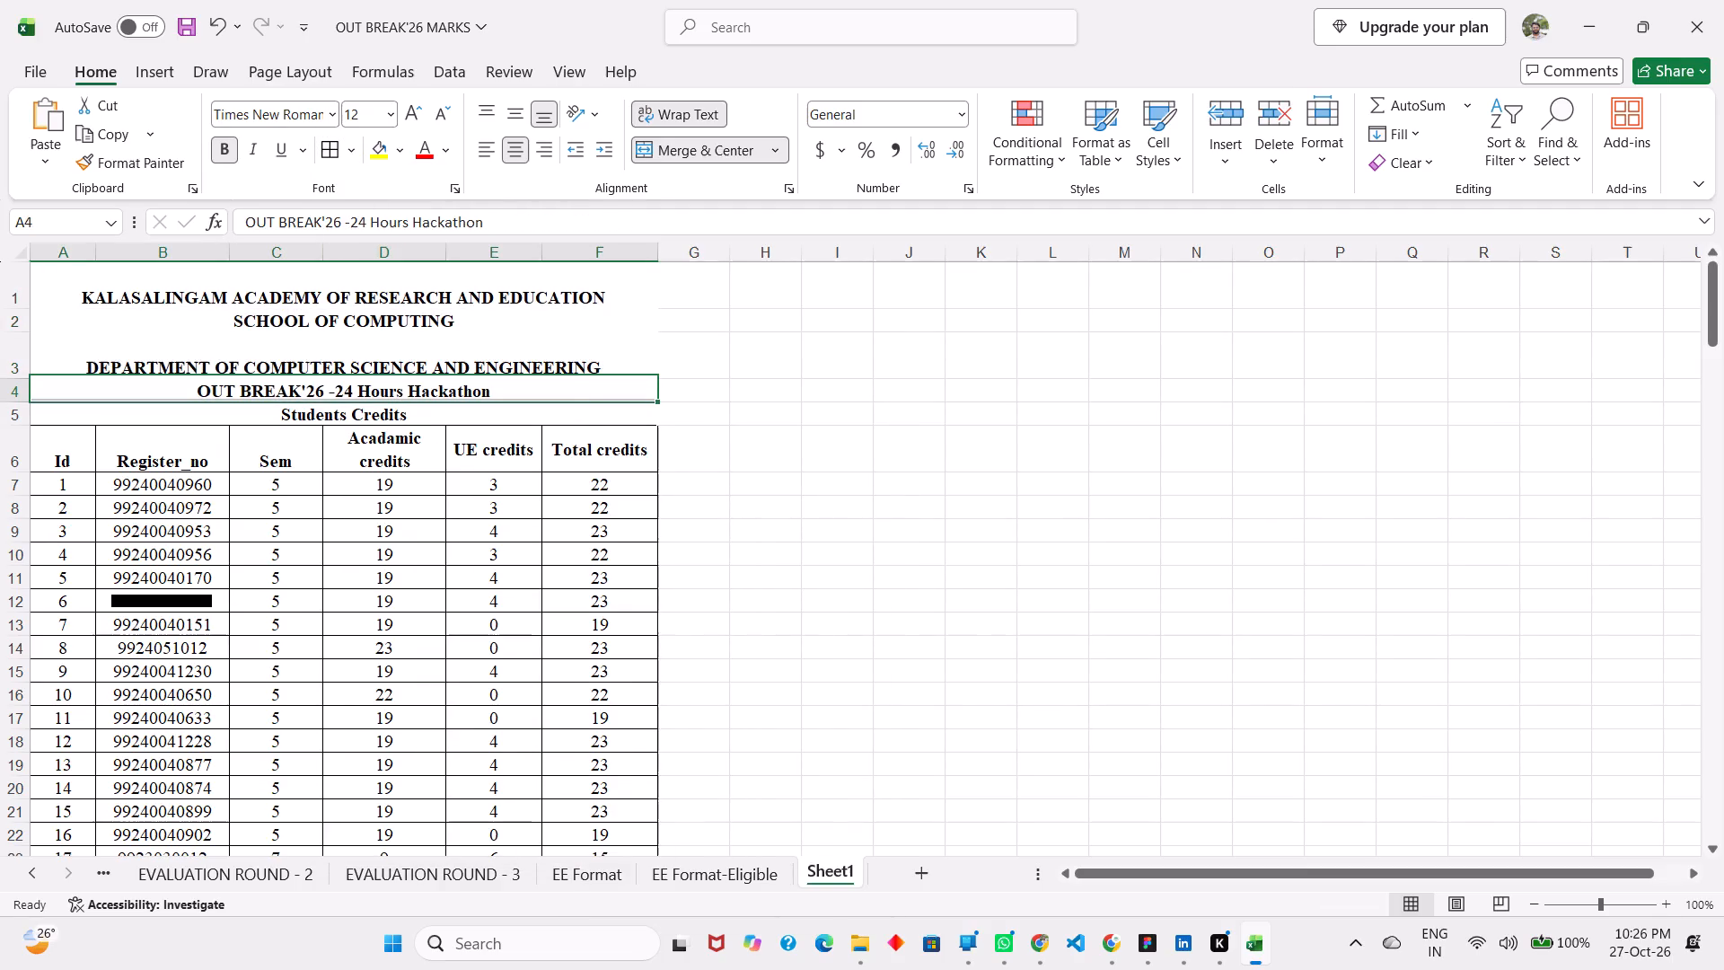
pyautogui.click(731, 379)
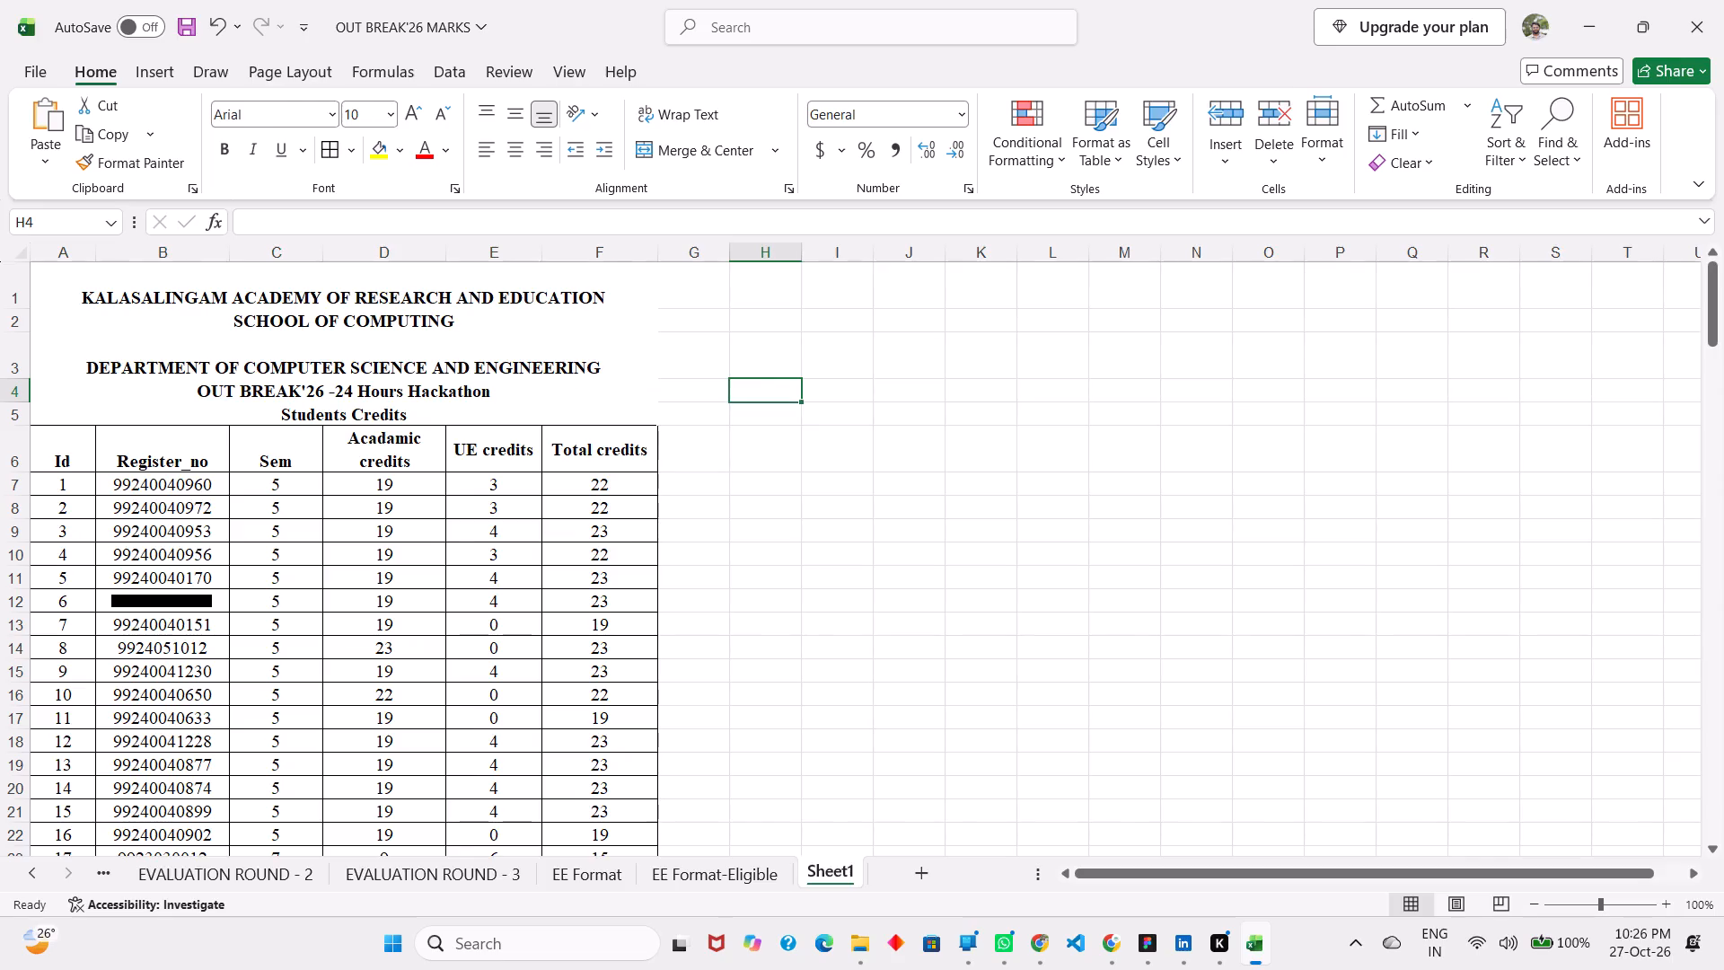
# Check the heading rows at the top of the EE Format-Eligible sheet.
pyautogui.click(676, 874)
pyautogui.scroll(15, 801, 638)
pyautogui.scroll(9, 801, 638)
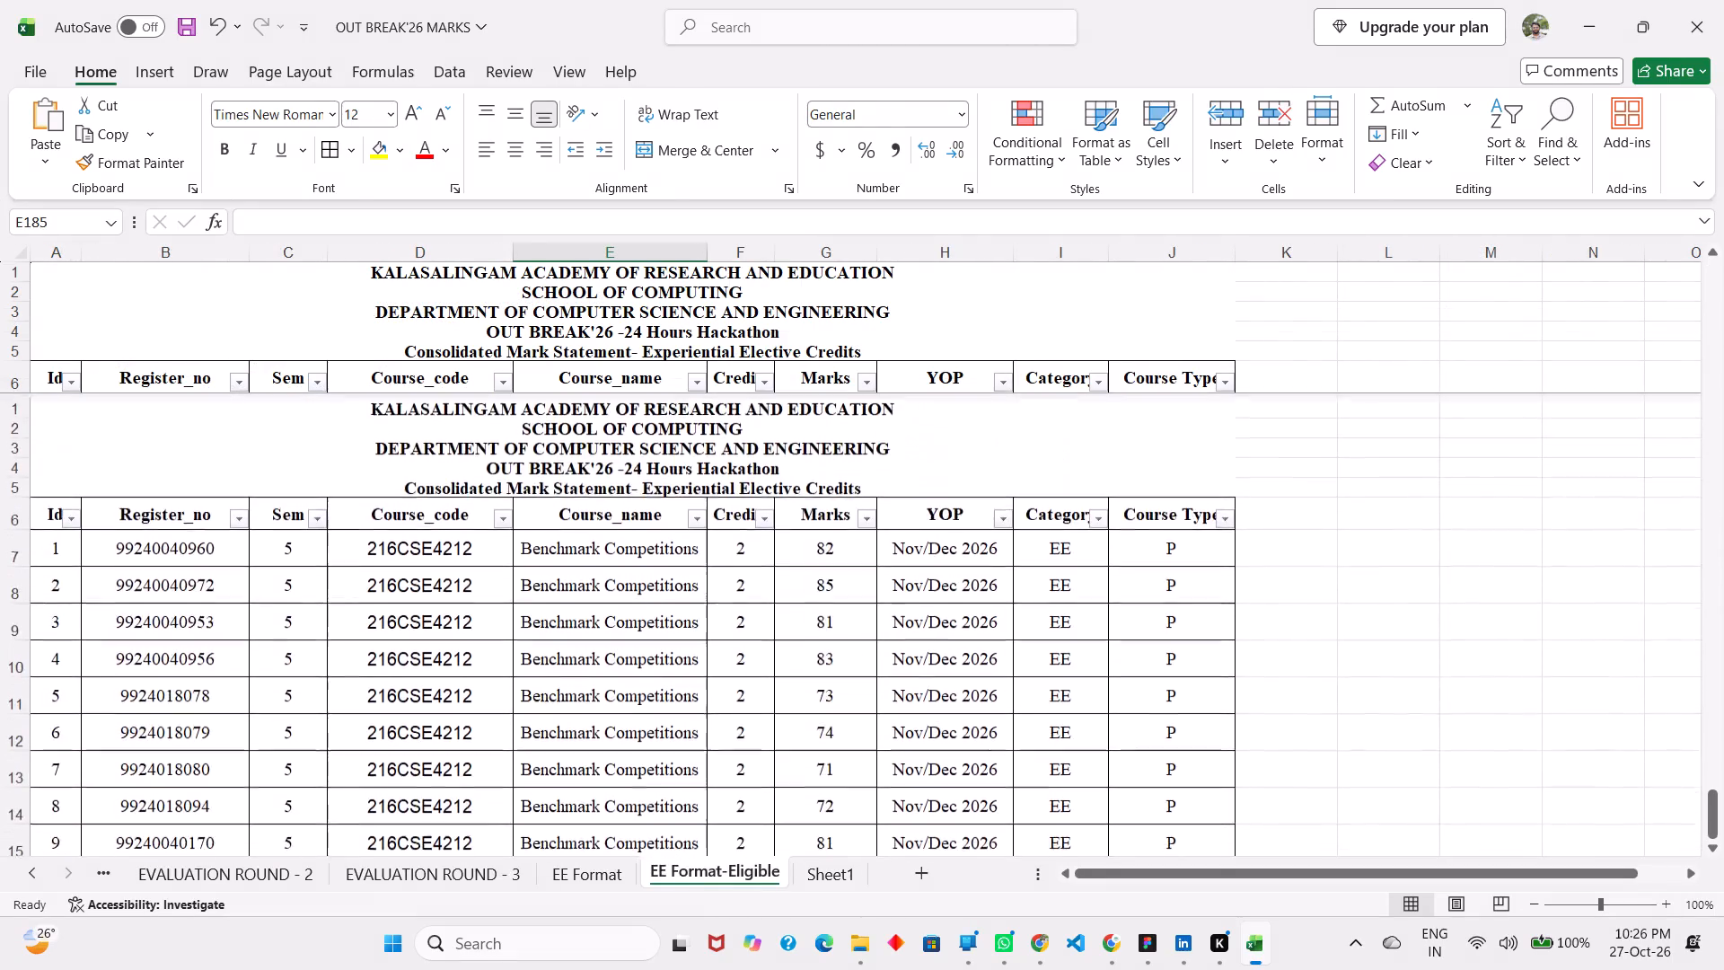
# Reduce the height of row 3, the department heading in Sheet1, to fit its single line of text.
pyautogui.click(817, 877)
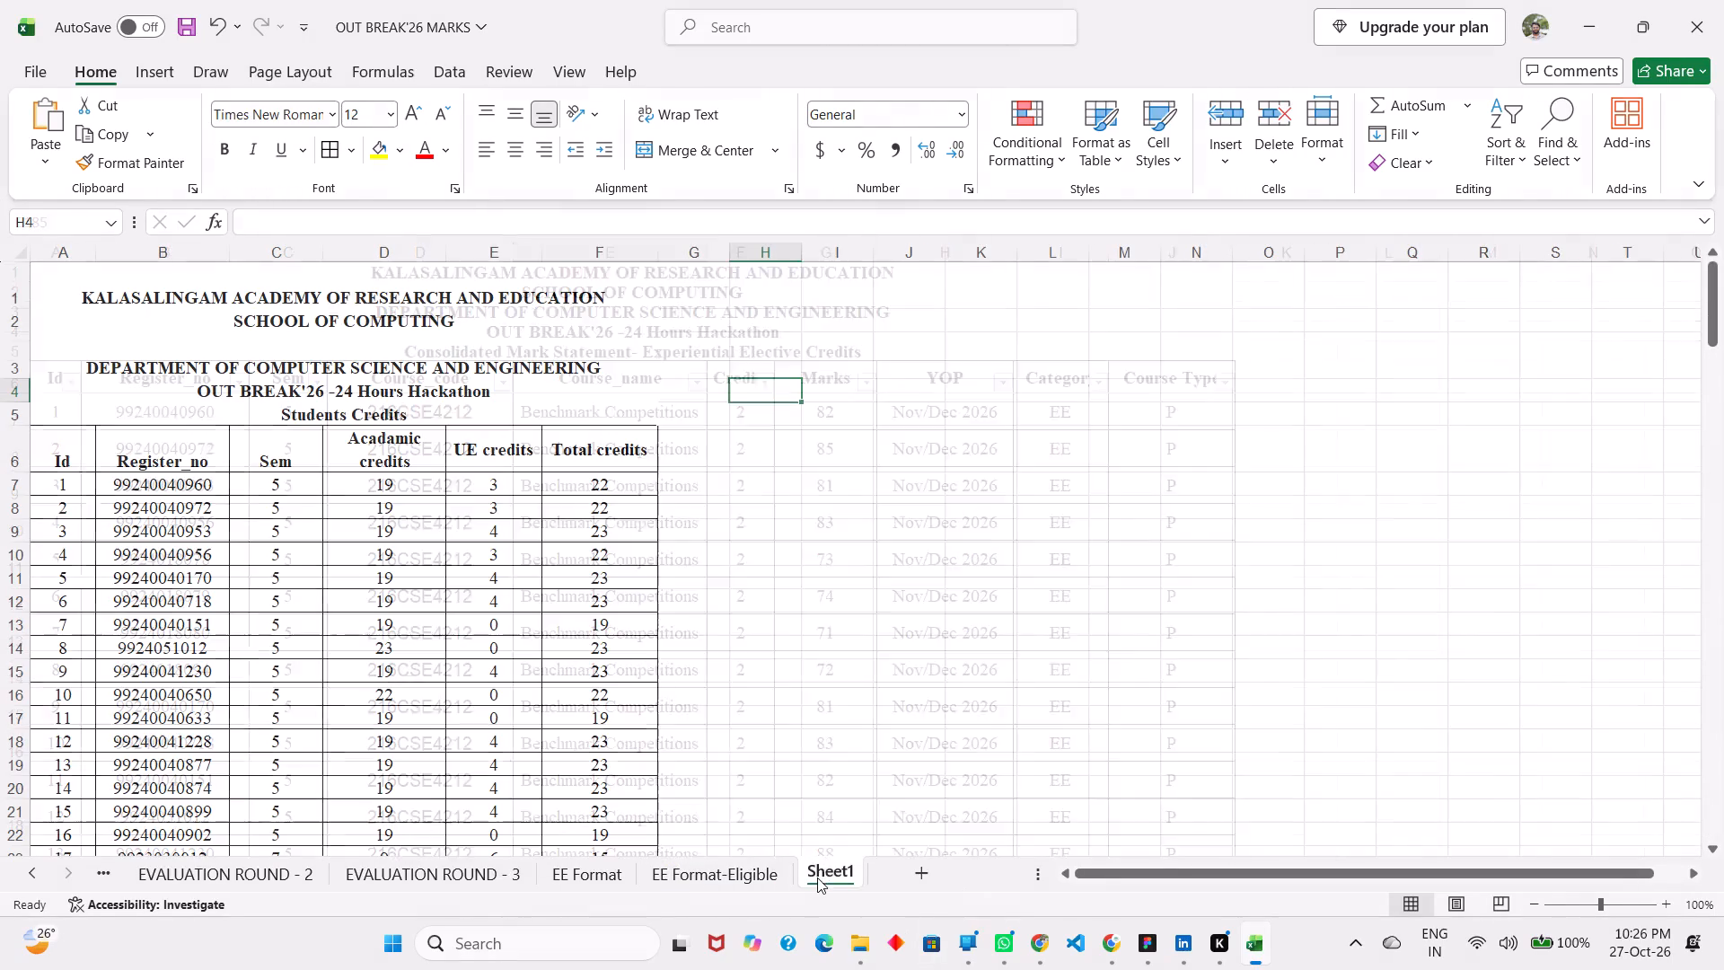
pyautogui.click(242, 339)
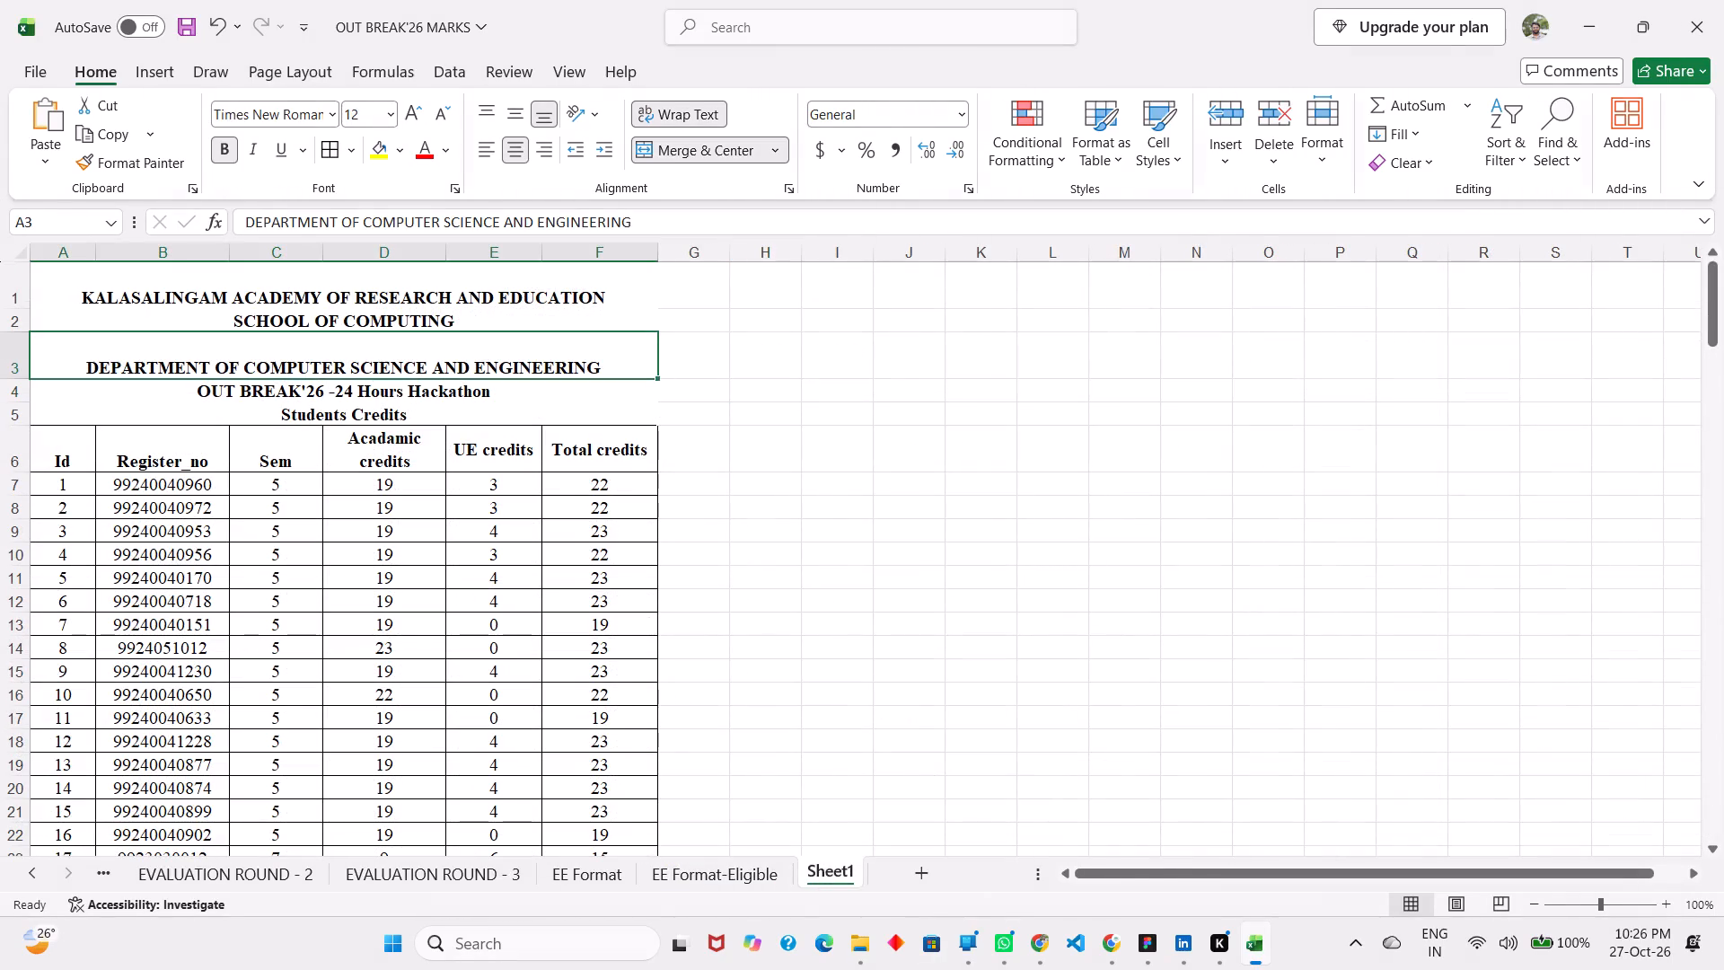
pyautogui.click(246, 317)
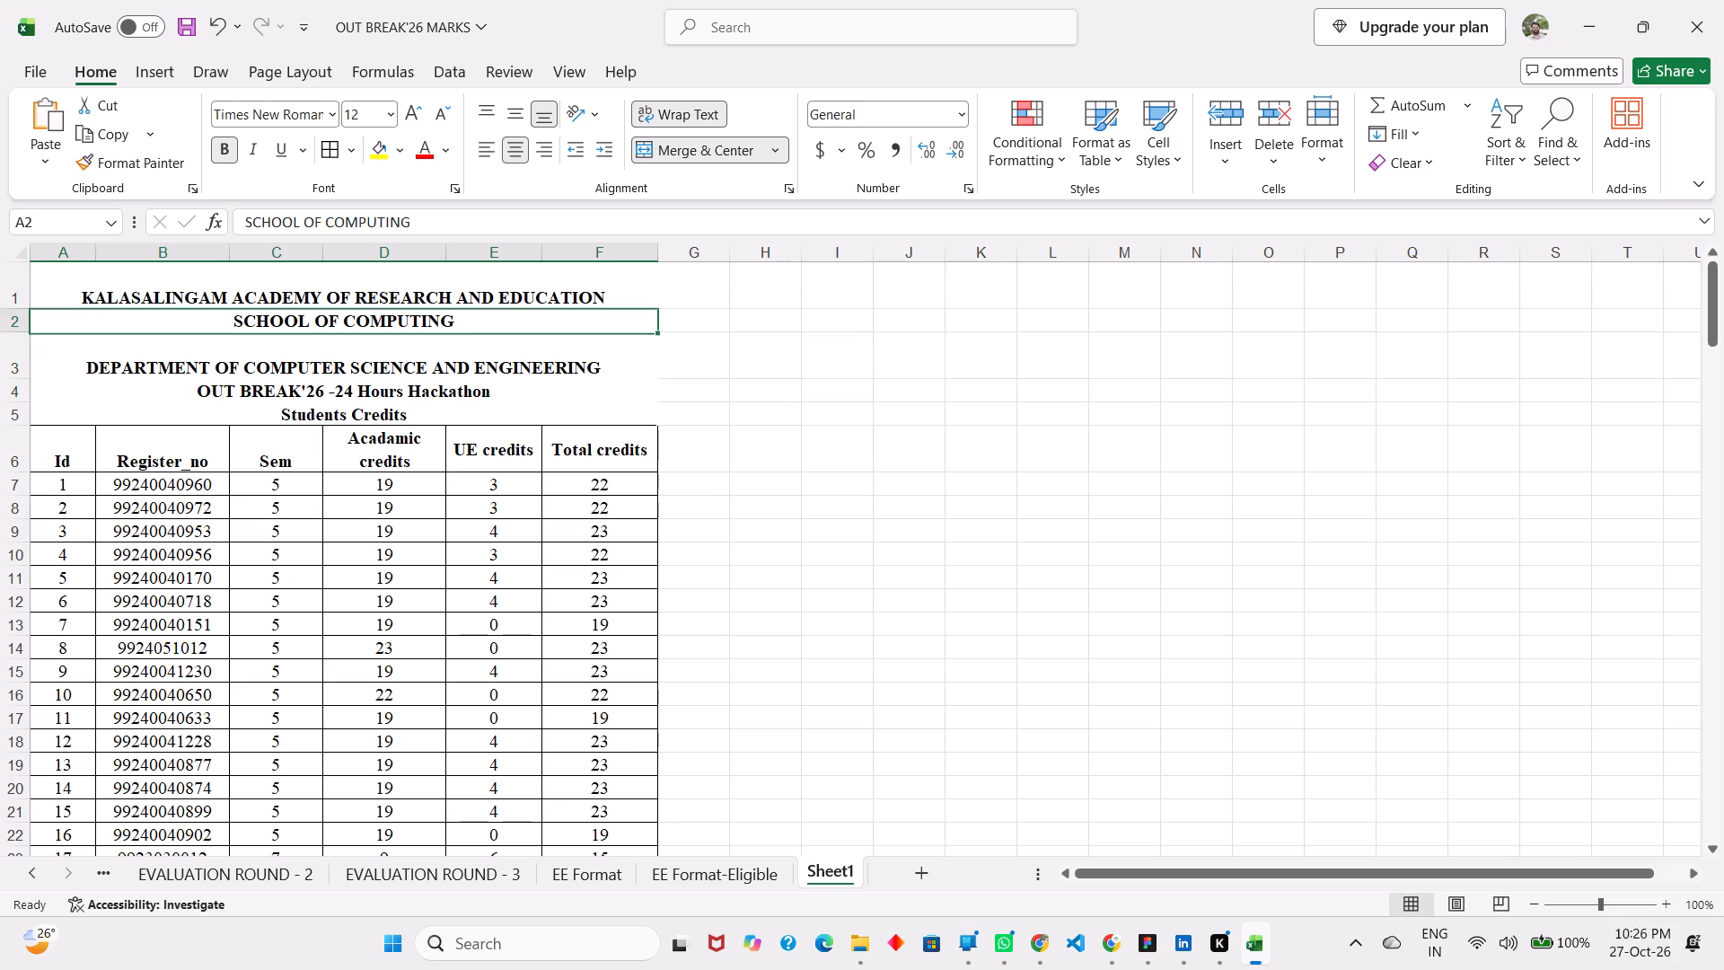
pyautogui.click(246, 340)
pyautogui.moveTo(18, 375); pyautogui.dragTo(18, 365)
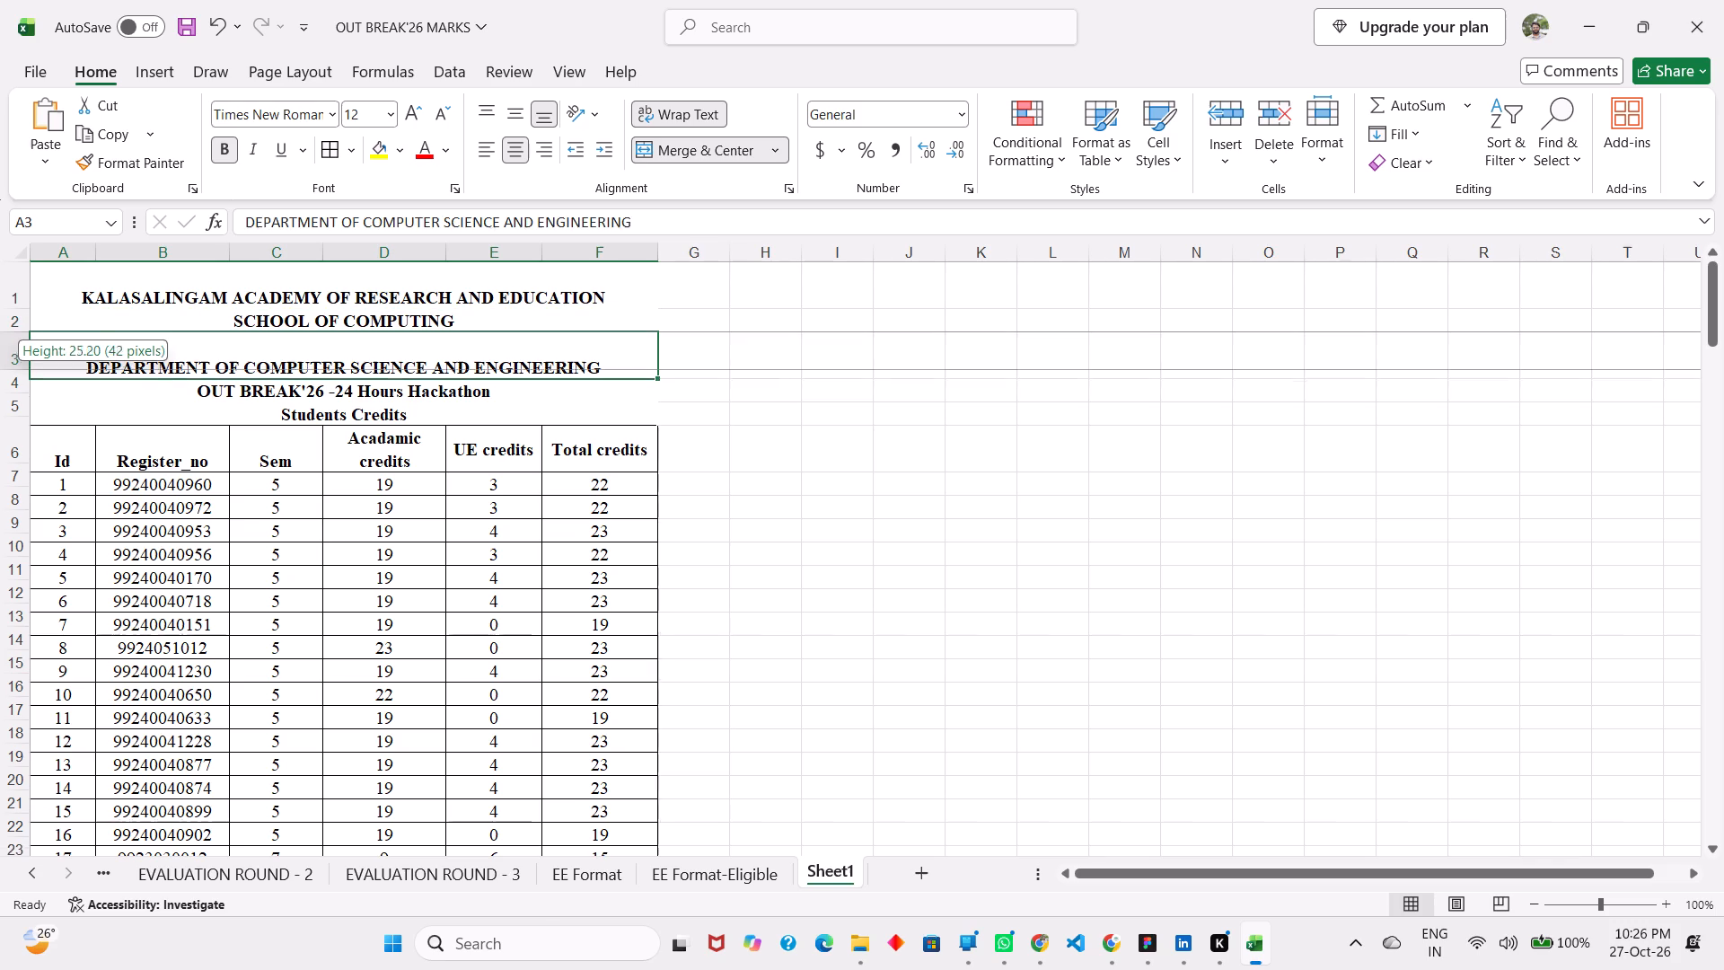
pyautogui.moveTo(18, 365); pyautogui.dragTo(14, 362)
pyautogui.click(14, 362)
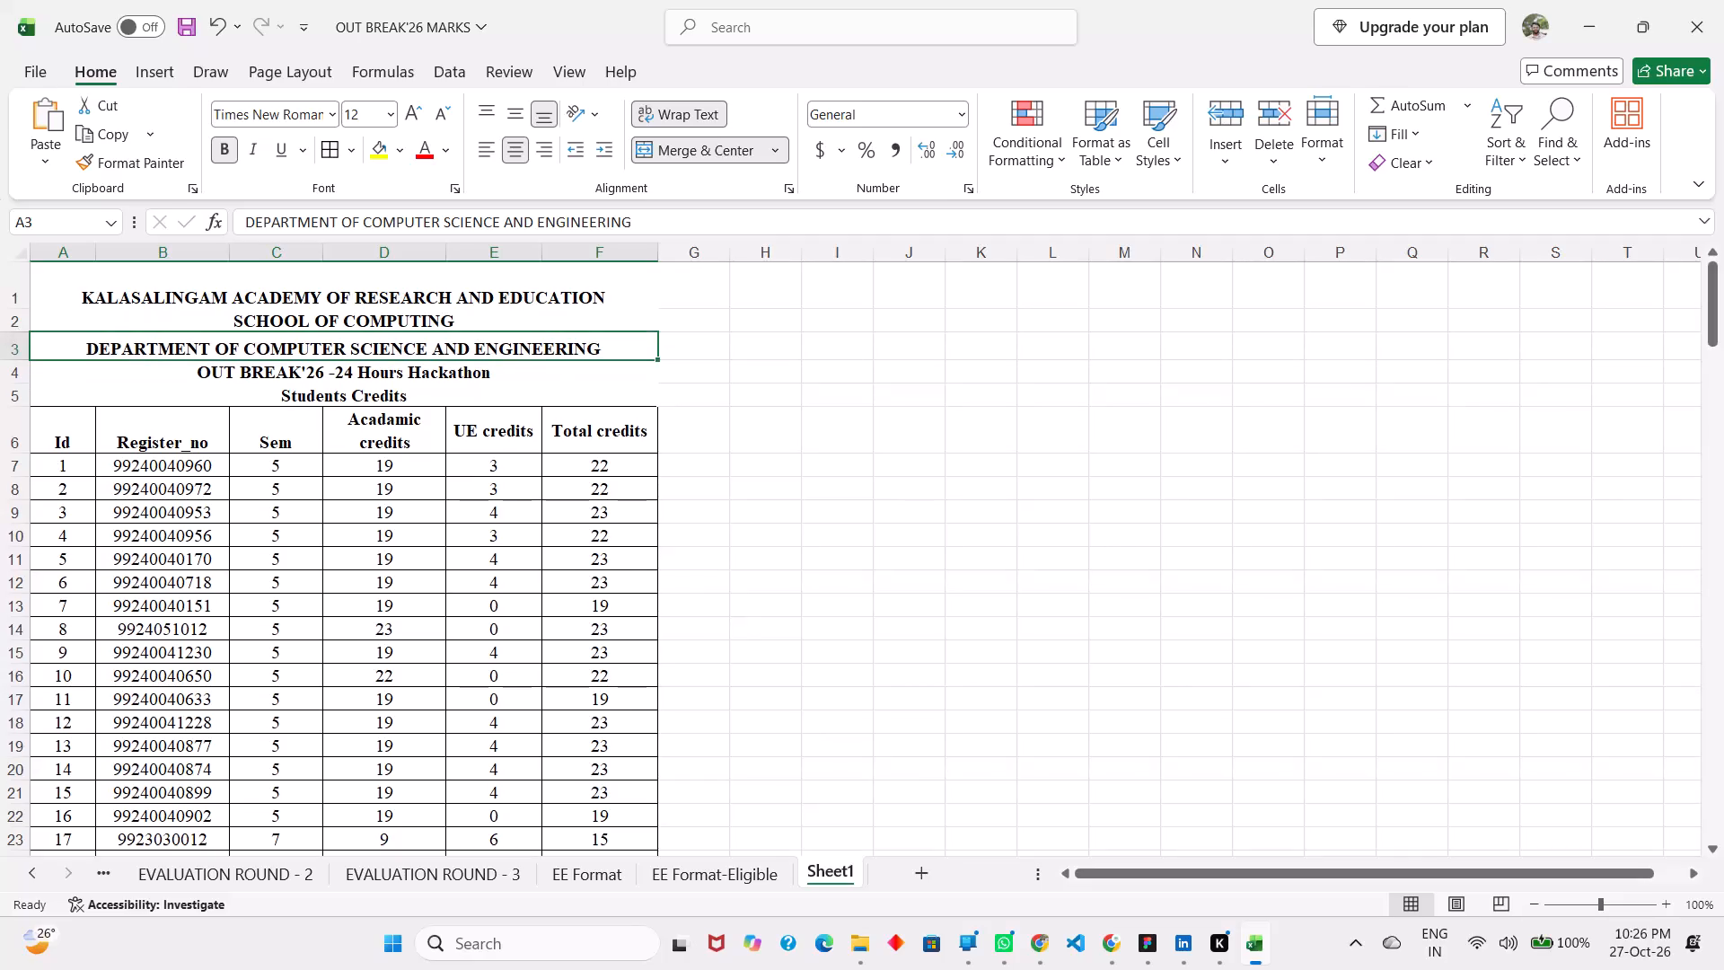
pyautogui.click(12, 356)
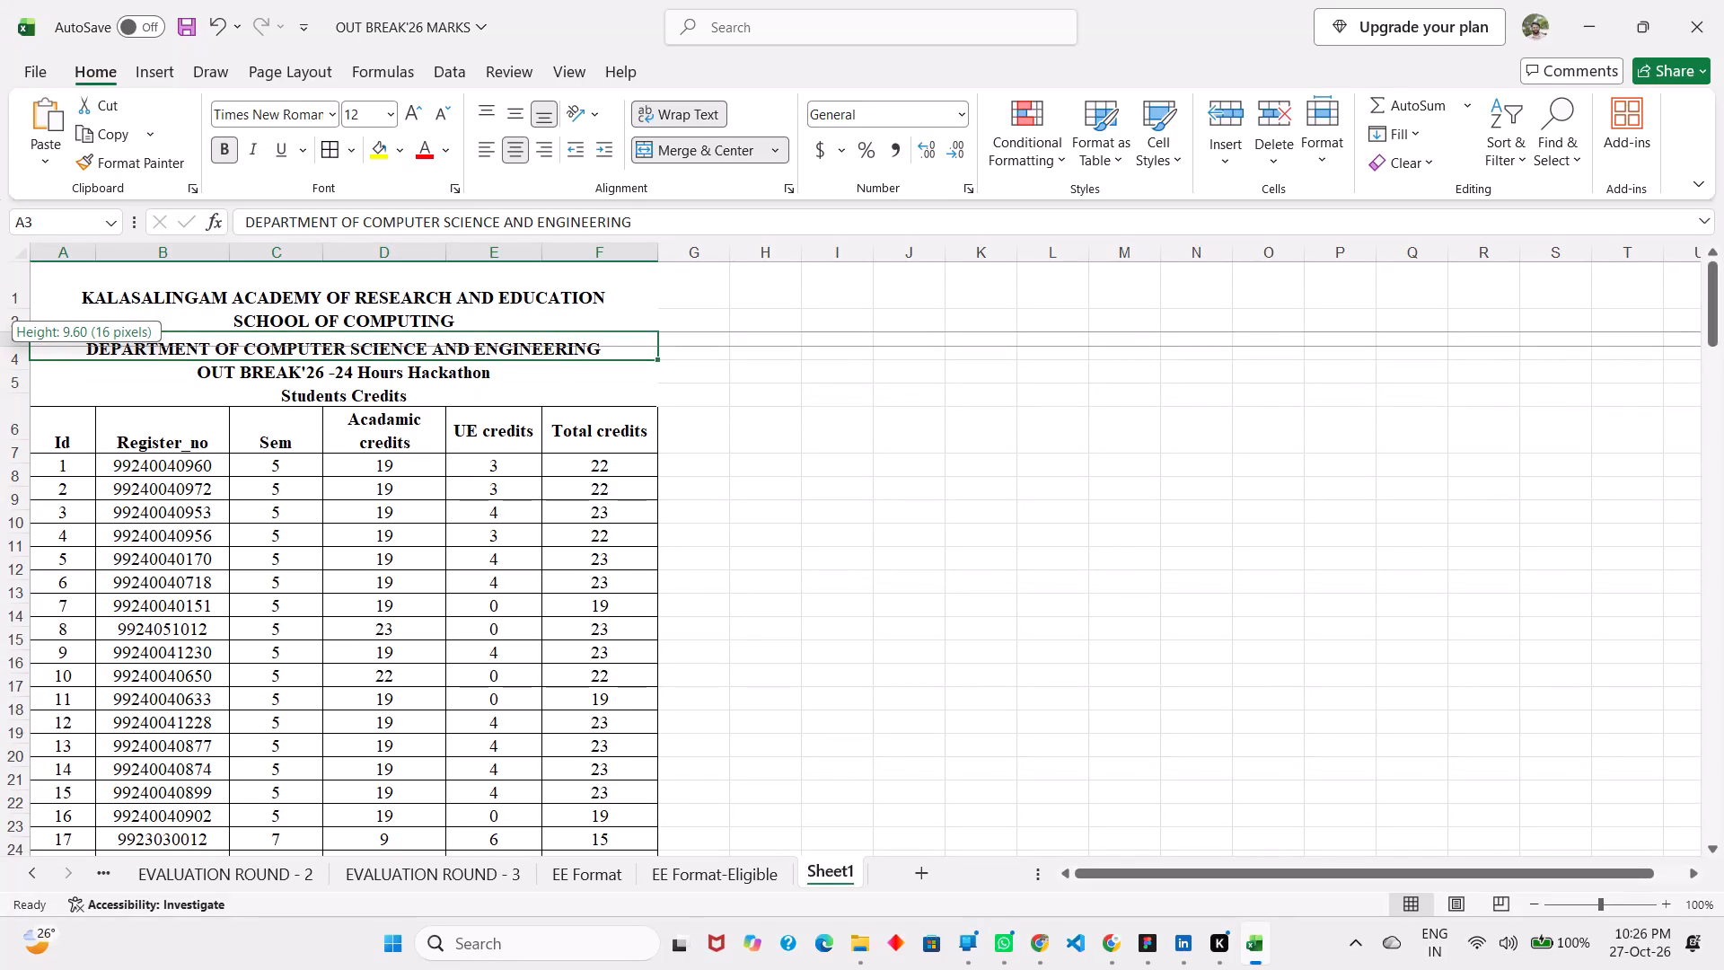
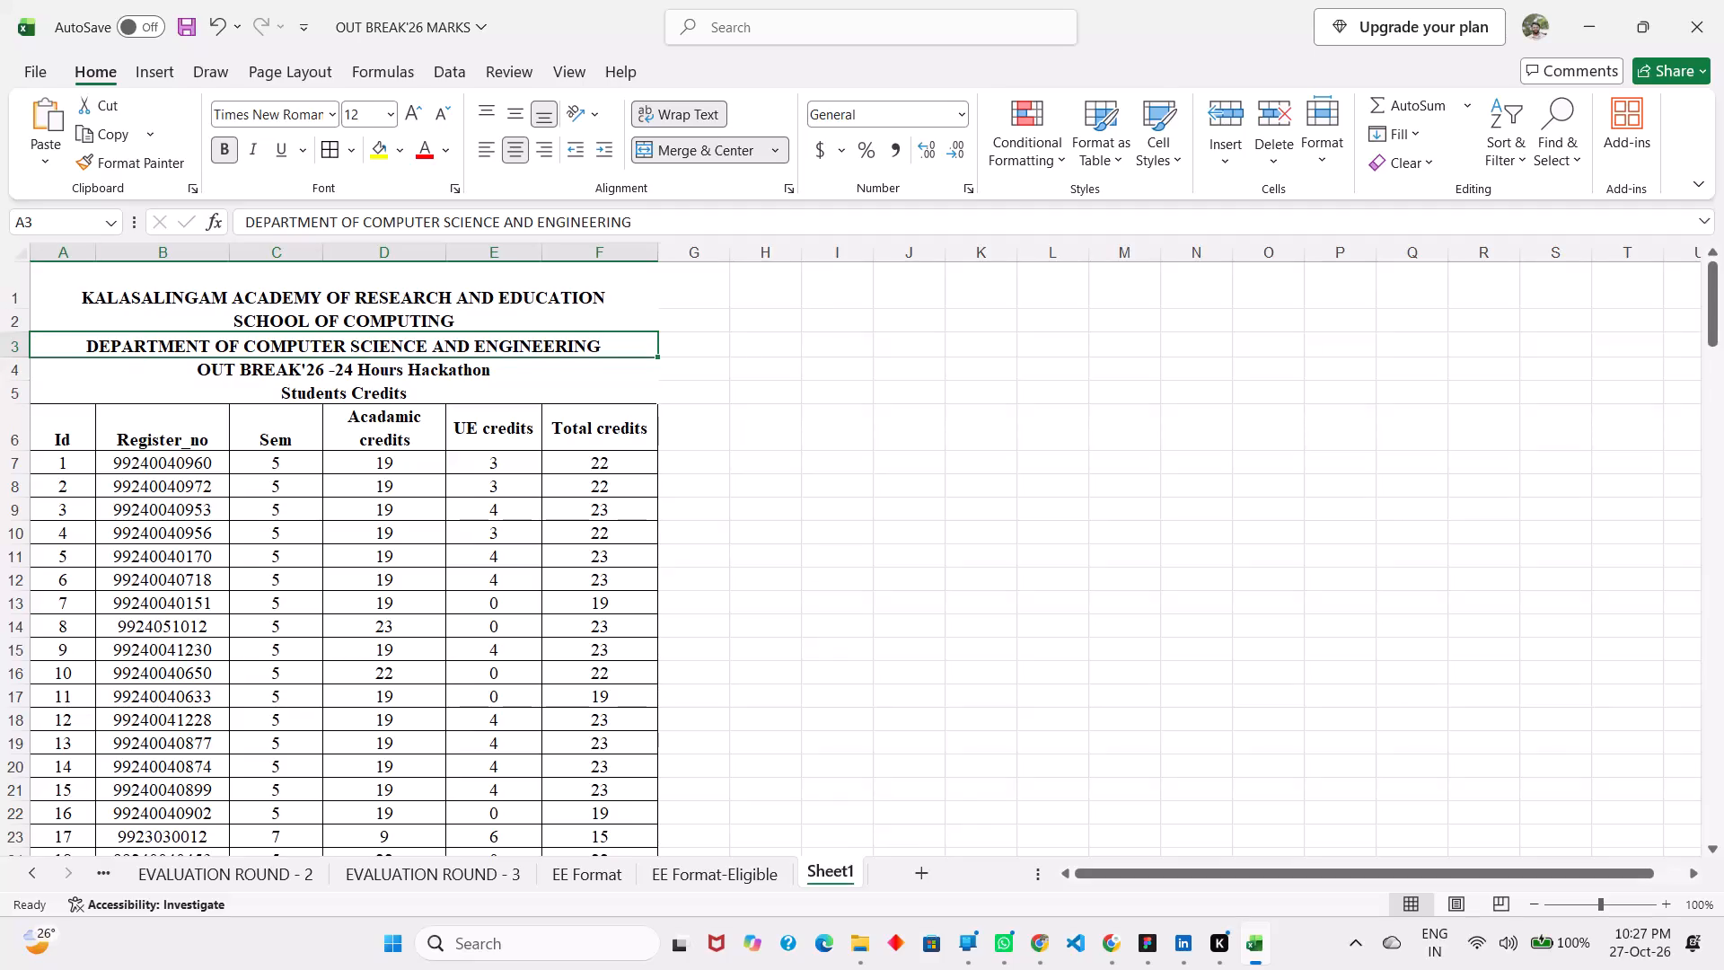
# Review the whole Students Credits statement in Sheet1, from the heading rows through the table to the signature lines.
pyautogui.scroll(-3, 710, 473)
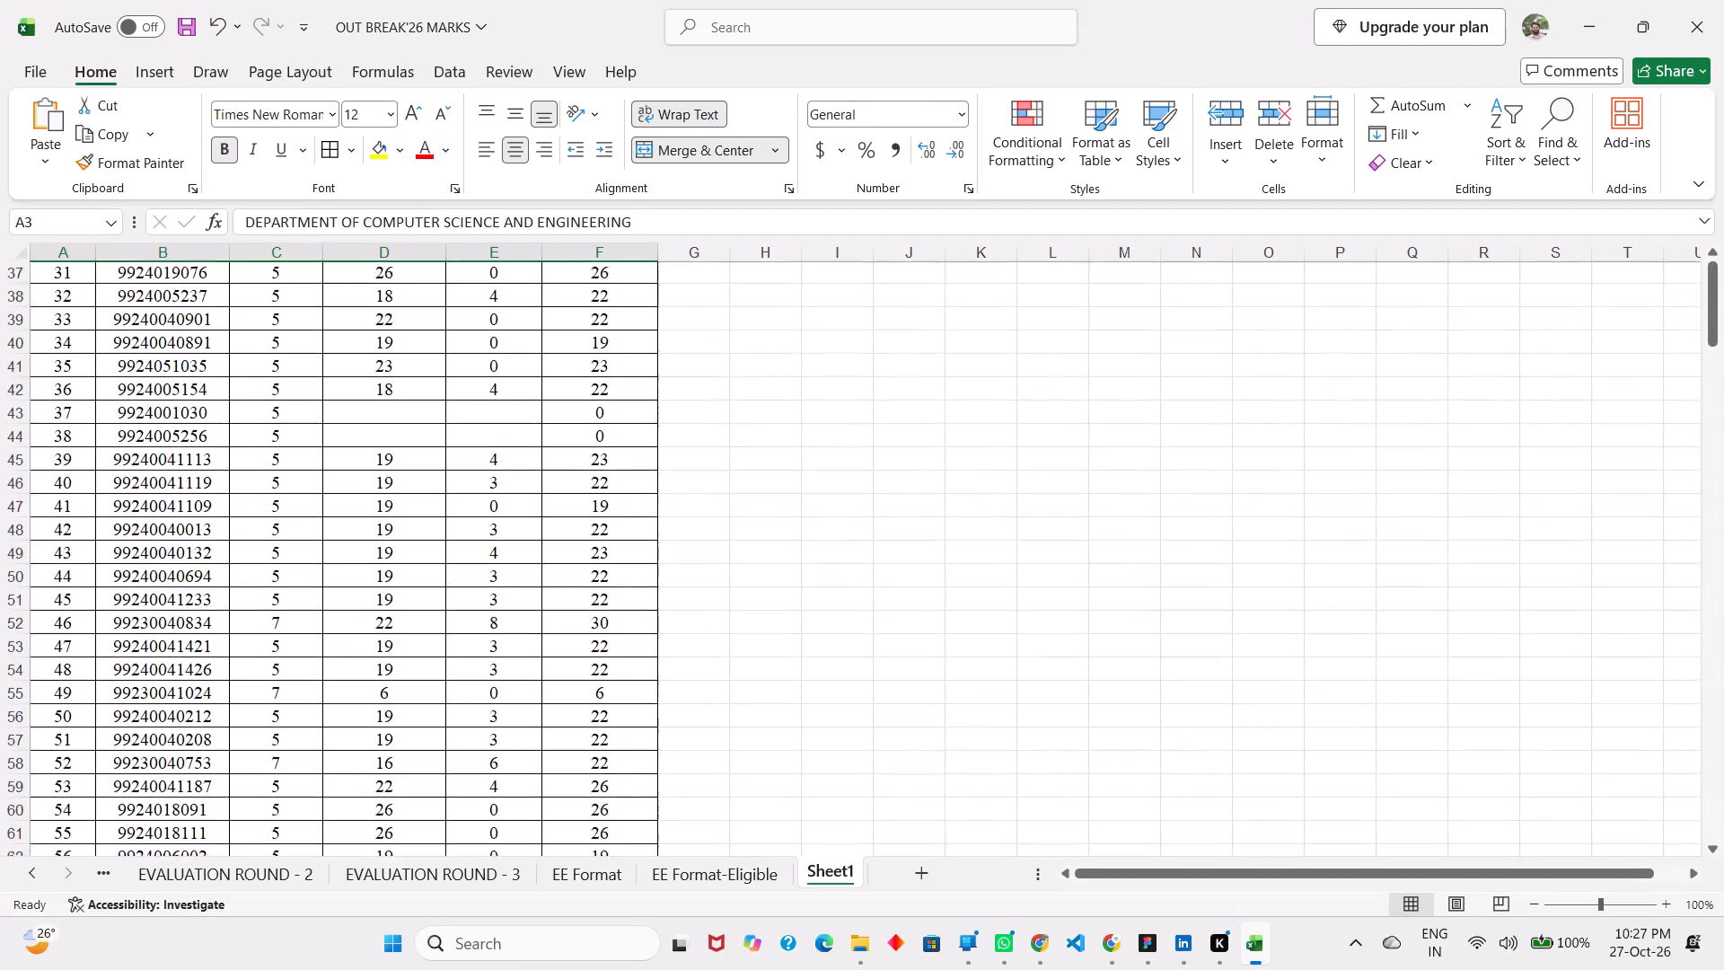
pyautogui.scroll(-6, 713, 437)
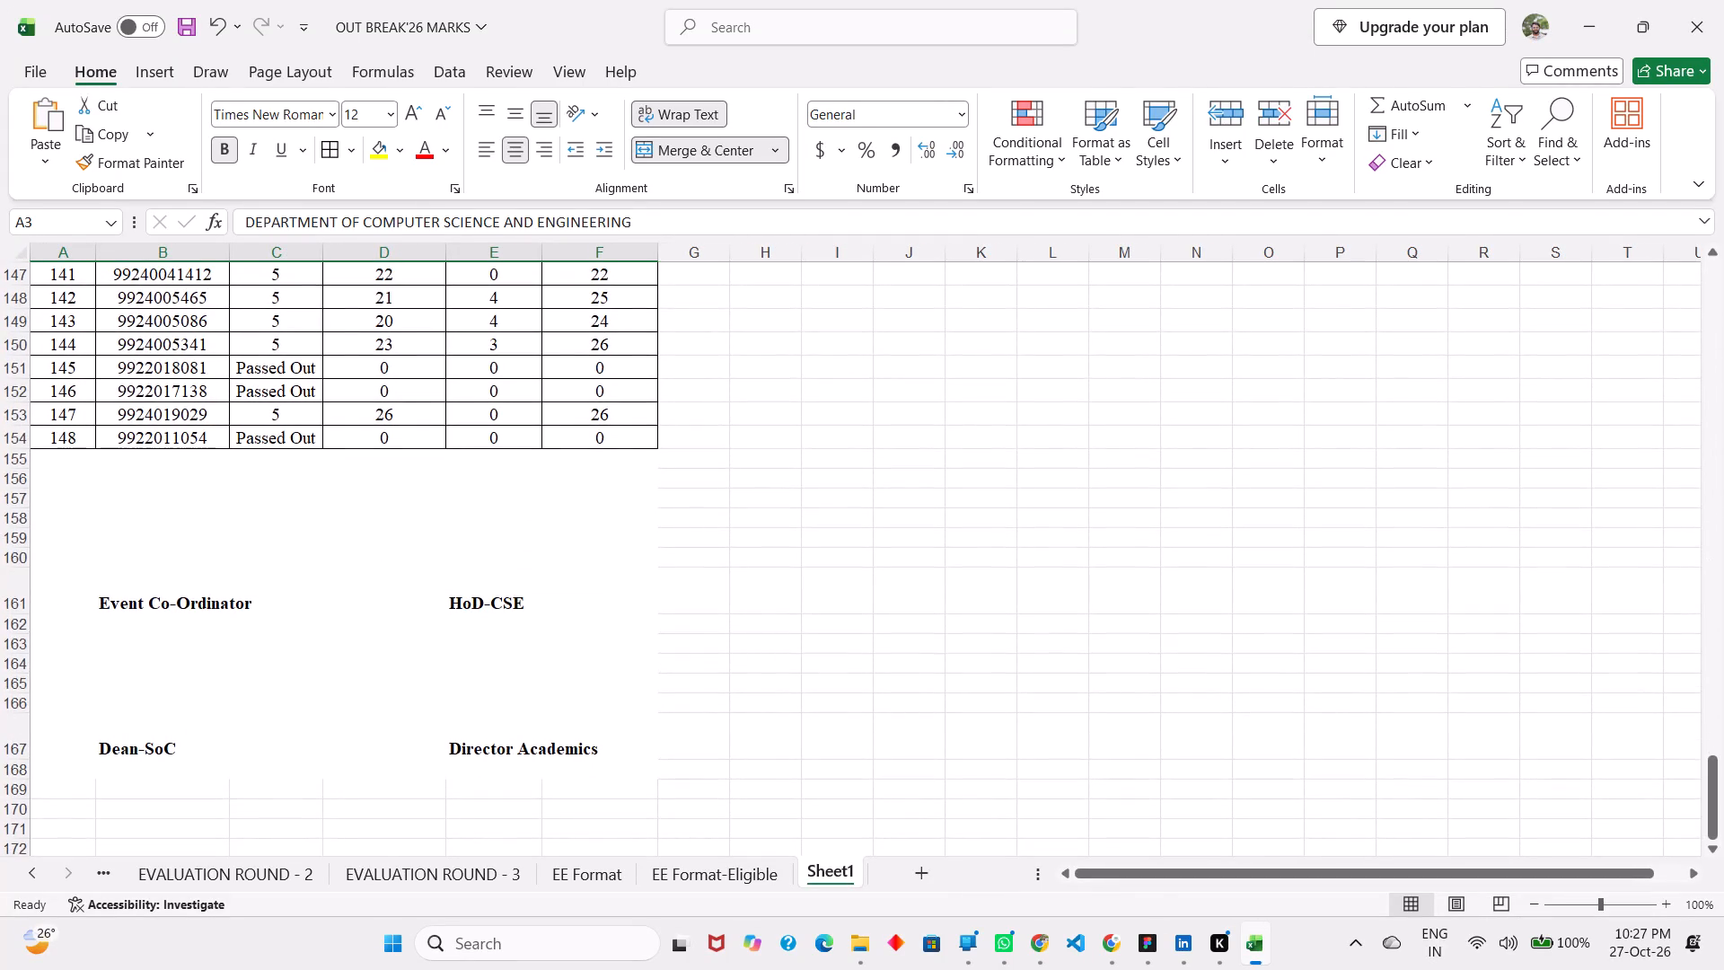
pyautogui.scroll(15, 713, 437)
pyautogui.click(1089, 619)
pyautogui.scroll(-5, 1089, 619)
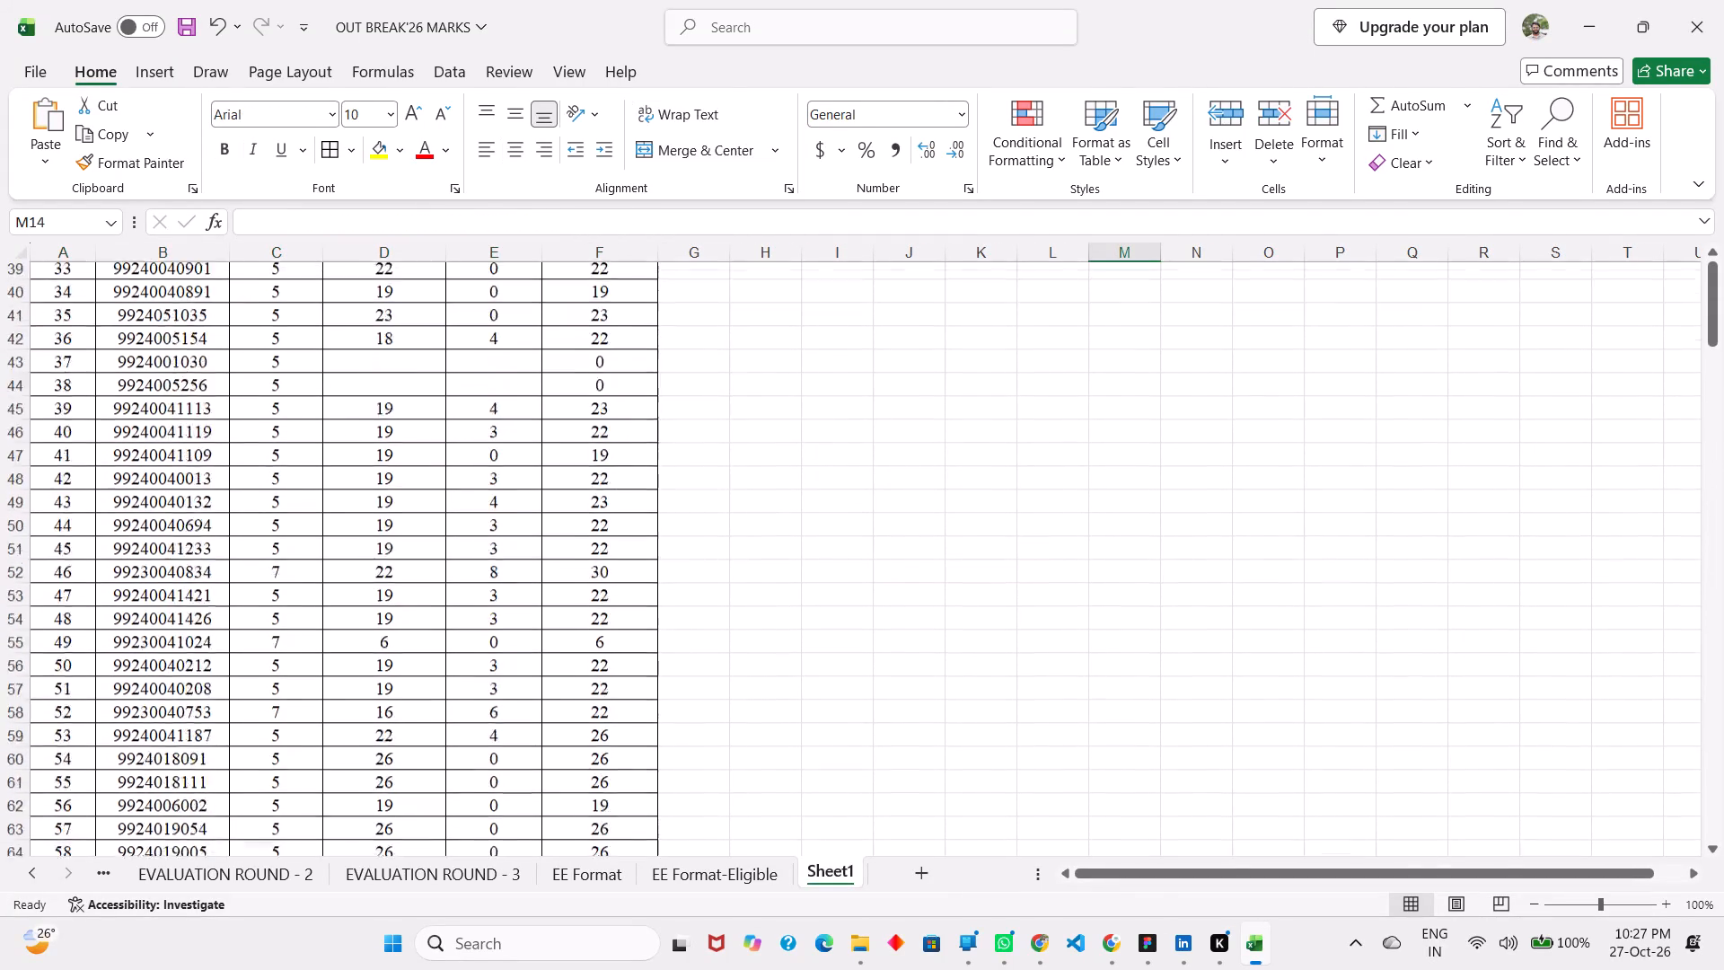
pyautogui.scroll(-7, 1089, 619)
pyautogui.scroll(2, 1089, 619)
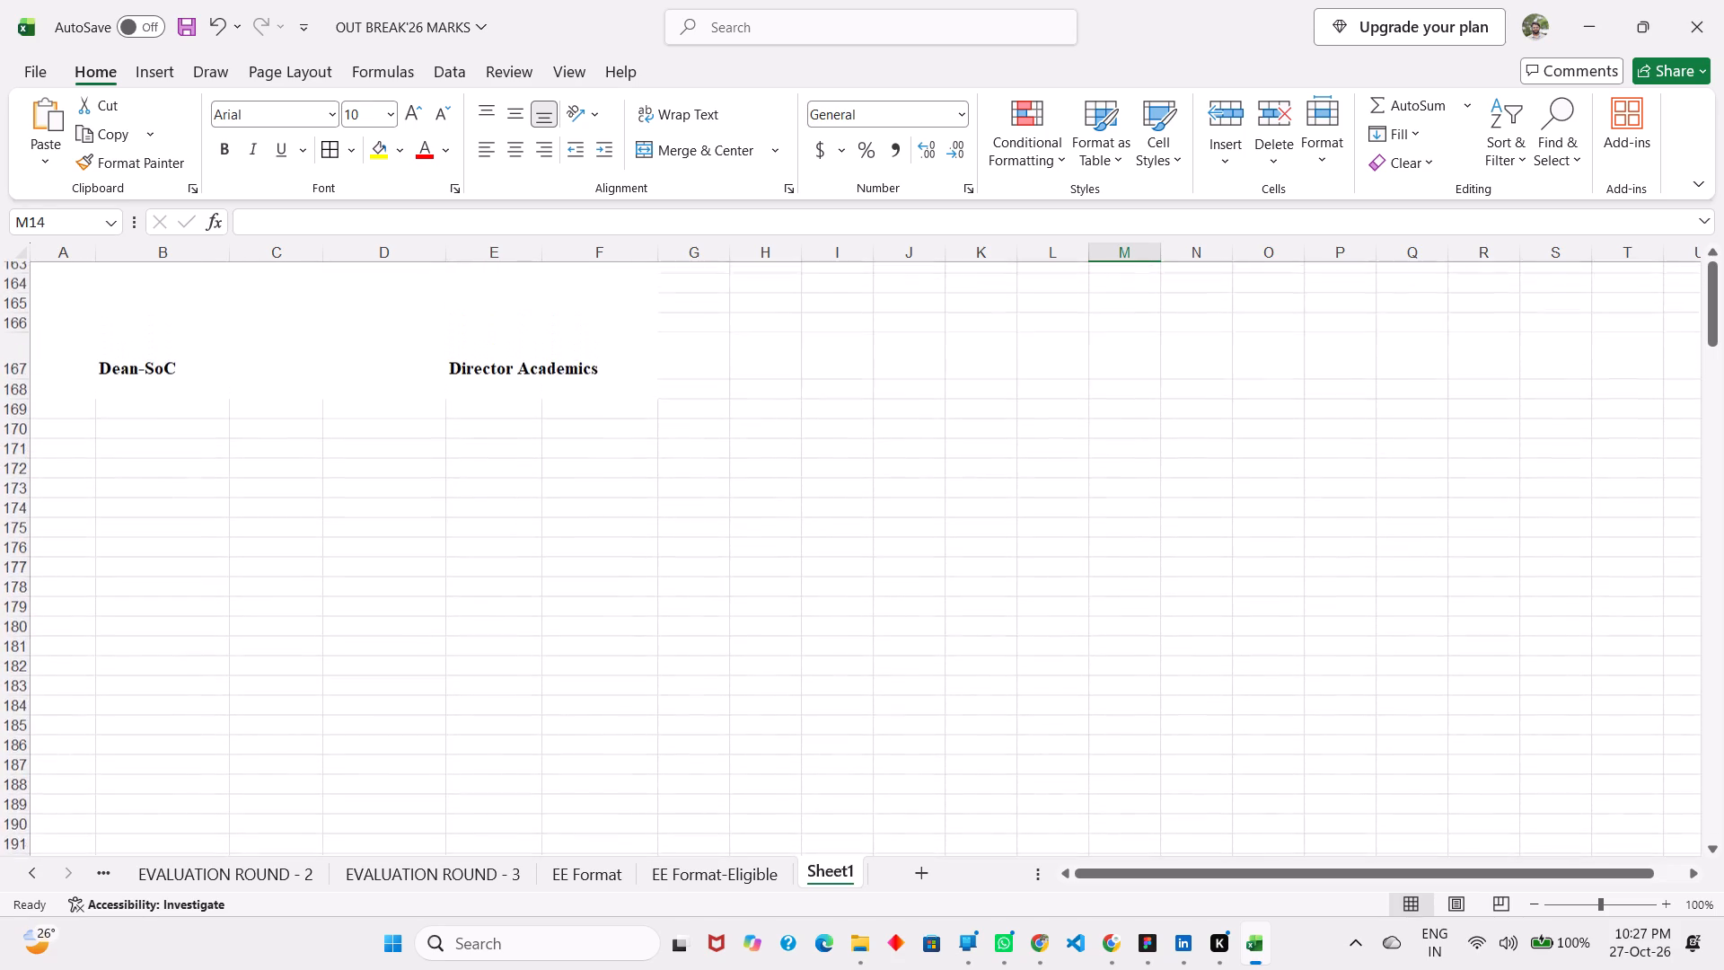
pyautogui.scroll(17, 1089, 619)
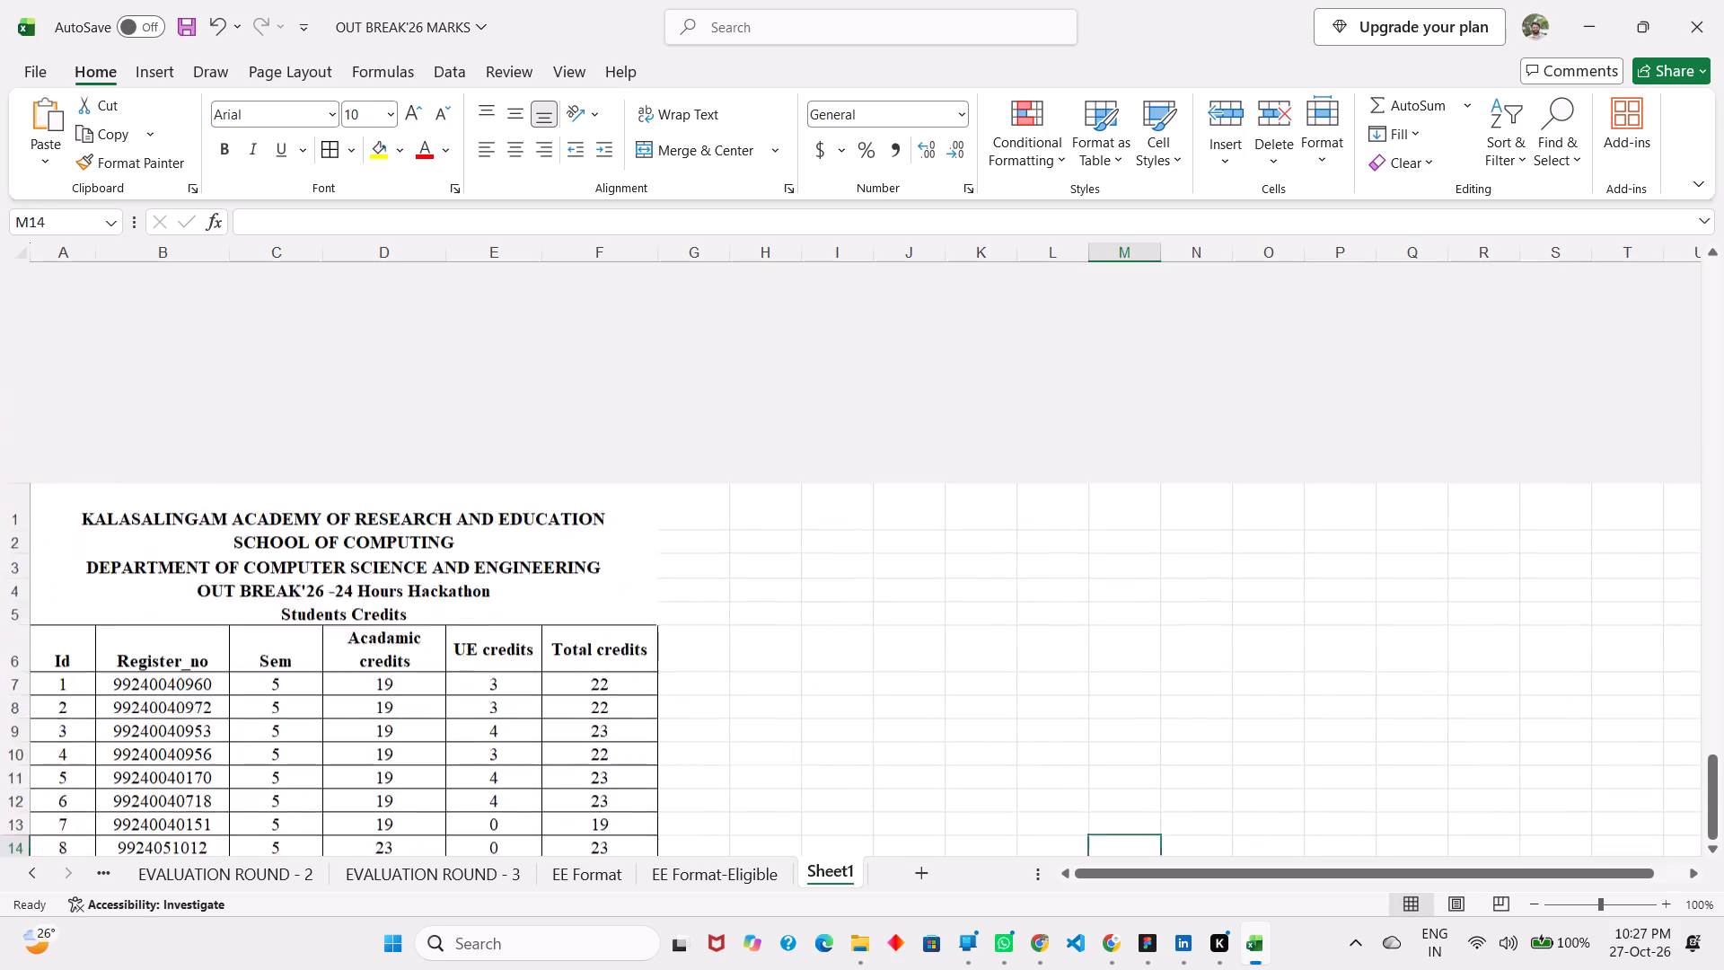
pyautogui.scroll(1, 1089, 619)
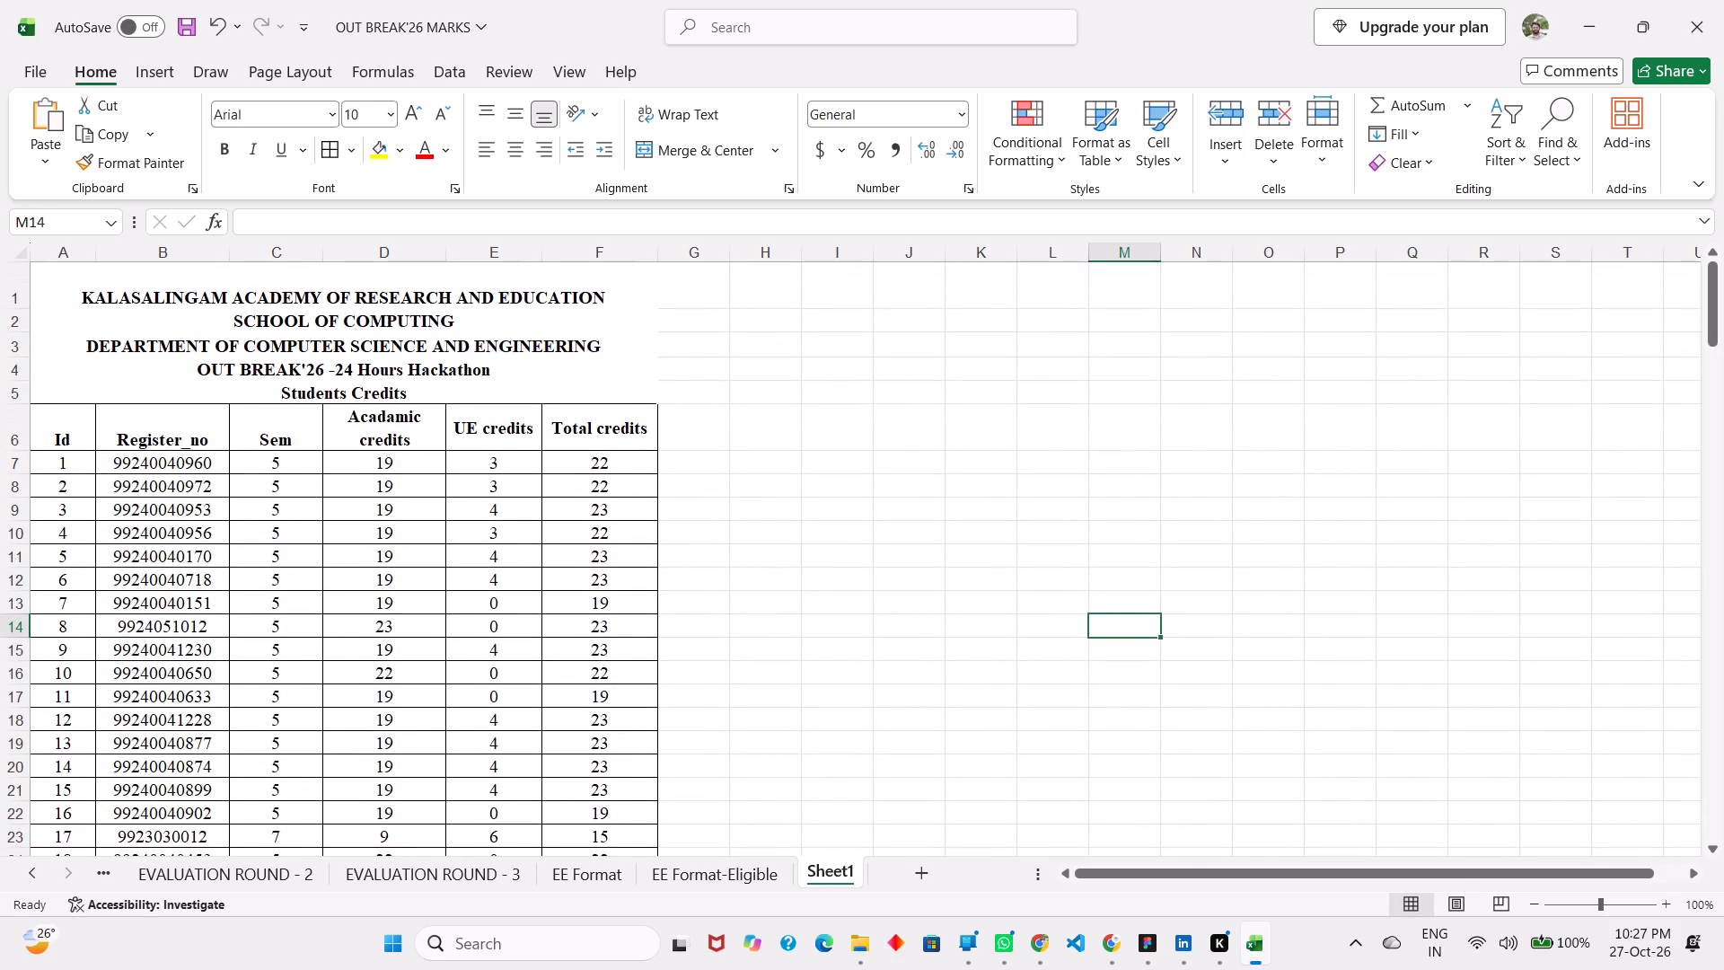
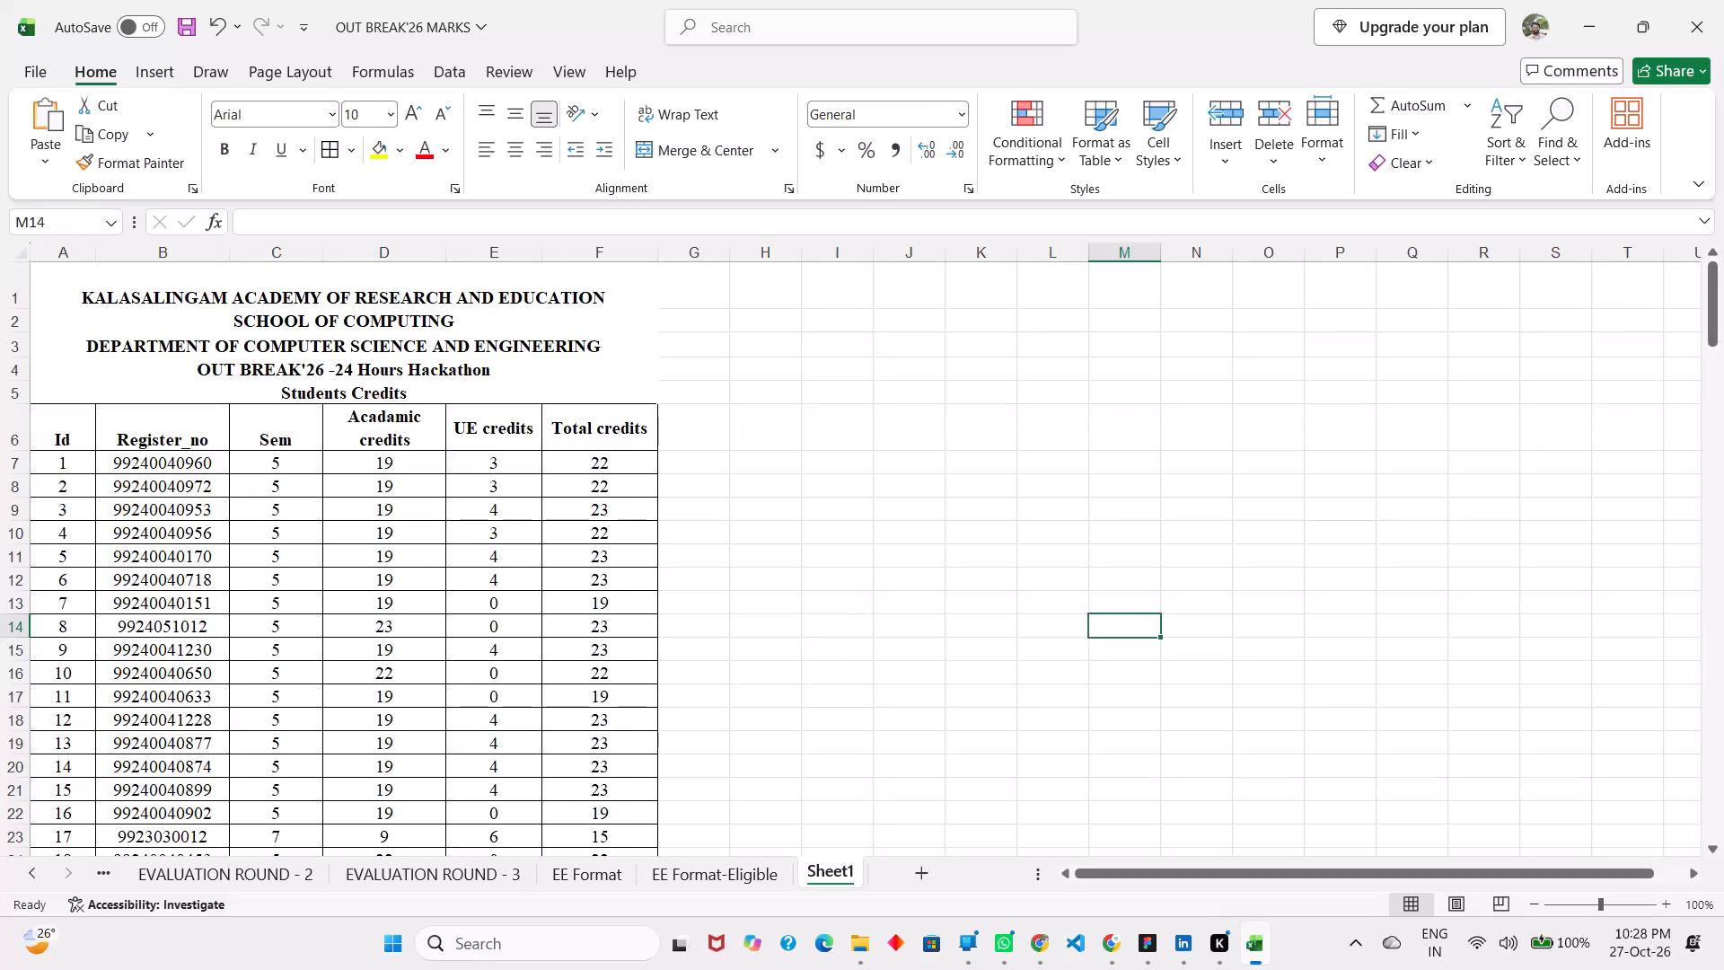
# Rename Sheet1 as Credits for students, copying the name from the matching sheet in the OUTBREAK'26 Google Sheets file.
pyautogui.doubleClick(840, 871)
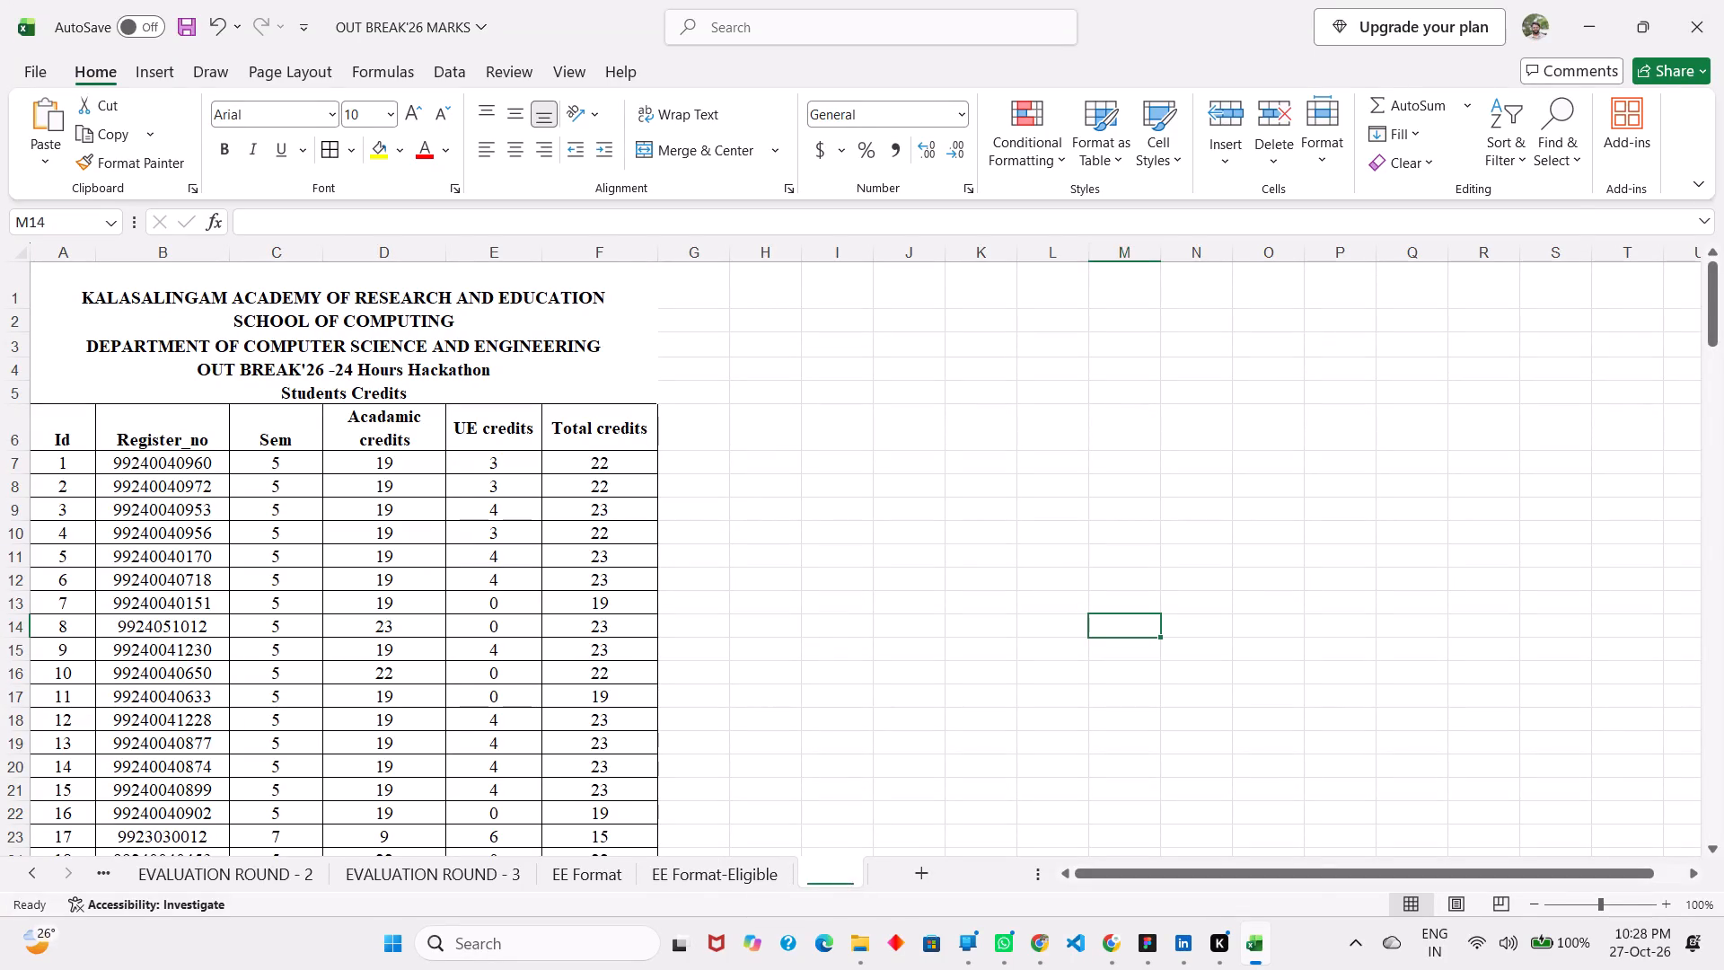
pyautogui.hotkey('alt', 'Tab')
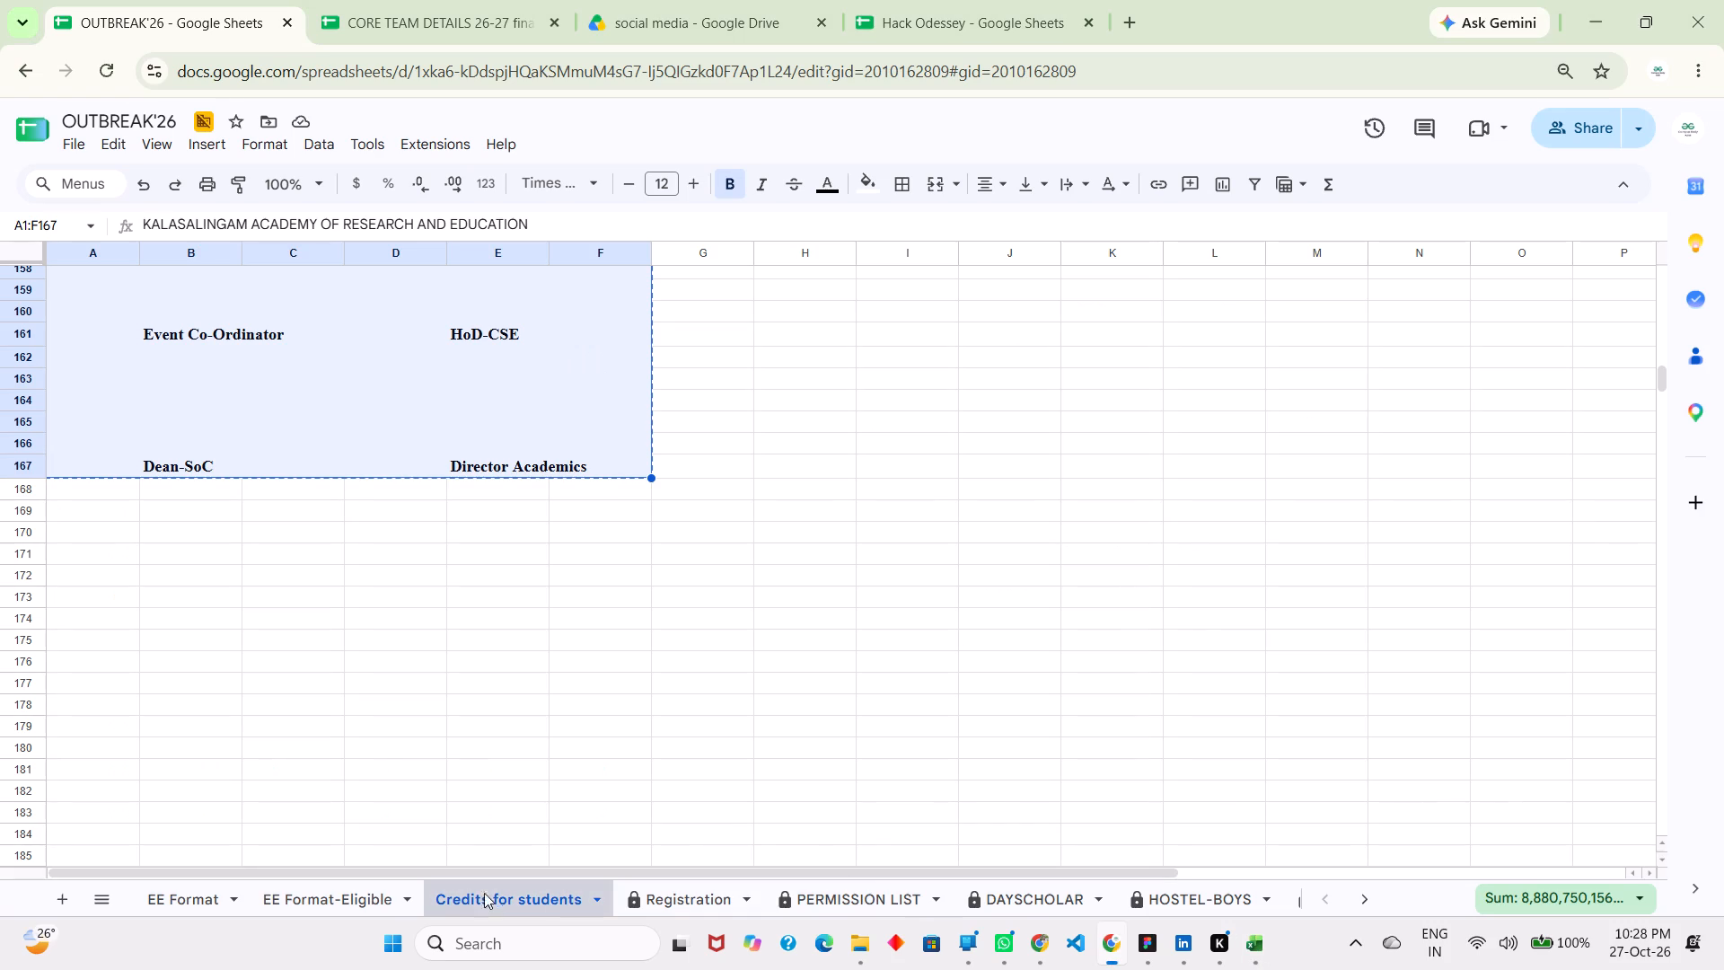
pyautogui.tripleClick(481, 890)
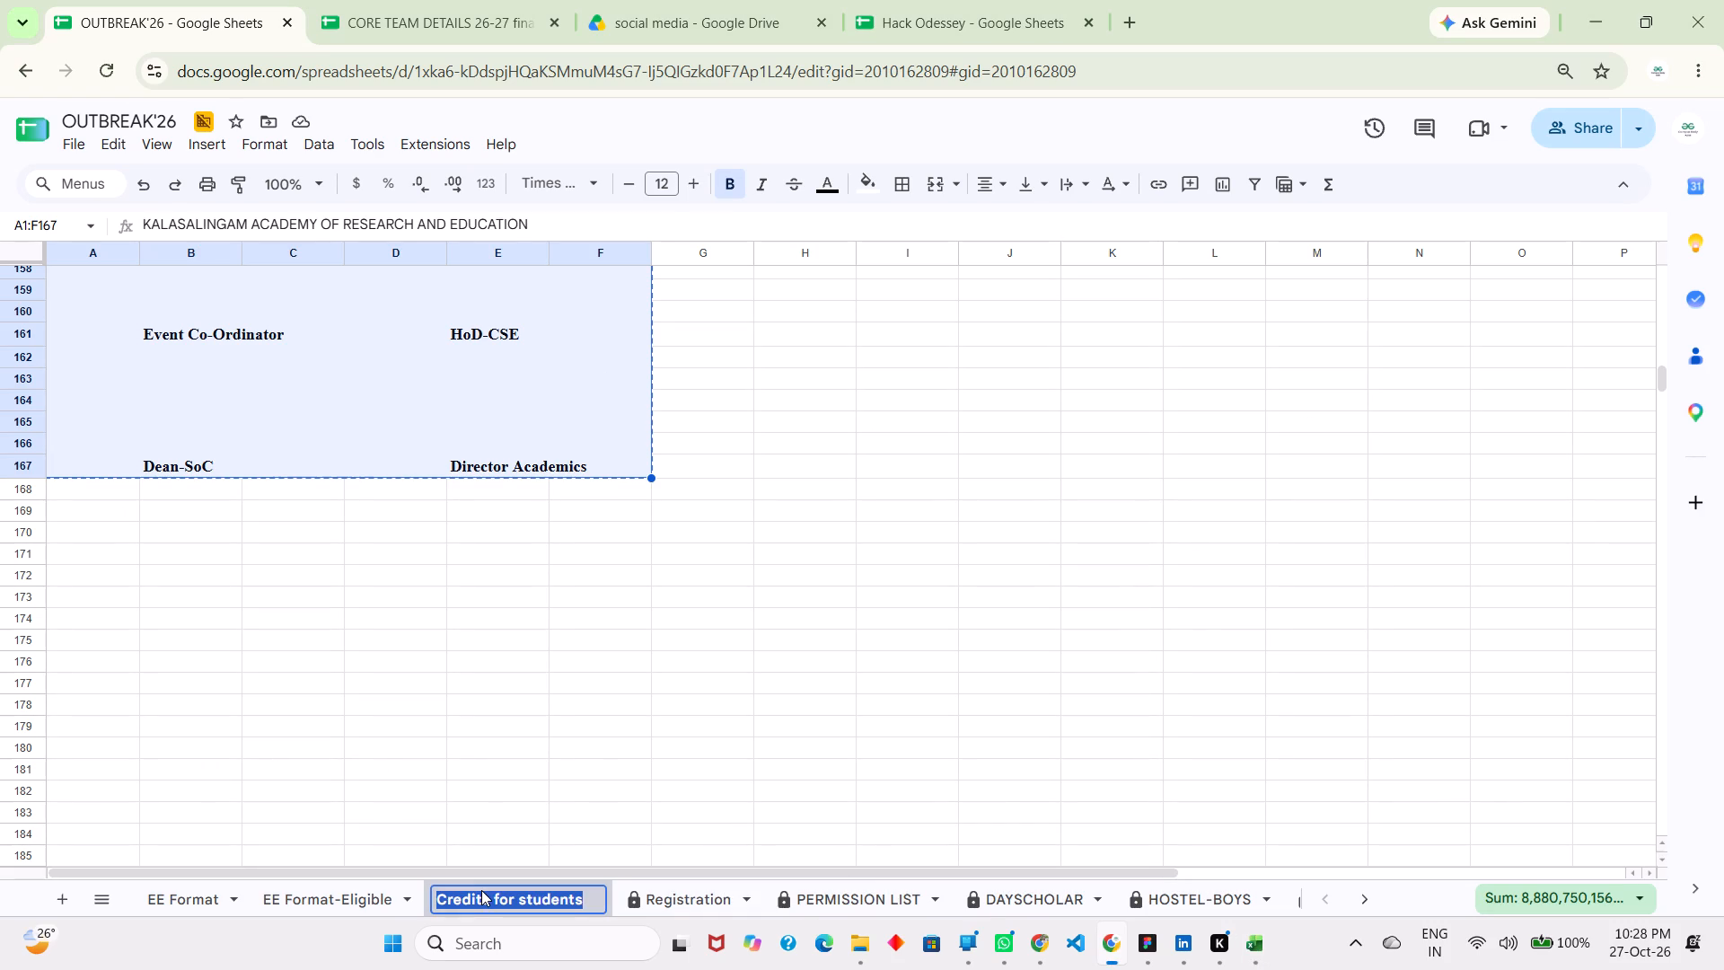
pyautogui.hotkey('ctrl', 'c')
pyautogui.hotkey('ctrl', 'c')
pyautogui.hotkey('alt', 'Tab')
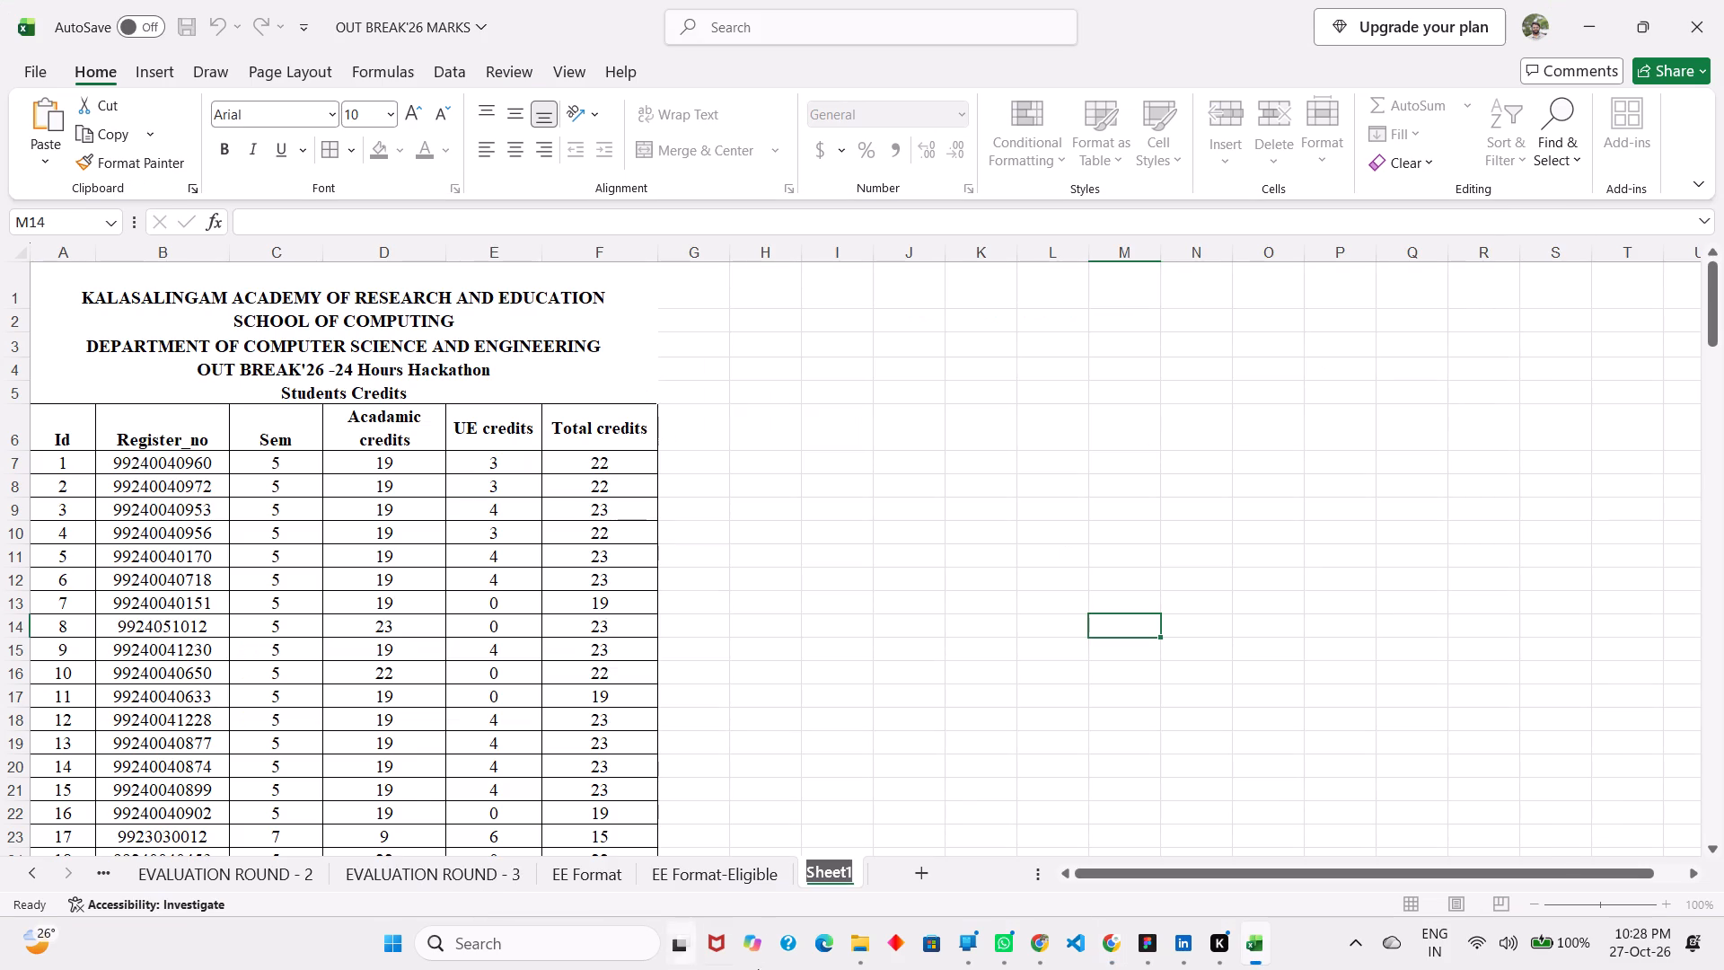
pyautogui.tripleClick(842, 870)
pyautogui.hotkey('ctrl', 'v')
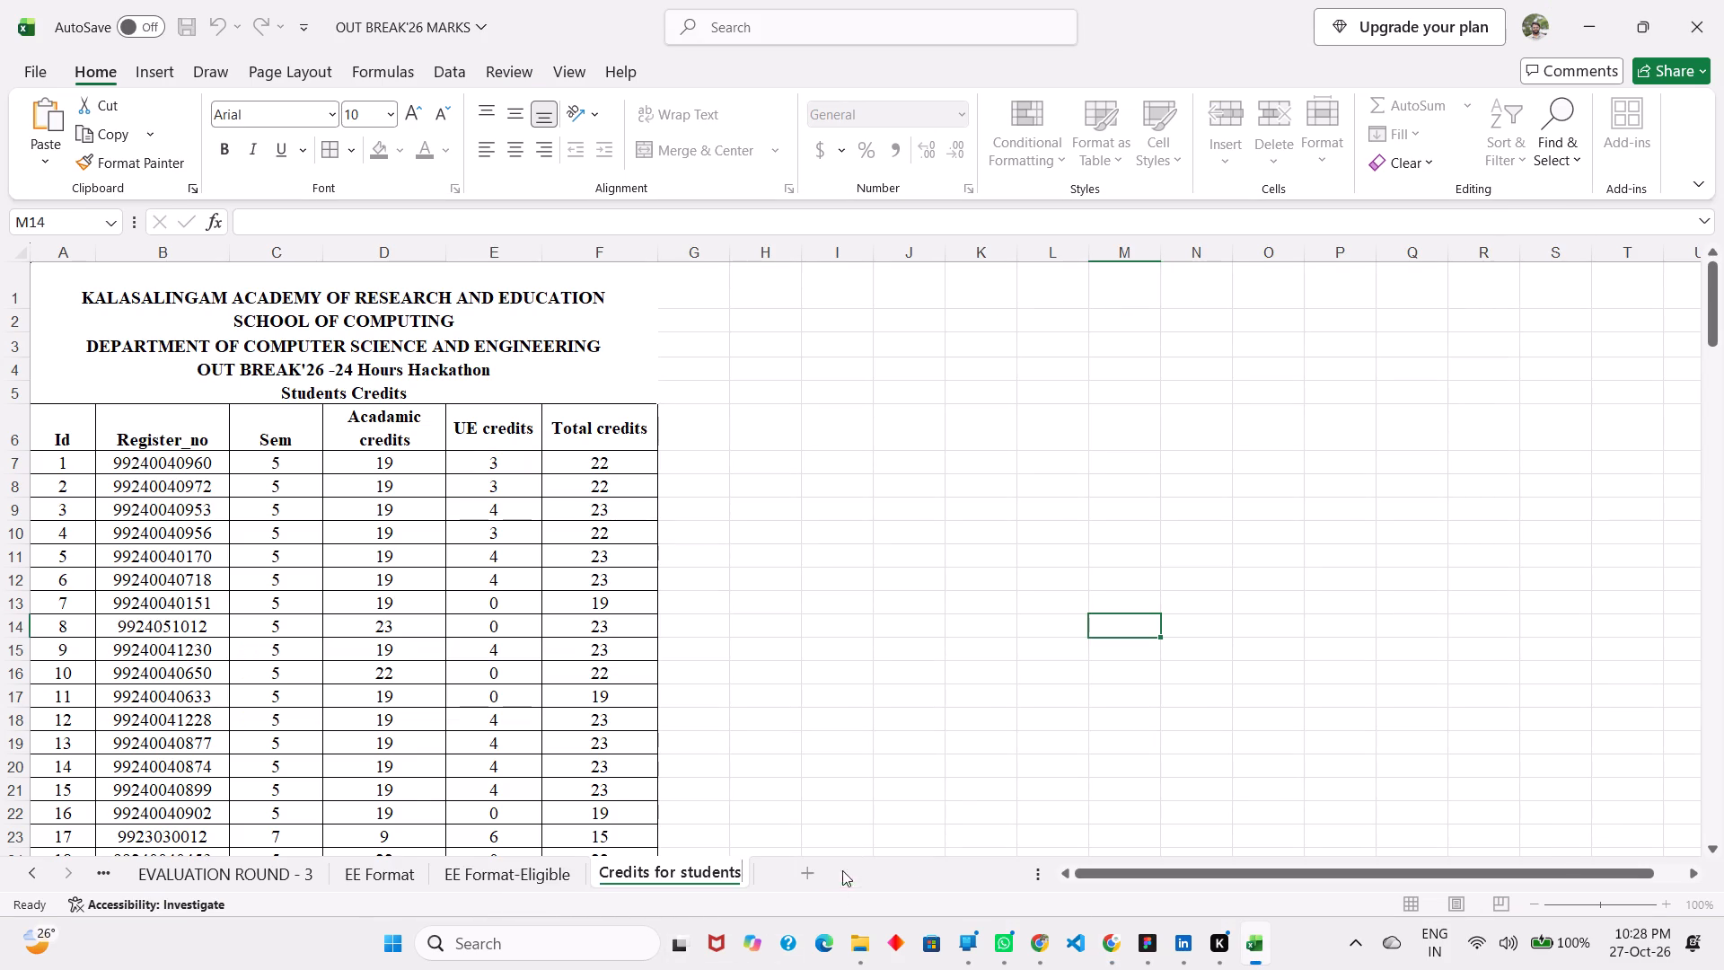
pyautogui.click(870, 745)
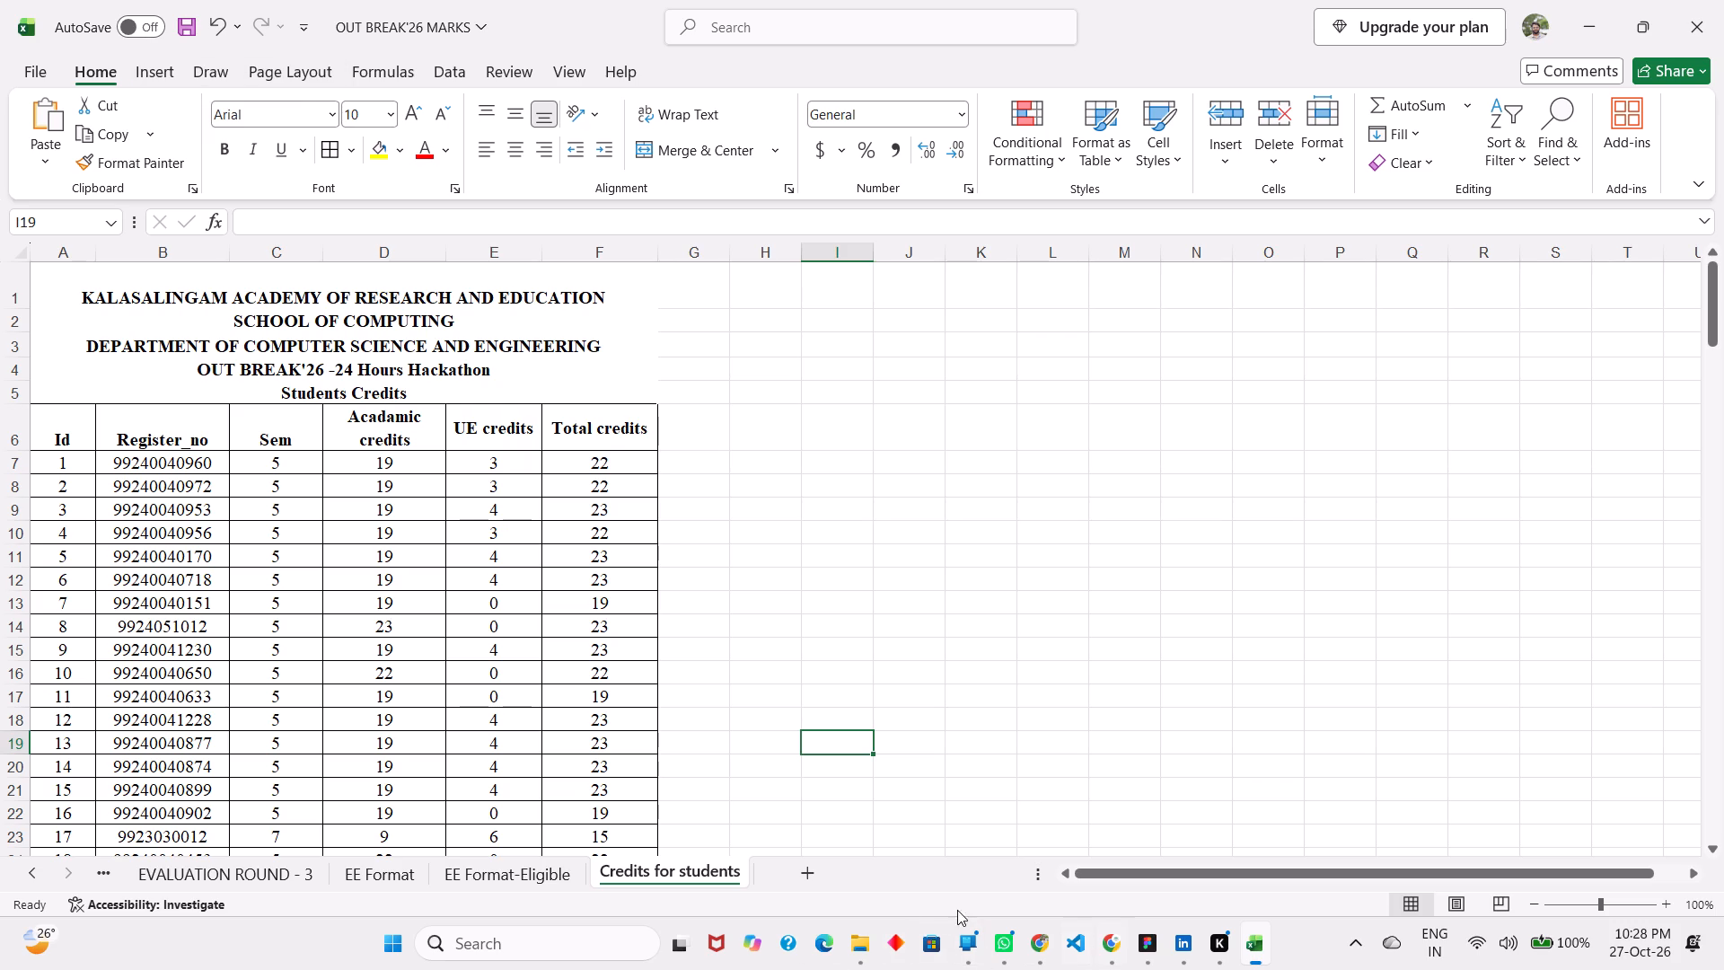
# In File Explorer, look through the personal OneDrive Documents folder for the OUT BREAK'26 MARKS workbook.
pyautogui.click(866, 931)
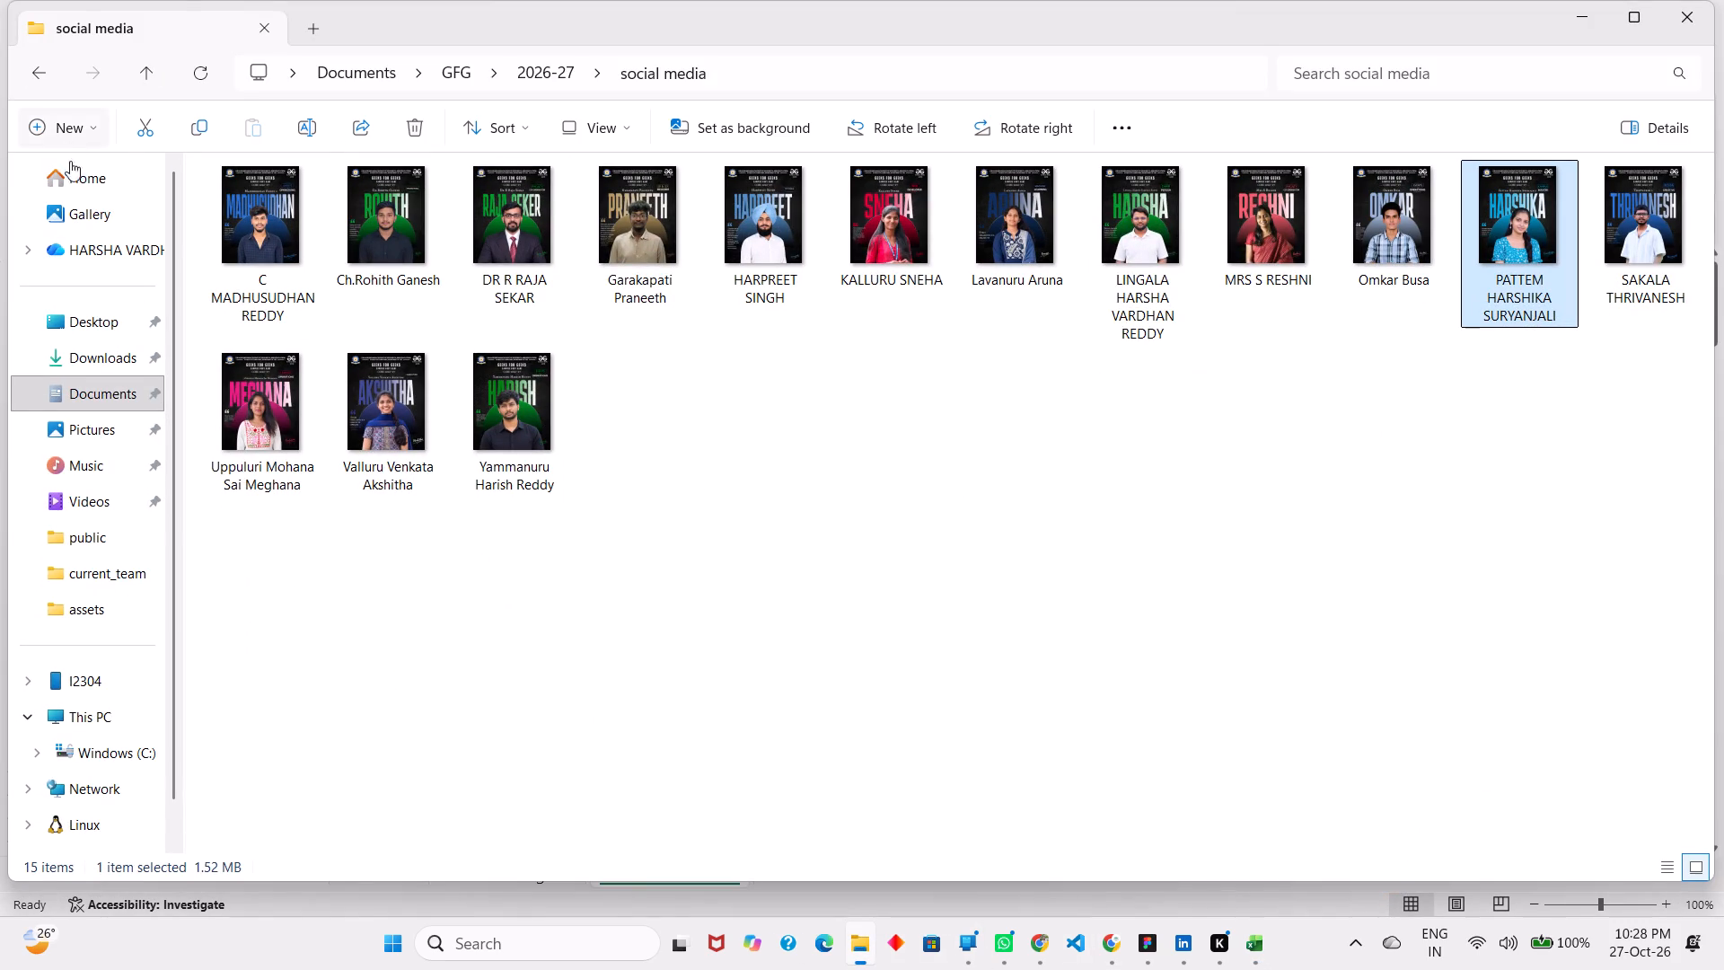
pyautogui.click(101, 239)
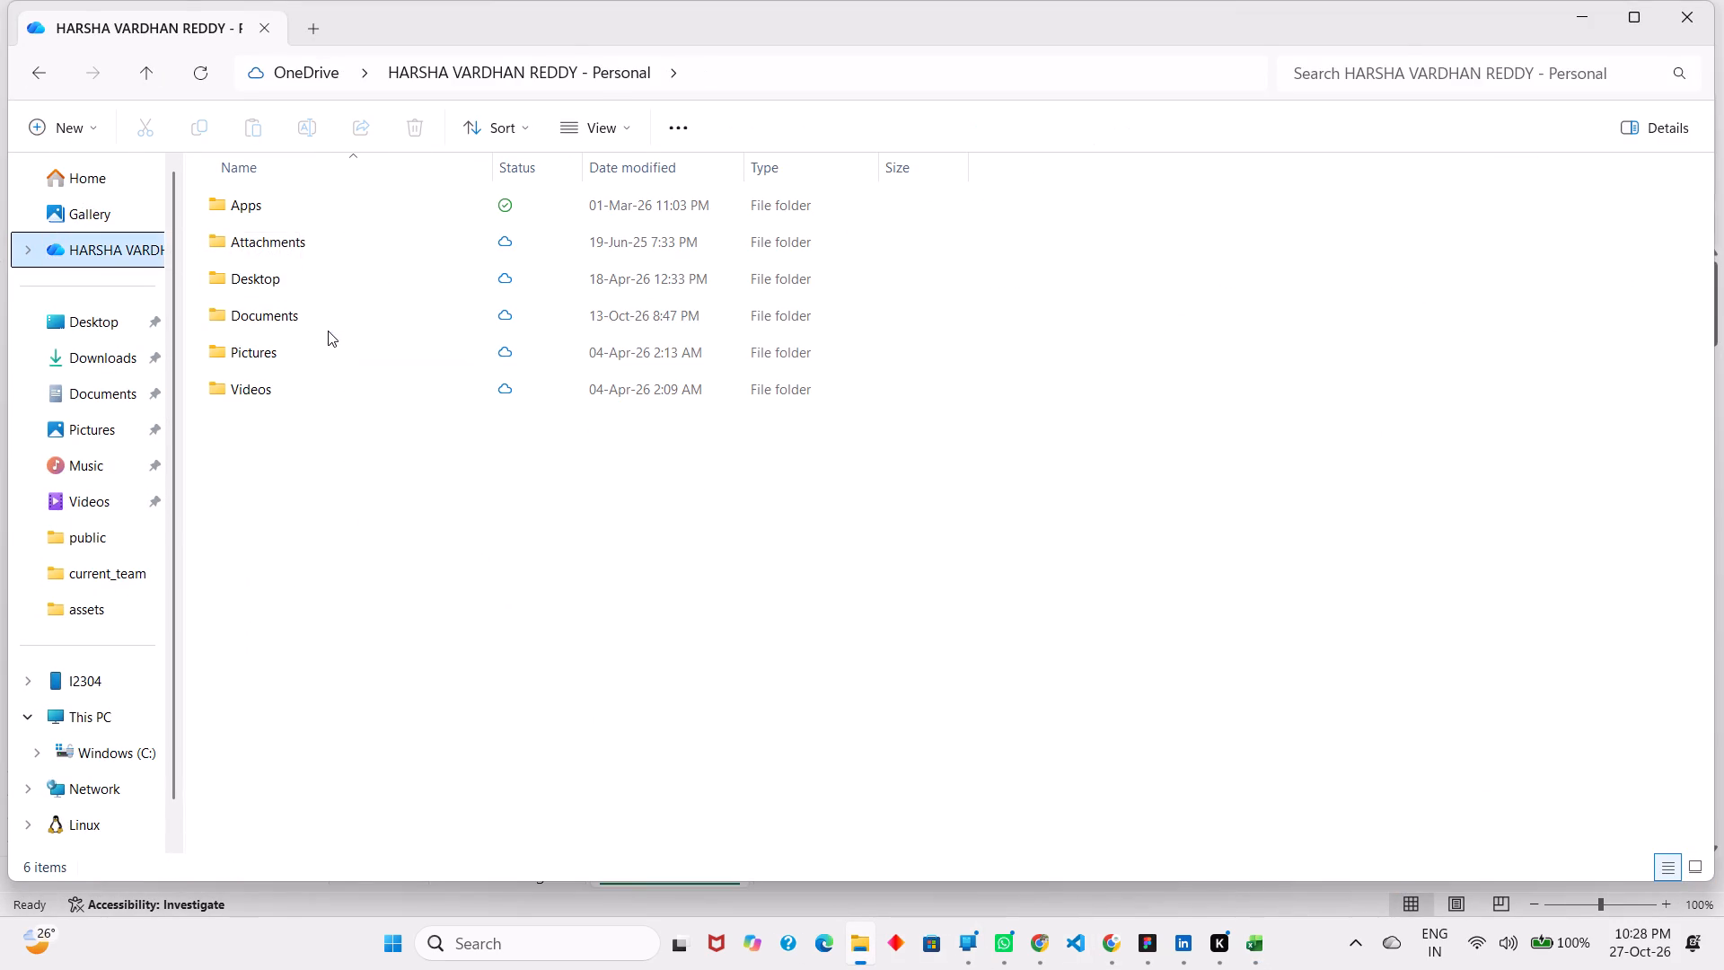
pyautogui.doubleClick(325, 327)
pyautogui.scroll(-10, 399, 473)
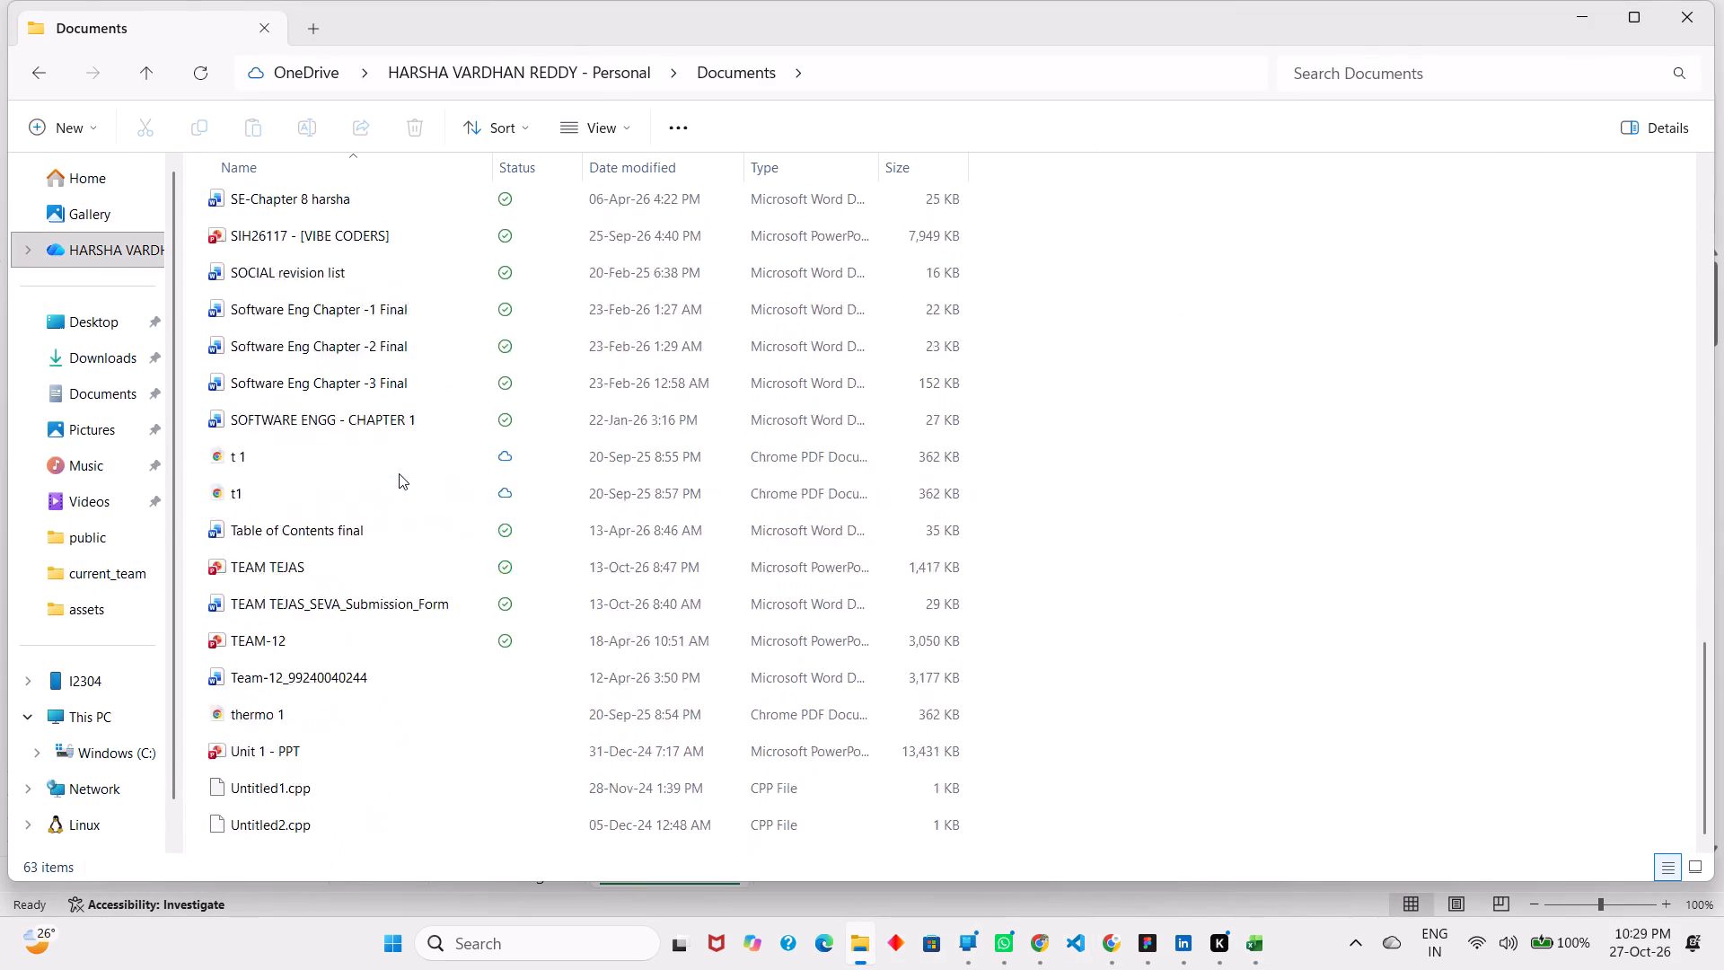
pyautogui.scroll(-6, 399, 473)
pyautogui.scroll(1, 399, 473)
pyautogui.hotkey('alt', 'Tab')
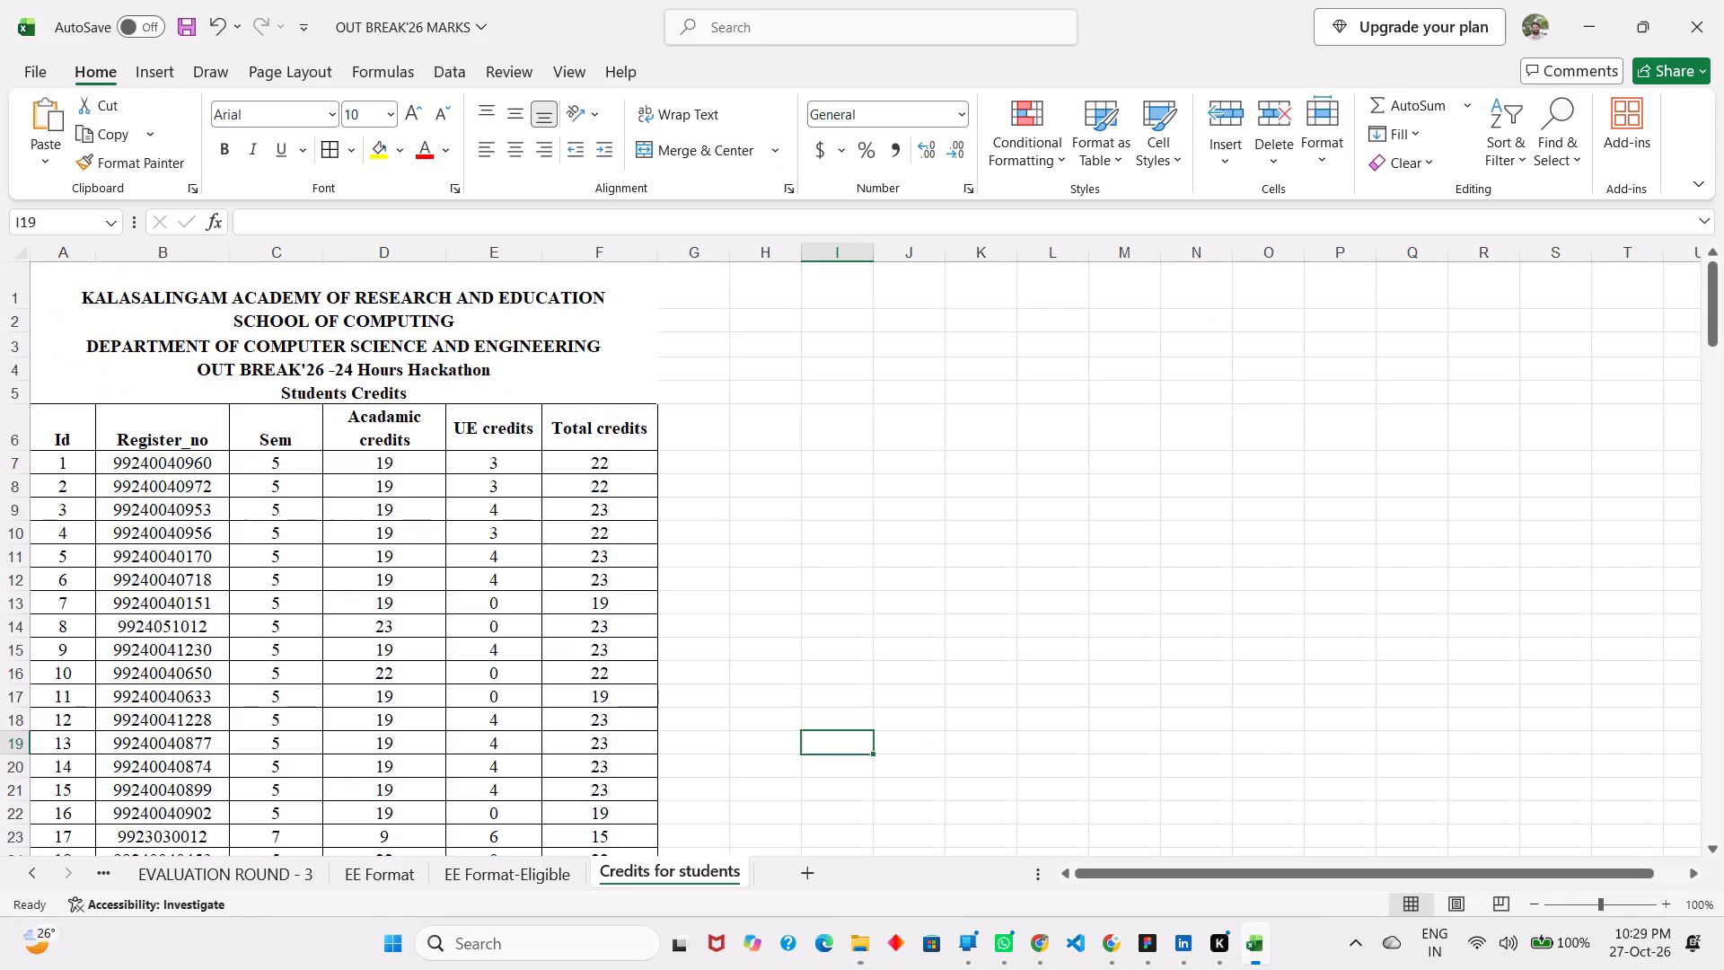
pyautogui.hotkey('alt', 'Tab')
pyautogui.scroll(6, 399, 473)
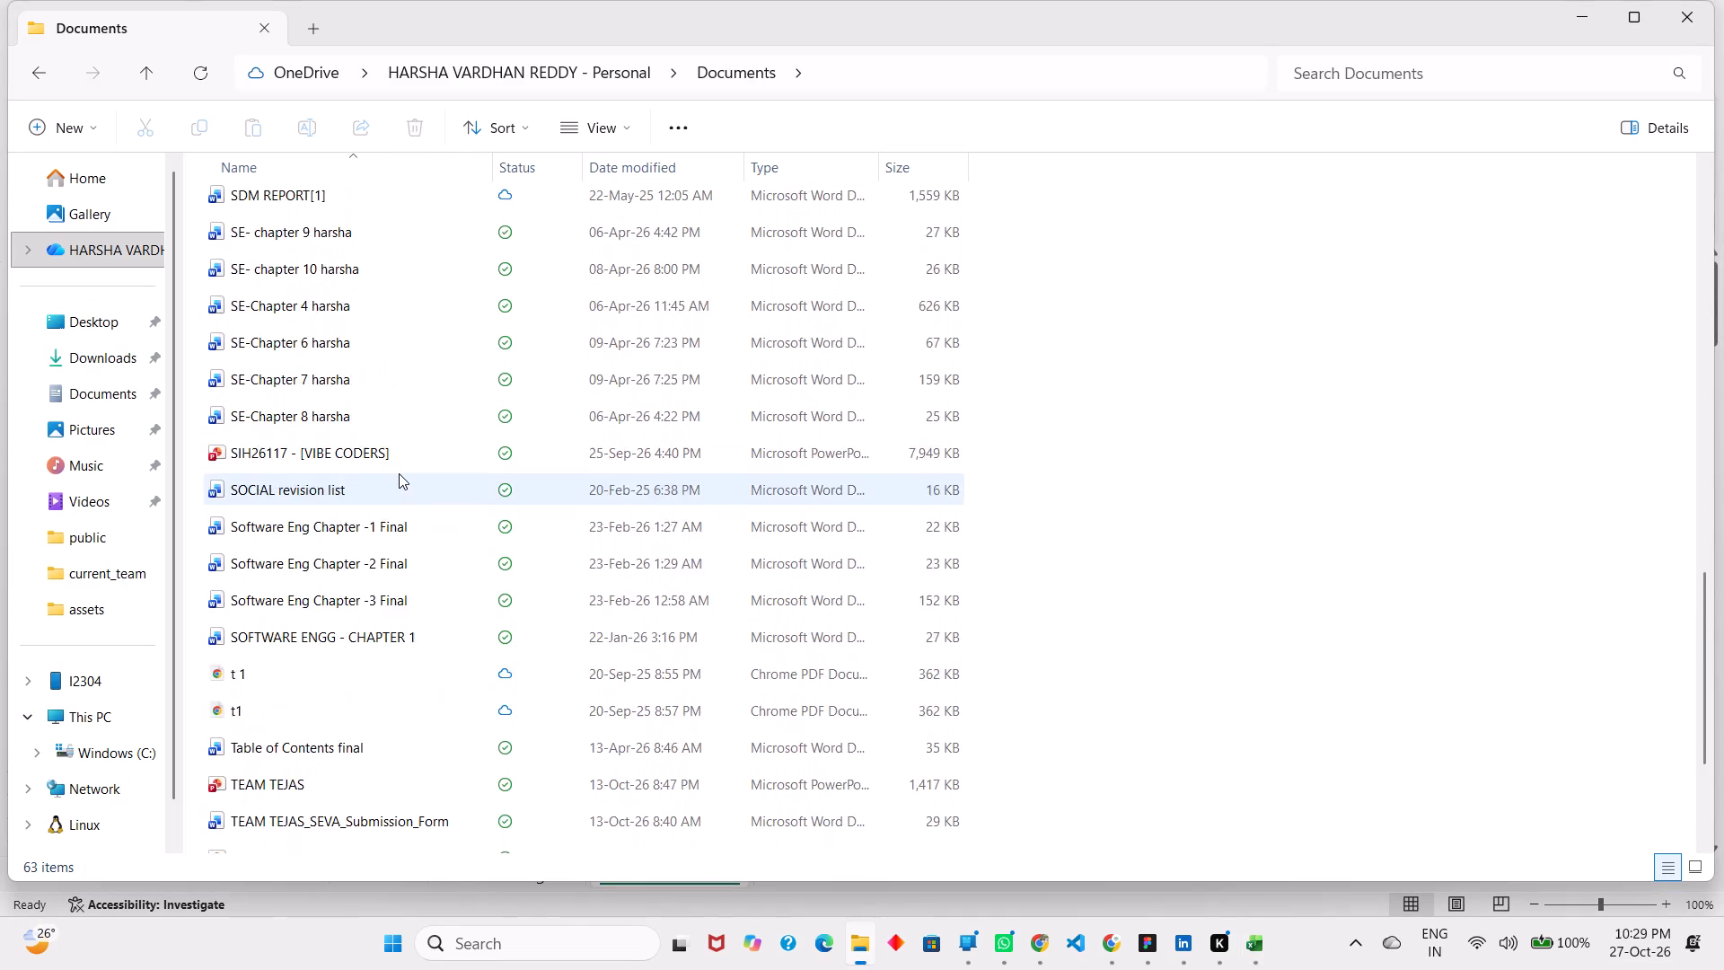
pyautogui.scroll(13, 399, 473)
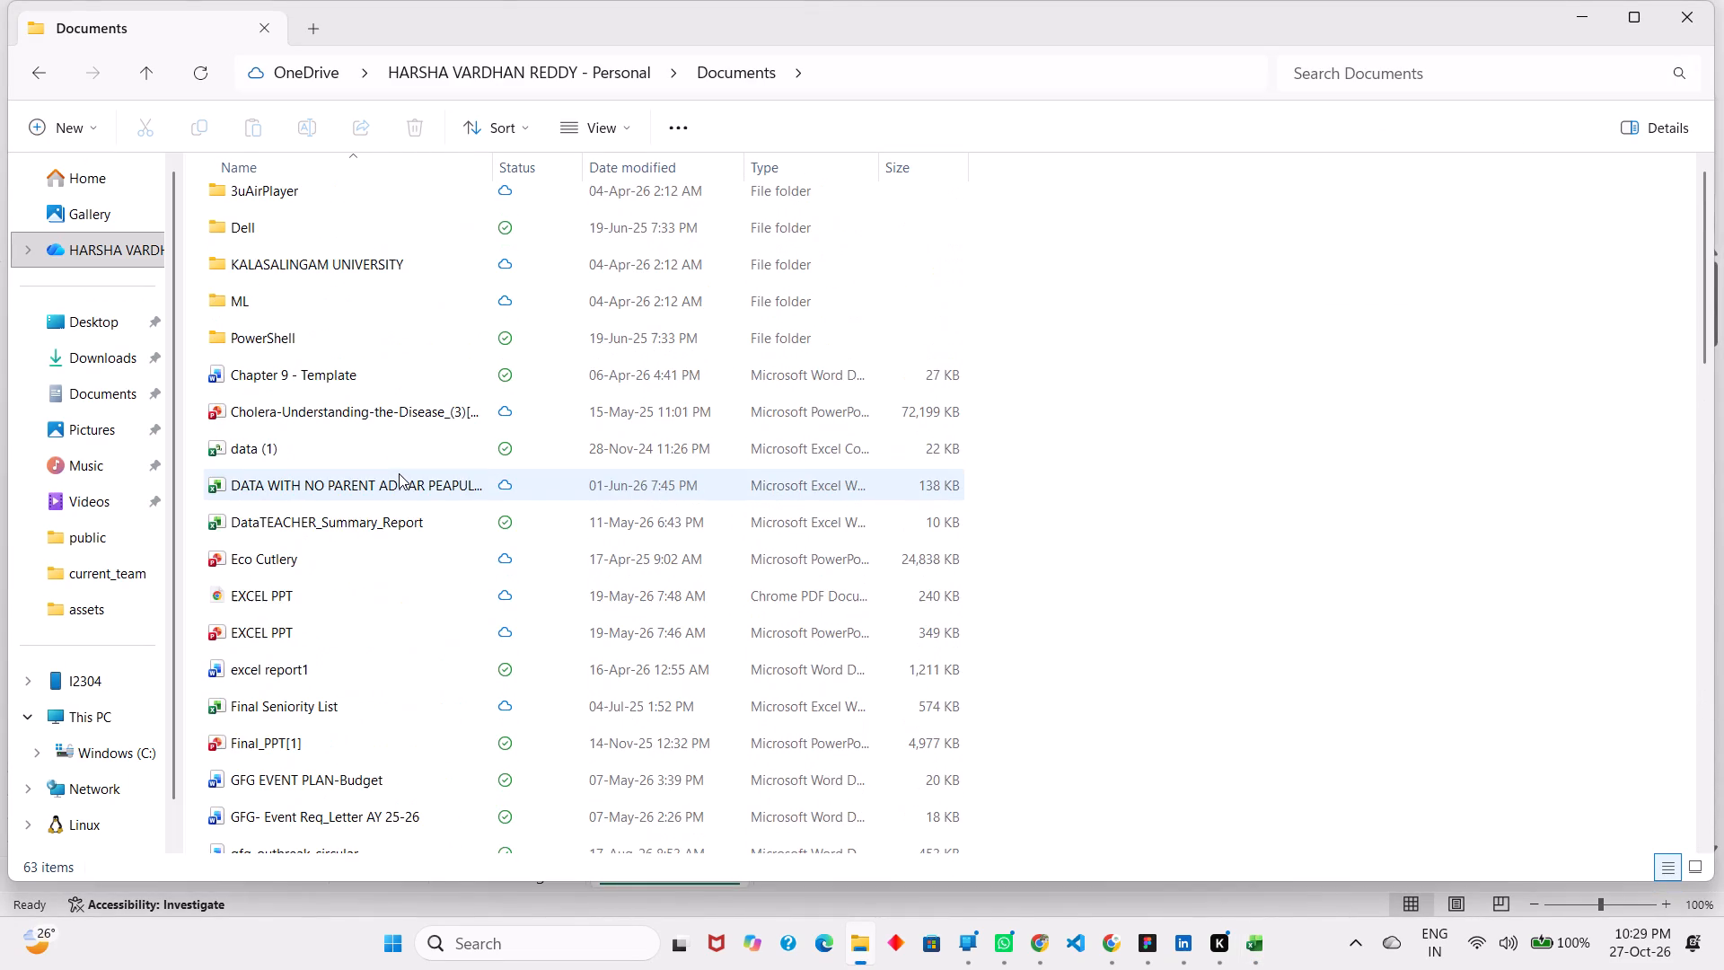
pyautogui.scroll(1, 399, 473)
pyautogui.scroll(-8, 399, 473)
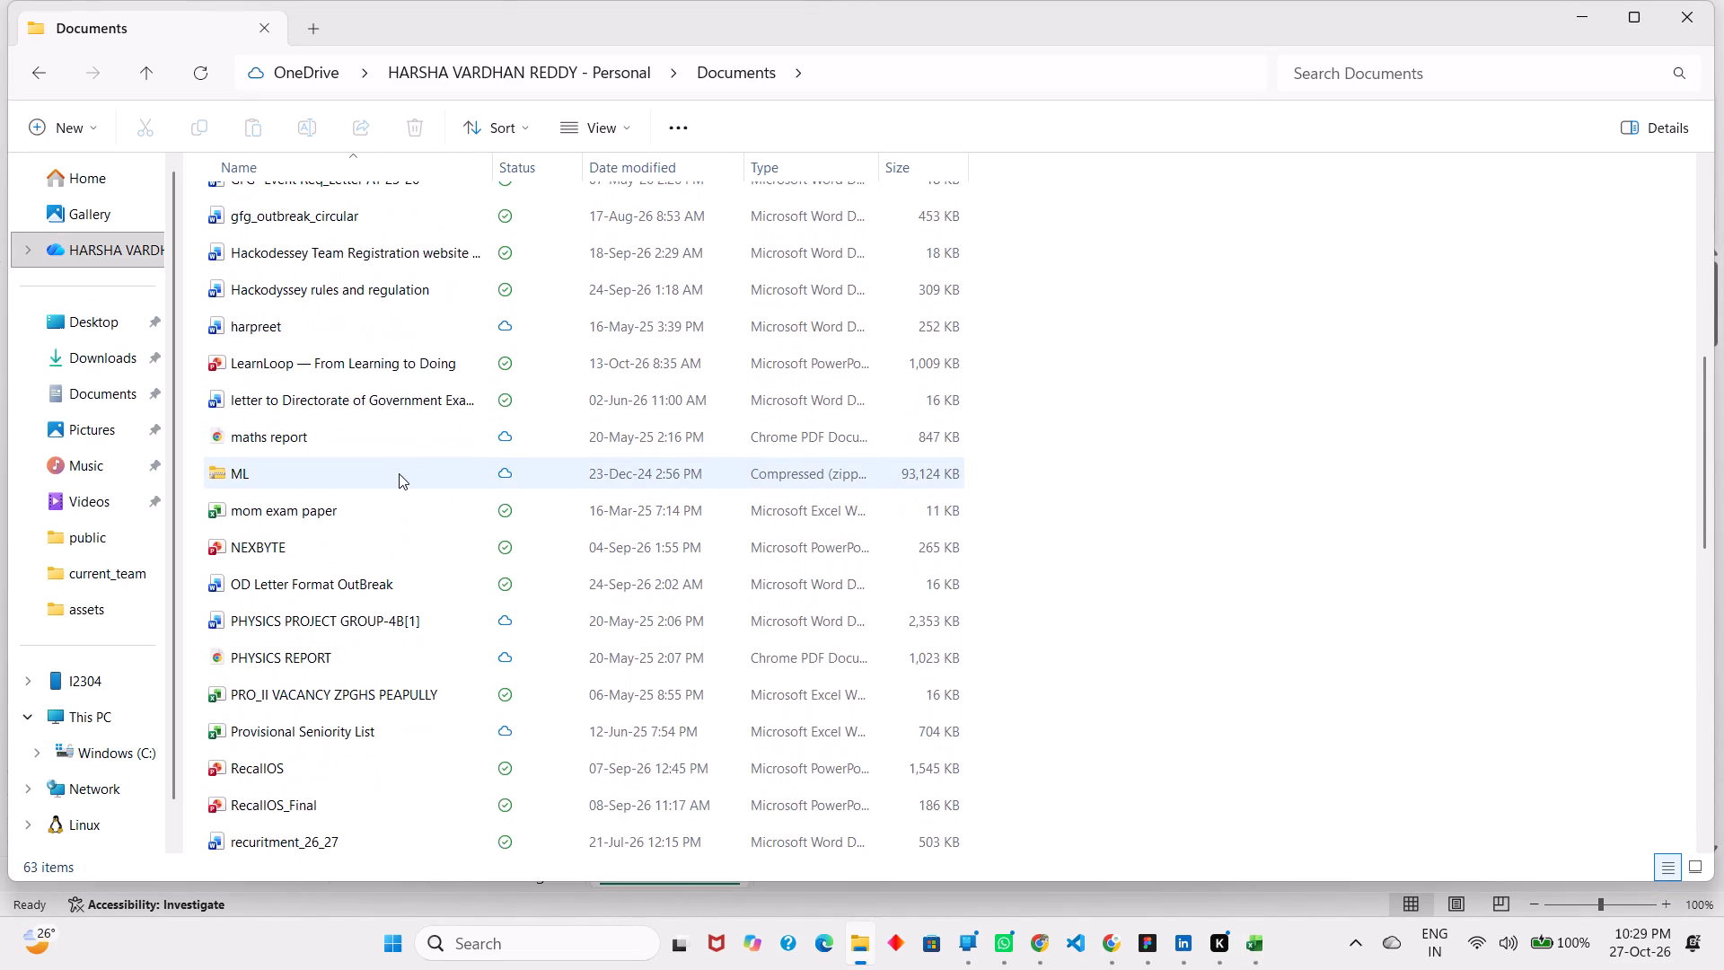
pyautogui.scroll(-2, 399, 473)
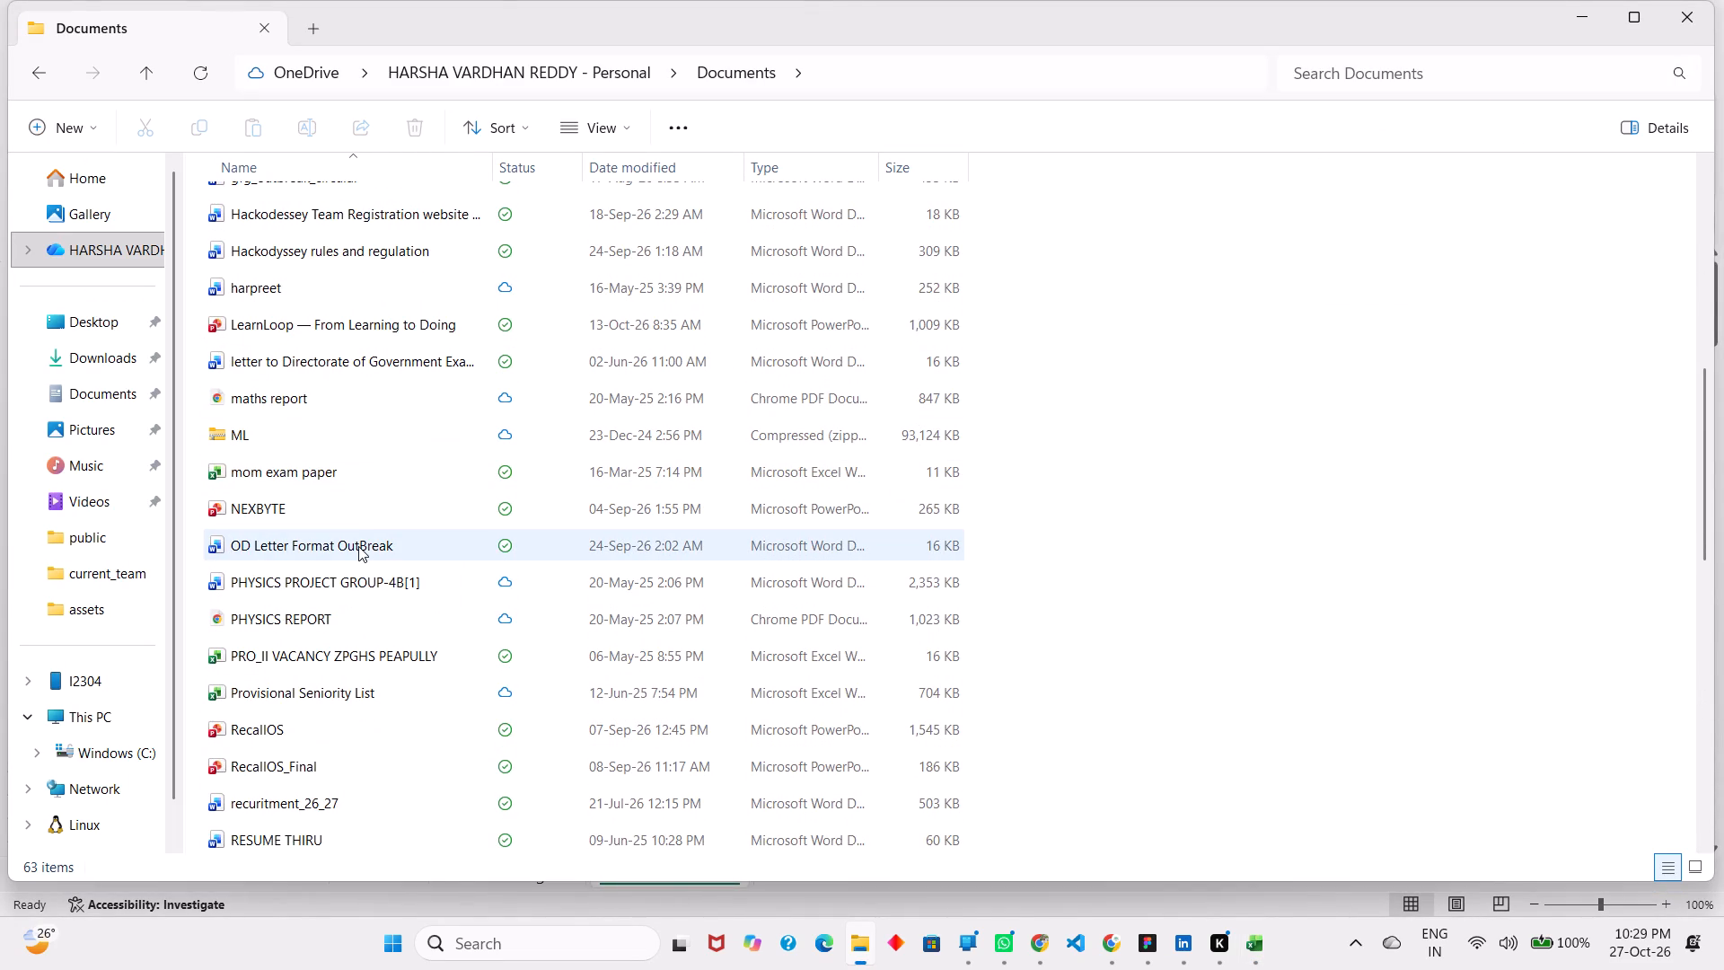
pyautogui.scroll(5, 358, 546)
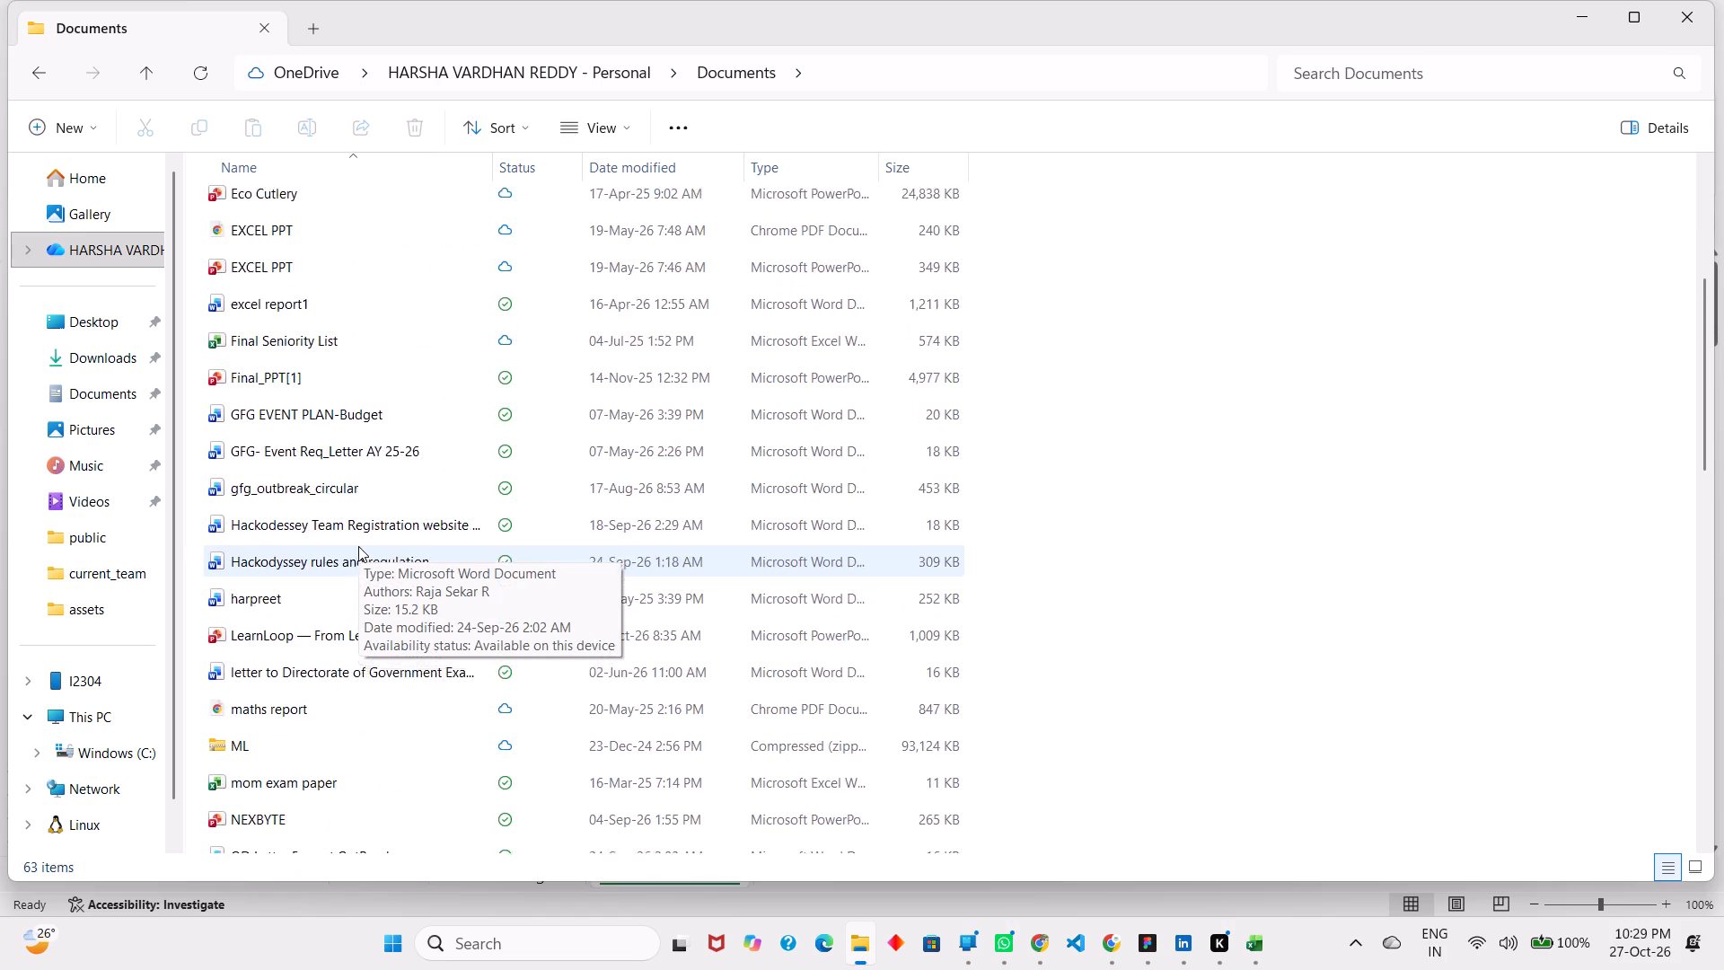
pyautogui.scroll(3, 358, 546)
pyautogui.scroll(-17, 358, 546)
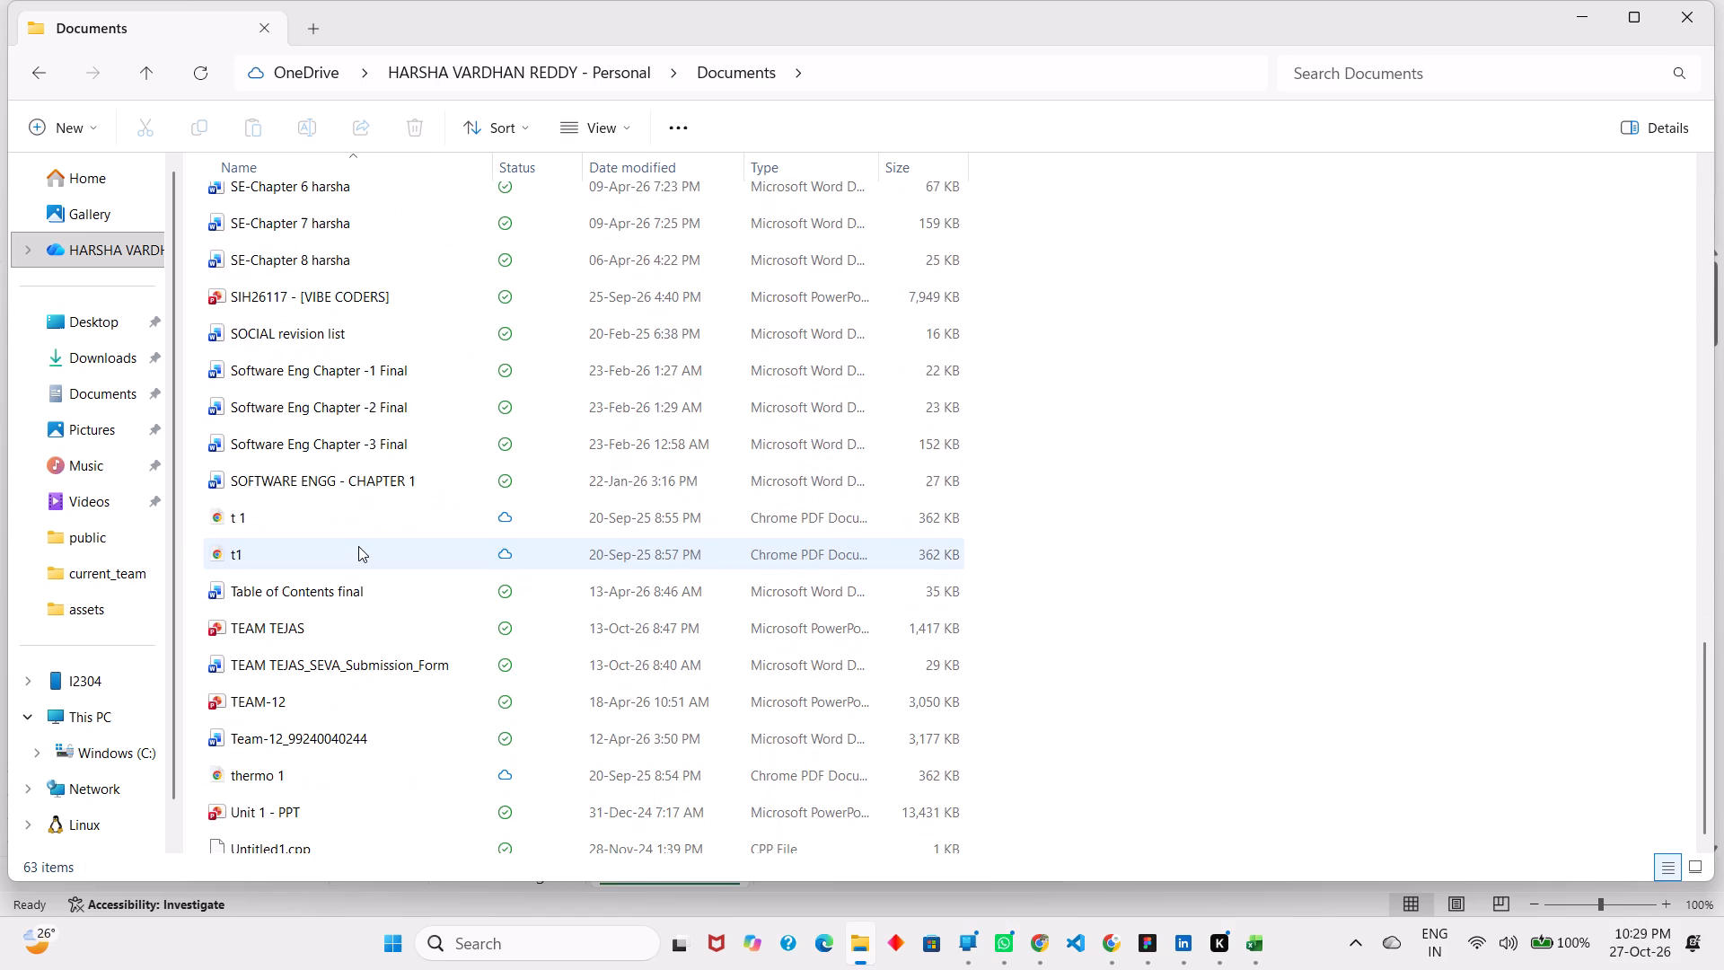
# Back in Excel, turn on AutoSave for the OUT BREAK'26 MARKS workbook by uploading it to the personal OneDrive.
pyautogui.hotkey('alt', 'Tab')
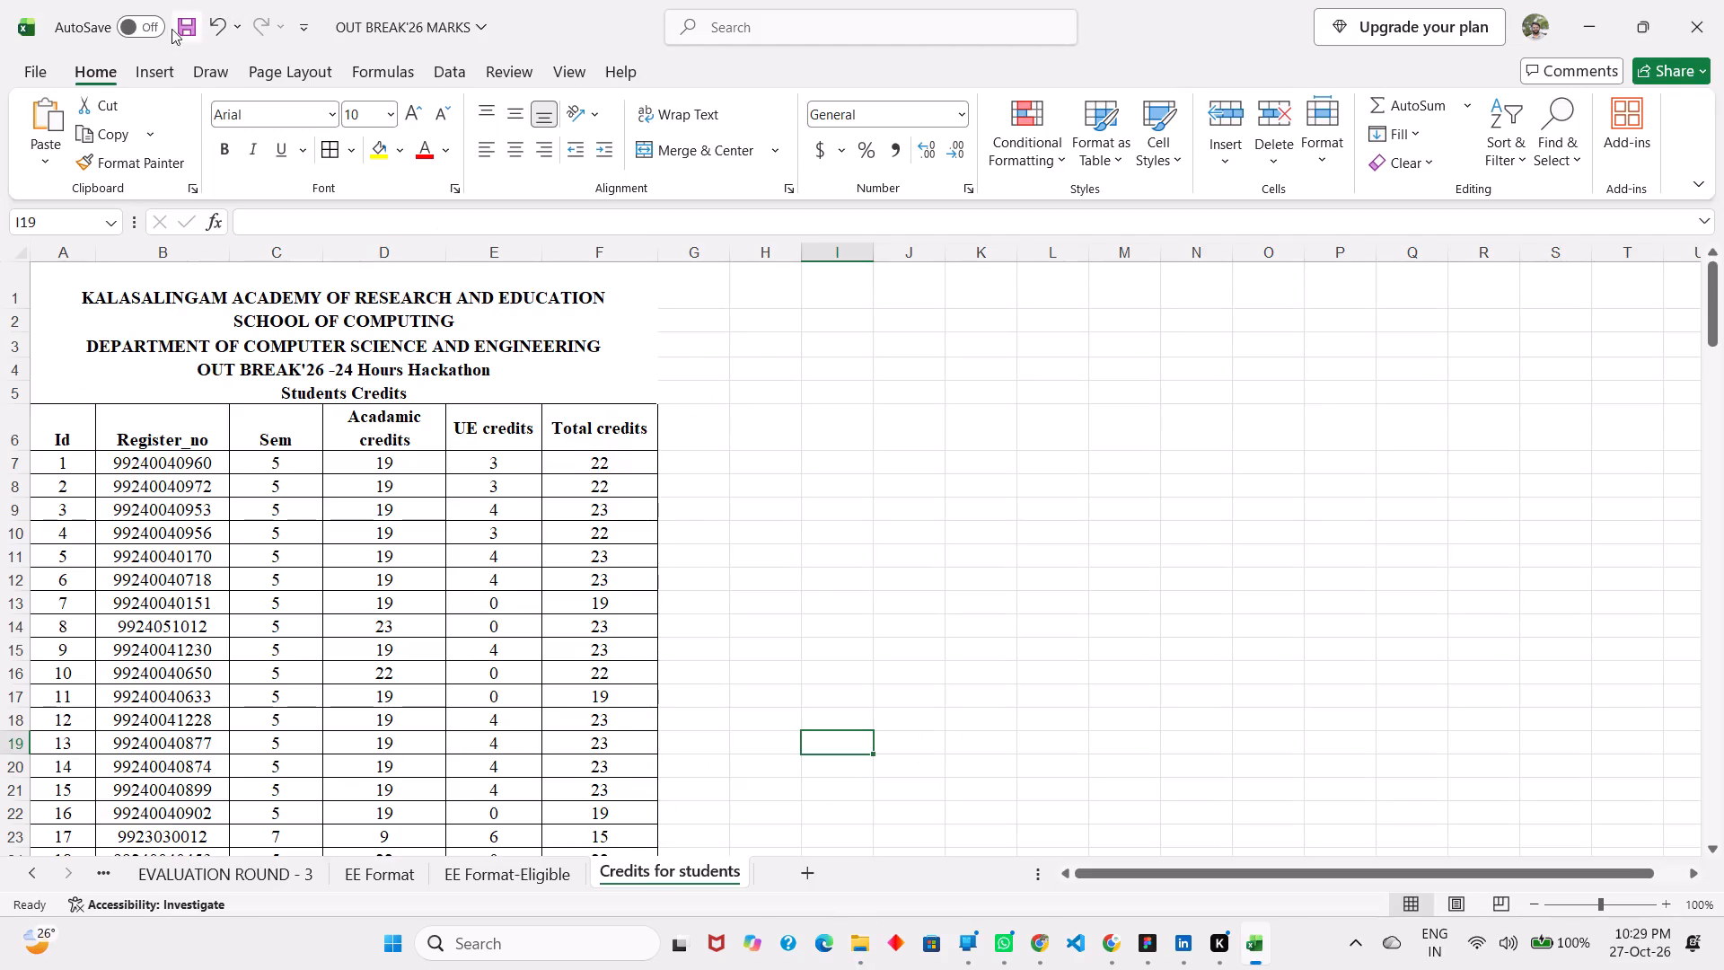
pyautogui.click(140, 29)
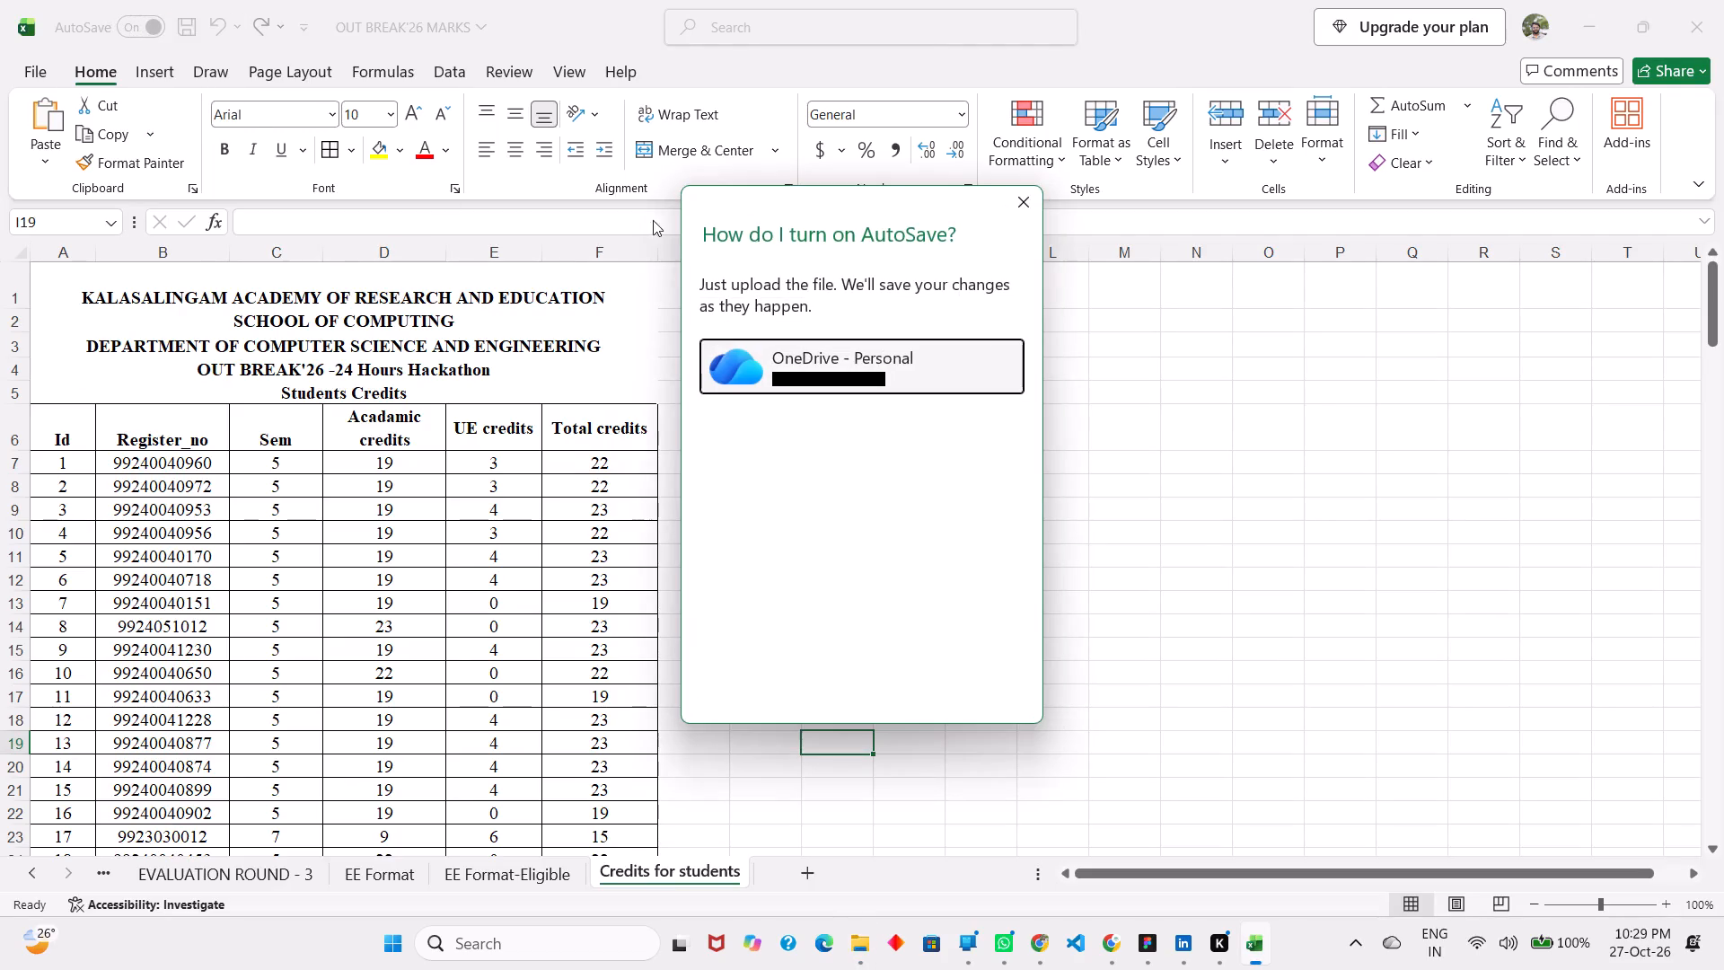
pyautogui.click(800, 373)
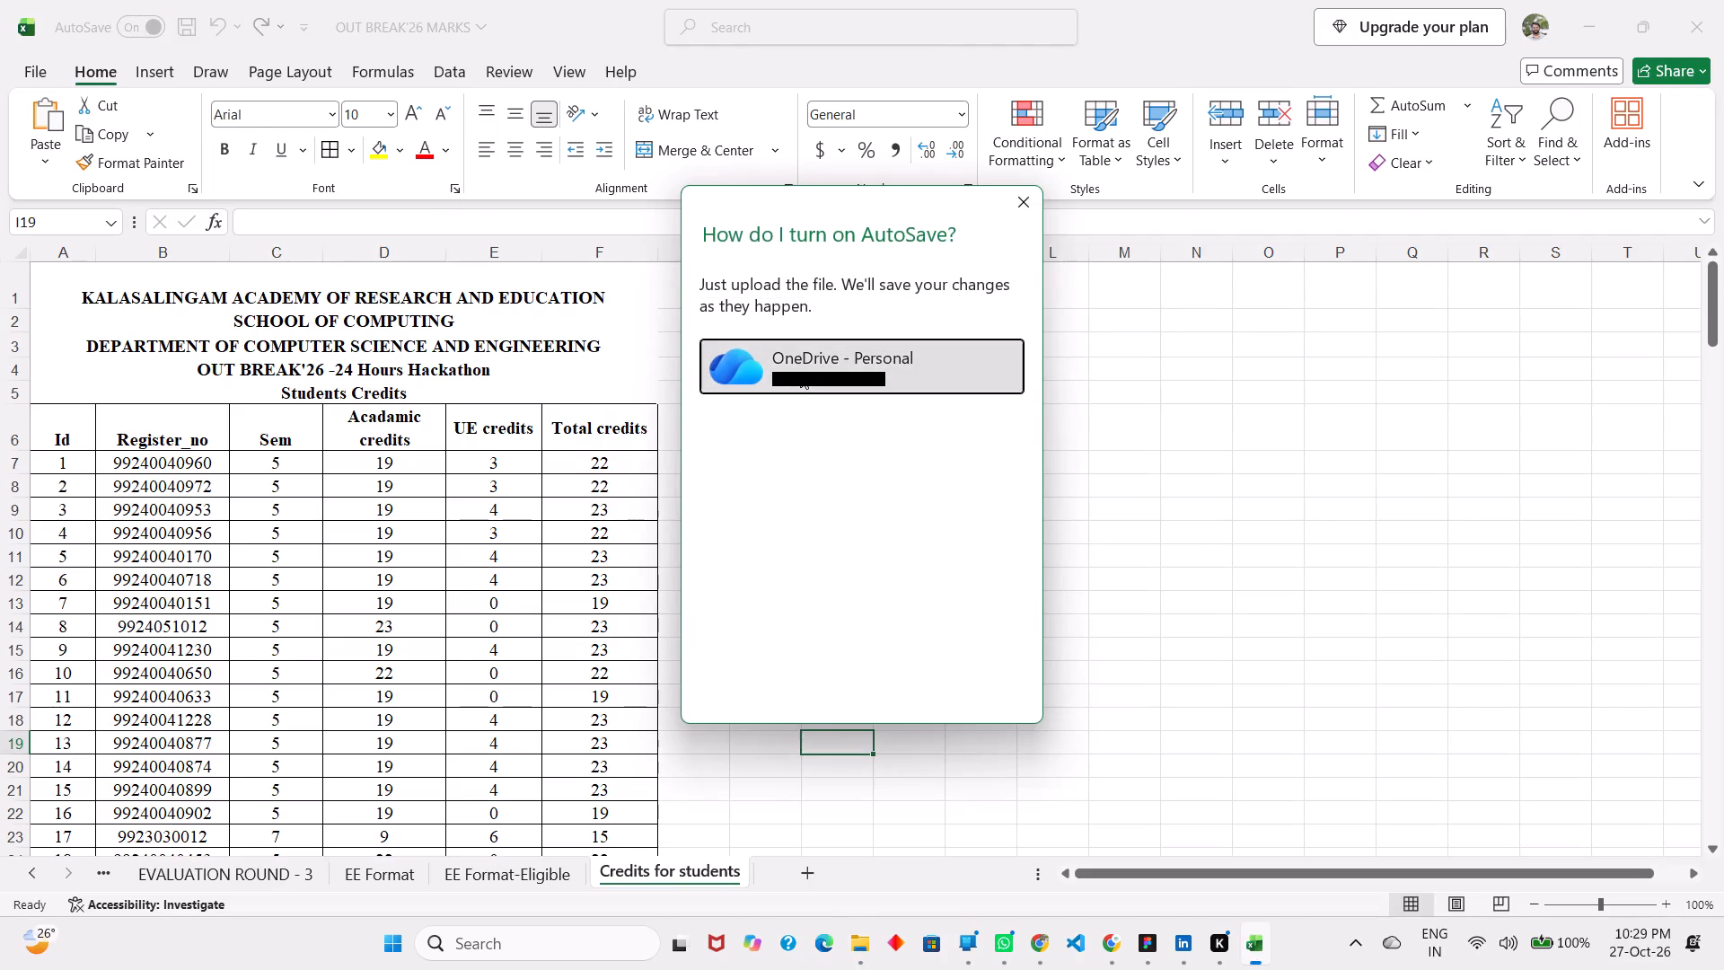
pyautogui.click(800, 373)
pyautogui.tripleClick(800, 373)
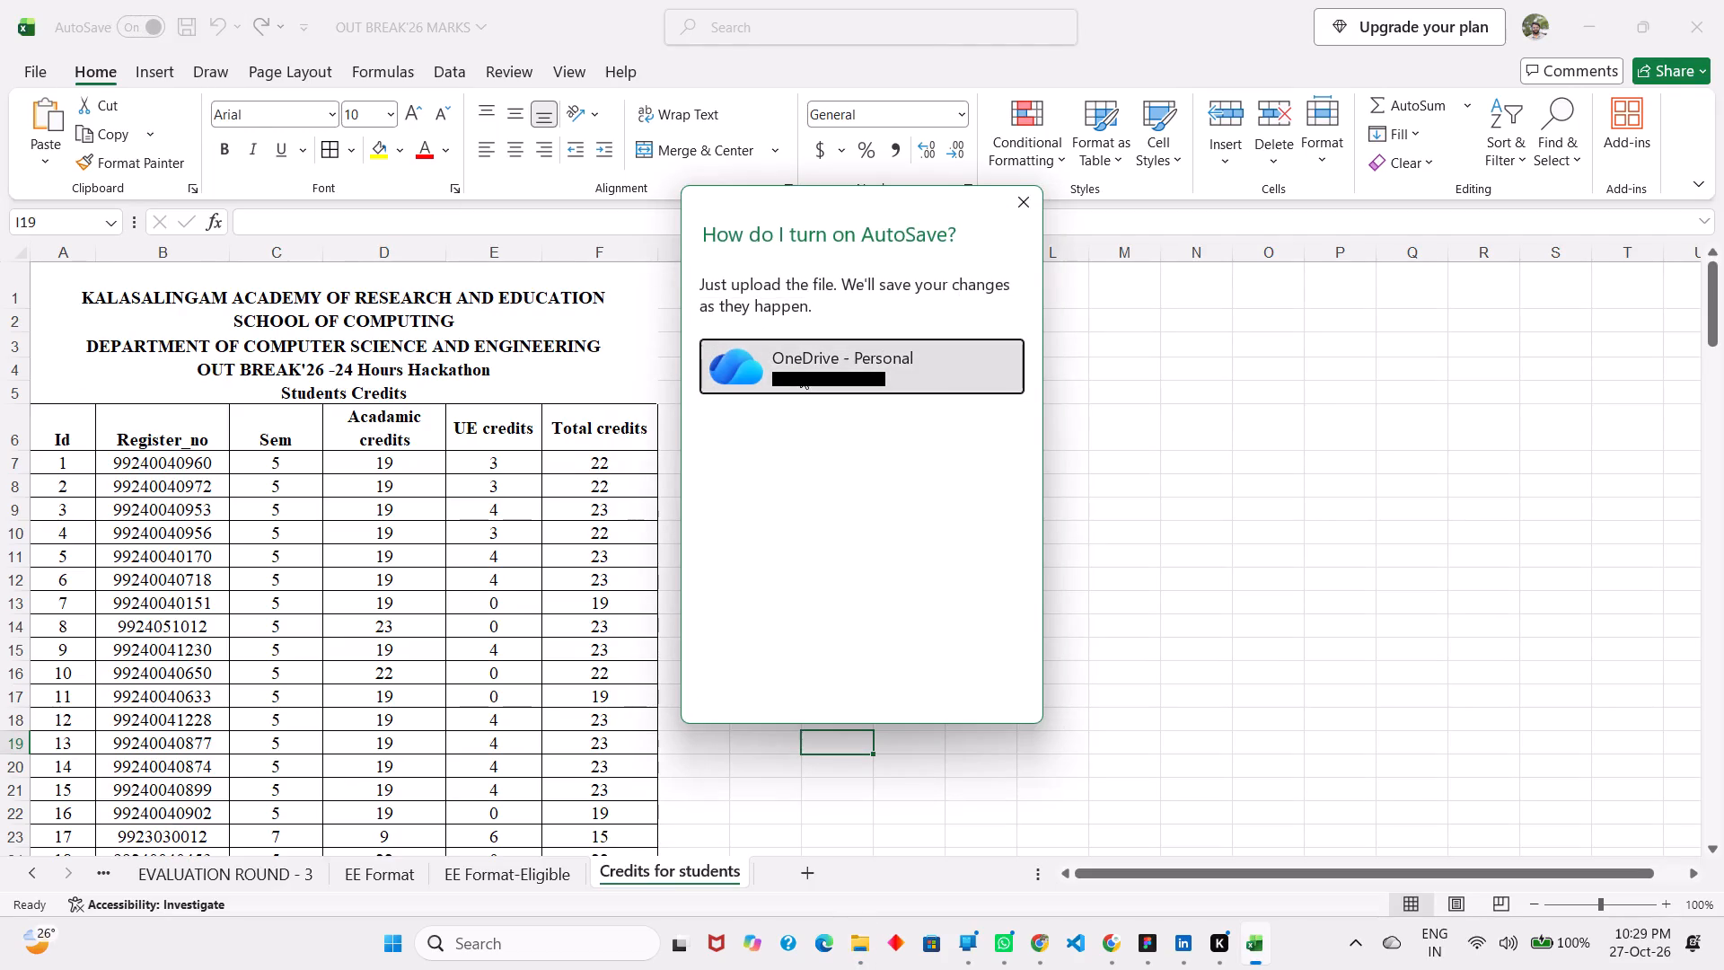
pyautogui.tripleClick(800, 373)
pyautogui.click(800, 373)
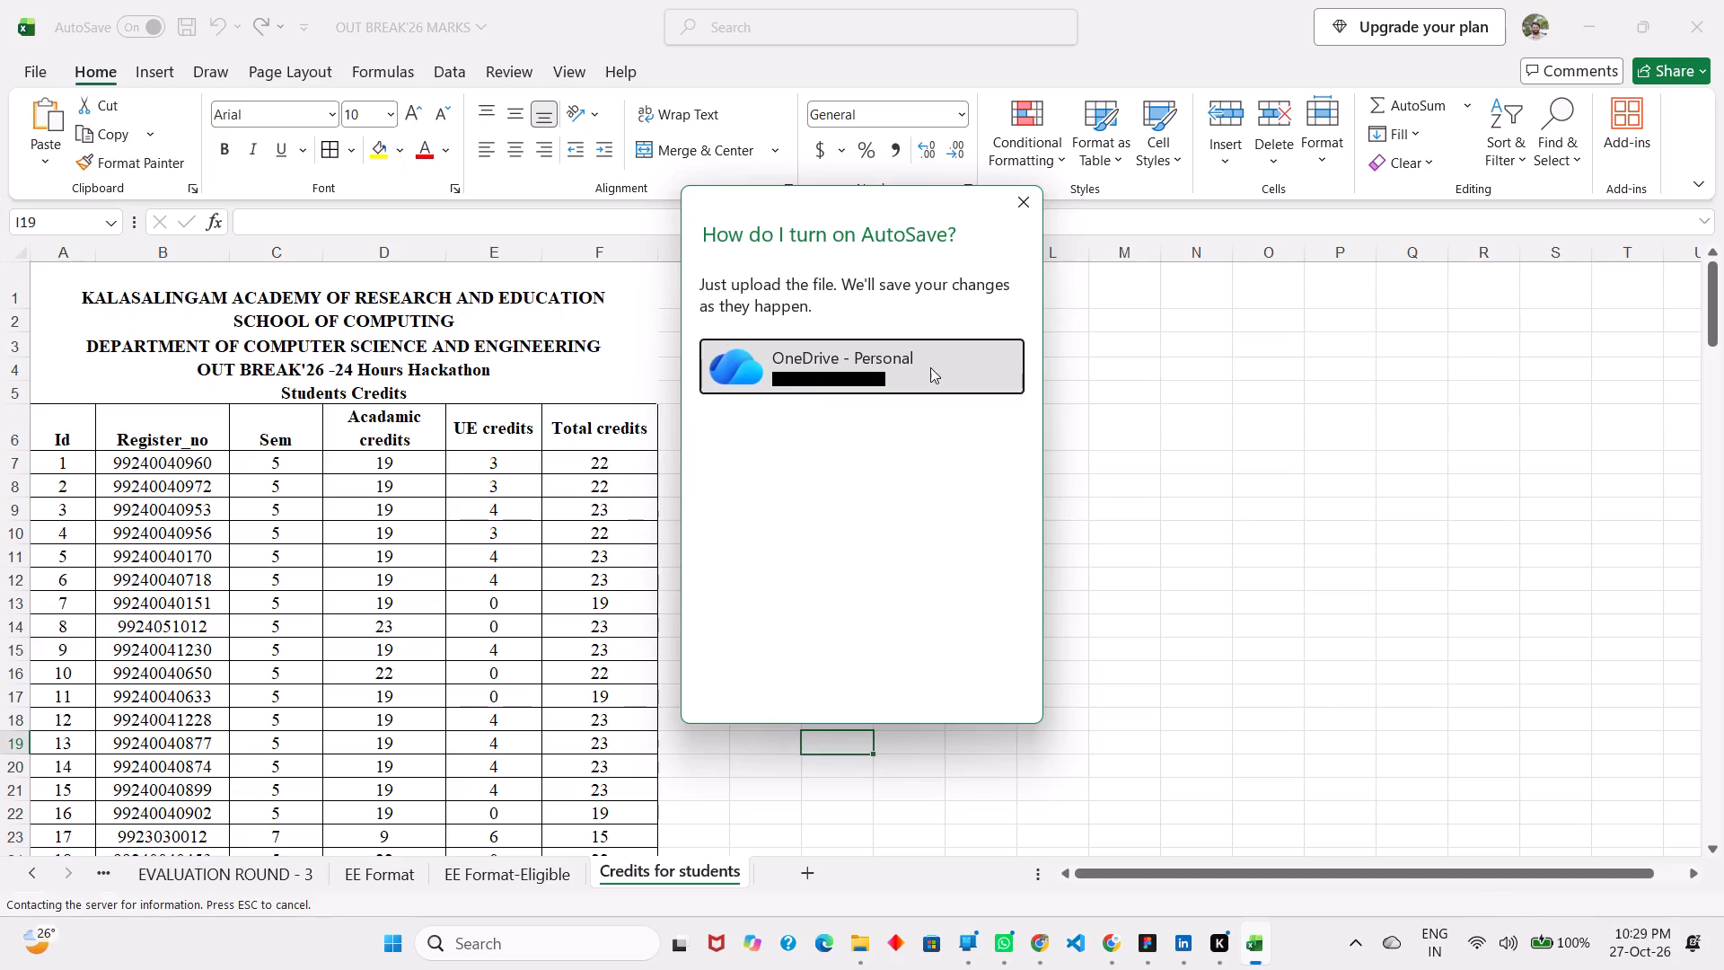
pyautogui.tripleClick(870, 365)
pyautogui.tripleClick(870, 365)
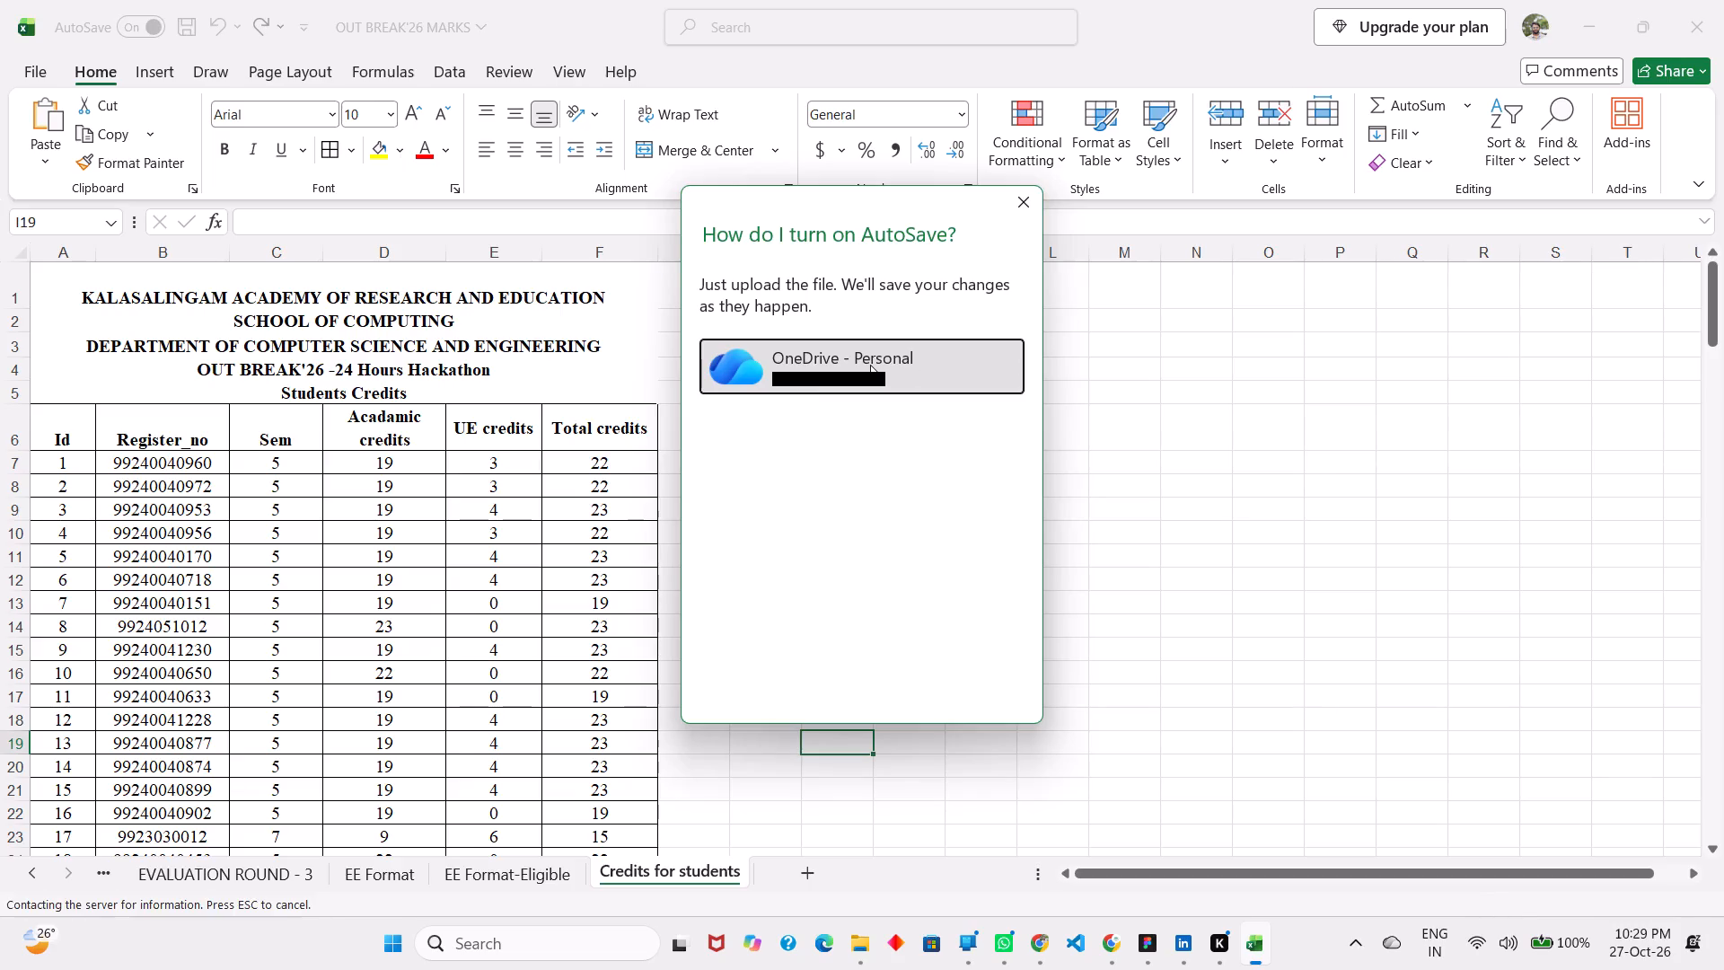
pyautogui.doubleClick(870, 365)
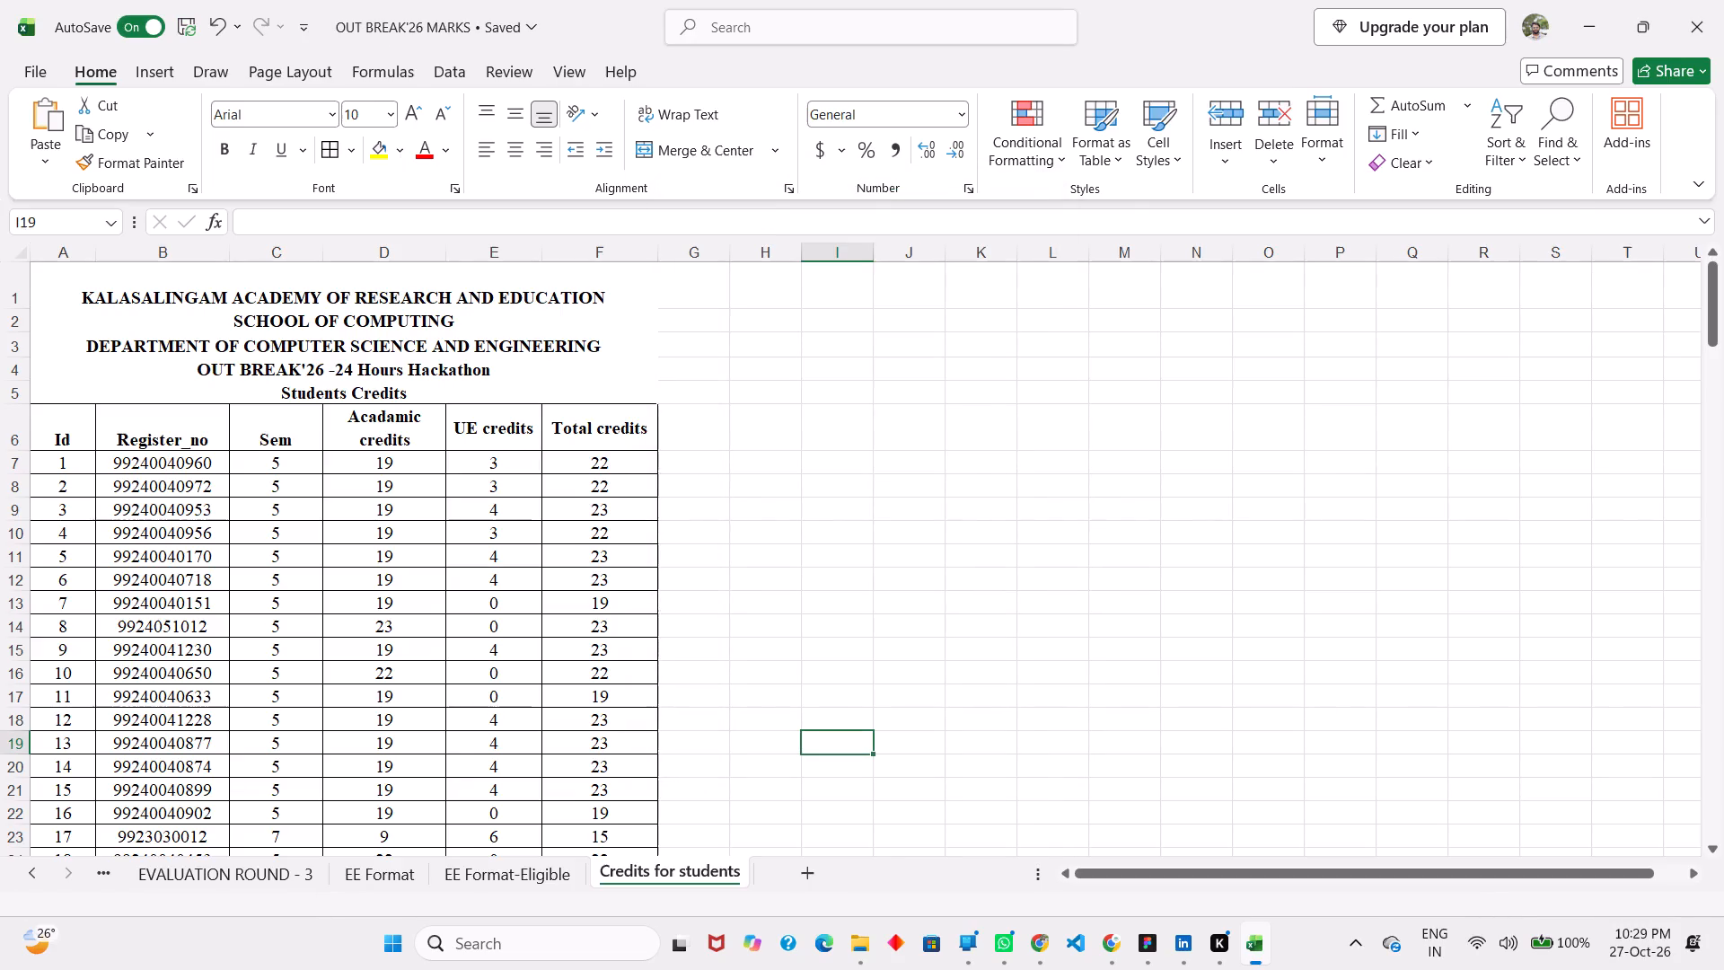
# Check the OneDrive Documents folder in File Explorer for the uploaded OUT BREAK'26 MARKS workbook, and return to Excel.
pyautogui.hotkey('alt', 'Tab')
pyautogui.hotkey('alt', 'Tab')
pyautogui.hotkey('alt', 'Tab')
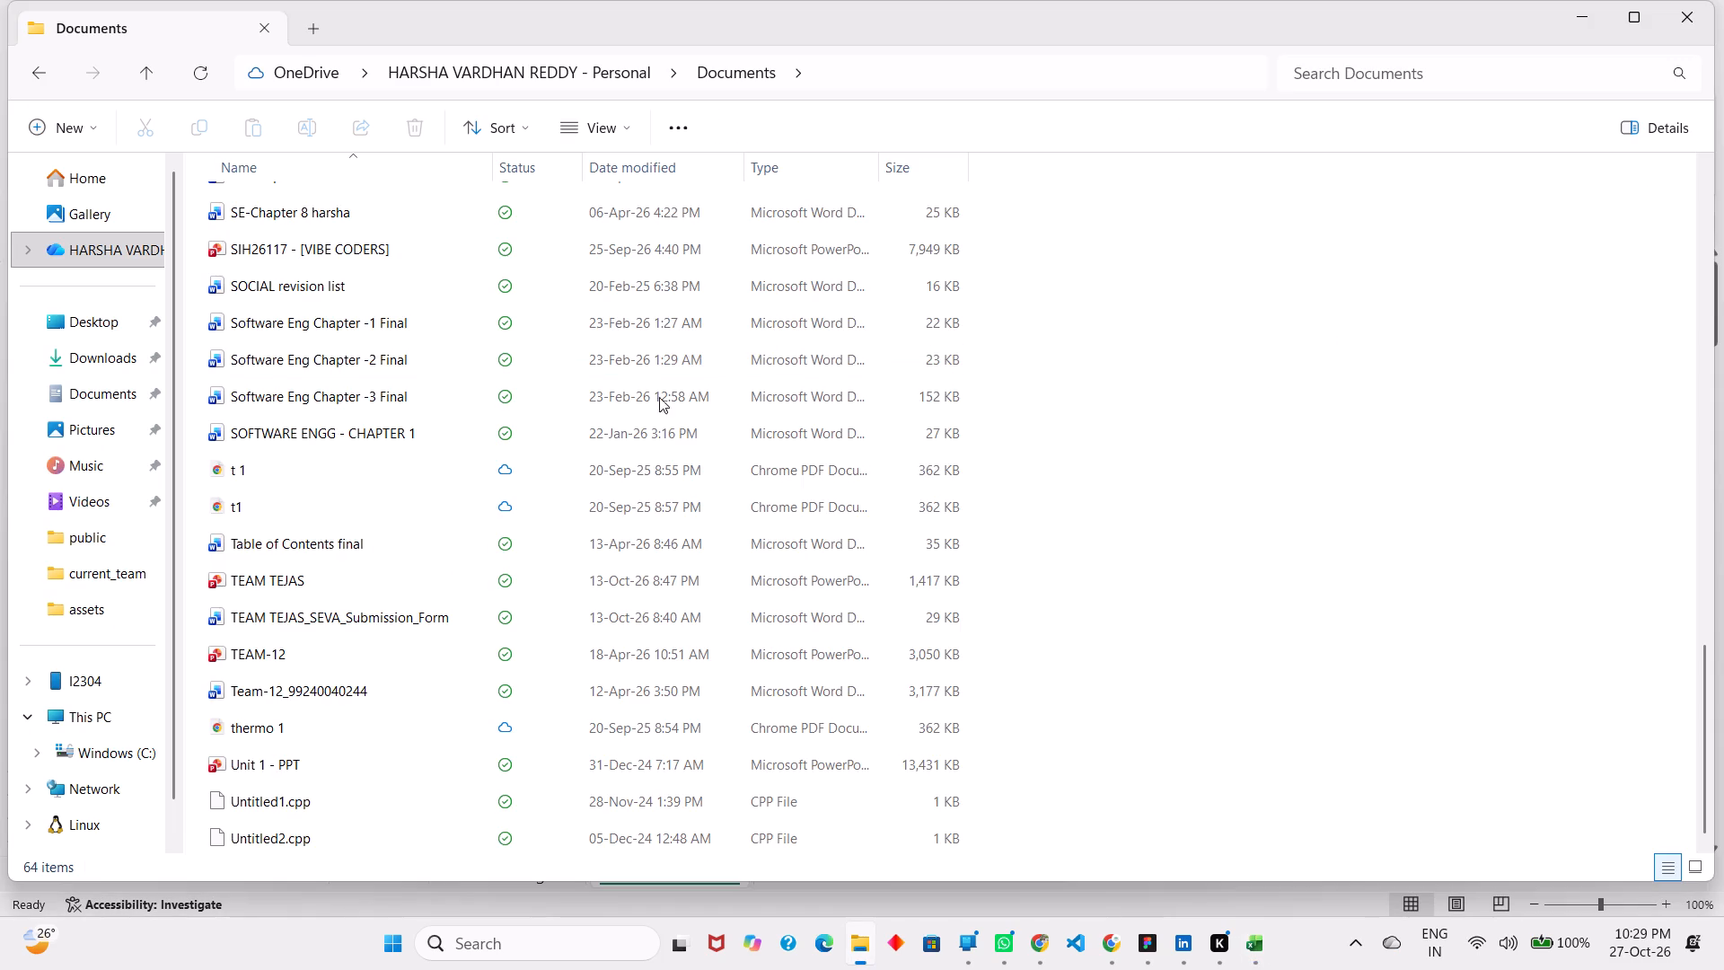
pyautogui.scroll(13, 646, 402)
pyautogui.scroll(-3, 646, 402)
pyautogui.scroll(1, 646, 402)
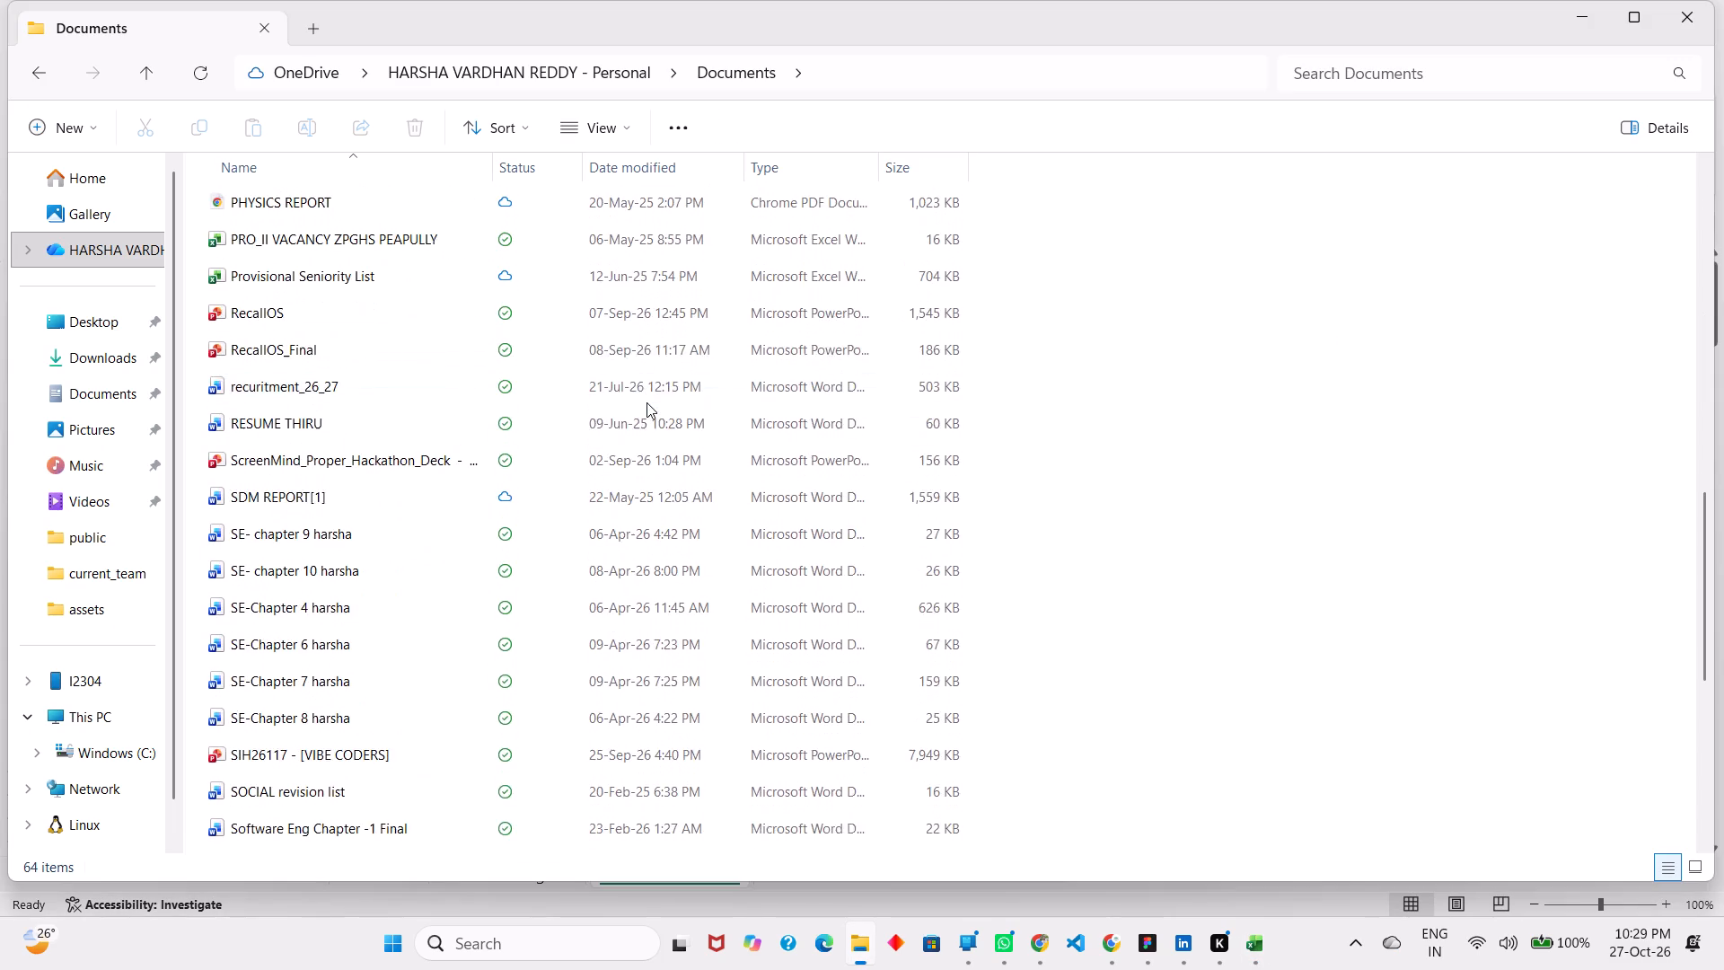
pyautogui.scroll(1, 646, 402)
pyautogui.press('z')
pyautogui.press('z')
pyautogui.press('z')
pyautogui.press('z')
pyautogui.press('z')
pyautogui.press('z')
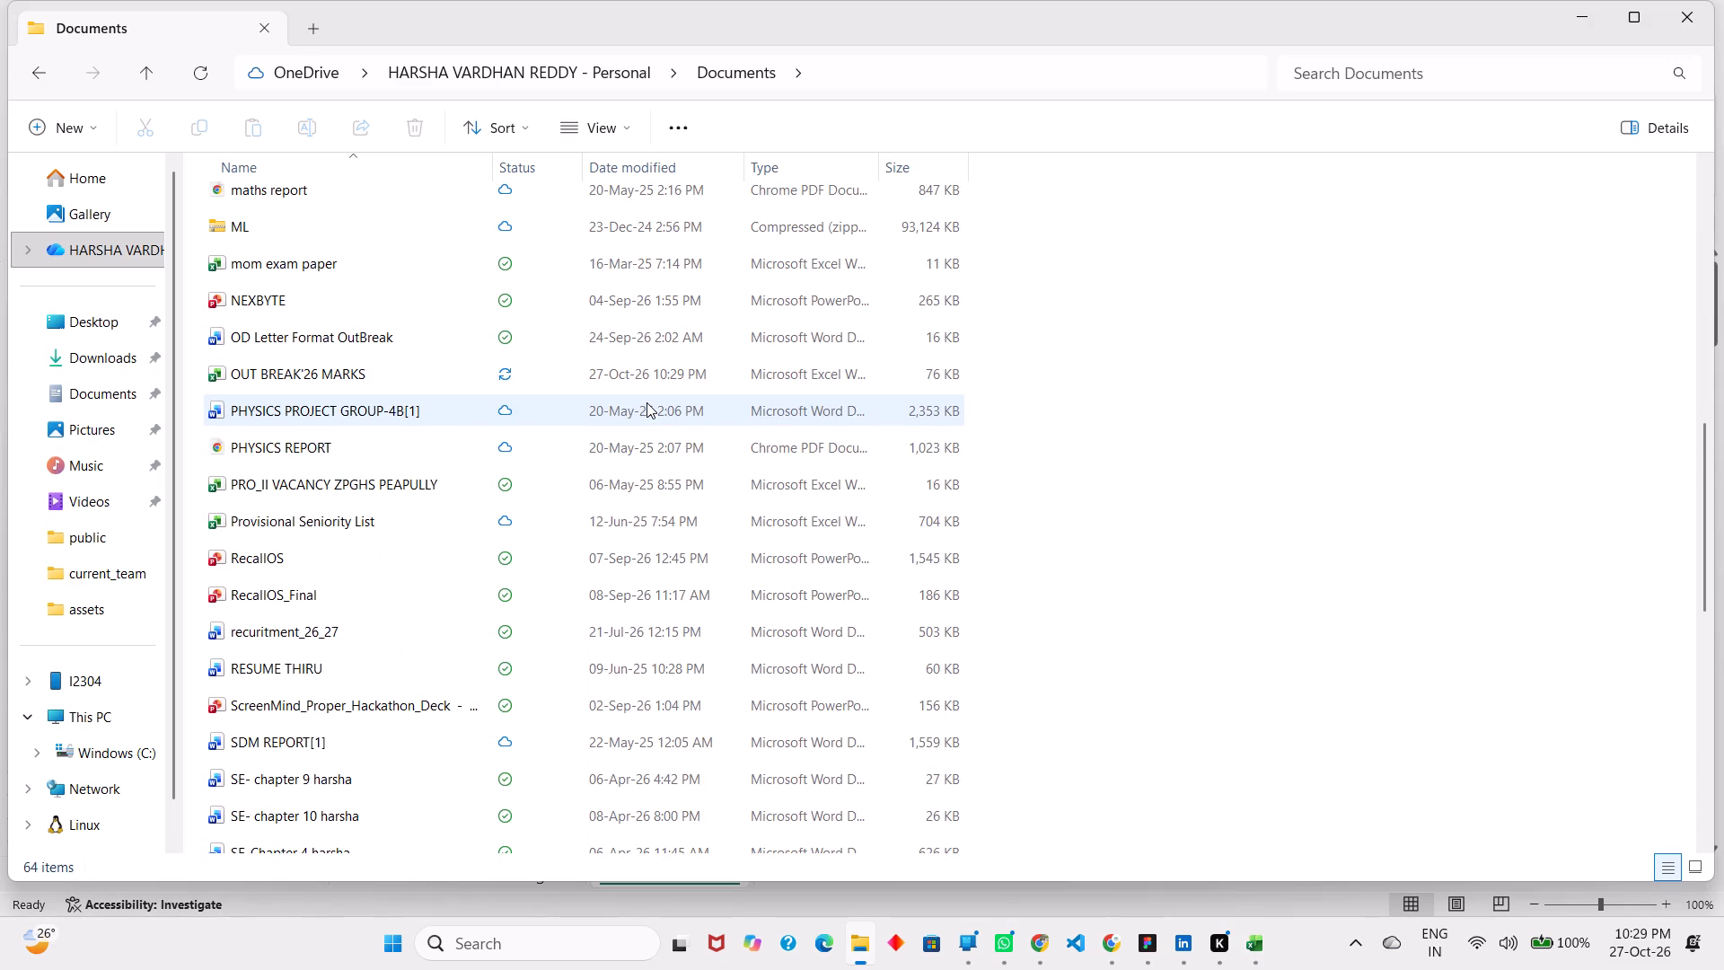
pyautogui.press('Tab')
pyautogui.hotkey('alt', 'Tab')
pyautogui.hotkey('alt', 'Tab')
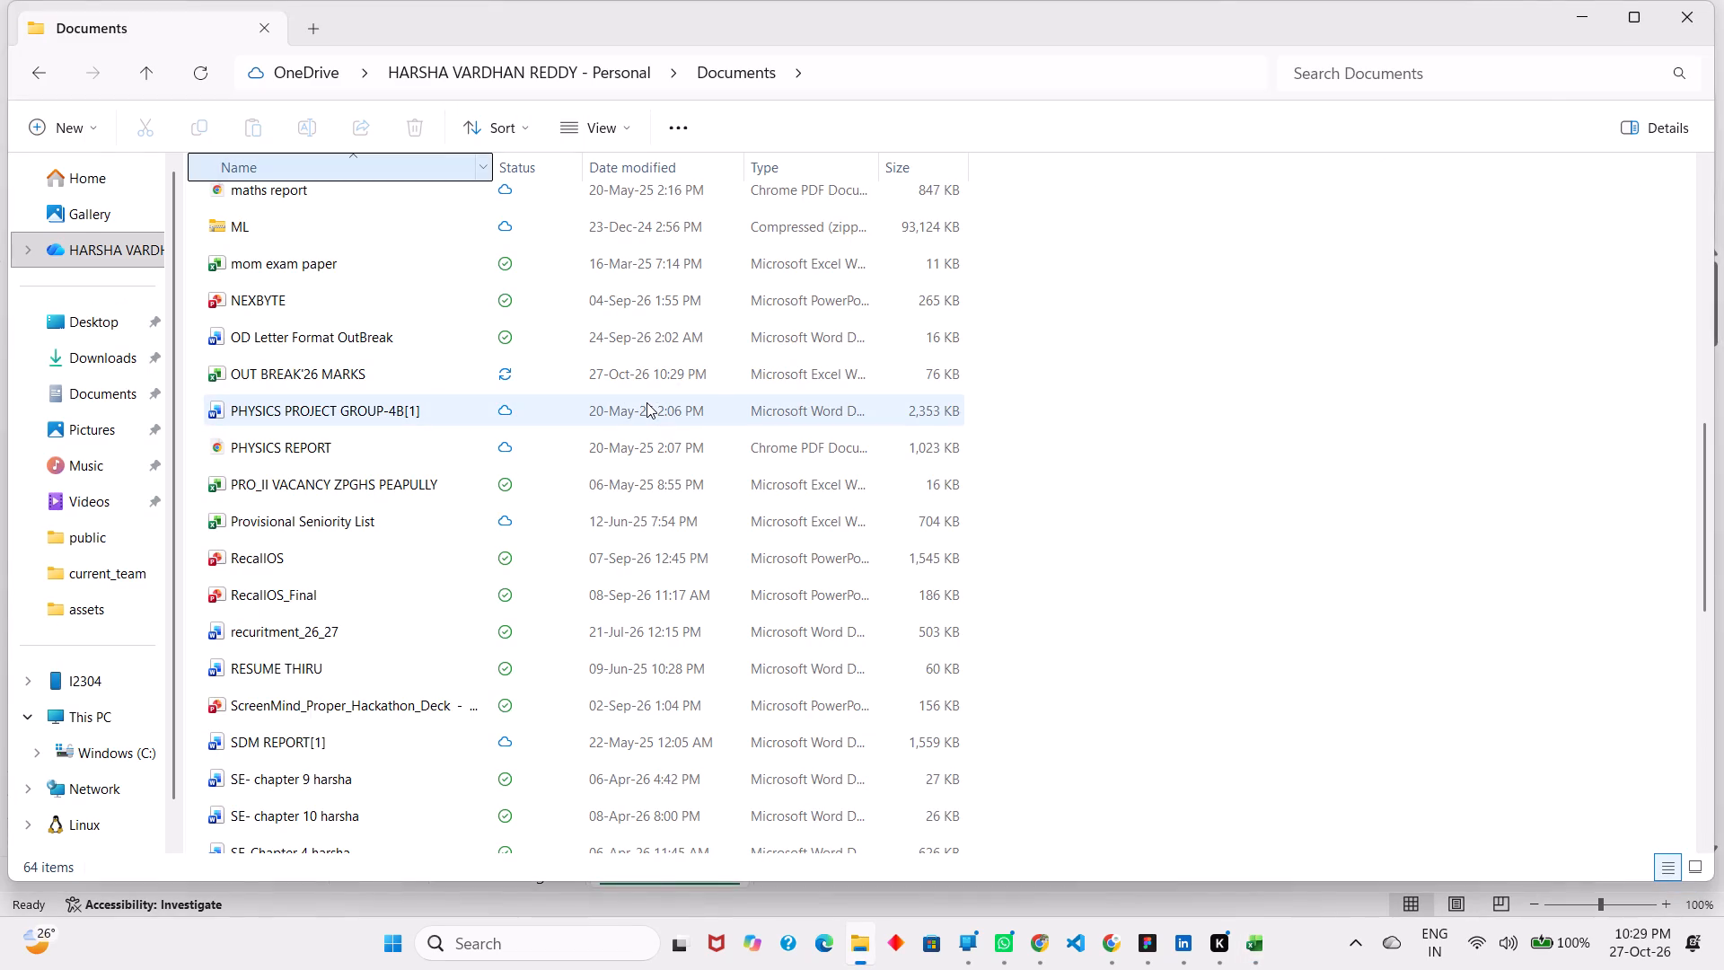
pyautogui.hotkey('alt', 'Tab')
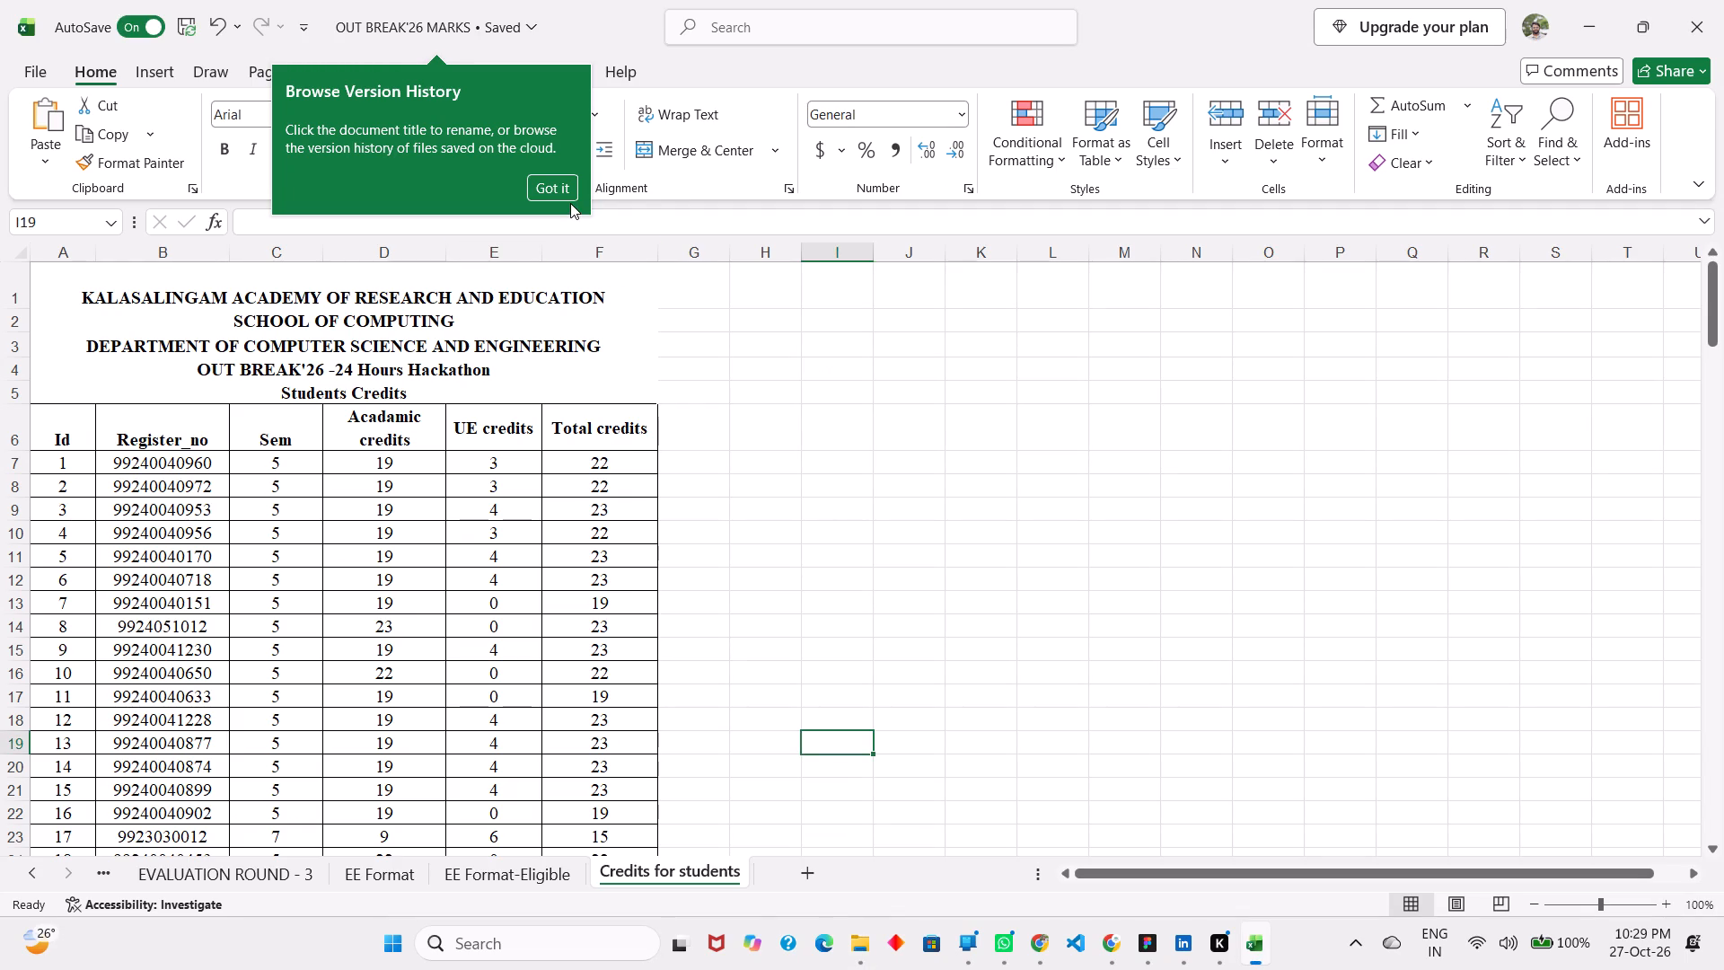
# Dismiss the version history tip and close the OUT BREAK'26 MARKS workbook.
pyautogui.click(565, 190)
pyautogui.click(1723, 0)
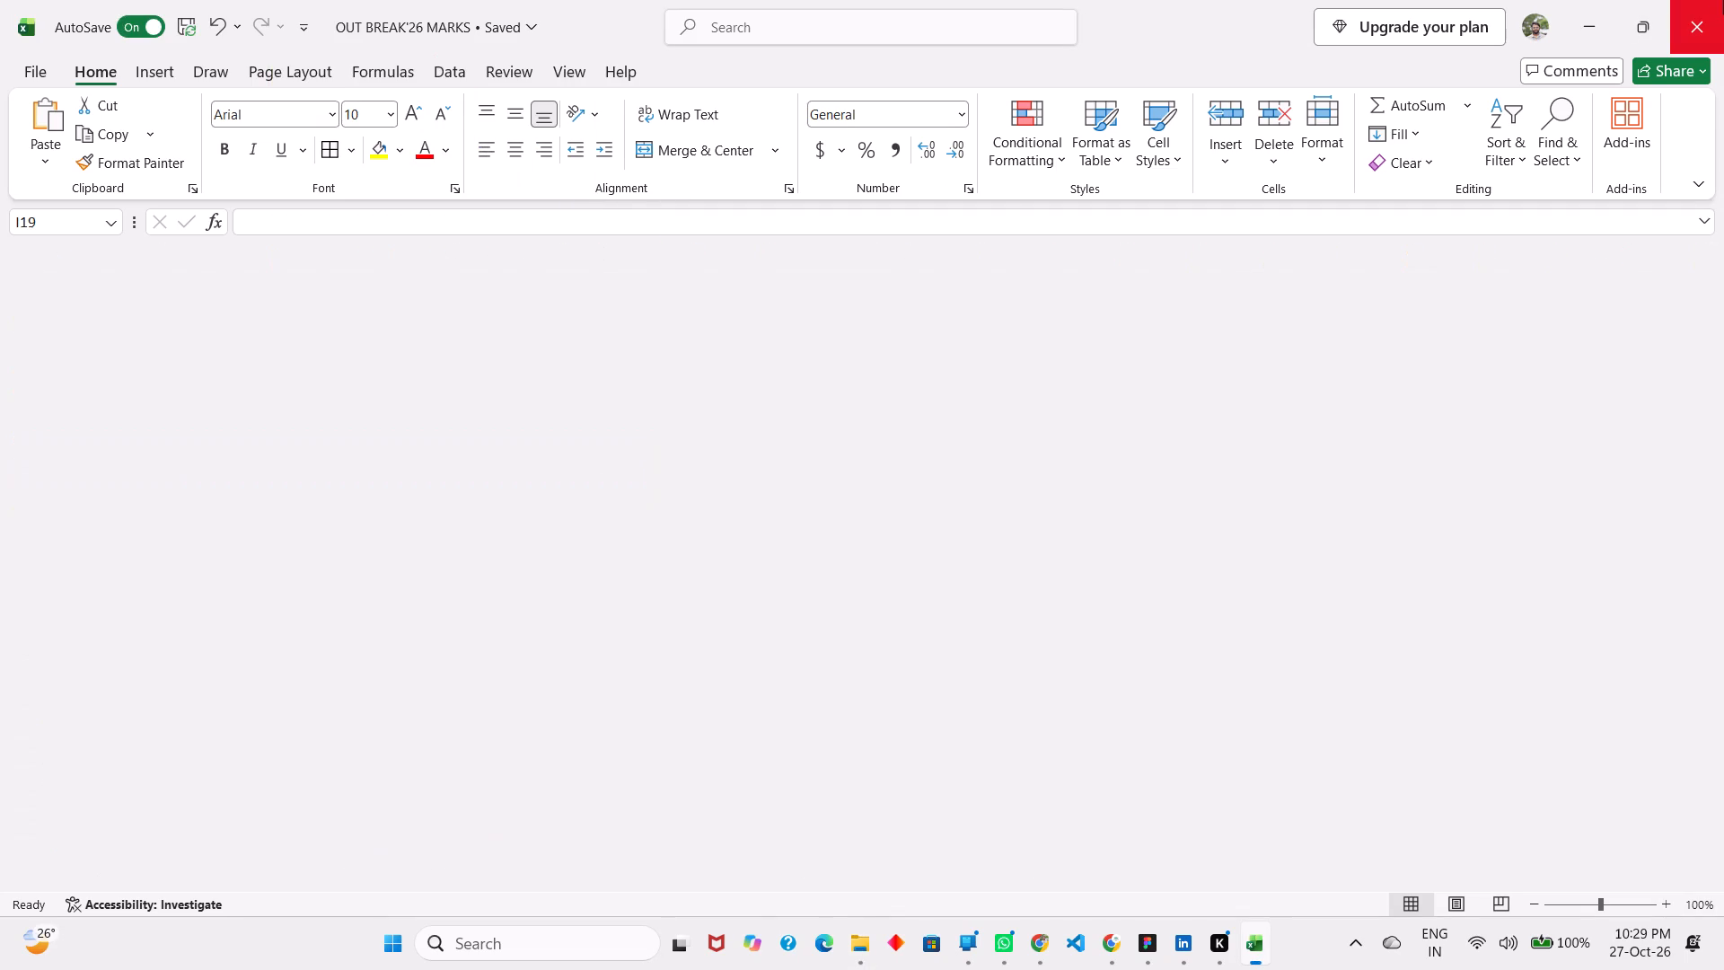
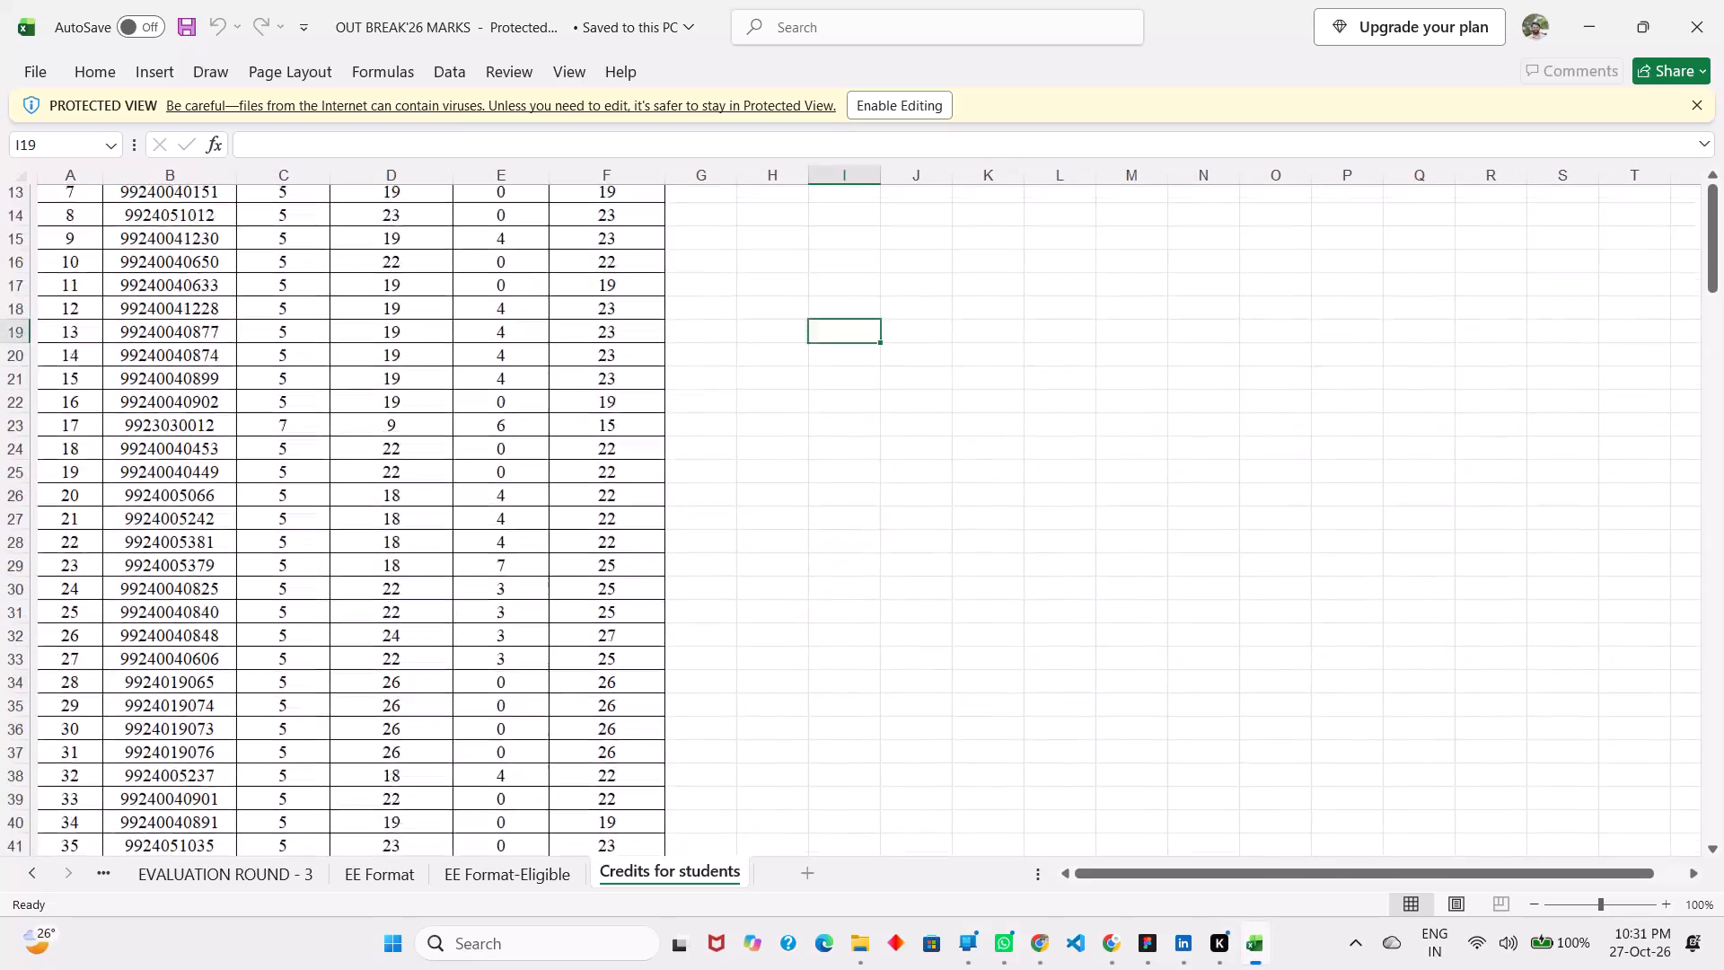
# Review the Credits for students, EVALUATION ROUND - 2 and EVALUATION ROUND - 1 sheets in the protected OUT BREAK'26 MARKS workbook, making all sheet names visible.
pyautogui.scroll(-4, 639, 777)
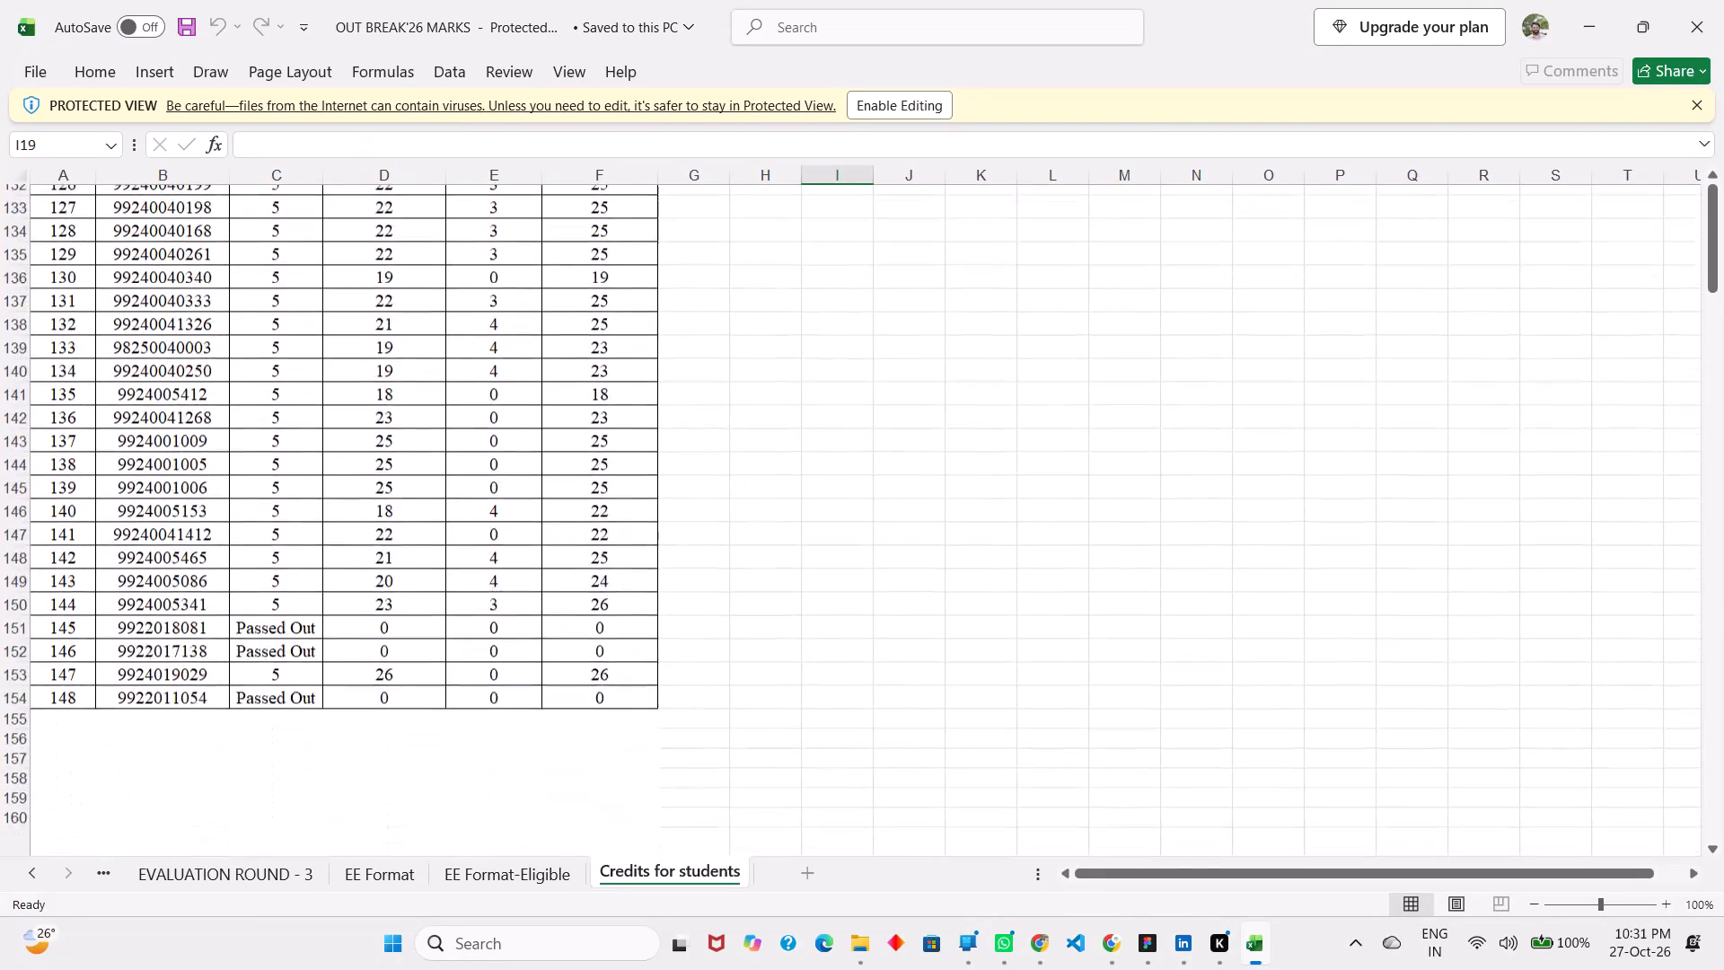
pyautogui.scroll(1, 639, 777)
pyautogui.scroll(-1, 639, 777)
pyautogui.scroll(11, 639, 777)
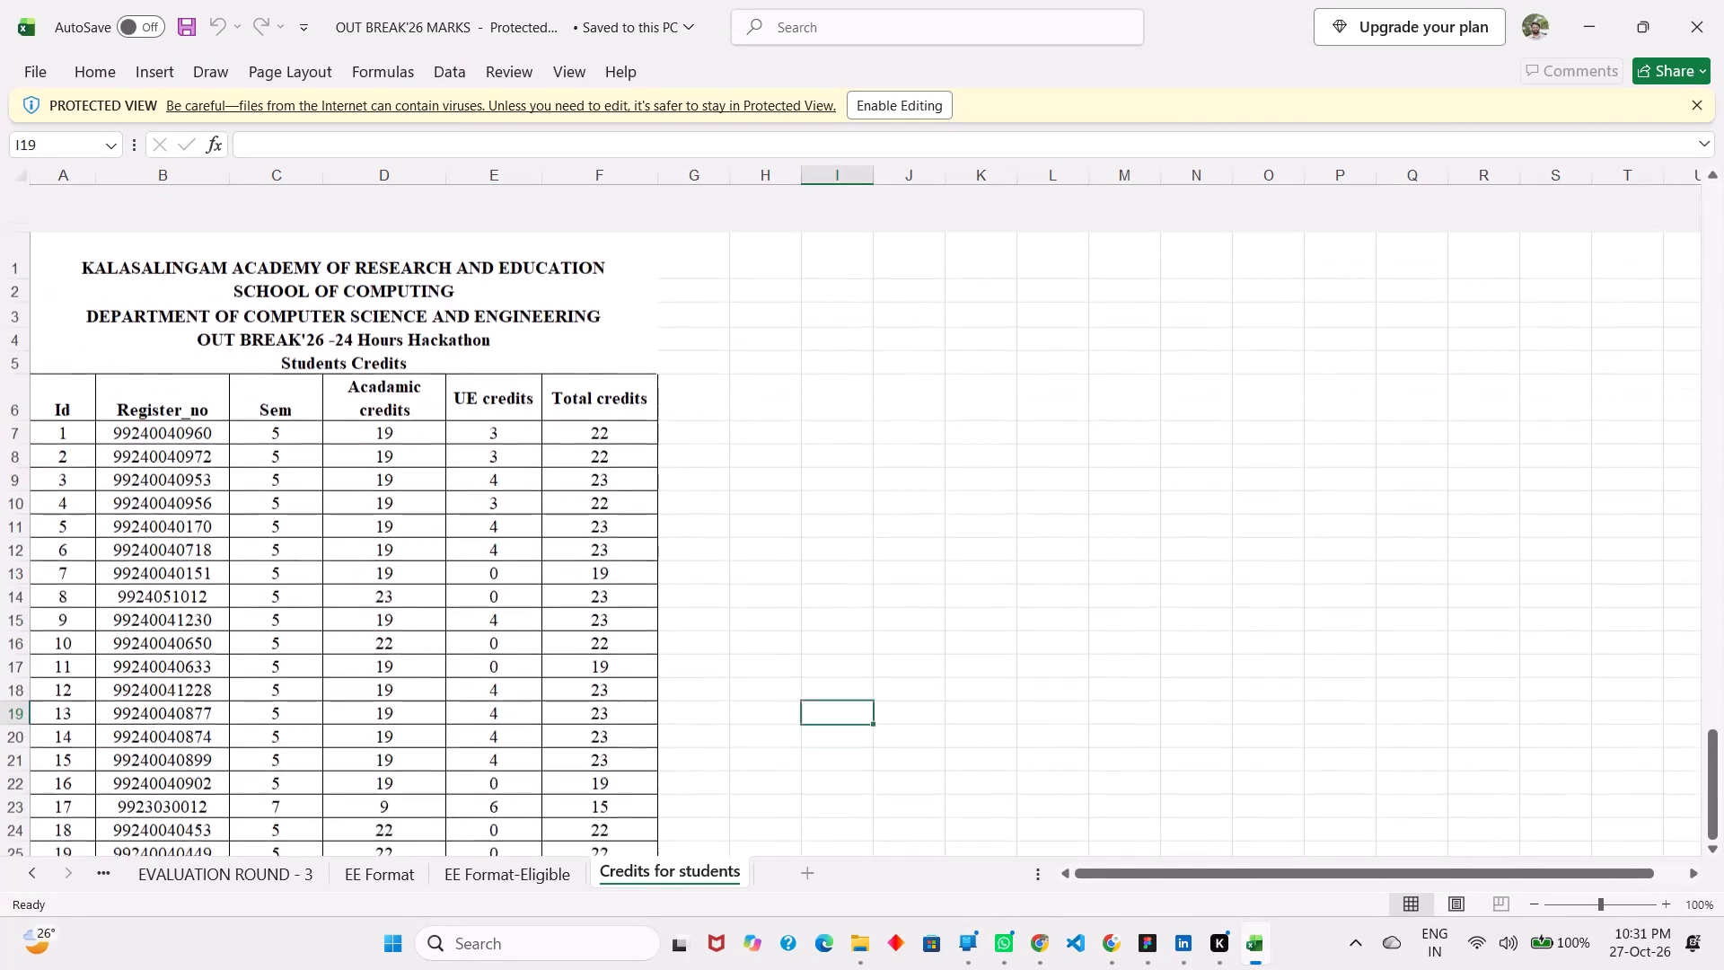
pyautogui.hscroll(2, 511, 892)
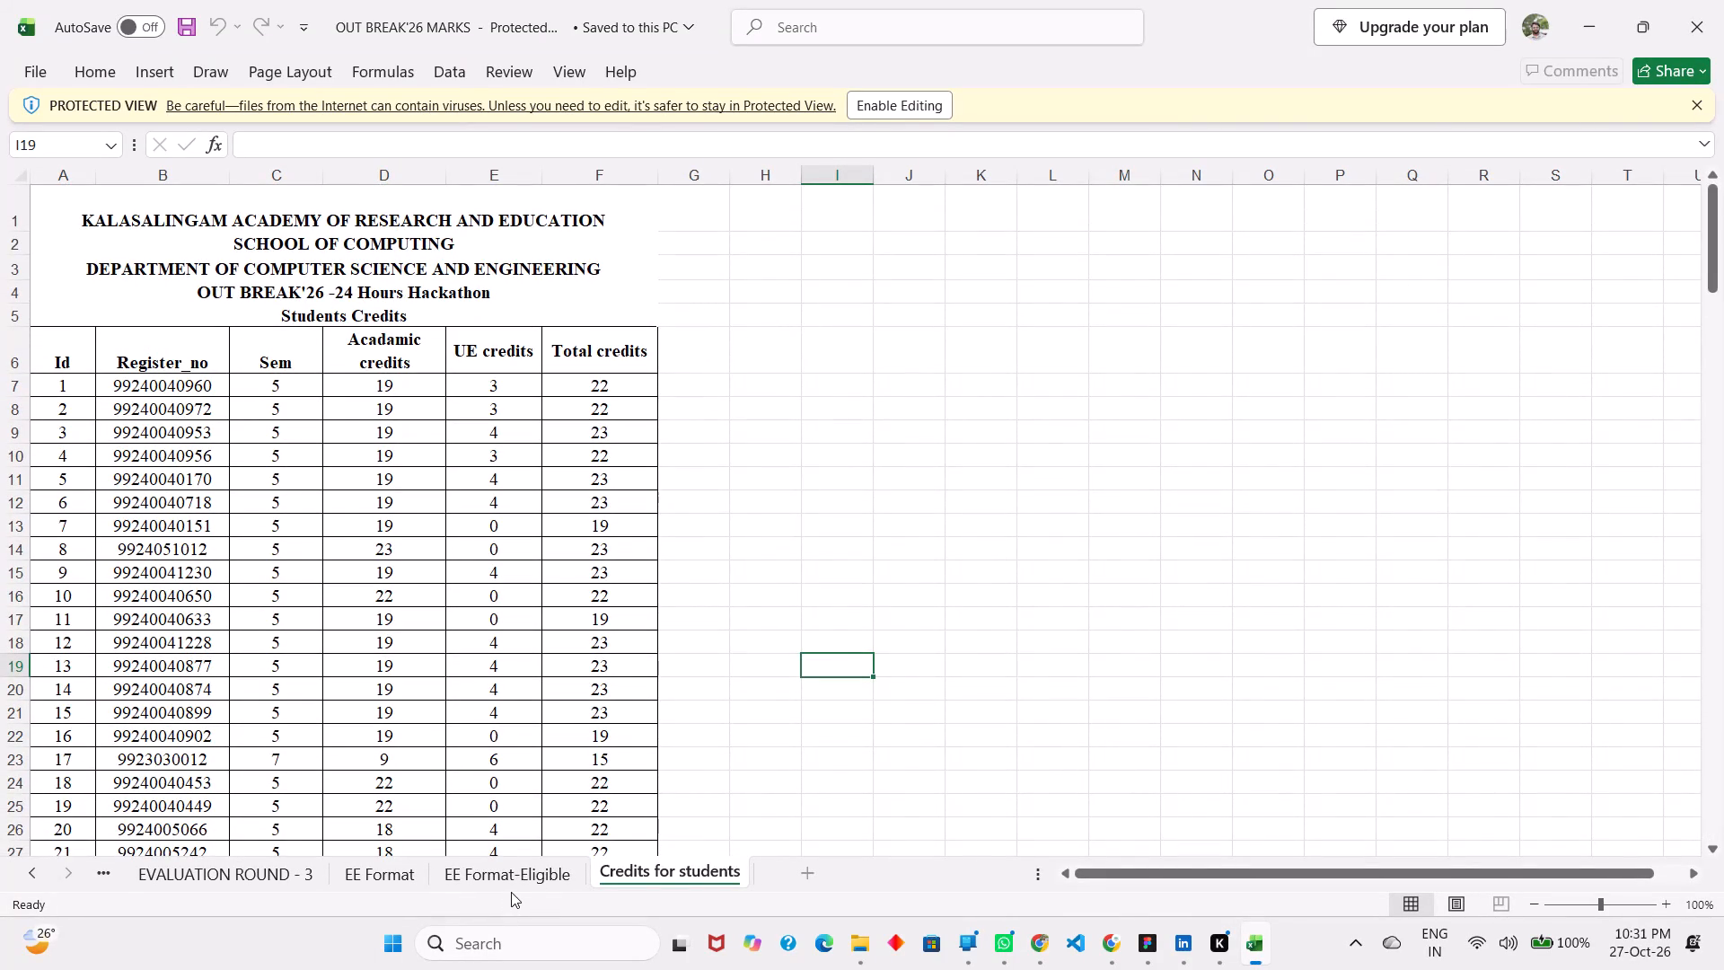
pyautogui.click(117, 876)
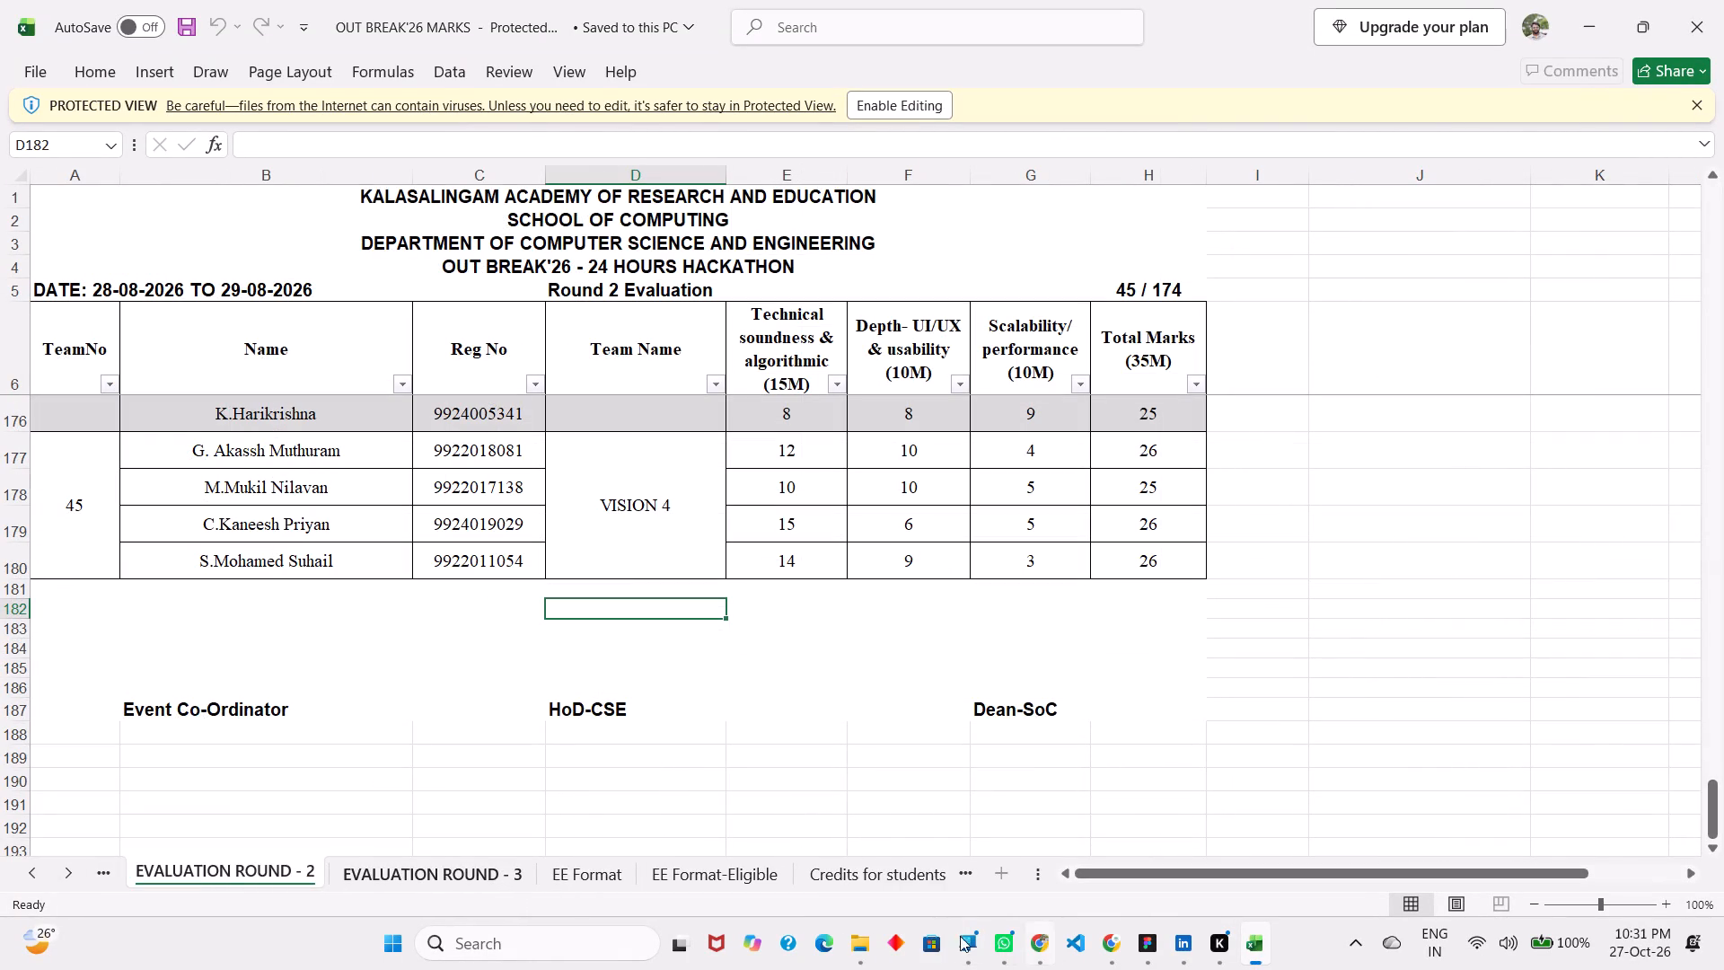
pyautogui.hscroll(3, 809, 892)
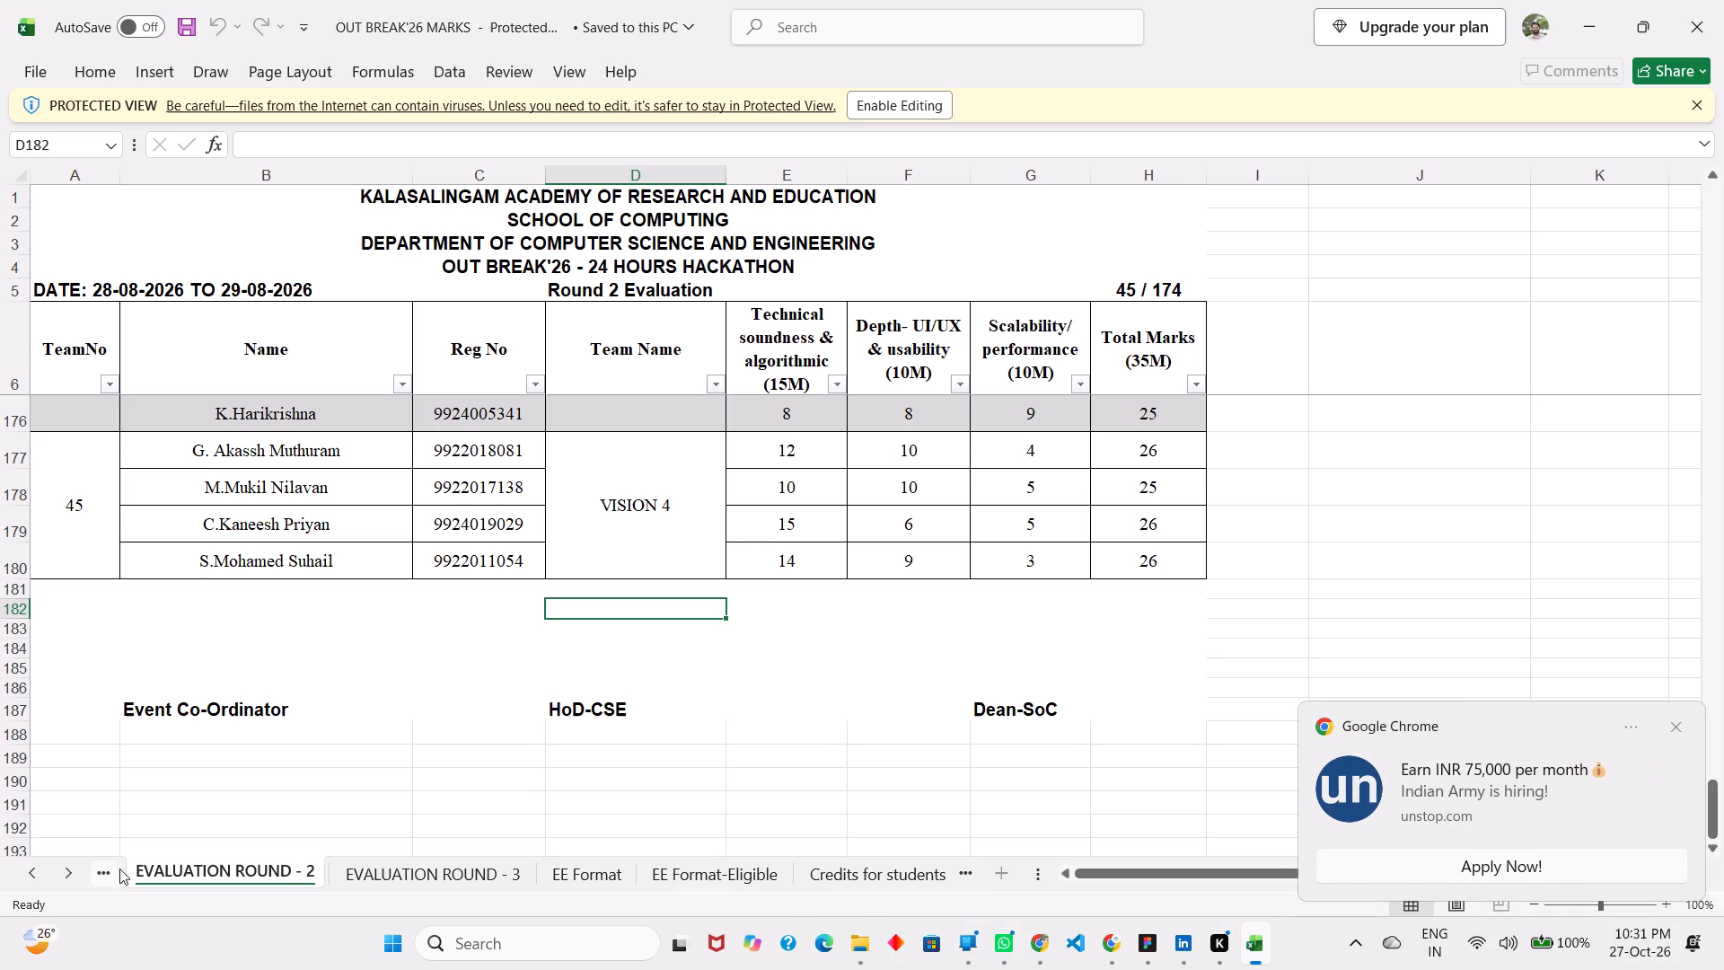
pyautogui.click(119, 869)
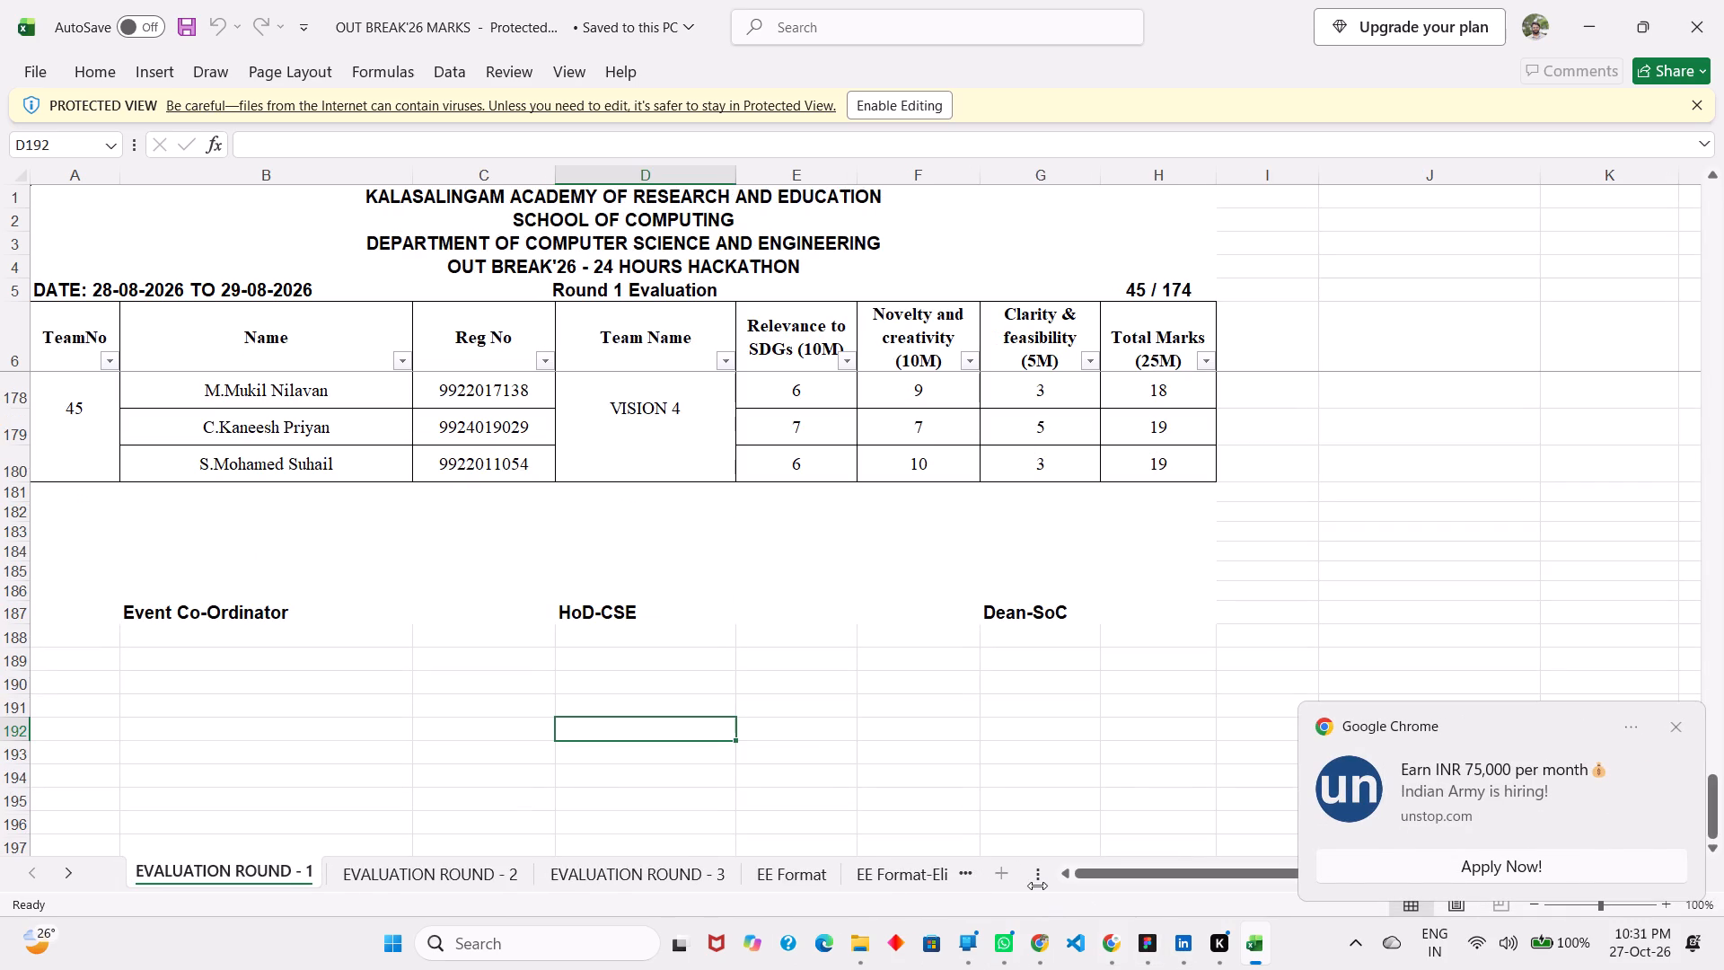
pyautogui.moveTo(1037, 886); pyautogui.dragTo(1376, 896)
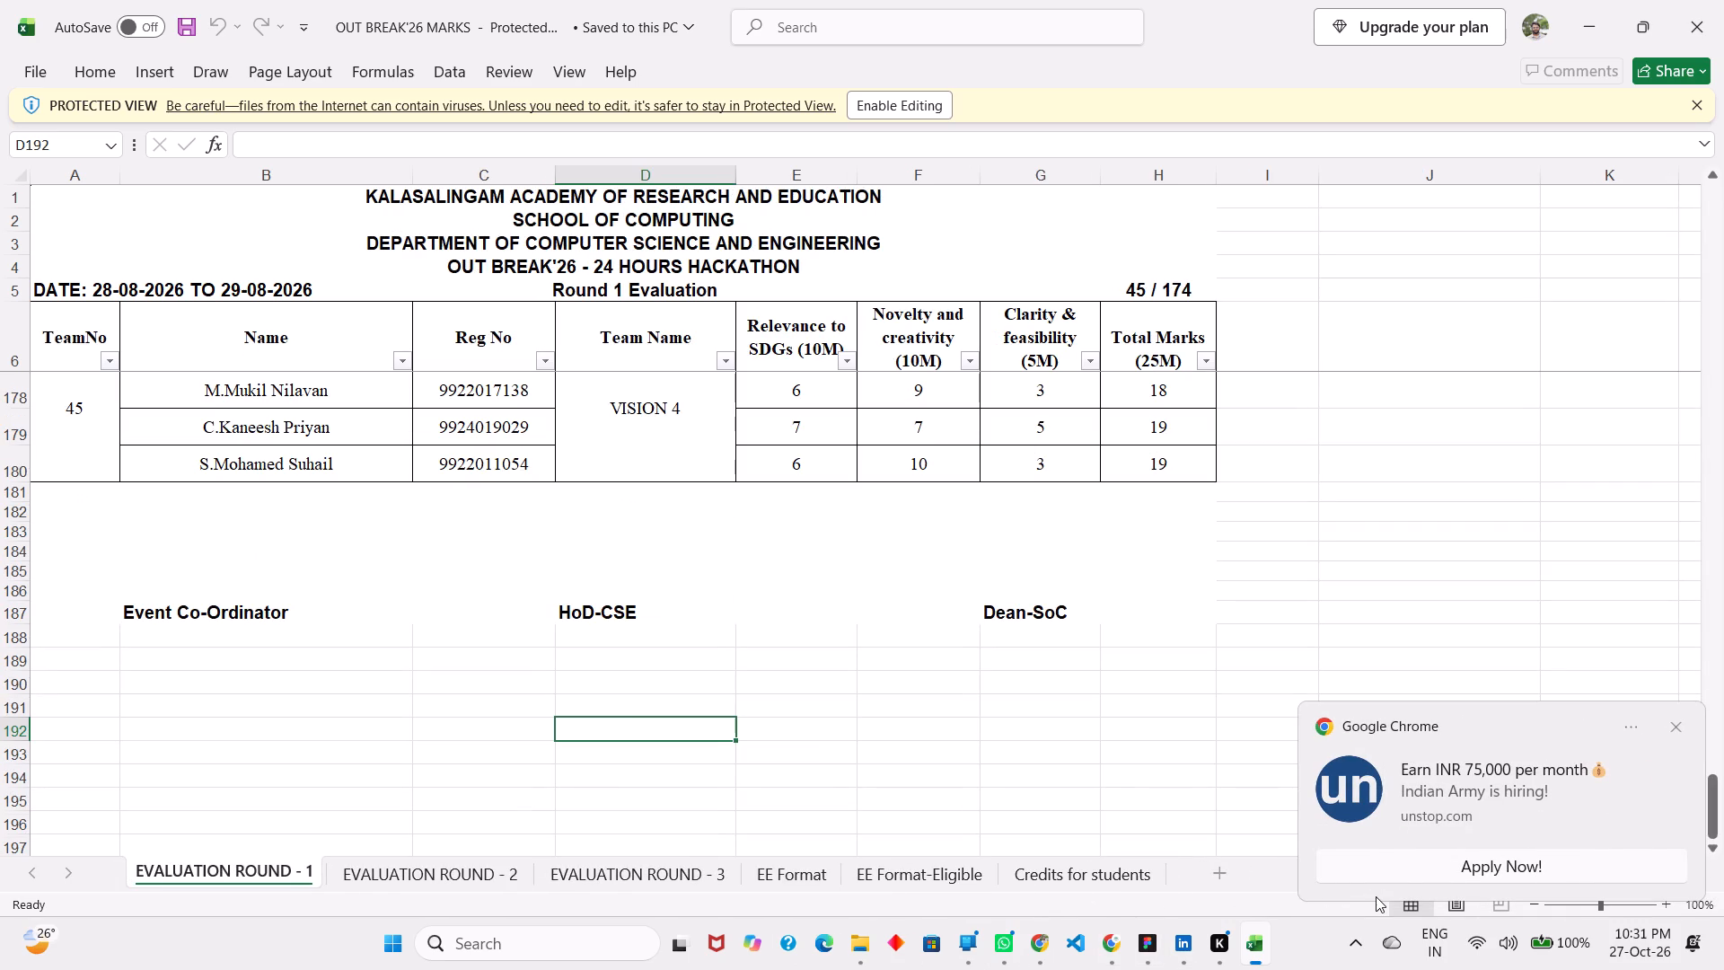
pyautogui.hscroll(-3, 866, 865)
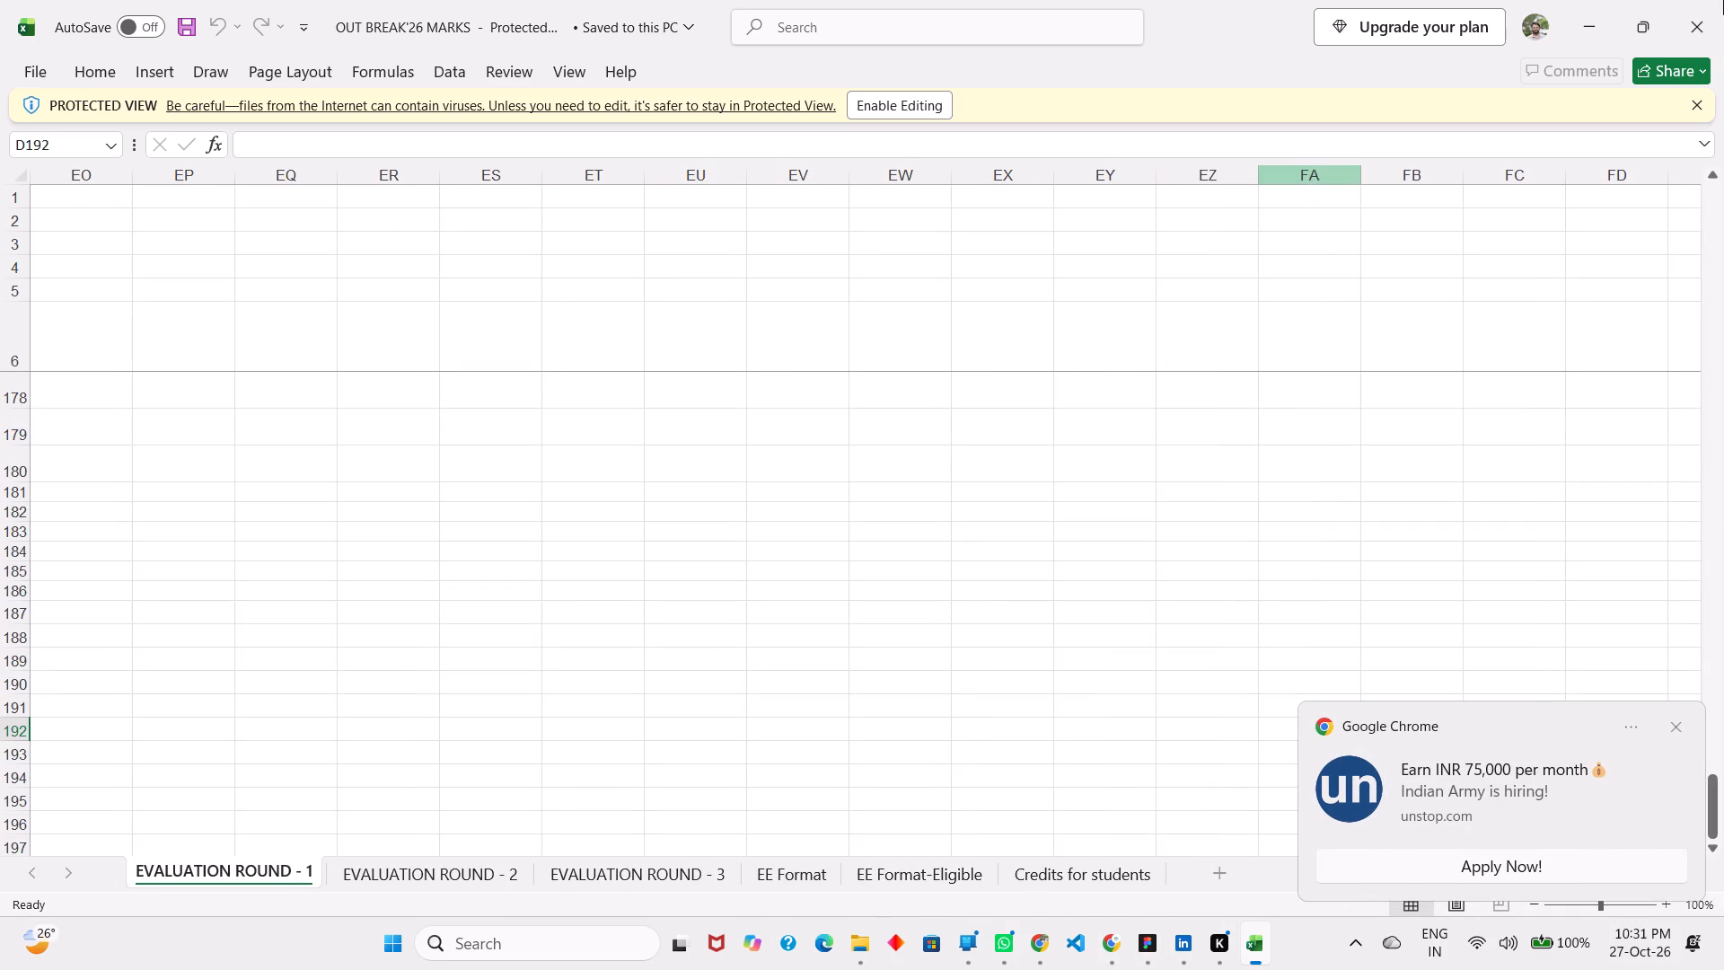
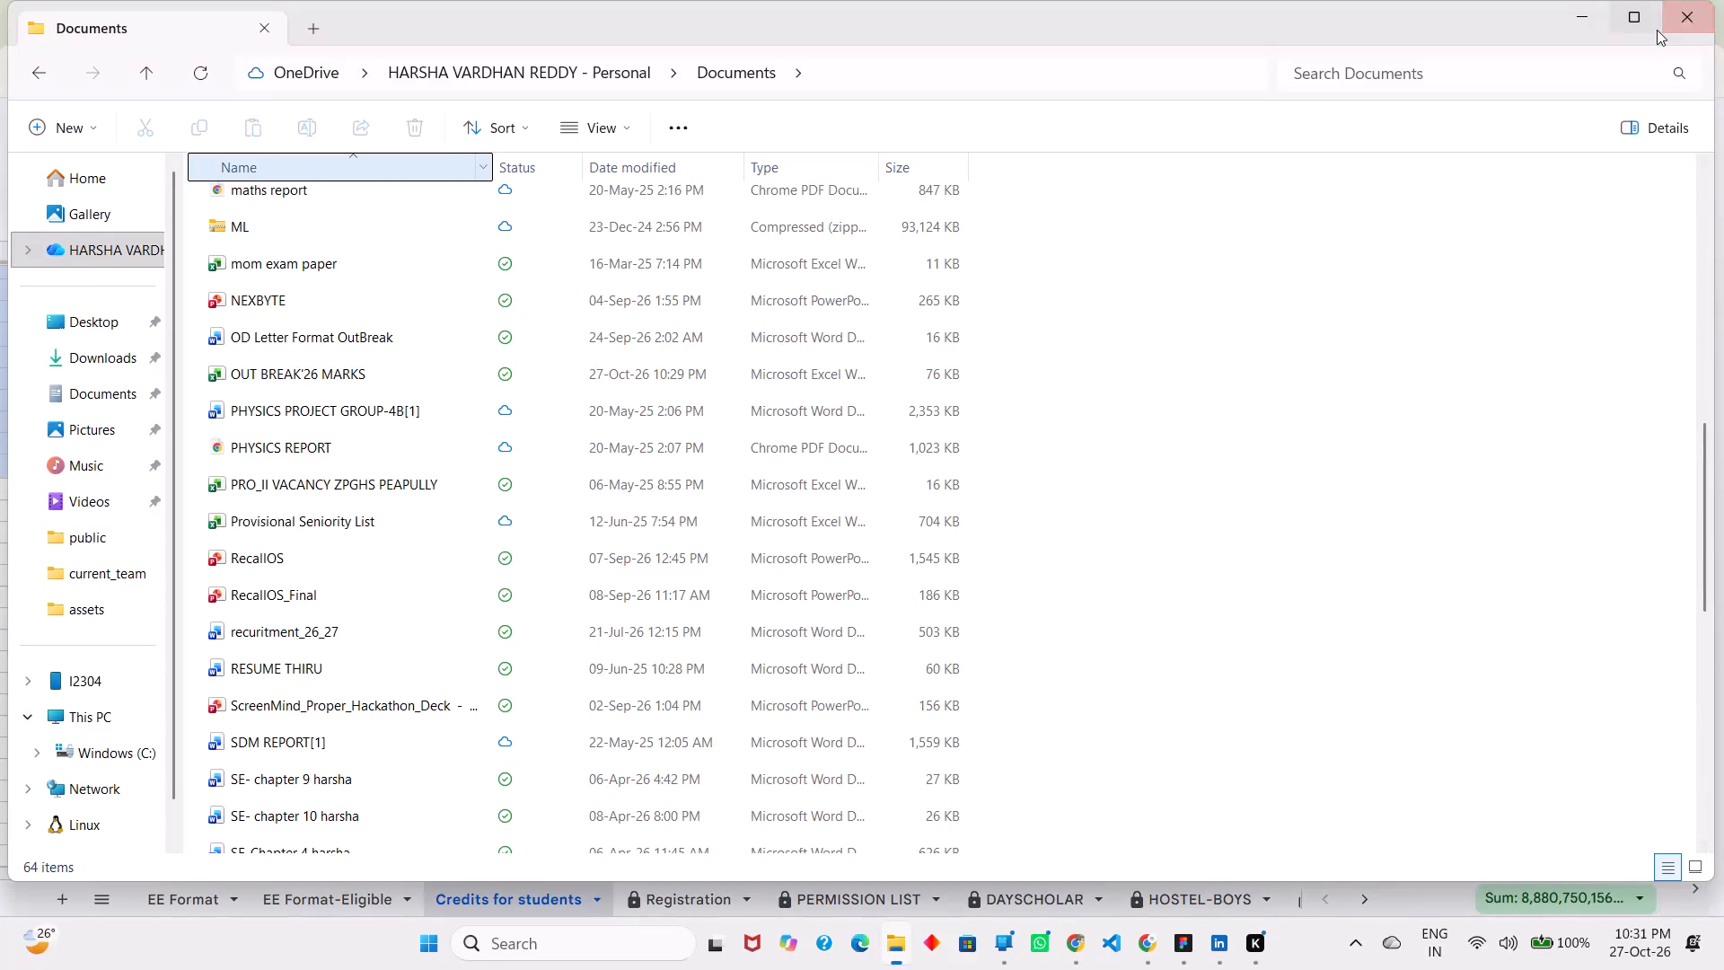
# Close the File Explorer Documents window and the browser window holding the OUTBREAK'26 Google Sheets file.
pyautogui.click(1695, 16)
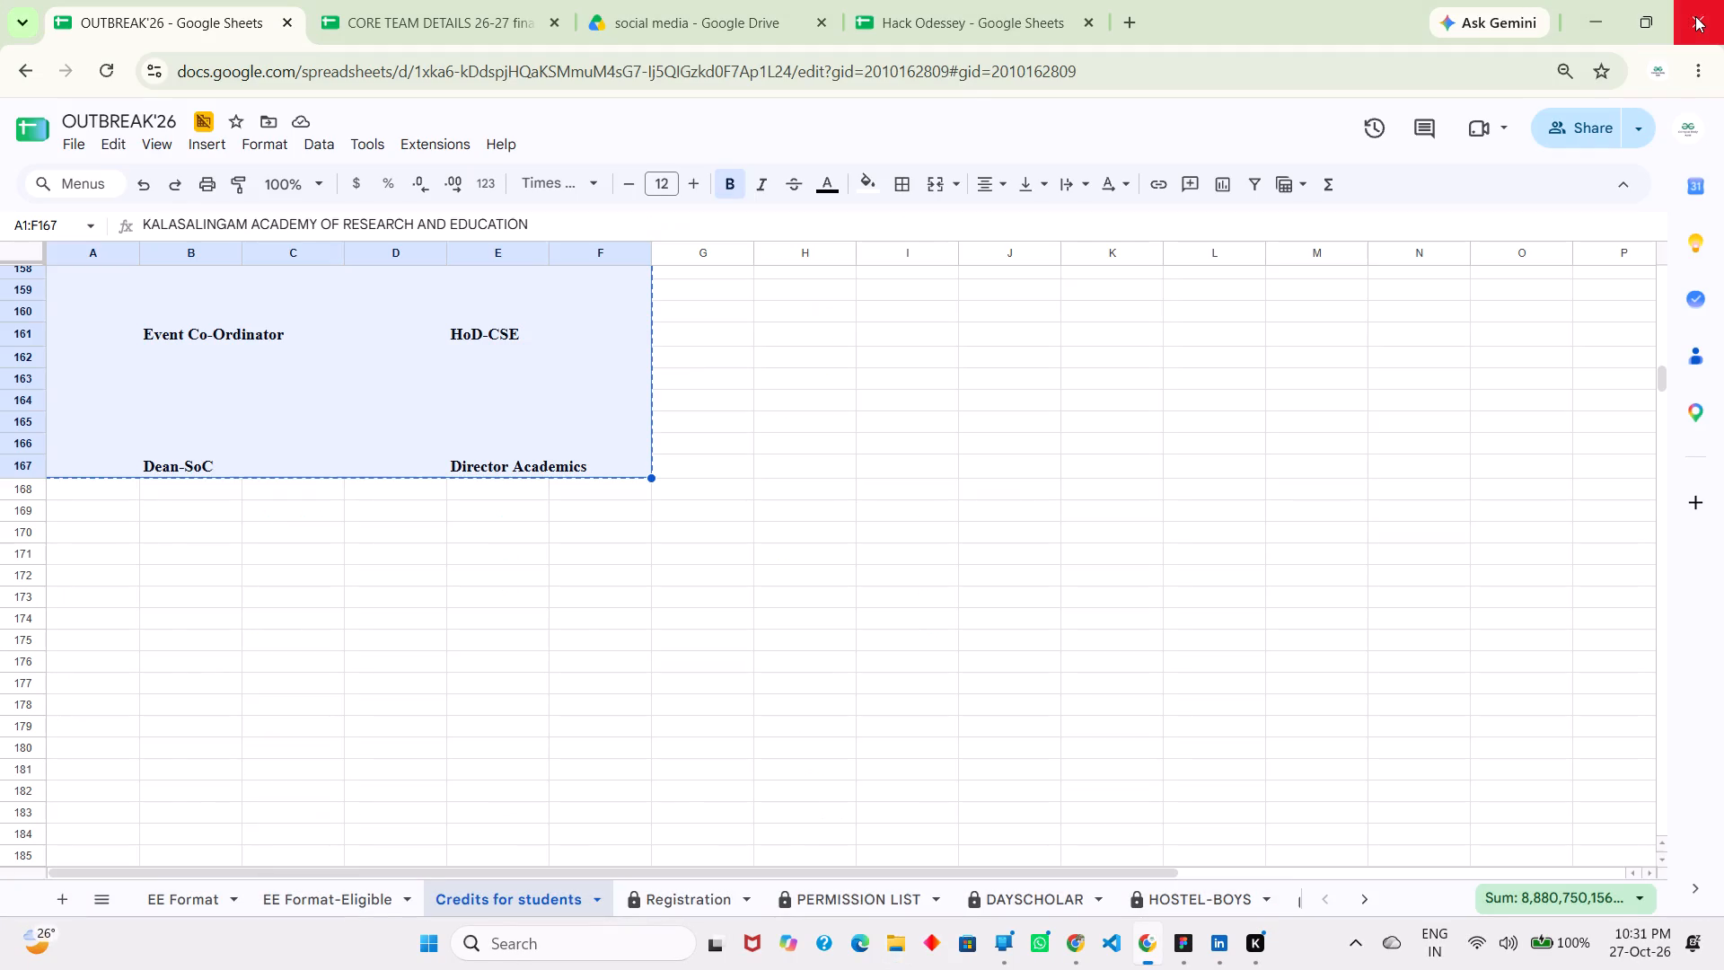
pyautogui.click(1412, 319)
pyautogui.scroll(15, 1412, 319)
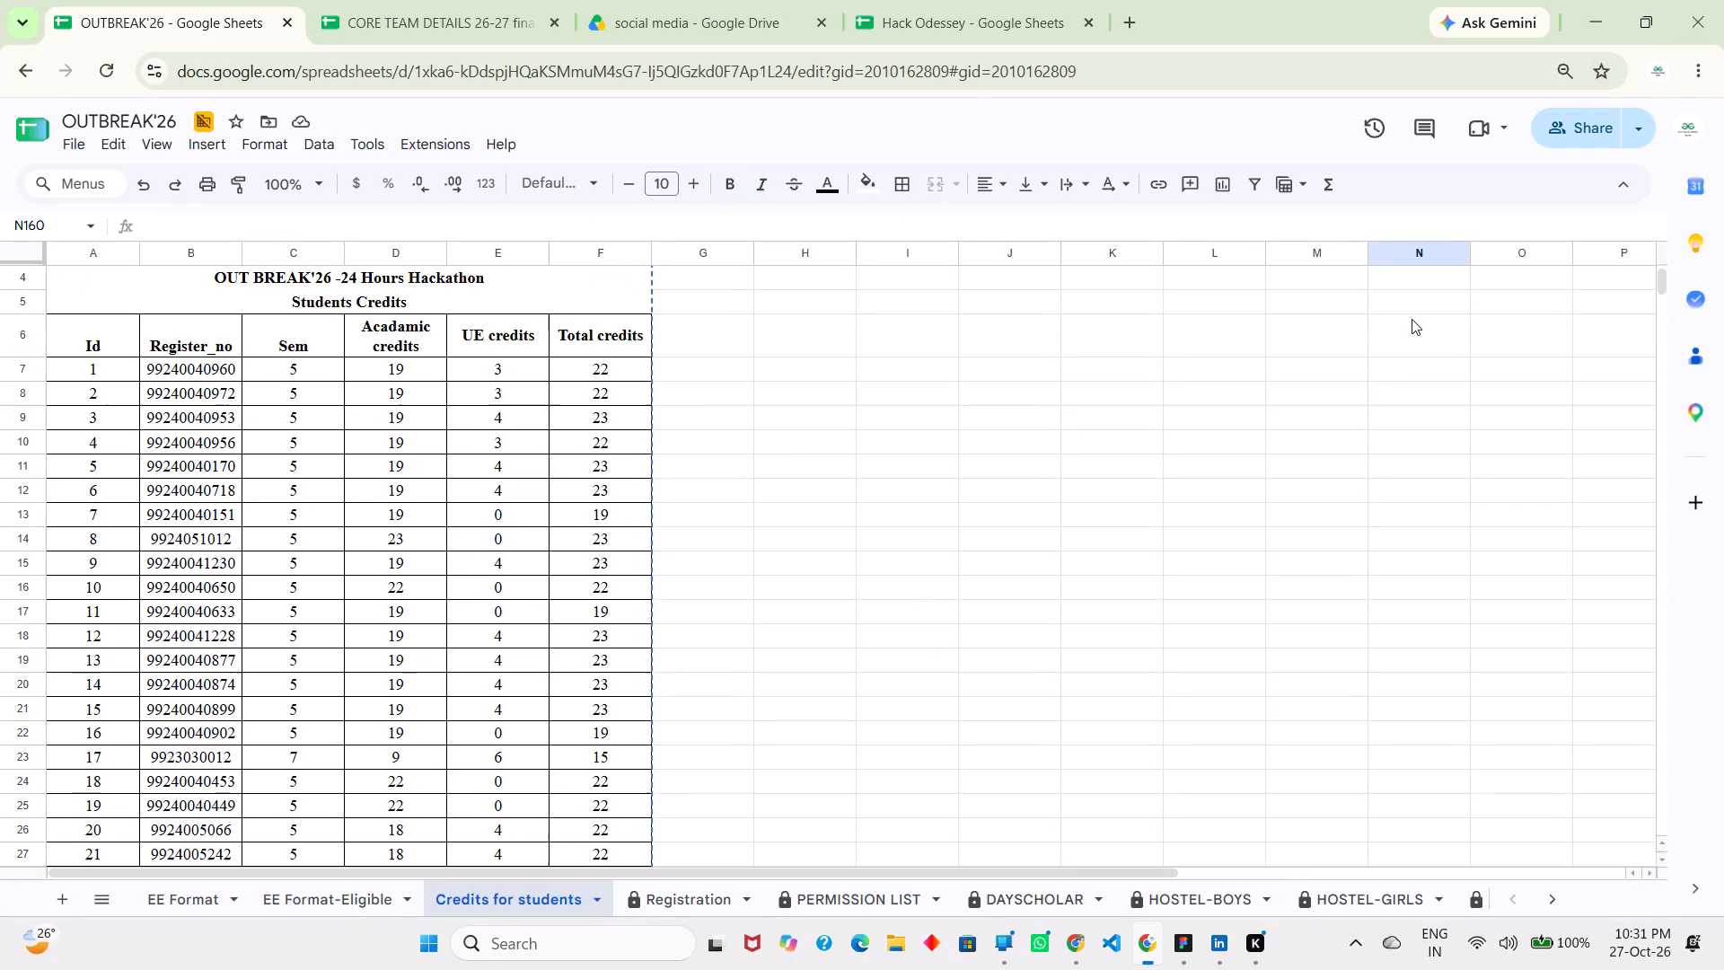
pyautogui.scroll(3, 1412, 319)
pyautogui.click(1032, 457)
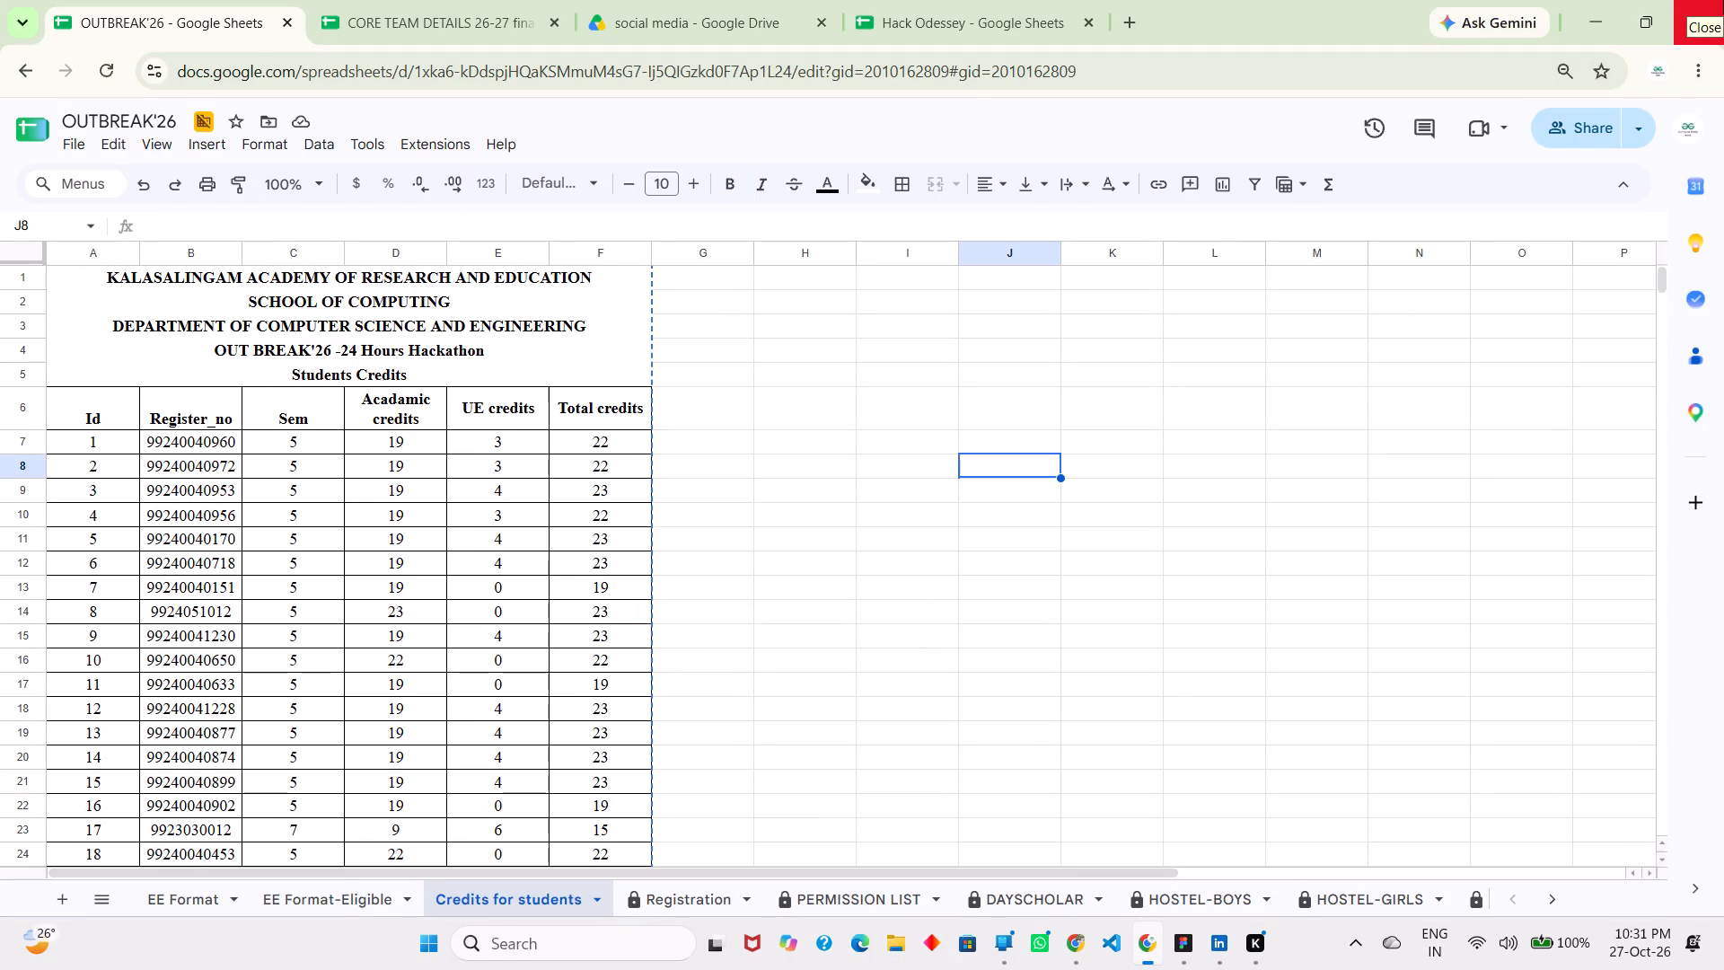
pyautogui.click(1723, 0)
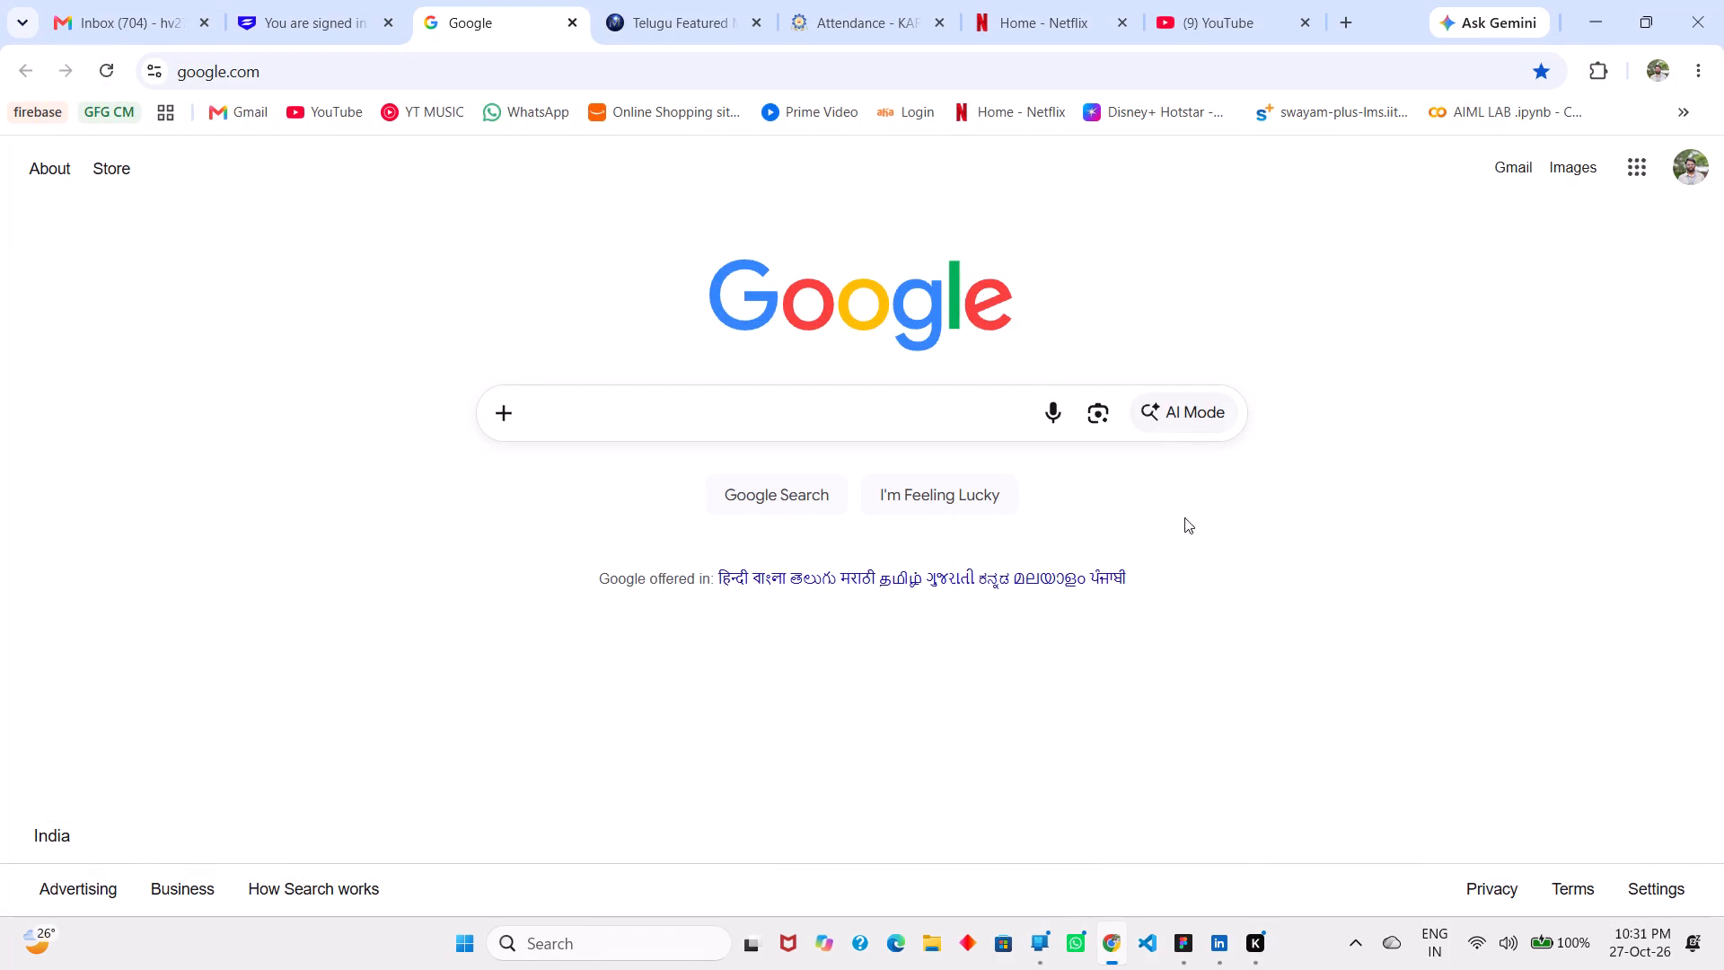